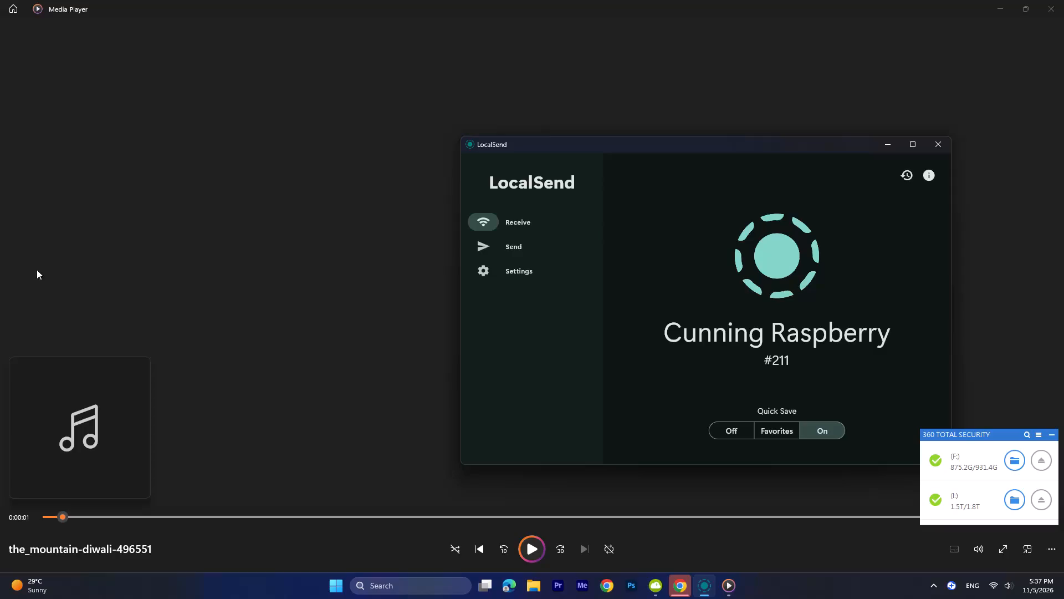
Close the Media Player, LocalSend and Google Chrome windows.
click(1043, 8)
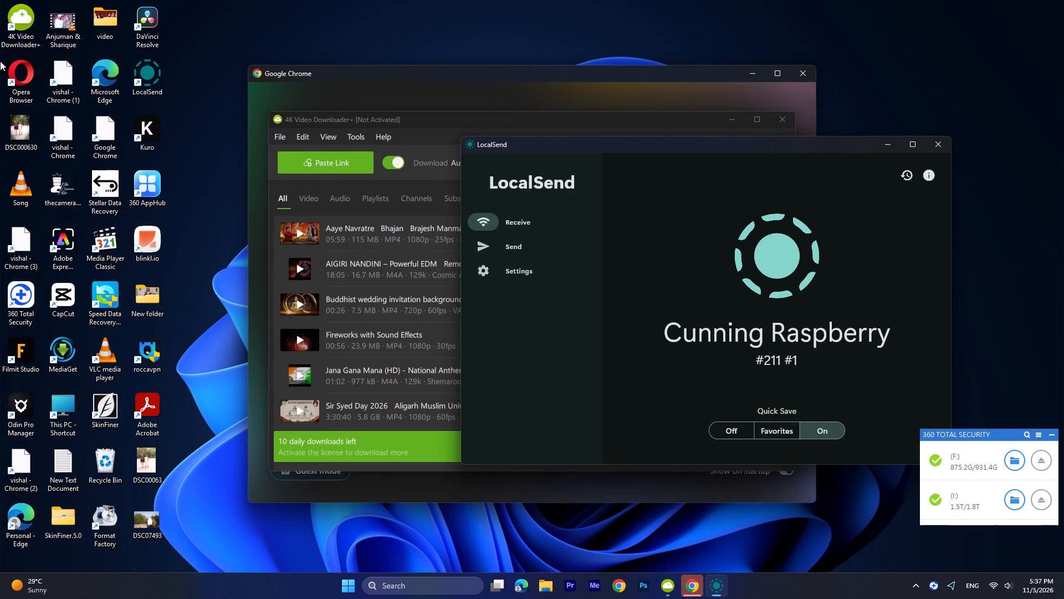
click(931, 138)
click(800, 64)
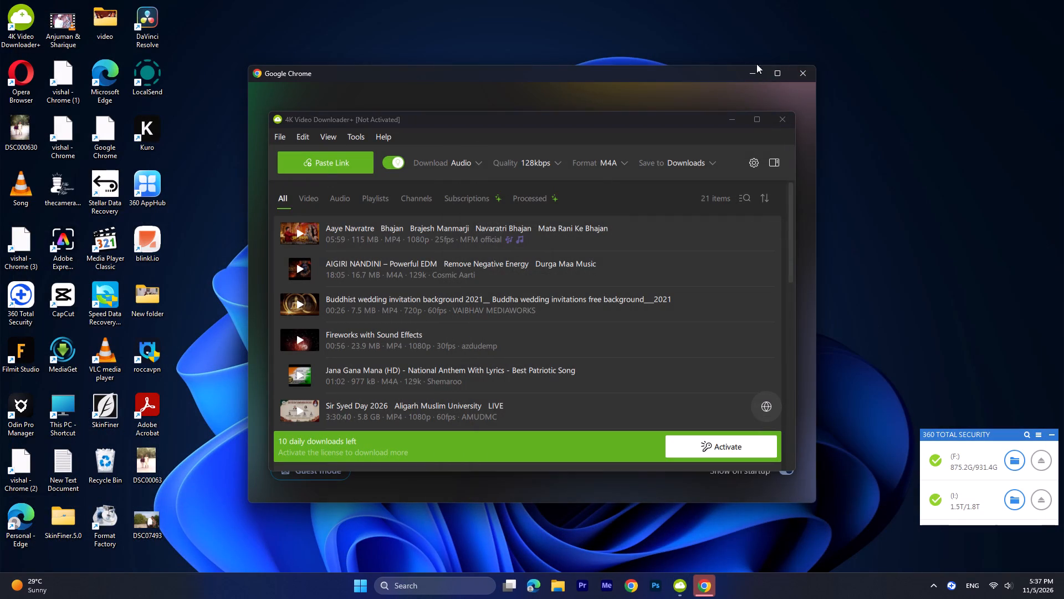
click(805, 77)
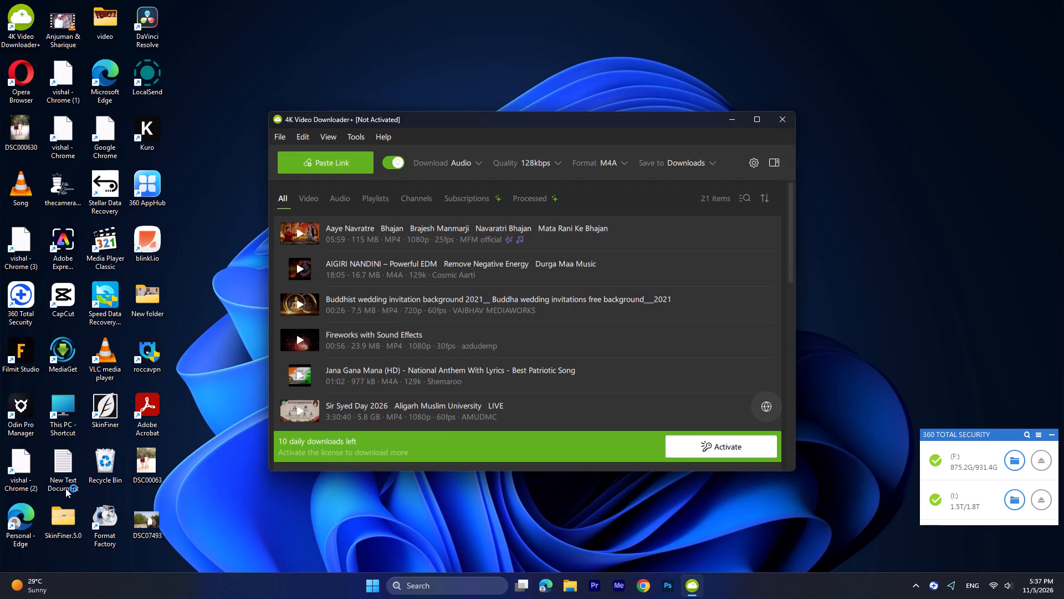
Launch Adobe Premiere Pro 2026 from the recent app searches.
click(375, 591)
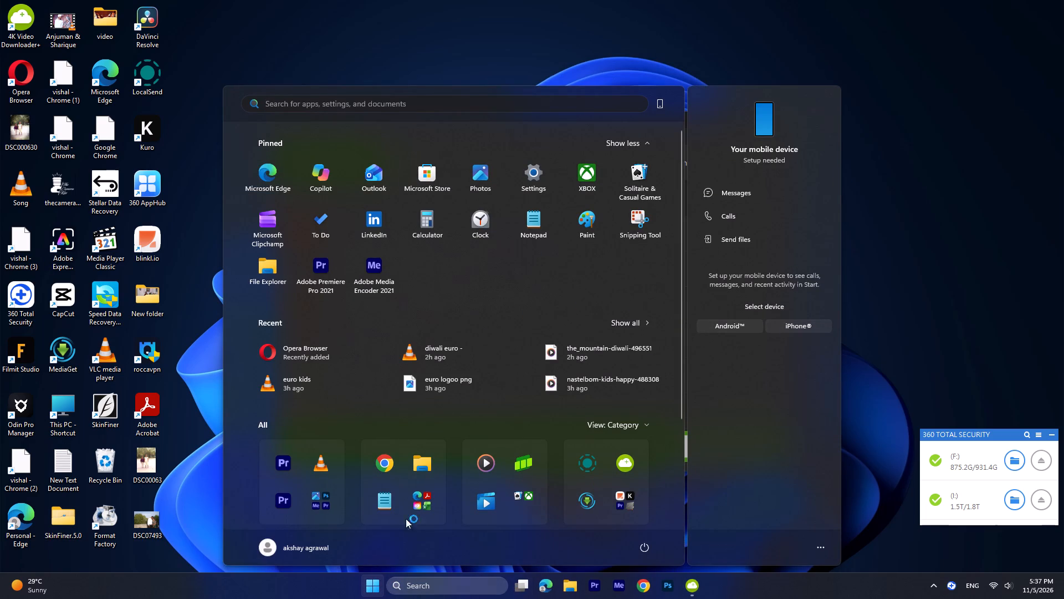
click(402, 104)
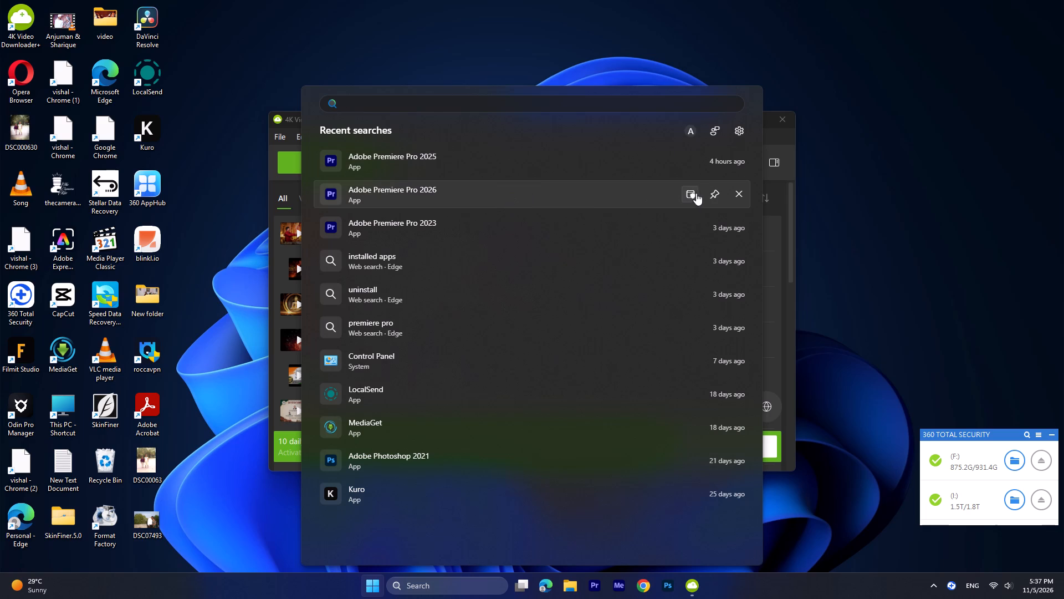
click(710, 187)
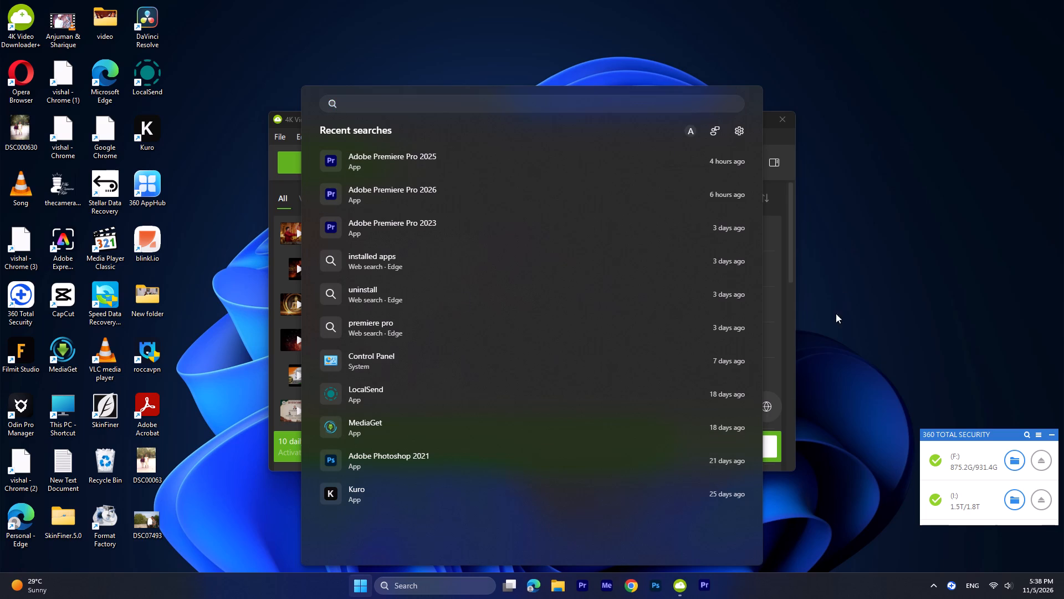
click(702, 582)
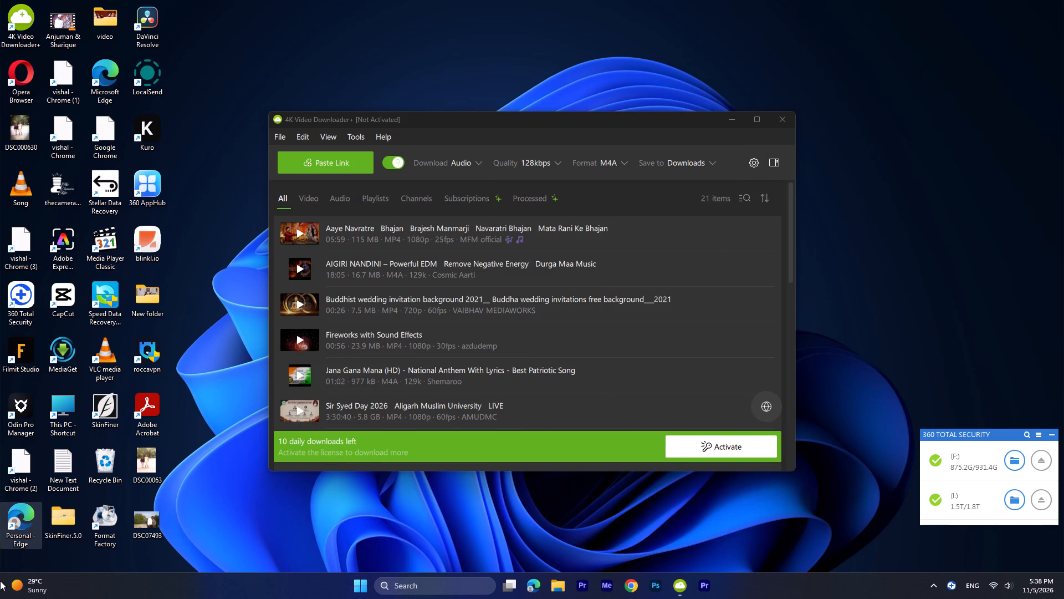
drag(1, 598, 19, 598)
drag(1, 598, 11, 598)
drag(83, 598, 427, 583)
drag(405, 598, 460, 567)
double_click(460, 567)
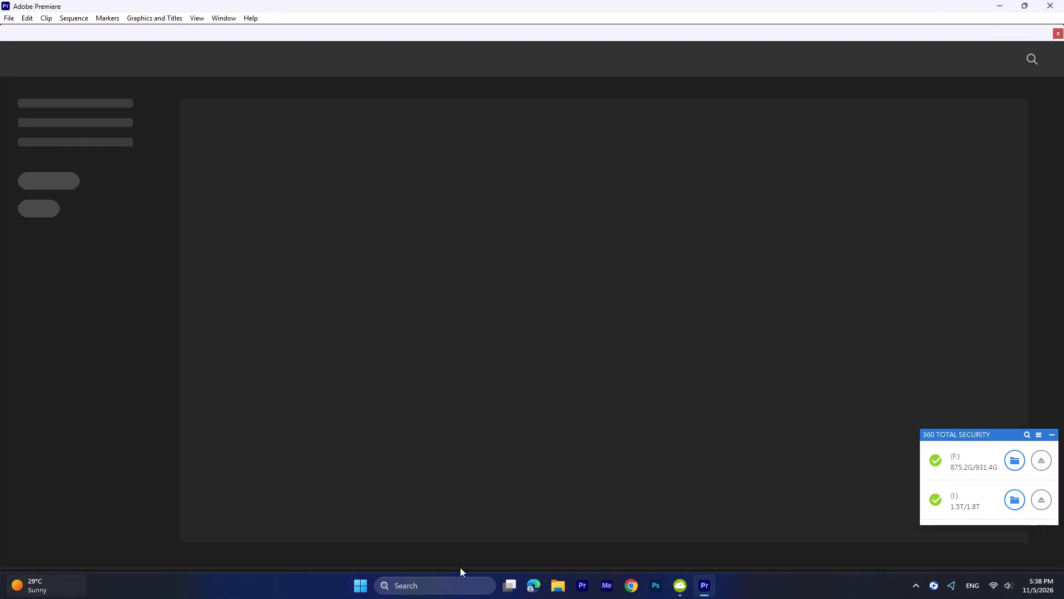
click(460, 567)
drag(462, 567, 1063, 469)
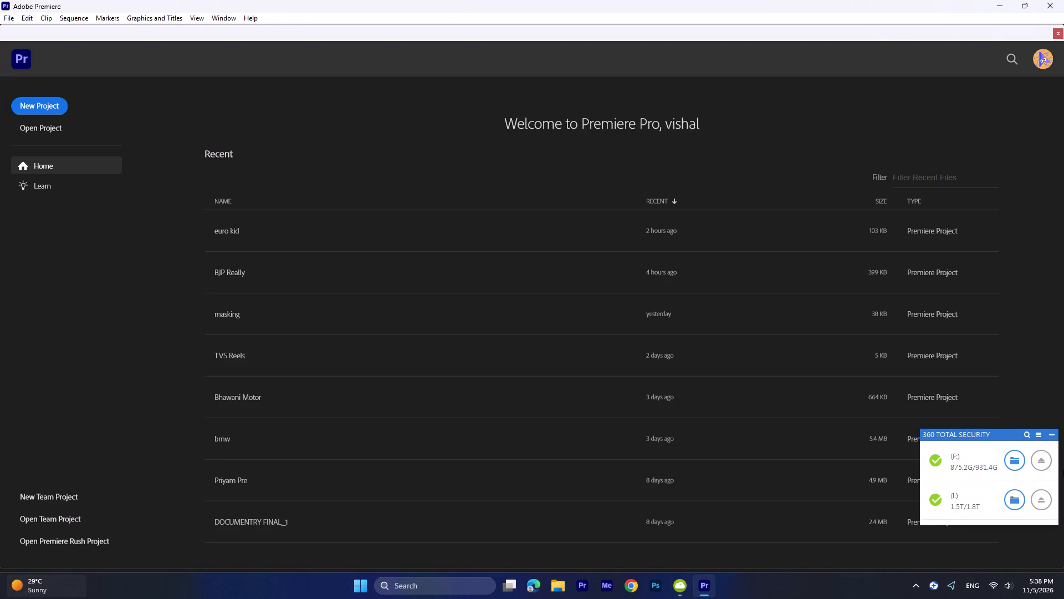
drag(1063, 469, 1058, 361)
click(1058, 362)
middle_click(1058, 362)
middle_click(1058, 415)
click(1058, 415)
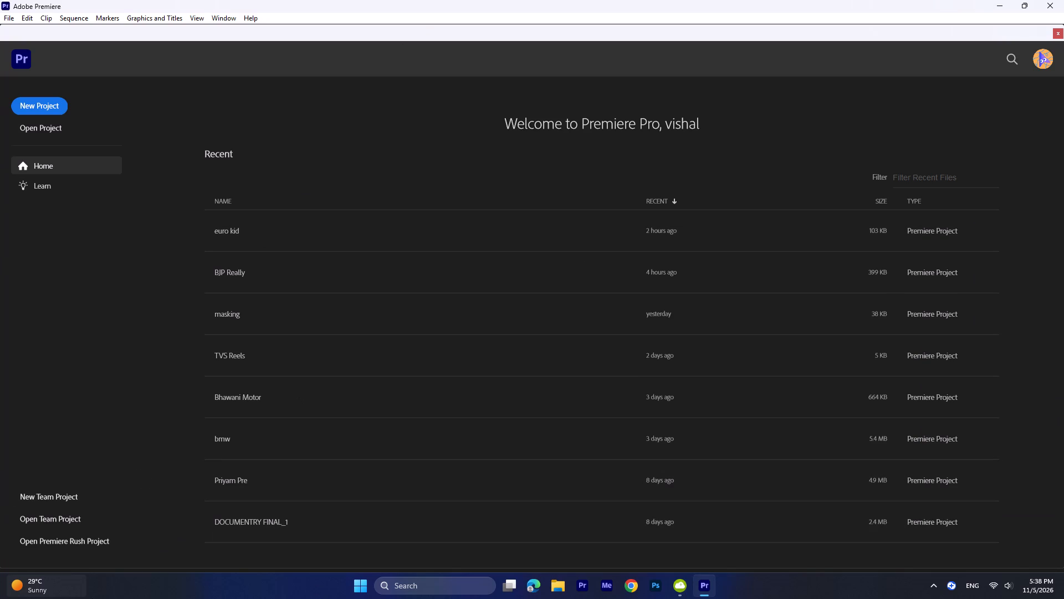
Create a new project with the default name, location and no template, skipping the initial media import.
click(41, 105)
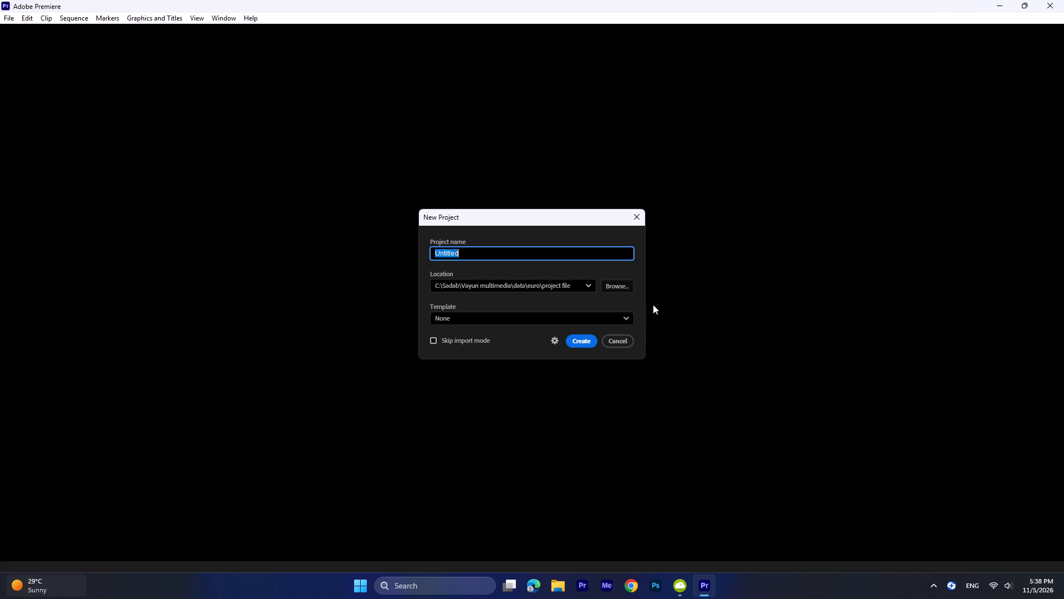
double_click(579, 347)
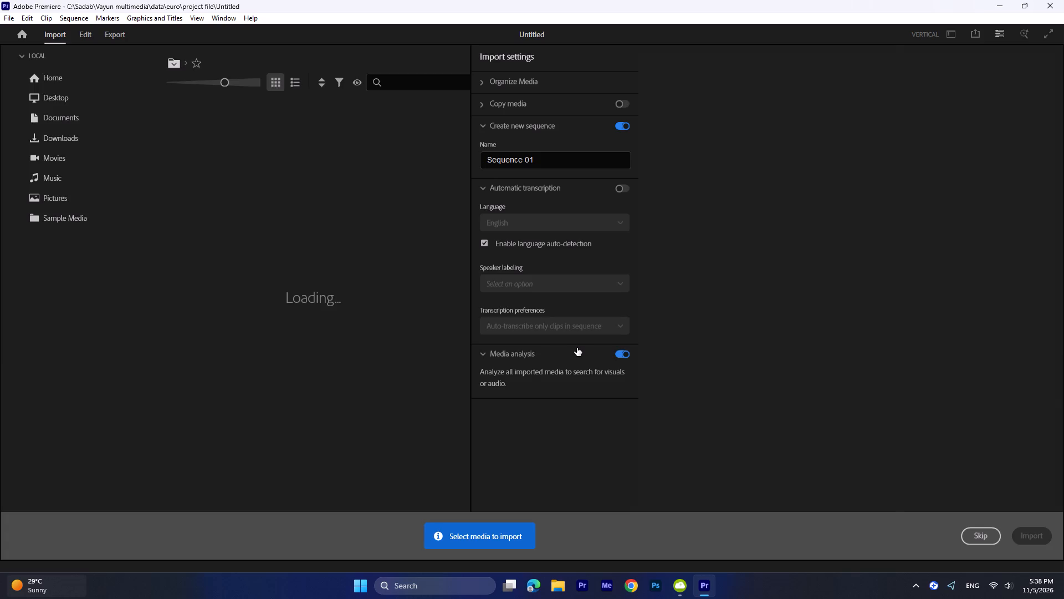
click(958, 529)
click(970, 536)
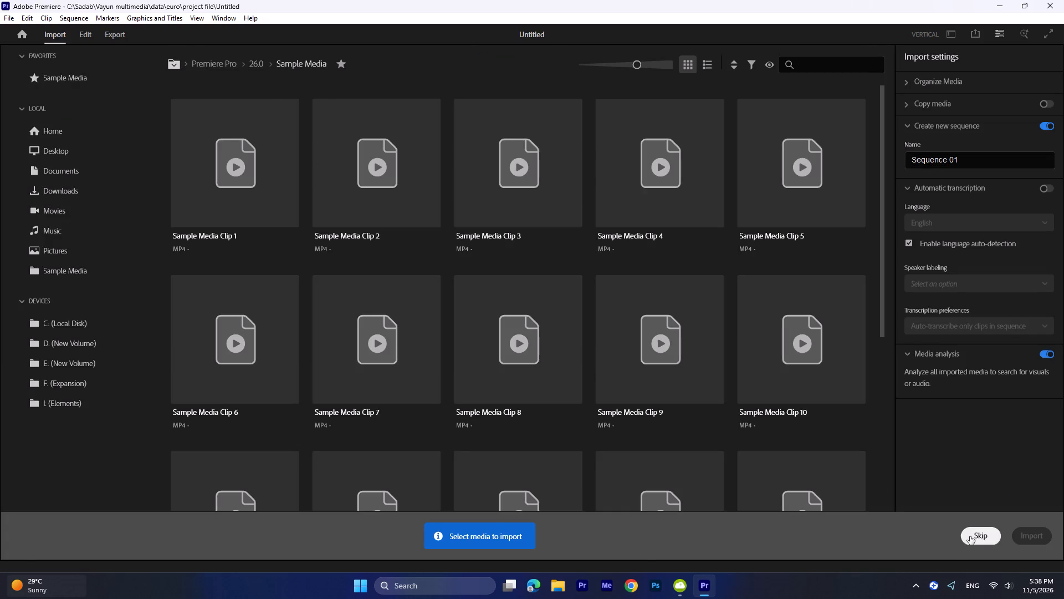
Import the video IMG_4213 from the local send folder on drive E into the project.
double_click(420, 153)
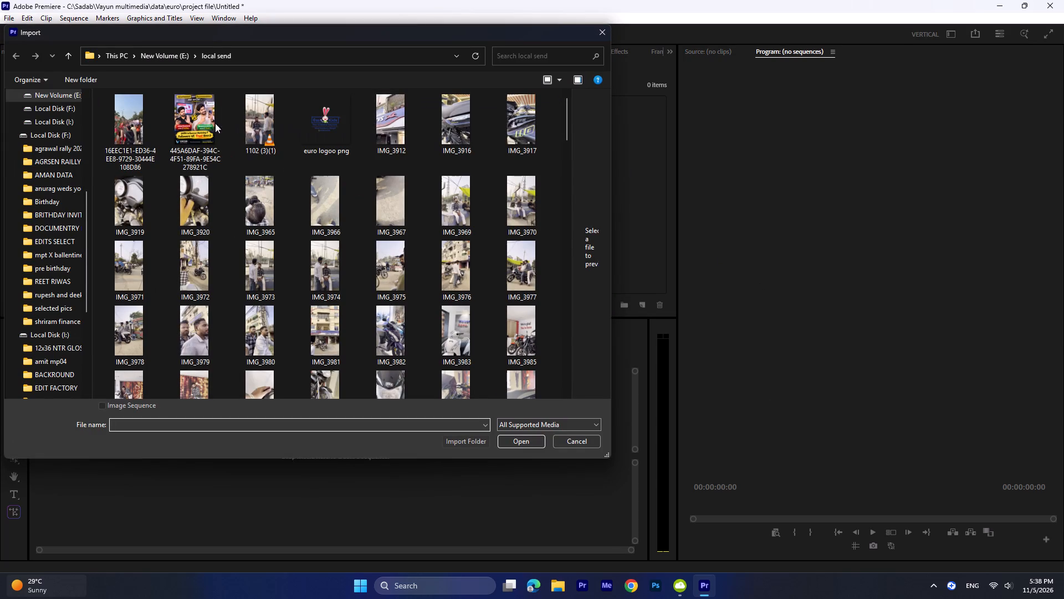
scroll(229, 243, up, 3)
scroll(229, 243, down, 2)
scroll(229, 243, up, 2)
scroll(230, 240, down, 4)
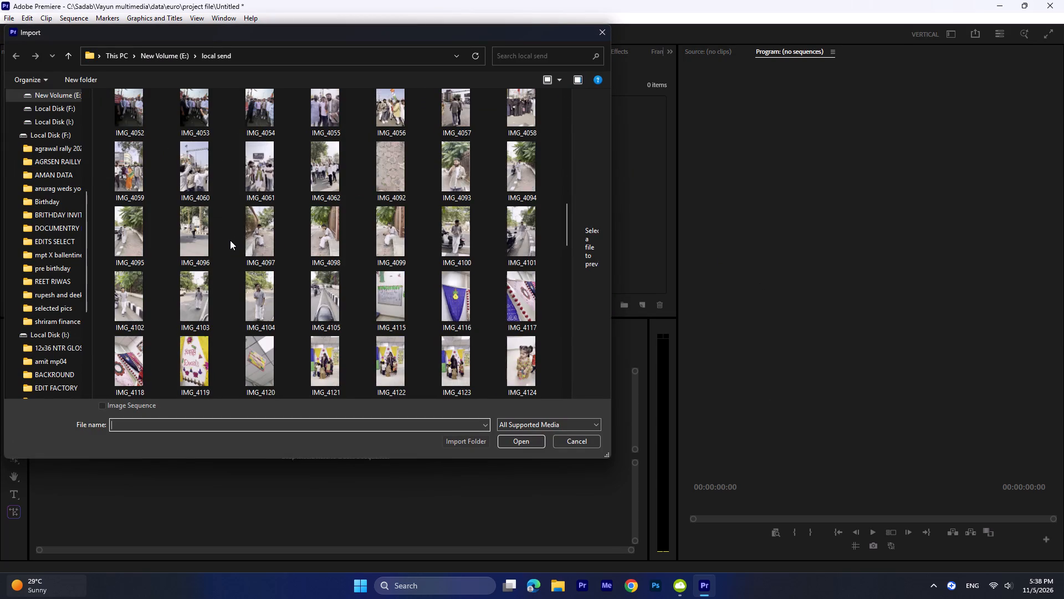
scroll(230, 240, down, 7)
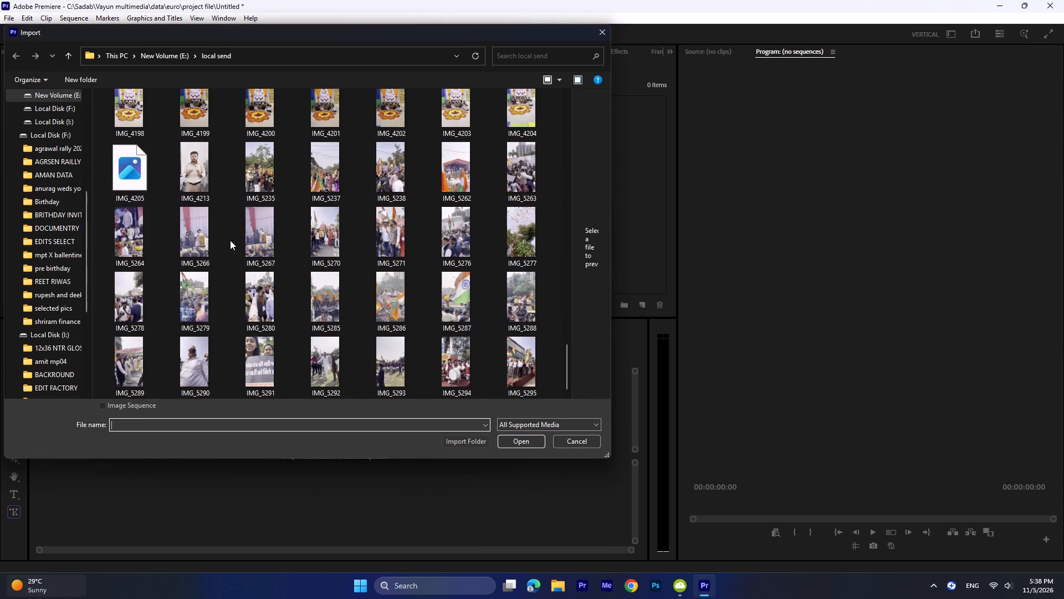
click(201, 174)
click(528, 436)
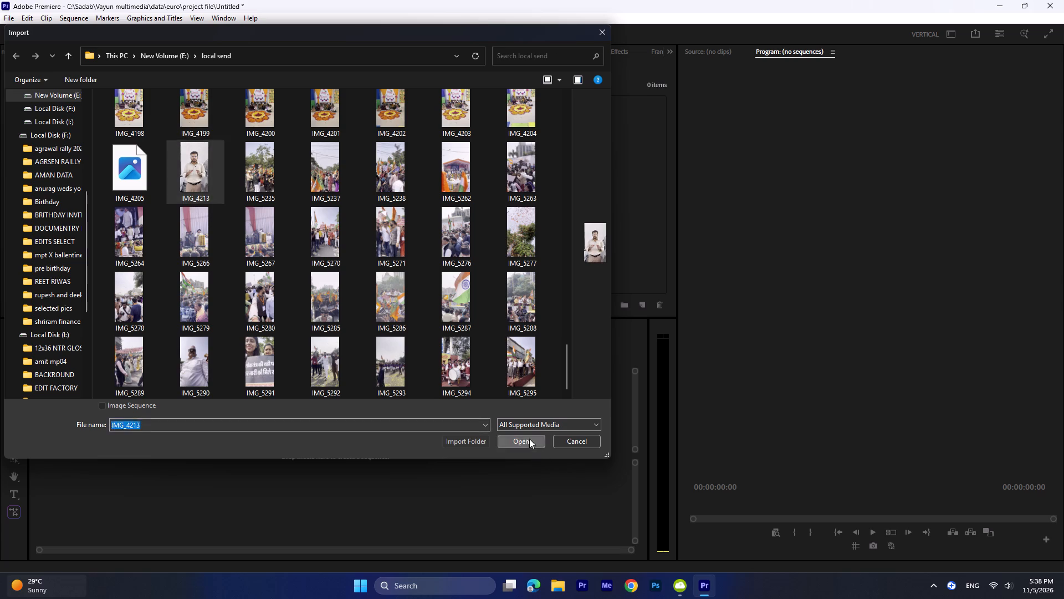
Create a sequence from the IMG_4213.MOV clip by placing it on the empty timeline.
drag(447, 123, 172, 466)
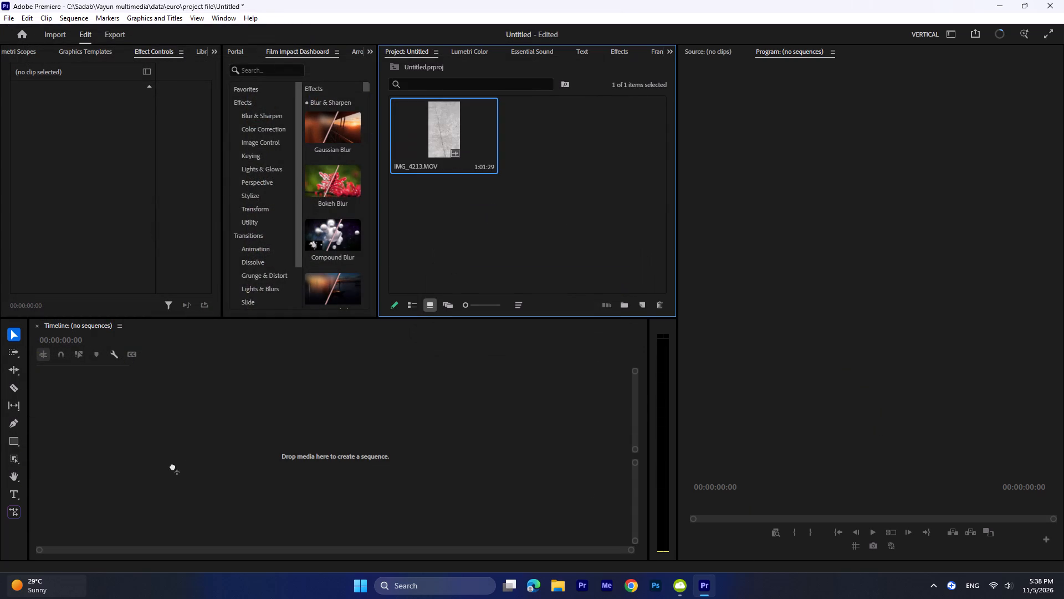
drag(172, 466, 125, 456)
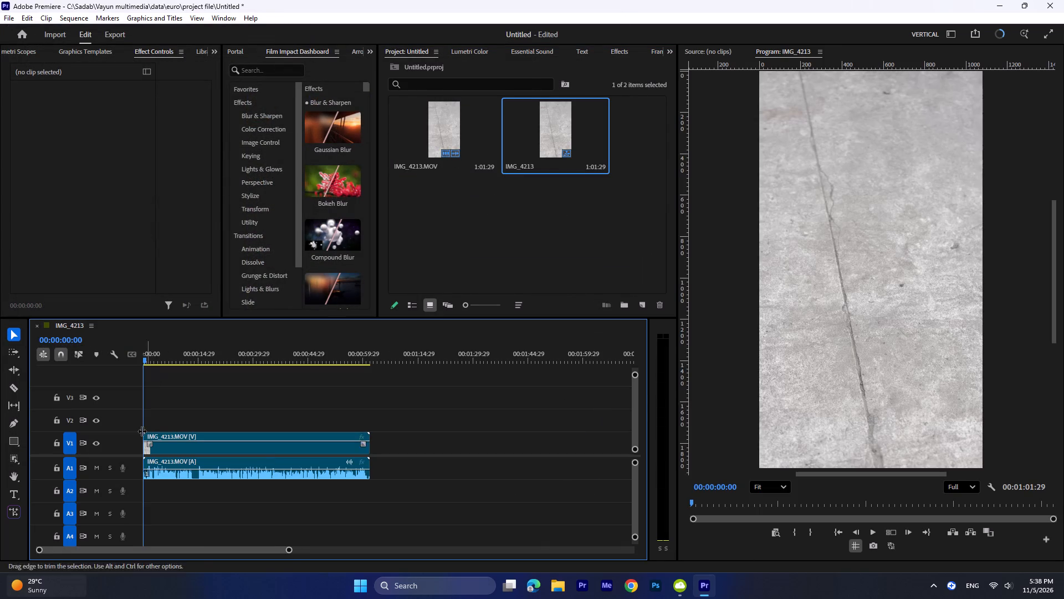
Play the opening seconds of the IMG_4213 sequence to check the footage.
click(146, 361)
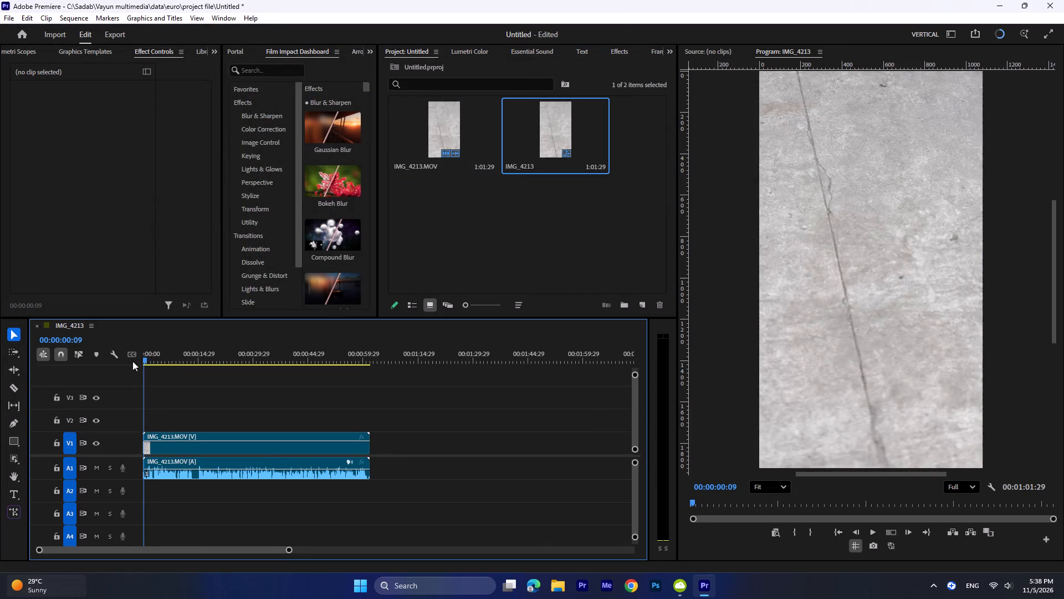
key(space)
click(85, 20)
key(space)
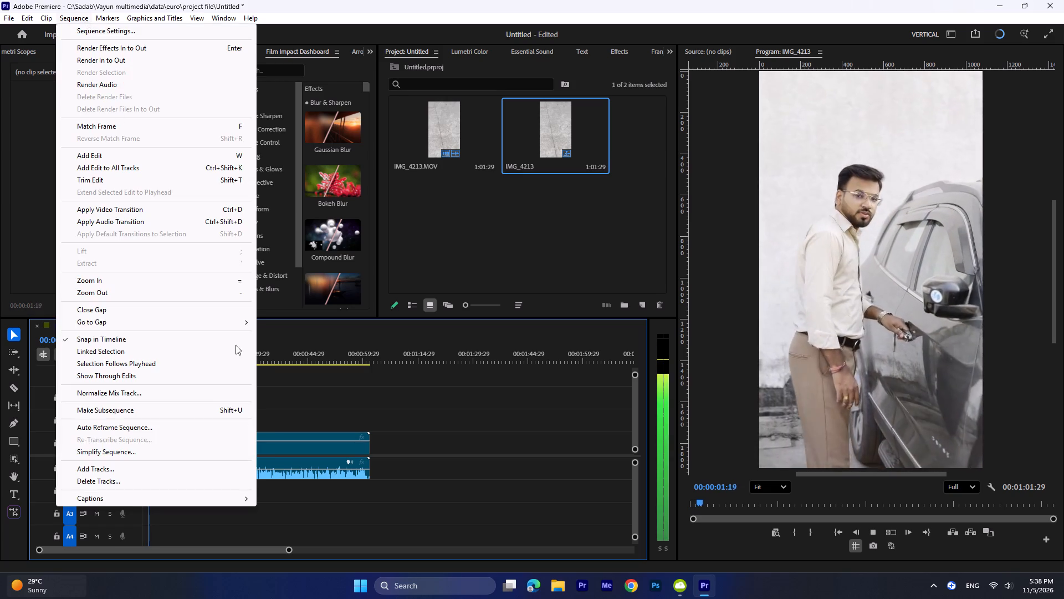
key(space)
key(space)
click(582, 499)
key(space)
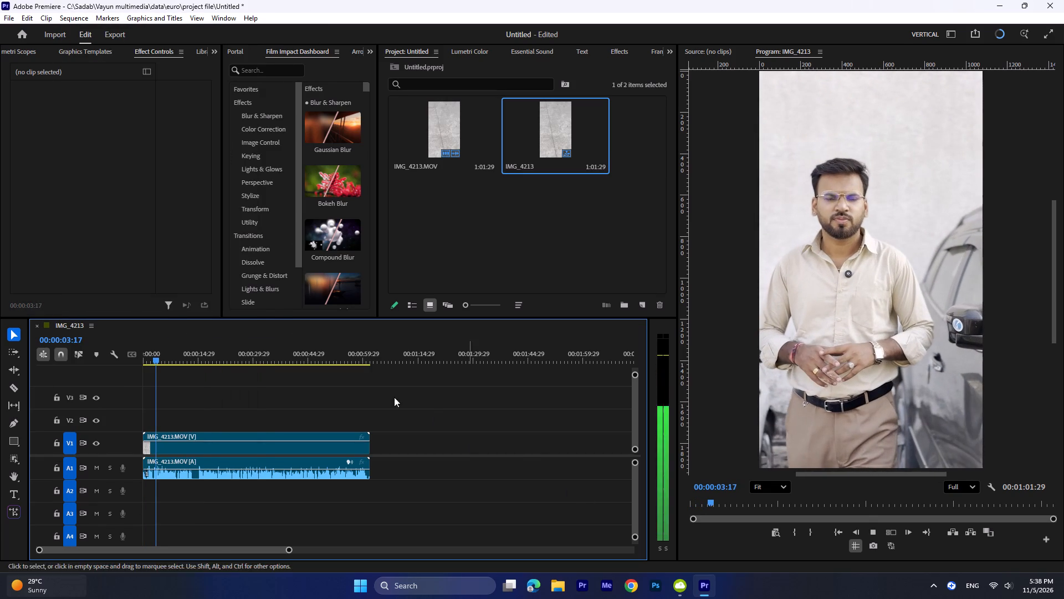
In the sequence's color management settings, choose the Direct Rec. 709 (SDR) color setup with Rec. 709 as the output color space.
click(81, 21)
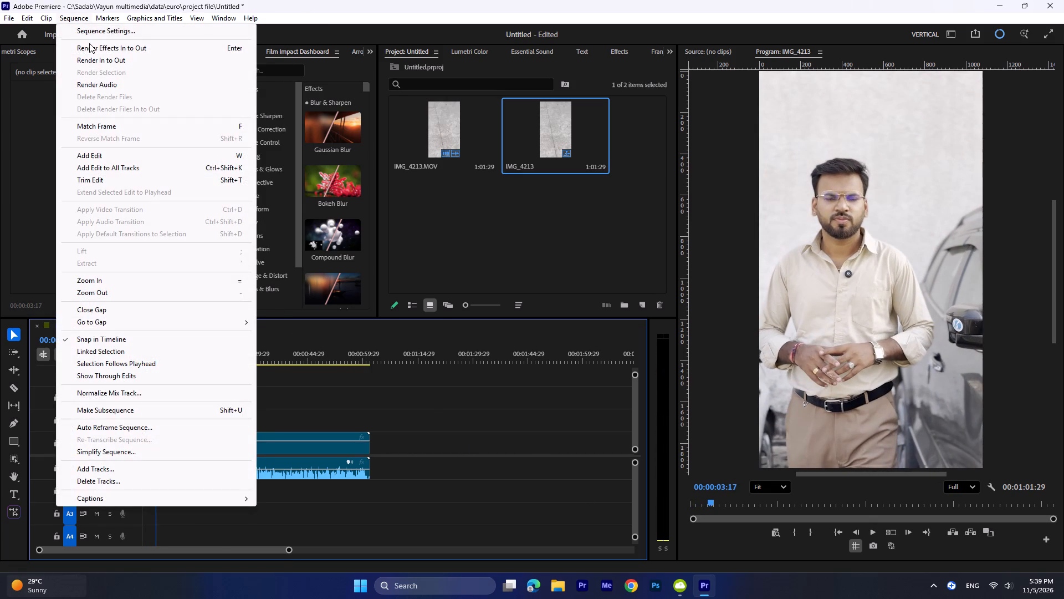
click(93, 32)
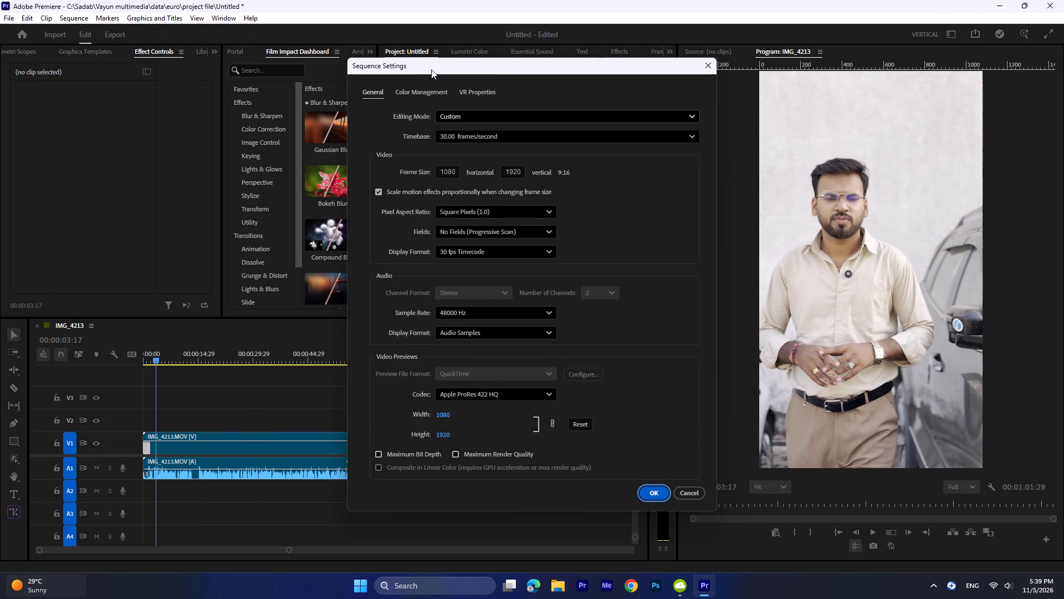
click(428, 77)
click(428, 88)
click(488, 116)
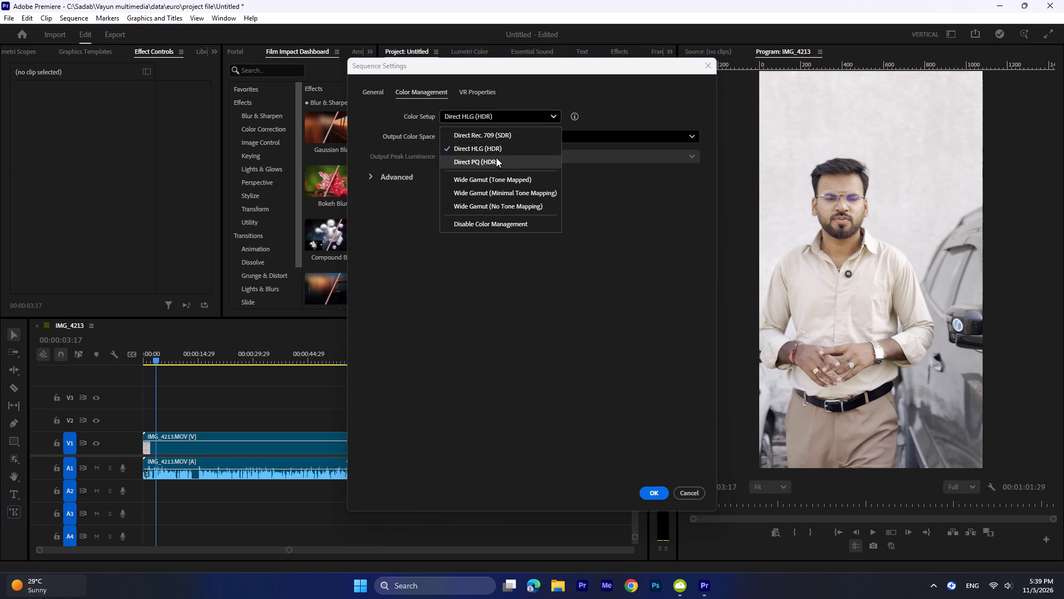
click(497, 134)
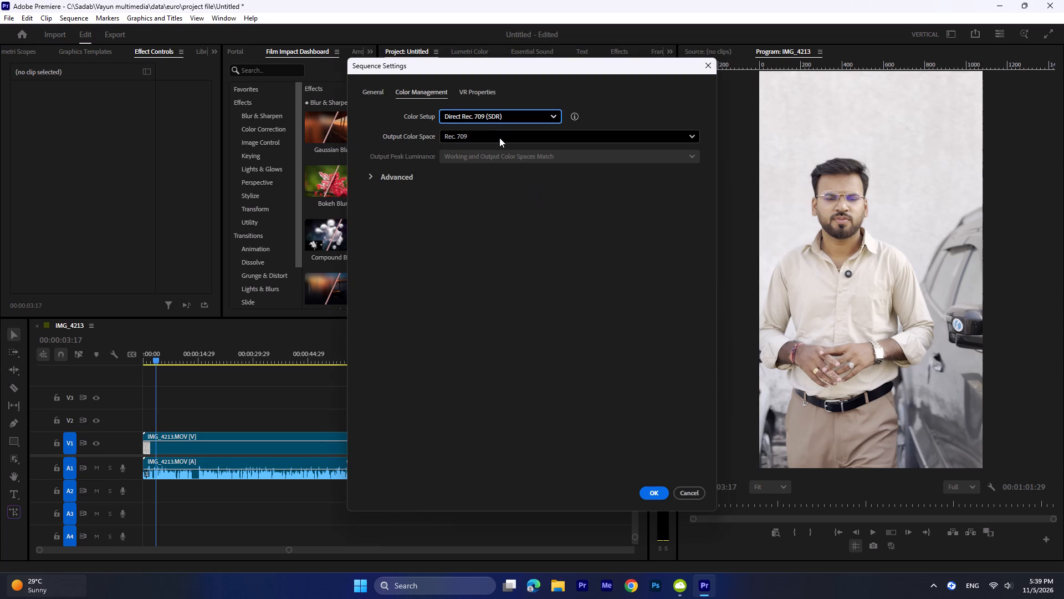
click(499, 138)
click(499, 154)
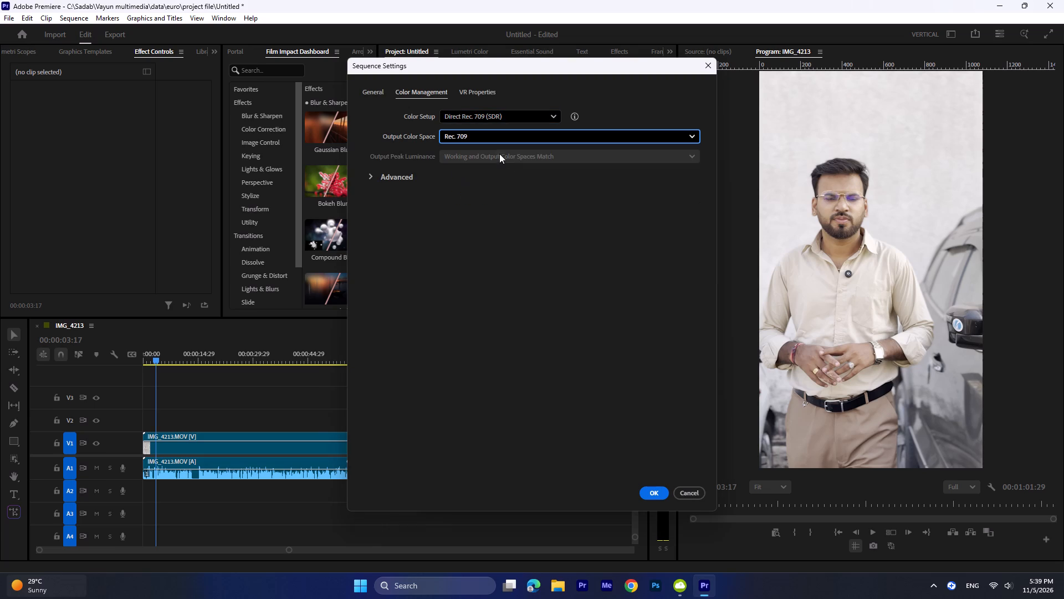
Set Graphics White Override to 300 (81% HLG, 62% PQ), enable Color Space Aware Effects, and apply the sequence settings.
click(374, 181)
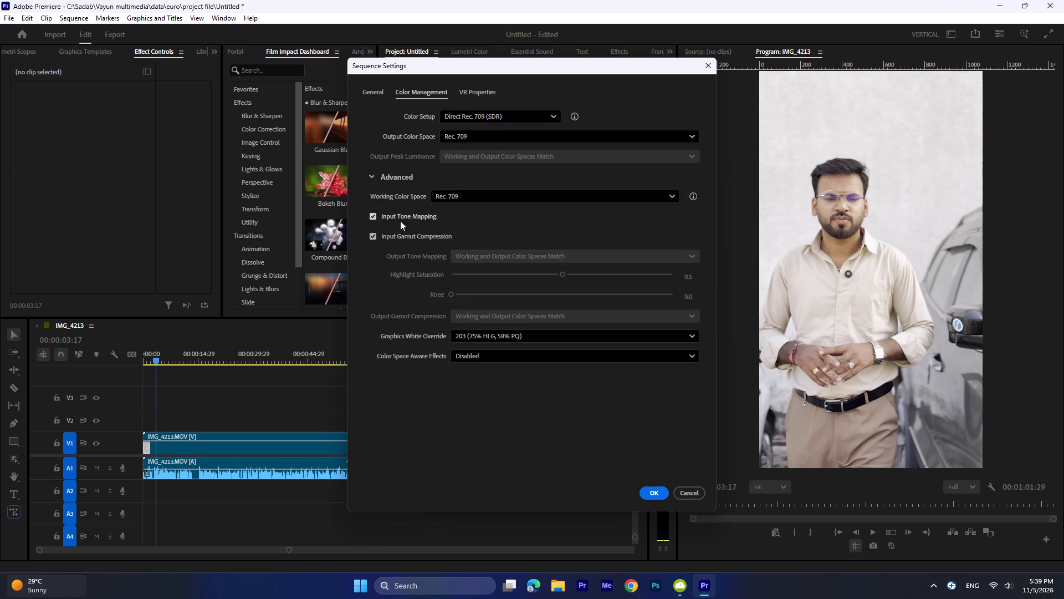
click(483, 199)
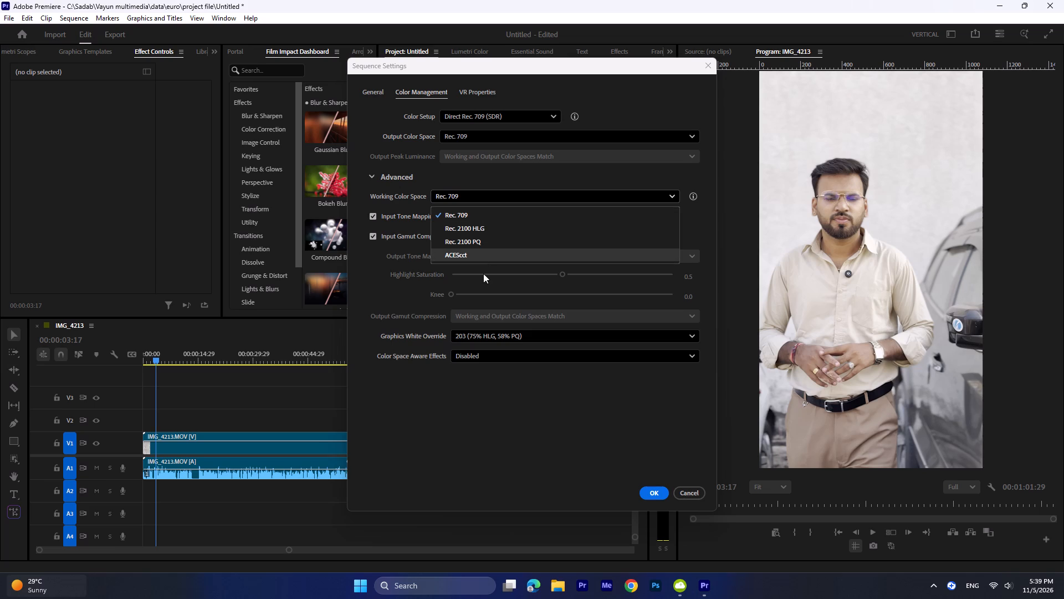
click(392, 292)
click(499, 338)
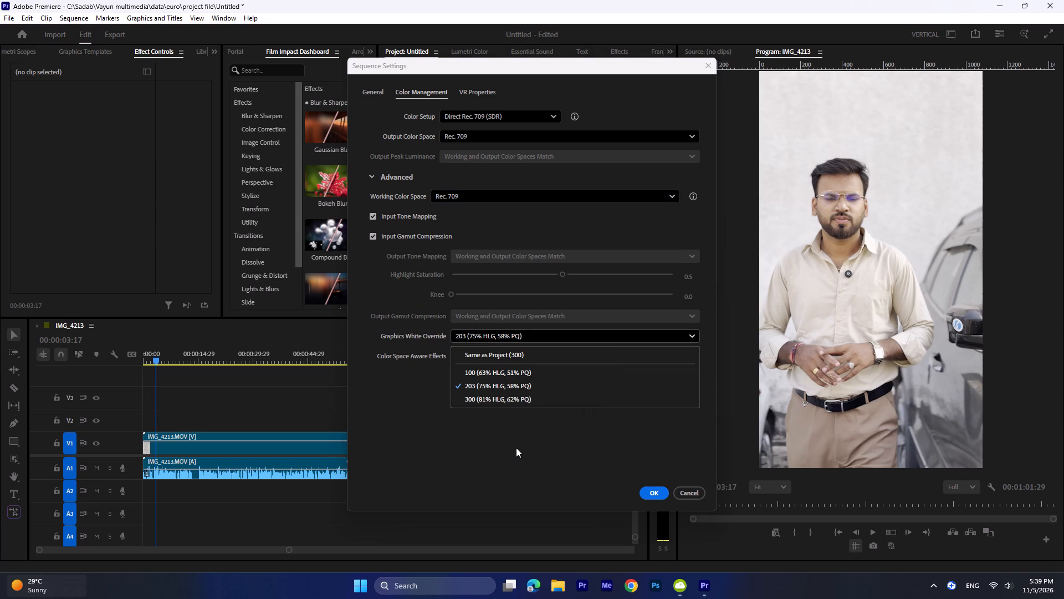
click(524, 405)
click(514, 351)
click(514, 388)
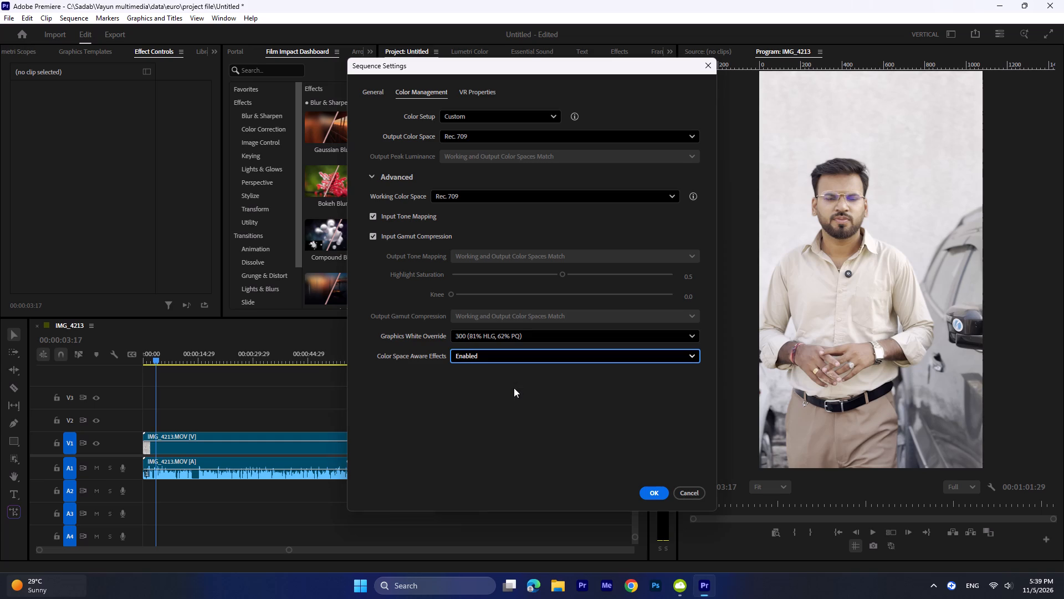
click(649, 499)
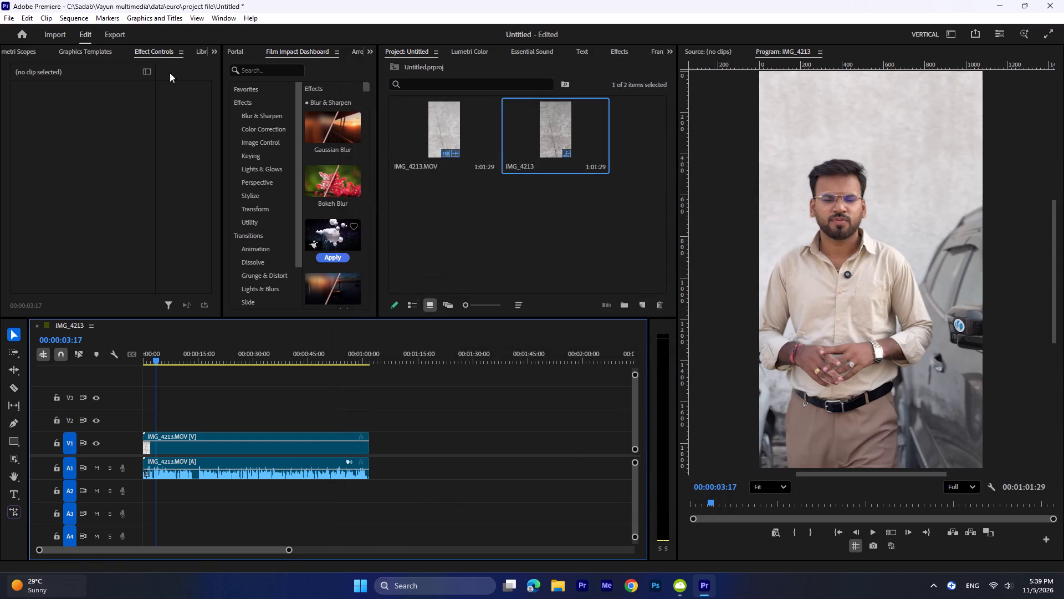
Play the opening seconds and ripple-trim the start of the IMG_4213 clip to 00:00:00:26.
drag(160, 353, 114, 365)
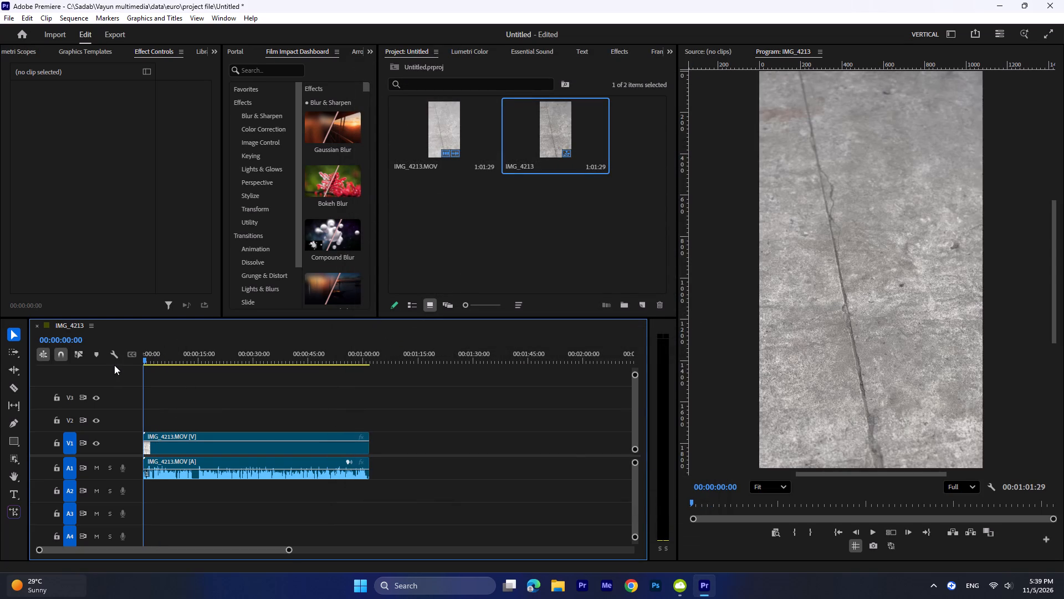
key(space)
key(space)
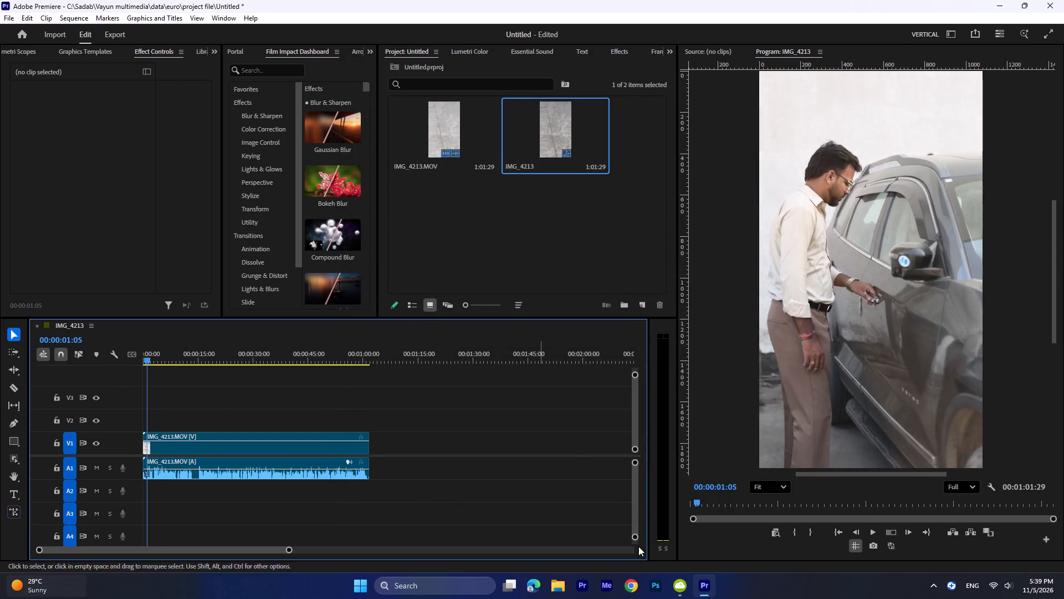
key(space)
key(space)
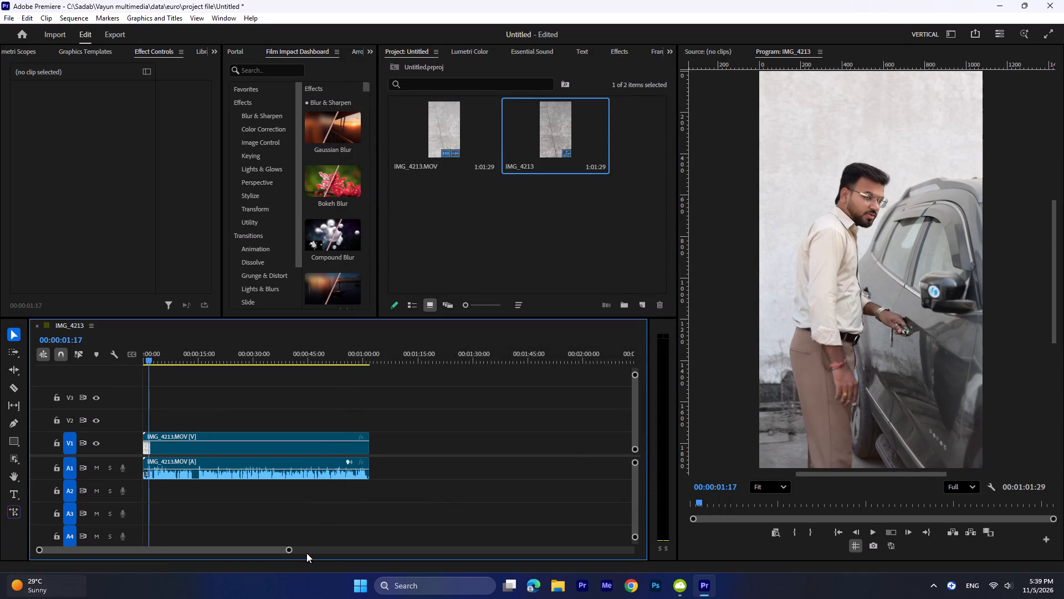
drag(287, 550, 179, 554)
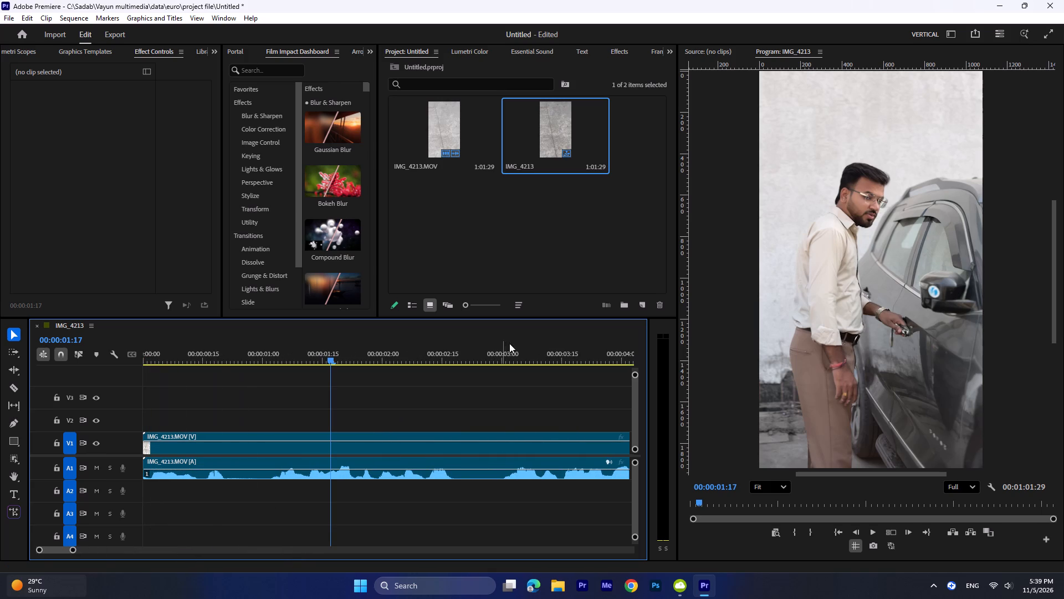
drag(330, 349, 0, 404)
key(space)
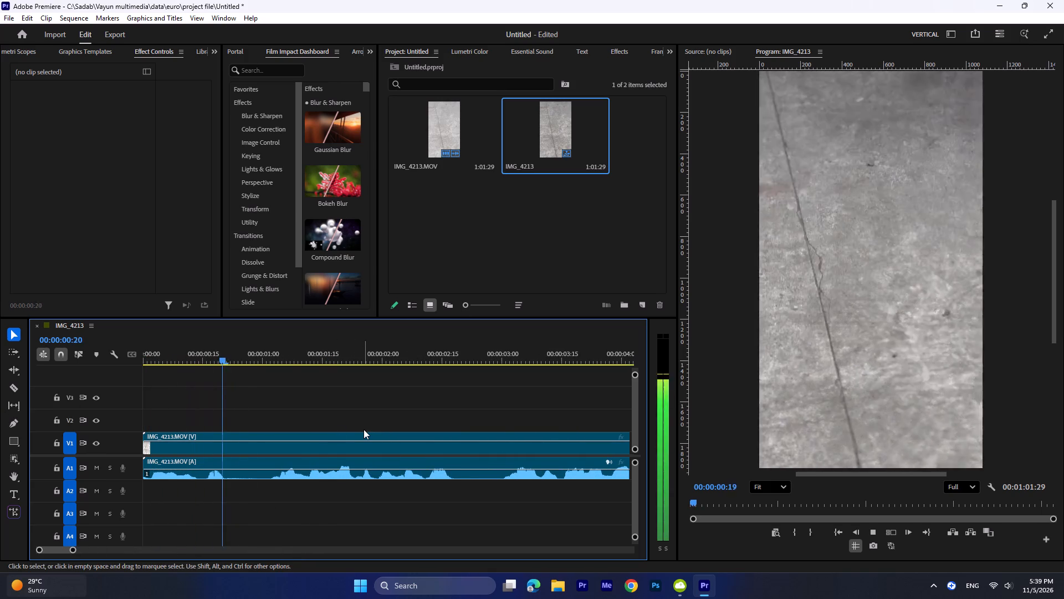
key(space)
drag(276, 357, 248, 362)
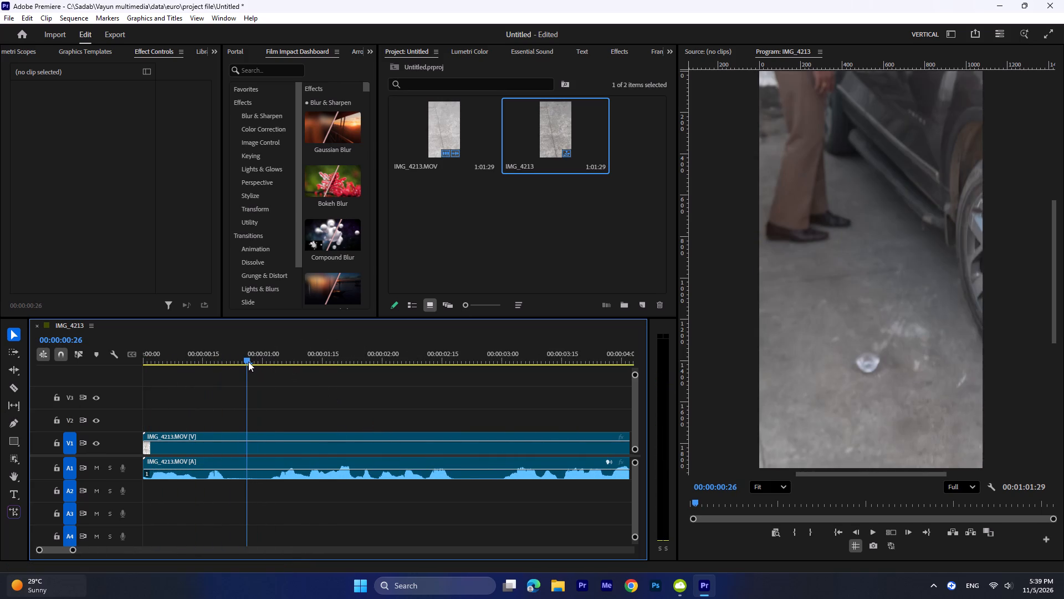
drag(248, 362, 247, 362)
text(q)
Enlarge audio track A1 to show its waveform and split the clip in the silent gap at about 00:00:08:15.
key(space)
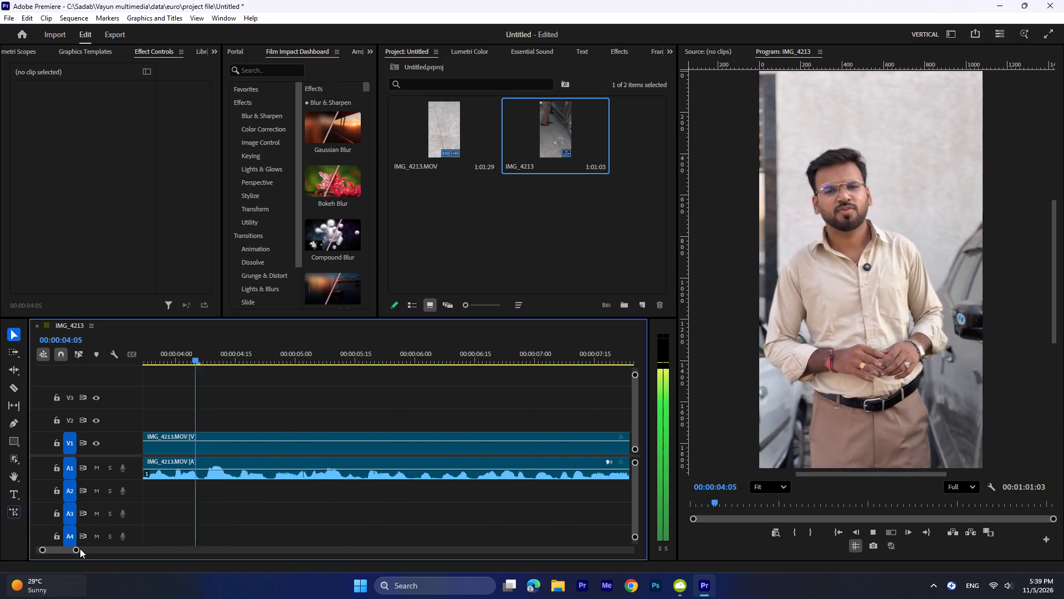
drag(79, 548, 146, 547)
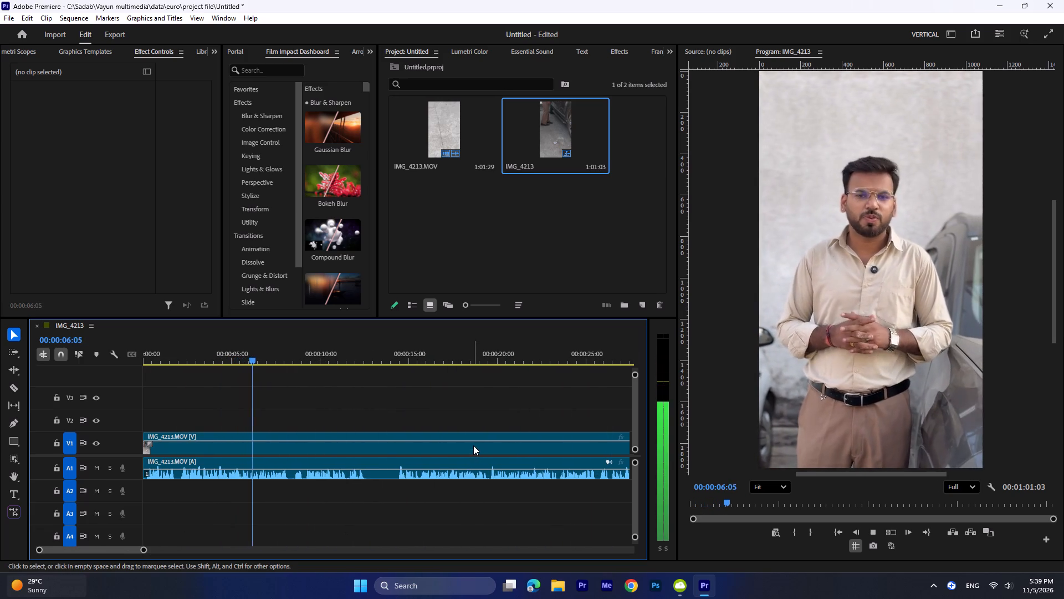
drag(144, 550, 103, 547)
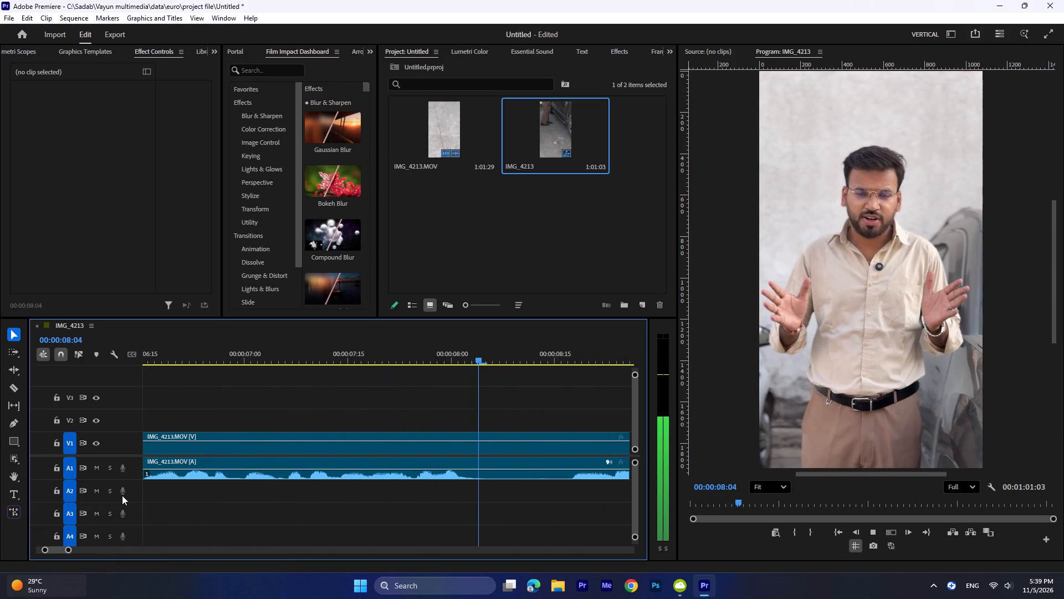
key(space)
drag(122, 478, 122, 522)
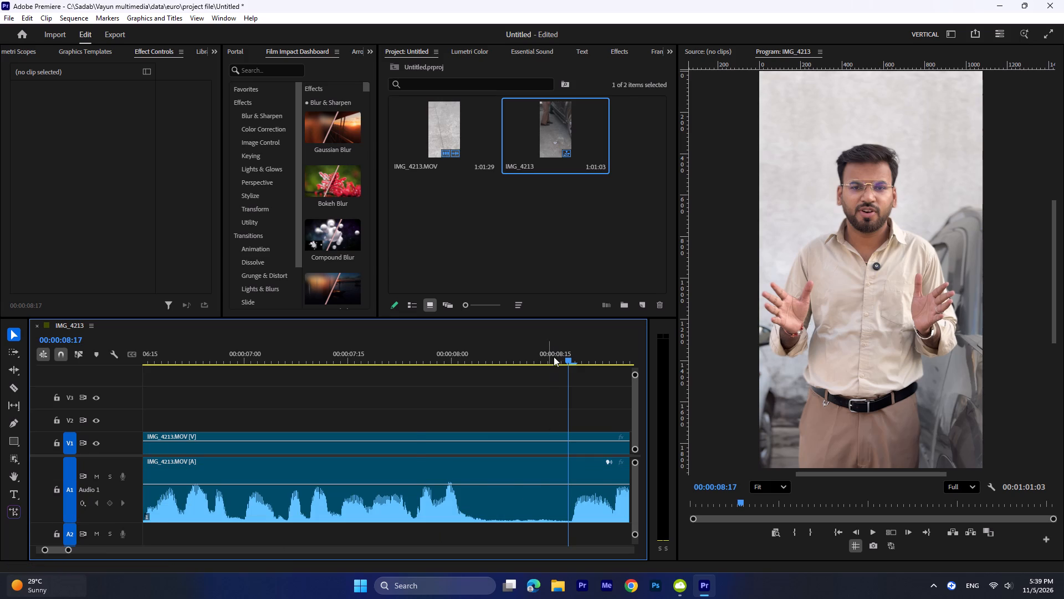
drag(554, 356, 419, 375)
drag(399, 380, 371, 386)
key(space)
key(space)
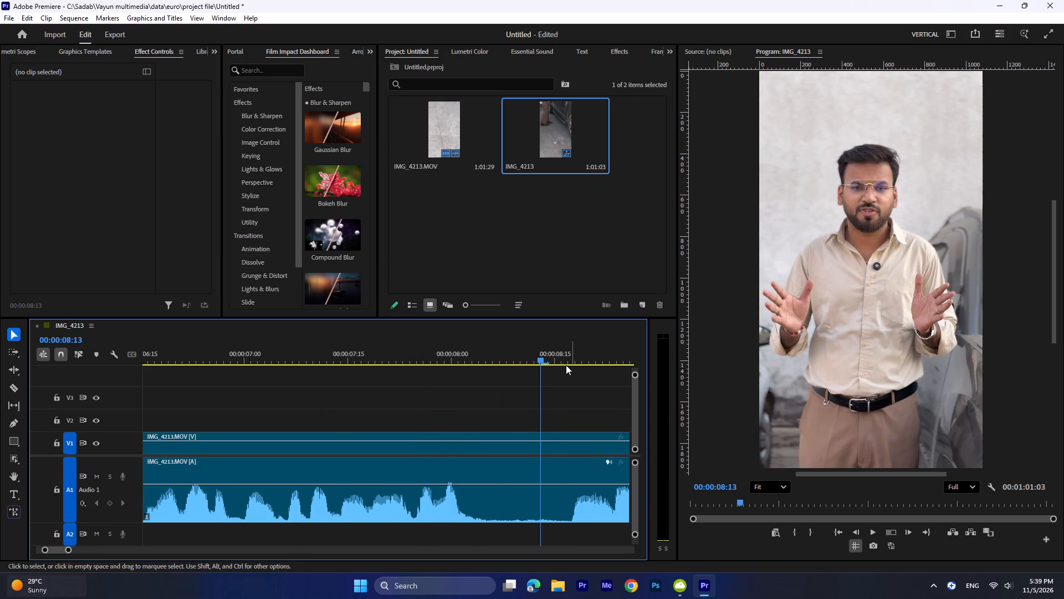
drag(546, 357, 554, 402)
text(w)
Ripple-trim the start of the second clip to about 00:00:14:10, removing the pause before the speech resumes.
key(space)
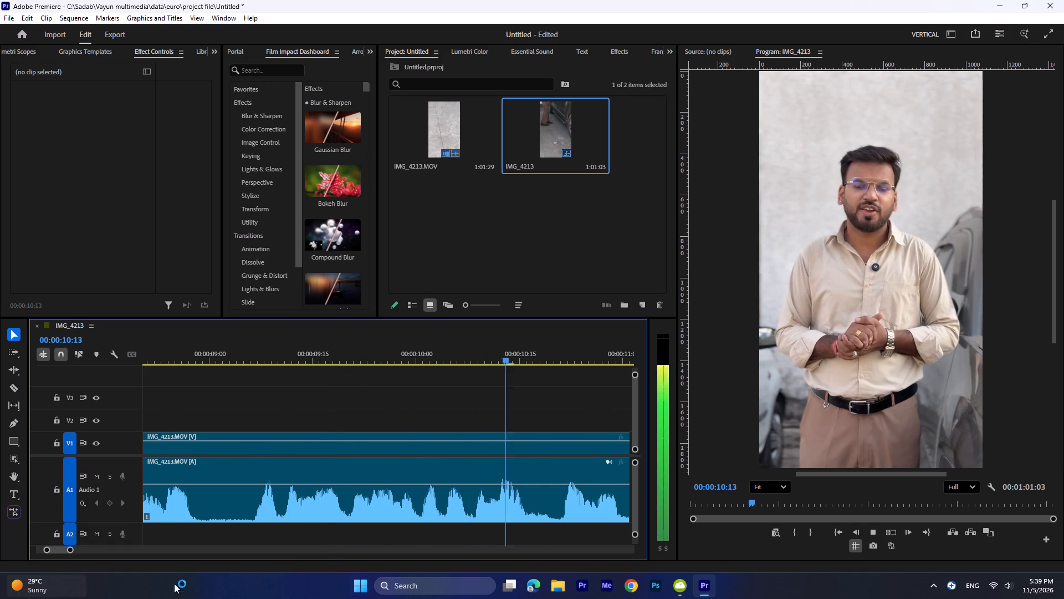
drag(75, 549, 113, 555)
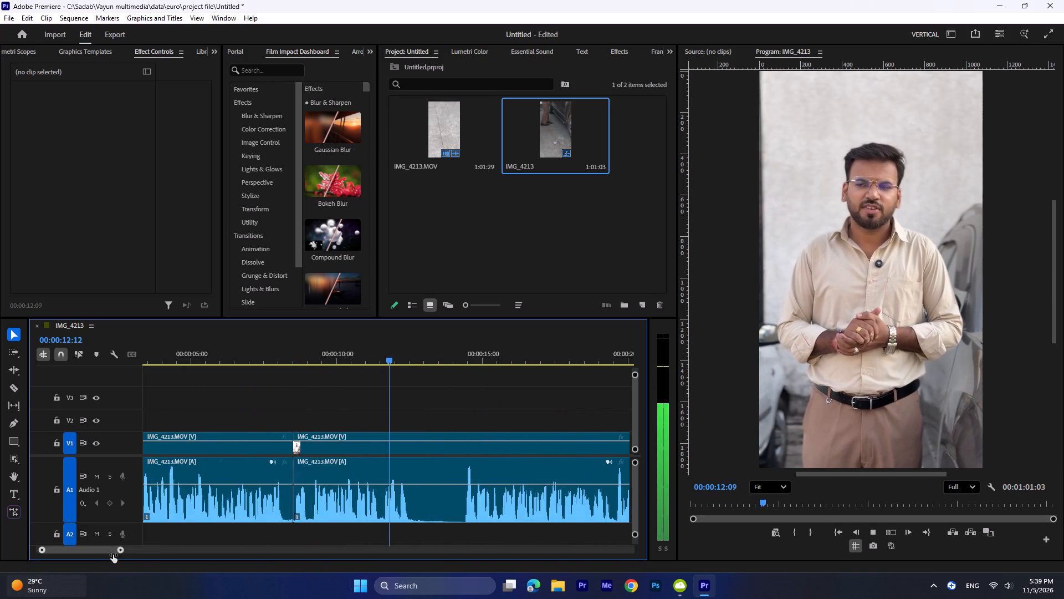
drag(113, 555, 115, 555)
key(space)
key(space)
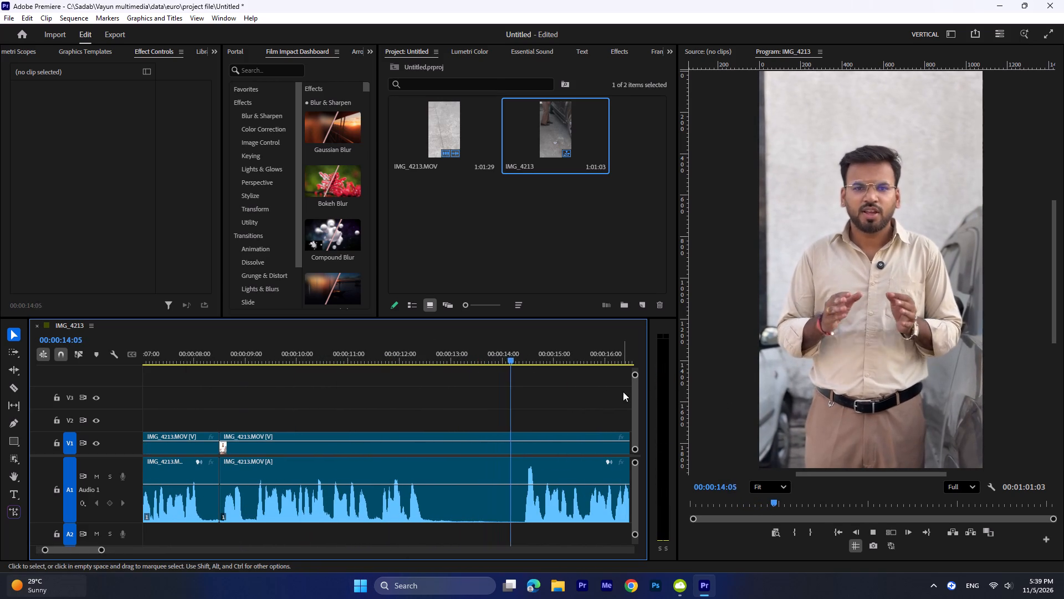
key(space)
drag(583, 349, 520, 373)
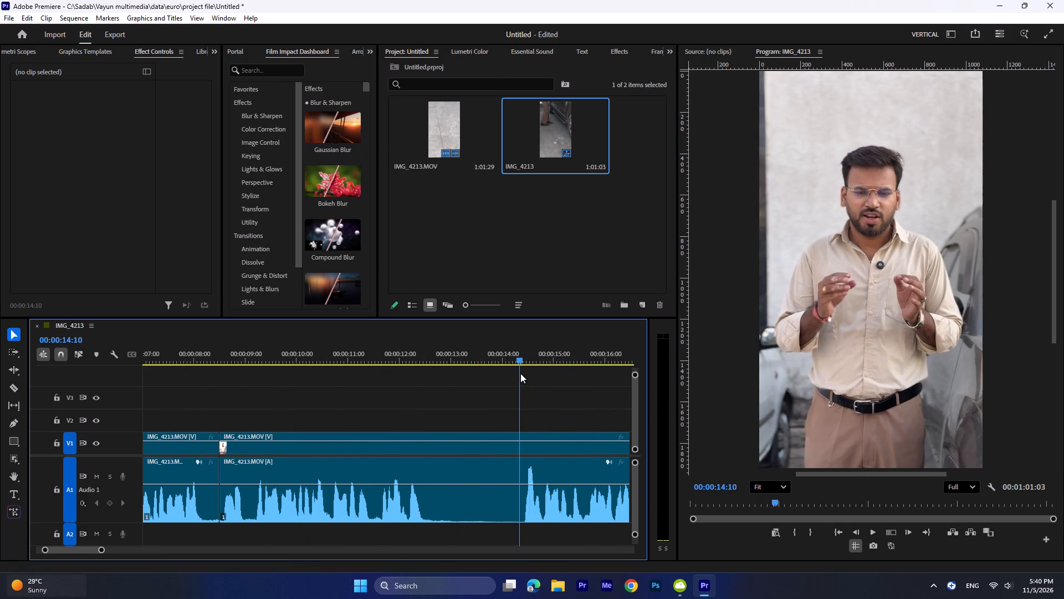
drag(520, 373, 521, 374)
key(q)
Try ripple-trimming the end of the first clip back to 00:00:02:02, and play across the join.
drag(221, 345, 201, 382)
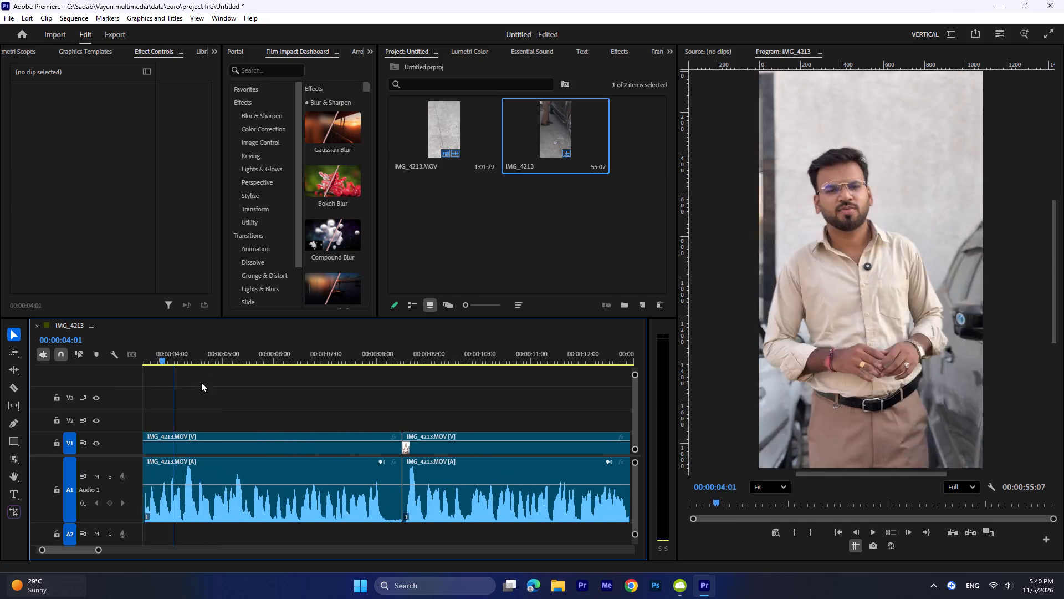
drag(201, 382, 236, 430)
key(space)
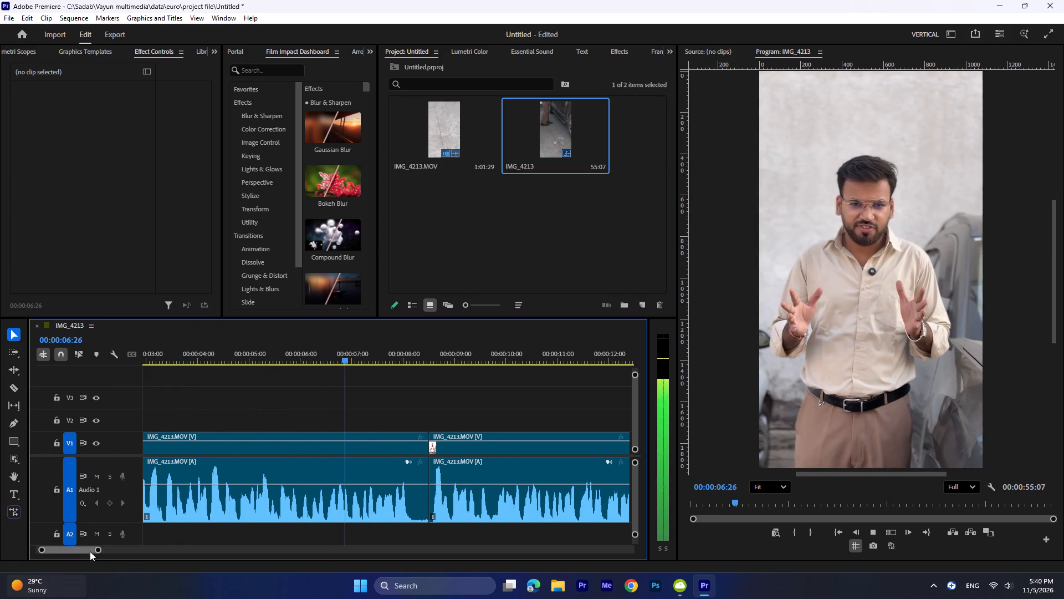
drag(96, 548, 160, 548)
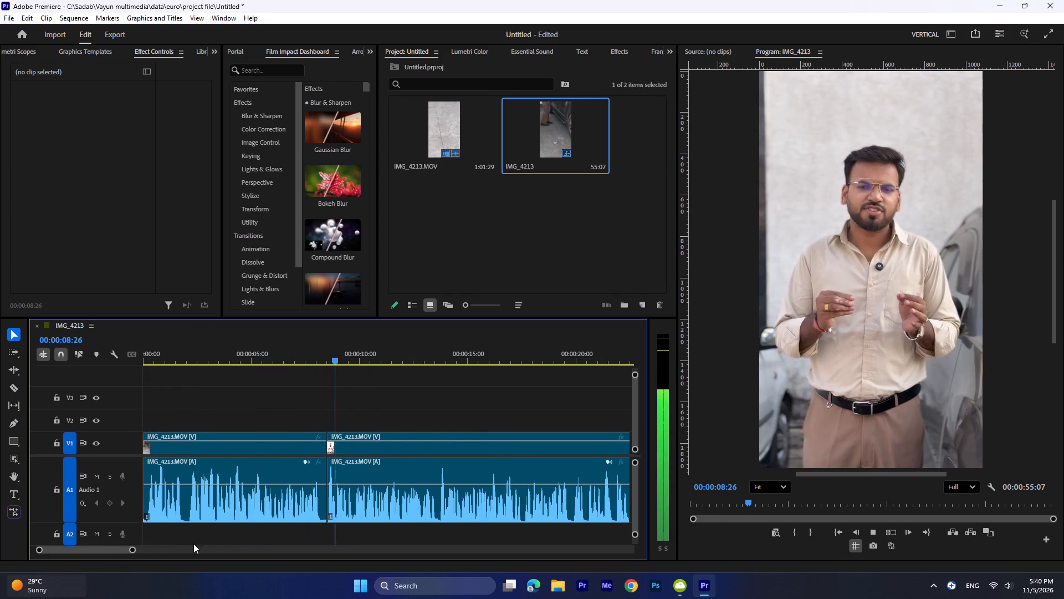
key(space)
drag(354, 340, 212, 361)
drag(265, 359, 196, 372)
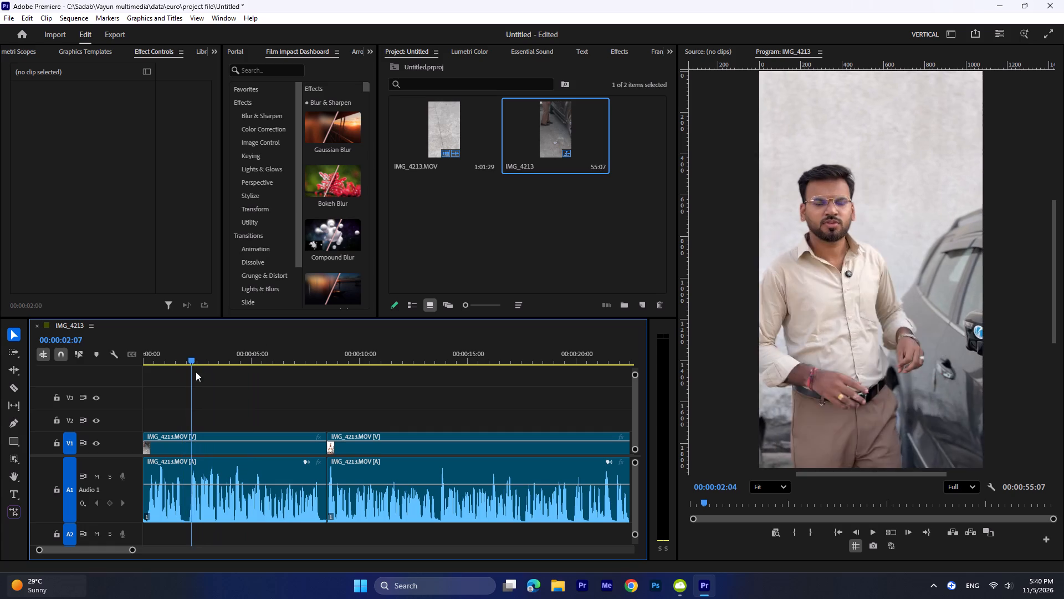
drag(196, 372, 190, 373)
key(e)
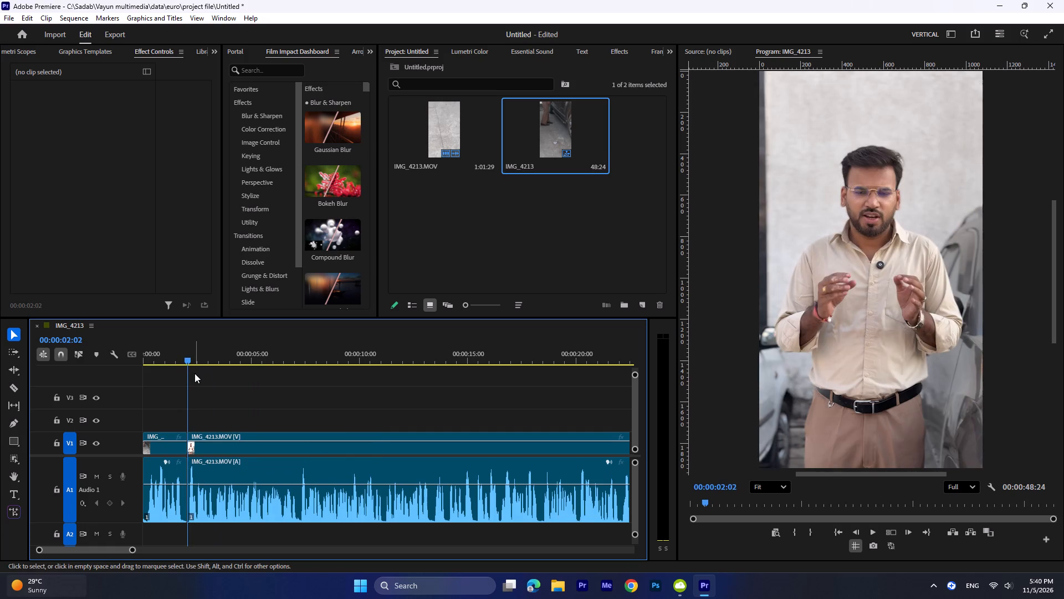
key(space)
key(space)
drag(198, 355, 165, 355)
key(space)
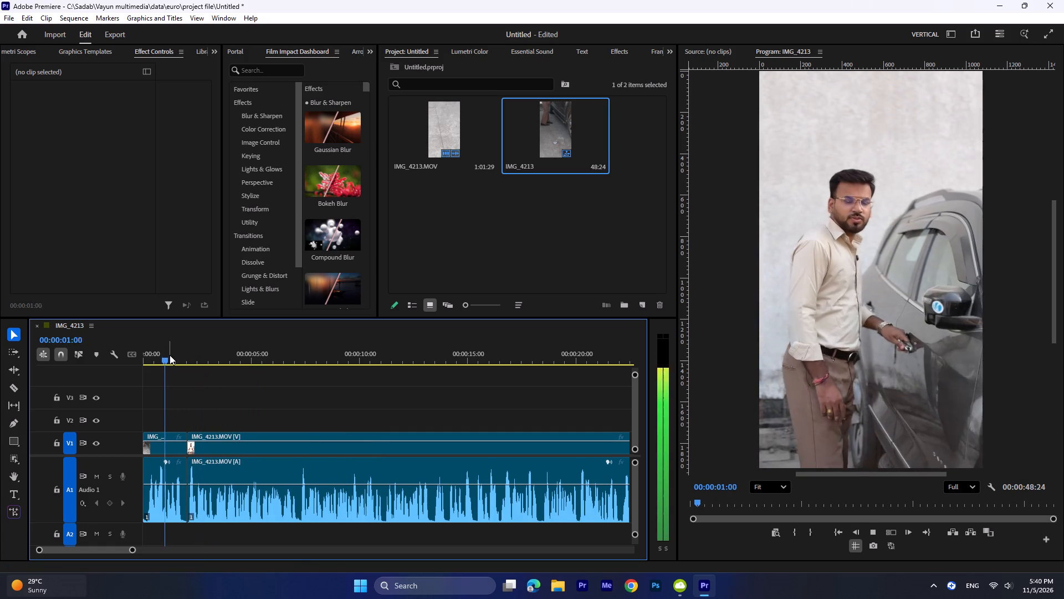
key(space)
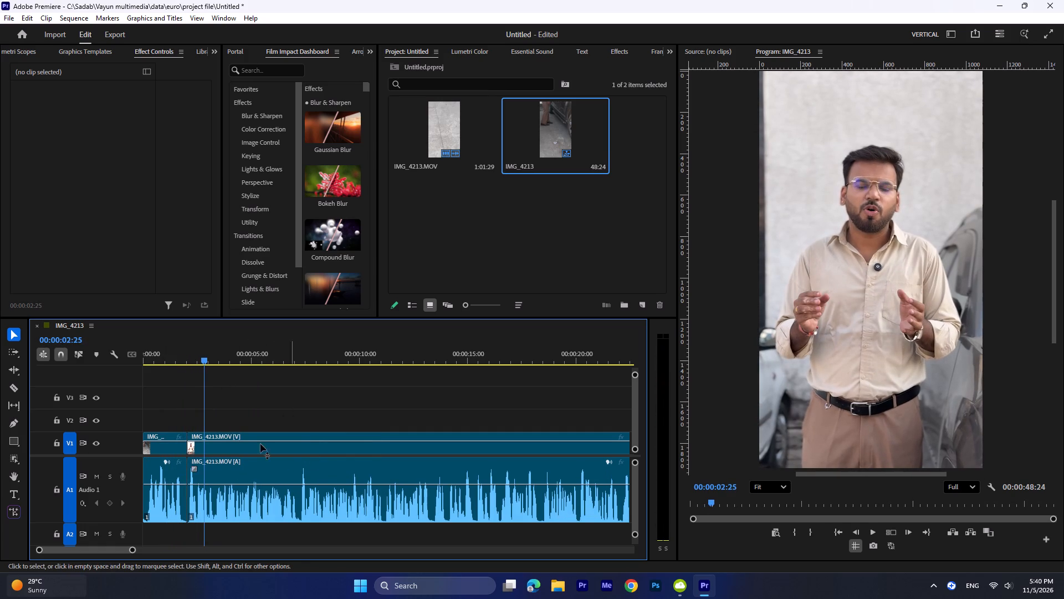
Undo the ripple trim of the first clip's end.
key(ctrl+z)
Play the sequence from the first clip across the cut into the second clip to examine the speech.
key(space)
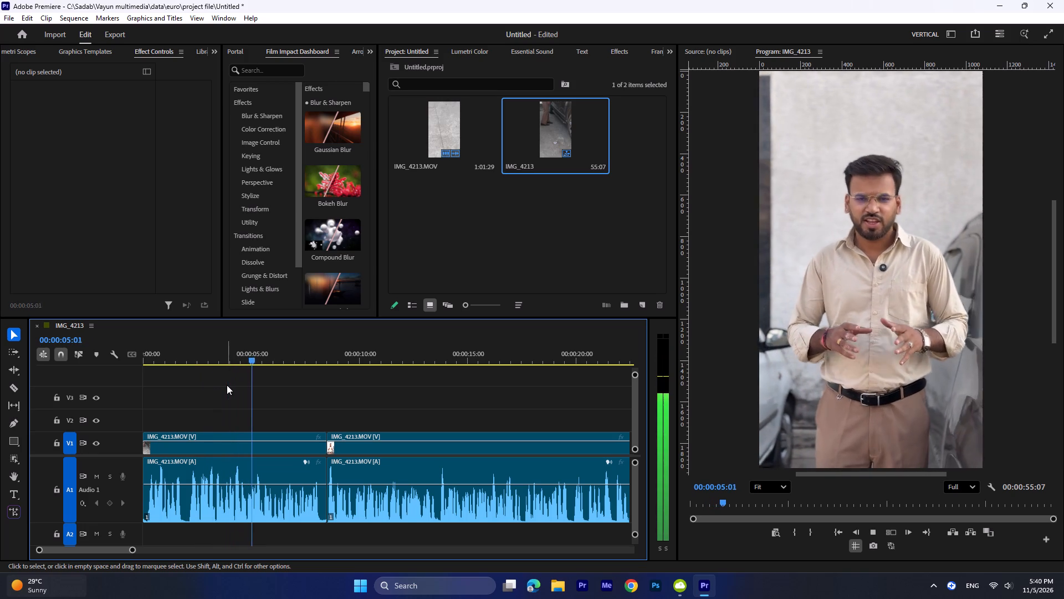
key(space)
key(space)
key(space)
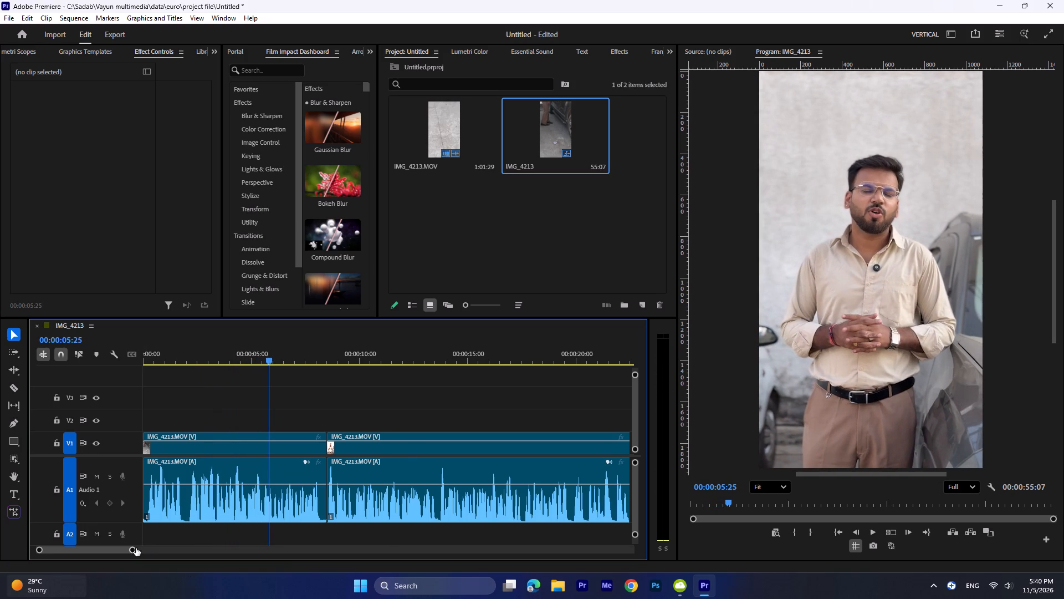
drag(135, 548, 118, 556)
key(space)
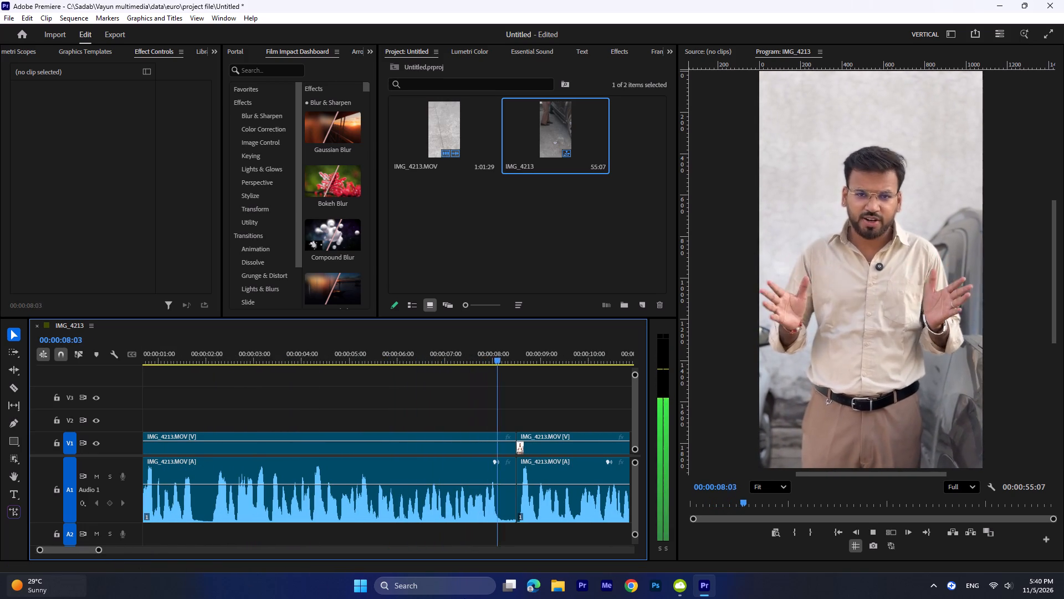
key(space)
key(space)
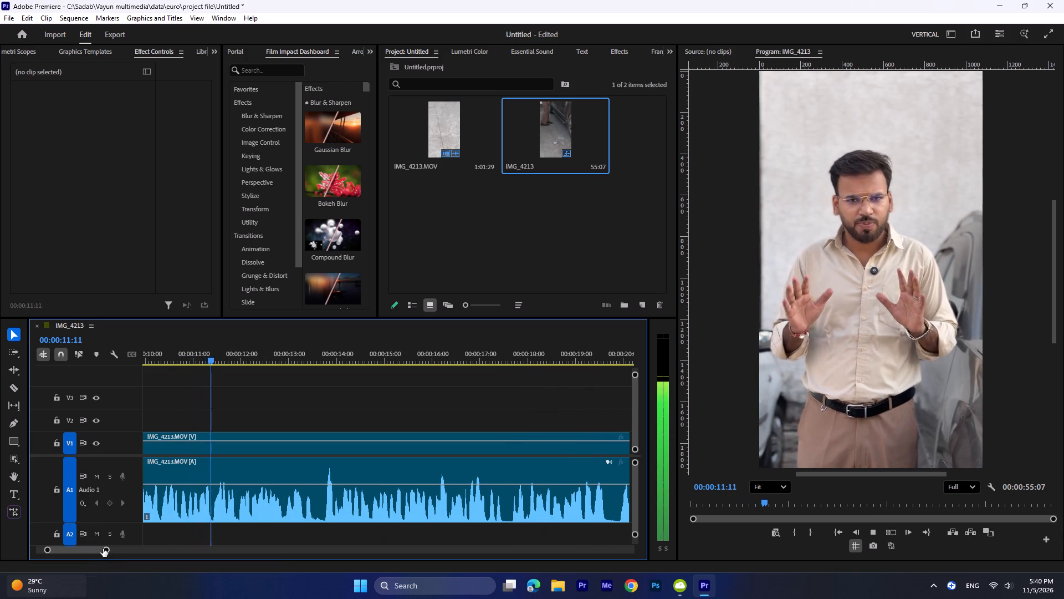
key(space)
key(space)
key(space)
drag(250, 352, 260, 392)
key(space)
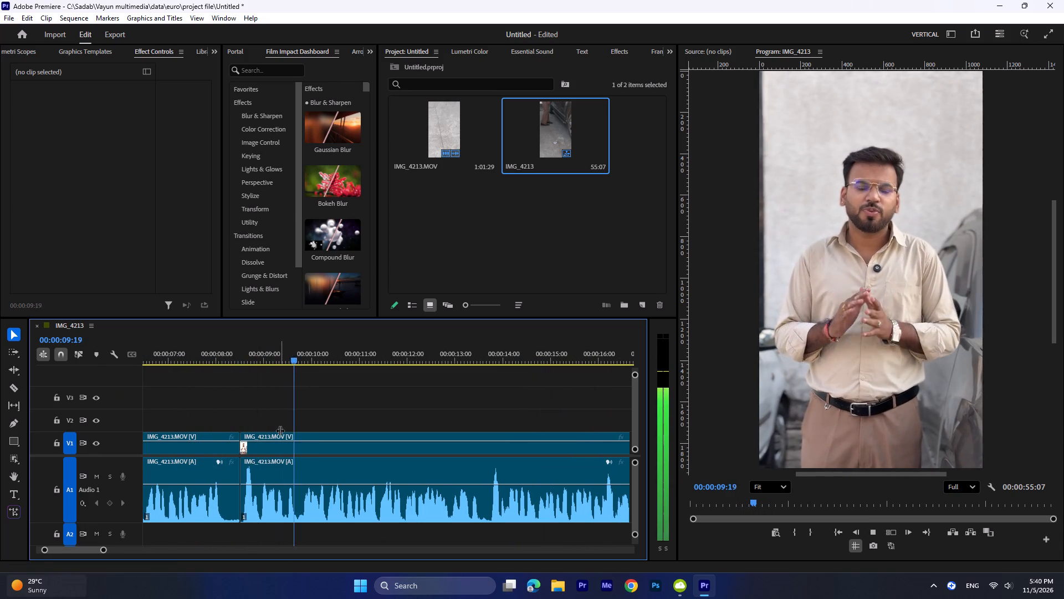
Play the sequence onward through the second clip from about 00:00:09:19, pausing and resuming, to examine the speech for pauses.
scroll(297, 439, down, 1)
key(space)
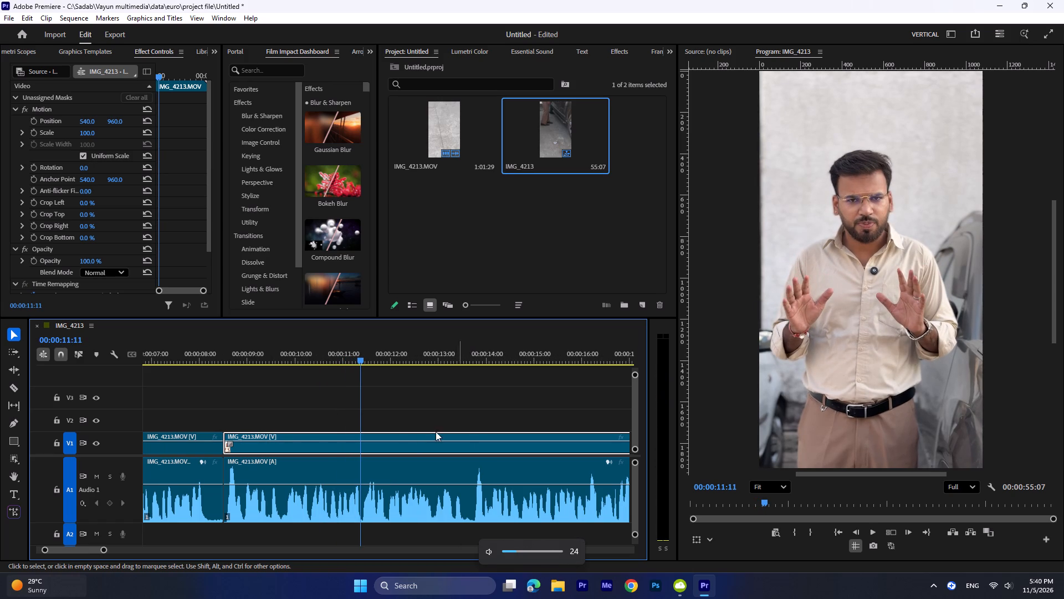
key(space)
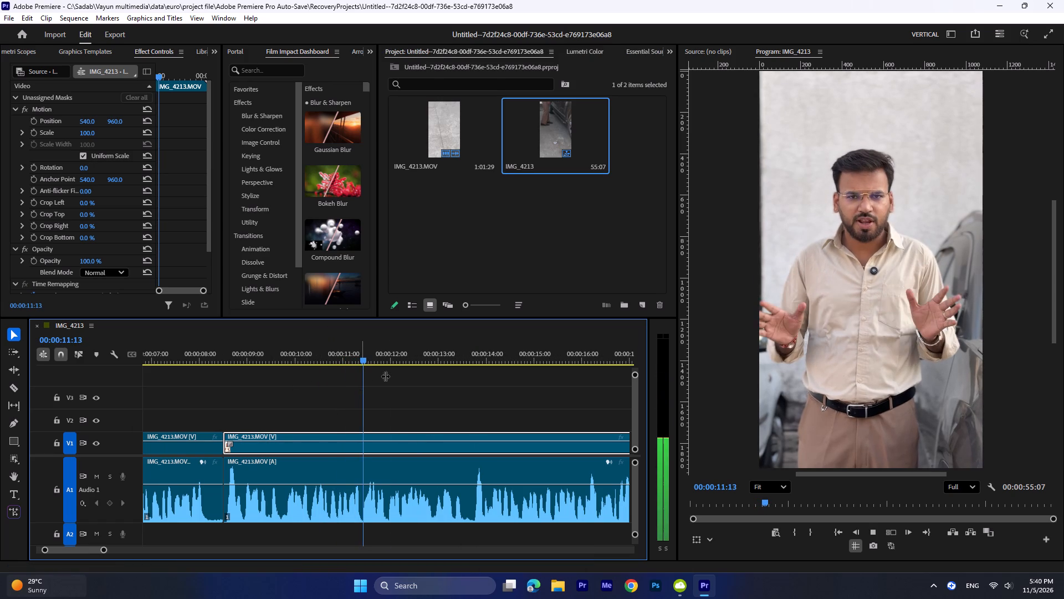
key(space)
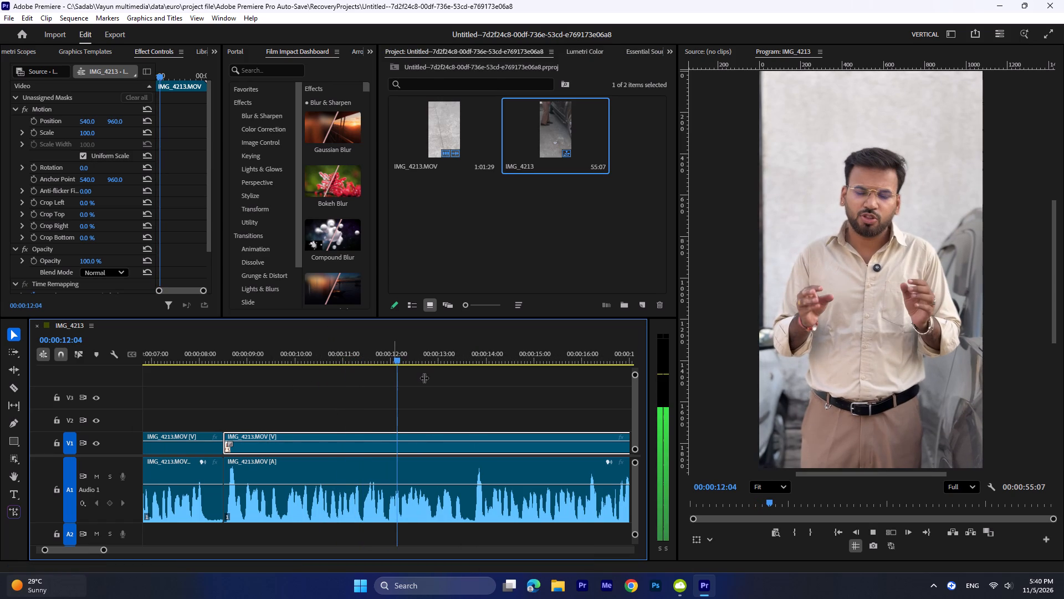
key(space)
click(436, 399)
Turn off the computer's Wi-Fi in the Windows quick settings and return to the sequence.
click(994, 580)
click(886, 409)
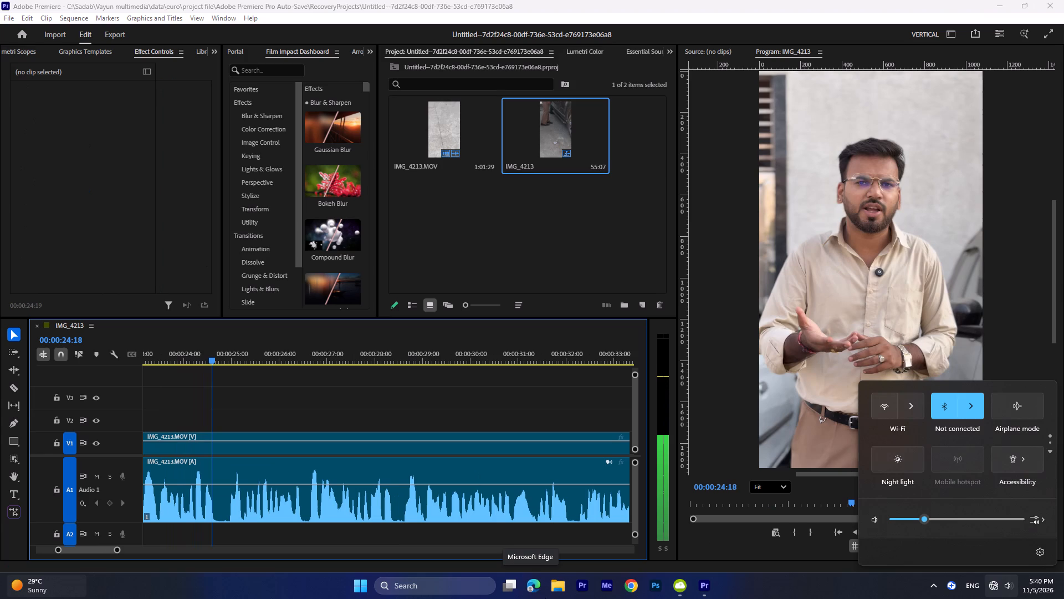
click(730, 342)
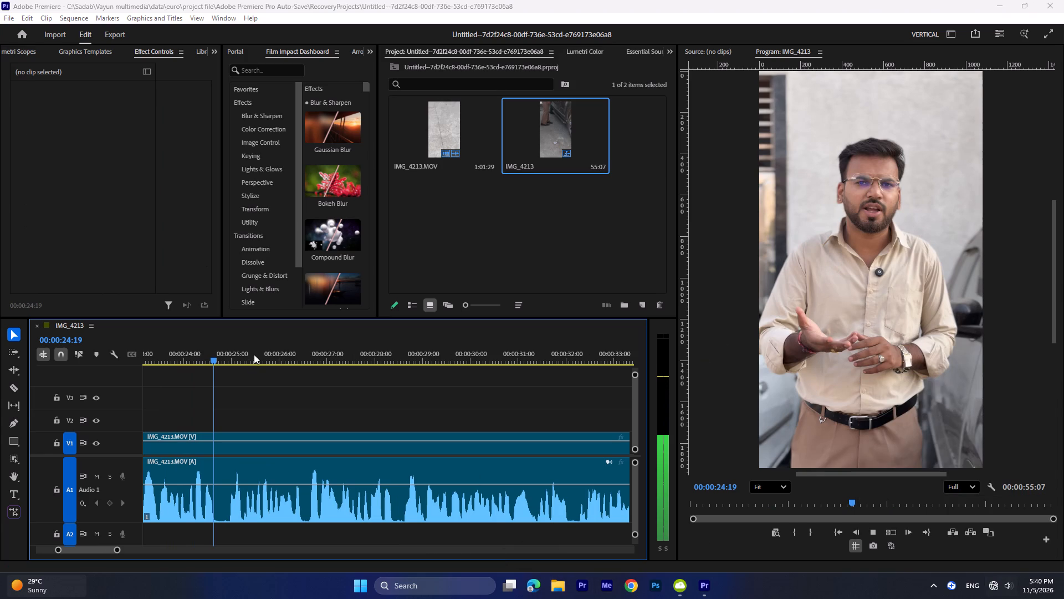
Try to scrub the playhead back from 00:00:24:19 to an earlier part of the sequence.
drag(254, 354, 101, 374)
drag(221, 346, 152, 346)
drag(116, 547, 132, 547)
Relaunch Adobe Premiere.
double_click(697, 580)
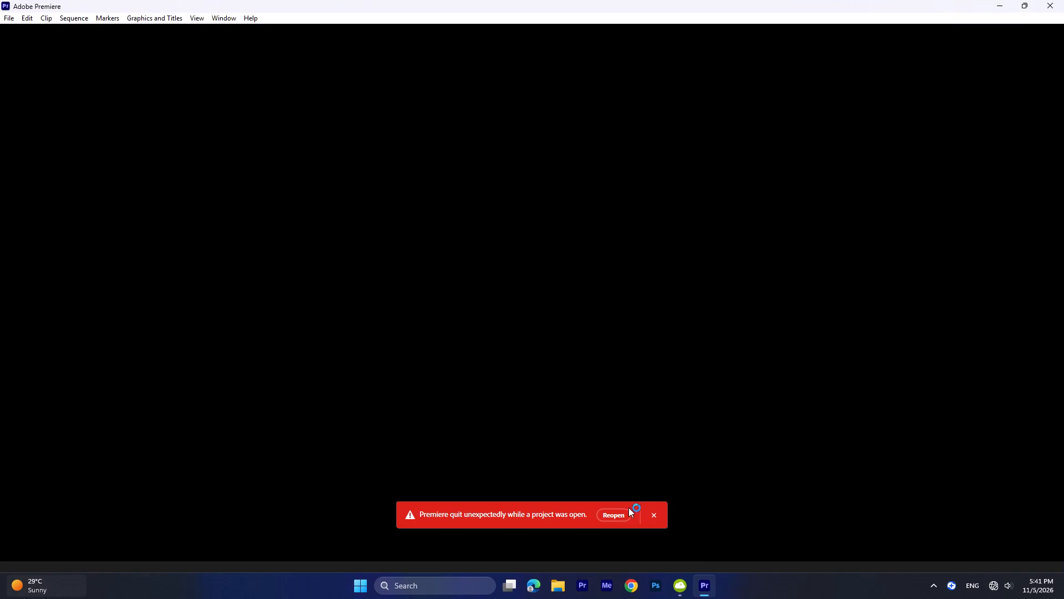
Reopen the project that was open when Premiere quit.
click(615, 512)
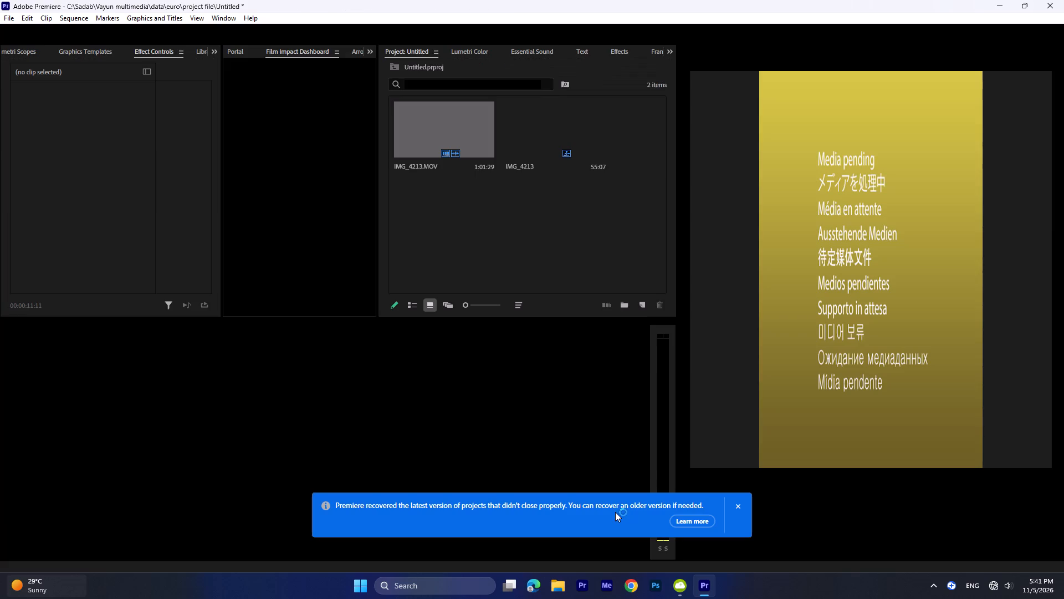
Dismiss the recovery notice and play the sequence from its start to check the opening speech.
drag(364, 358, 9, 390)
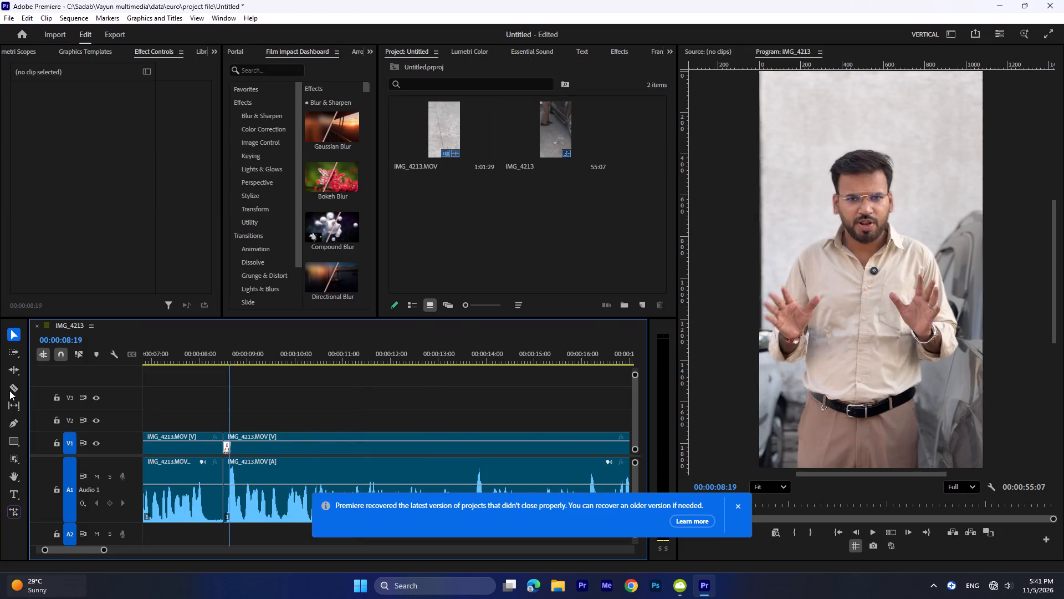
drag(9, 390, 2, 407)
key(space)
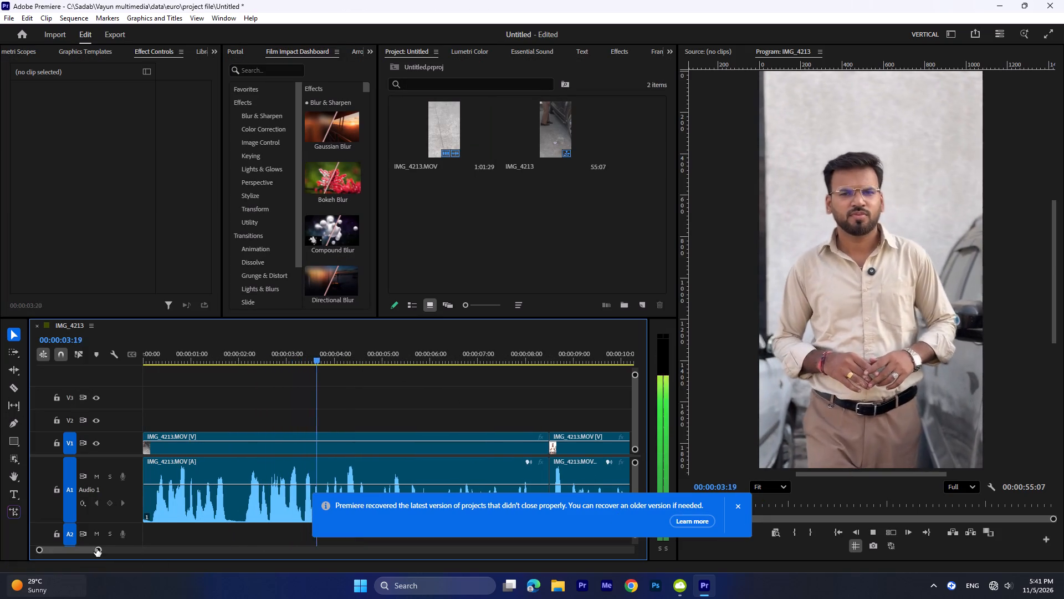
drag(96, 549, 112, 549)
key(space)
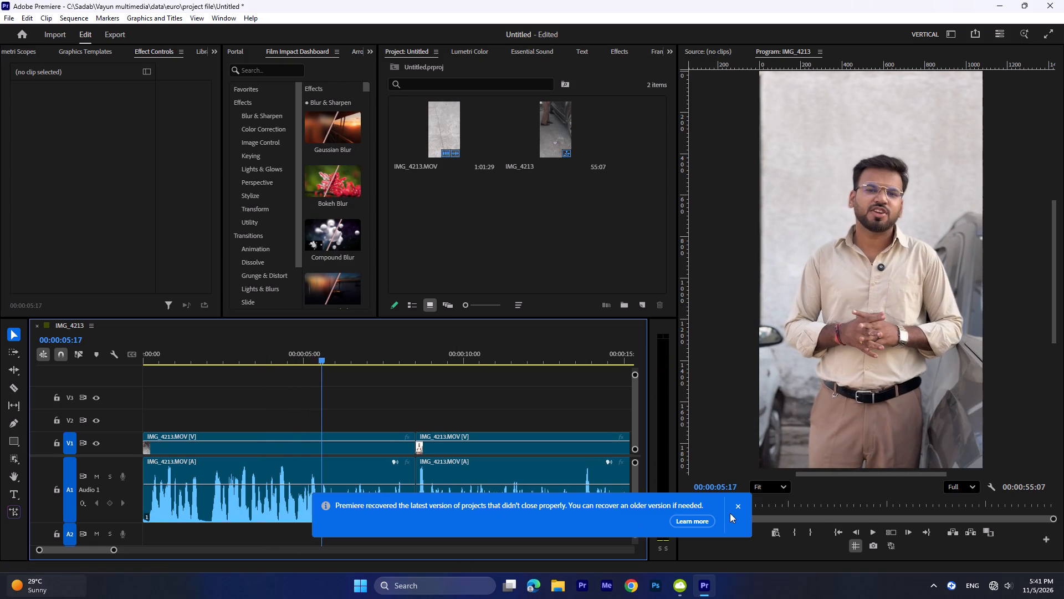
click(740, 509)
Replay the sequence from the first clip across the cut at 00:00:08:15 to examine the speech on both sides.
drag(321, 344, 263, 359)
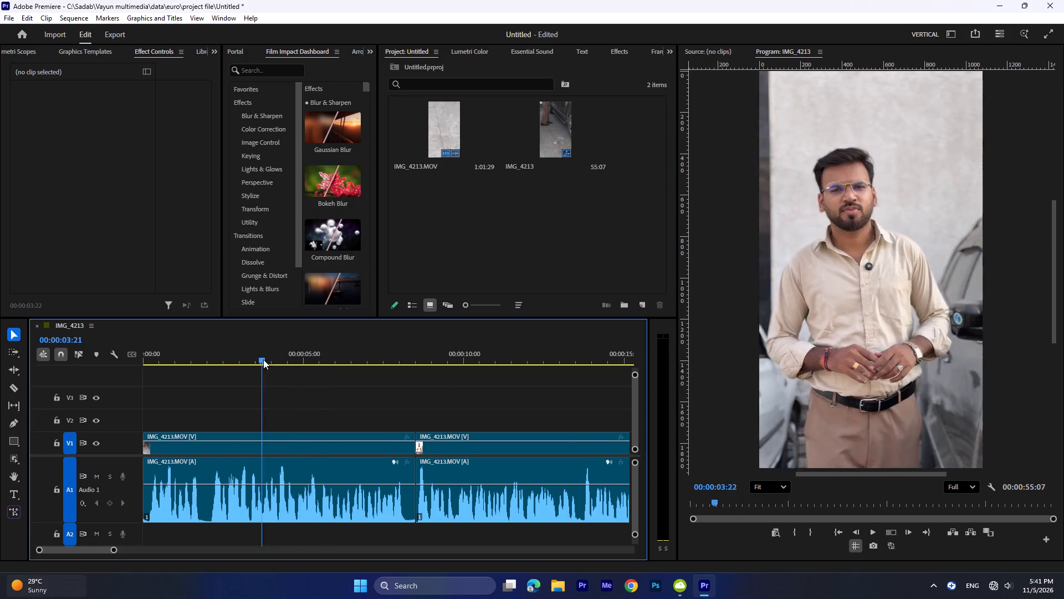
drag(263, 359, 223, 374)
key(space)
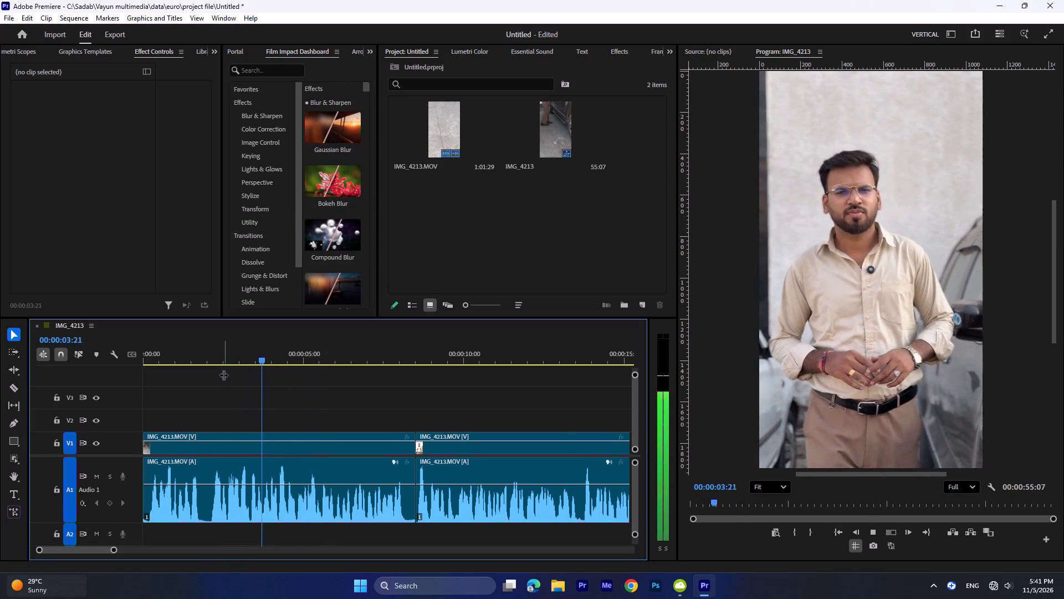
key(space)
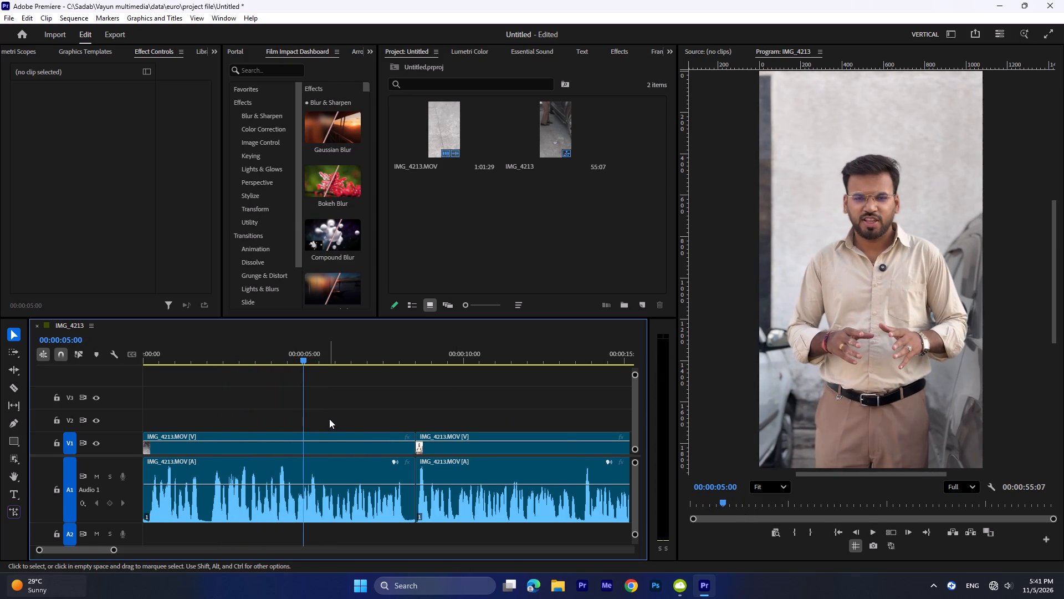
key(space)
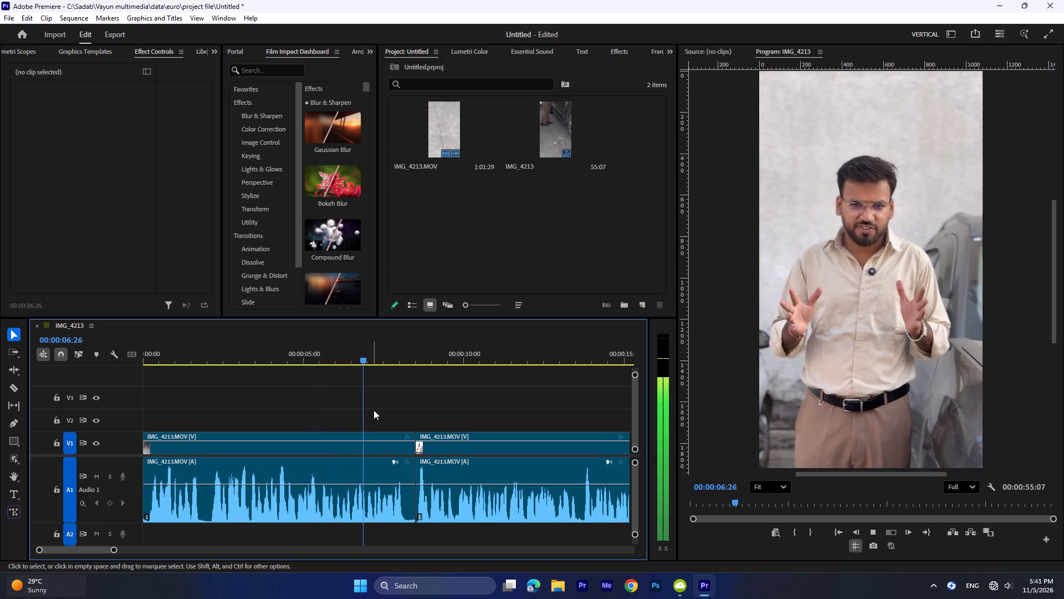
key(space)
key(space)
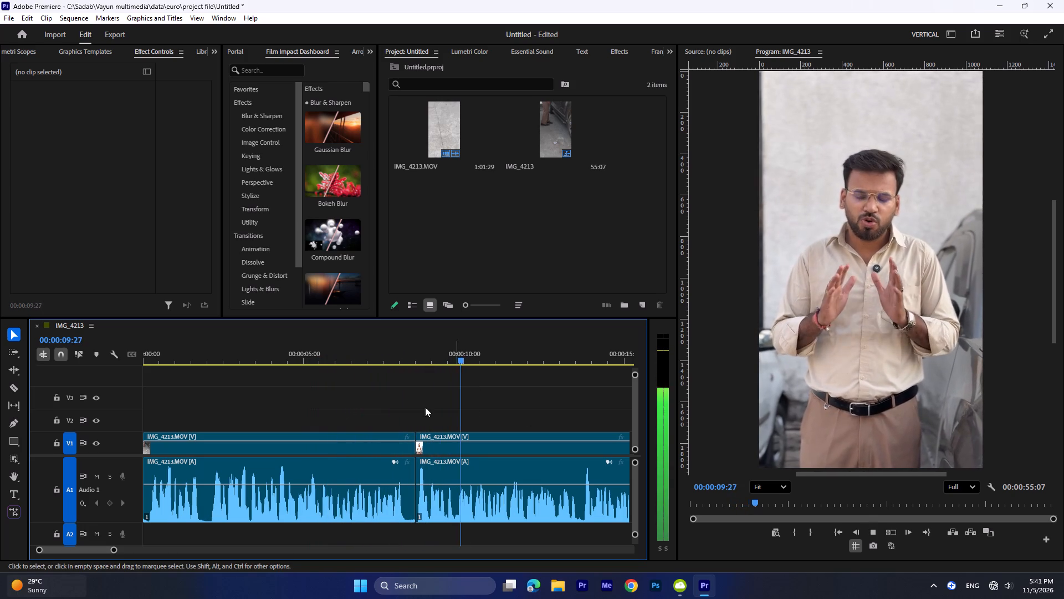
key(space)
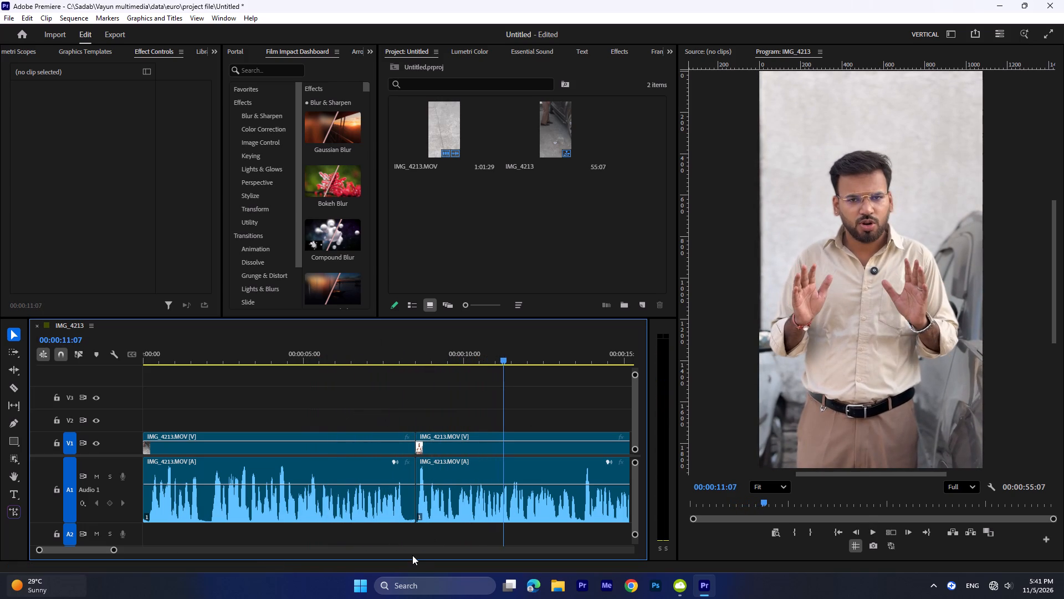
key(space)
key(space)
Replay the first clip from about 00:00:05:00 towards its end, examining the phrases against the audio waveform.
drag(114, 551, 122, 557)
drag(323, 348, 223, 385)
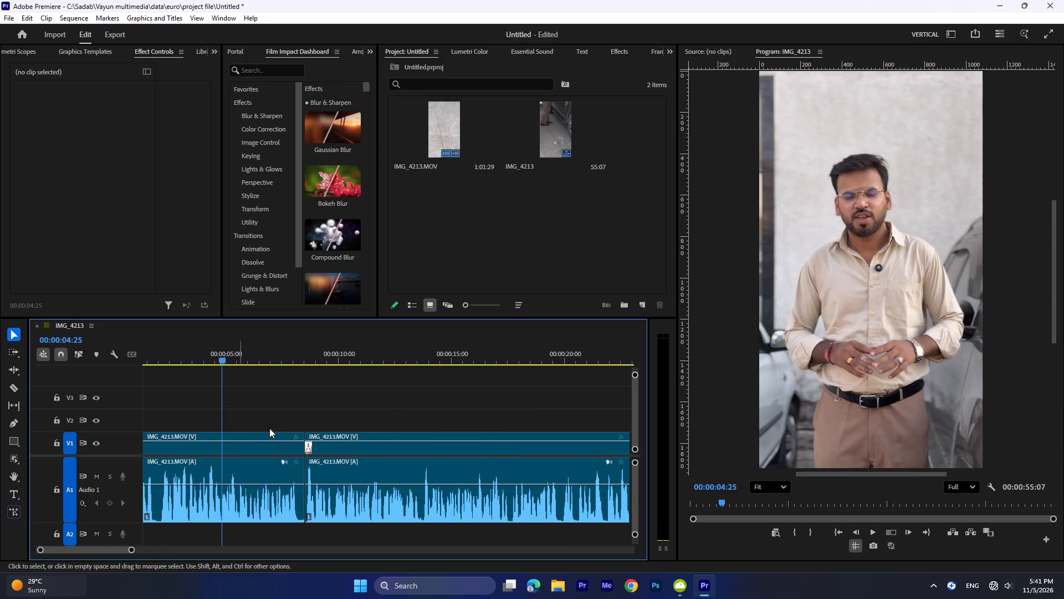
key(space)
key(space)
drag(130, 551, 80, 560)
key(space)
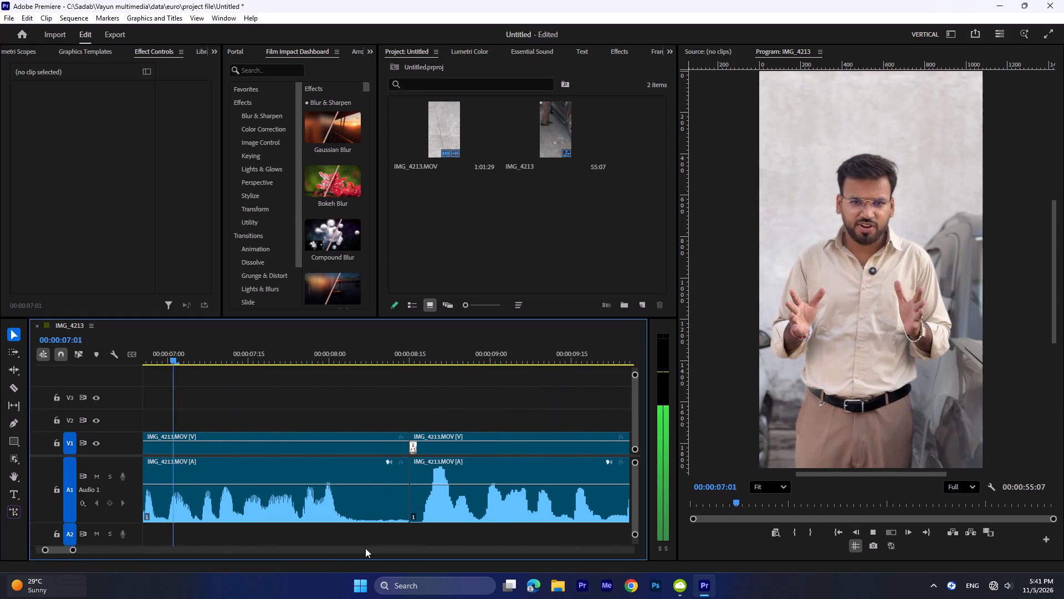
key(space)
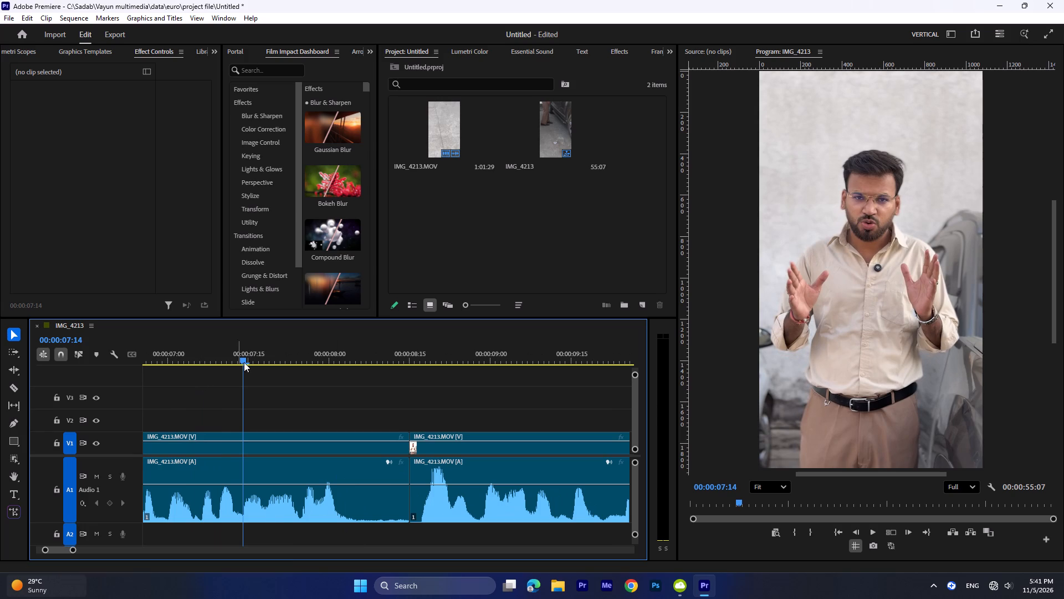
drag(244, 362, 134, 378)
key(space)
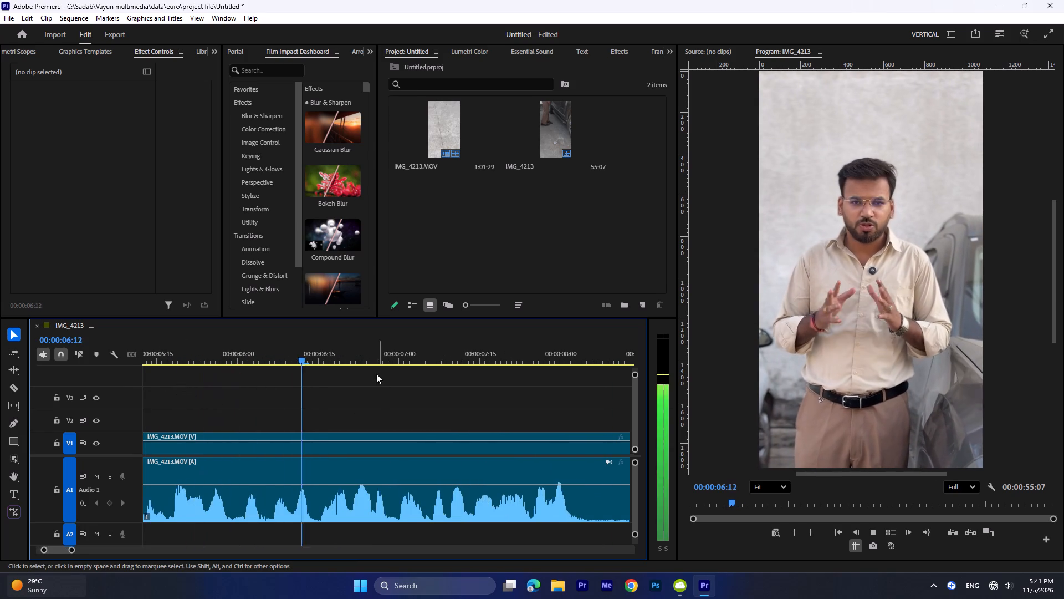
key(space)
Listen again to the first clip from about 00:00:05:24 to past 00:00:07:00 to look for a phrase boundary.
drag(330, 353, 209, 383)
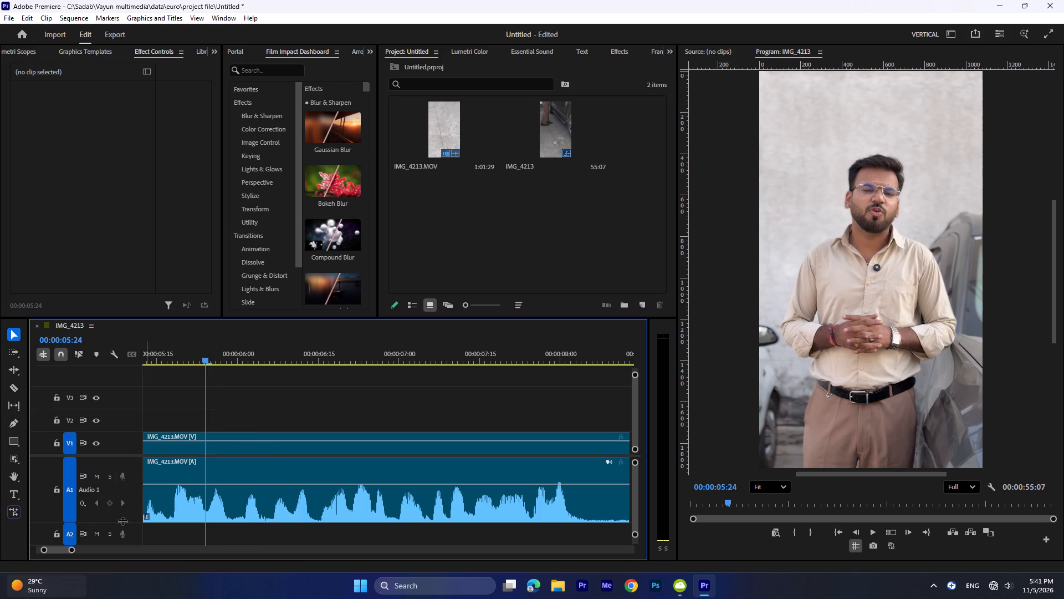
key(space)
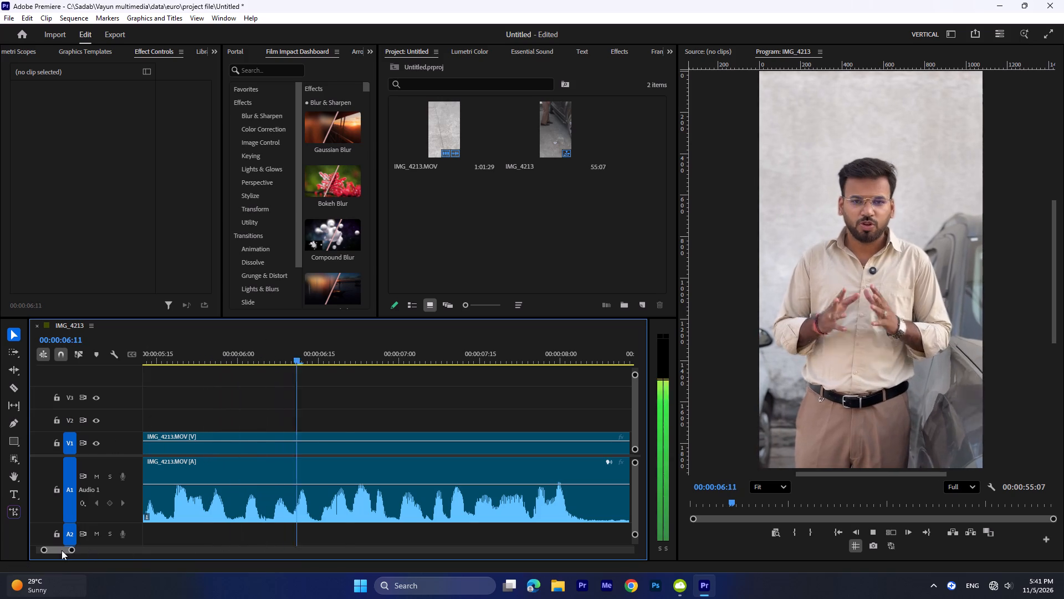
key(space)
drag(71, 549, 76, 547)
key(space)
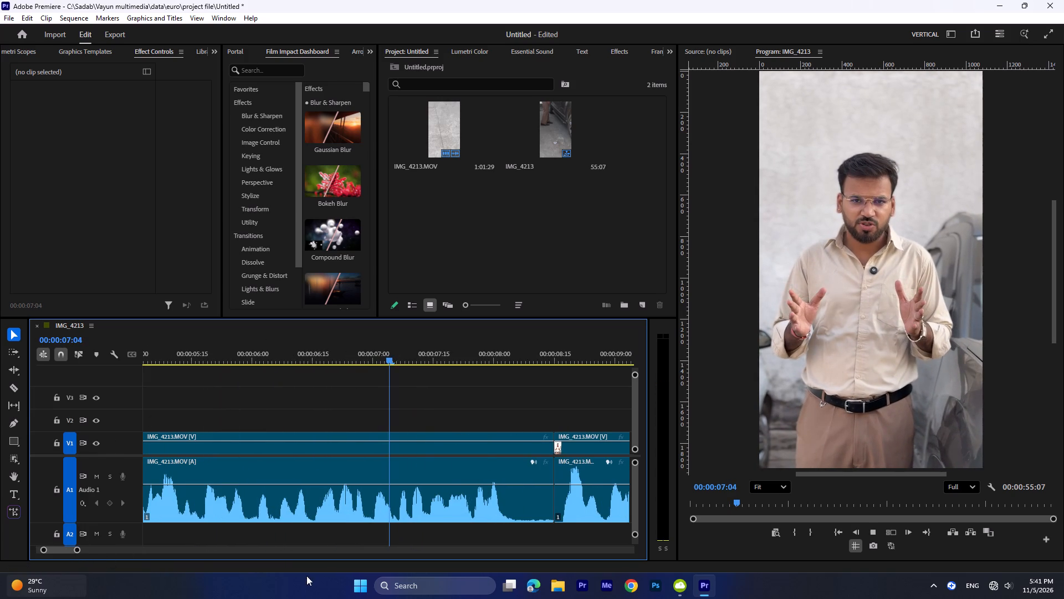
key(space)
drag(453, 352, 336, 373)
key(space)
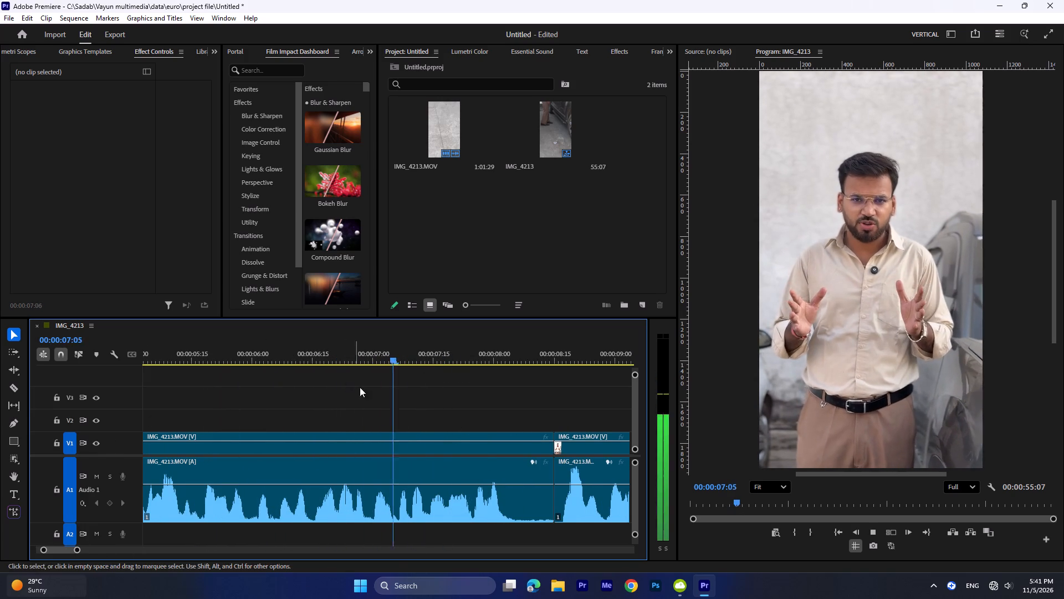
key(space)
Replay the first clip from the start of the sequence to compare its opening speech with the phrases near its end.
drag(417, 362, 108, 408)
key(space)
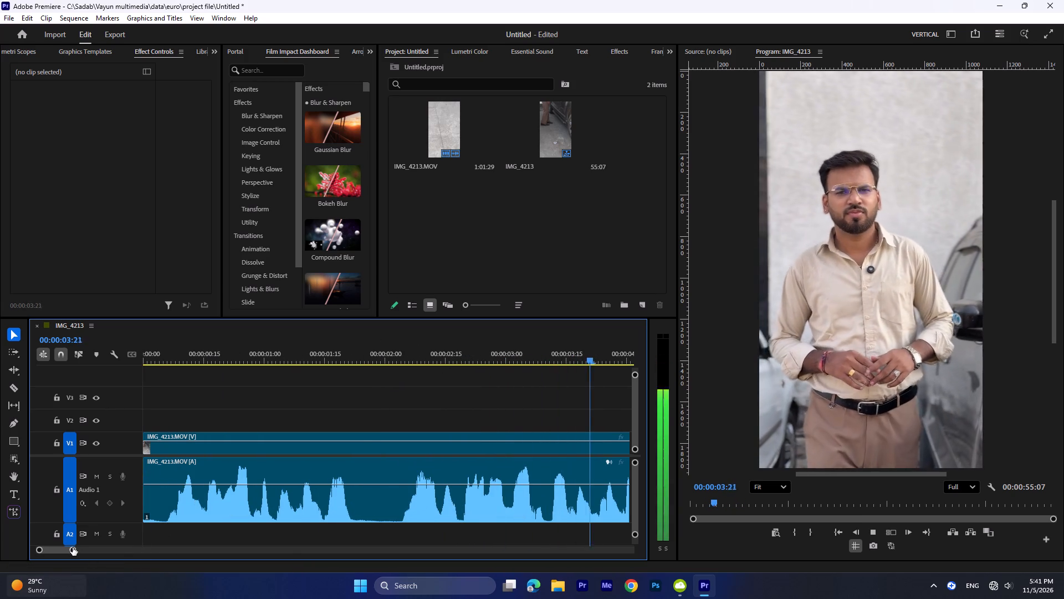
drag(73, 547, 81, 547)
key(space)
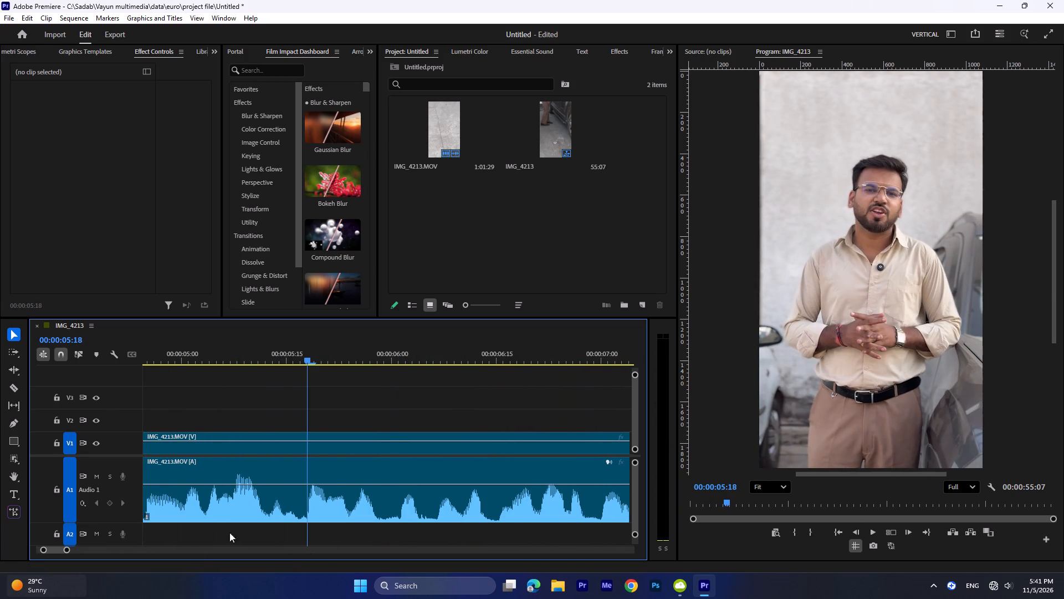
key(space)
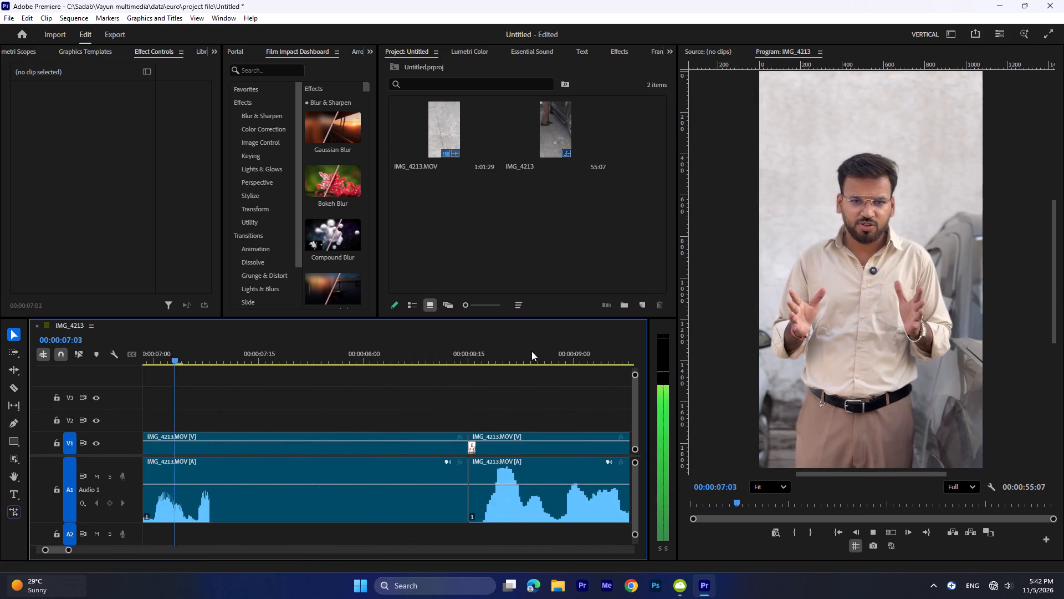
key(space)
drag(347, 349, 145, 411)
drag(147, 411, 139, 414)
key(space)
key(space)
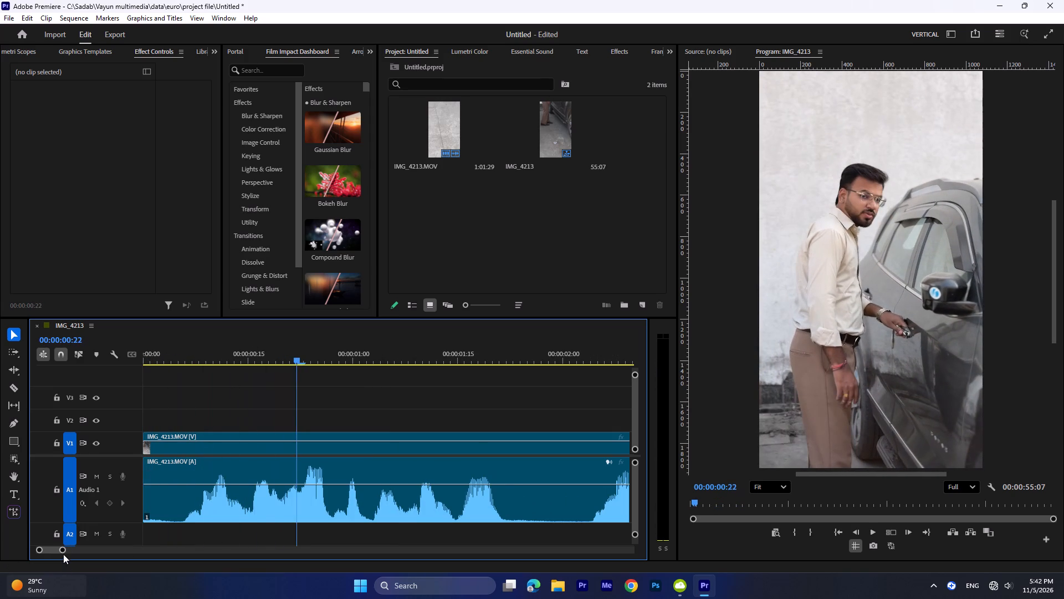
Play the first clip from about 00:00:02:25 to 00:00:07:18 to locate a cut point in the speech.
drag(63, 551, 119, 549)
key(space)
drag(204, 356, 227, 361)
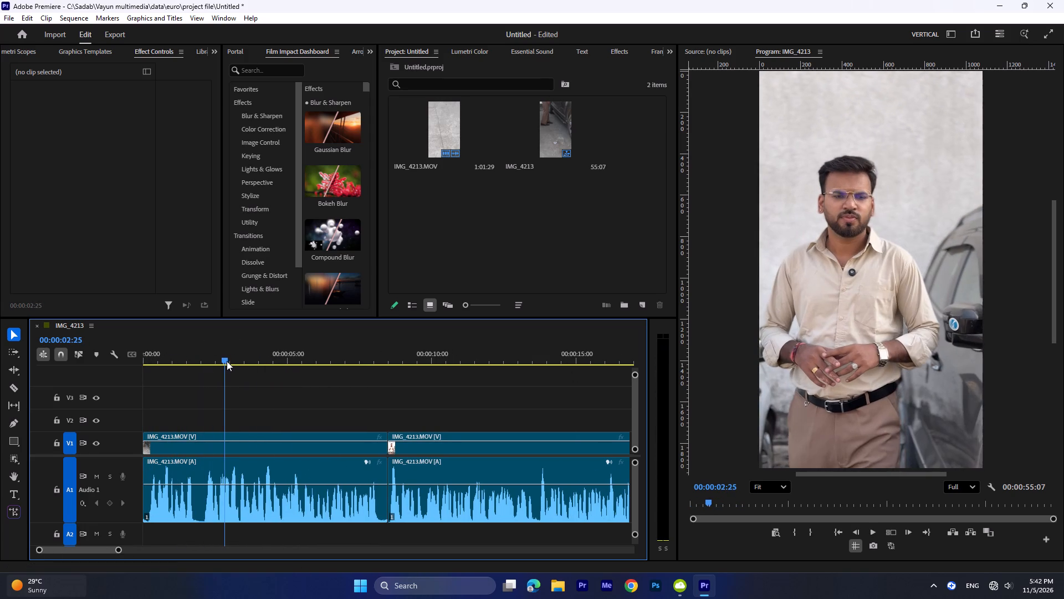
drag(118, 549, 81, 560)
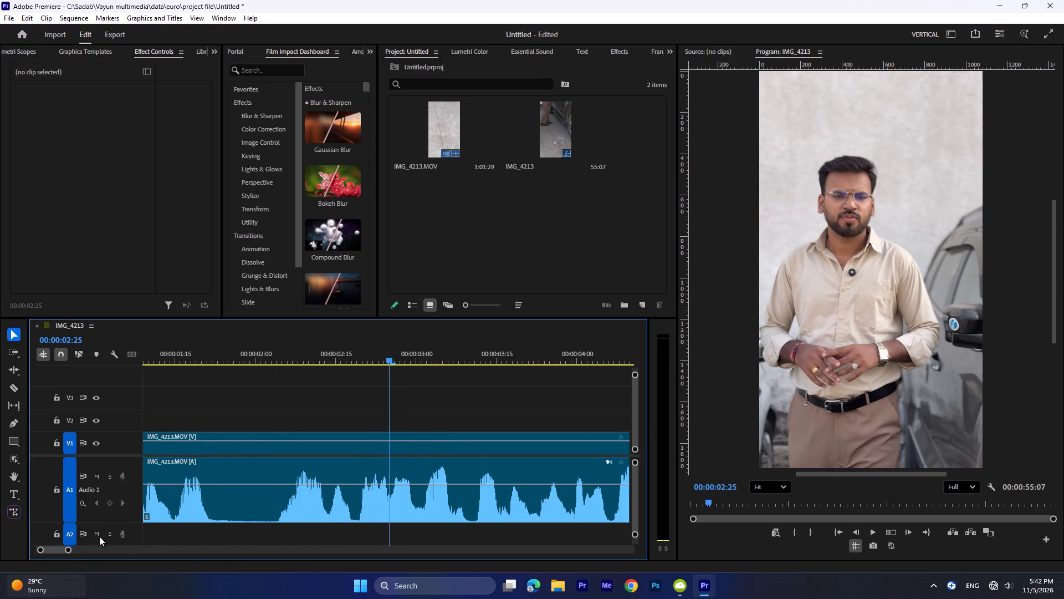
key(space)
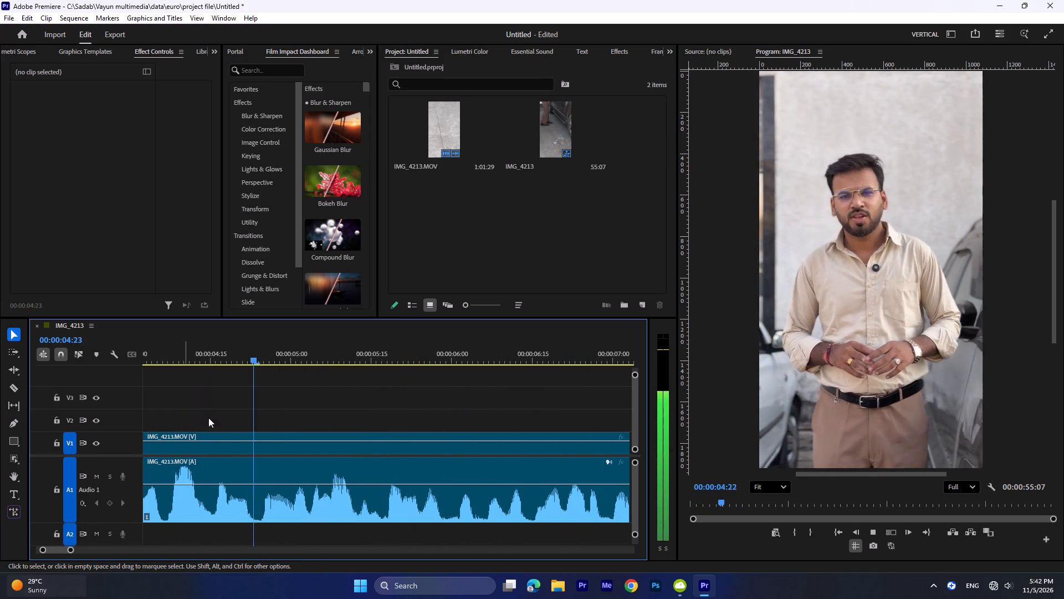
key(space)
key(space)
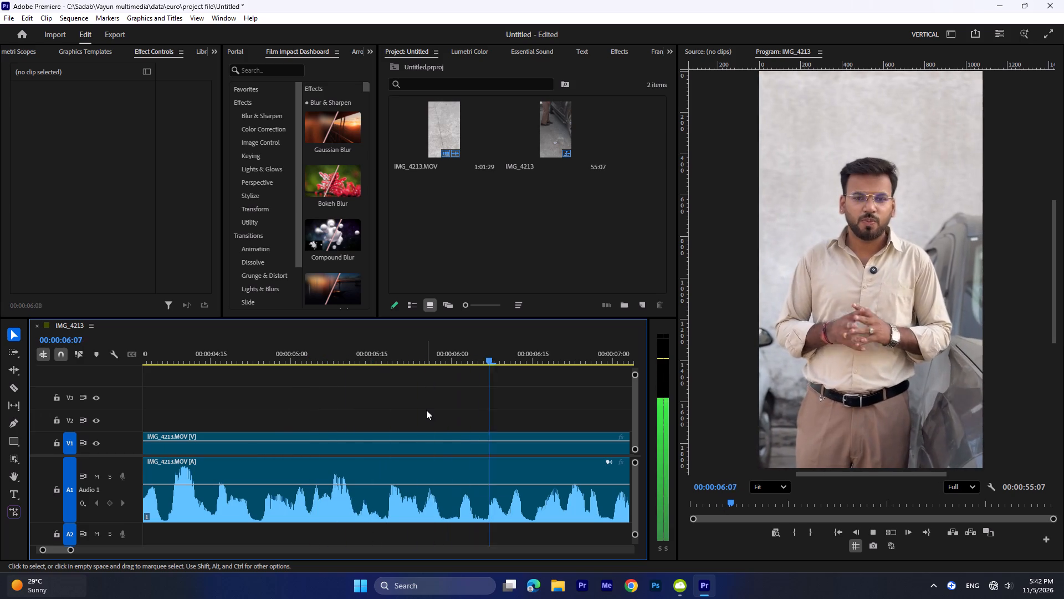
key(space)
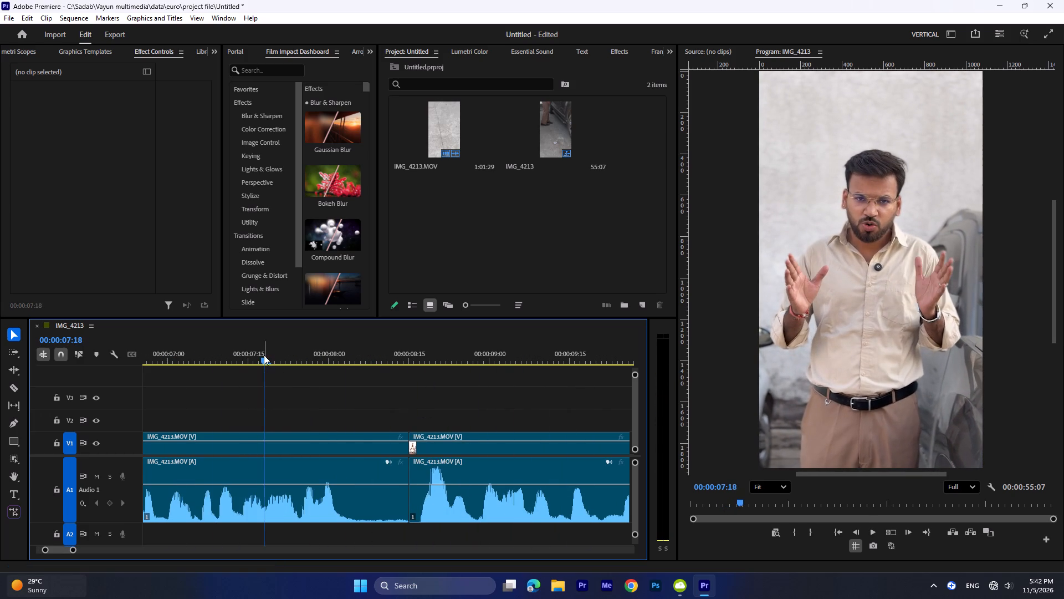
Cut the first clip's video and audio at 00:00:06:29.
drag(262, 355, 166, 380)
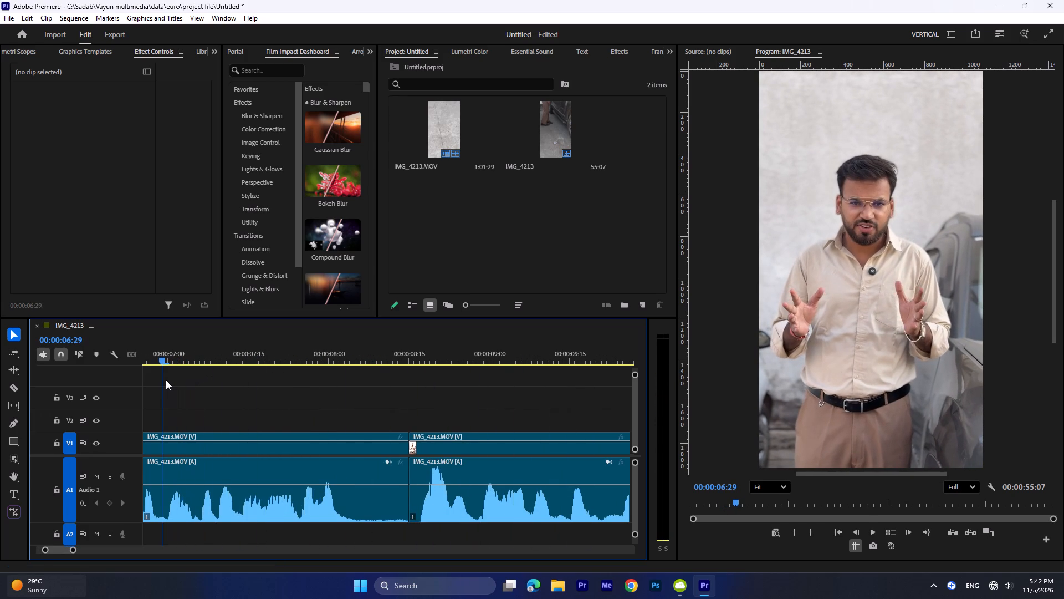
text(w)
Play from the cut at 00:00:06:29 into the clip starting at 00:00:08:15 to check the speech up to about 00:00:11:06.
key(space)
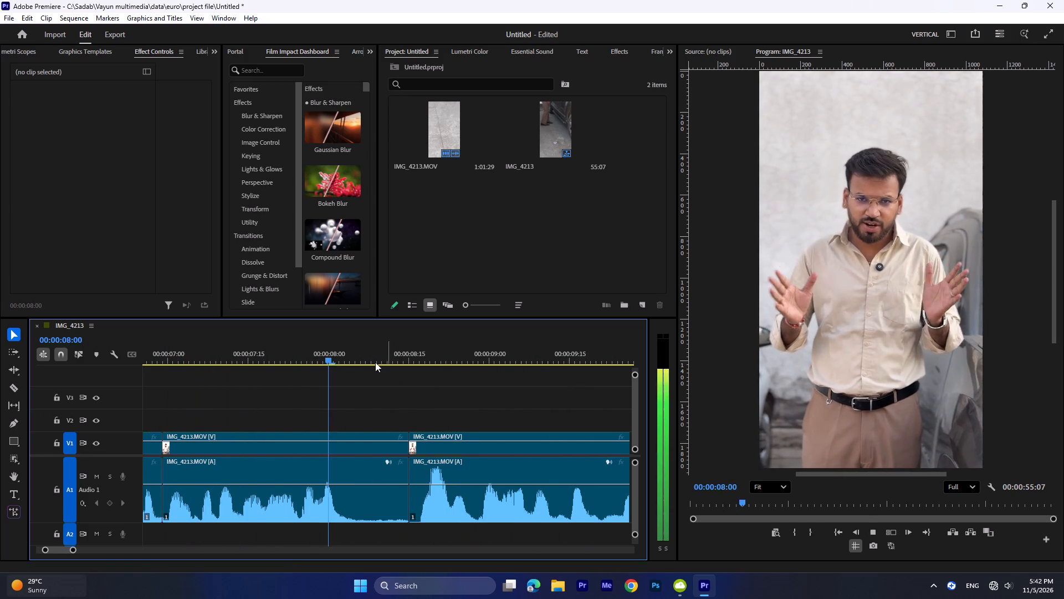
key(space)
drag(371, 362, 146, 411)
key(space)
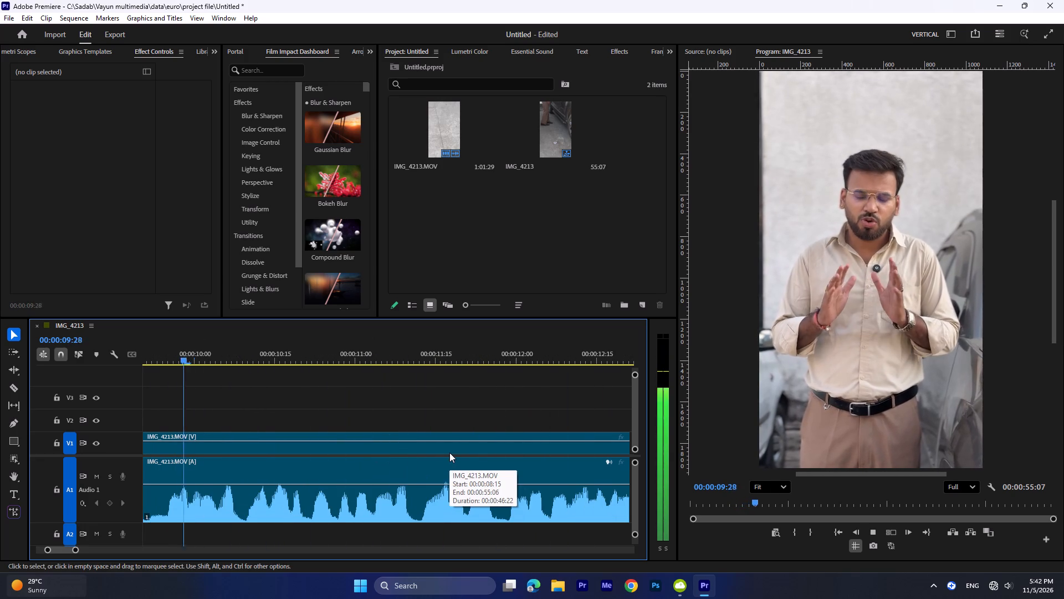
key(space)
Replay the speech between about 00:00:10:00 and 00:00:11:06 to locate where the phrase ends.
drag(392, 369, 347, 368)
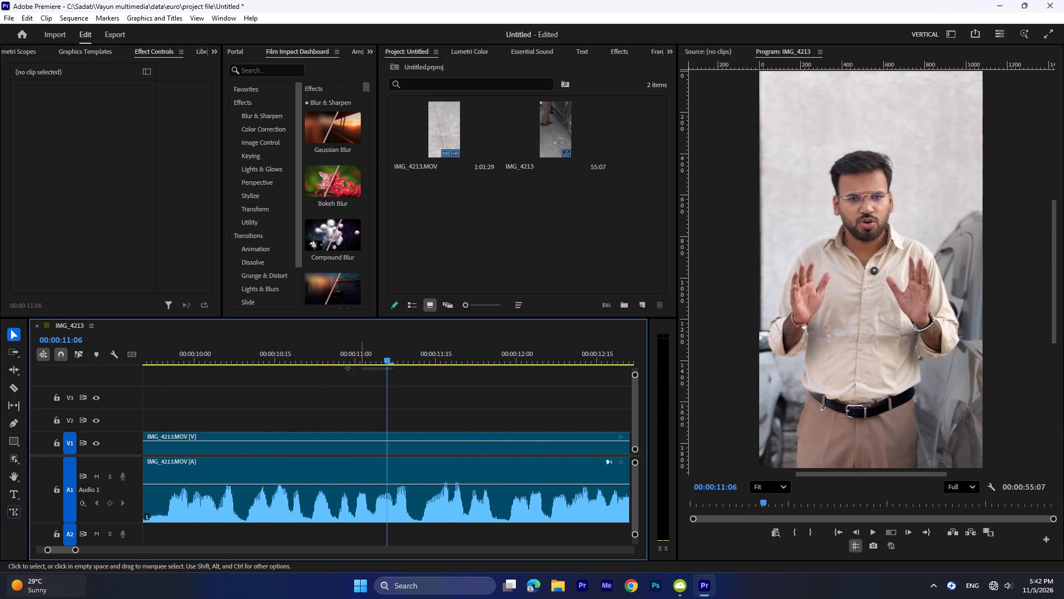
drag(347, 368, 289, 379)
drag(342, 342, 242, 362)
key(space)
key(space)
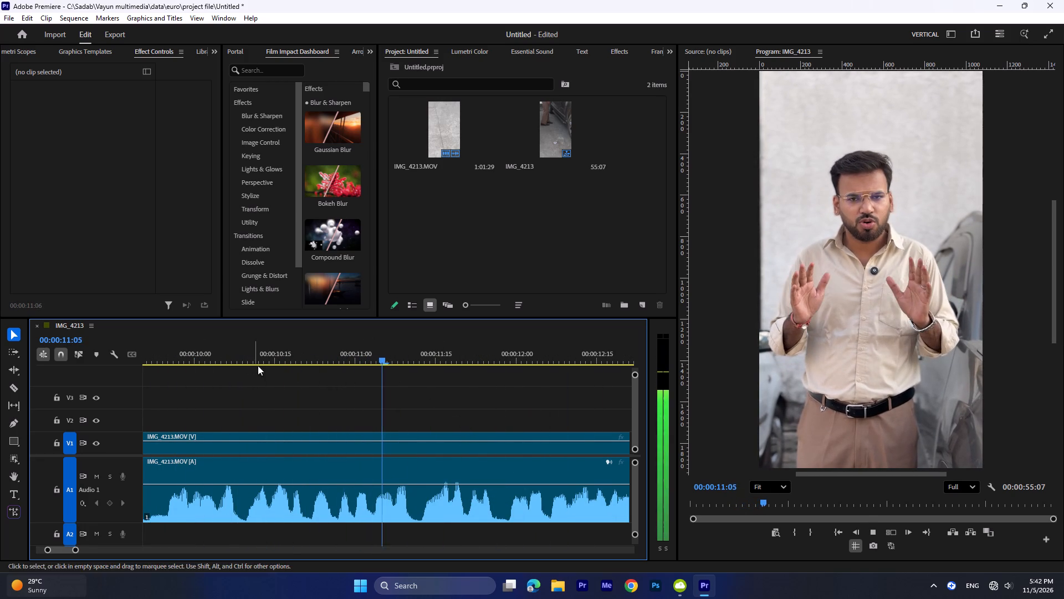
drag(391, 346, 207, 392)
key(space)
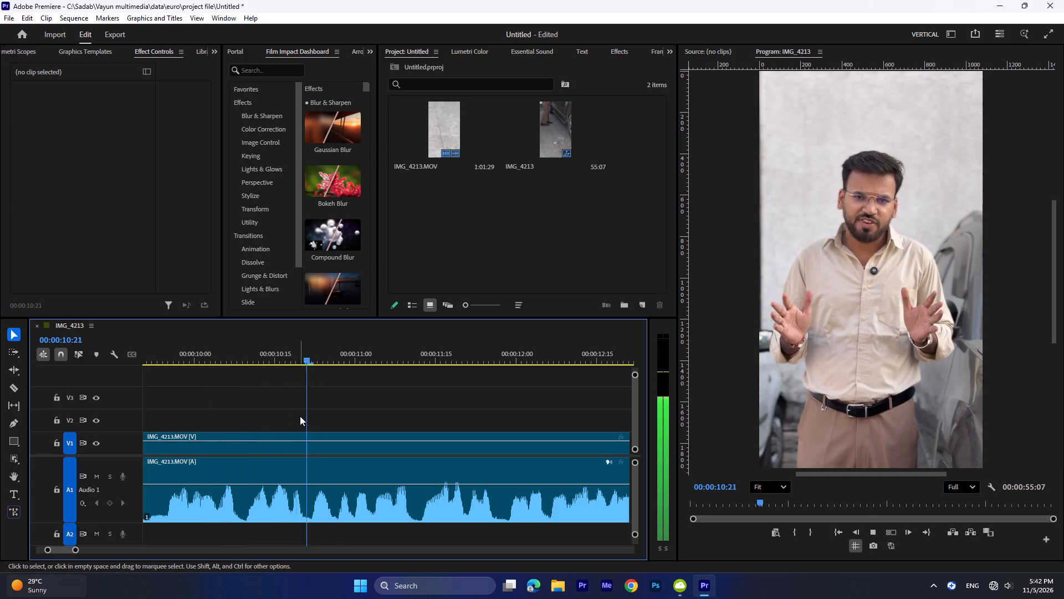
key(space)
key(space)
key(space)
Cut the clip starting at 00:00:08:15 at 00:00:10:26, through video and audio.
drag(402, 349, 336, 366)
key(w)
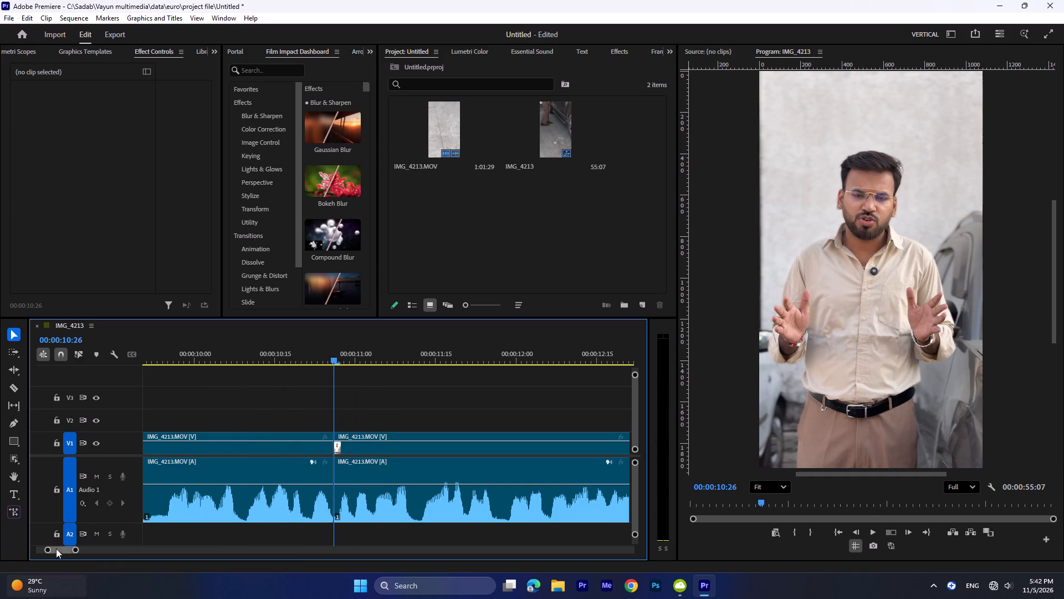
Move the short clip between 00:00:08:15 and 00:00:10:26 past the last clip on V1, starting at about 00:00:59:17.
drag(75, 551, 239, 549)
drag(200, 392, 195, 461)
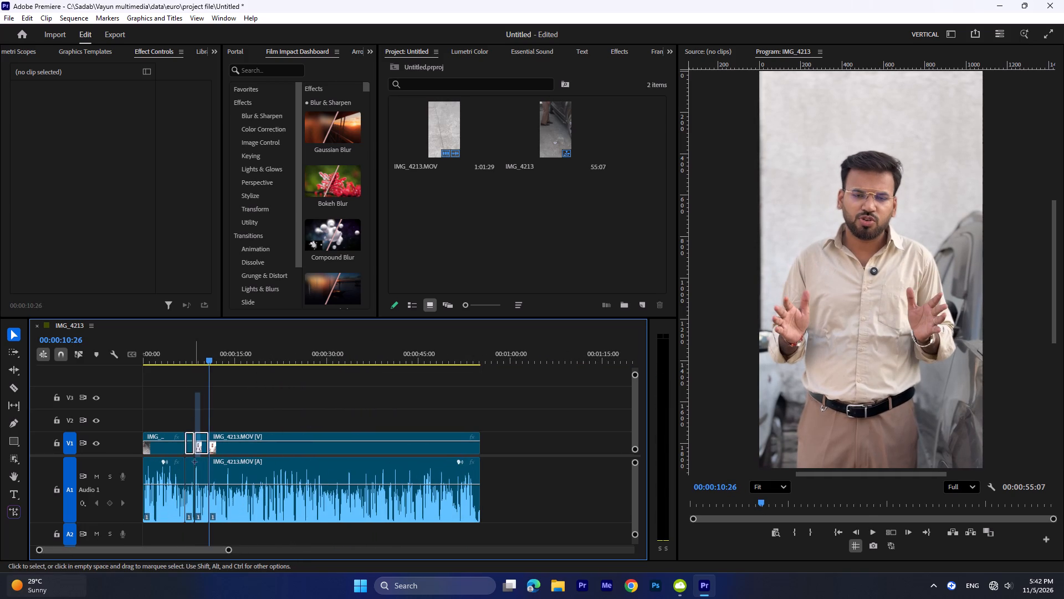
drag(195, 461, 198, 470)
drag(204, 448, 580, 438)
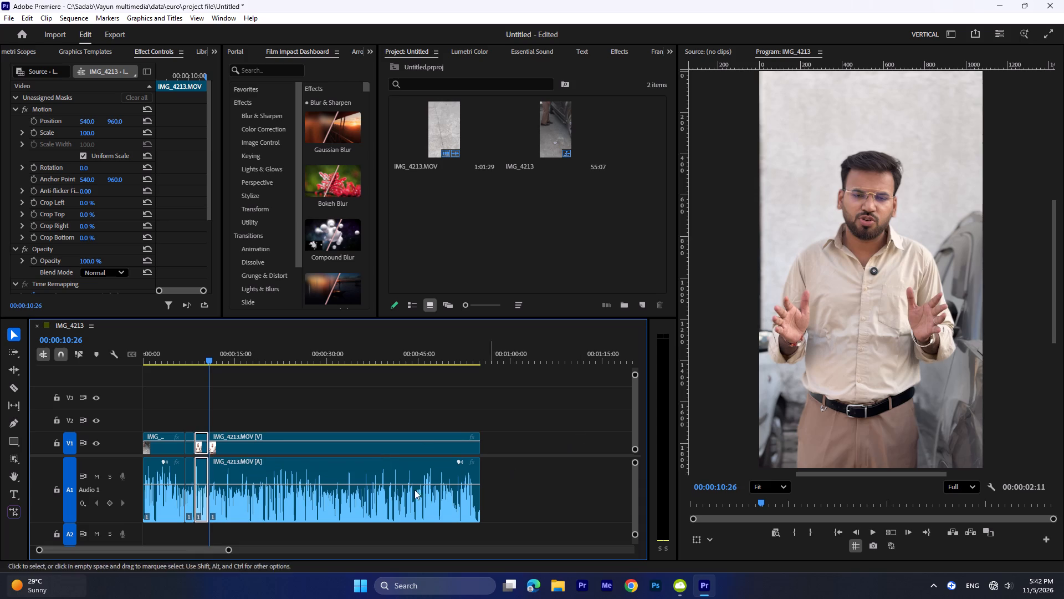
drag(200, 444, 534, 446)
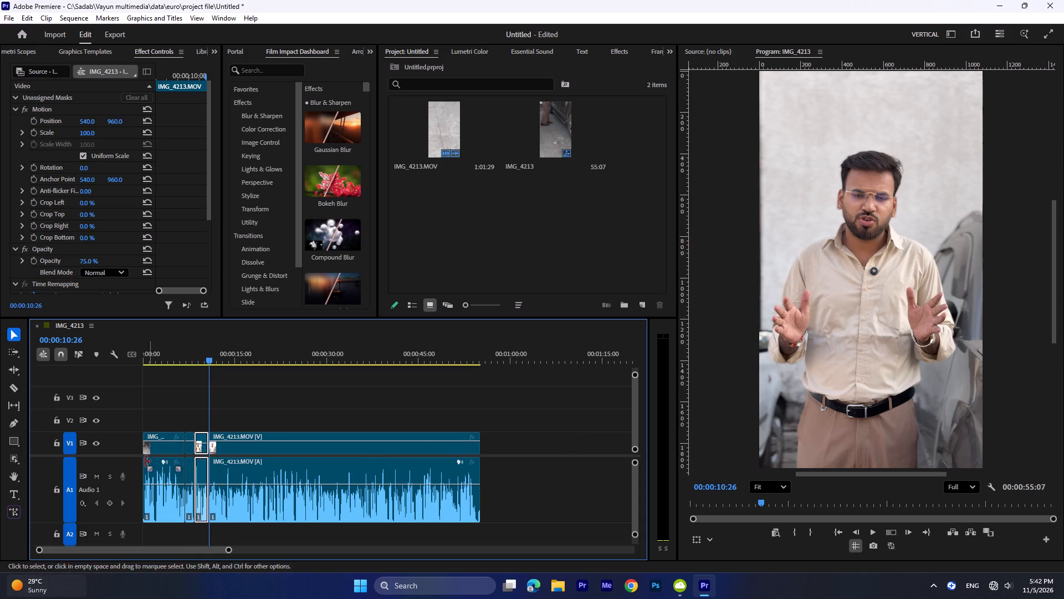
drag(201, 445, 201, 423)
drag(199, 449, 216, 454)
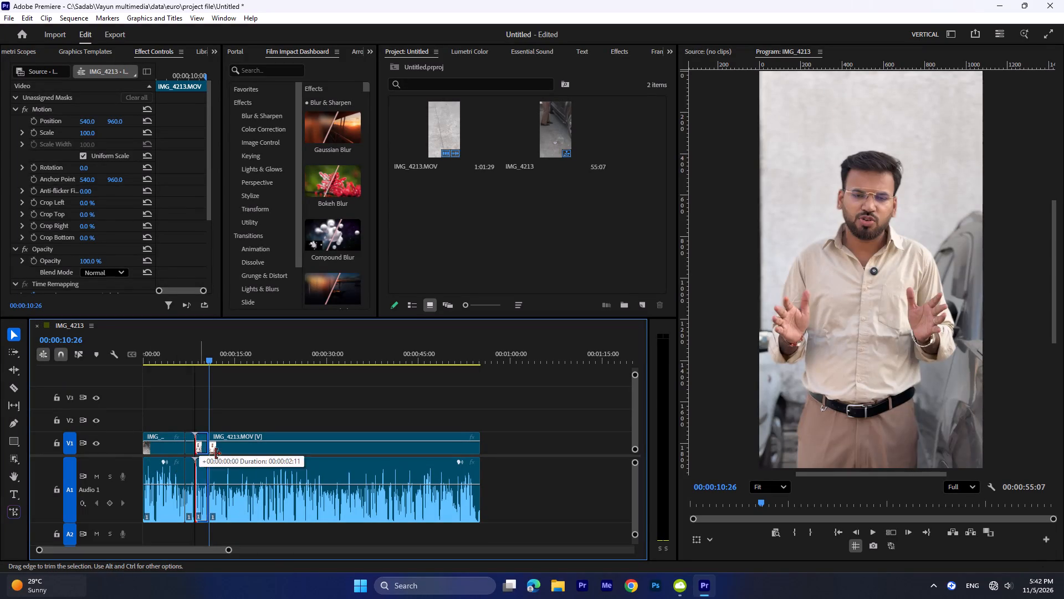
drag(216, 454, 185, 452)
drag(202, 449, 416, 389)
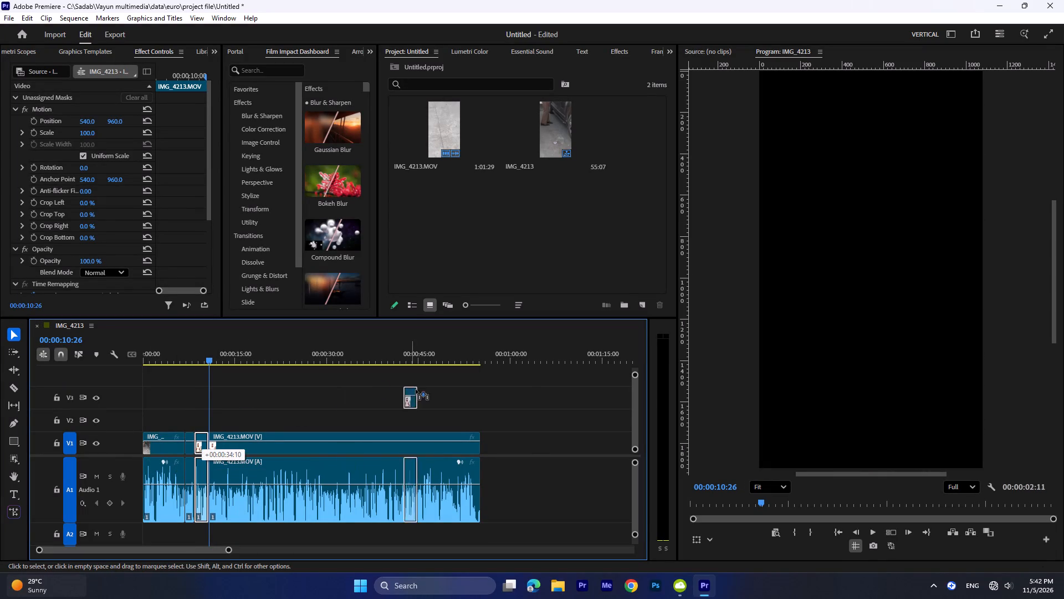
drag(416, 389, 514, 435)
Close the gap by moving the long clip from 00:00:10:26 back to the previous clip's end at 00:00:08:15.
drag(201, 364, 182, 371)
drag(219, 356, 190, 356)
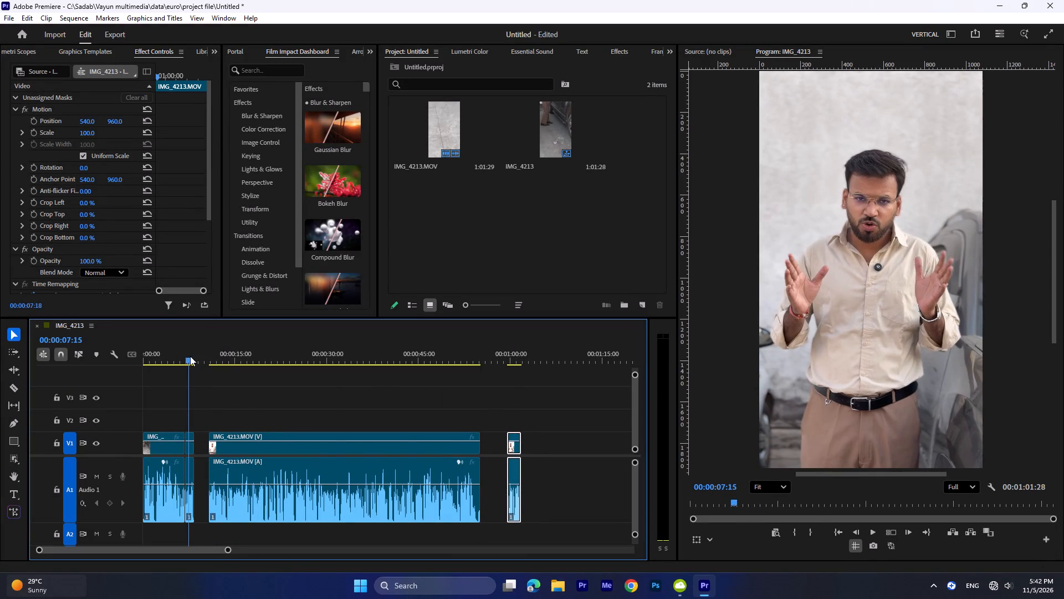
drag(190, 356, 190, 357)
drag(228, 551, 177, 551)
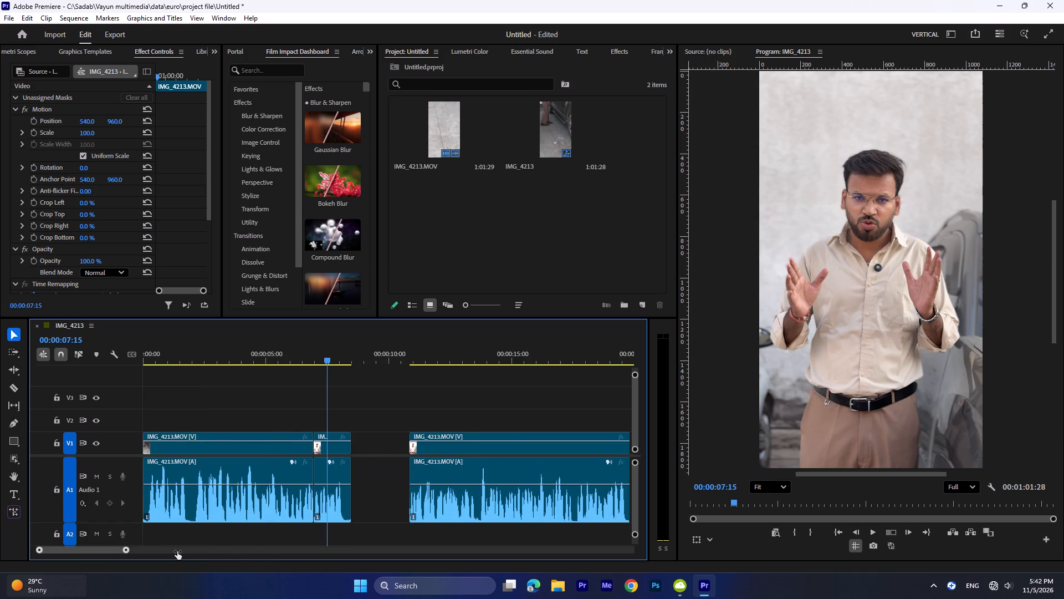
drag(177, 551, 192, 551)
drag(403, 420, 446, 500)
drag(443, 471, 422, 471)
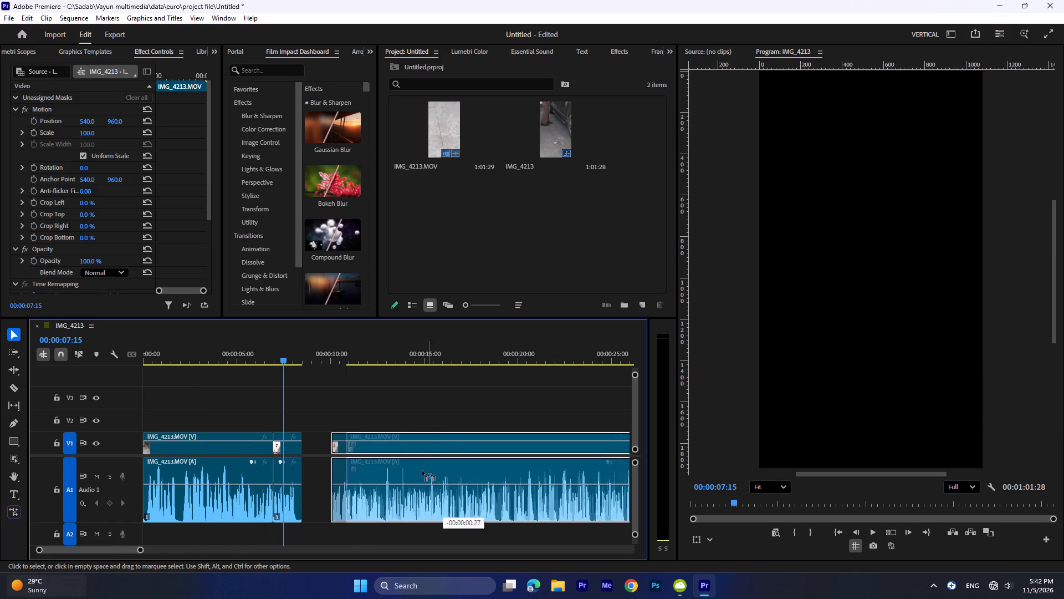
drag(422, 471, 401, 469)
click(375, 403)
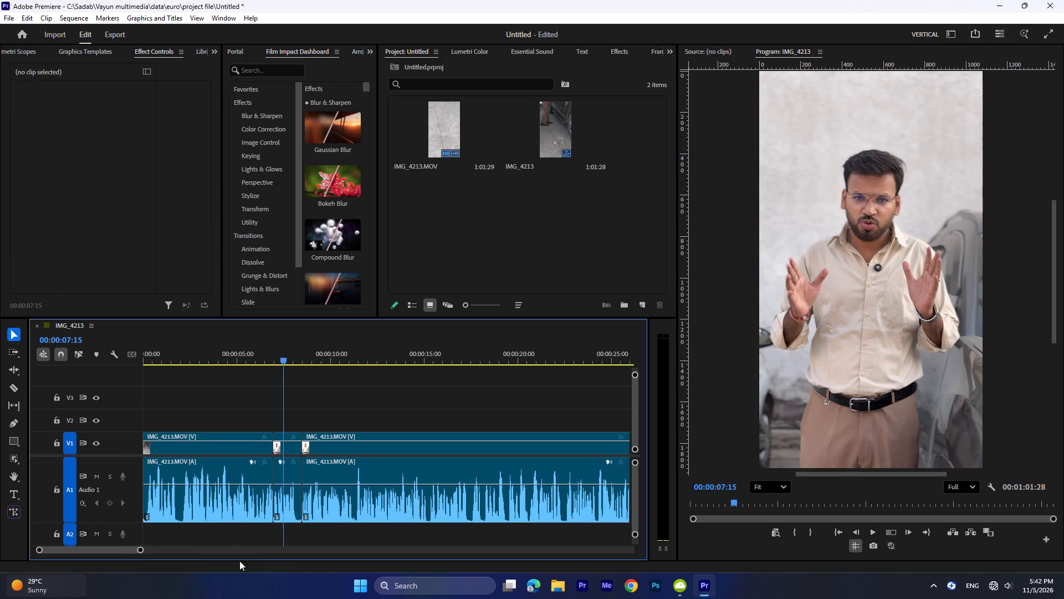
Find the phrase end in the clip starting at 00:00:06:29 and ripple-trim that clip's end to 00:00:07:13.
drag(139, 548, 107, 553)
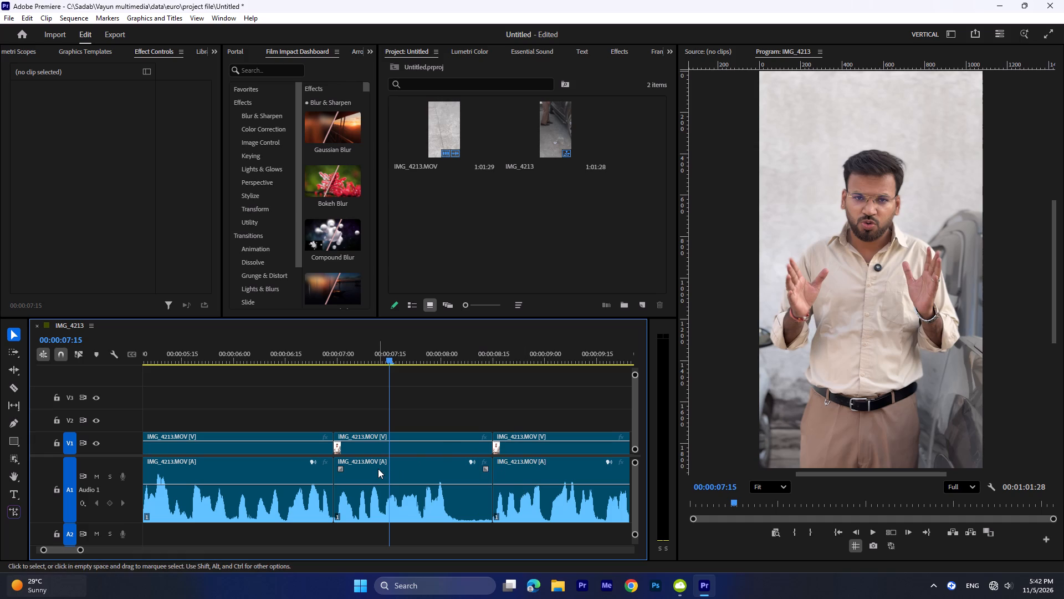
key(space)
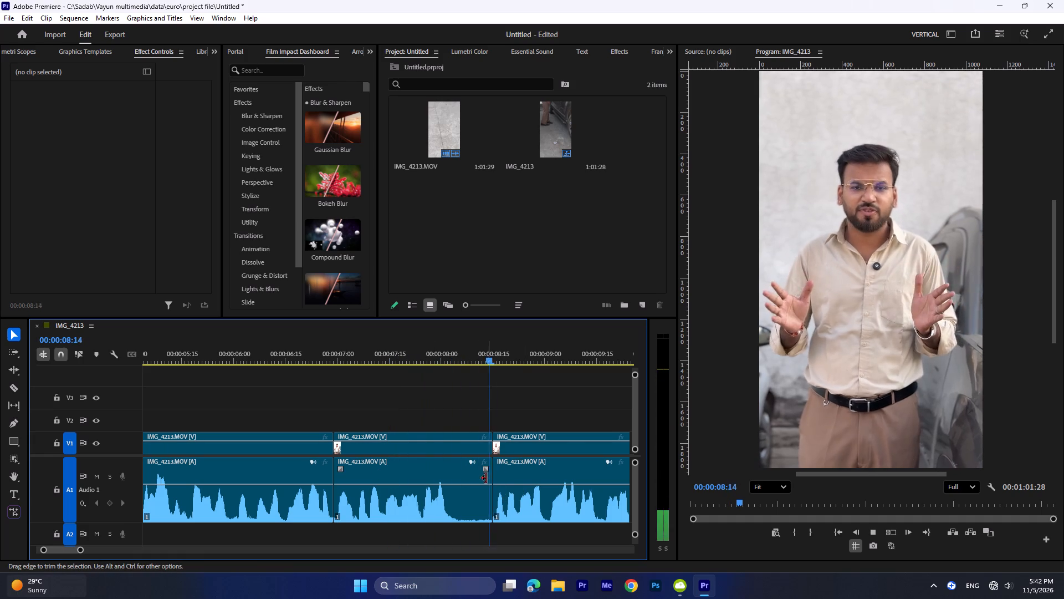
key(space)
drag(557, 353, 290, 414)
key(space)
key(space)
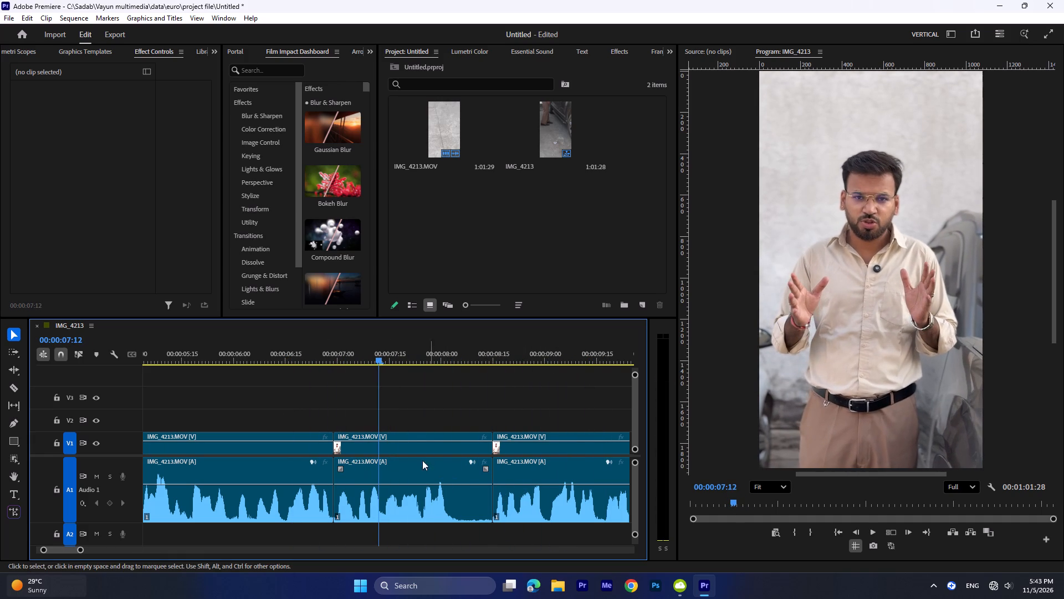
key(space)
key(space)
drag(402, 354, 384, 362)
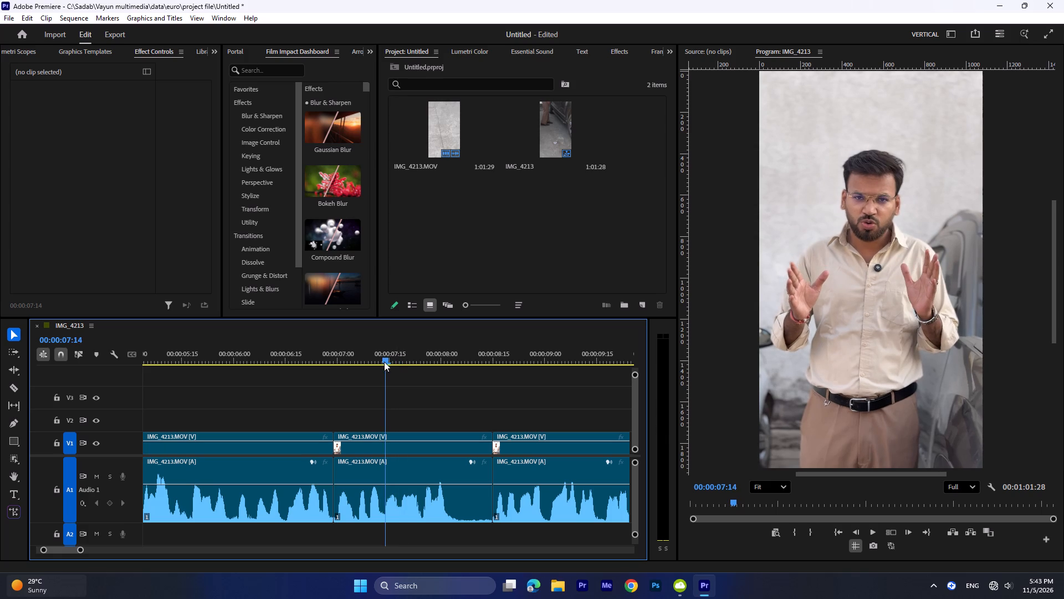
drag(384, 362, 381, 363)
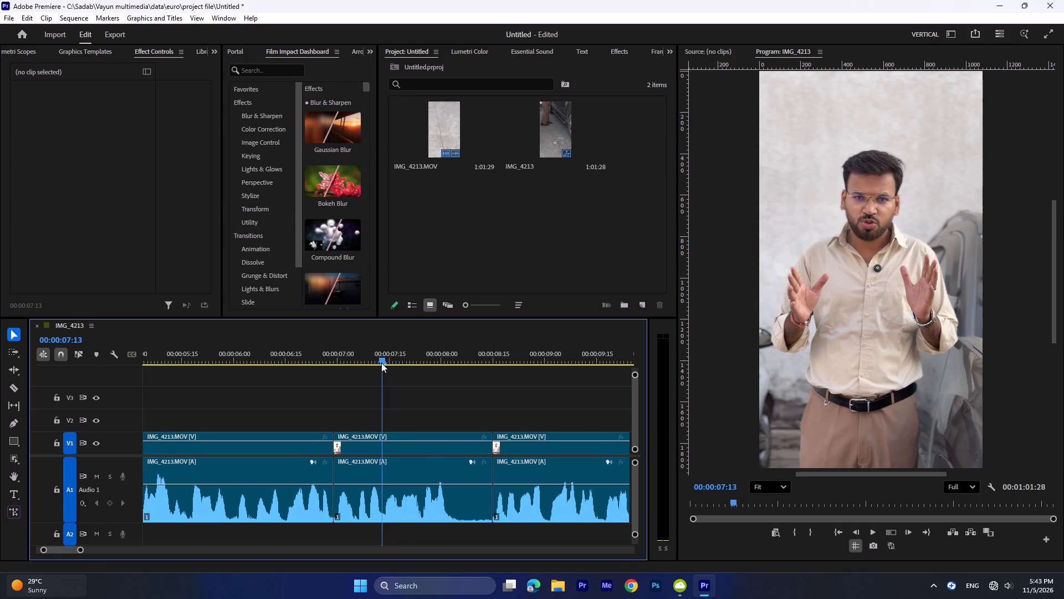
key(e)
Play the speech from about 00:00:06:20 across the new join at 00:00:07:13 to check how it flows.
drag(387, 343, 320, 359)
key(space)
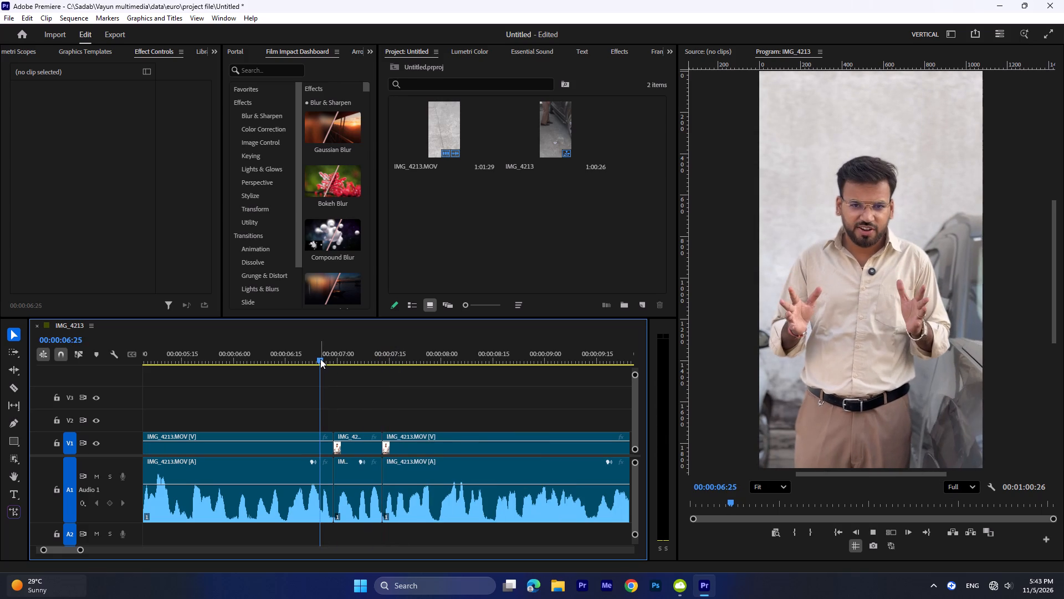
key(space)
drag(476, 355, 282, 393)
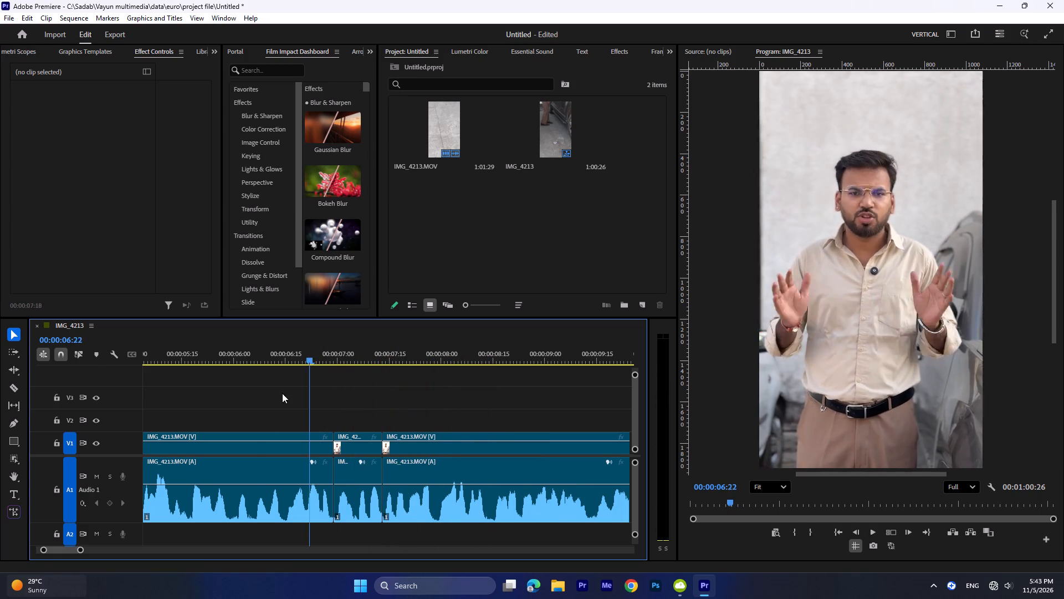
drag(282, 393, 260, 398)
key(space)
key(space)
Shift the clip starting at 00:00:07:13 about 9 frames later and extend its beginning back to the previous clip's end.
drag(428, 397, 487, 508)
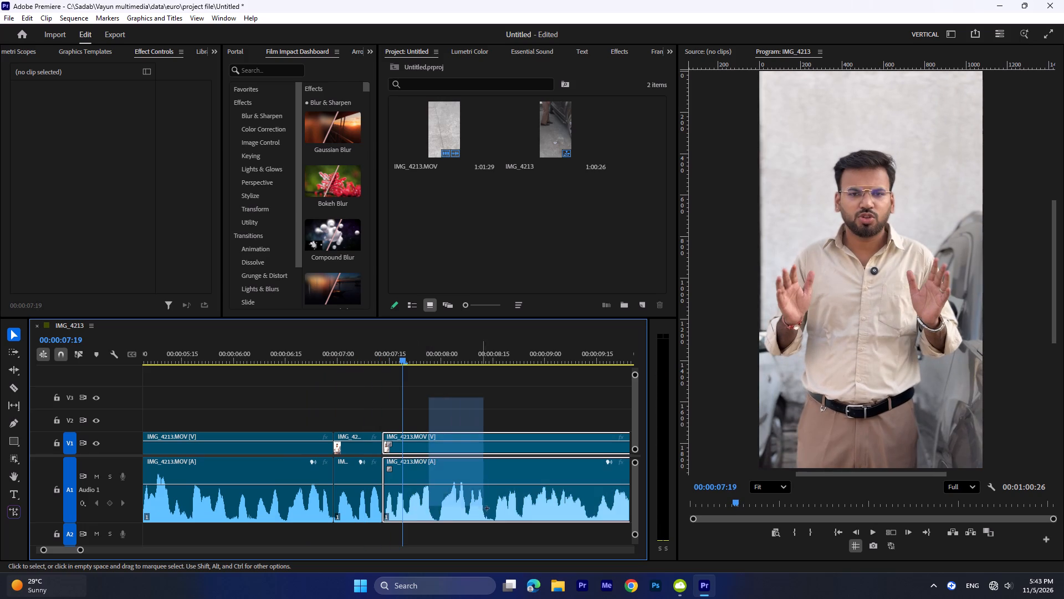
drag(487, 508, 492, 510)
drag(452, 468, 481, 469)
drag(416, 478, 367, 488)
Play from about 00:00:06:19 to 00:00:07:24 to check the speech across the adjusted join at 00:00:07:13.
key(space)
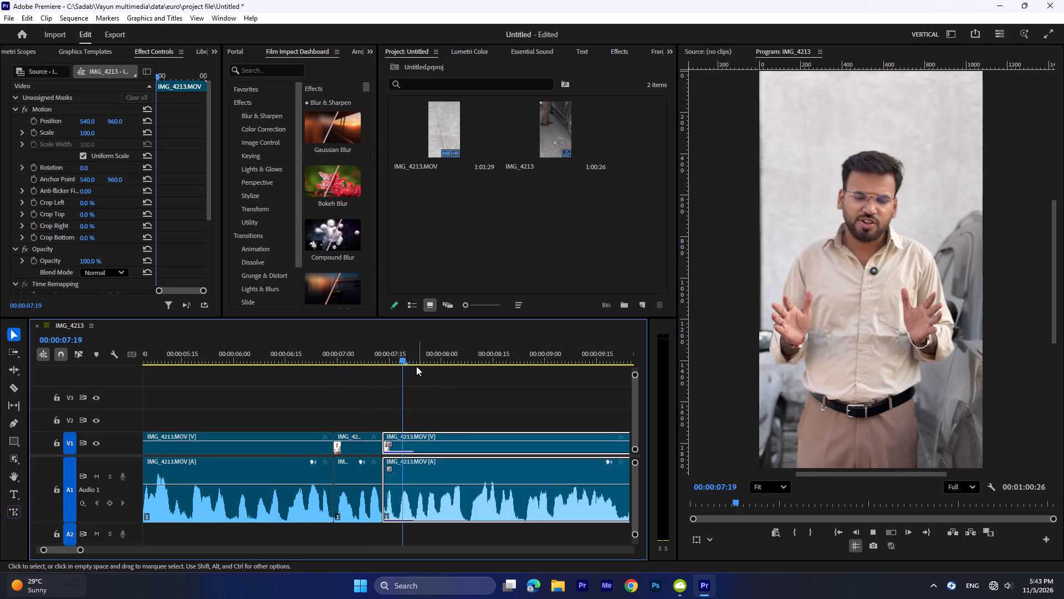
key(space)
drag(413, 349, 290, 378)
key(space)
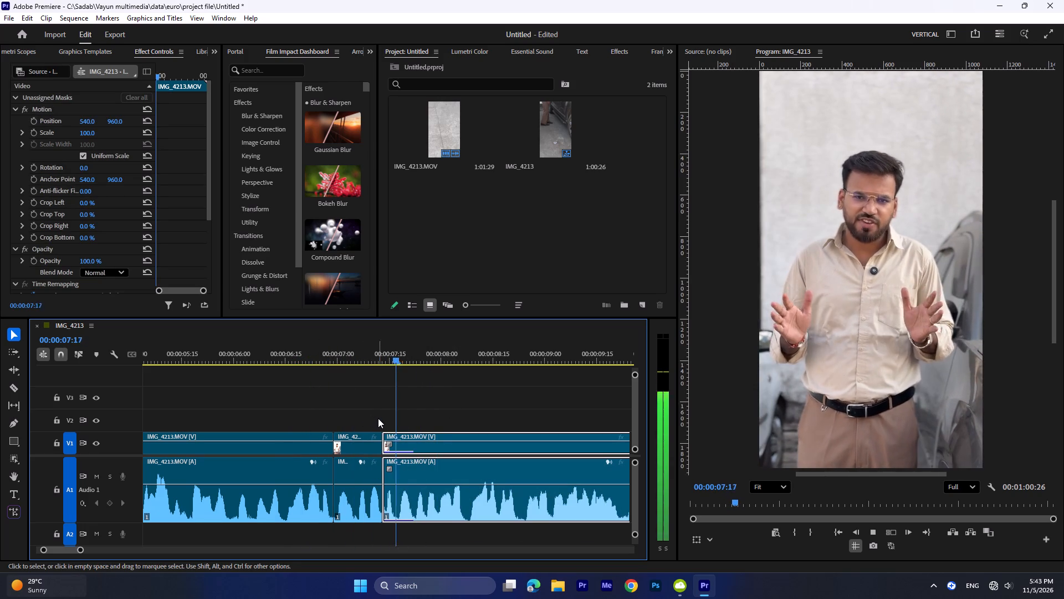
key(space)
drag(448, 363, 300, 392)
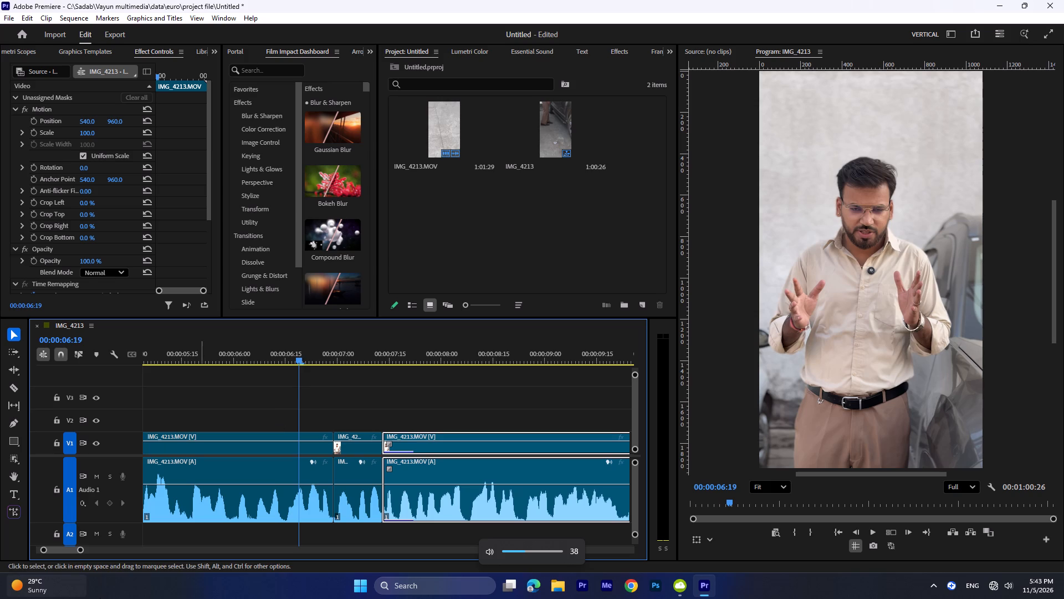
drag(79, 549, 56, 557)
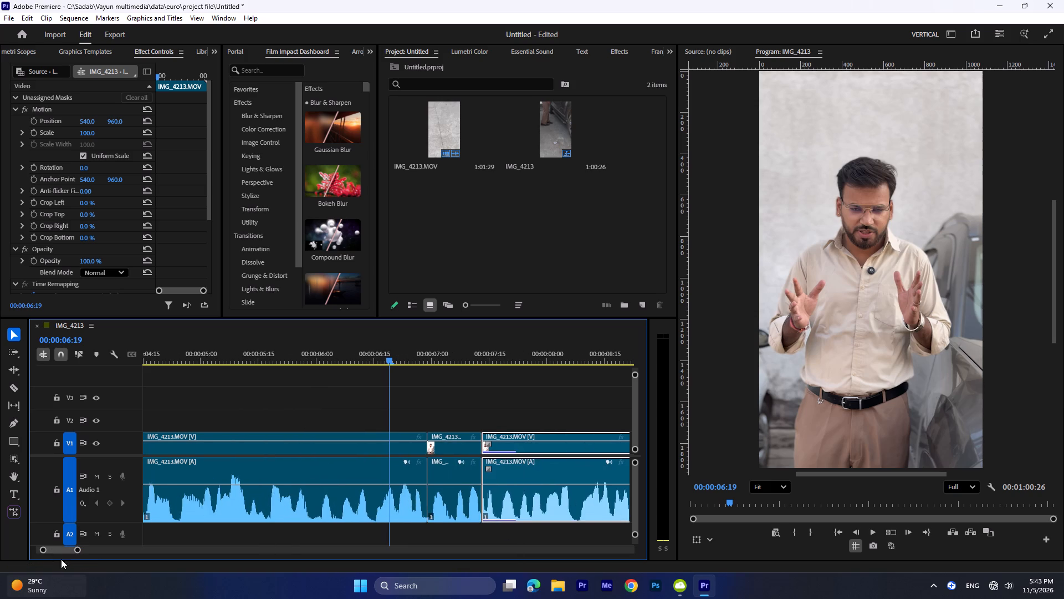
key(space)
key(space)
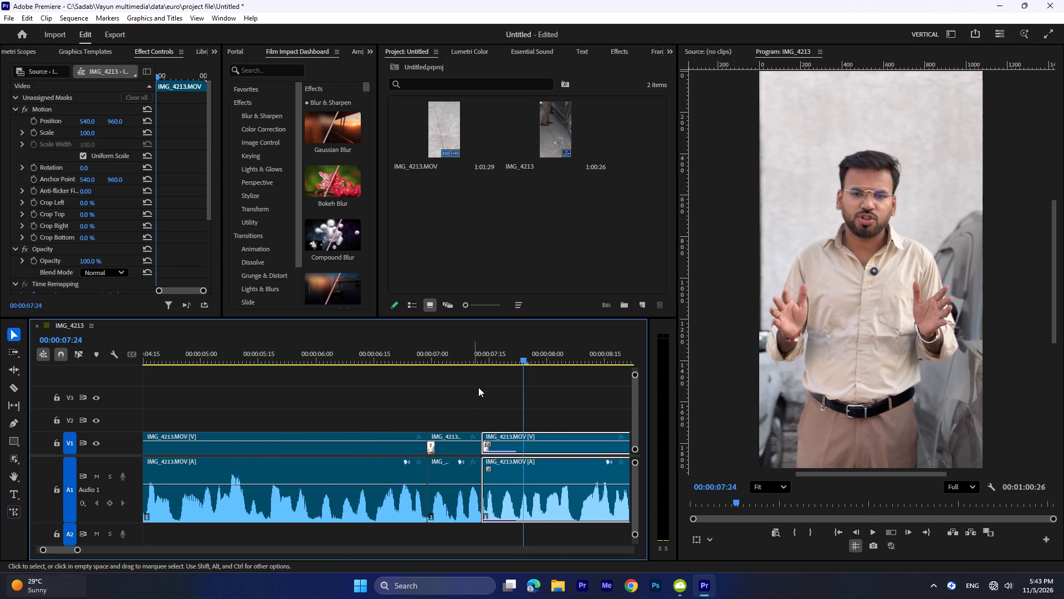
Replay the short passage leading up to the join at 00:00:07:13 to hear how the phrase ends.
drag(505, 359, 398, 380)
key(space)
key(space)
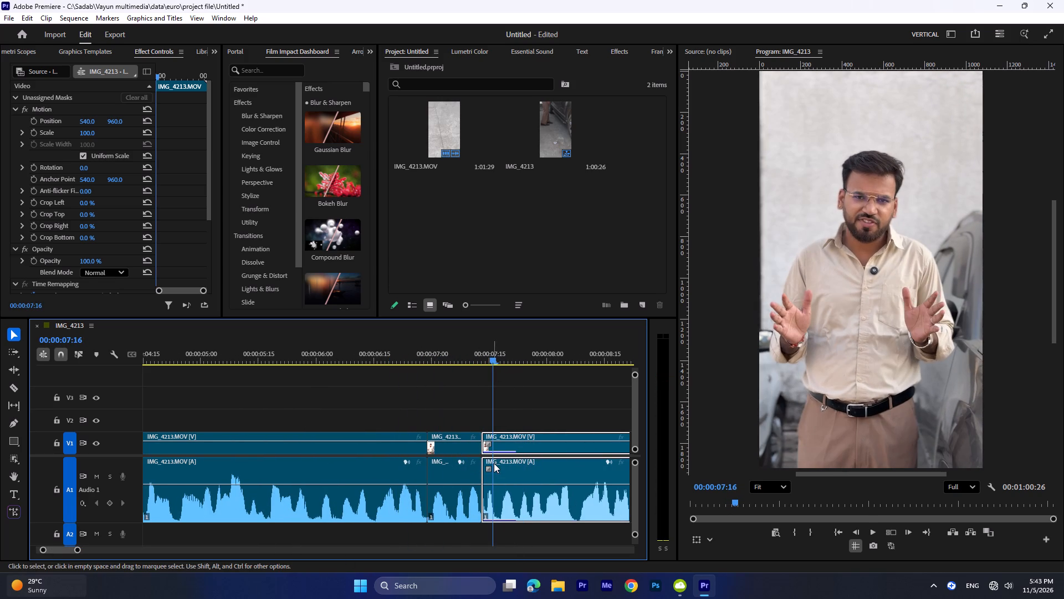
drag(488, 359, 403, 376)
key(space)
key(space)
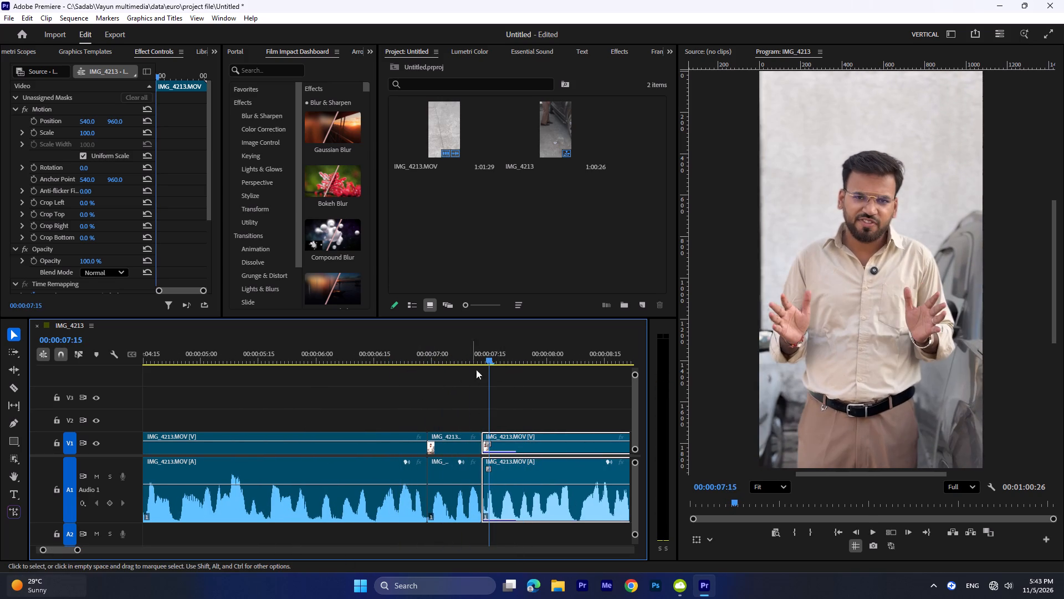
drag(484, 357, 392, 389)
key(space)
key(space)
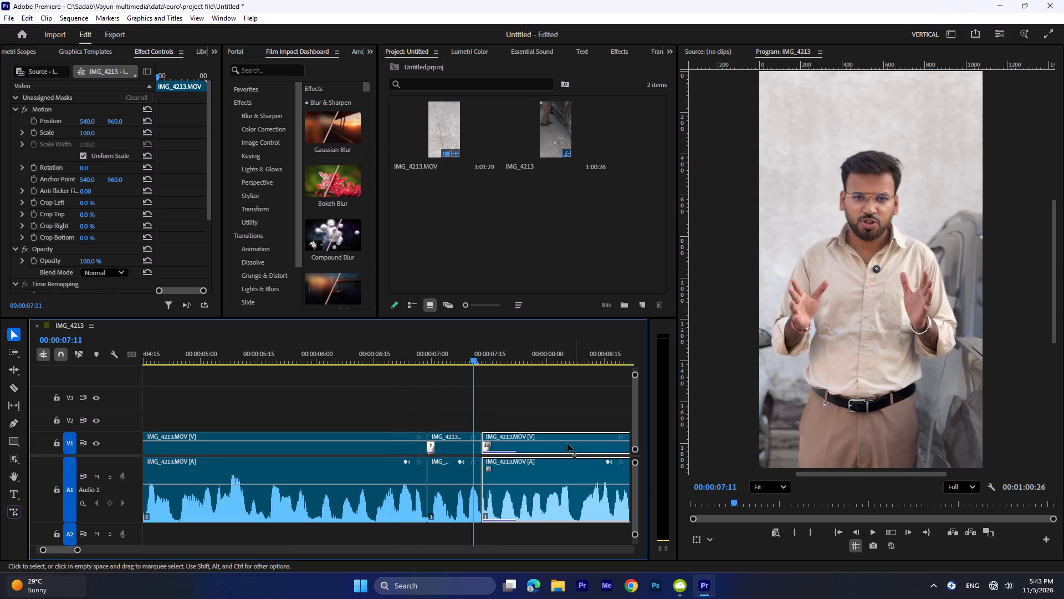
Move the clip starting at 00:00:07:13 about 12 frames later, leaving a gap after the short second clip.
drag(549, 413, 562, 565)
drag(524, 444, 587, 437)
drag(515, 443, 551, 443)
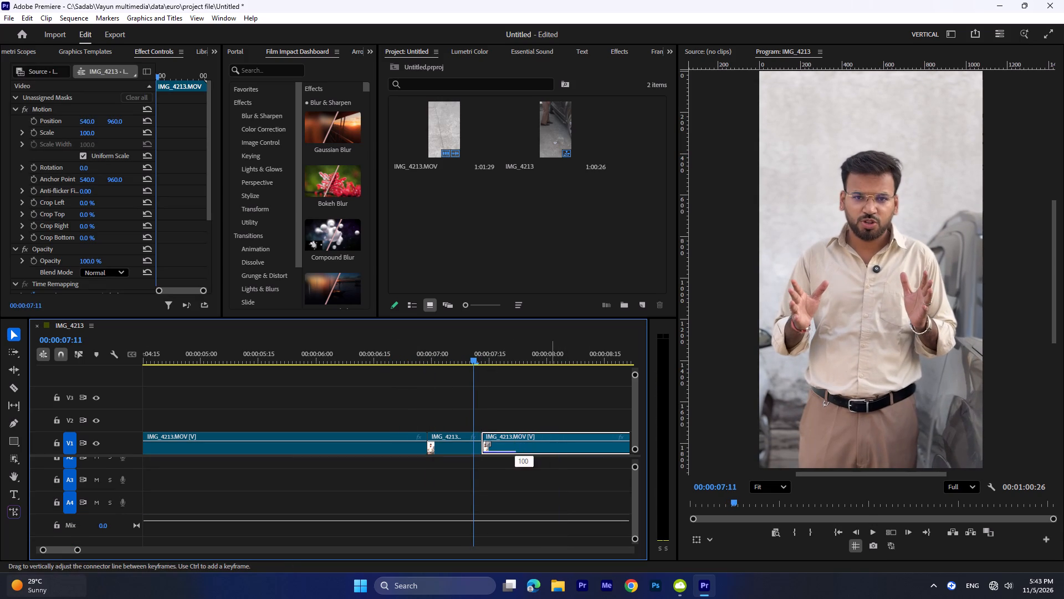
drag(551, 443, 554, 443)
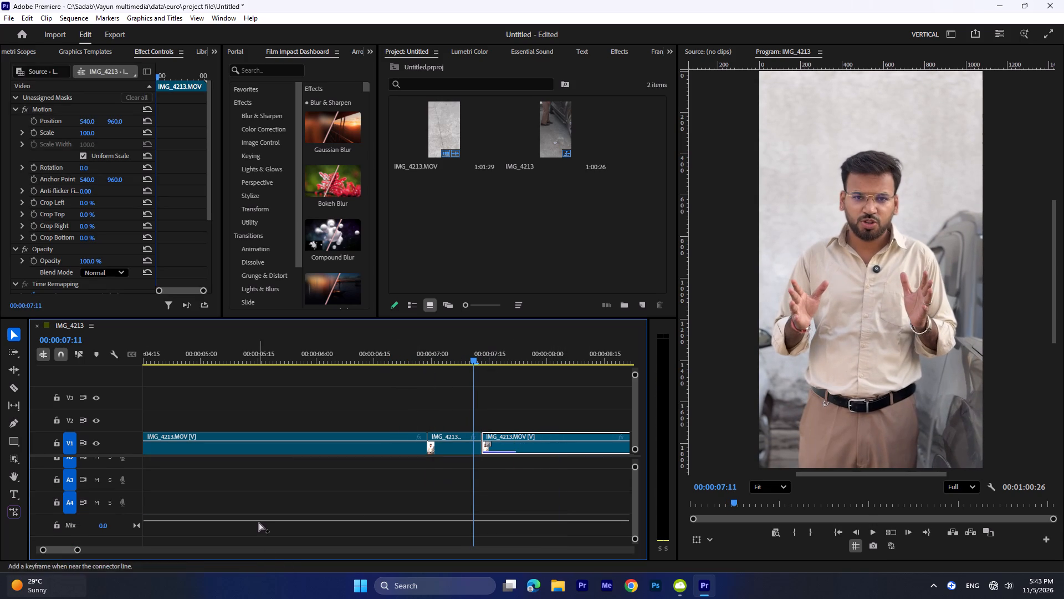
ctrl+scroll(259, 522, up, 9)
drag(545, 449, 589, 449)
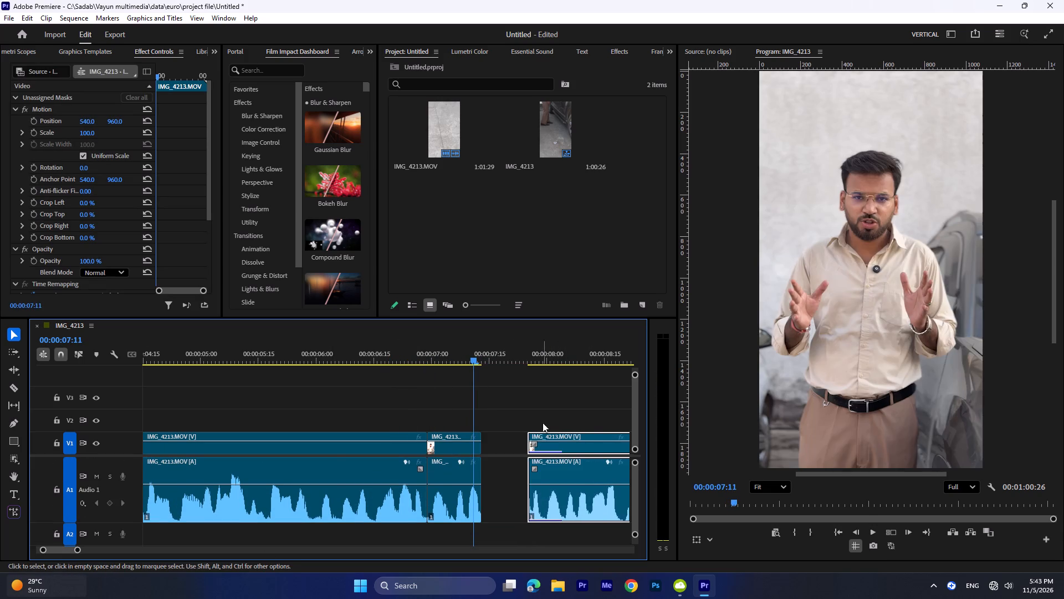
Play from before 00:00:06:29 through the short clip to check where its speech ends before the gap.
drag(490, 346, 345, 392)
key(space)
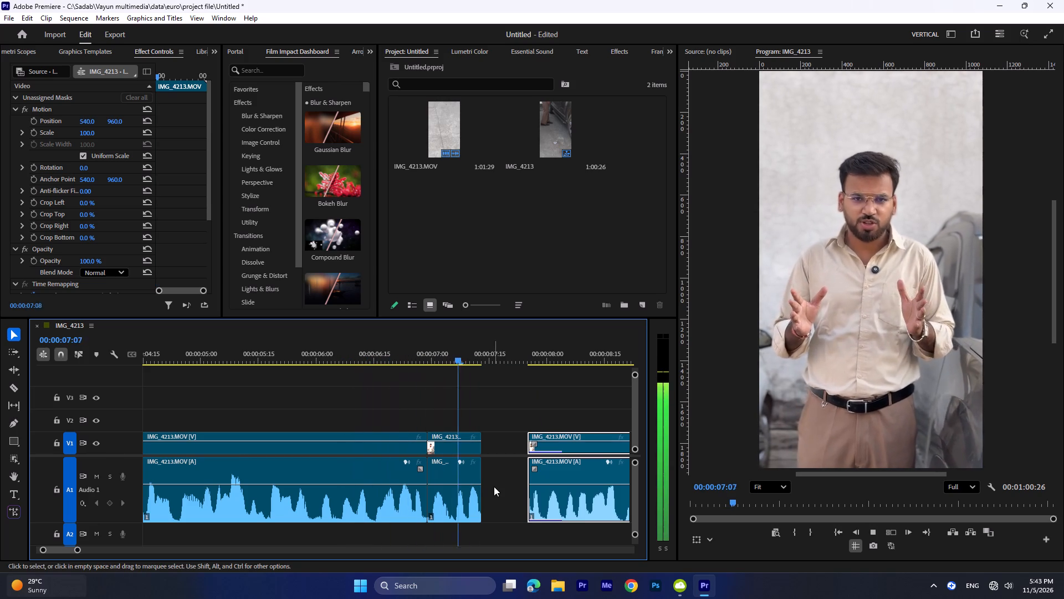
key(space)
drag(517, 354, 361, 419)
key(space)
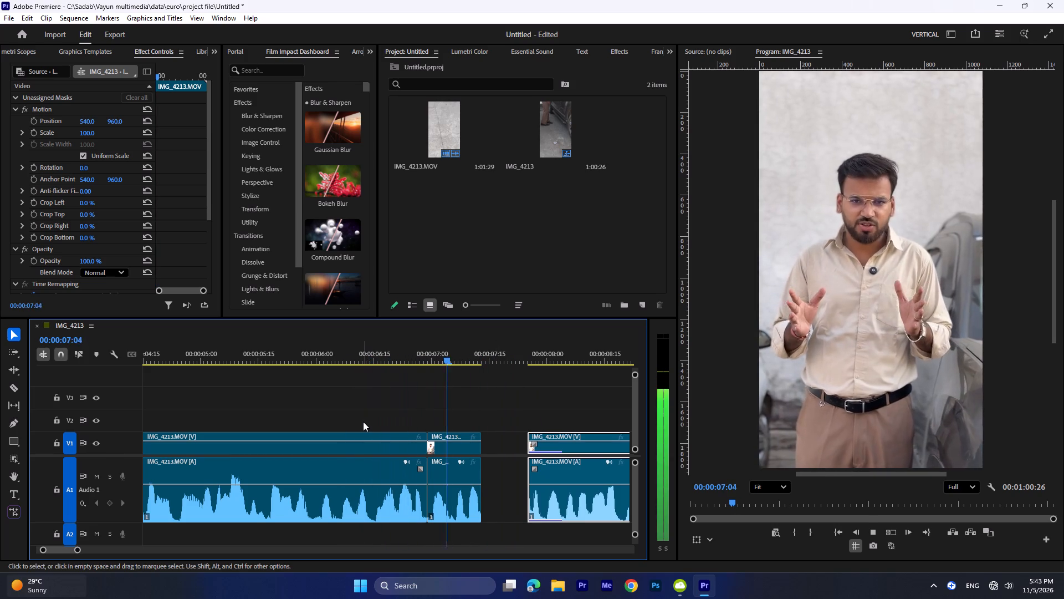
key(space)
key(space)
key(space)
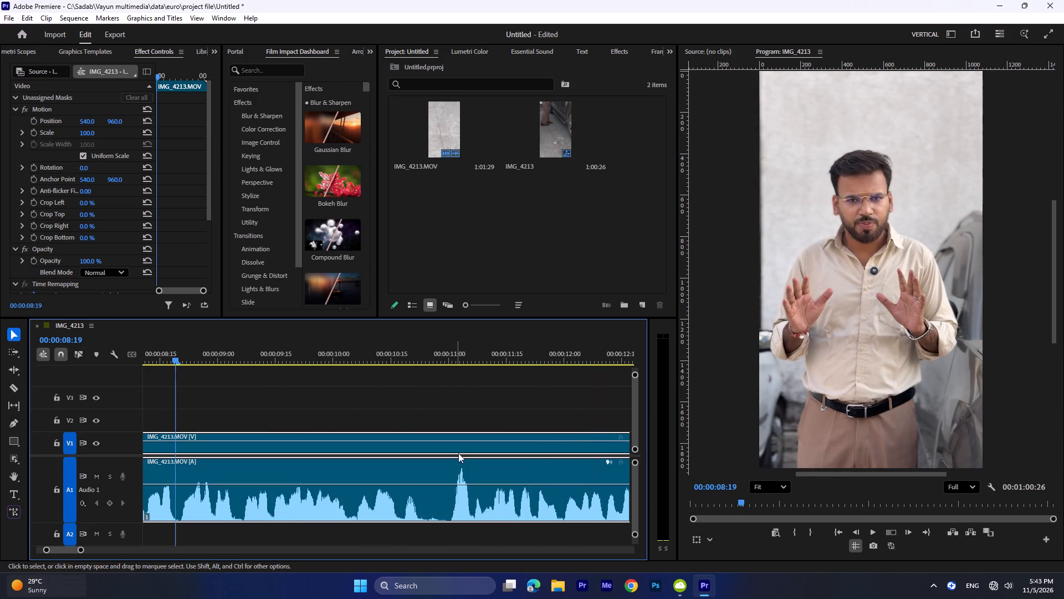
Replay the passage from before 00:00:06:29 through the short clip into the gap to check how the phrase ends.
drag(191, 352, 76, 410)
drag(328, 336, 332, 345)
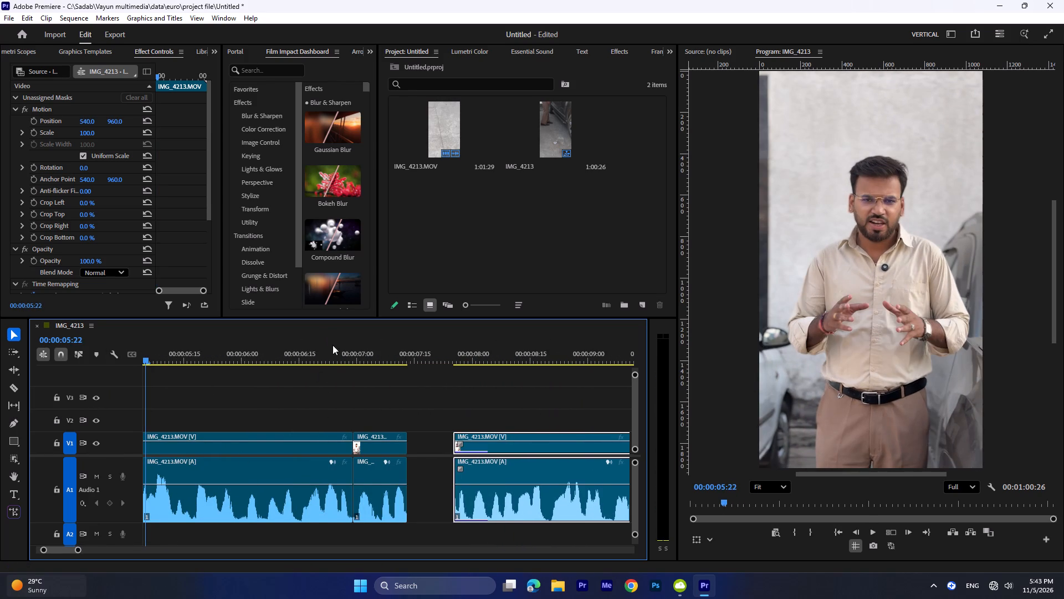
drag(332, 345, 344, 352)
drag(345, 354, 352, 359)
key(space)
key(space)
drag(417, 342, 400, 351)
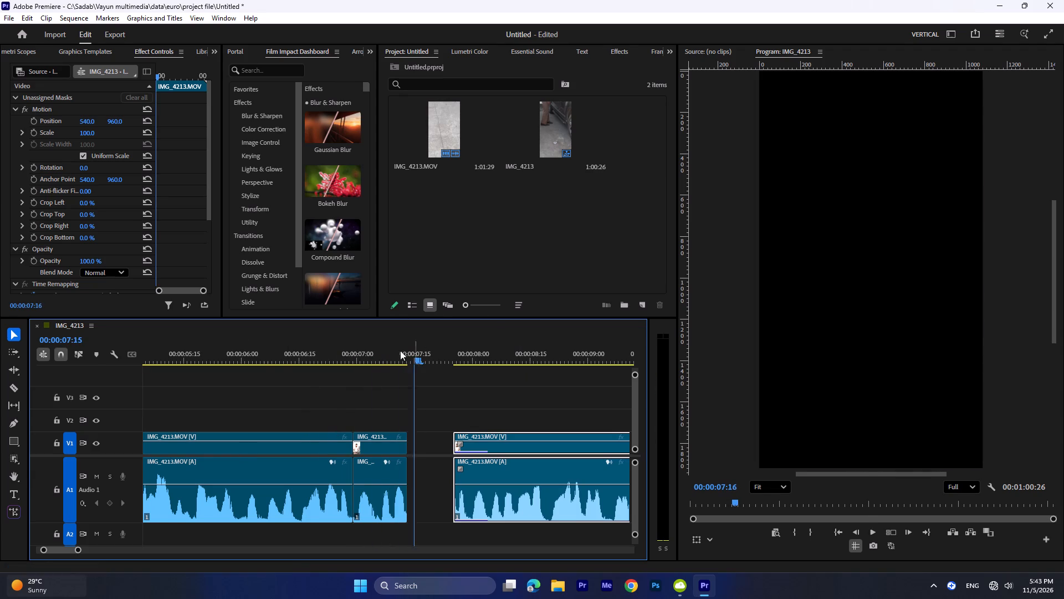
drag(400, 351, 263, 394)
key(space)
key(space)
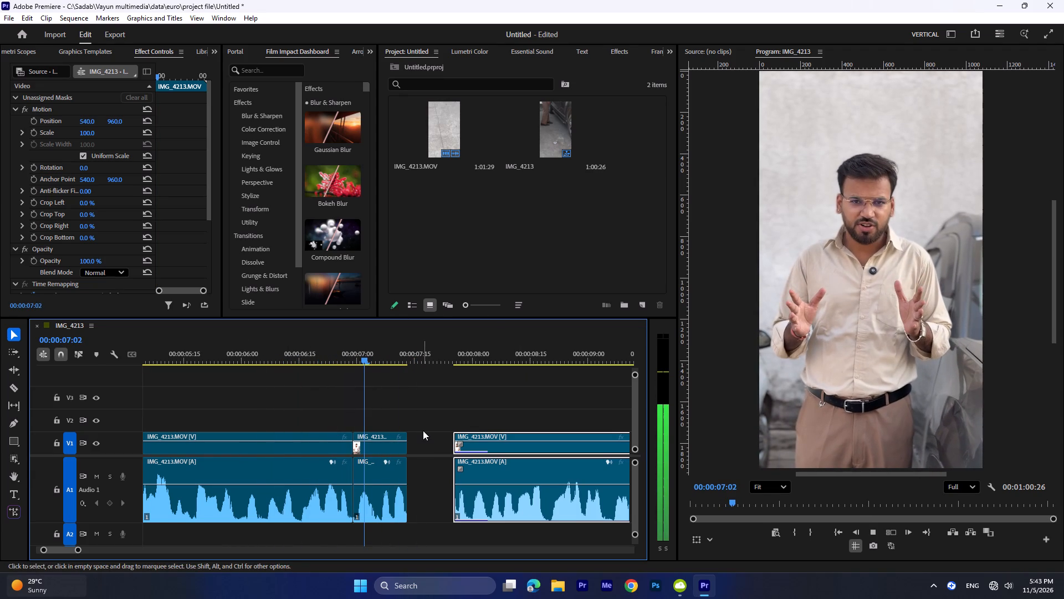
key(space)
key(space)
Play the start of the clip after the gap and extend its in-point back to about 00:00:07:16 to recover earlier speech.
click(447, 358)
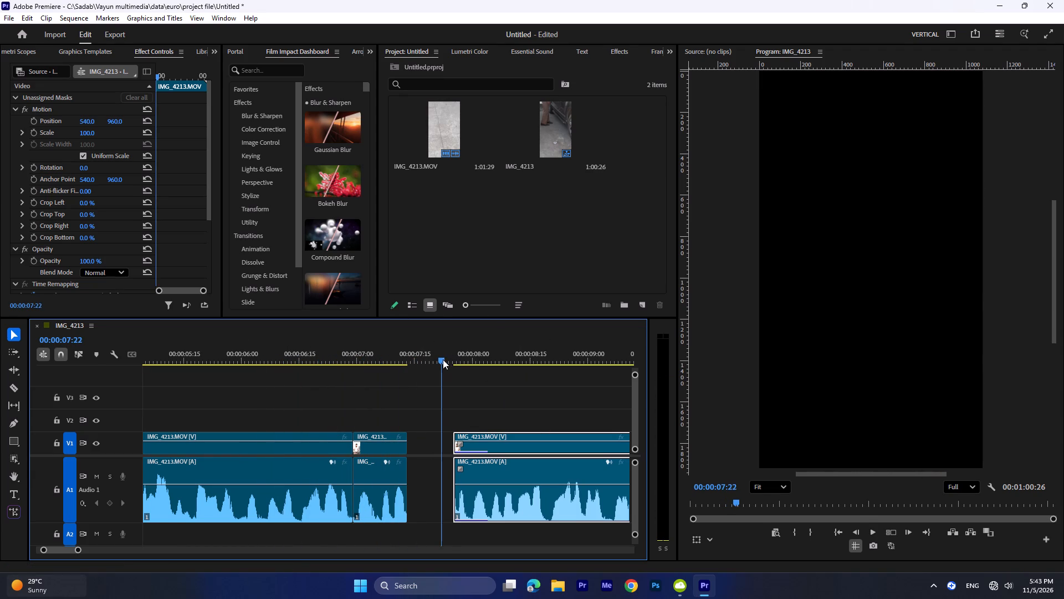
key(space)
key(space)
key(space)
key(space)
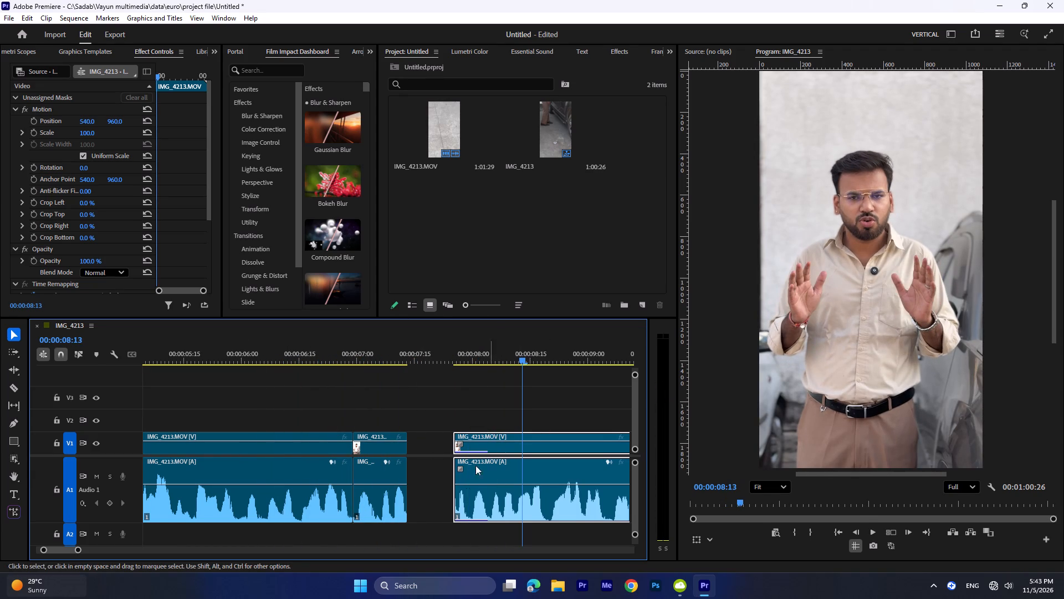
drag(456, 480, 433, 481)
drag(523, 336, 504, 343)
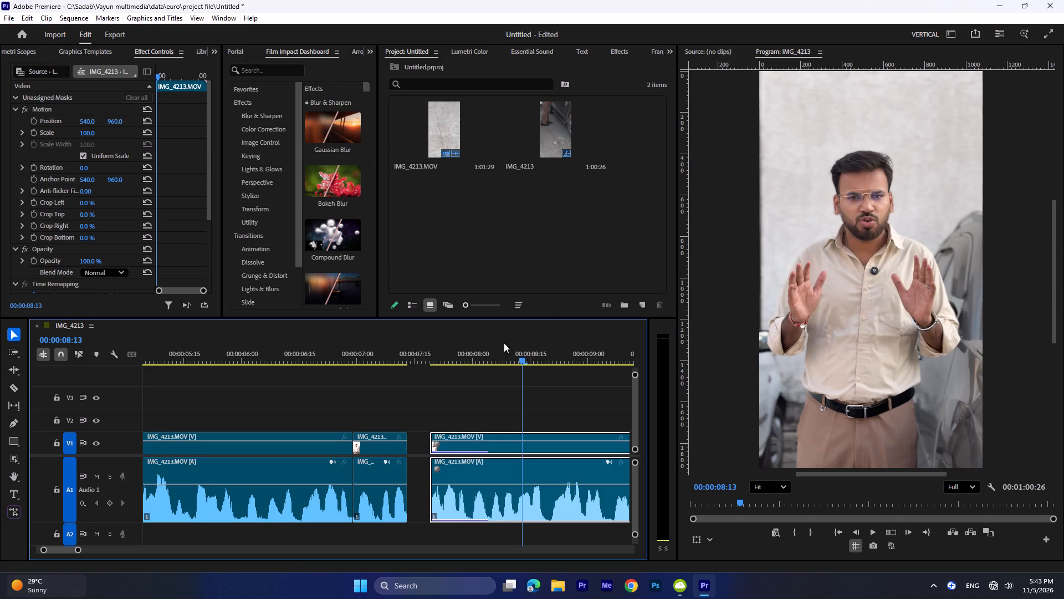
drag(504, 343, 391, 374)
drag(524, 343, 422, 367)
drag(431, 489, 420, 489)
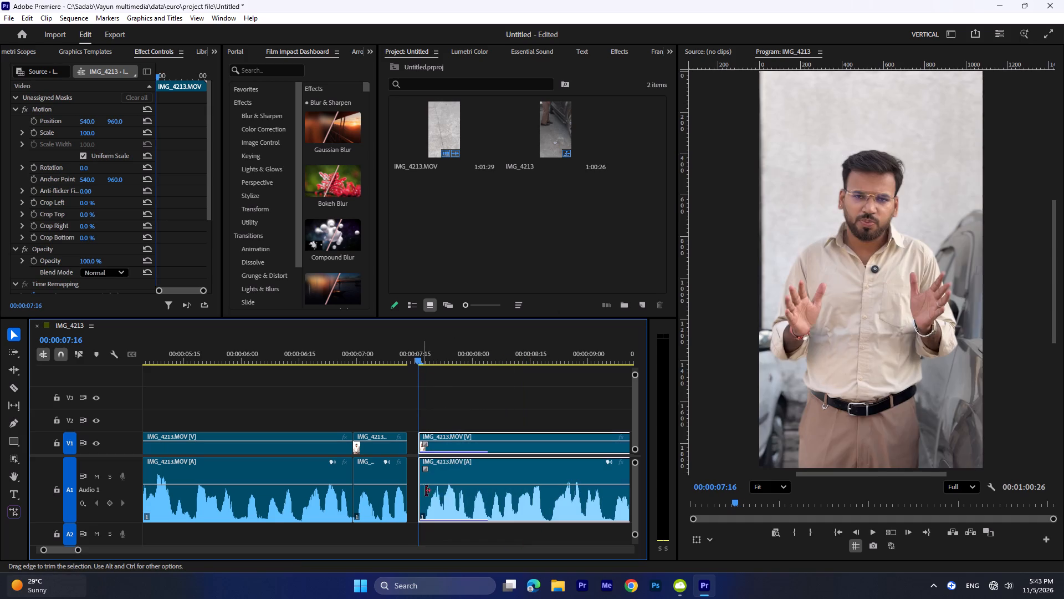
Listen around the short clip and cut the first clip at 00:00:06:15, at the pause between phrases.
key(space)
key(space)
drag(520, 357, 303, 382)
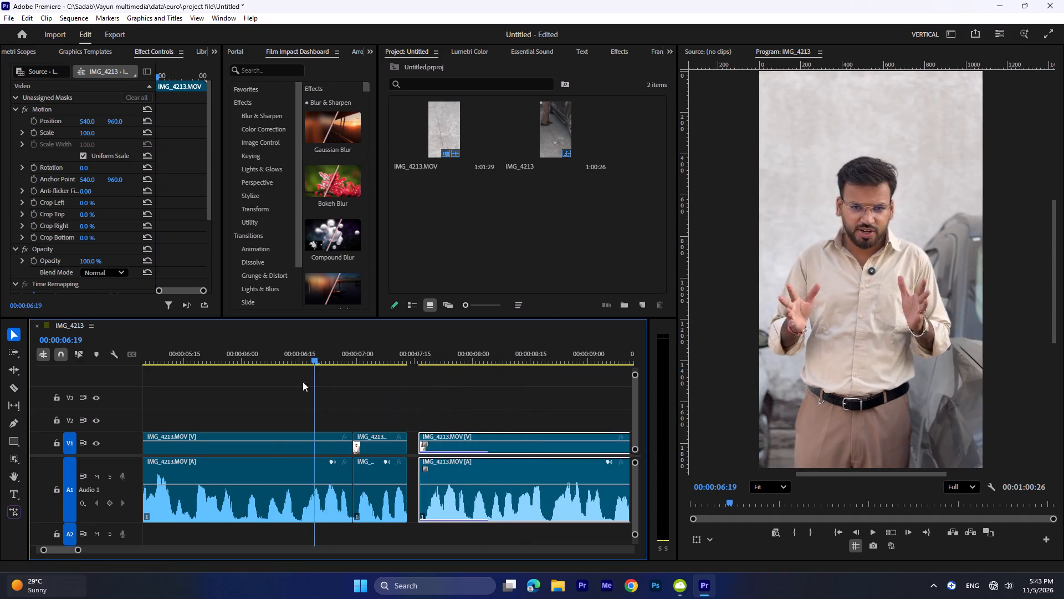
drag(303, 382, 272, 388)
click(271, 388)
key(space)
key(space)
drag(343, 358, 320, 362)
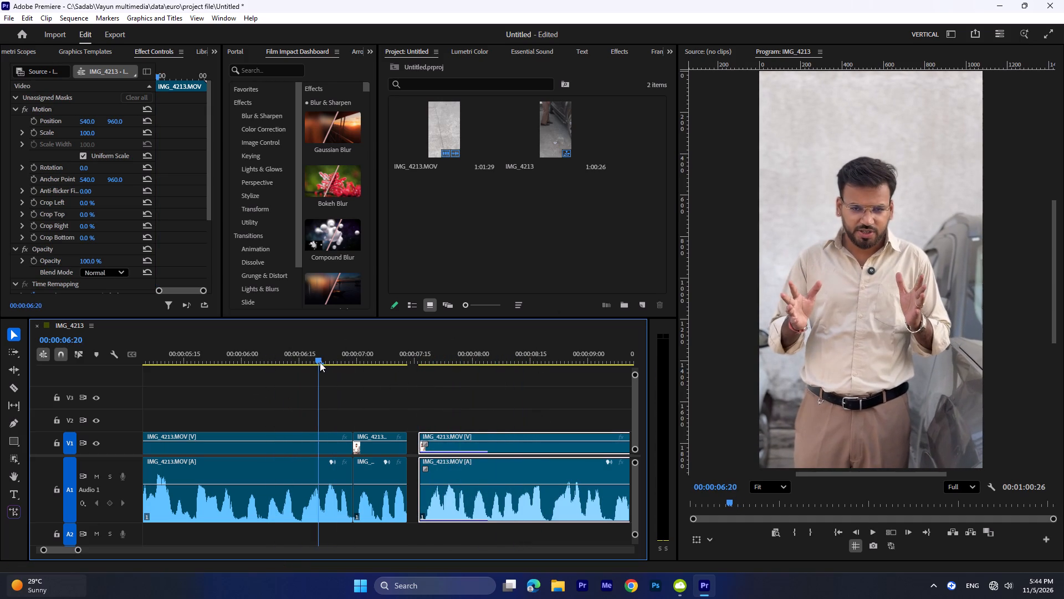
drag(320, 362, 302, 369)
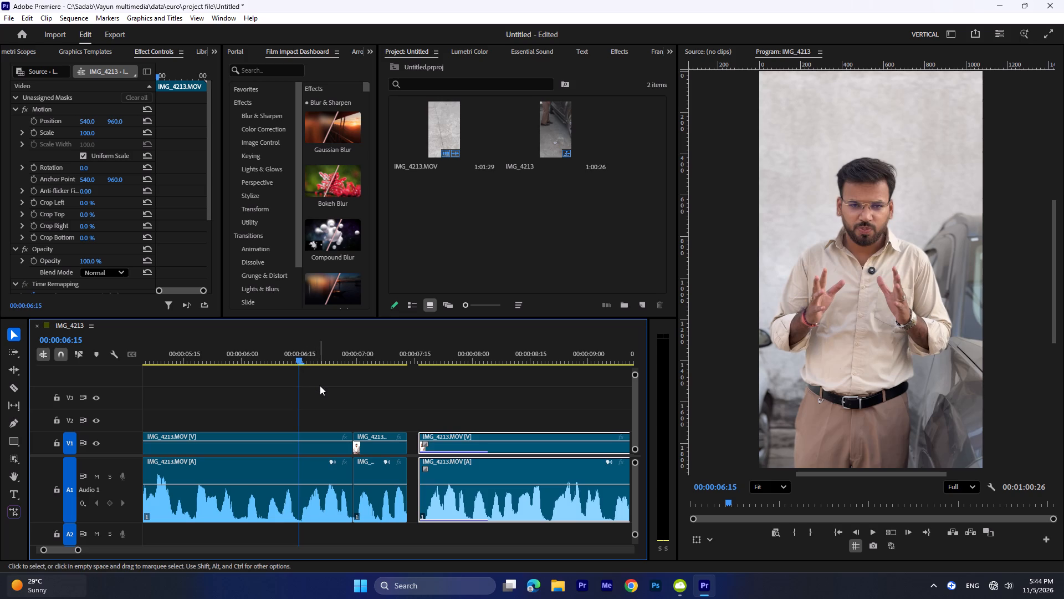
key(w)
Ripple-delete the two short pieces from 00:00:06:15 to the gap, and move the following clip back to 00:00:06:15 to close the gap.
drag(355, 395, 398, 537)
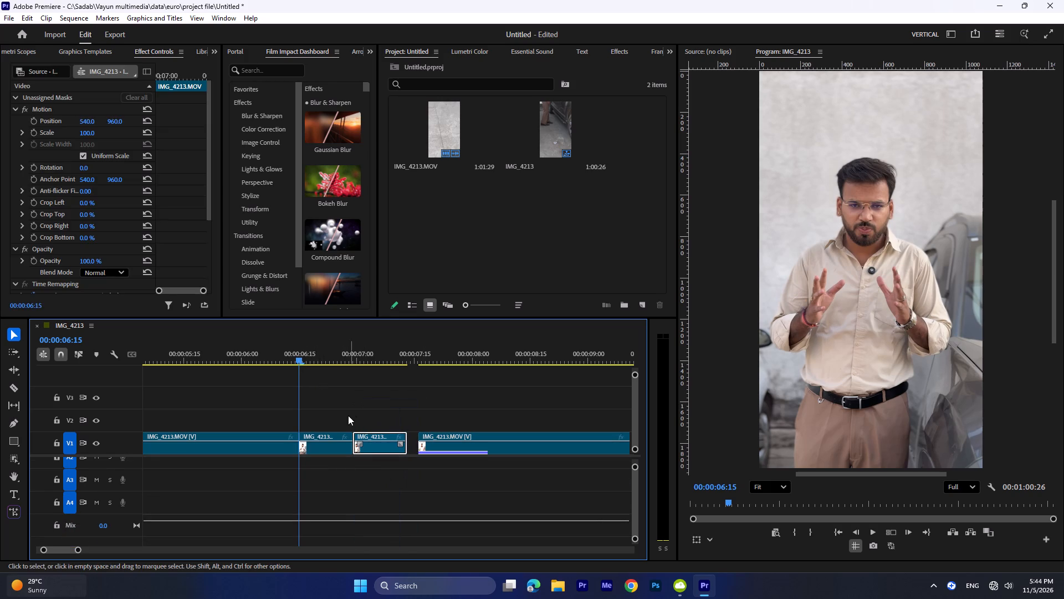
drag(348, 415, 377, 466)
ctrl+scroll(379, 481, up, 12)
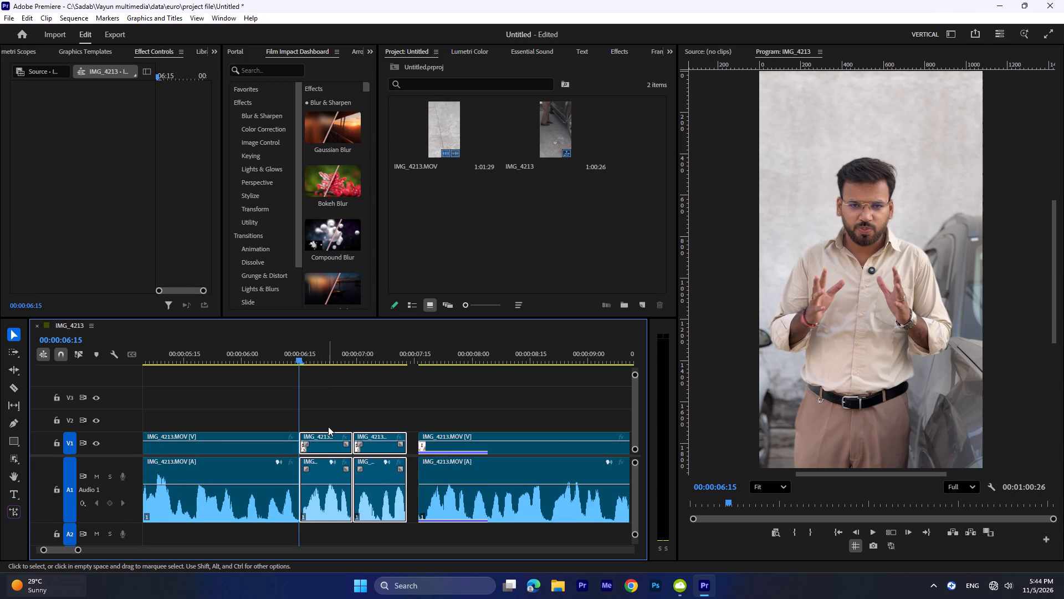
key(s)
drag(335, 407, 406, 541)
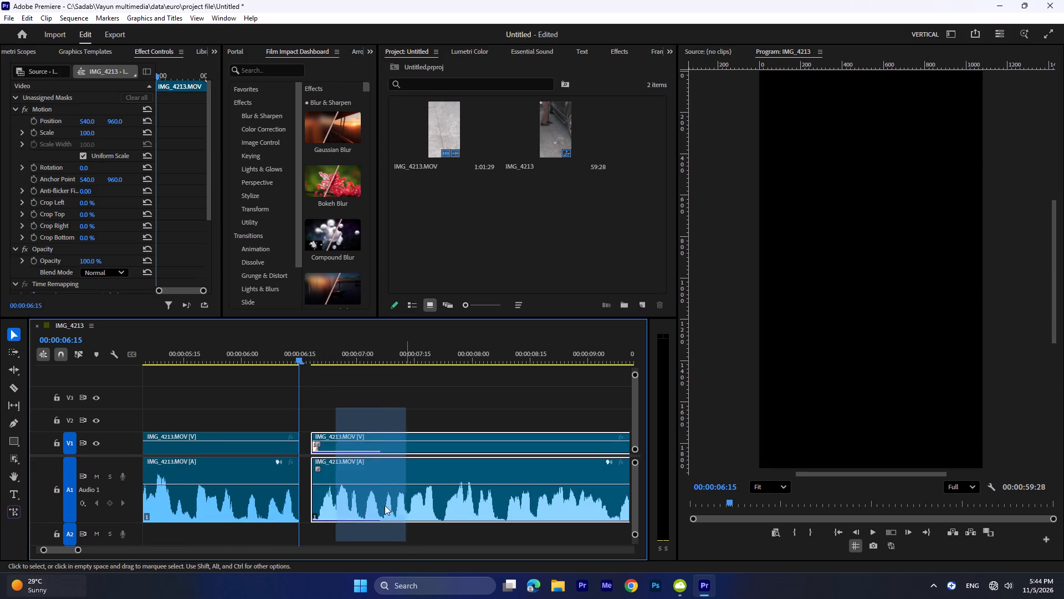
drag(370, 476, 356, 473)
Play from about 00:00:05:18 across the join at 00:00:06:15 and on past 00:00:16:00 to find the next pause.
drag(297, 354, 180, 377)
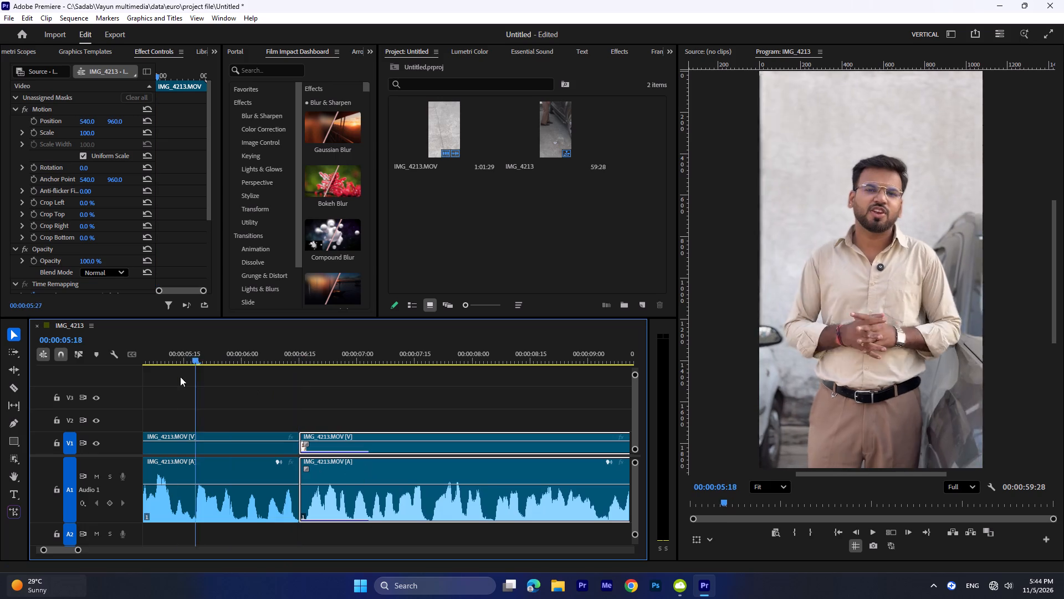
drag(180, 377, 179, 377)
key(space)
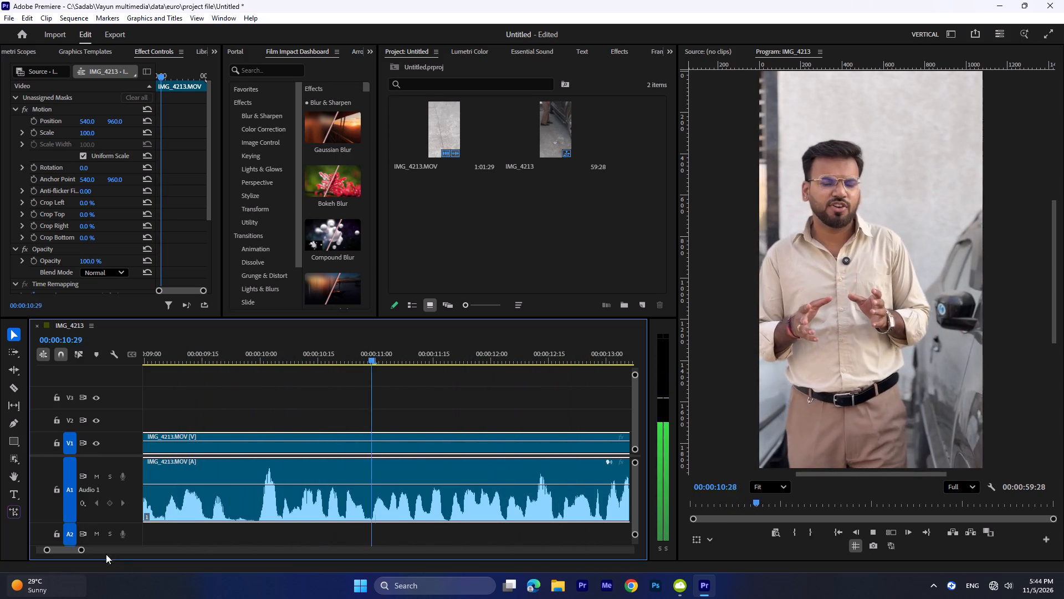
drag(80, 547, 105, 553)
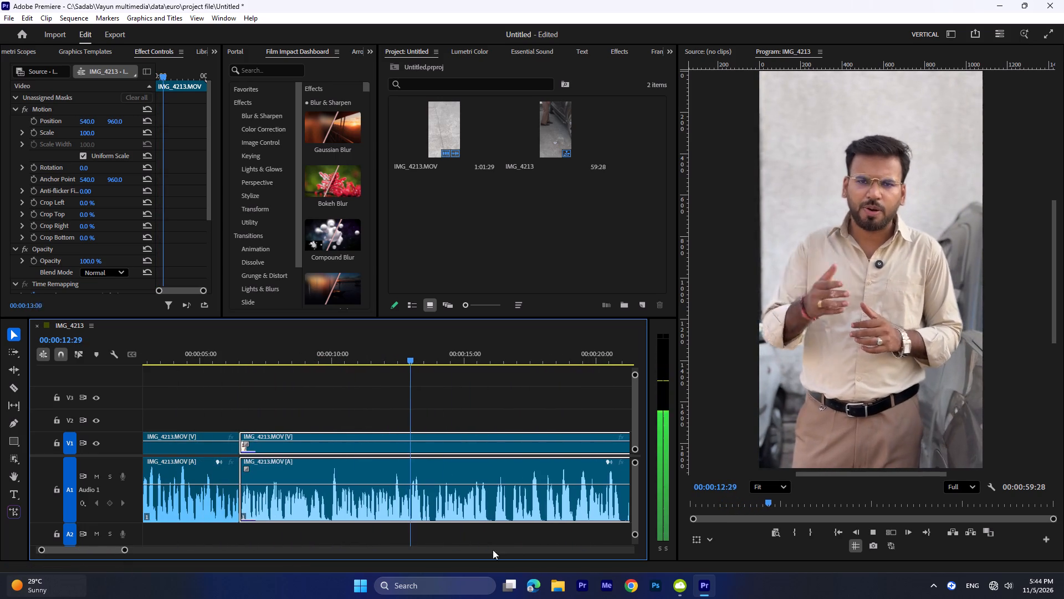
drag(126, 550, 105, 554)
key(space)
Cut at 00:00:15:26, where the phrase ends, and ripple-trim the silence up to about 00:00:16:01.
drag(545, 349, 537, 350)
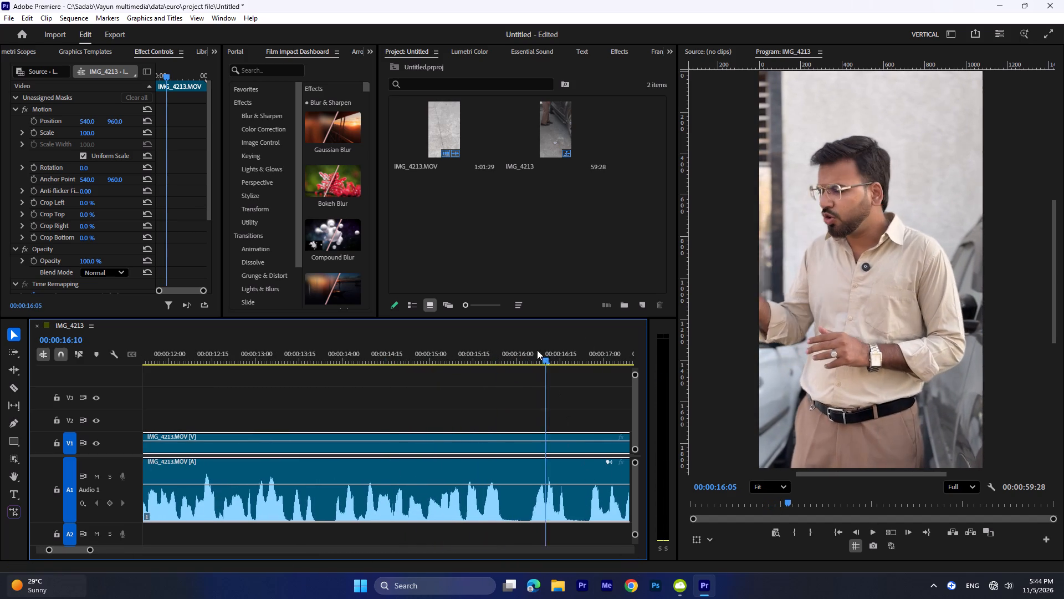
drag(537, 350, 492, 361)
drag(90, 552, 68, 554)
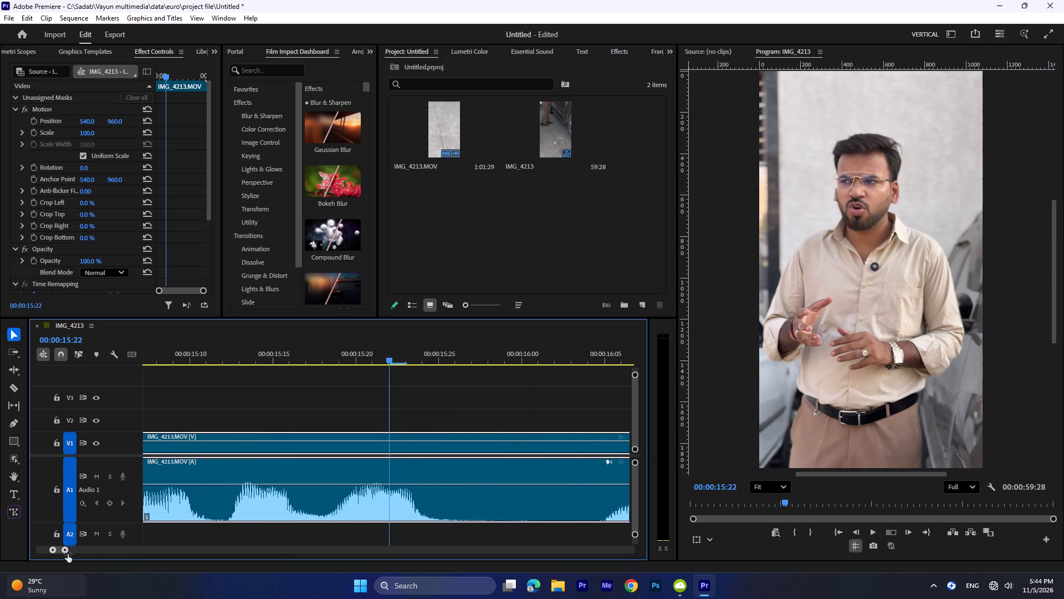
drag(68, 554, 72, 555)
key(space)
key(space)
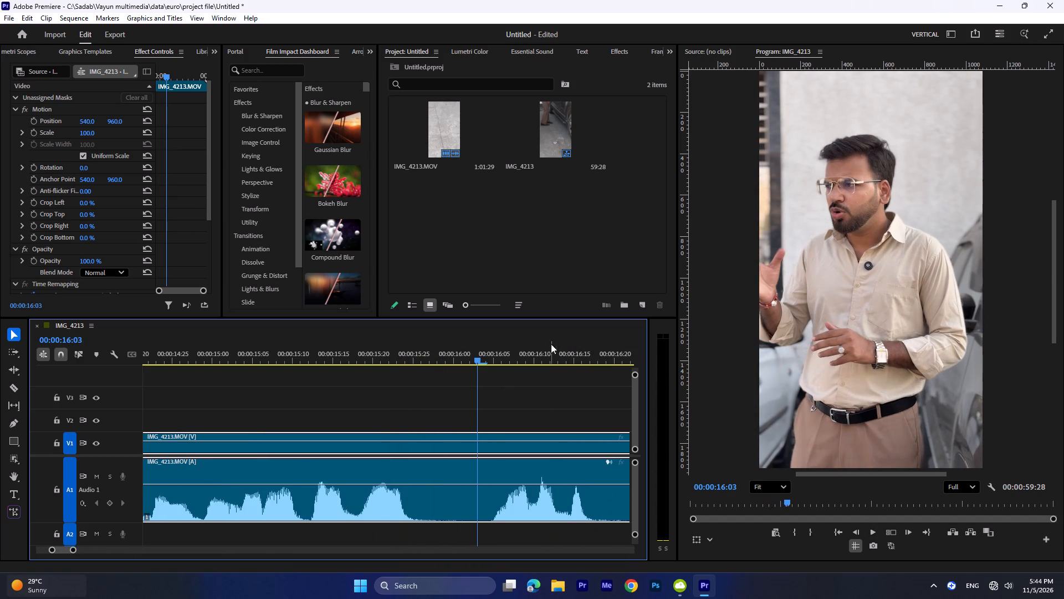
drag(469, 345, 421, 368)
click(421, 368)
key(w)
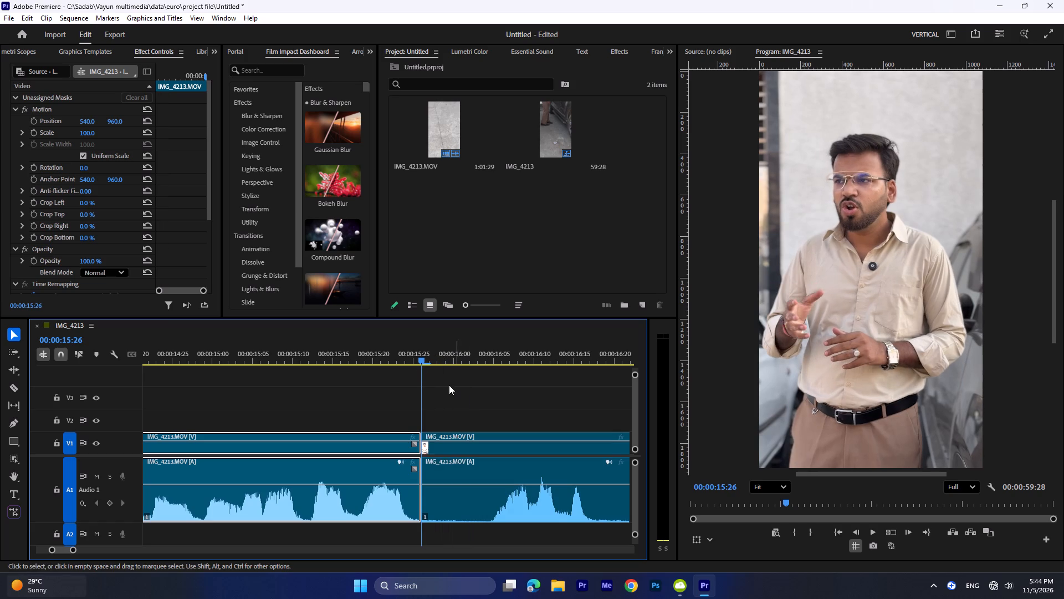
drag(432, 363, 495, 365)
click(471, 365)
drag(487, 358, 463, 362)
key(q)
Play the speech across the join at 00:00:15:26 to check that it flows.
key(space)
key(space)
drag(497, 359, 300, 395)
key(space)
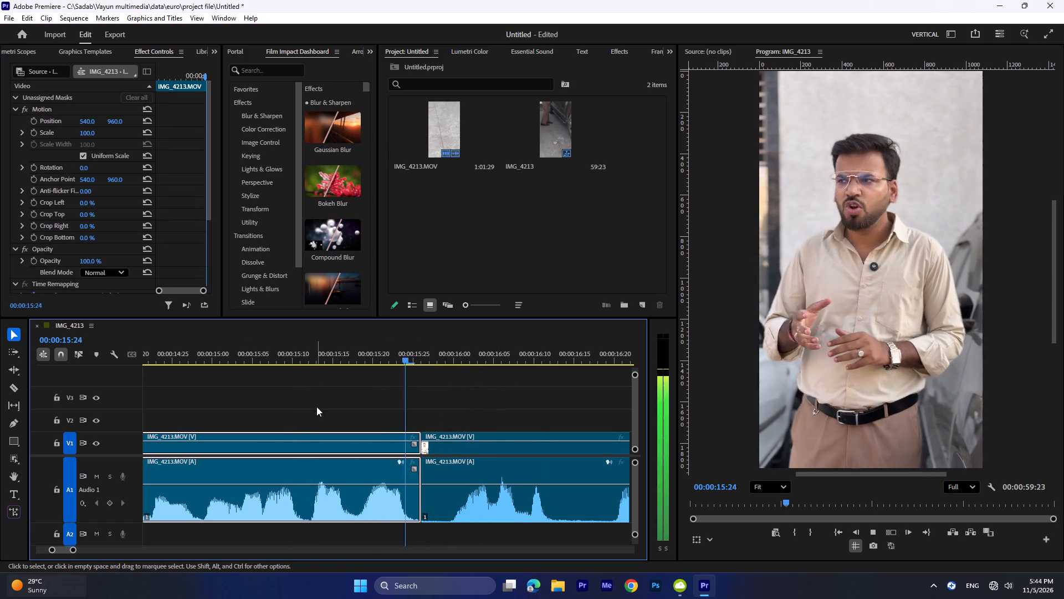
key(space)
drag(285, 353, 154, 419)
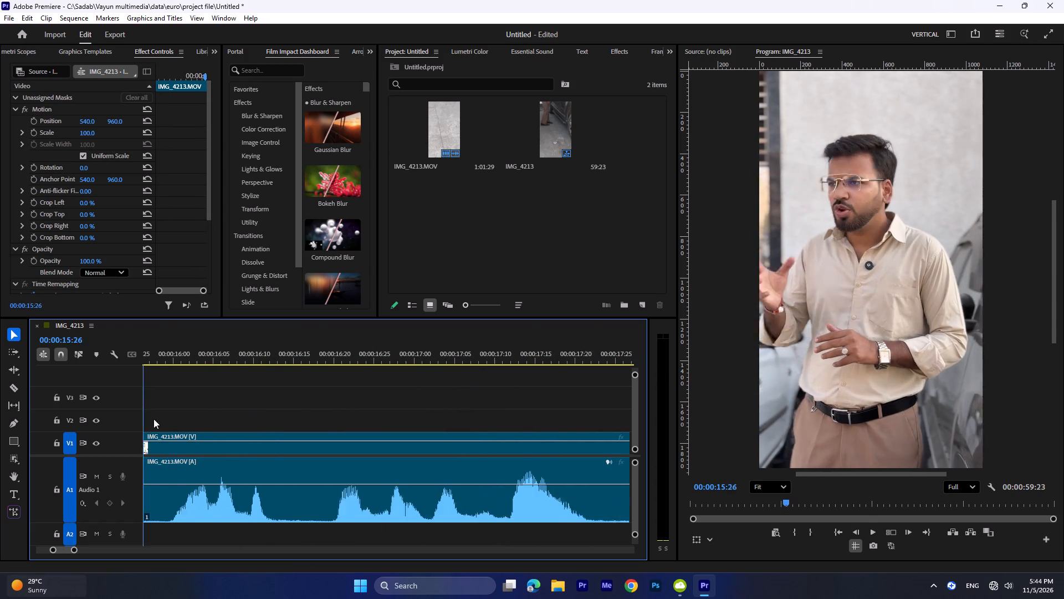
drag(154, 419, 154, 432)
Cut at 00:00:16:13 after the short phrase and ripple-trim the silence up to about 00:00:16:19.
key(space)
key(space)
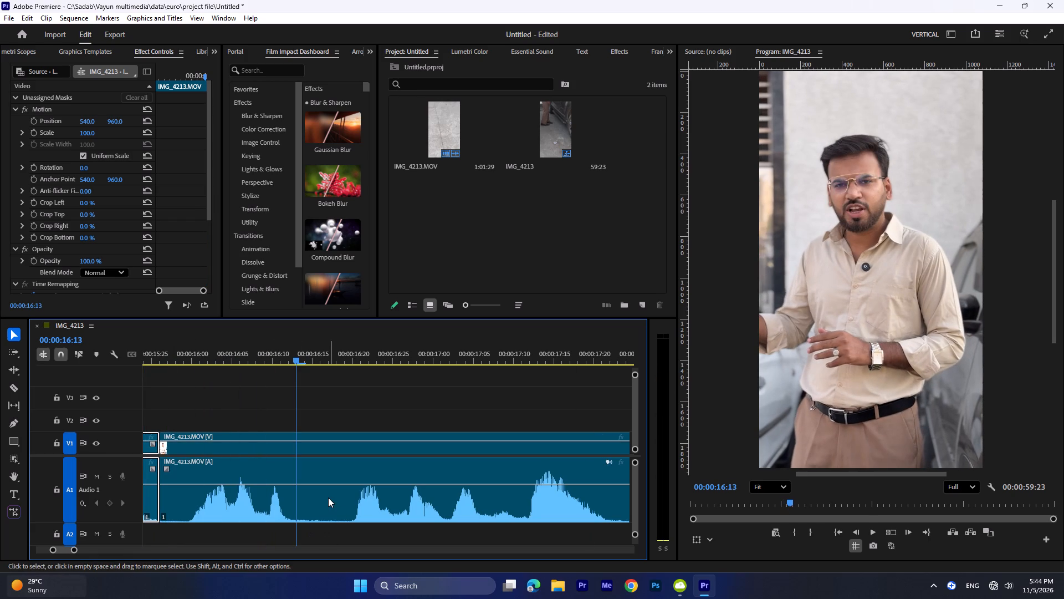
click(328, 498)
key(w)
drag(303, 364, 339, 370)
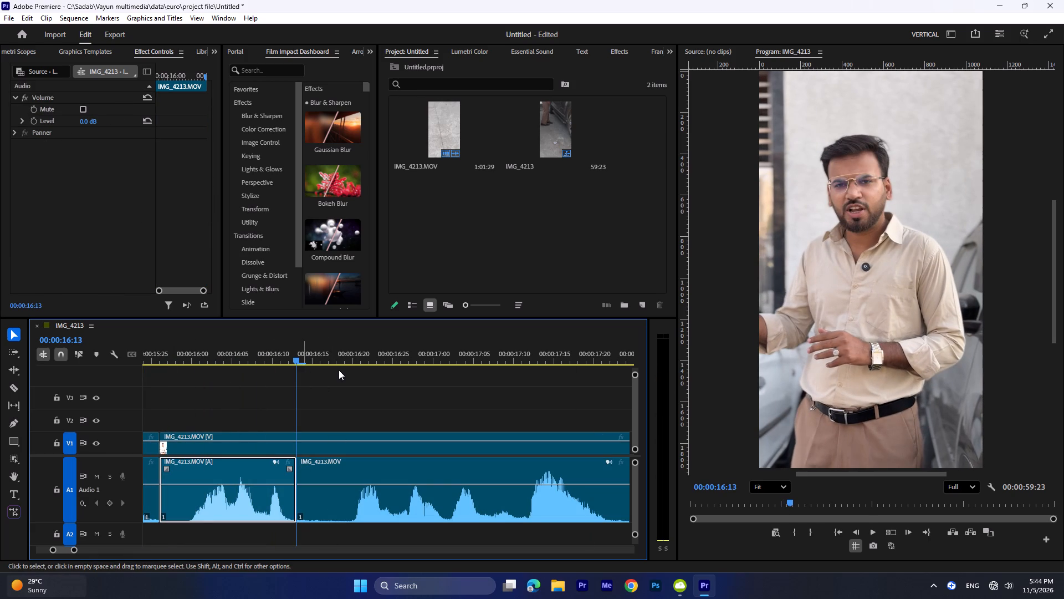
drag(339, 370, 335, 368)
drag(319, 353, 346, 358)
key(q)
Play on to the next pause, cut at about 00:00:17:17 and ripple-trim about 2 frames of silence after it.
key(space)
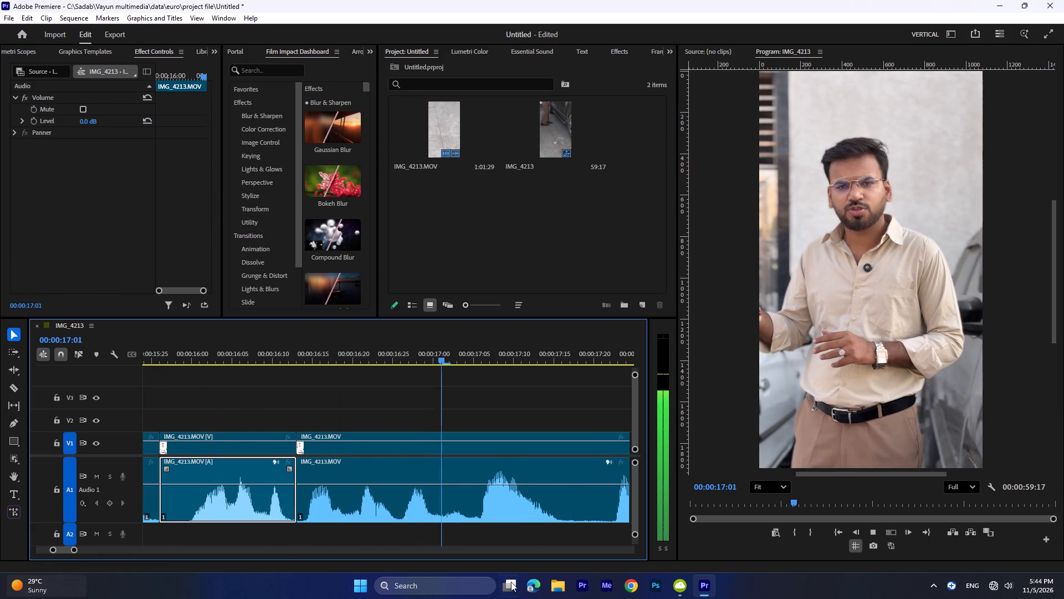
key(space)
click(587, 501)
key(w)
drag(572, 359, 554, 364)
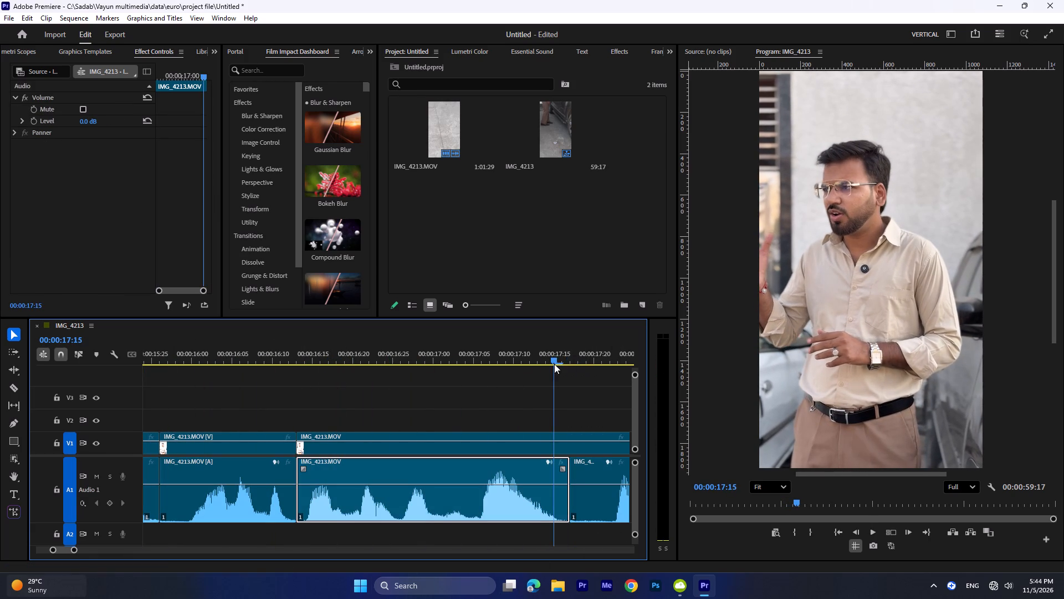
drag(554, 364, 592, 368)
key(q)
Play on to the next pause, cut at 00:00:20:14 and ripple-trim the silence up to about 00:00:20:19.
key(space)
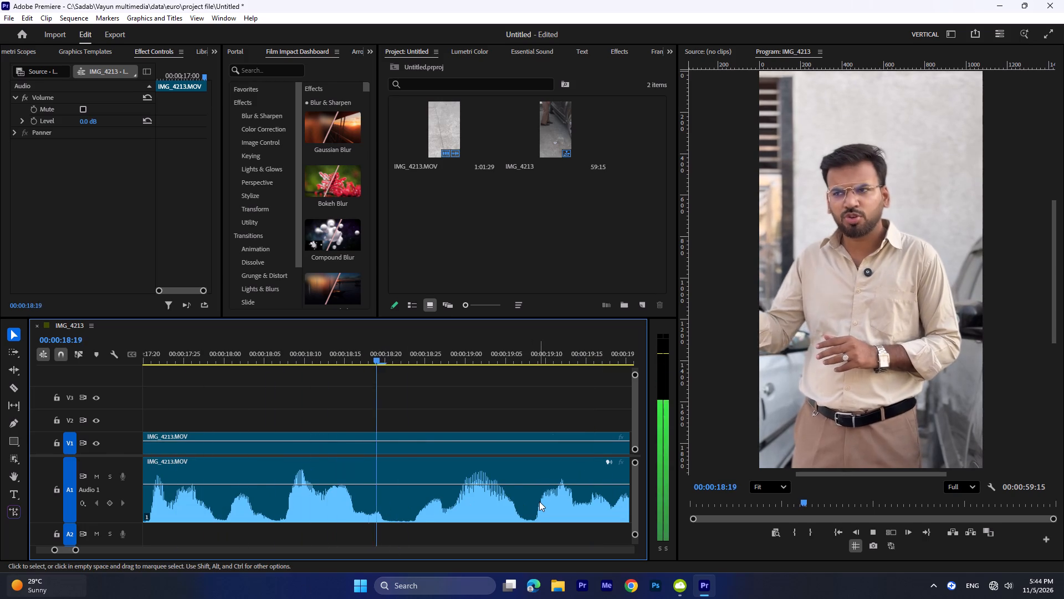
key(space)
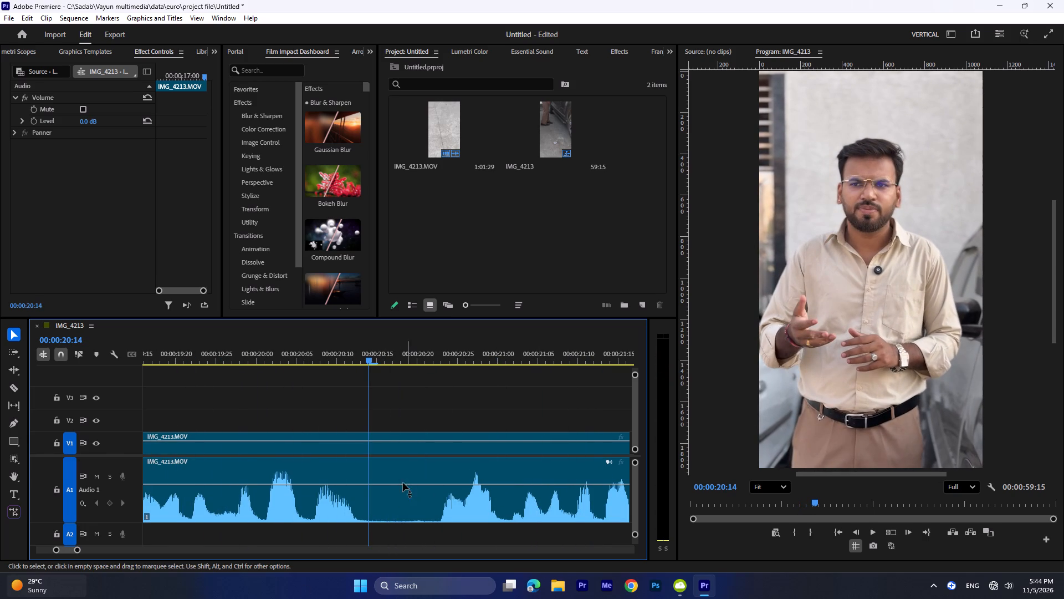
text(w)
key(space)
key(space)
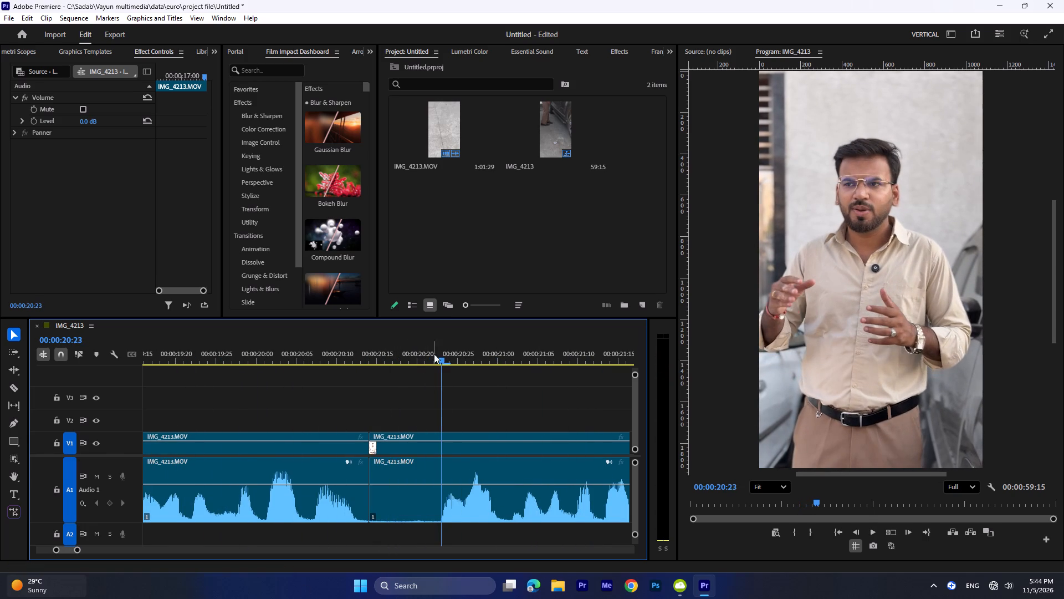
drag(434, 354, 411, 359)
key(q)
Play on to the next pause, cut at 00:00:22:03 and ripple-trim about 4 frames of silence after it.
key(space)
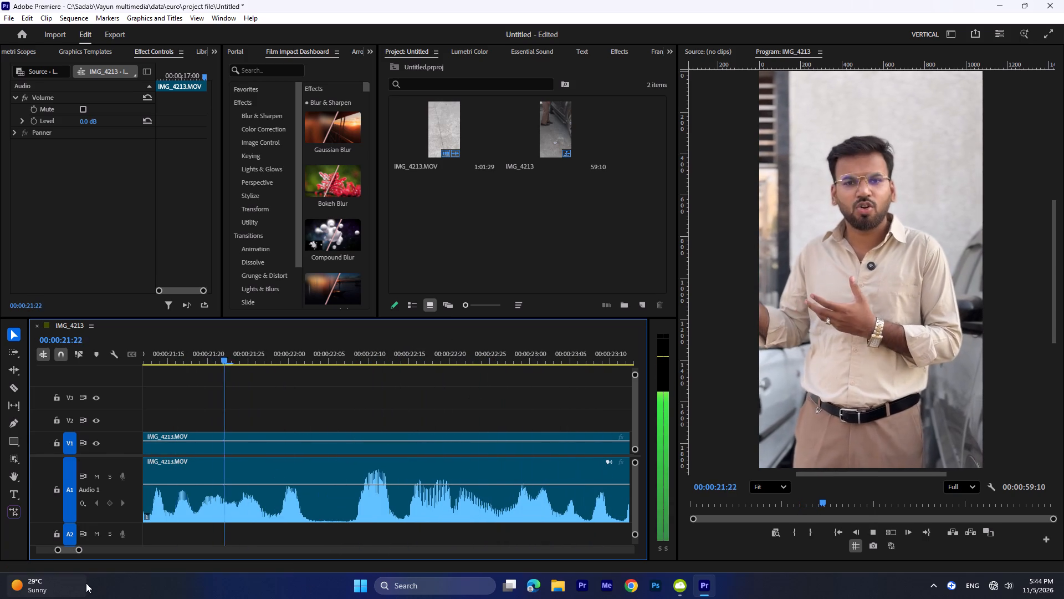
key(space)
drag(392, 341, 311, 357)
key(w)
drag(321, 354, 345, 358)
key(q)
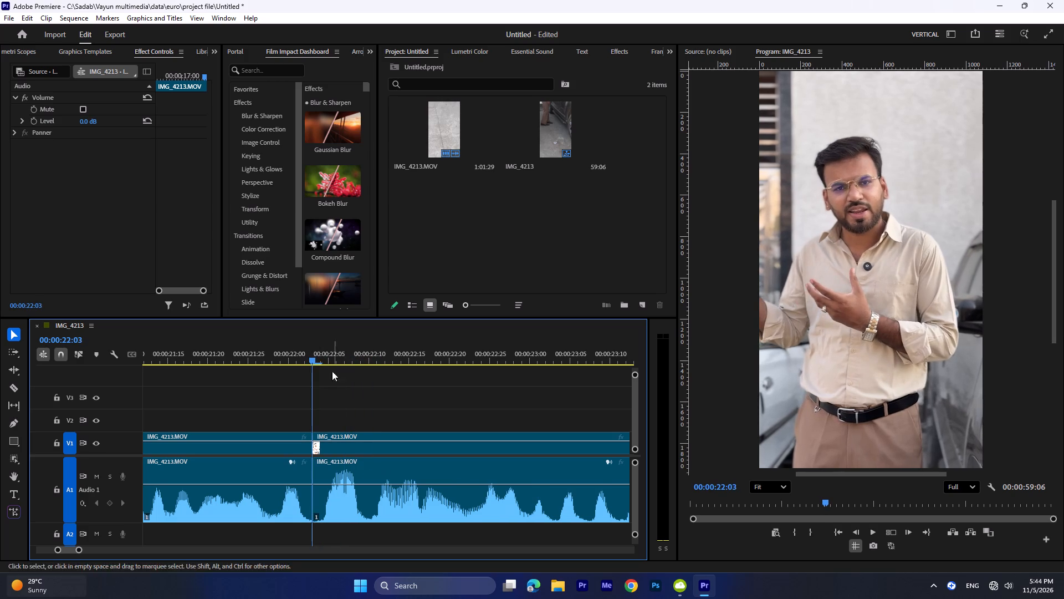
Play on to the next pause, cut at 00:00:23:26 and ripple-trim about 6 frames of silence after it.
key(space)
key(space)
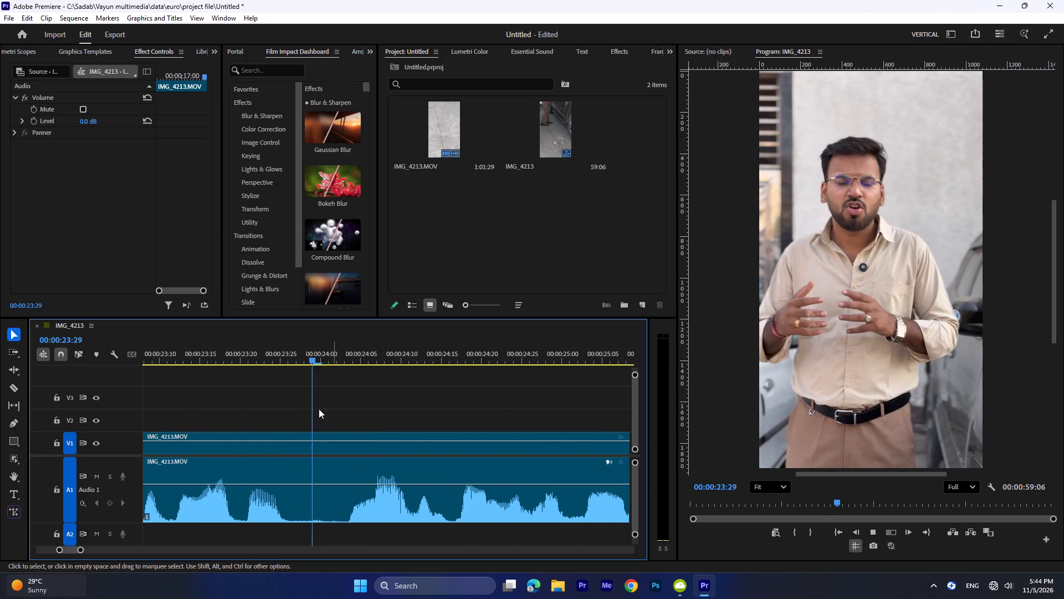
drag(317, 349, 292, 353)
text(w)
key(space)
key(space)
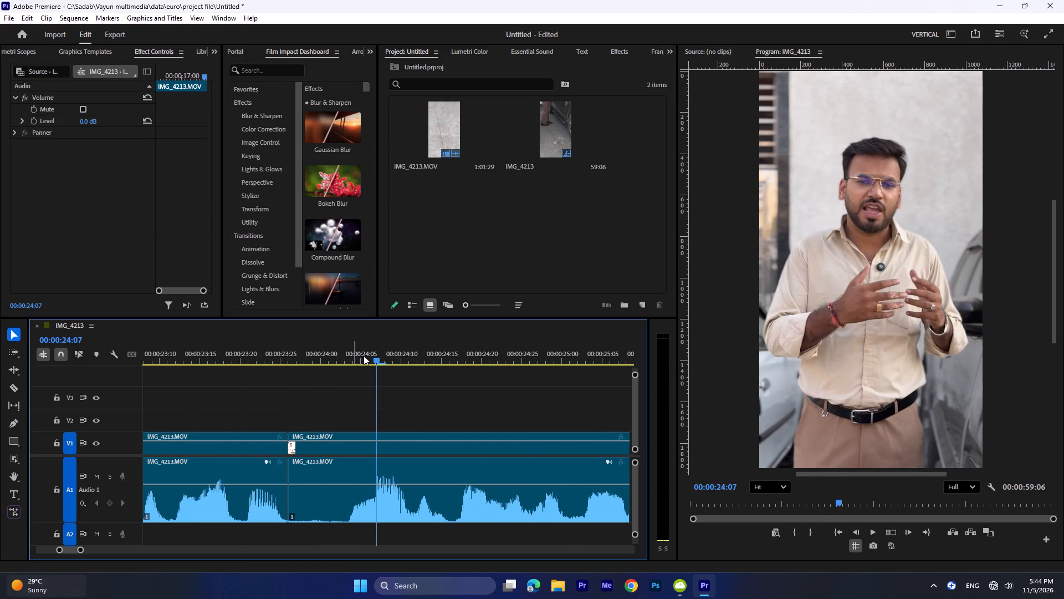
drag(364, 356, 336, 358)
key(q)
Play on to the next pause, cut at about 00:00:27:10 and ripple-trim about 6 frames of silence after it.
drag(294, 344, 240, 357)
key(space)
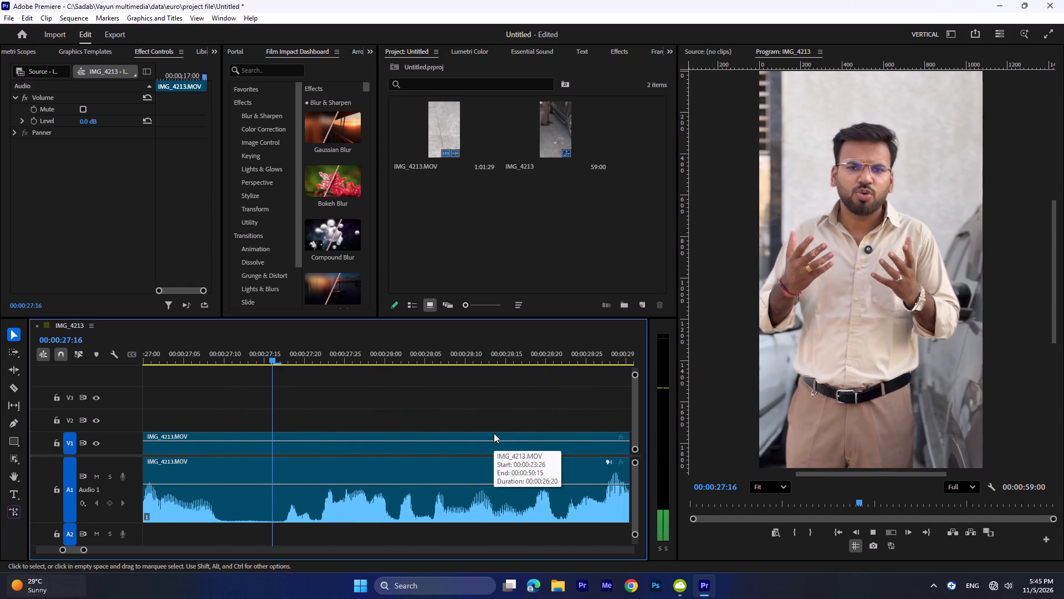
key(space)
drag(285, 360, 223, 366)
text(w)
key(space)
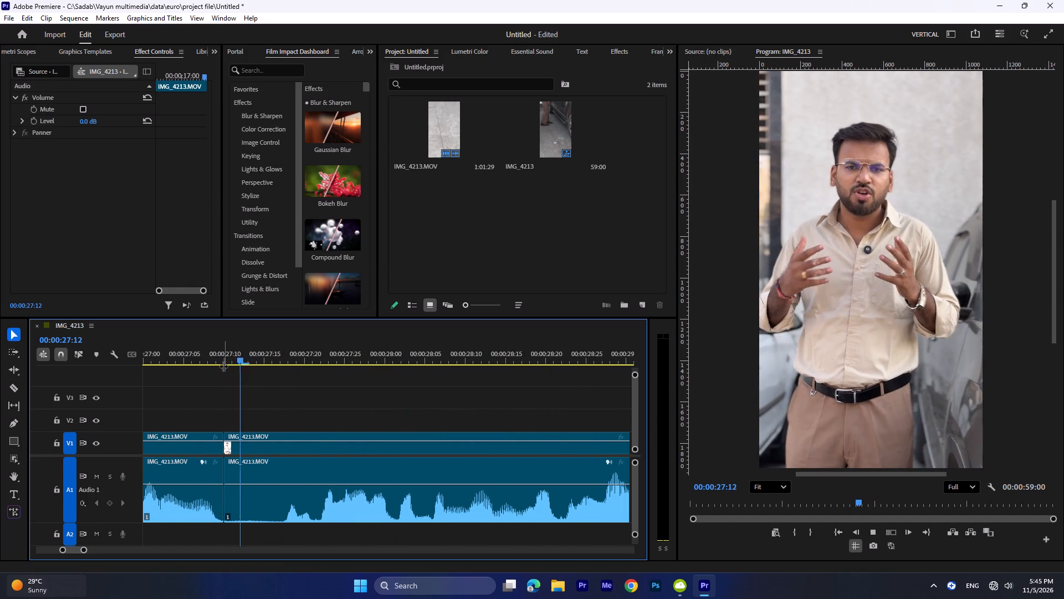
key(space)
drag(284, 364, 261, 363)
drag(285, 358, 272, 359)
key(q)
Play on to the next pause, cut at about 00:00:32:03 and ripple-trim about 4 frames of silence after it.
key(space)
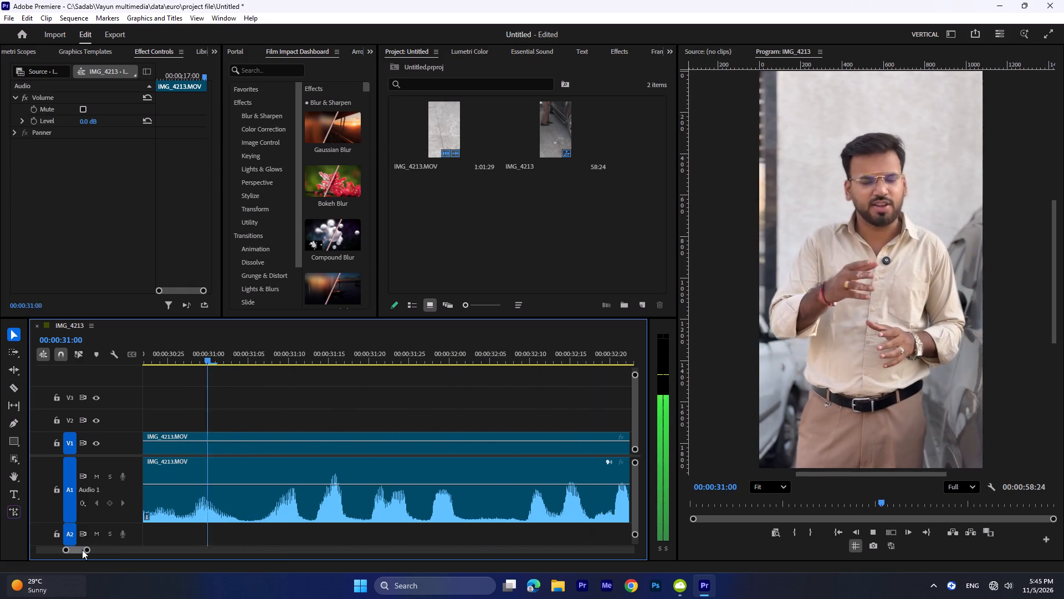
key(space)
key(space)
key(space)
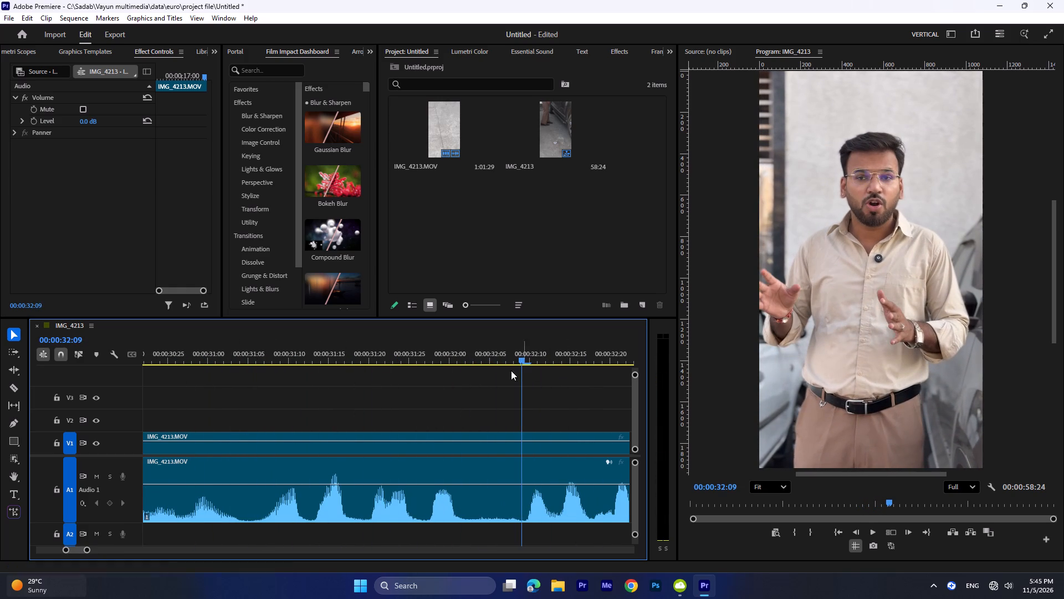
drag(504, 354, 470, 364)
key(w)
drag(489, 353, 504, 352)
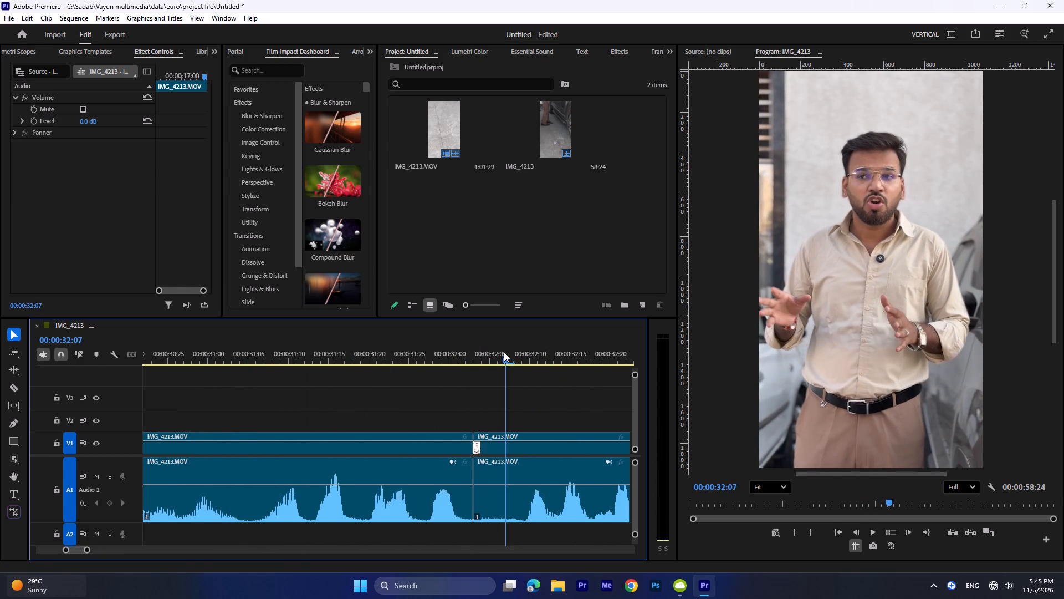
key(q)
Play on to the next pause and cut the clip at 00:00:34:27, where the phrase ends.
key(space)
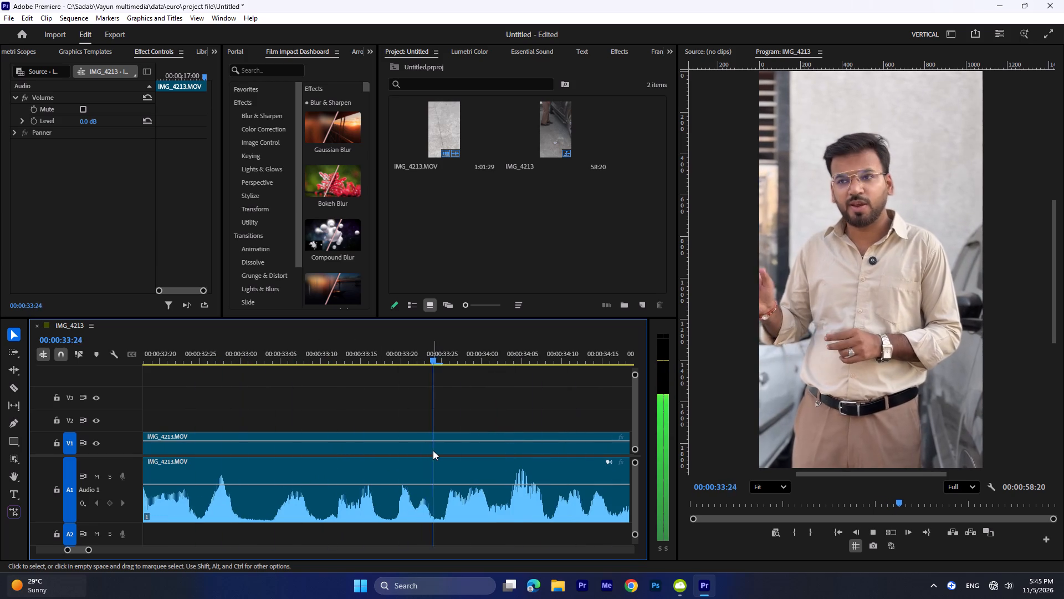
key(space)
drag(281, 356, 261, 356)
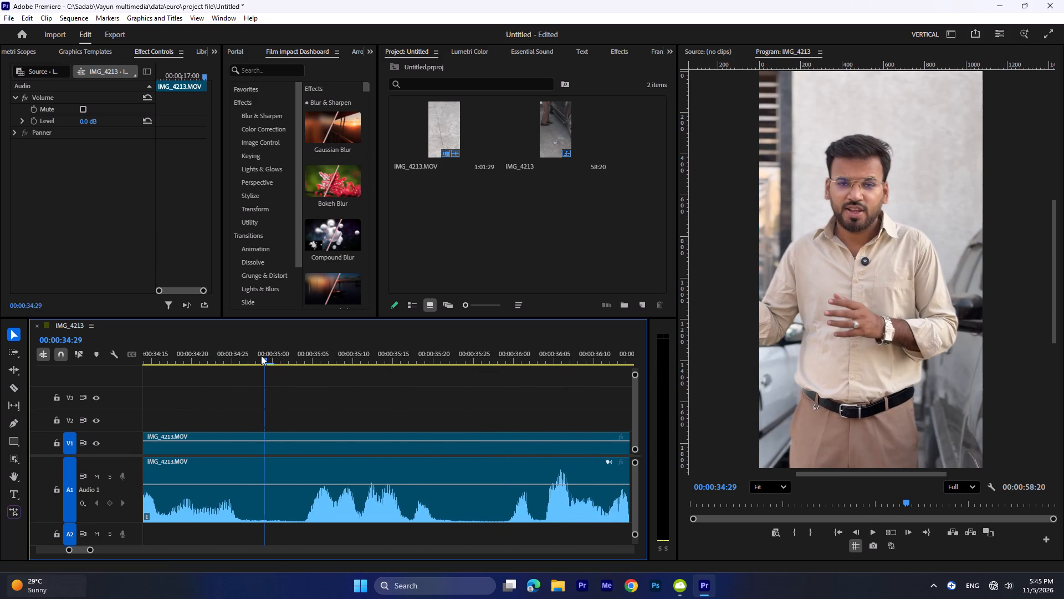
drag(261, 356, 250, 358)
key(w)
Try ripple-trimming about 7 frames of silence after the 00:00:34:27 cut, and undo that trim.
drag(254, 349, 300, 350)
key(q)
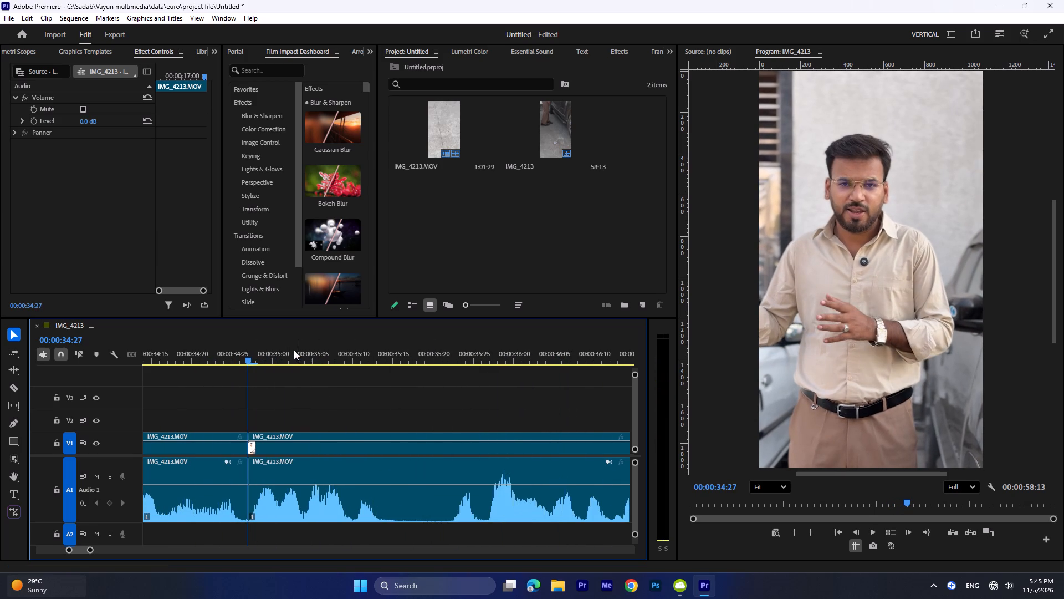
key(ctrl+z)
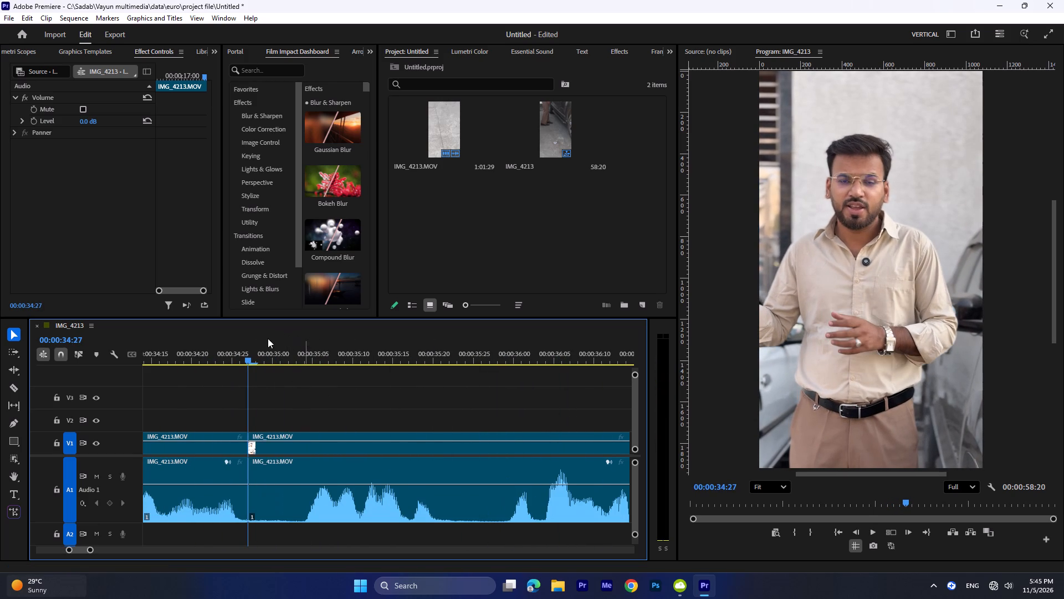
Ripple-trim the silence after the 00:00:34:27 cut up to 00:00:35:01.
drag(249, 354, 279, 364)
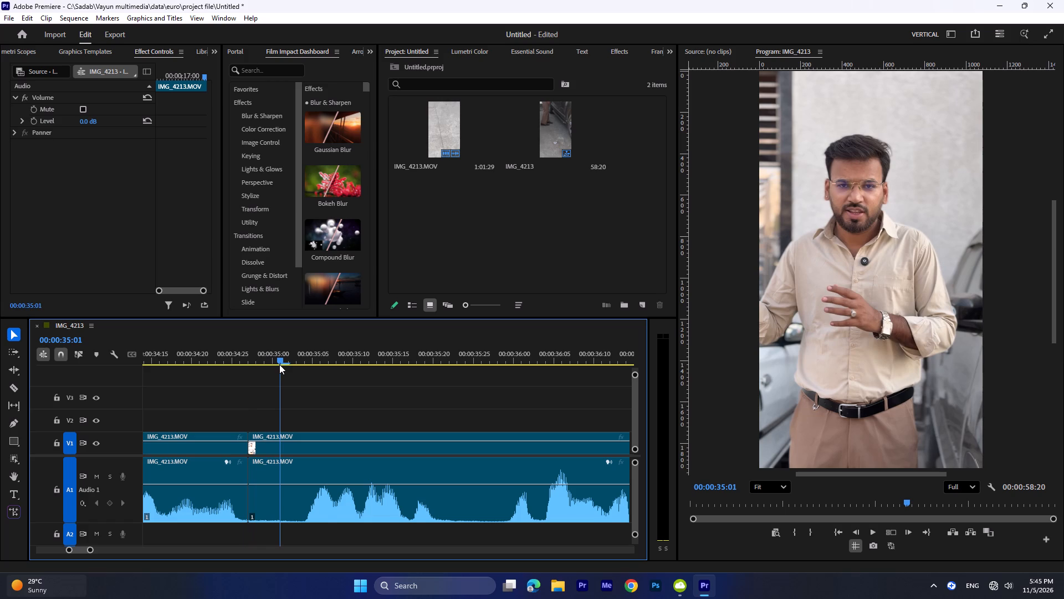
text(q)
Play on to the next pause, cut at about 00:00:35:18 and ripple-trim about 6 frames of silence after it.
key(space)
key(space)
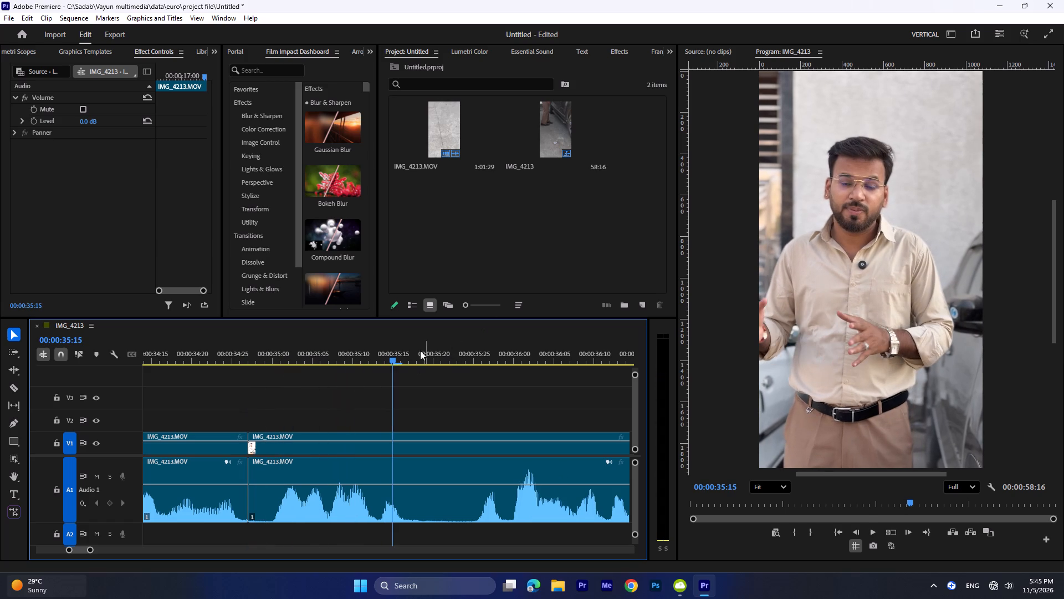
drag(405, 350, 422, 351)
key(w)
drag(420, 351, 462, 353)
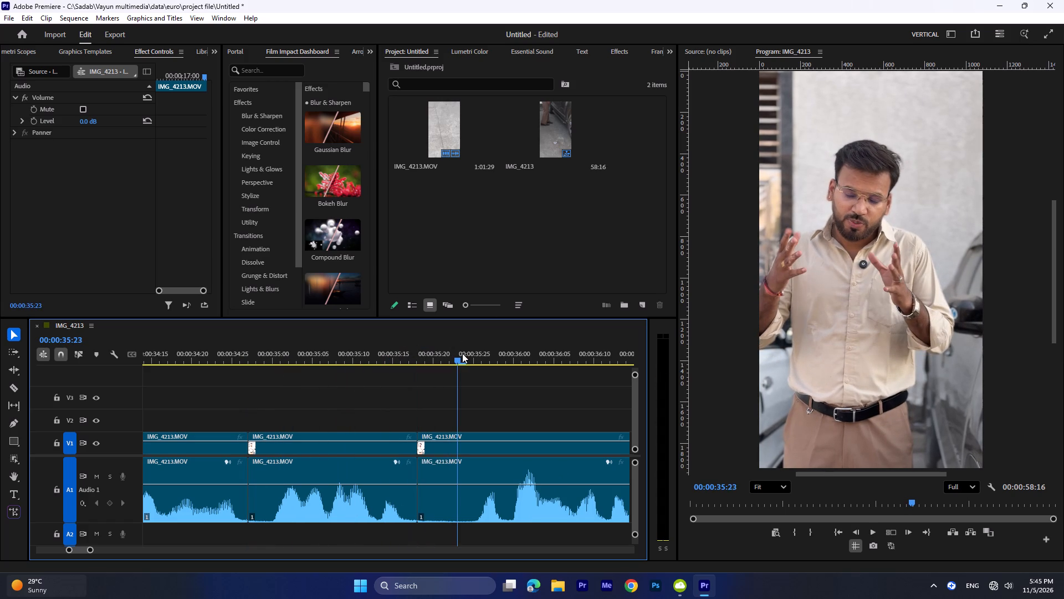
drag(462, 353, 465, 353)
key(q)
Play on to the next pause, cut at about 00:00:39:01 and ripple-trim about 3 frames of silence after it.
key(space)
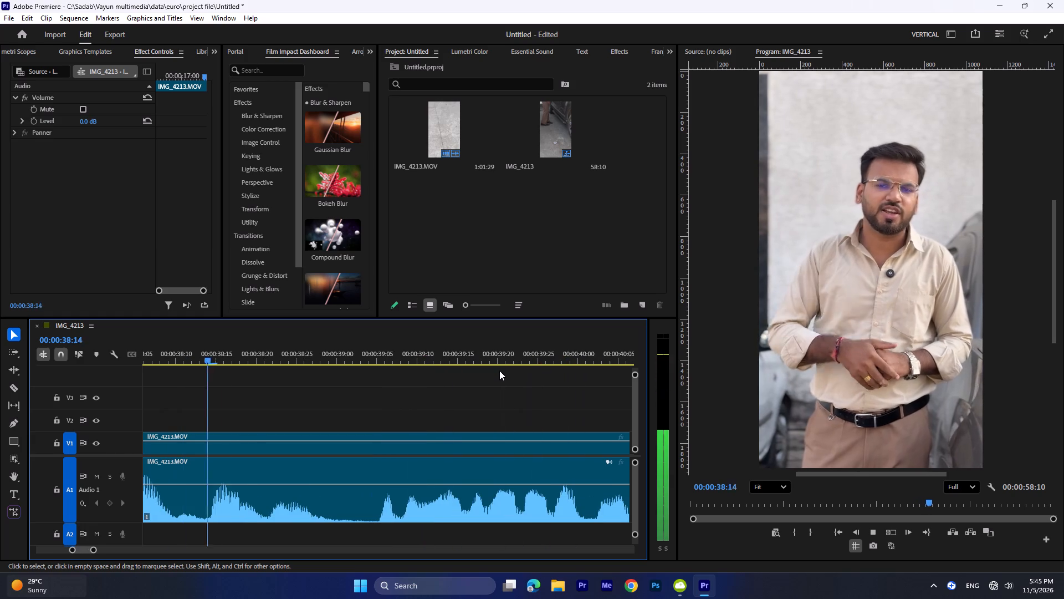
key(space)
key(space)
key(space)
drag(393, 353, 325, 369)
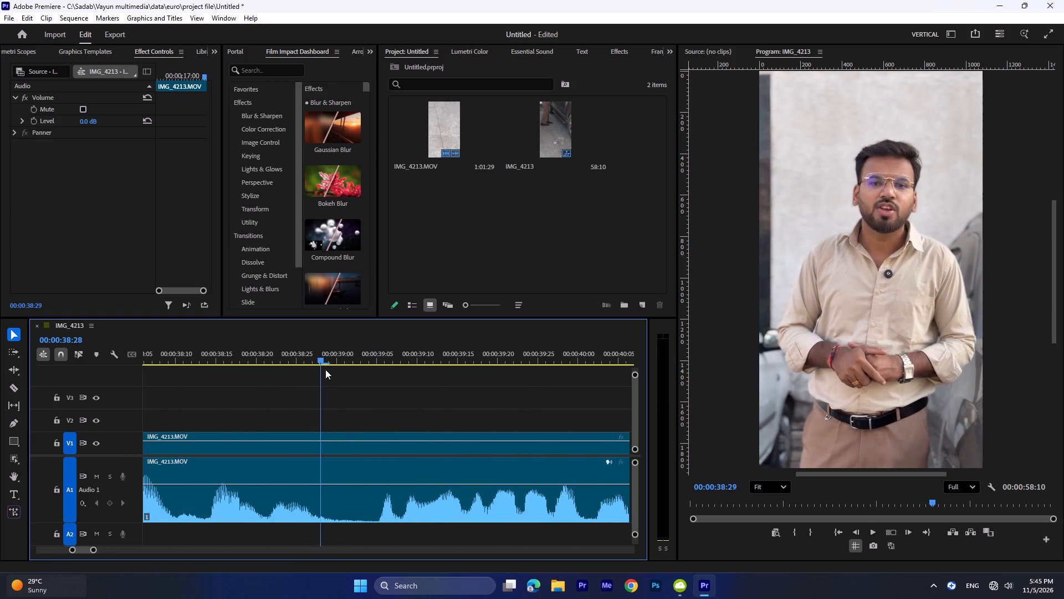
drag(325, 369, 344, 372)
key(w)
drag(344, 372, 369, 372)
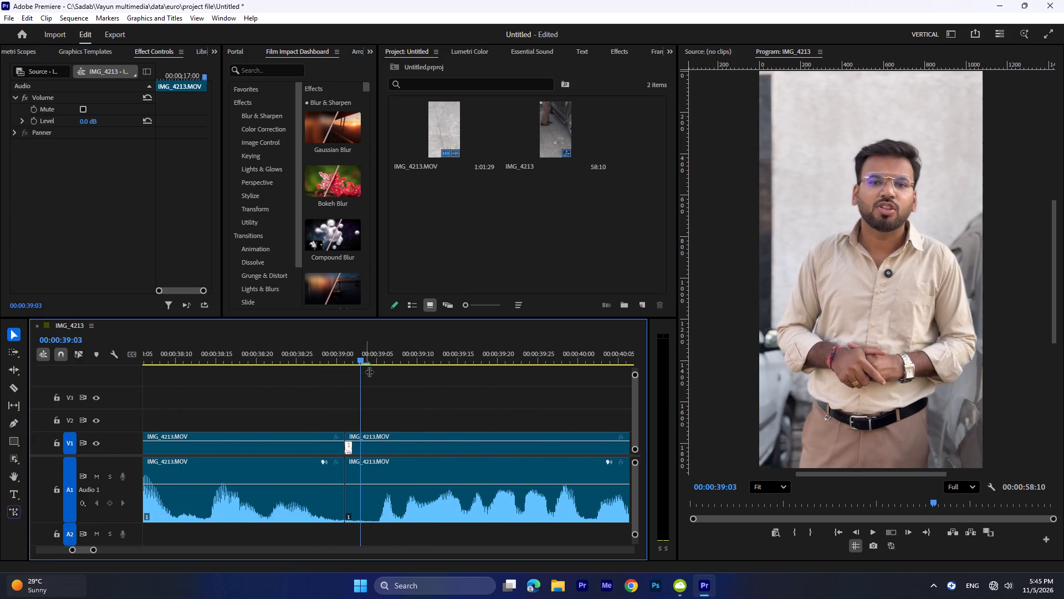
drag(369, 372, 376, 372)
key(q)
Play on to the next pause, cut at 00:00:40:06 and ripple-trim the silence up to about 00:00:40:10.
key(space)
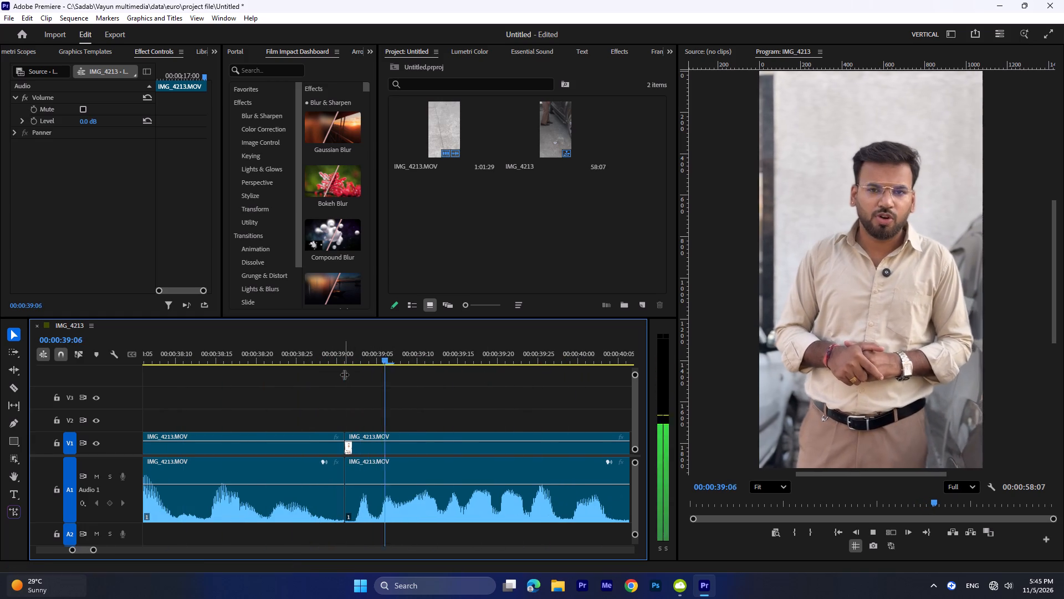
key(space)
drag(357, 348, 294, 377)
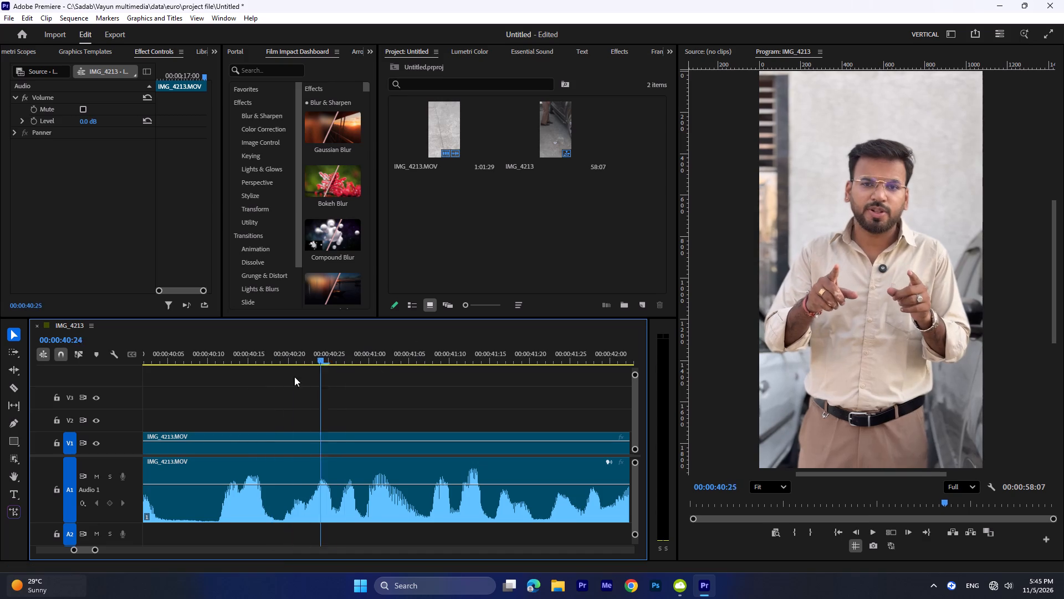
drag(294, 377, 176, 404)
key(w)
drag(194, 354, 213, 359)
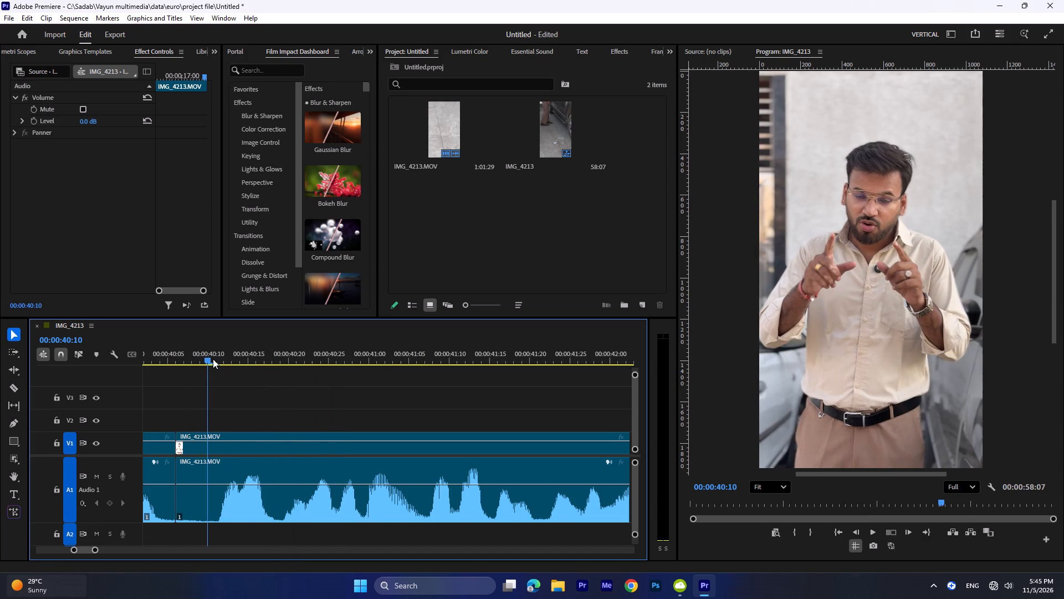
drag(213, 359, 212, 359)
key(q)
Play on to the next pause, cut at about 00:00:42:24 and ripple-trim the silence up to 00:00:42:27.
key(space)
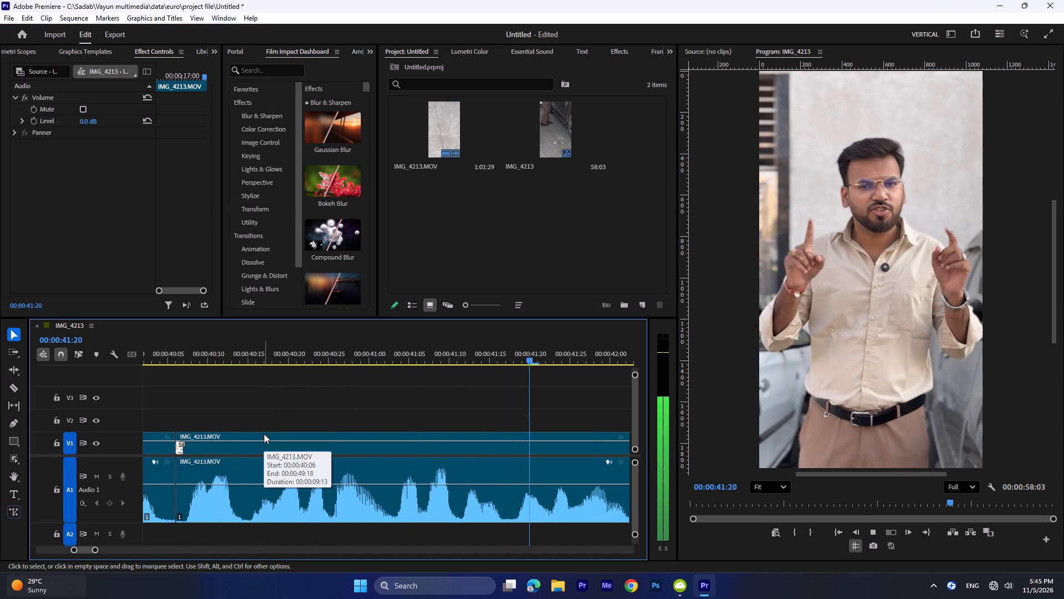
key(space)
drag(408, 355, 351, 366)
key(w)
drag(351, 366, 378, 370)
text(q)
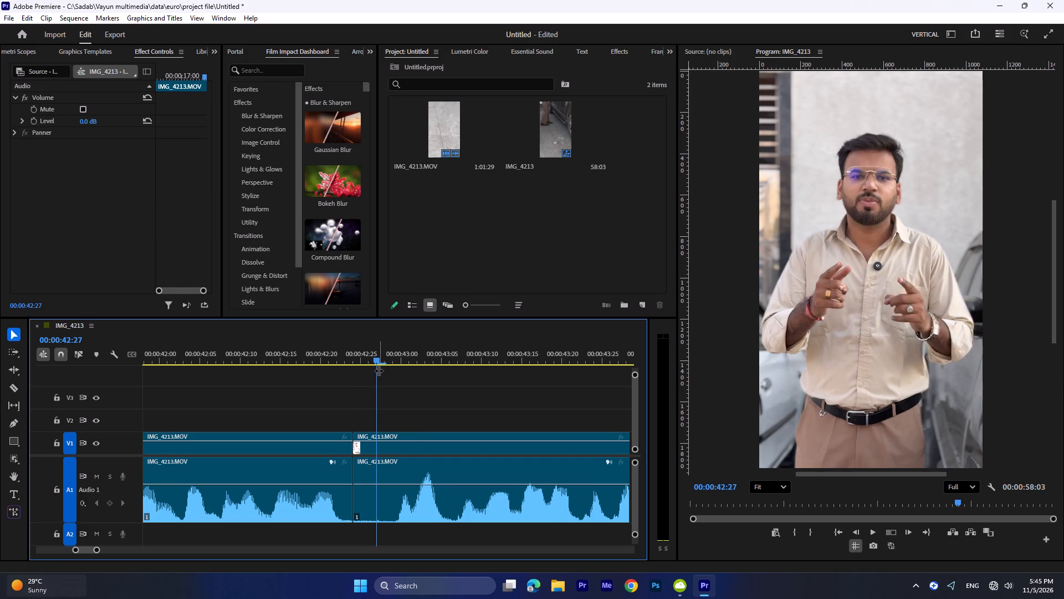
Play on to the next pause, cut at about 00:00:46:02 and ripple-trim about 2 frames of silence after it.
key(space)
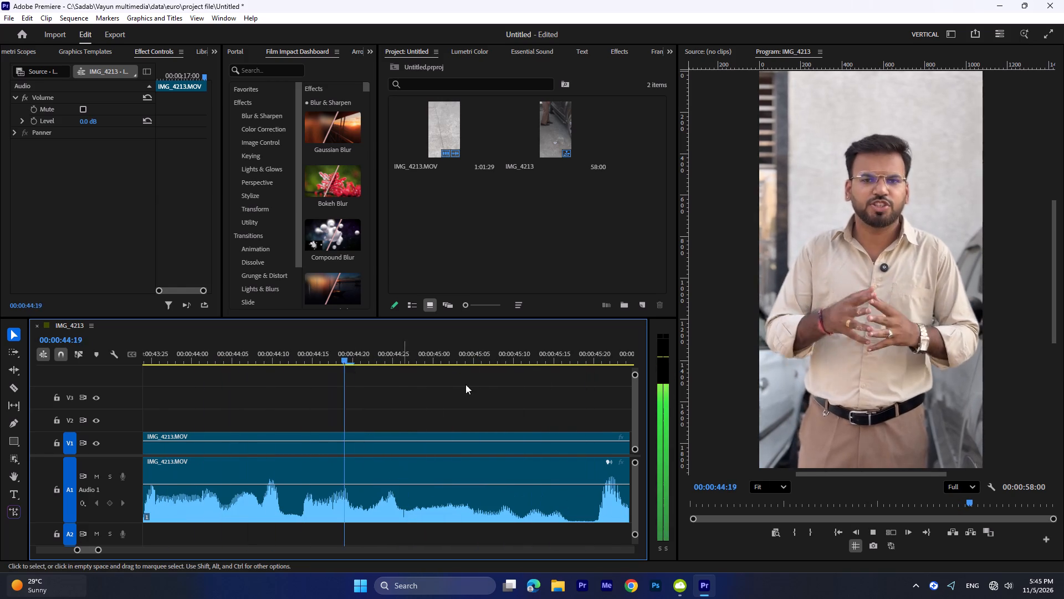
key(space)
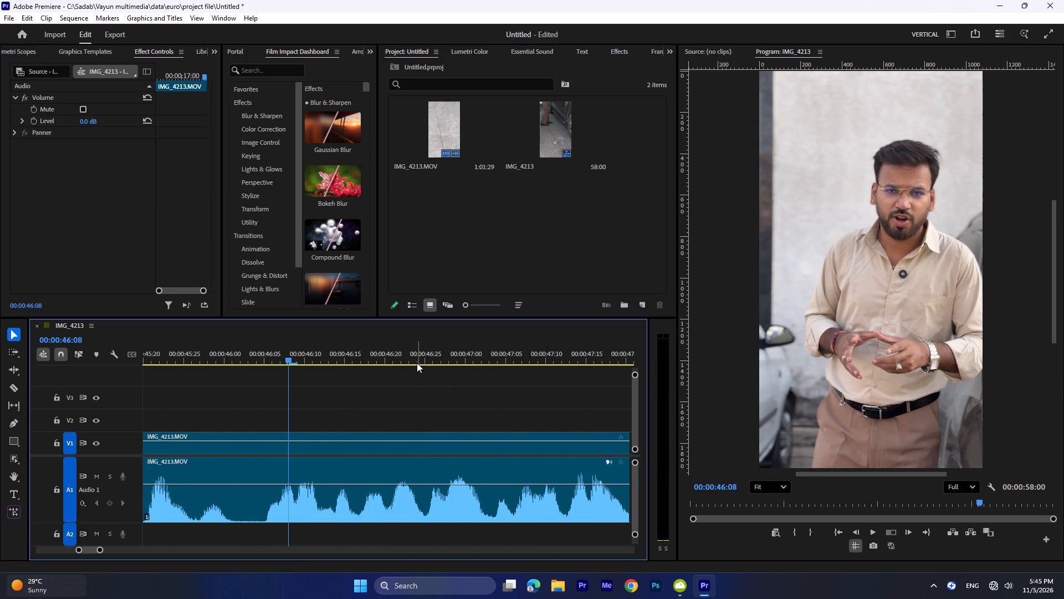
drag(293, 351, 215, 380)
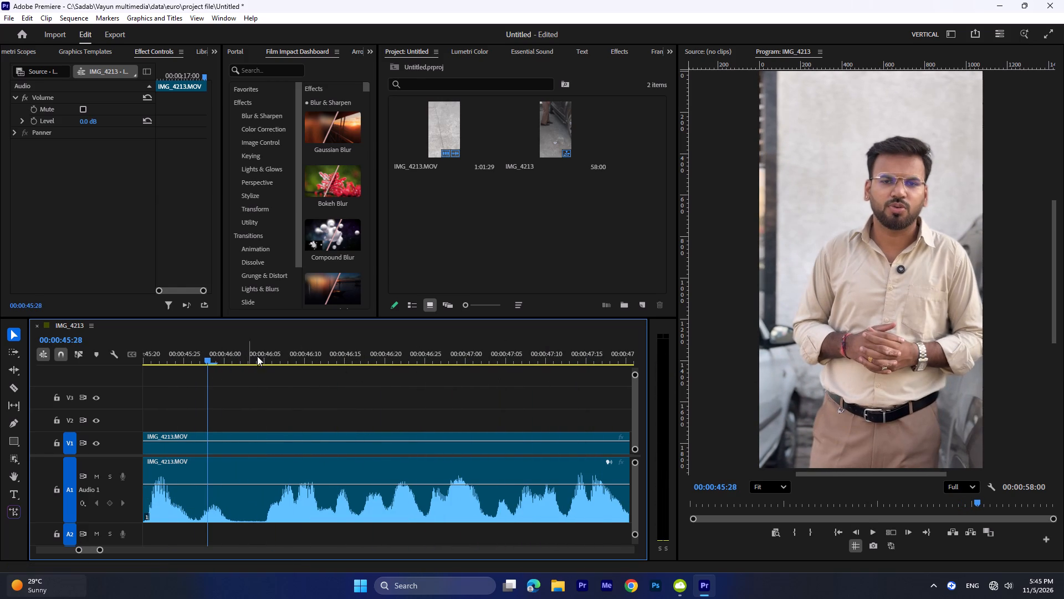
key(space)
key(space)
drag(297, 351, 238, 384)
key(w)
drag(238, 384, 260, 384)
text(q)
Play on past the last phrase and ripple-trim the end of the clip back to about 00:00:48:25.
key(space)
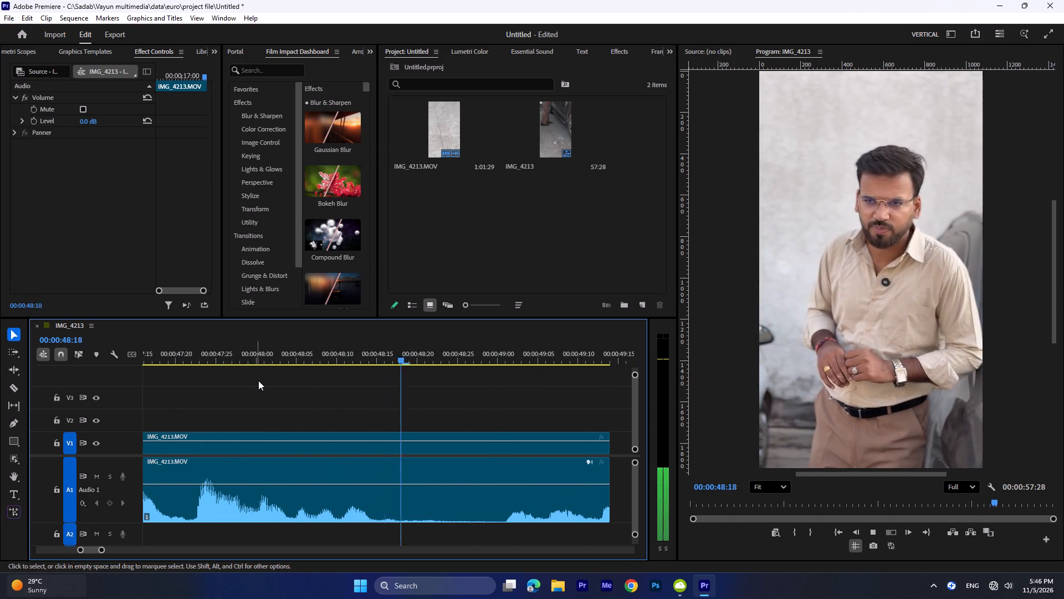
key(space)
key(space)
key(space)
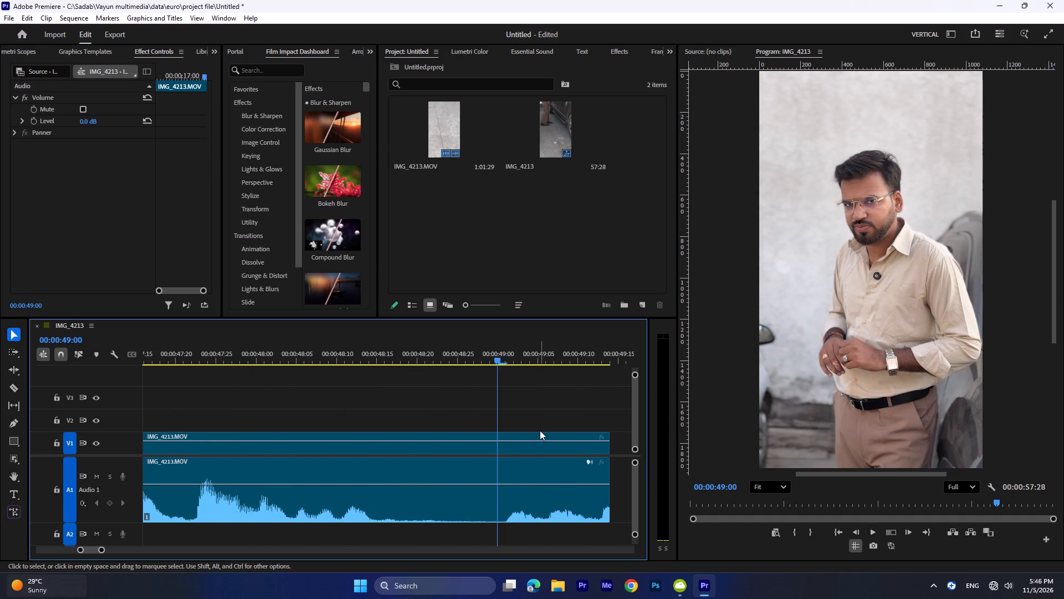
drag(491, 358, 461, 367)
key(e)
Delete the leftover IMG_4213 clip that sits beyond the gap at about 00:00:55:00.
key(space)
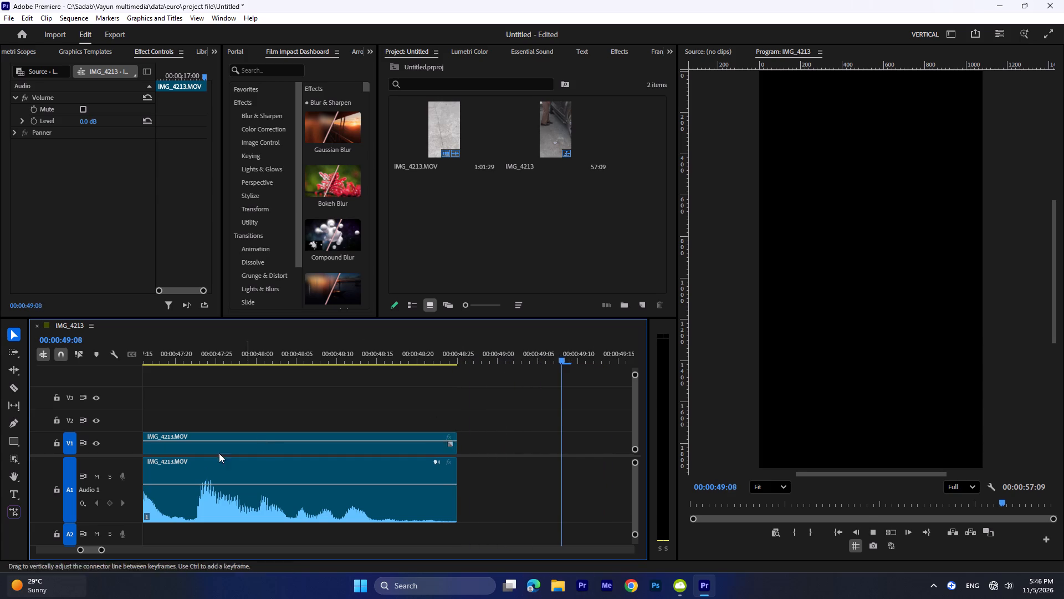
key(space)
drag(104, 550, 566, 552)
key(space)
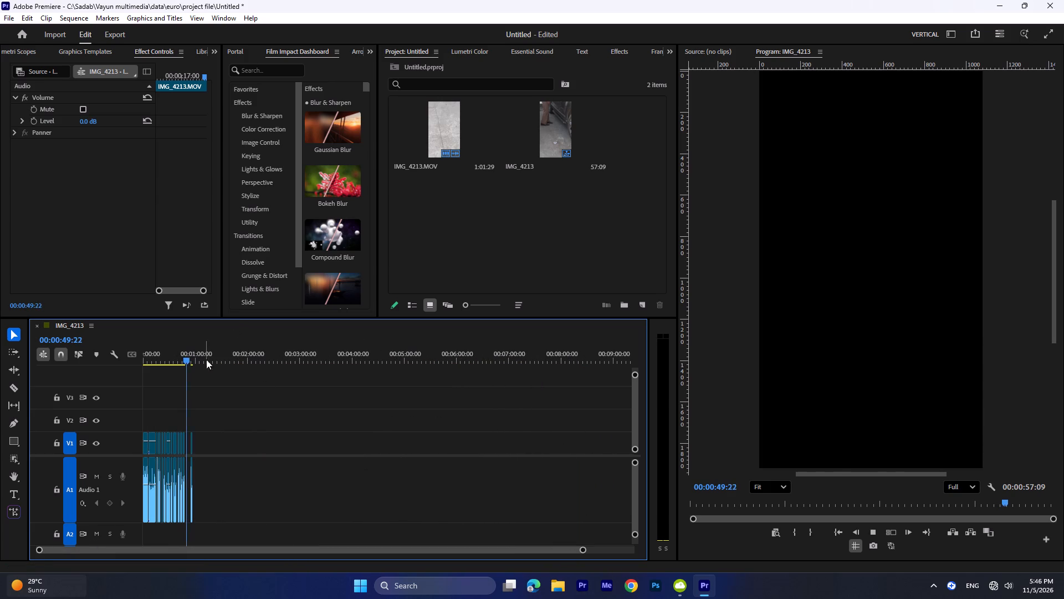
drag(196, 346, 116, 358)
drag(270, 417, 193, 535)
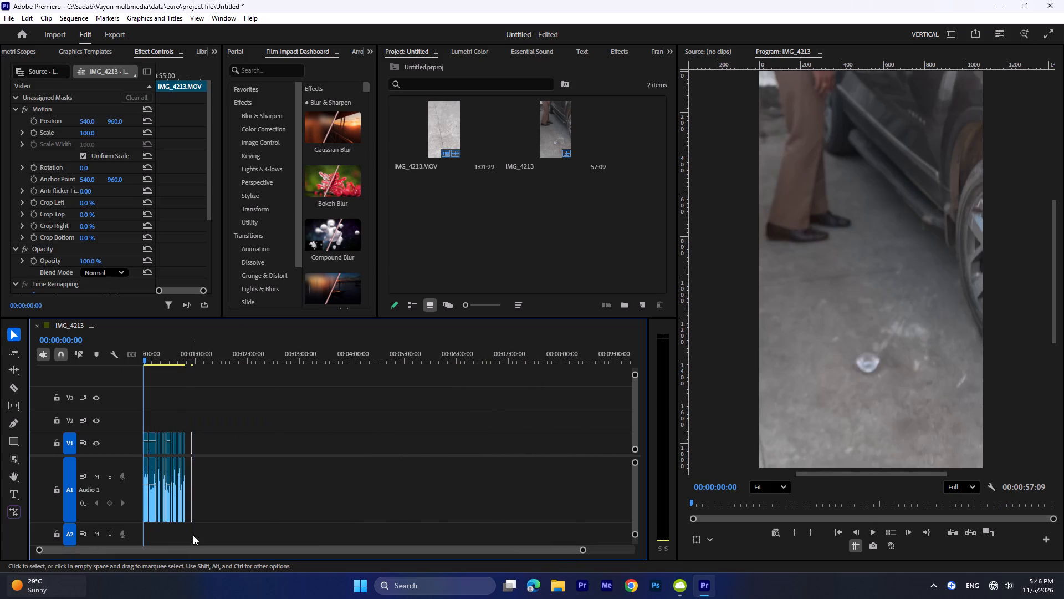
key(x)
Review the edited sequence from its start, and nest all the audio clips on A1 into a sequence named \audio.
drag(184, 352, 55, 399)
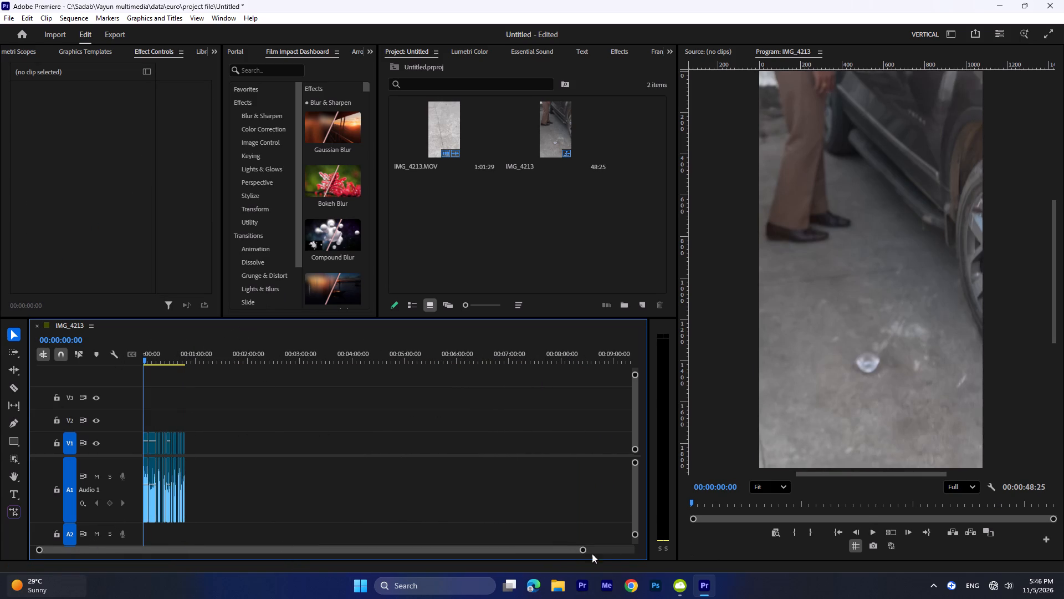
drag(585, 551, 440, 576)
key(space)
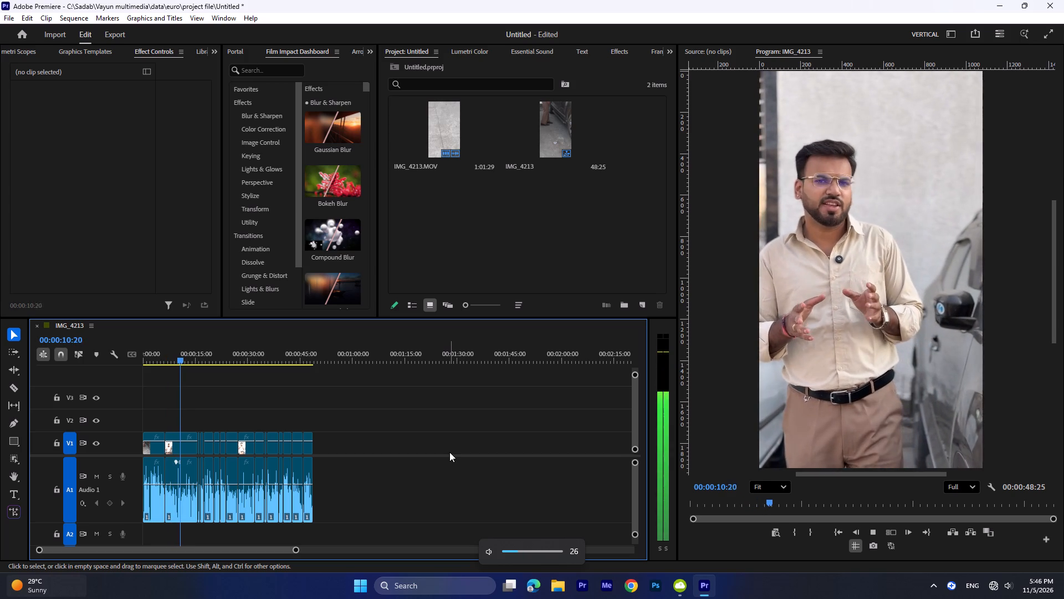
key(space)
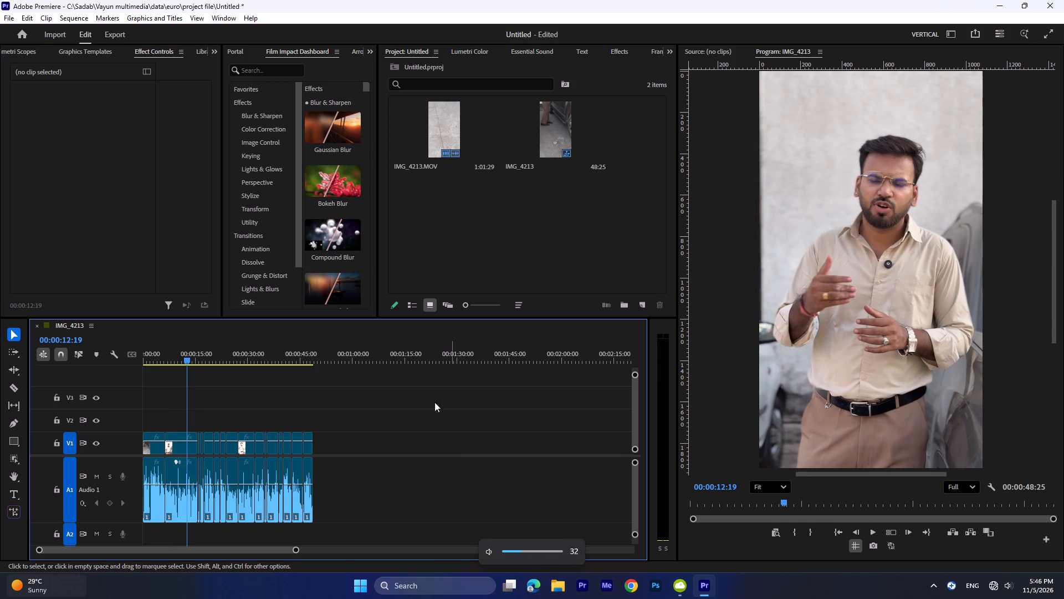
drag(446, 516, 58, 516)
drag(410, 504, 120, 508)
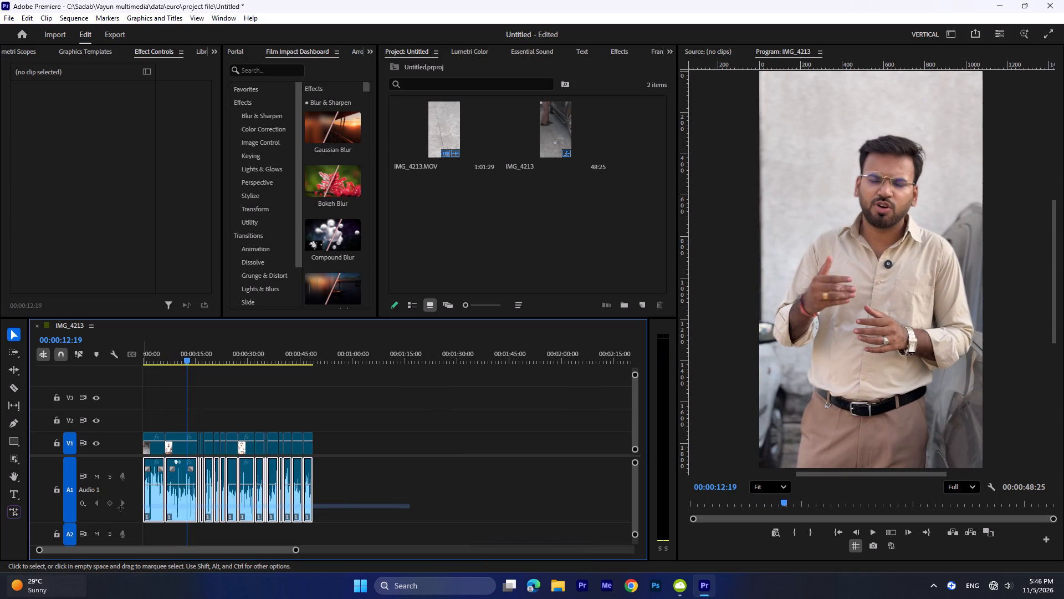
drag(120, 508, 119, 507)
key(F3)
key(3)
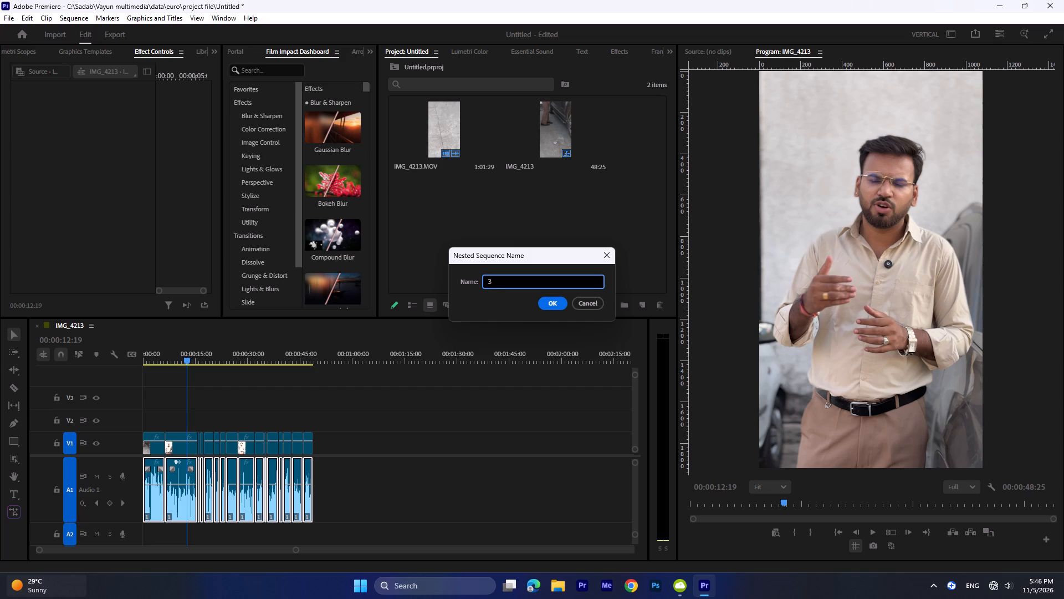
key(BackSpace)
key(BackSpace)
key(BackSpace)
text(\audio)
key(space)
key(Return)
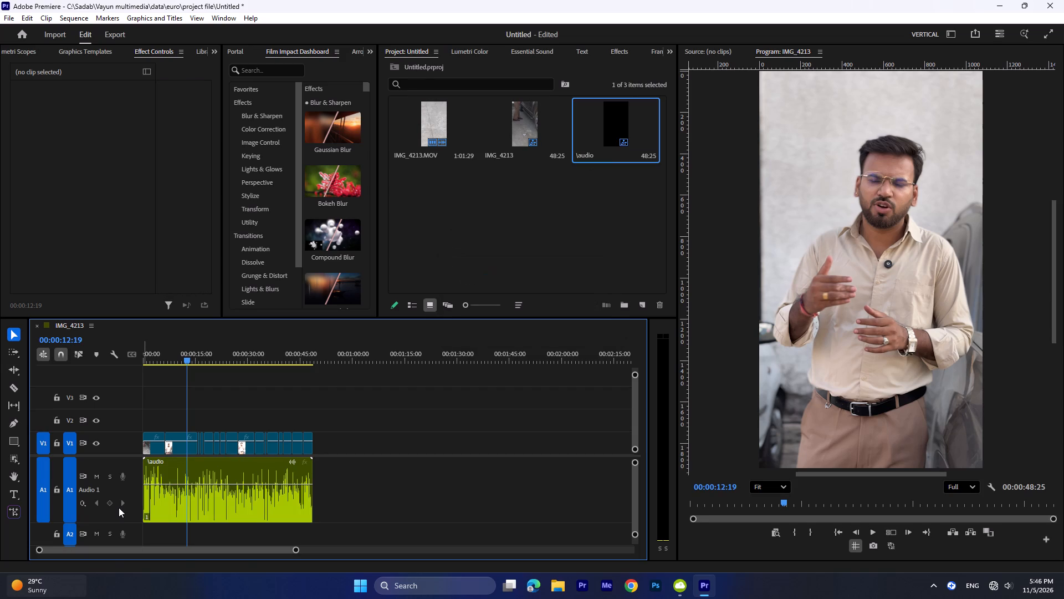
Enable Enhance Speech on the nested \audio clip on A1.
click(301, 500)
right_click(236, 484)
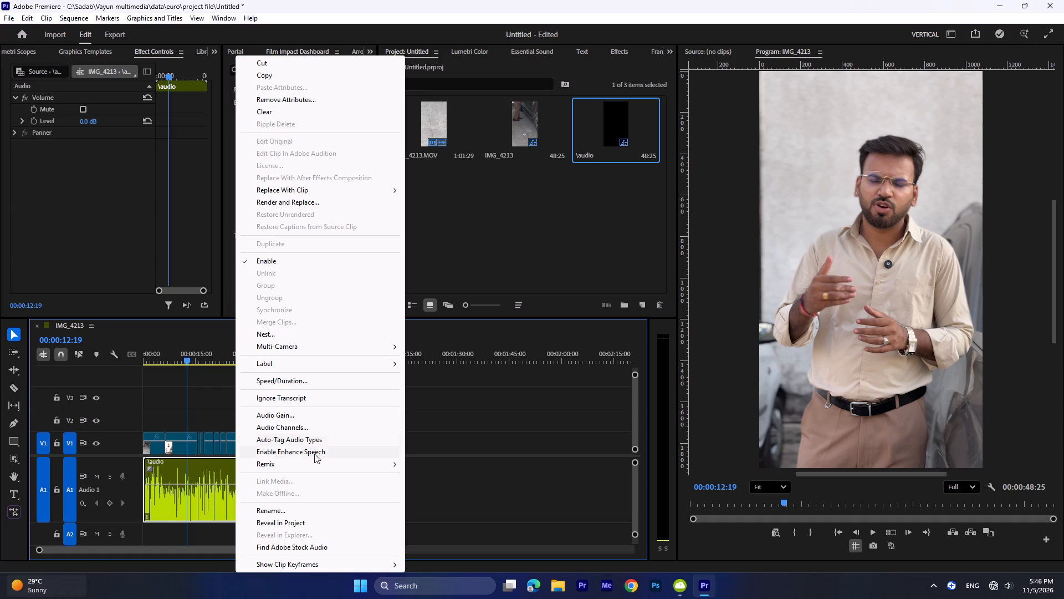
click(313, 450)
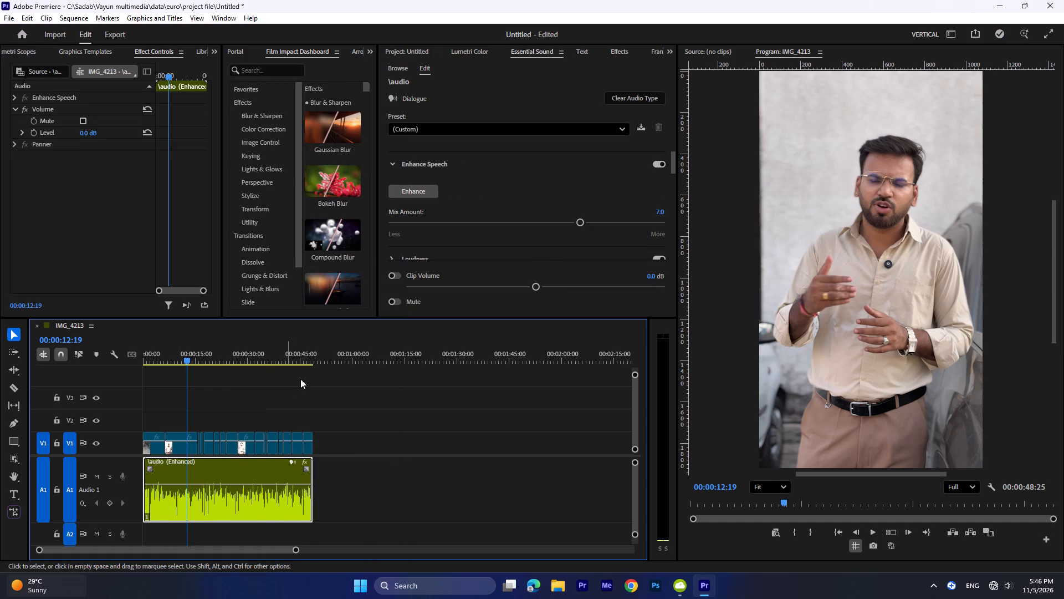
Play the sequence from its start and raise the \audio clip's volume level to 10.0 dB while listening.
drag(177, 355, 95, 370)
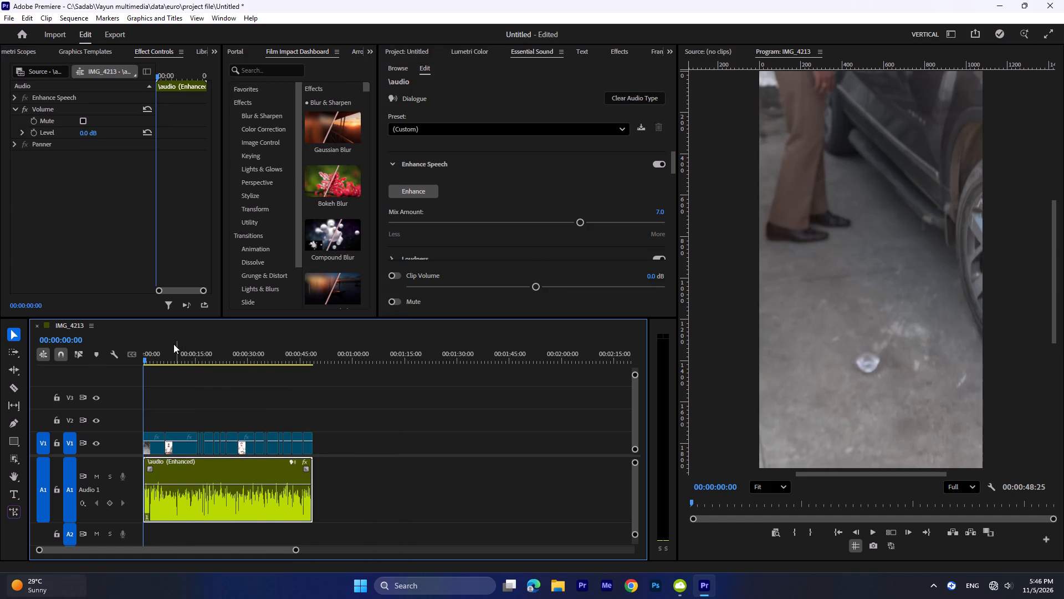
drag(173, 344, 110, 359)
drag(299, 549, 272, 551)
drag(284, 552, 83, 582)
drag(161, 359, 114, 359)
drag(296, 547, 249, 551)
key(space)
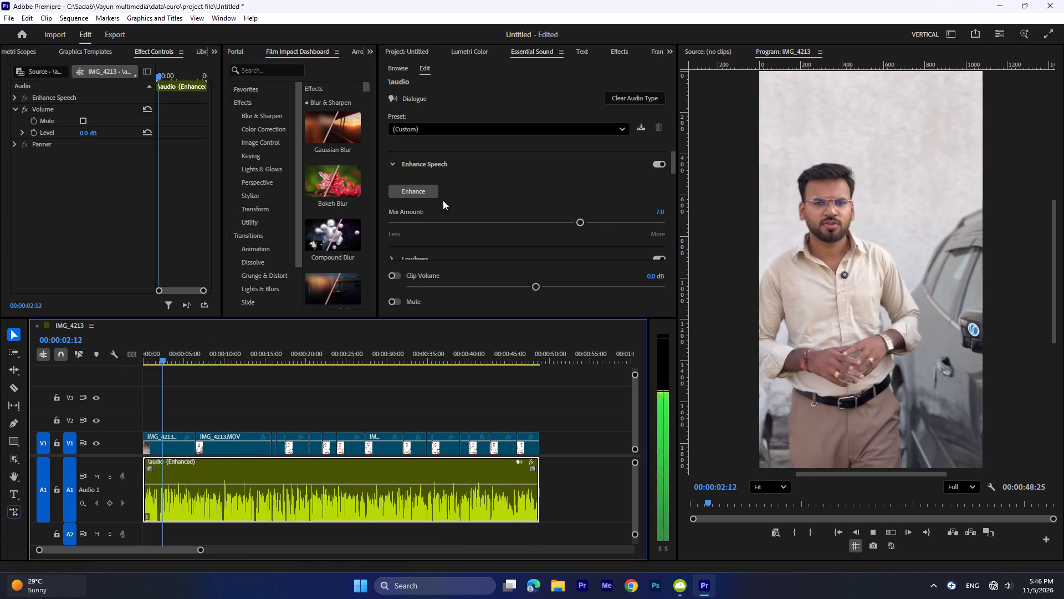
drag(88, 133, 103, 133)
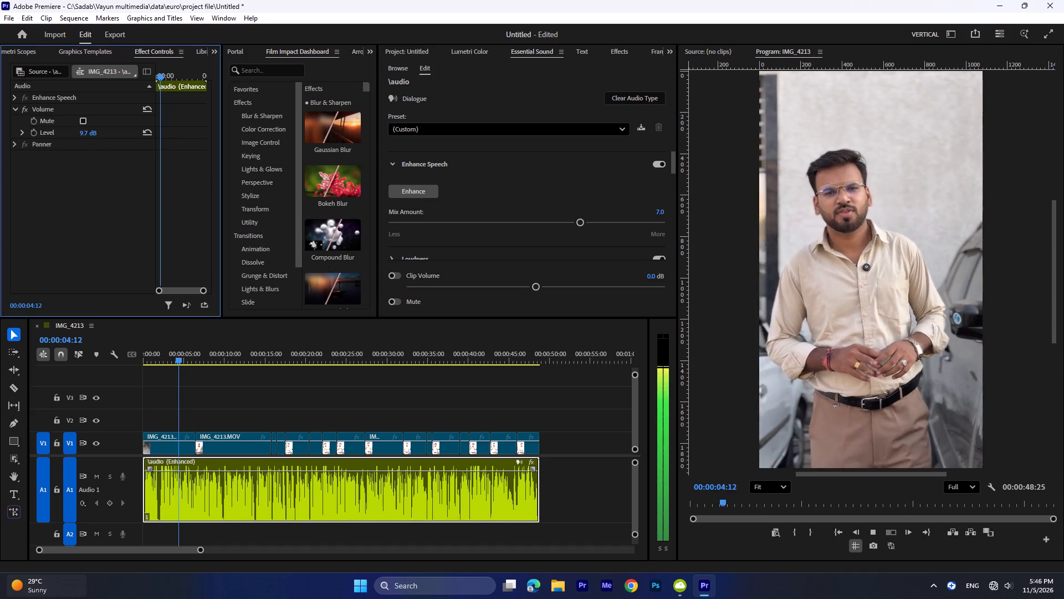
drag(103, 133, 111, 134)
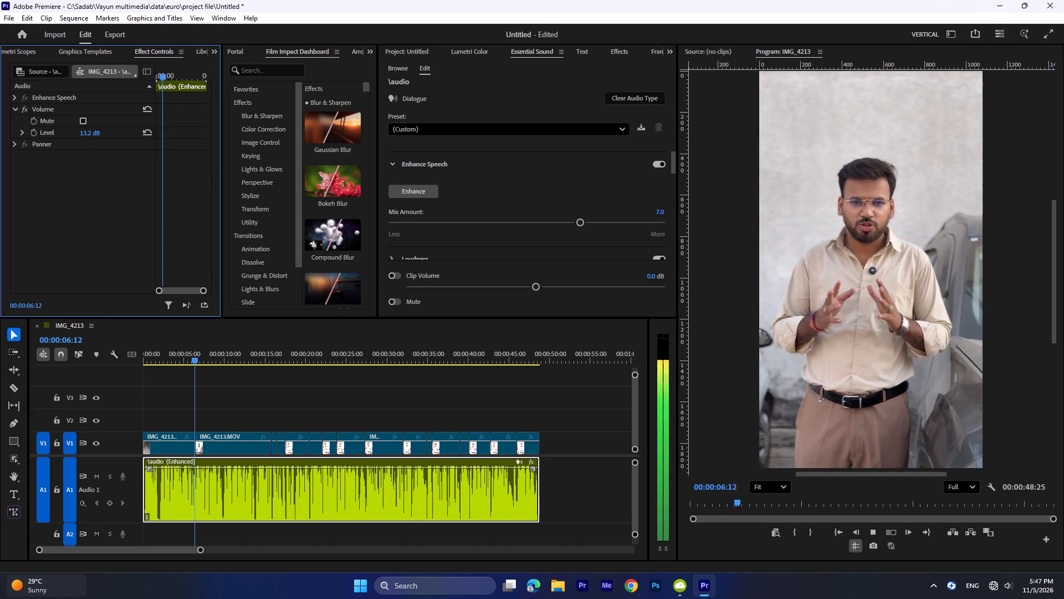
drag(111, 134, 106, 135)
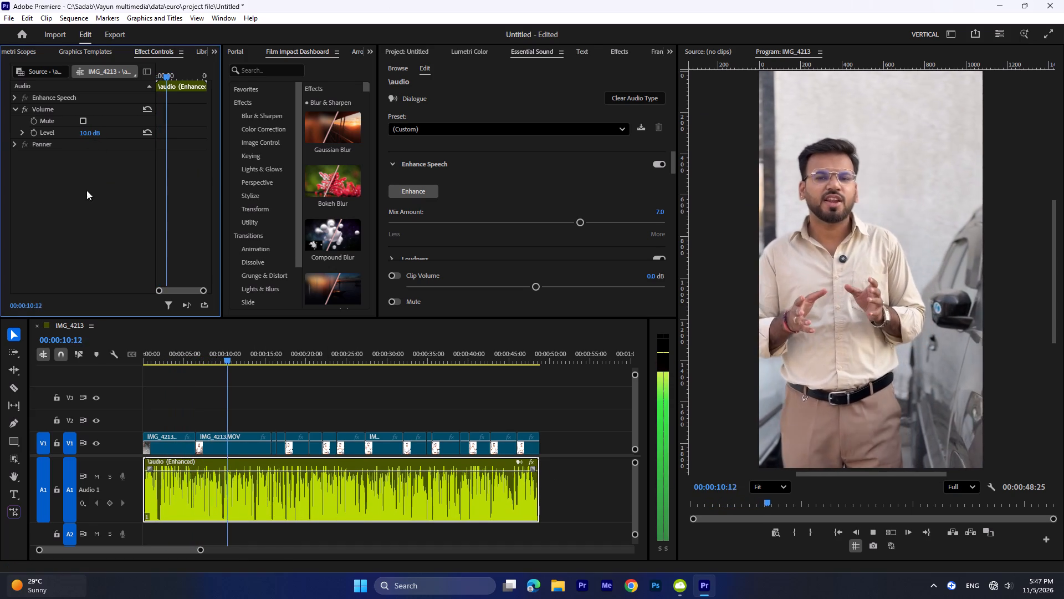
key(space)
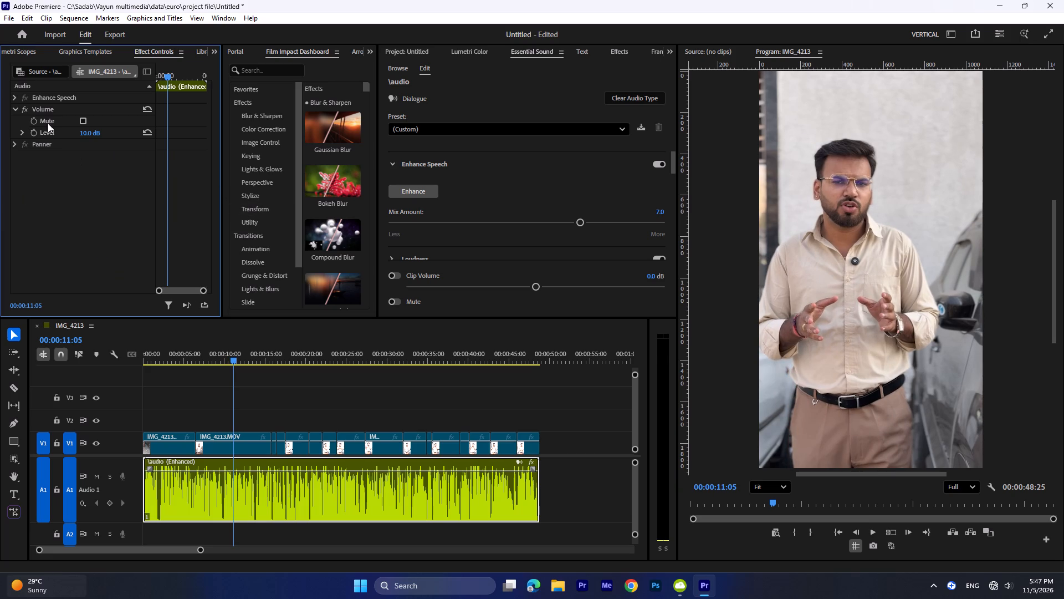
Examine the \audio clip's dialogue settings in Essential Sound, from Loudness and Repair through Clarity to Creative.
scroll(574, 197, down, 3)
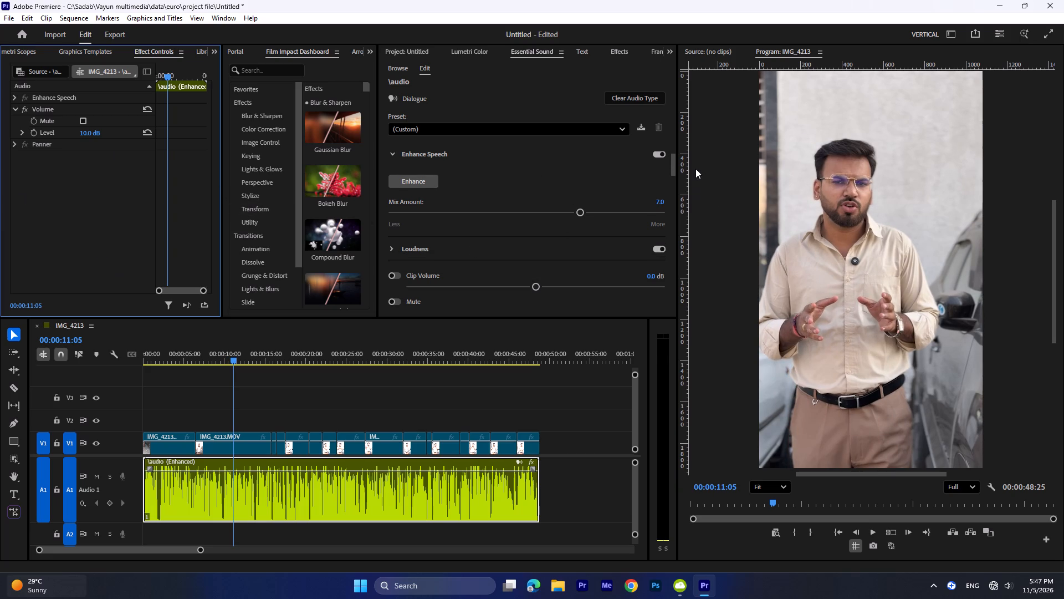
drag(673, 169, 674, 183)
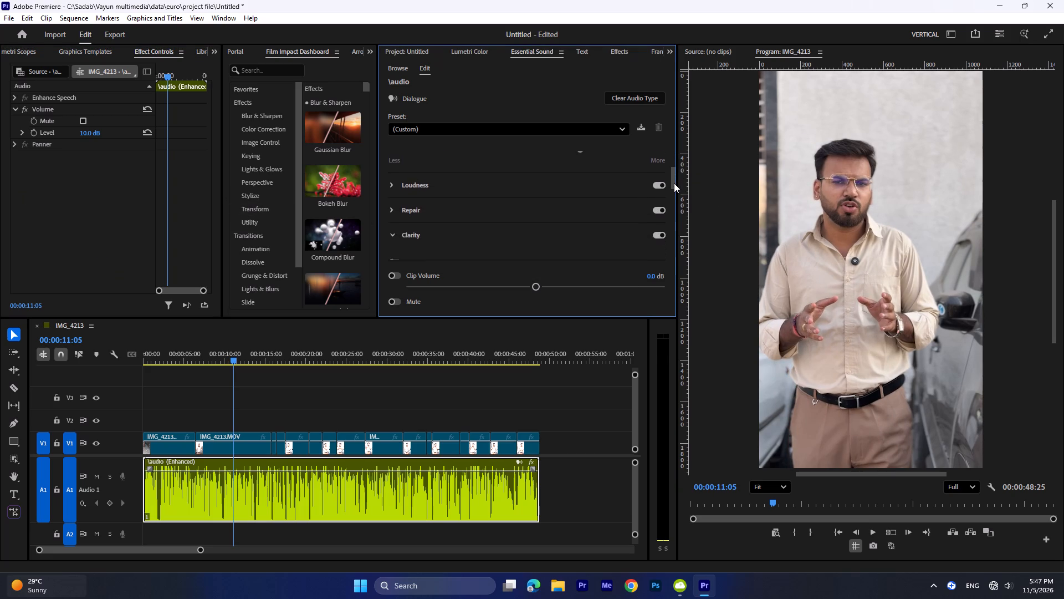
drag(674, 183, 674, 185)
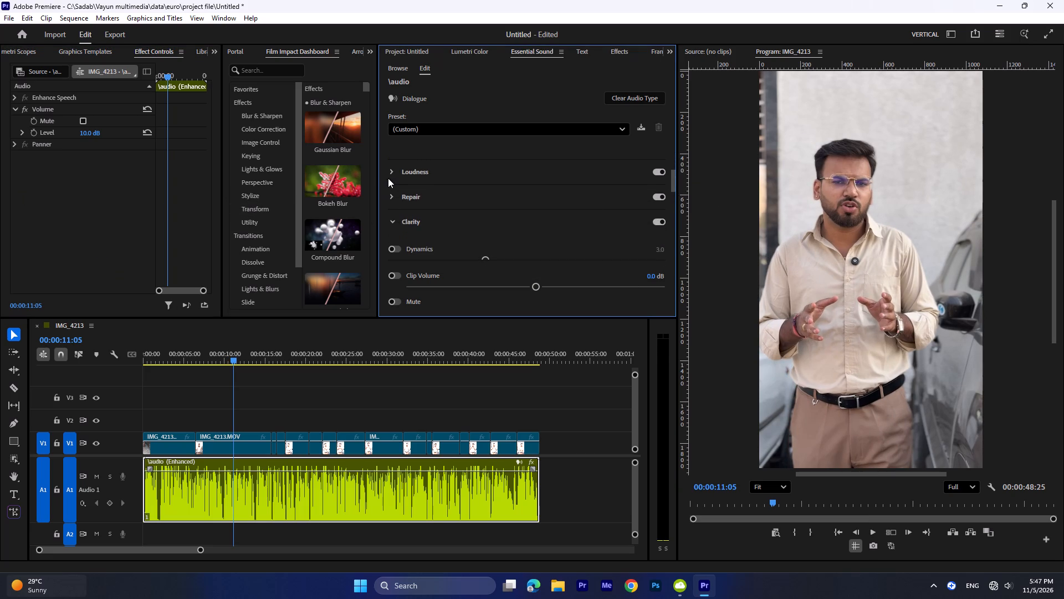
click(388, 178)
click(390, 172)
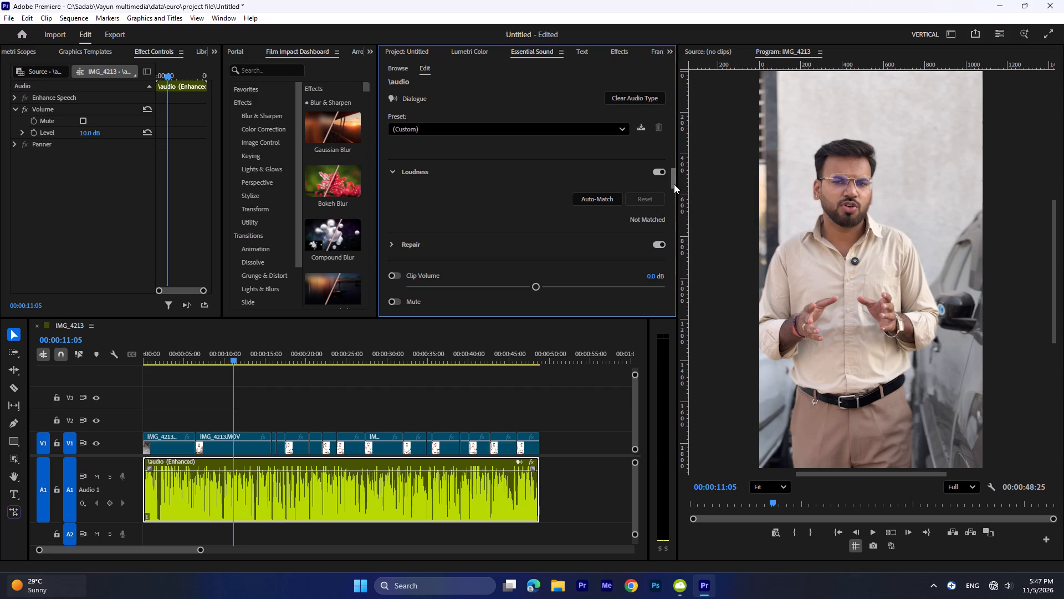
drag(671, 184, 672, 194)
click(393, 194)
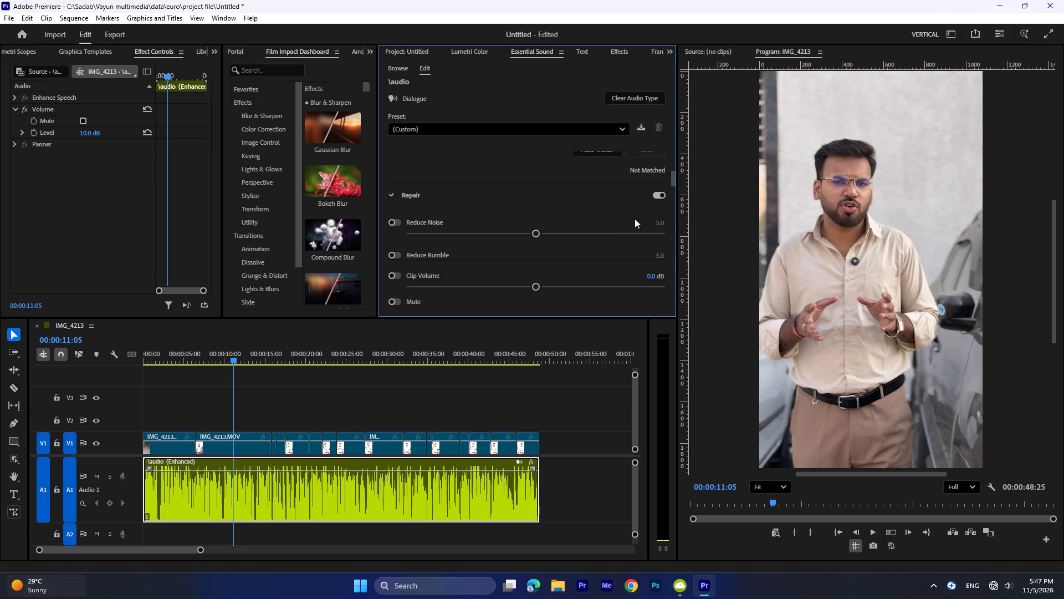
scroll(602, 243, down, 3)
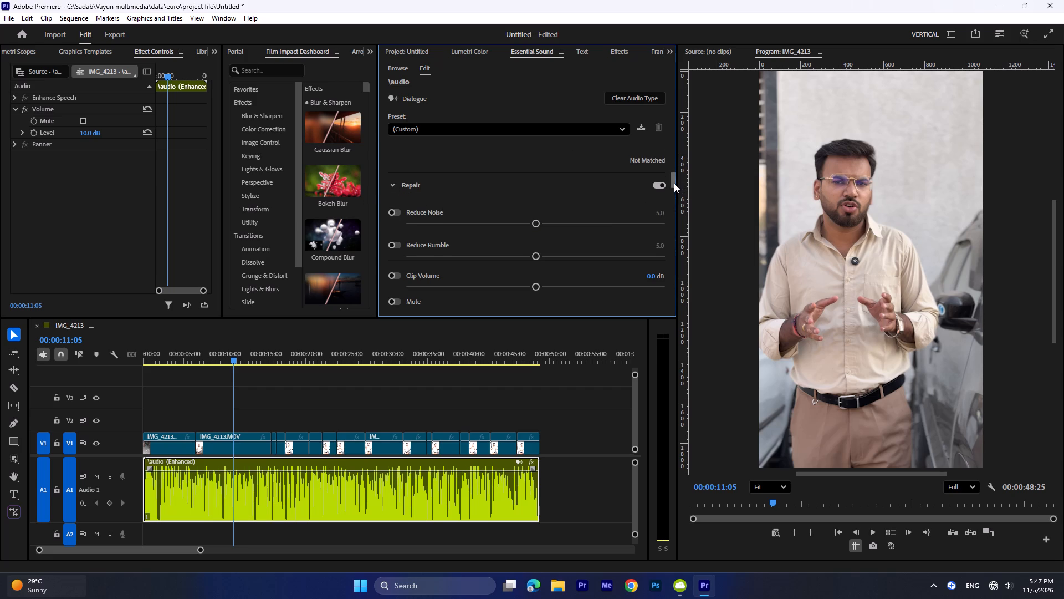
drag(674, 183, 678, 206)
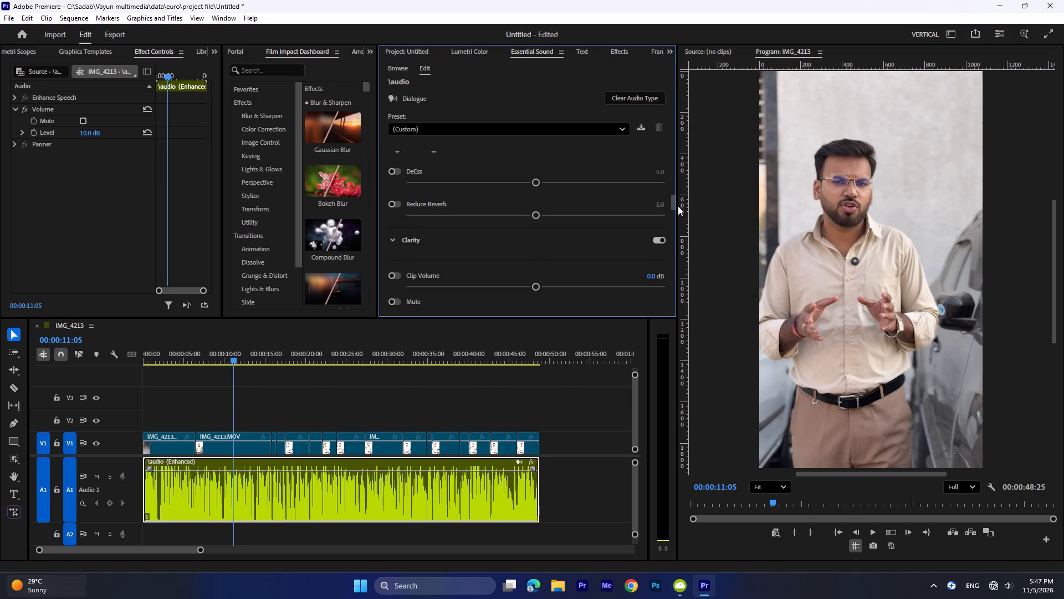
drag(678, 206, 693, 251)
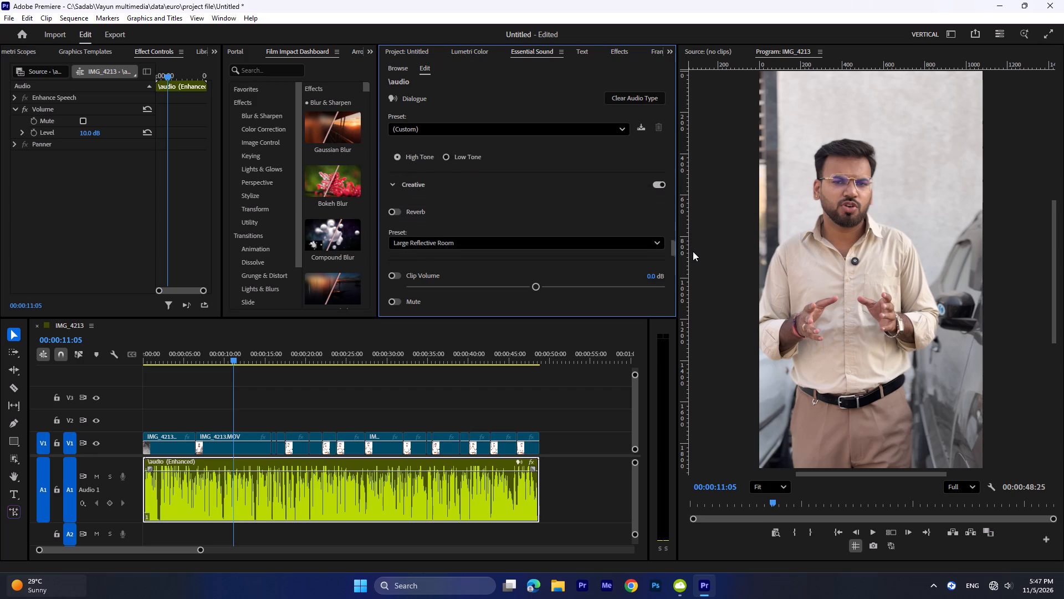
drag(693, 251, 692, 245)
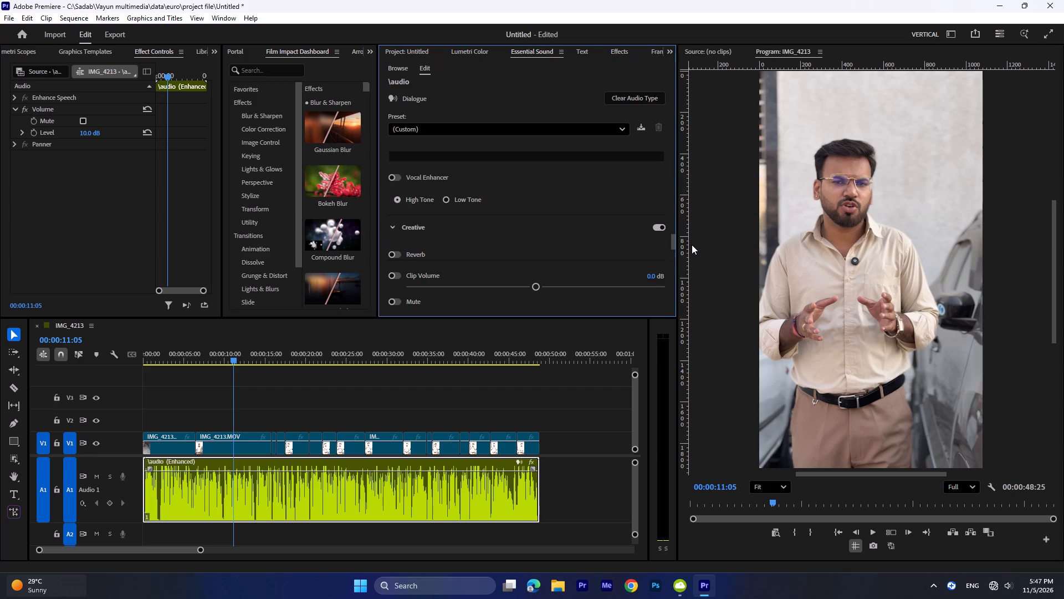
drag(692, 245, 698, 266)
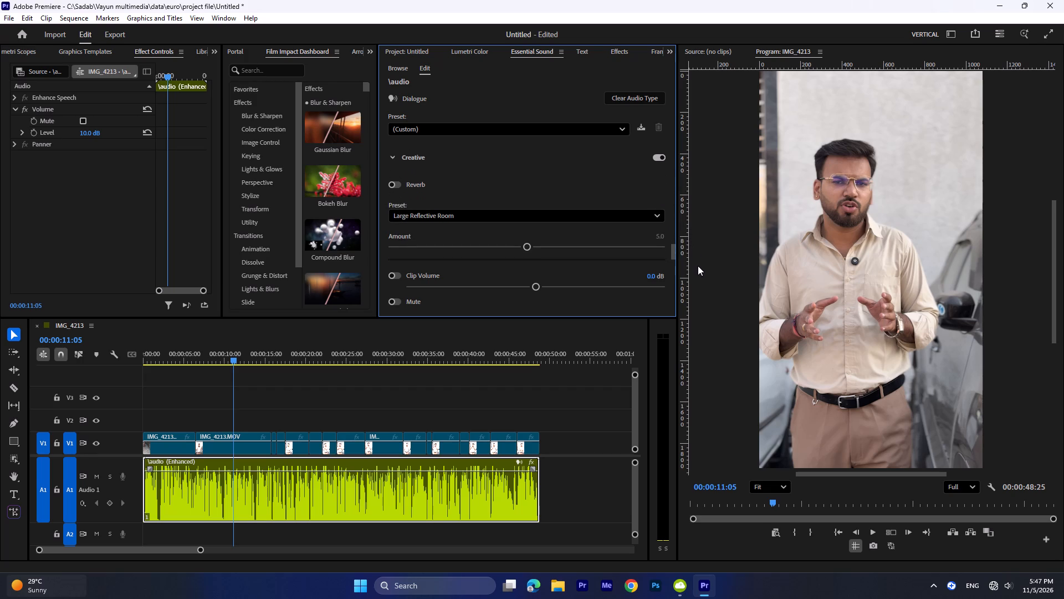
Search the effects for "par" and apply Parametric Equalizer to the \audio clip.
key(F9)
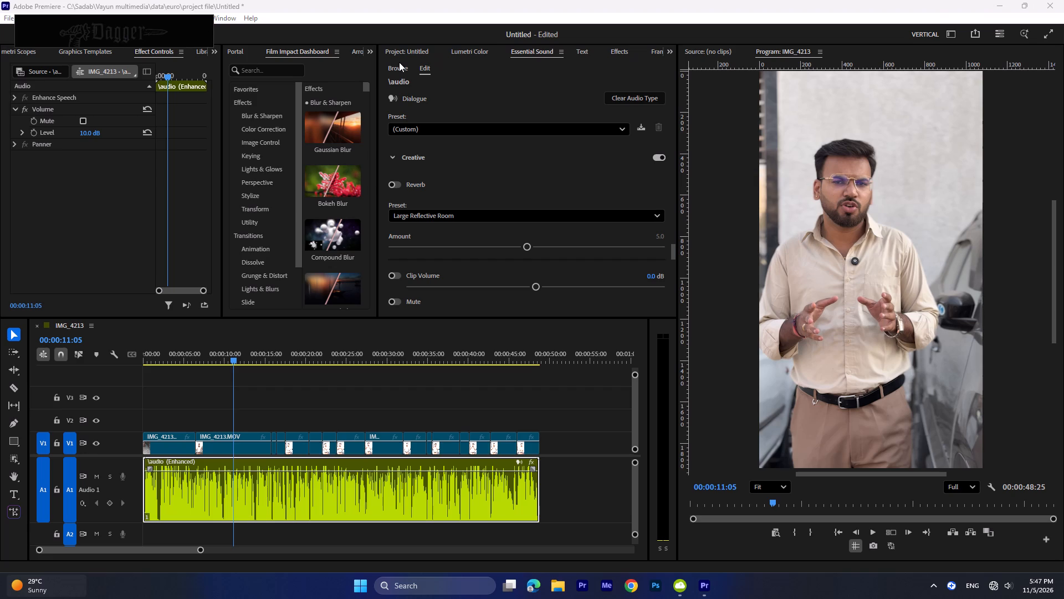
key(p)
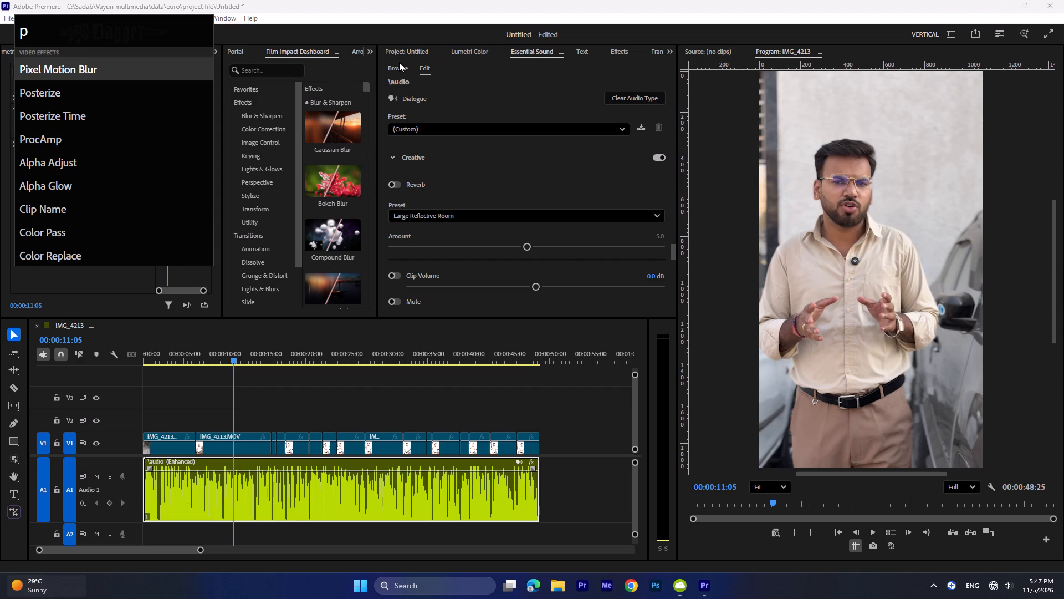
key(e)
key(BackSpace)
text(ar)
drag(101, 72, 316, 165)
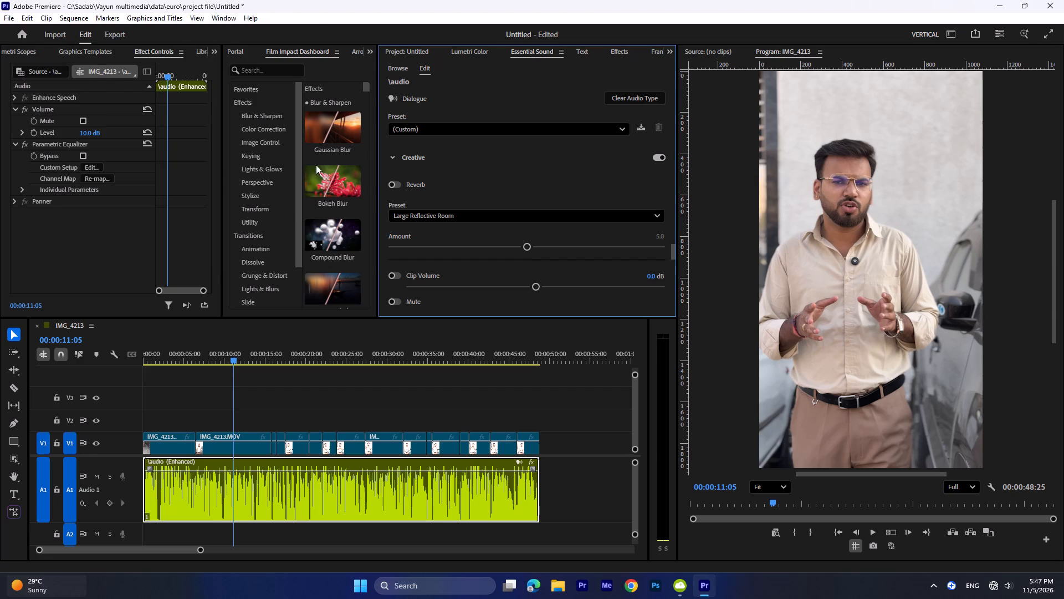
drag(316, 165, 339, 215)
Open the custom setup editor of the \audio clip's Parametric Equalizer.
click(95, 166)
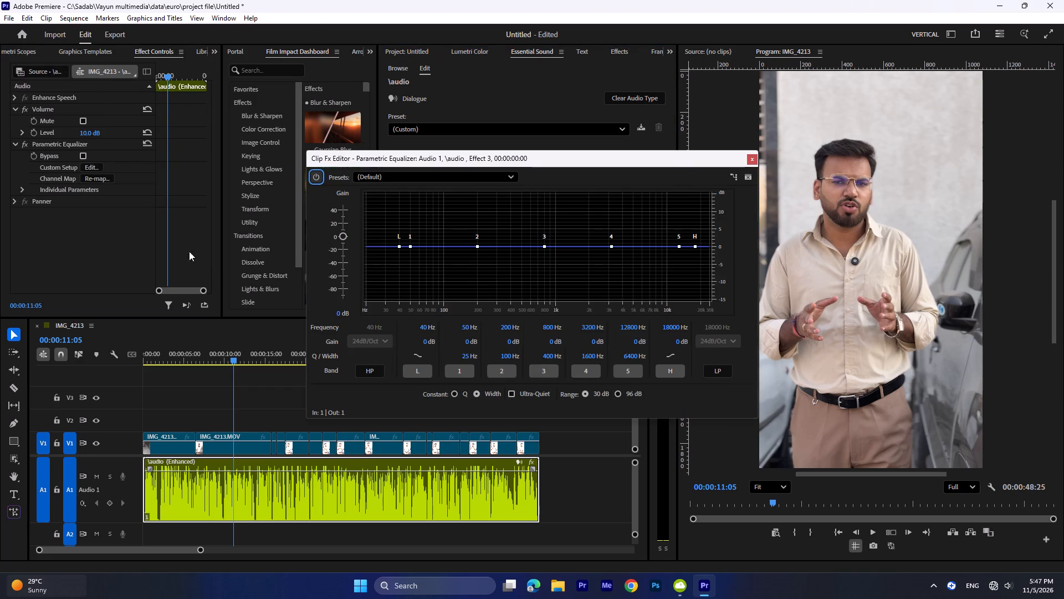
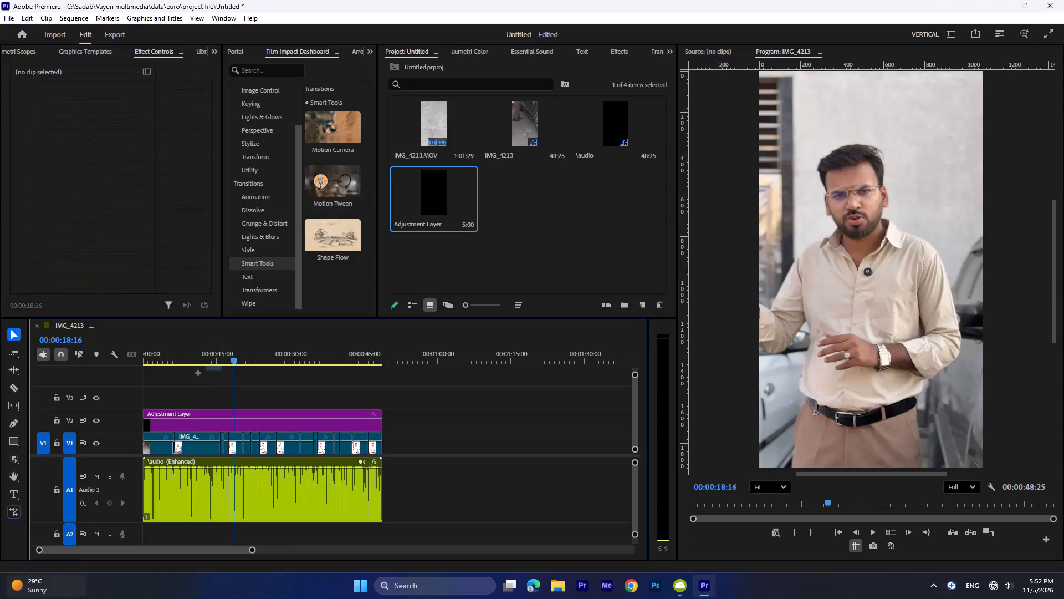
With the playhead at 00:00:14:27, apply Lumetri Color's automatic Basic Correction to the adjustment layer on V2.
drag(240, 353, 176, 354)
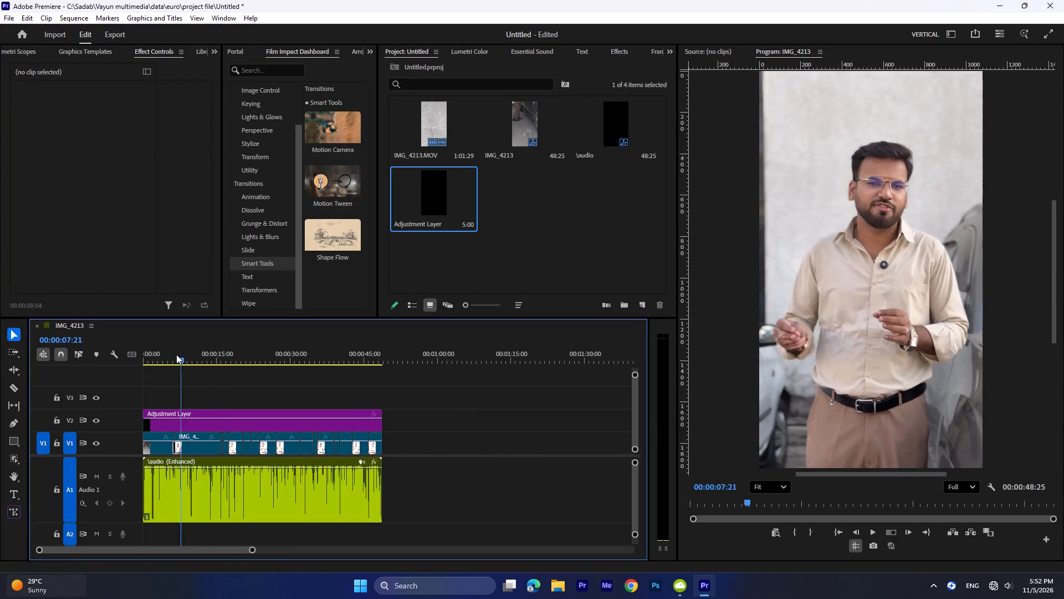
drag(176, 354, 165, 351)
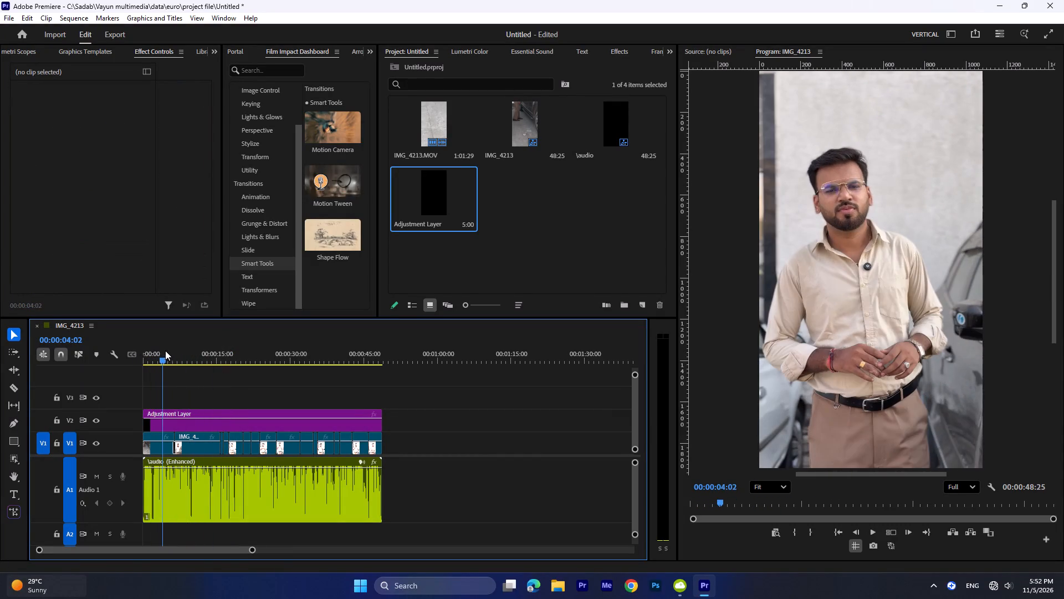
drag(165, 351, 173, 351)
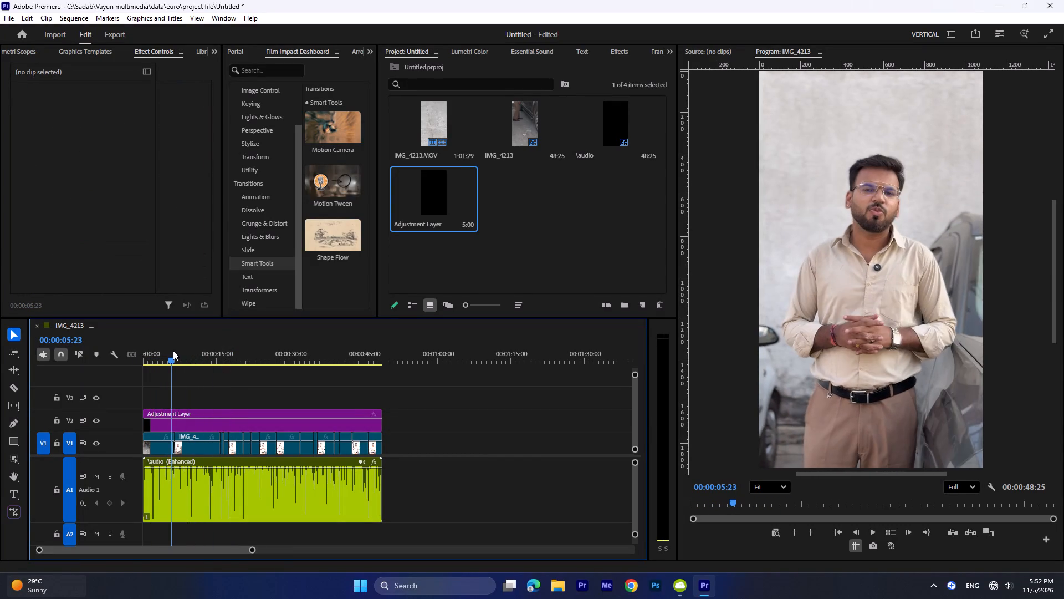
drag(173, 351, 176, 351)
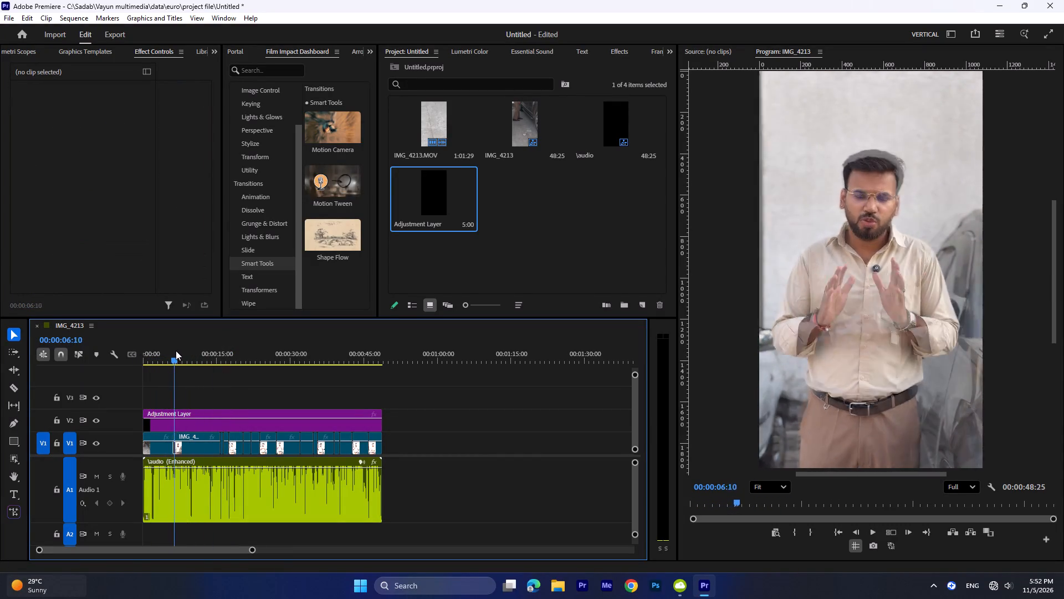
drag(176, 351, 201, 351)
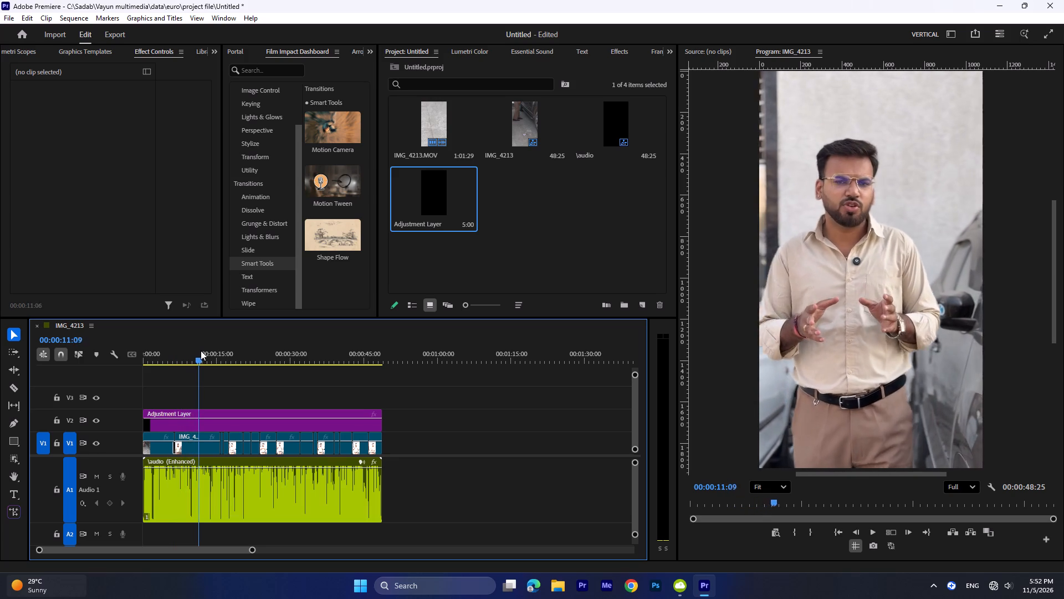
drag(201, 351, 214, 351)
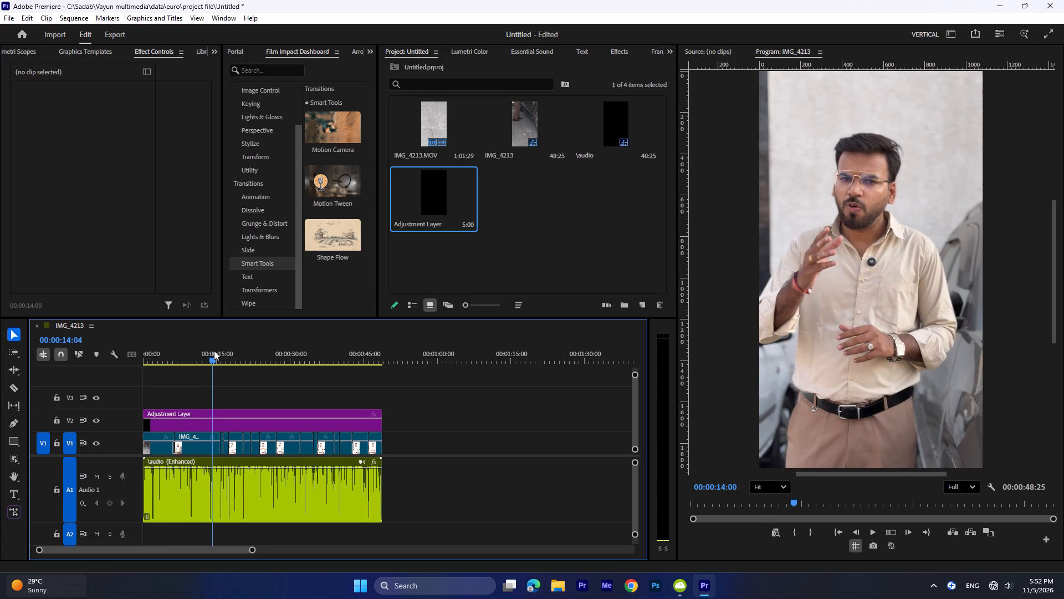
drag(214, 351, 218, 351)
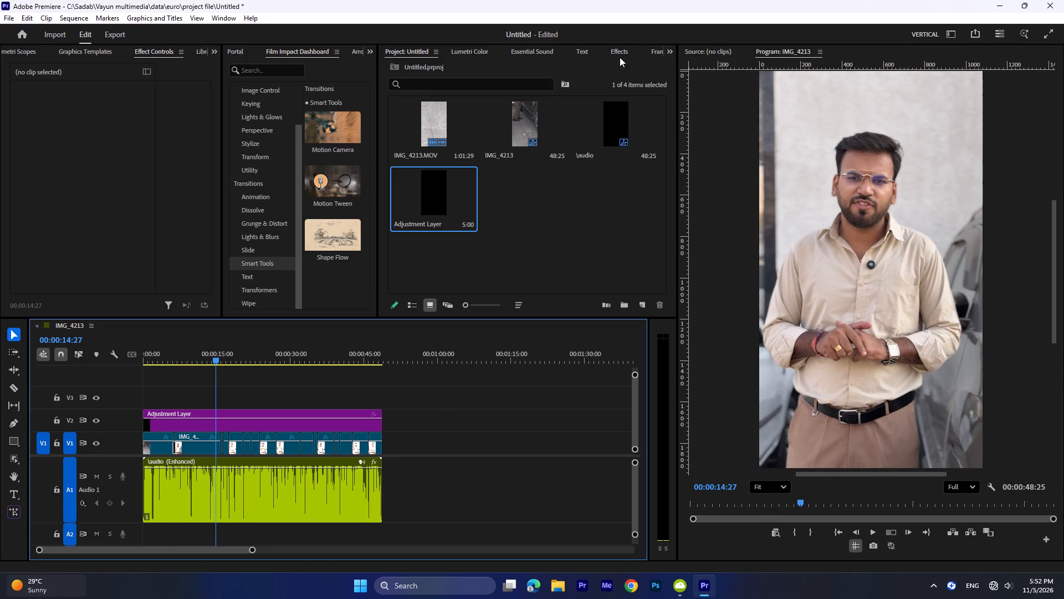
click(675, 49)
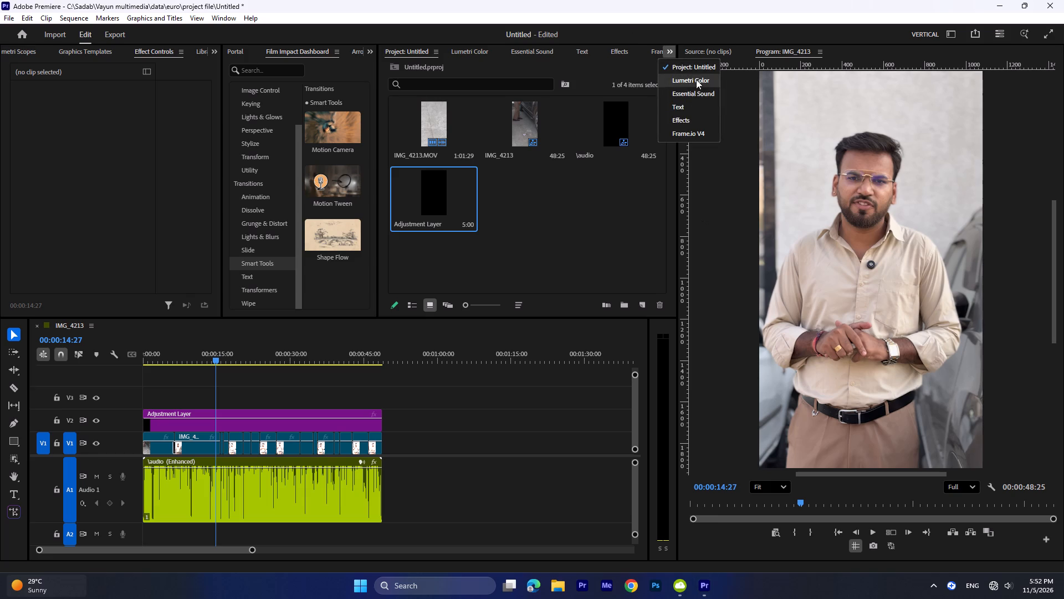
click(694, 75)
click(298, 430)
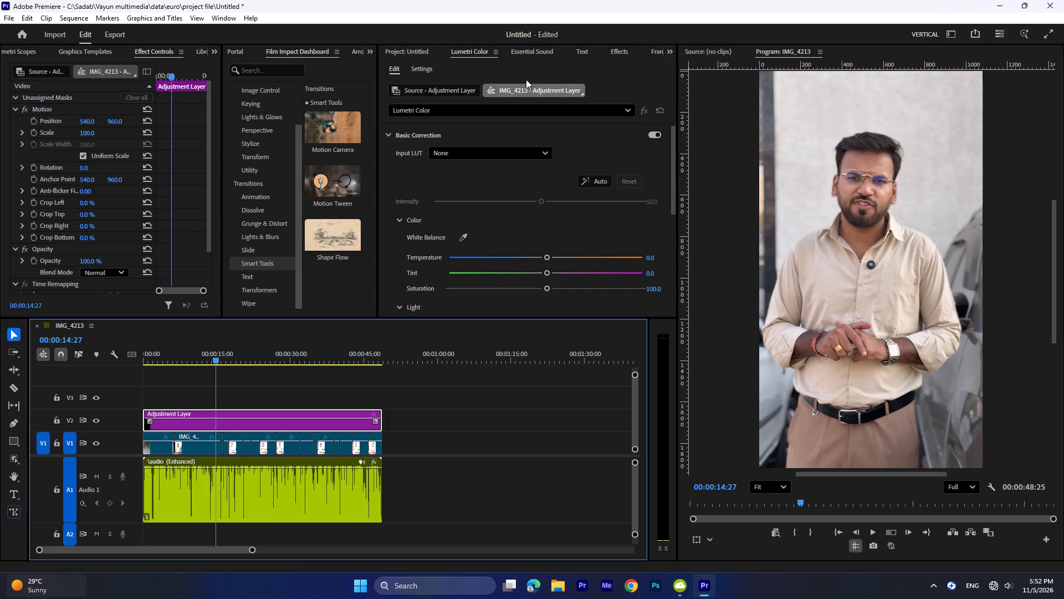
scroll(537, 227, down, 5)
click(593, 129)
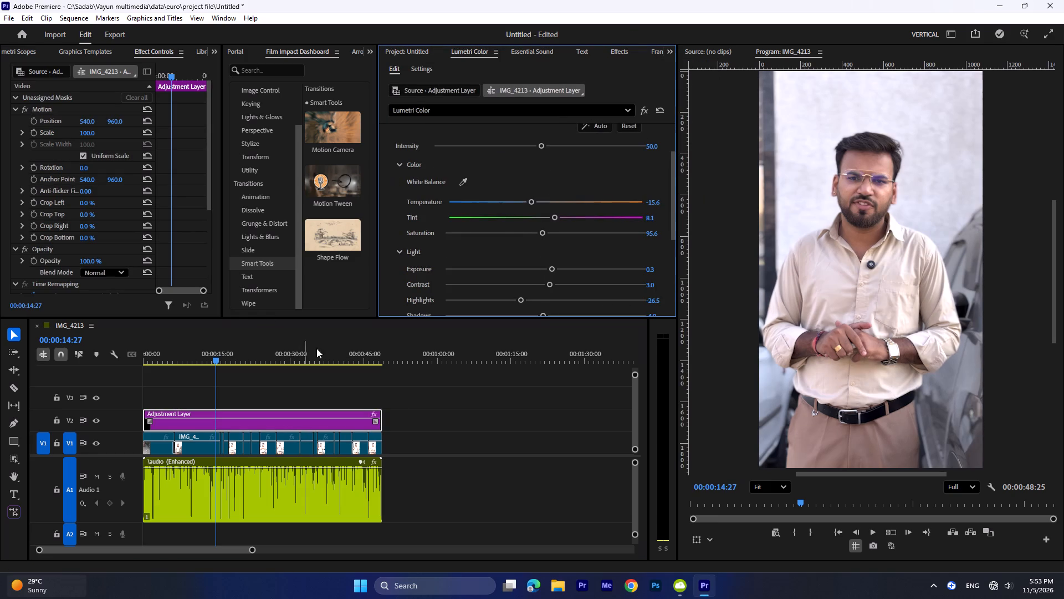
Set the adjustment layer's Temperature to about -2.3 and its Basic Correction Saturation to about 96.6.
scroll(474, 211, down, 4)
scroll(507, 184, up, 2)
drag(531, 180, 538, 181)
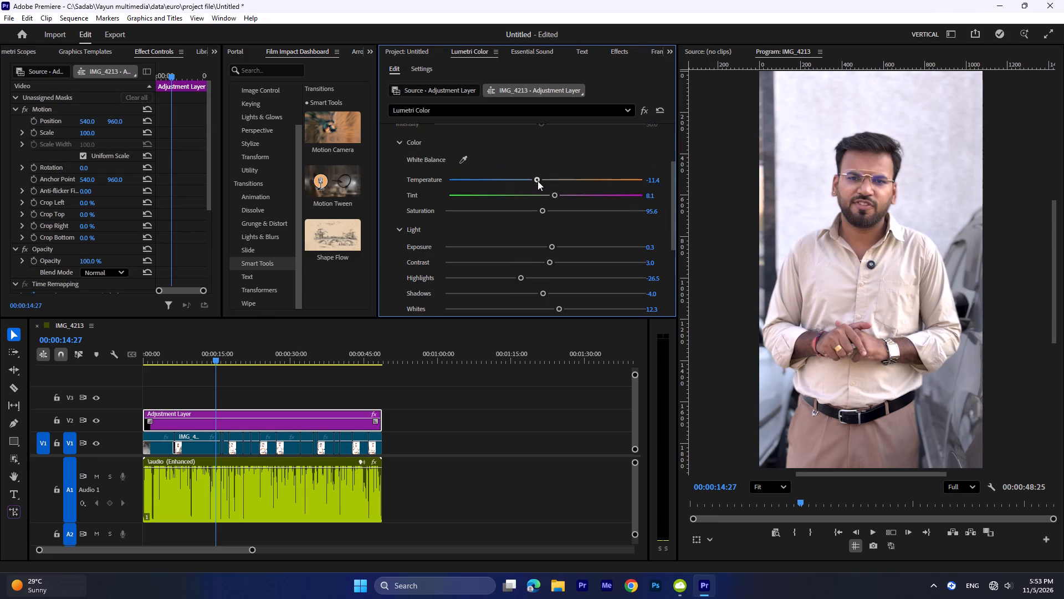
drag(538, 181, 543, 186)
drag(541, 212, 535, 219)
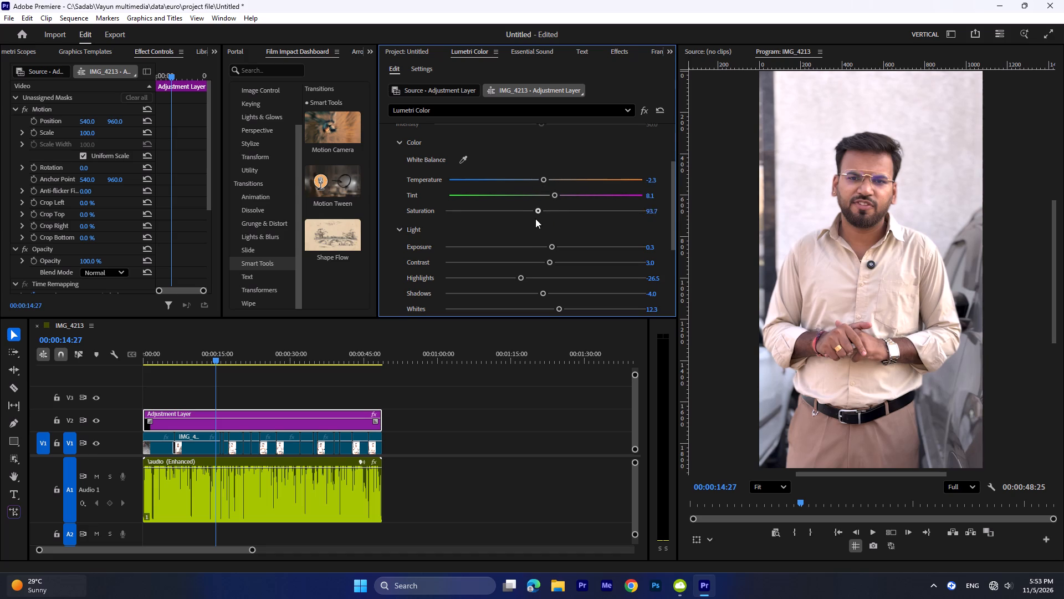
drag(535, 219, 543, 221)
Check the face up close and set the adjustment layer's Contrast to about 23.4, Highlights to -11.4 and Shadows to -4.6.
scroll(904, 169, up, 12)
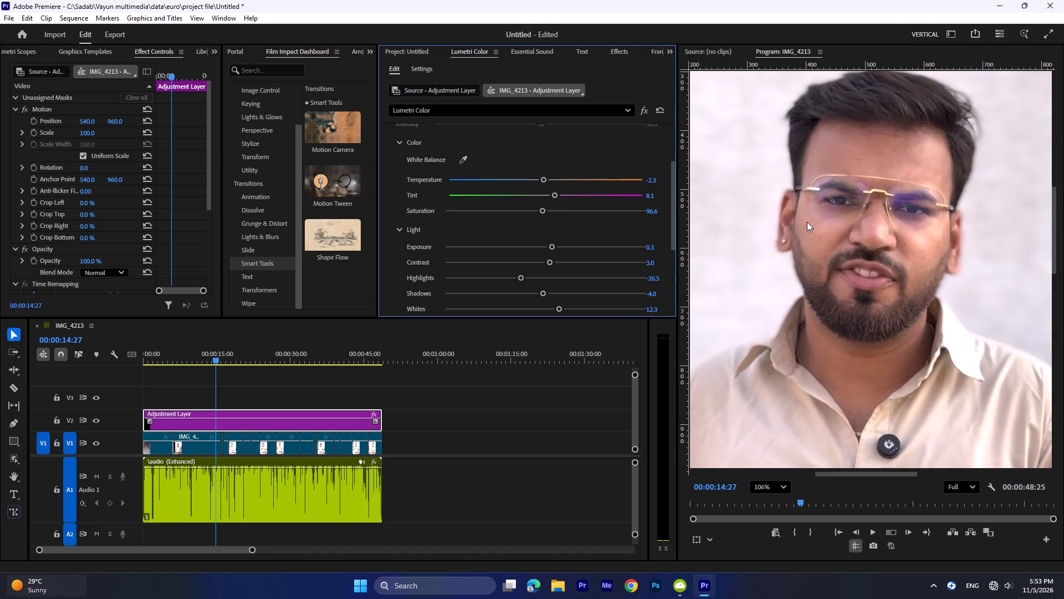
click(550, 245)
drag(544, 263, 559, 265)
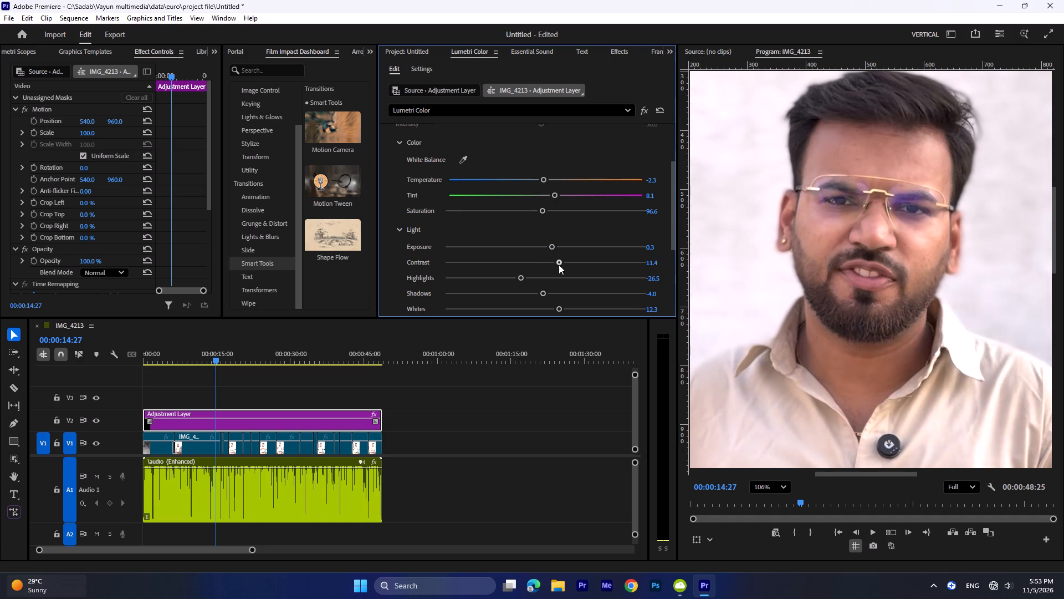
drag(559, 265, 567, 268)
drag(519, 277, 534, 280)
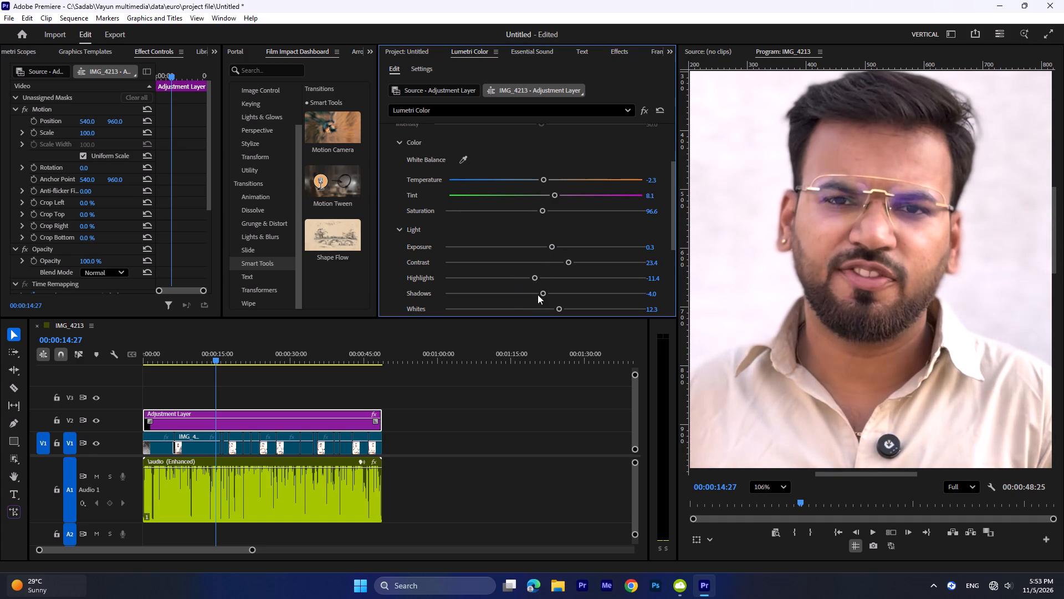
click(540, 291)
Examine the adjustment layer's Creative section in Lumetri Color, from the look preview through the Adjustments sliders.
scroll(607, 272, down, 10)
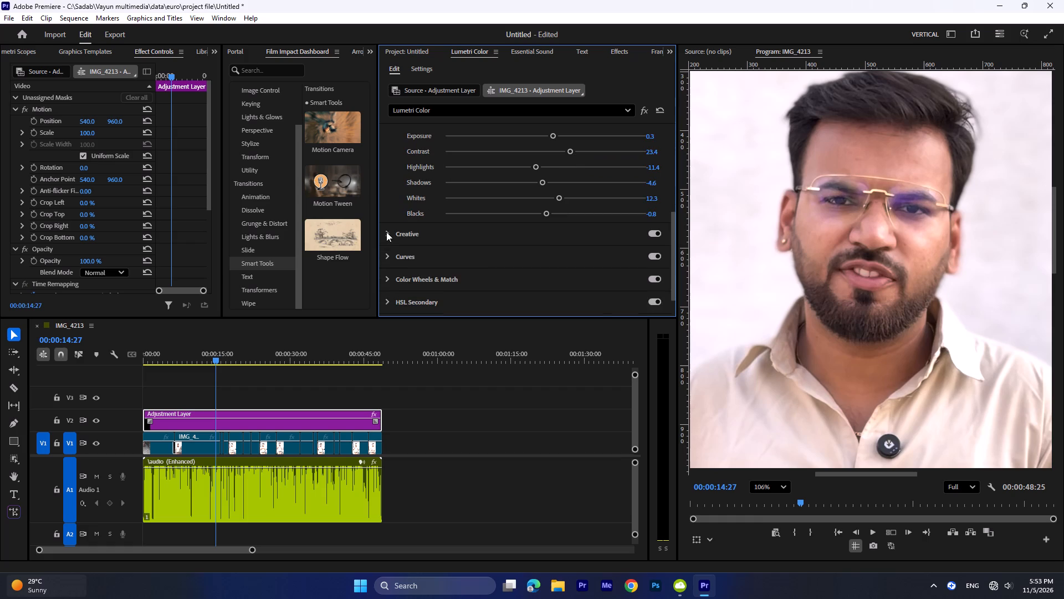
click(390, 234)
scroll(563, 238, up, 18)
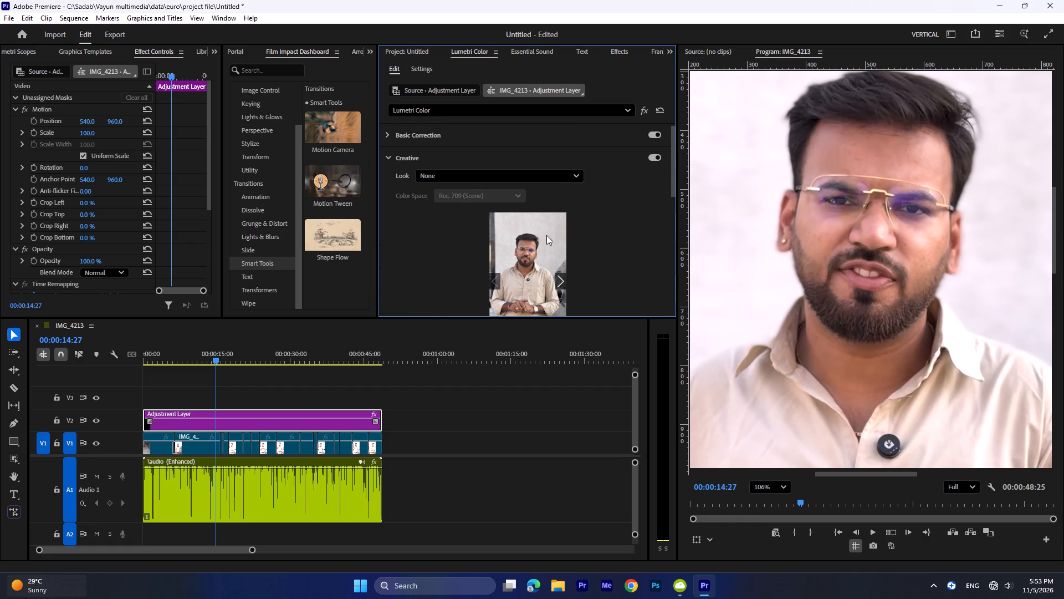
scroll(546, 235, up, 2)
scroll(444, 241, down, 13)
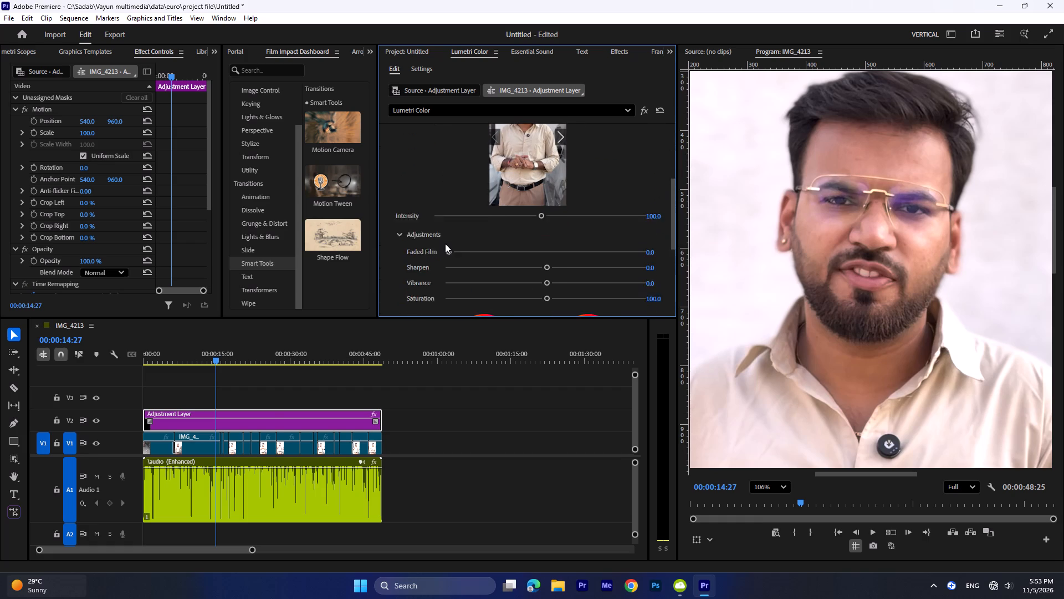
scroll(445, 243, down, 3)
Duplicate the V2 adjustment layer onto V3 and reset the copy's Lumetri Color effect.
alt+drag(269, 423, 269, 402)
alt+click(269, 402)
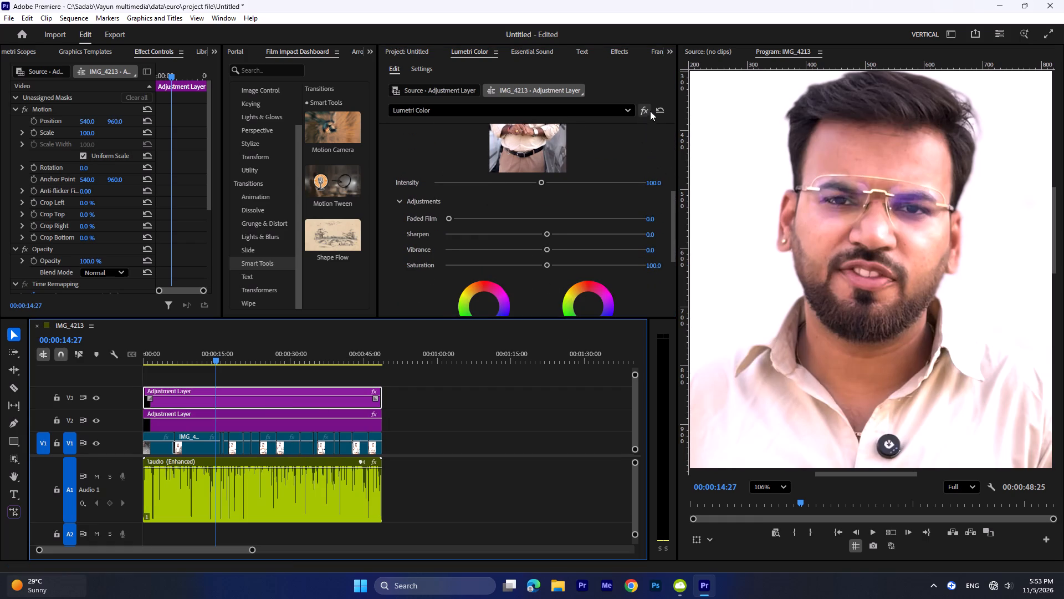
click(654, 110)
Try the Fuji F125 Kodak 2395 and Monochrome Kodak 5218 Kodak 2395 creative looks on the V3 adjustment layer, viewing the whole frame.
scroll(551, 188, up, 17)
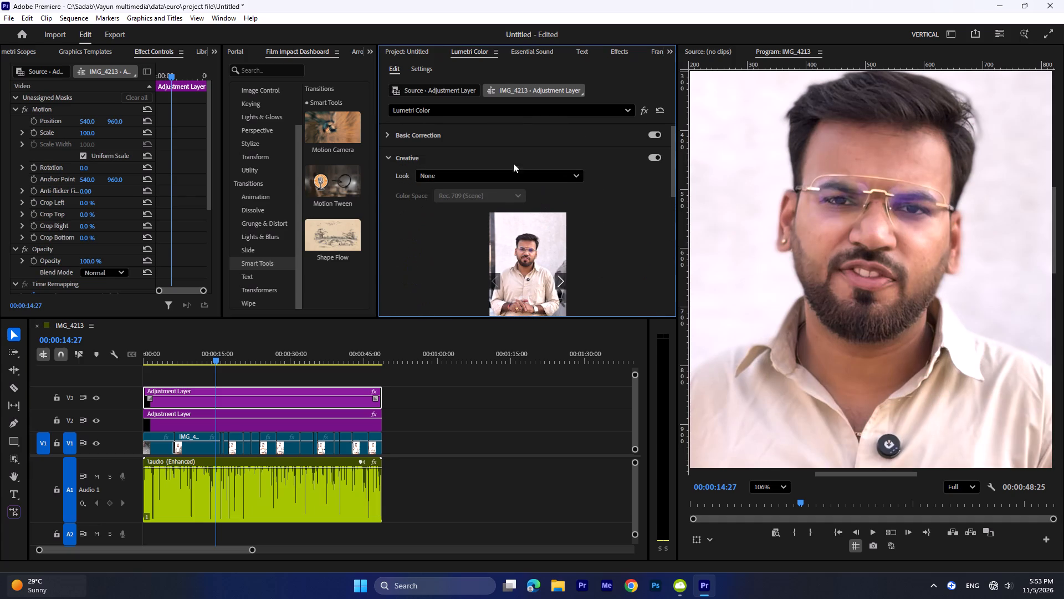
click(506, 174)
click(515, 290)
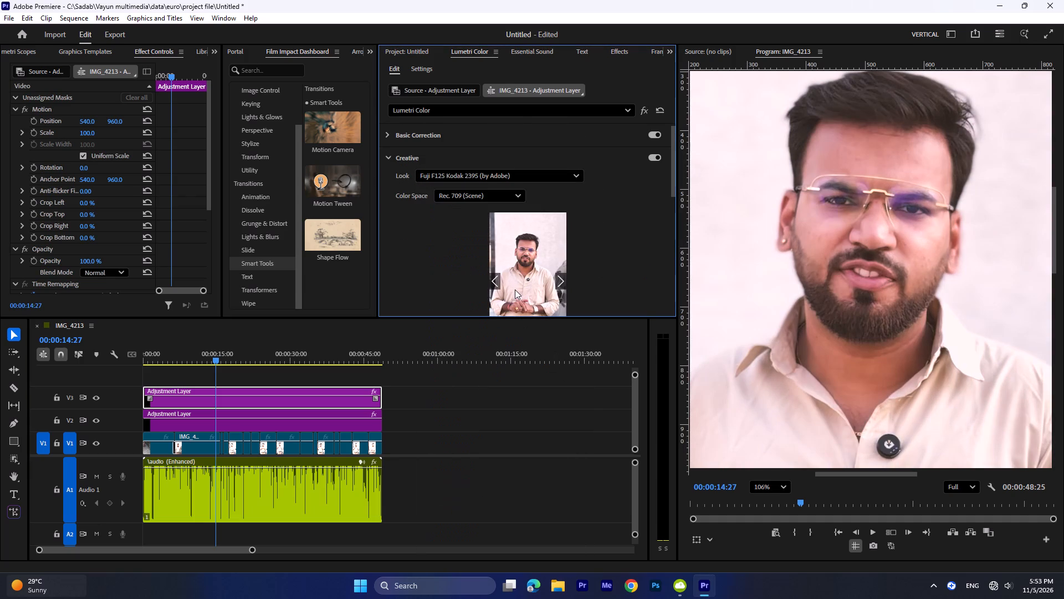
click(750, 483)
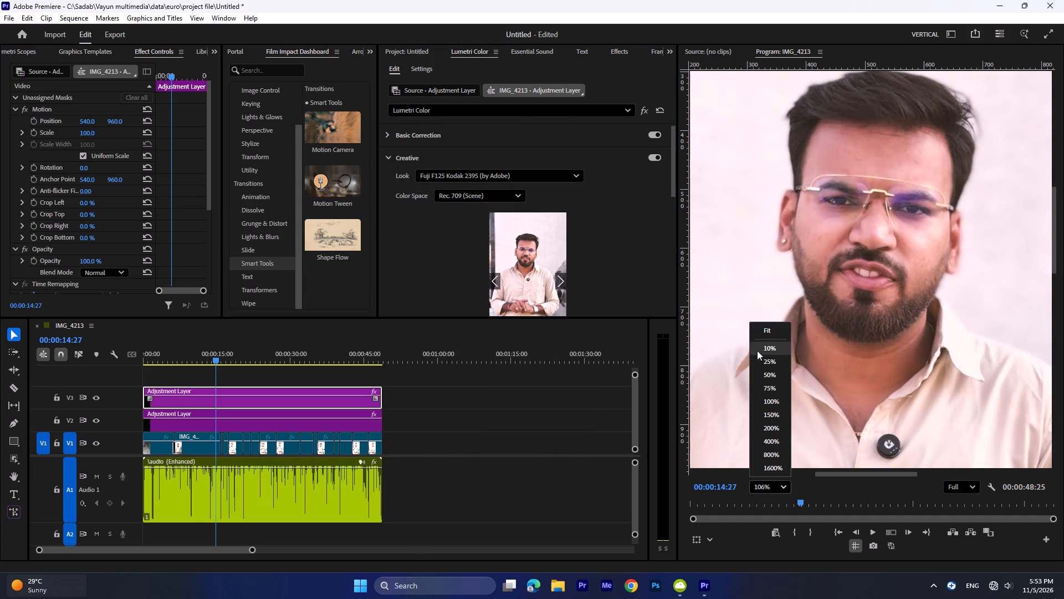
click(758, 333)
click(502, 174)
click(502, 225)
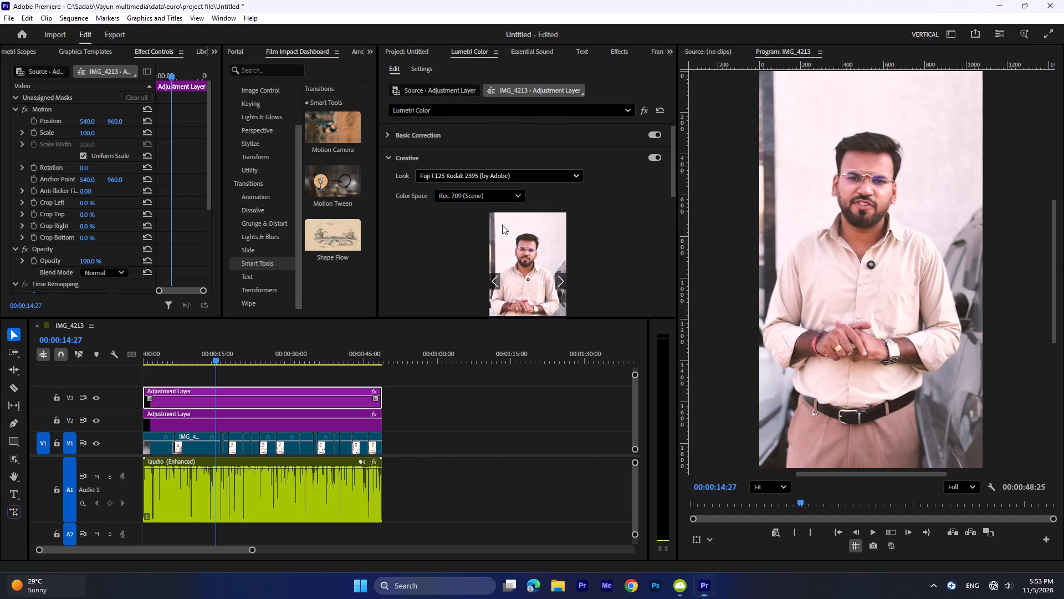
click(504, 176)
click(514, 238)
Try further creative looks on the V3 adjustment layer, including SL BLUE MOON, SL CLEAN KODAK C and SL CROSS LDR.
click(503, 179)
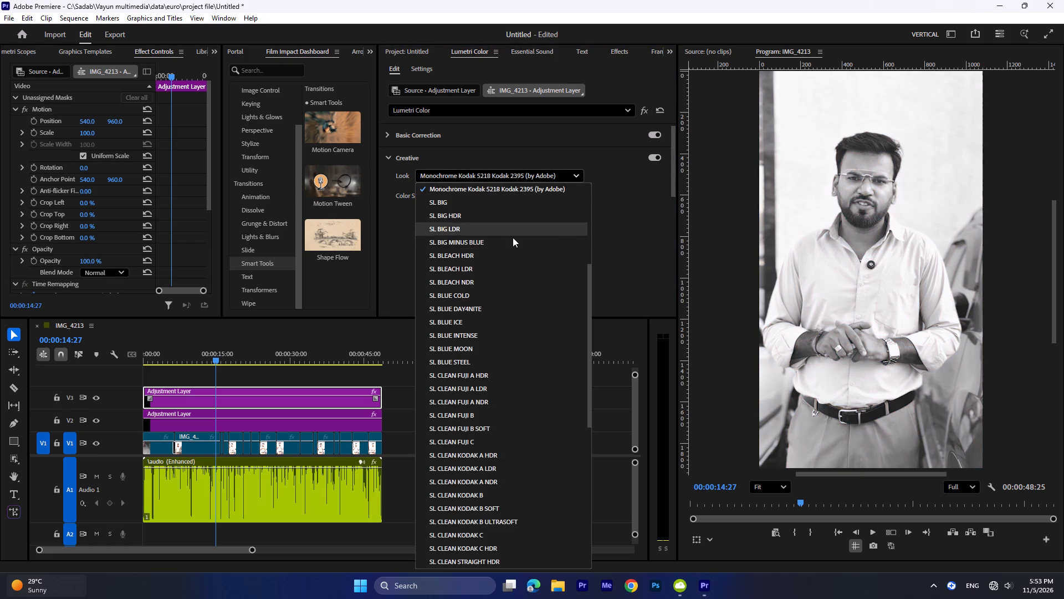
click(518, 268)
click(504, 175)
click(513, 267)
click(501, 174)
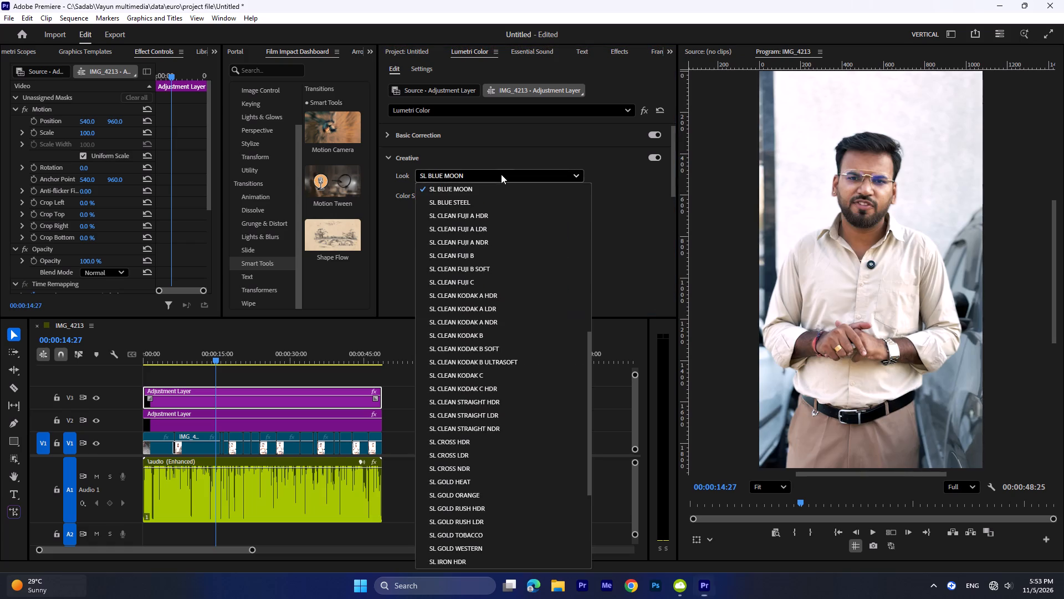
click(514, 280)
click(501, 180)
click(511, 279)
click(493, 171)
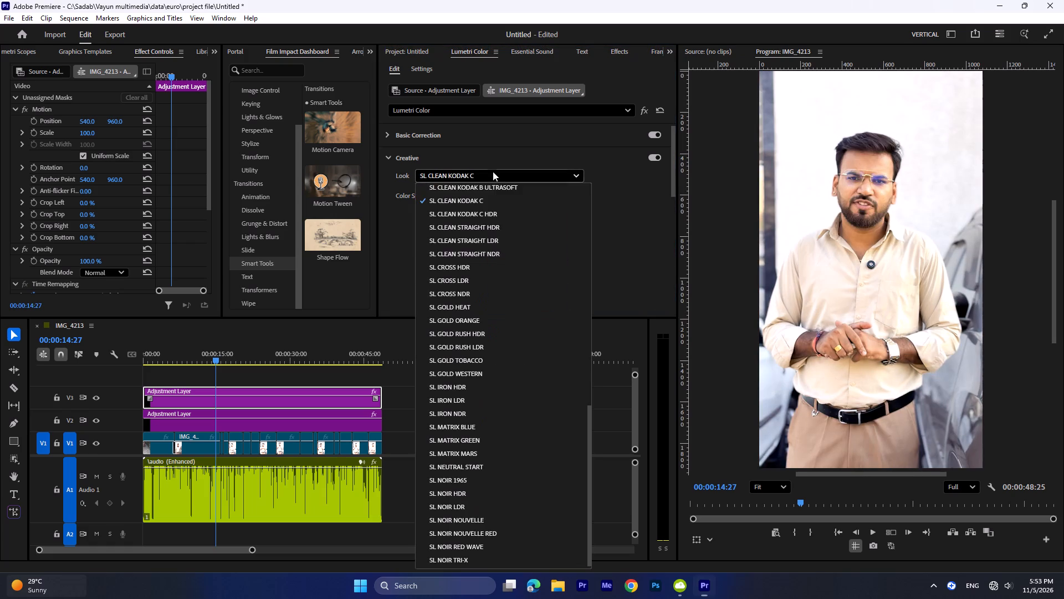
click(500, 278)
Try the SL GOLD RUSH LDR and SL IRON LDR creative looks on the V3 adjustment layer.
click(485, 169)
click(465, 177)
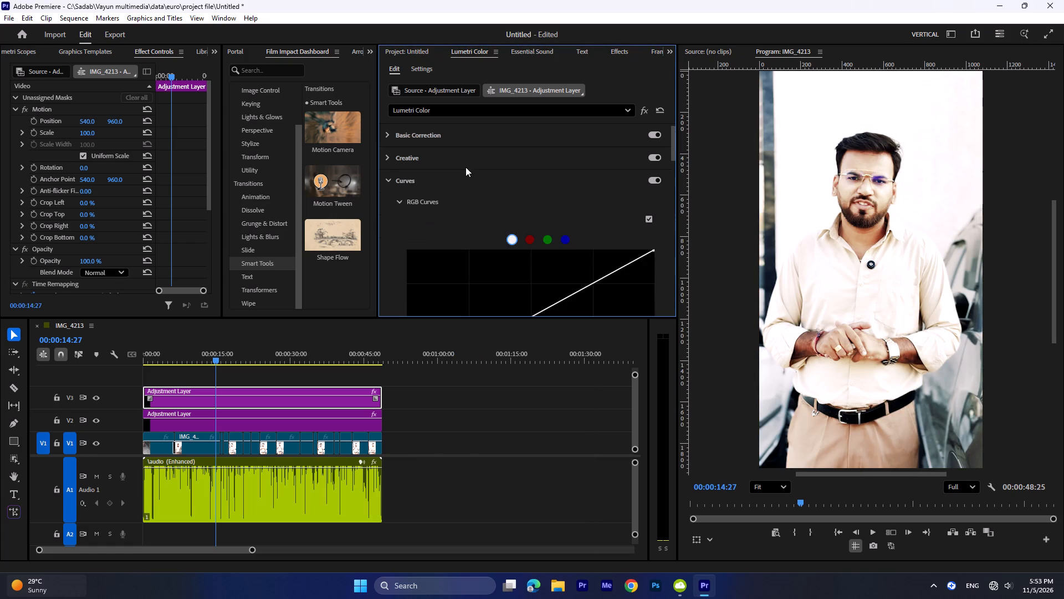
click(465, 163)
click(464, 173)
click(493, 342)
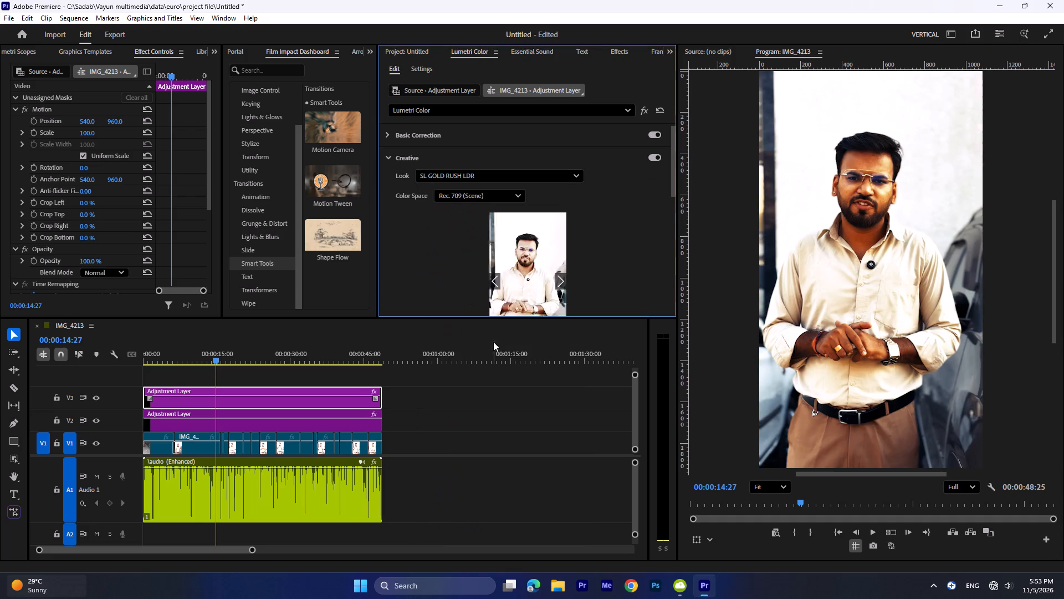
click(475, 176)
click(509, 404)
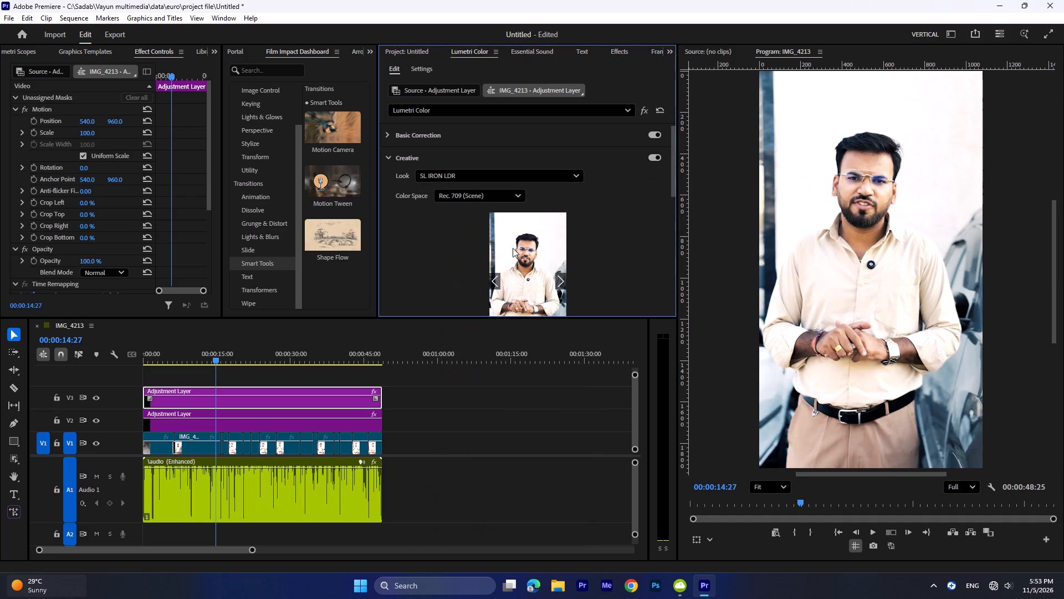
Apply the SL MATRIX MARS creative look to the V3 adjustment layer.
click(506, 180)
click(511, 457)
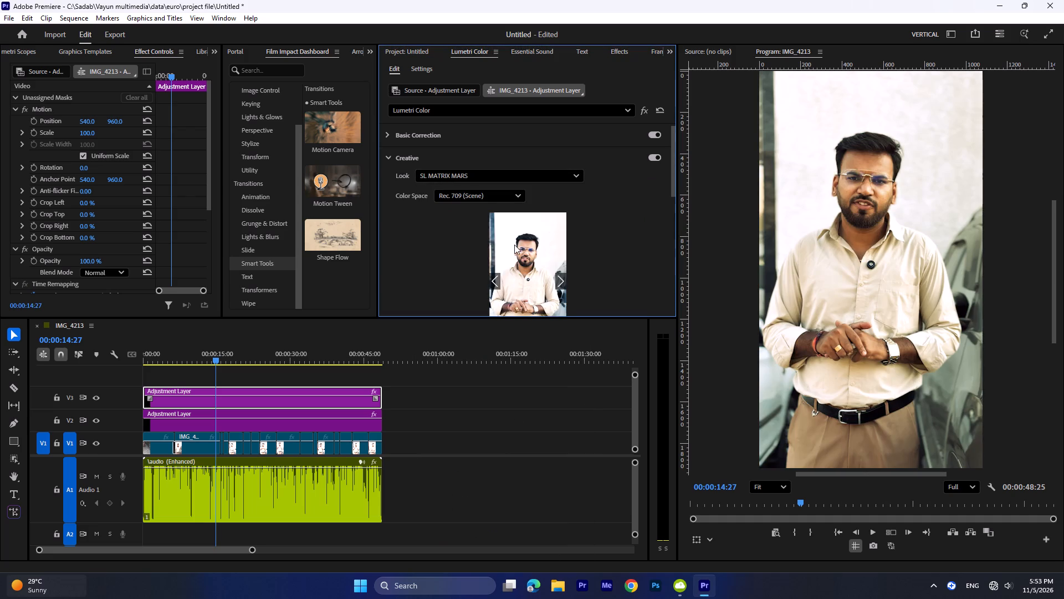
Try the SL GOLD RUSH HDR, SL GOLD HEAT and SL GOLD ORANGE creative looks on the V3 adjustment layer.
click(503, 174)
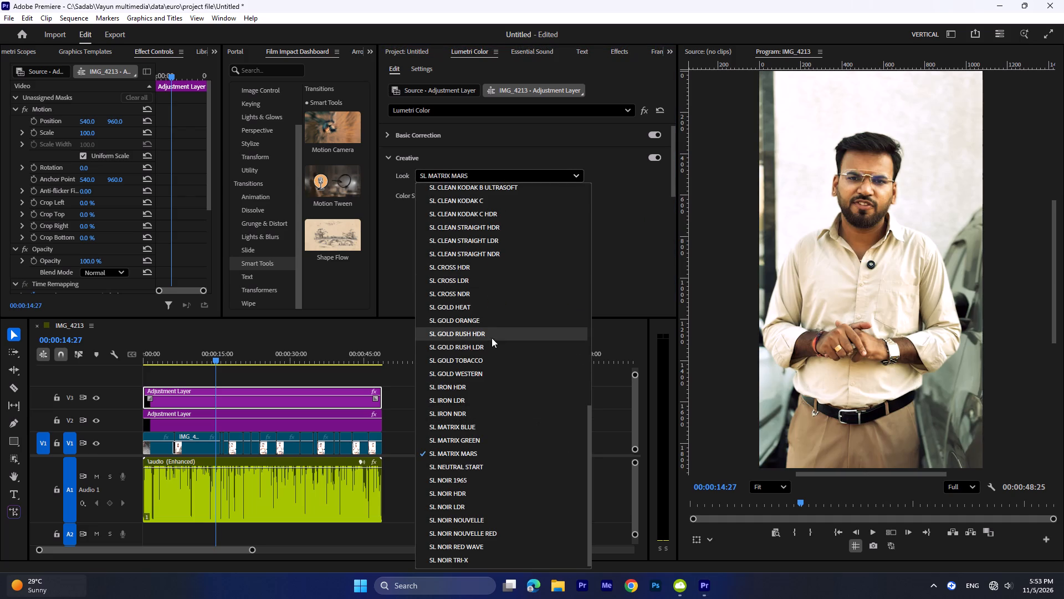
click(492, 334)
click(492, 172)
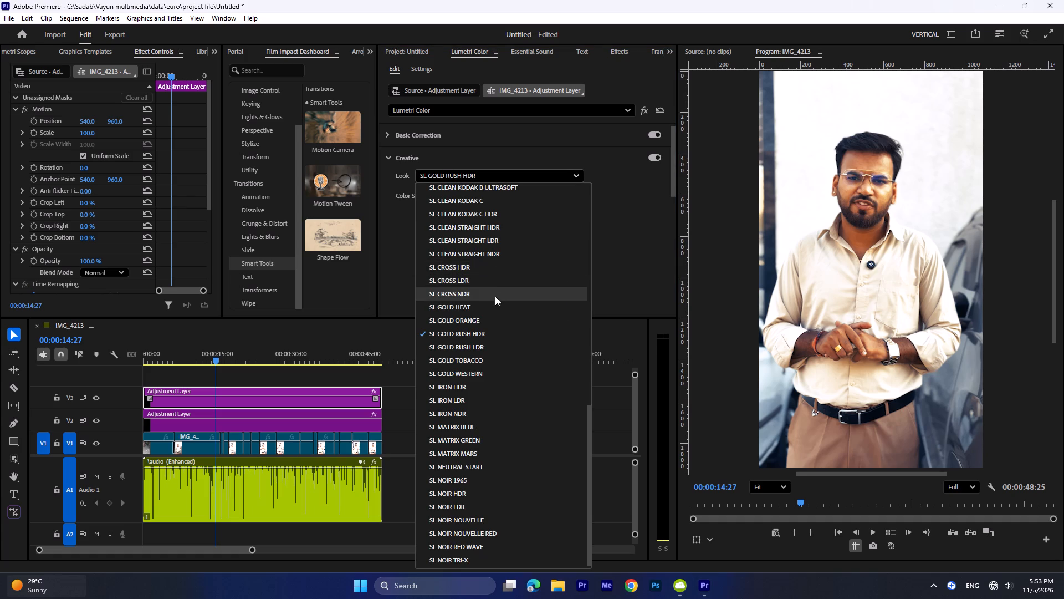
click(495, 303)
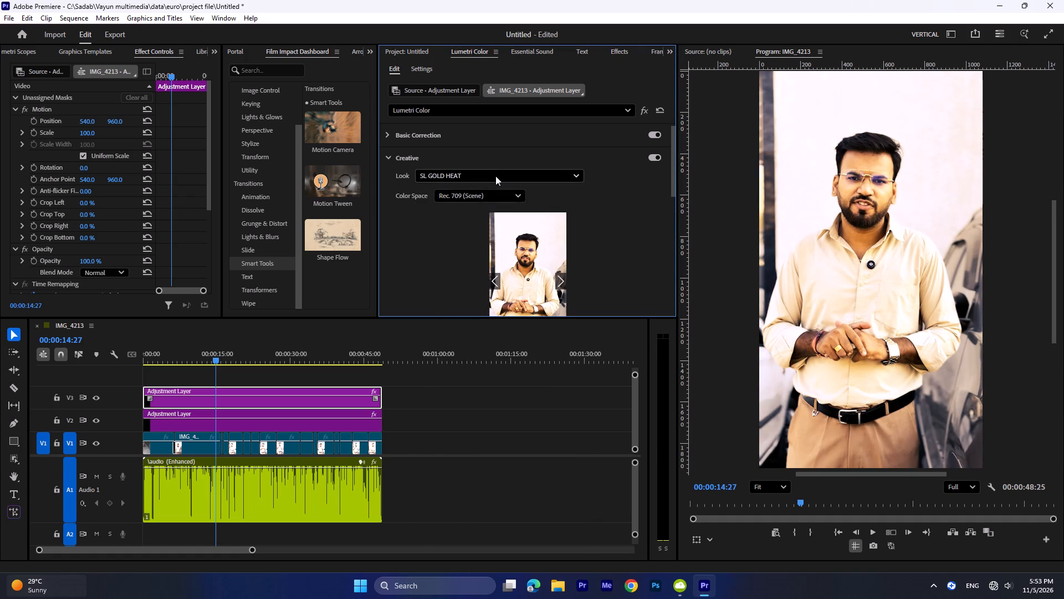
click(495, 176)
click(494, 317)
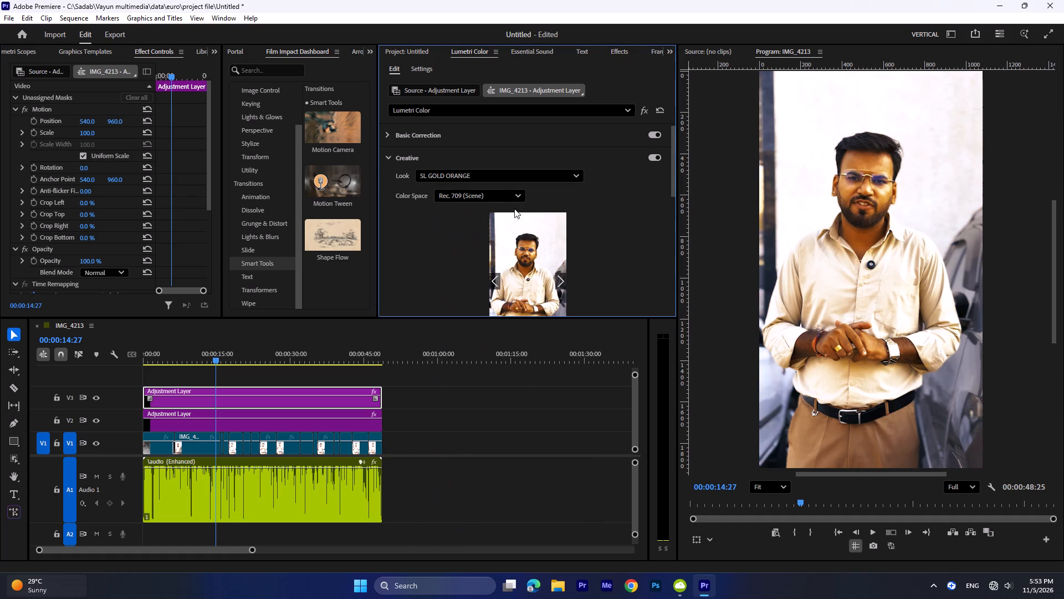
Apply the SL CROSS NDR creative look to the V3 adjustment layer.
click(502, 174)
click(510, 297)
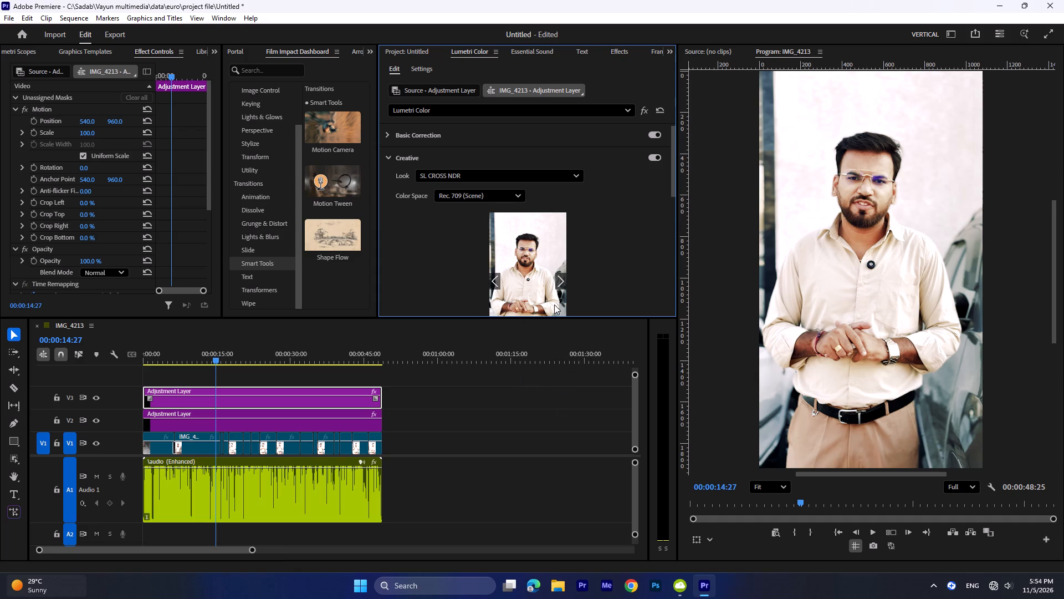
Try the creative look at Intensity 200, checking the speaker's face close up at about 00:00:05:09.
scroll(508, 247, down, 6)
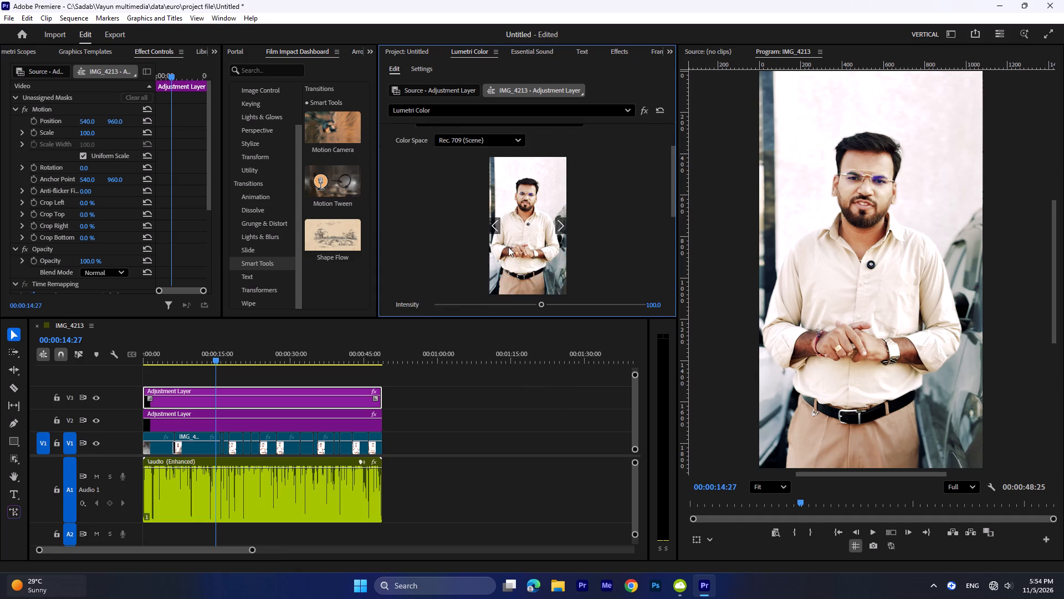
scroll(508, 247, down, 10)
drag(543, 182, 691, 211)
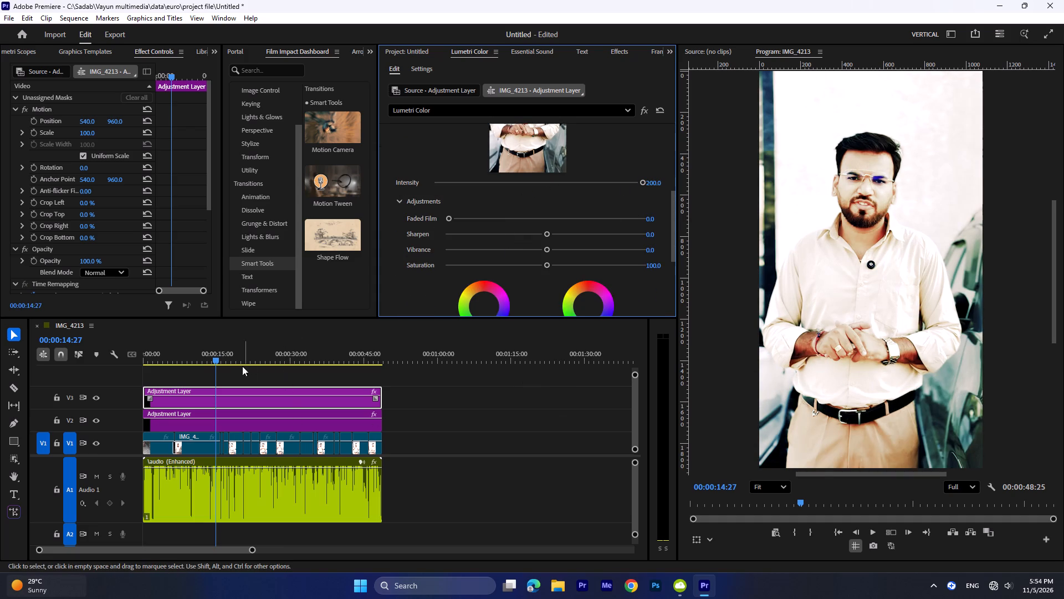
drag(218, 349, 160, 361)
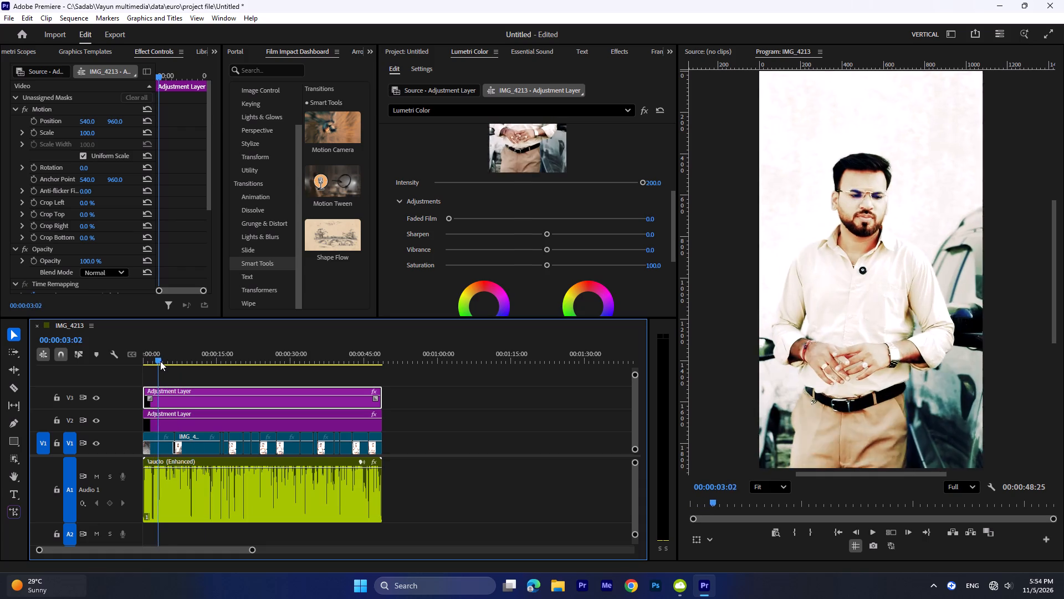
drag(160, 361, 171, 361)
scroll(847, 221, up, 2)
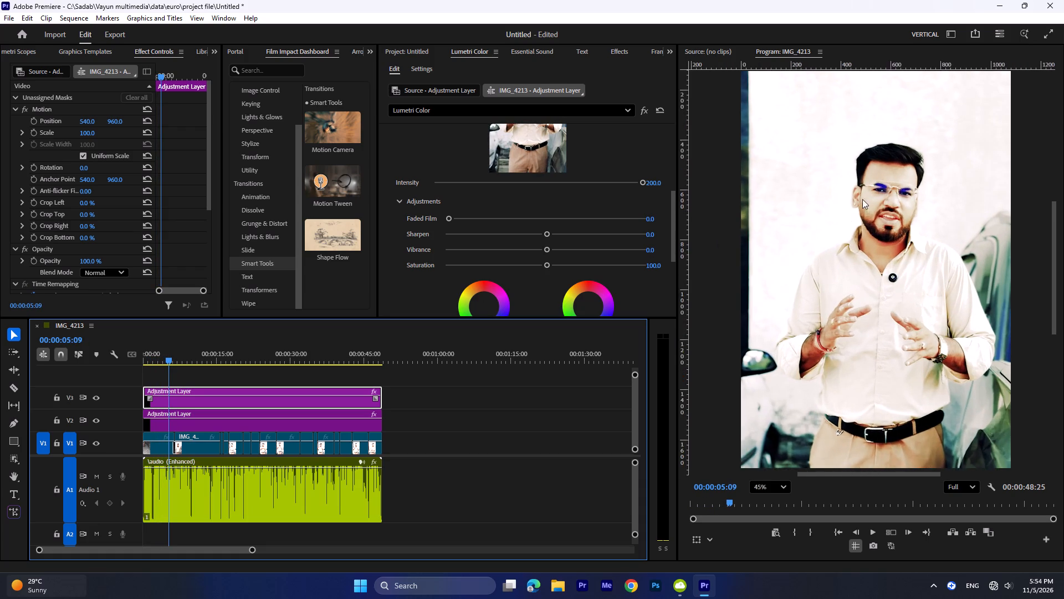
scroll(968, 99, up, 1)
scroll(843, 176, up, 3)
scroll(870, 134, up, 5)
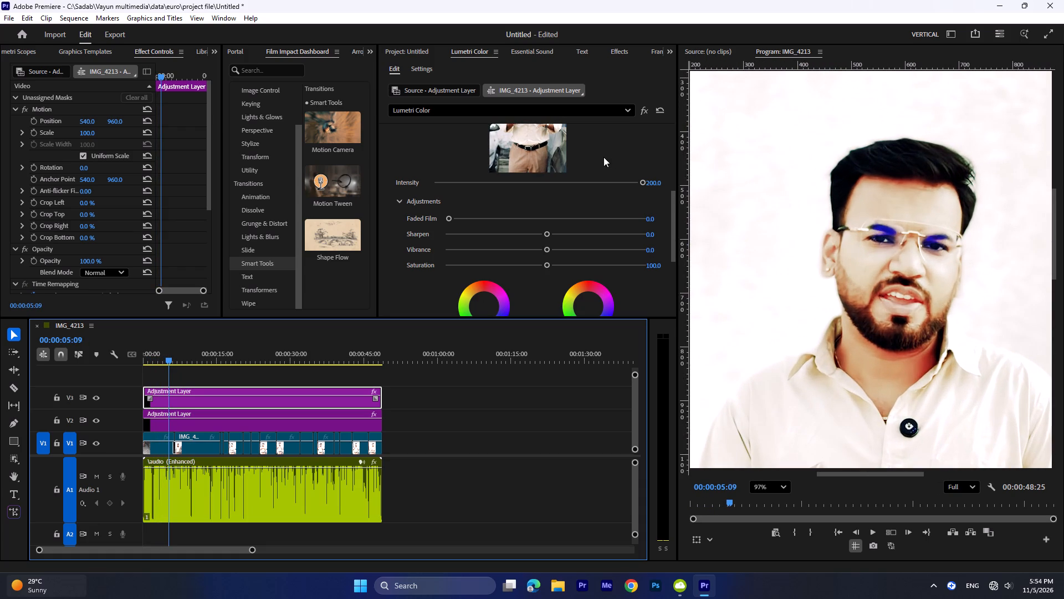
Reduce the creative look's Intensity to about 42.7.
drag(635, 183, 569, 197)
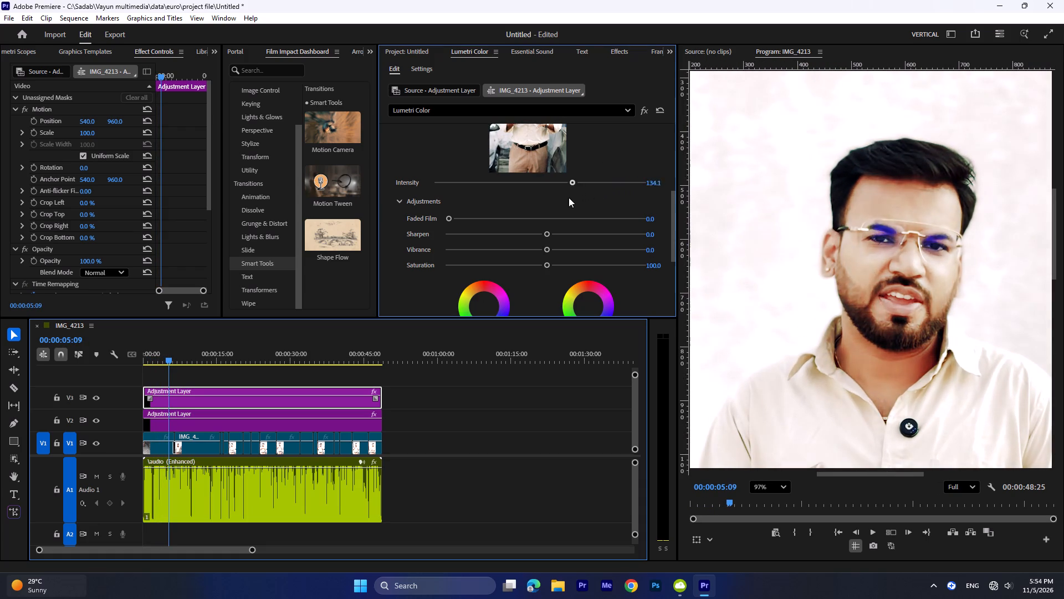
drag(569, 197, 492, 222)
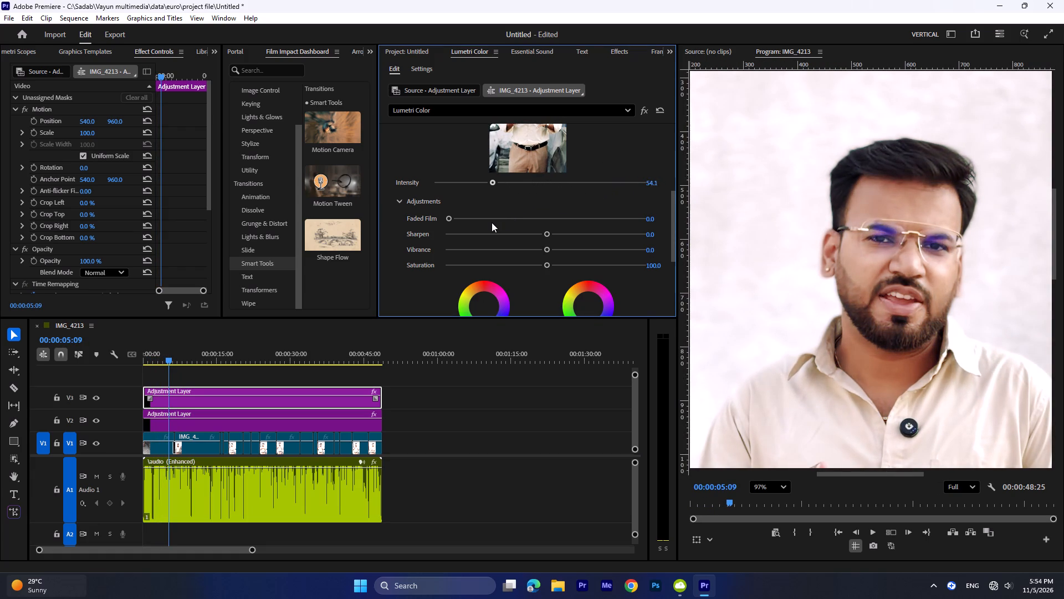
drag(492, 222, 480, 224)
View the whole frame and compare the footage with the V3 layer's Lumetri Color effect off and on.
click(773, 491)
click(765, 332)
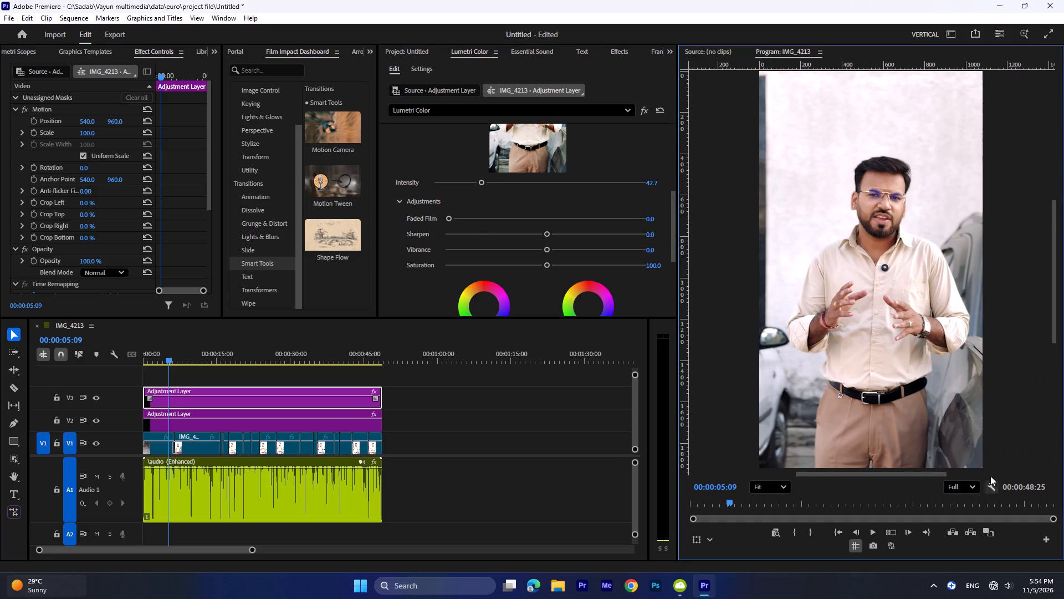
scroll(615, 240, up, 2)
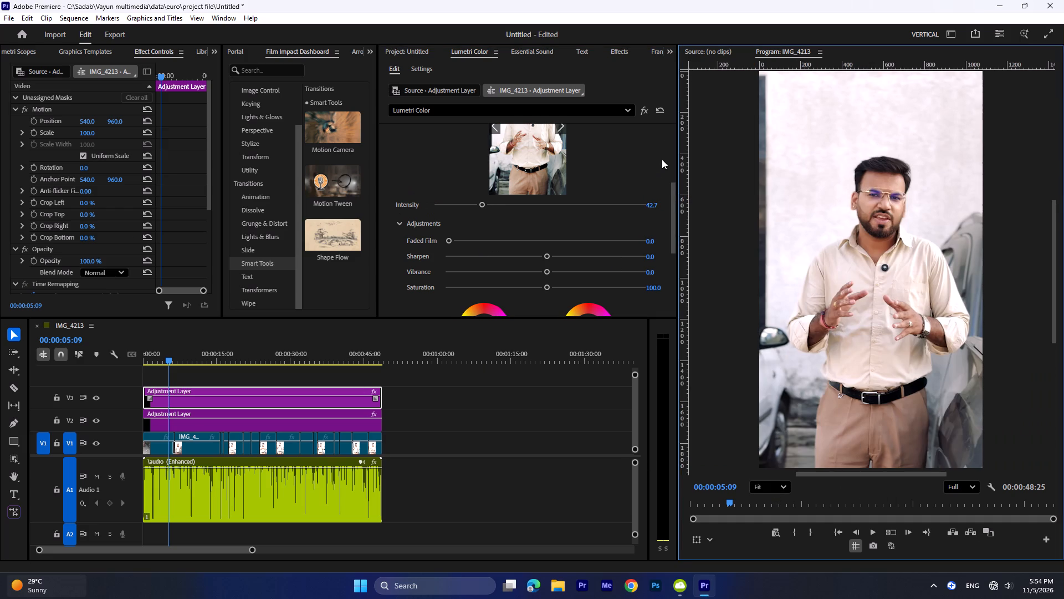
click(645, 110)
click(645, 110)
double_click(645, 110)
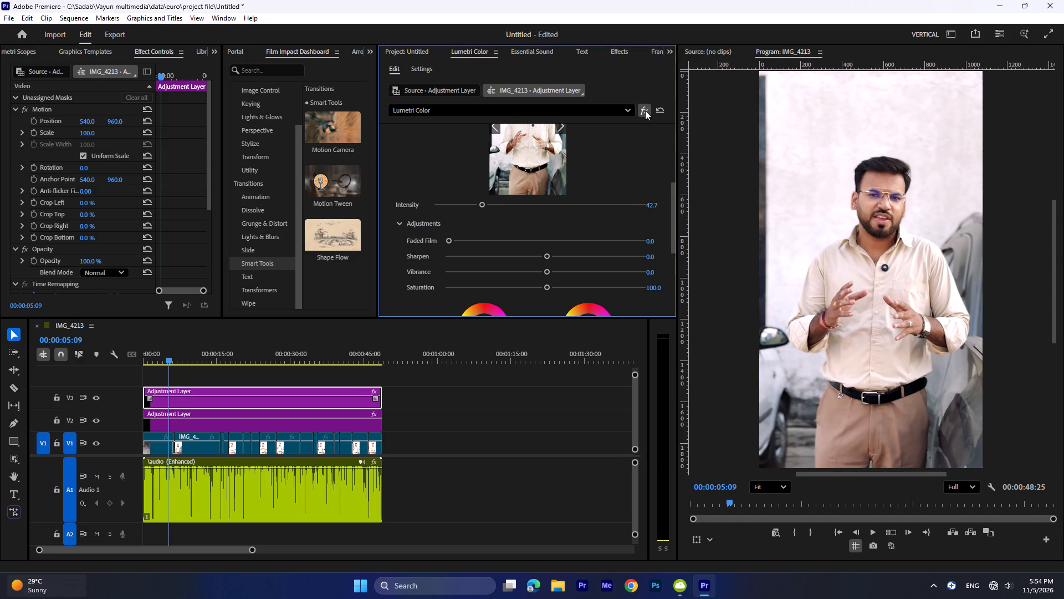
double_click(645, 110)
double_click(645, 110)
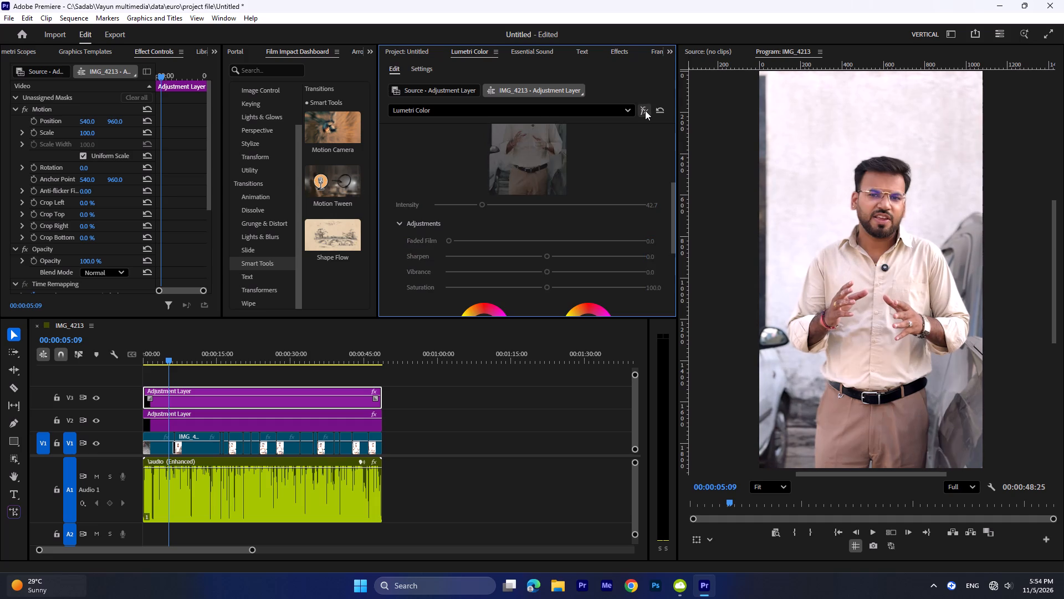
Set Faded Film to about 1.1 in the V3 layer's creative adjustments.
scroll(555, 245, down, 3)
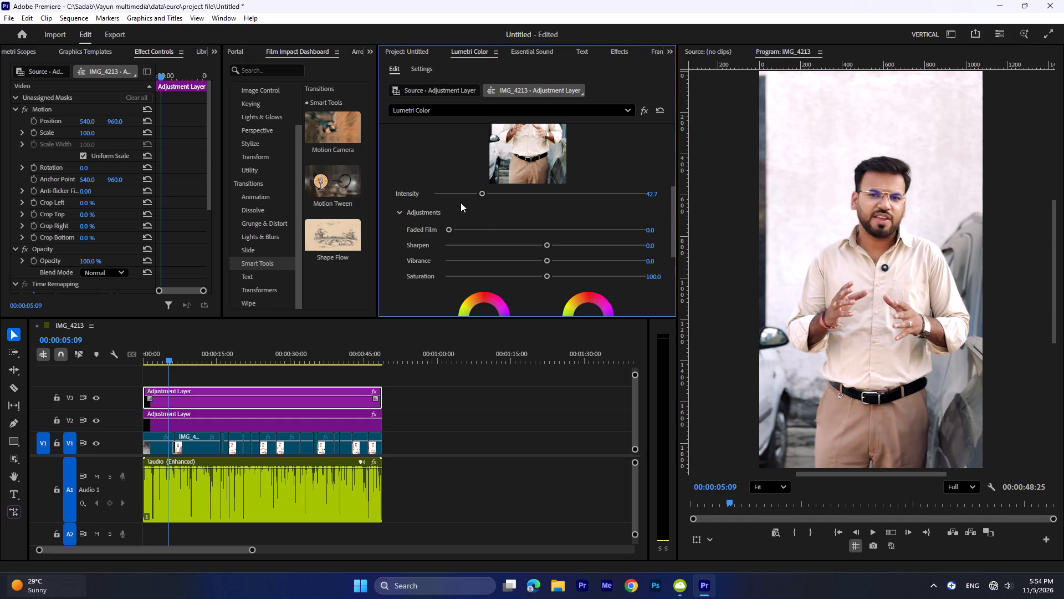
click(448, 205)
Add highlight, midtone and shadow points to the V3 layer's white RGB curve and pull the shadow point slightly down.
scroll(681, 353, down, 5)
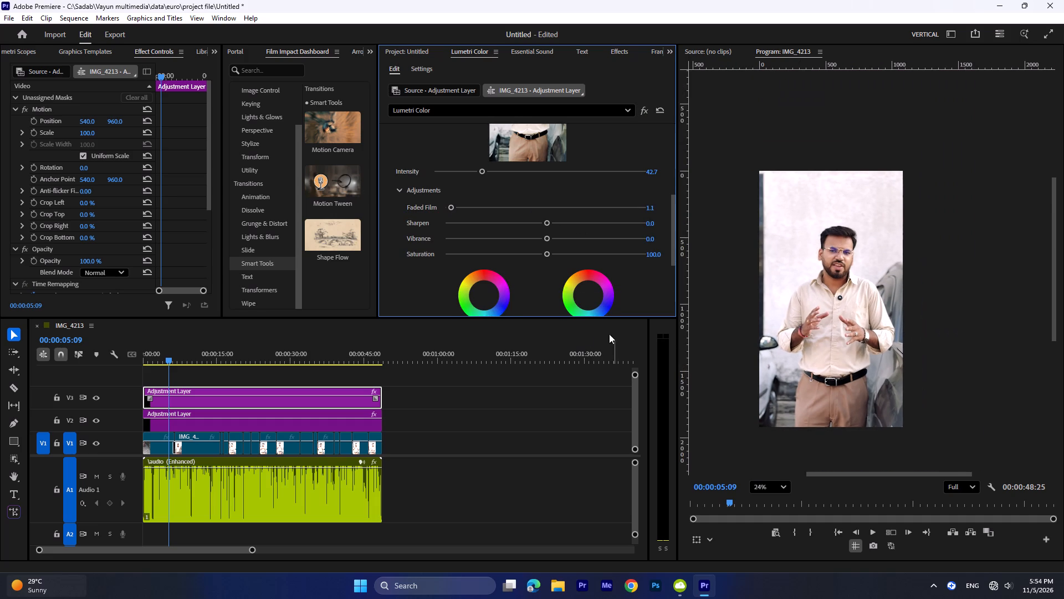
scroll(485, 242, up, 3)
scroll(483, 242, down, 13)
click(377, 248)
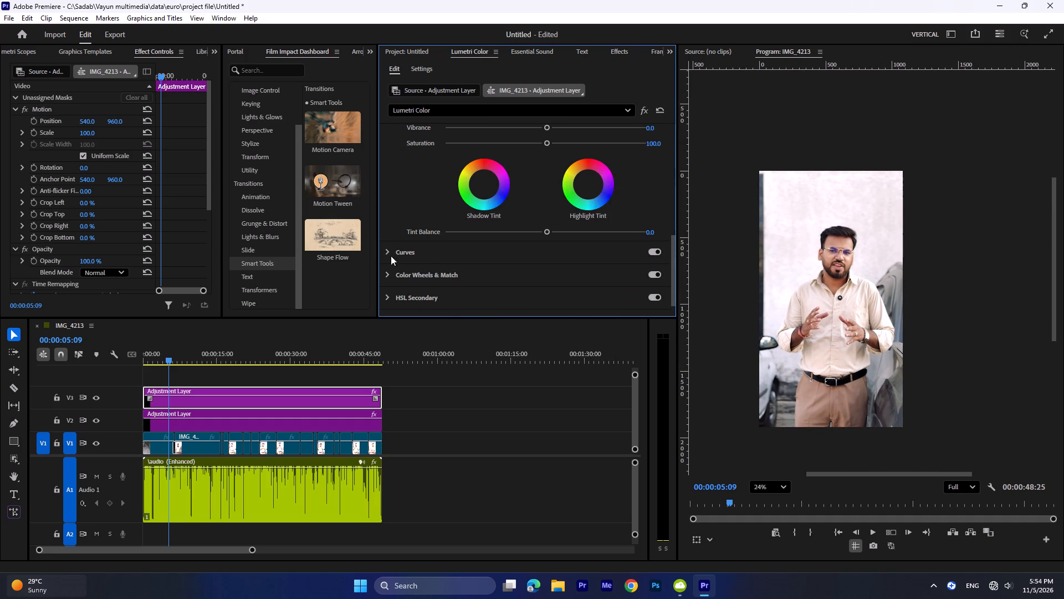
click(408, 263)
scroll(644, 227, up, 12)
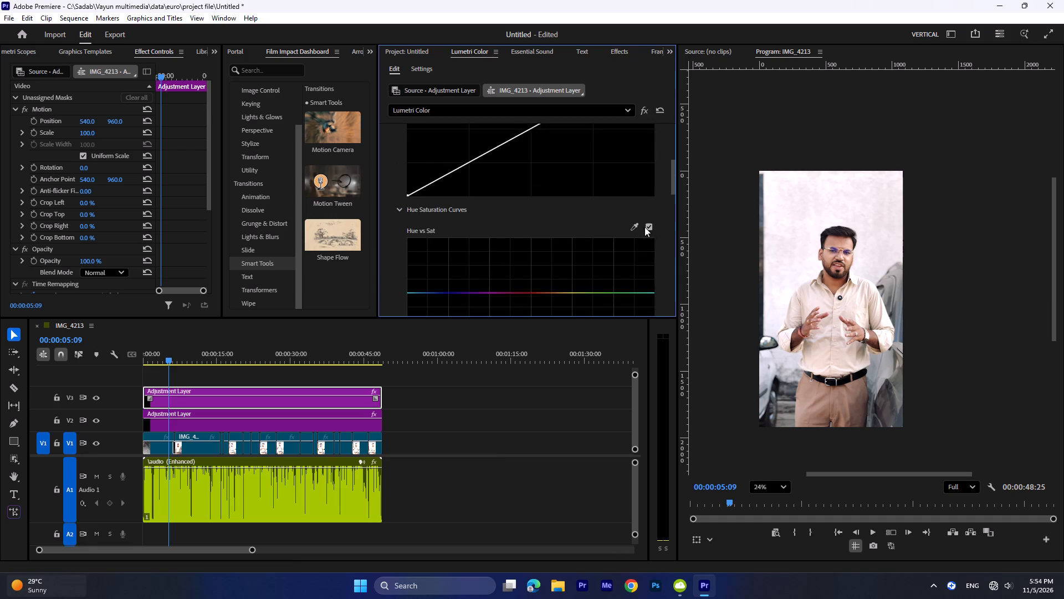
scroll(644, 227, up, 6)
click(600, 182)
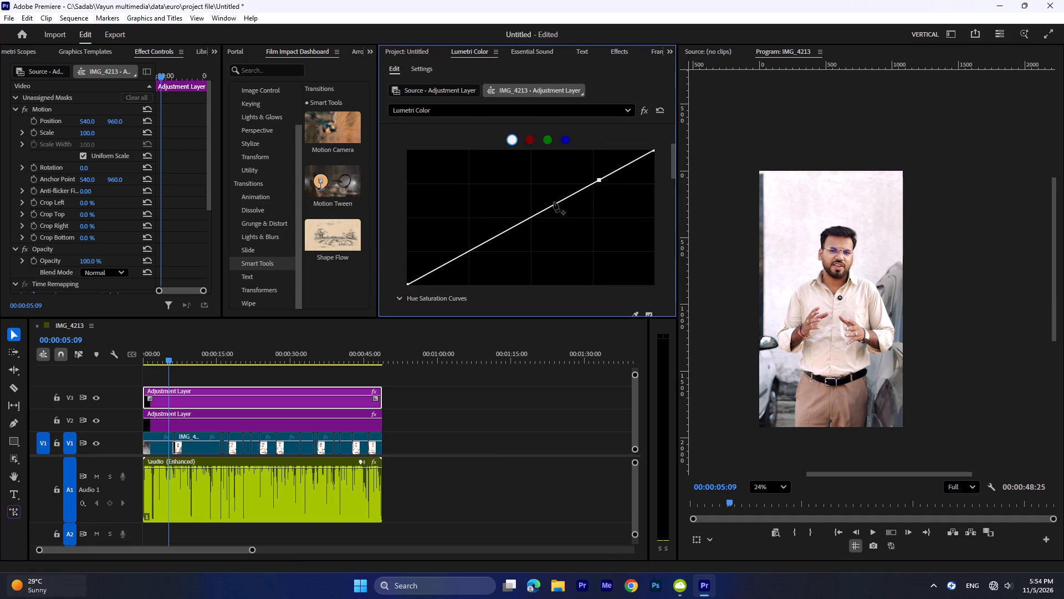
click(531, 218)
drag(465, 253, 473, 260)
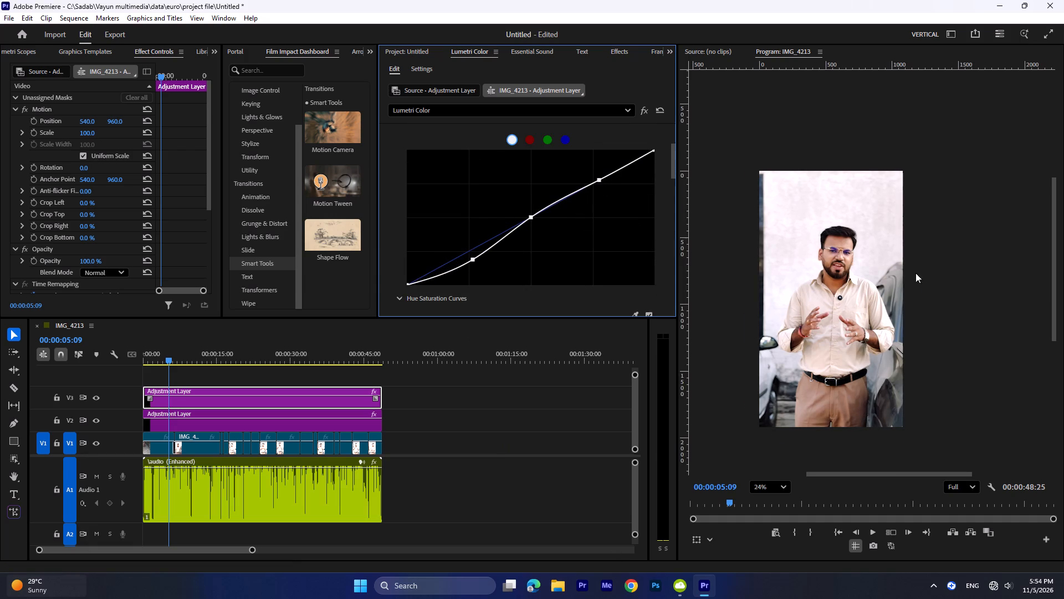
Refine the RGB curve into a gentler S-shape by easing up the shadow point and slightly raising the midtone point, judging it on the face.
scroll(915, 267, up, 11)
scroll(800, 226, up, 7)
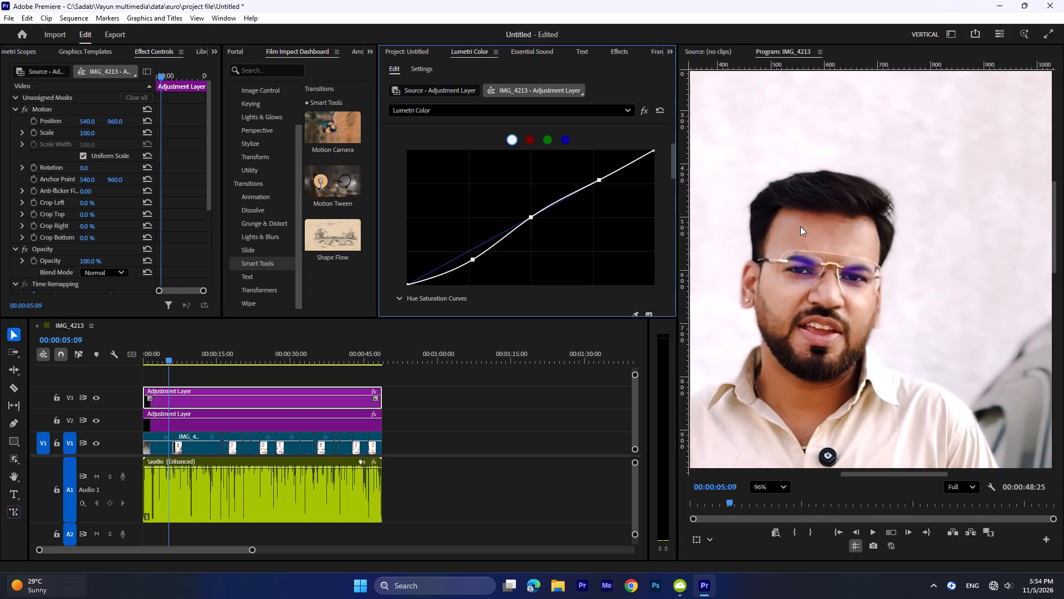
scroll(800, 226, up, 2)
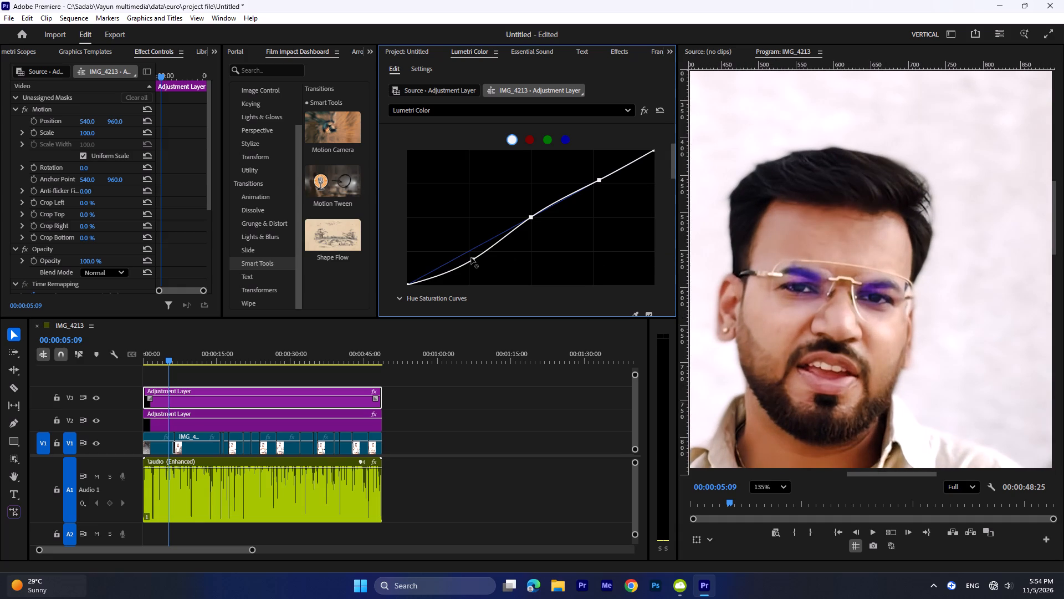
drag(473, 257, 466, 254)
drag(532, 219, 530, 215)
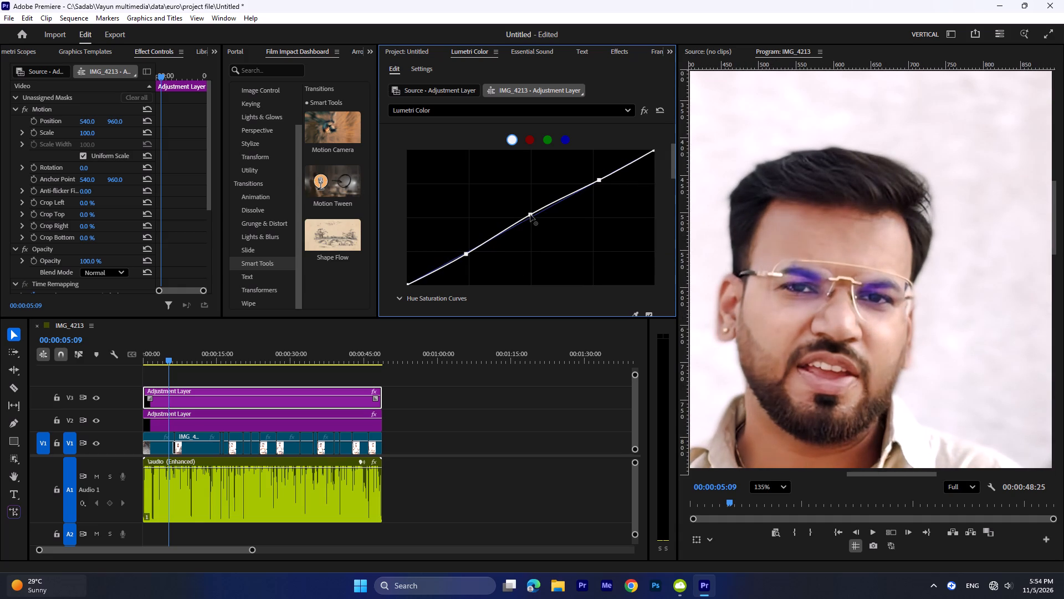
drag(530, 215, 533, 213)
drag(468, 253, 472, 254)
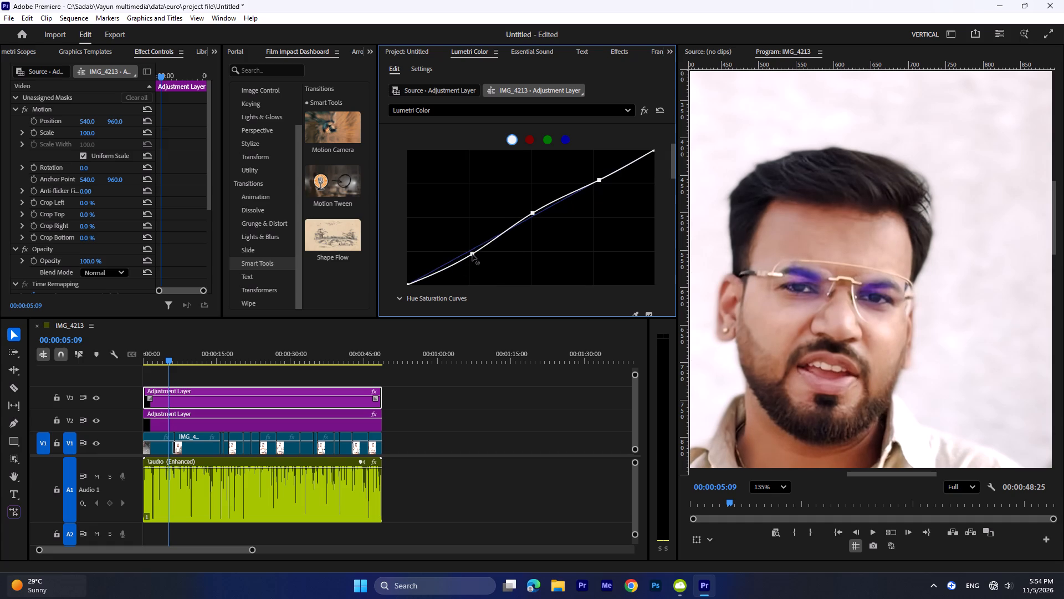
drag(472, 254, 474, 253)
click(601, 181)
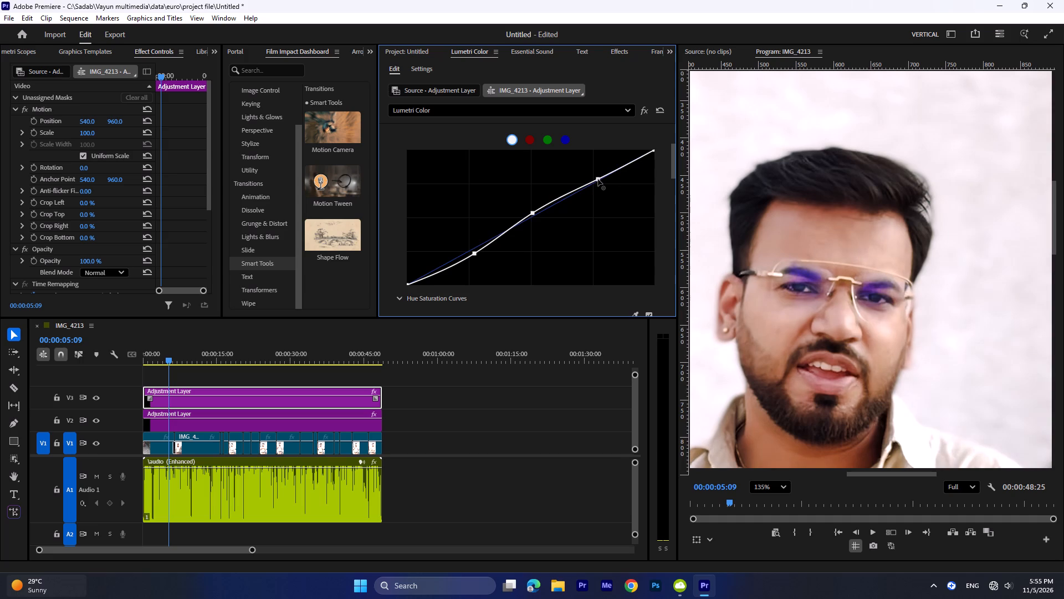
Compare the whole frame with the V3 adjustment layer hidden and shown, and examine the graded face close up.
click(774, 478)
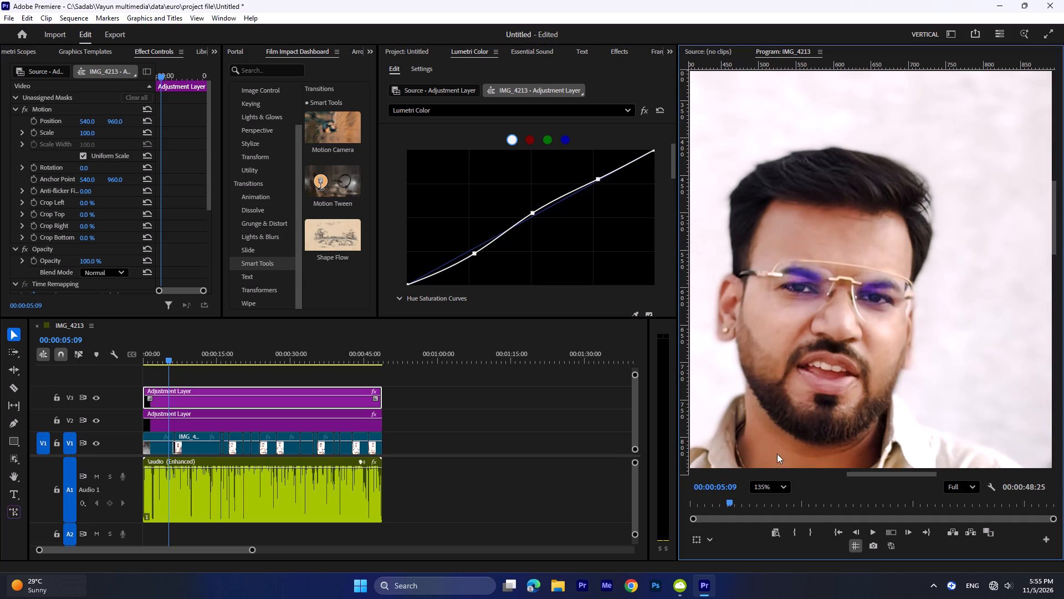
click(773, 479)
click(776, 491)
click(766, 334)
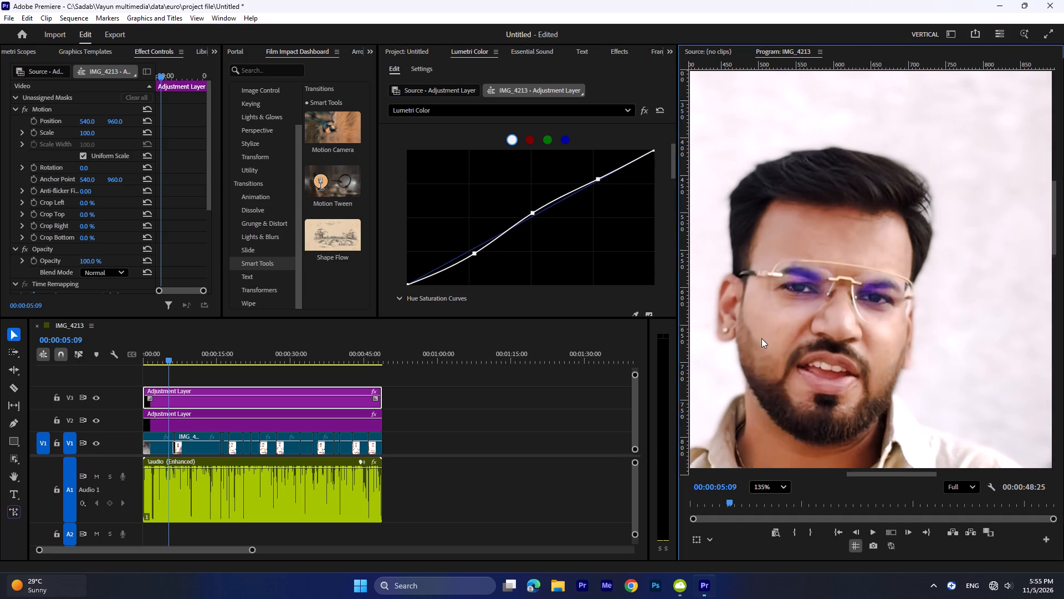
scroll(570, 302, down, 20)
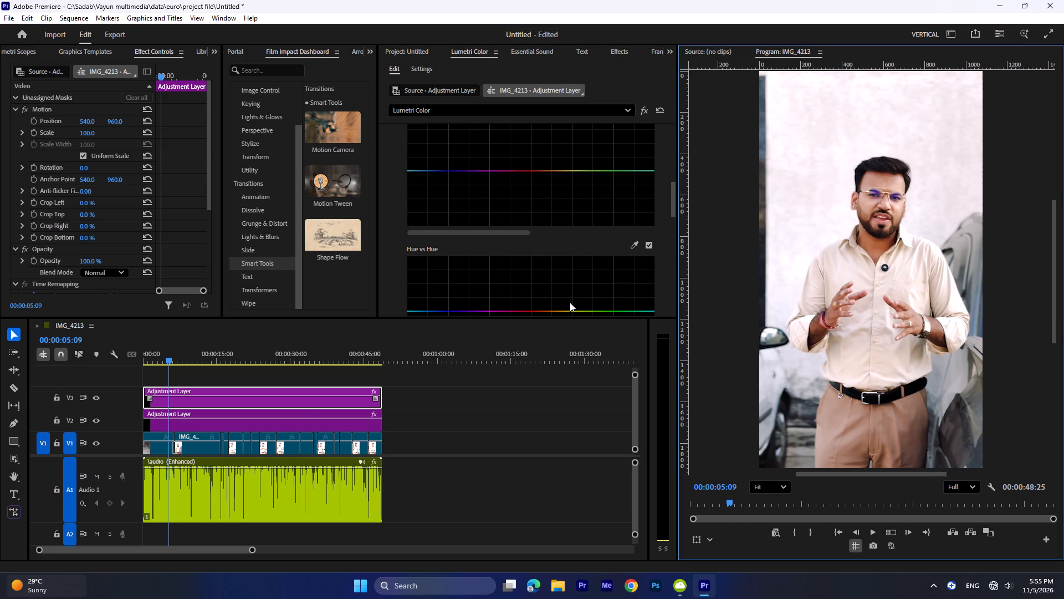
click(96, 400)
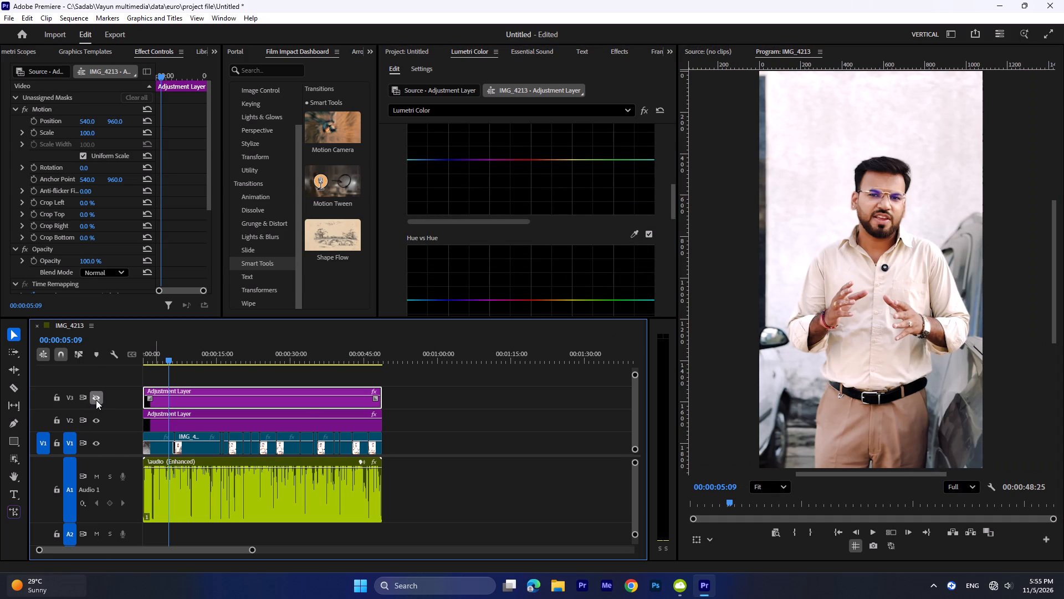
click(96, 400)
double_click(96, 400)
scroll(994, 147, up, 3)
scroll(902, 138, up, 5)
scroll(779, 141, up, 7)
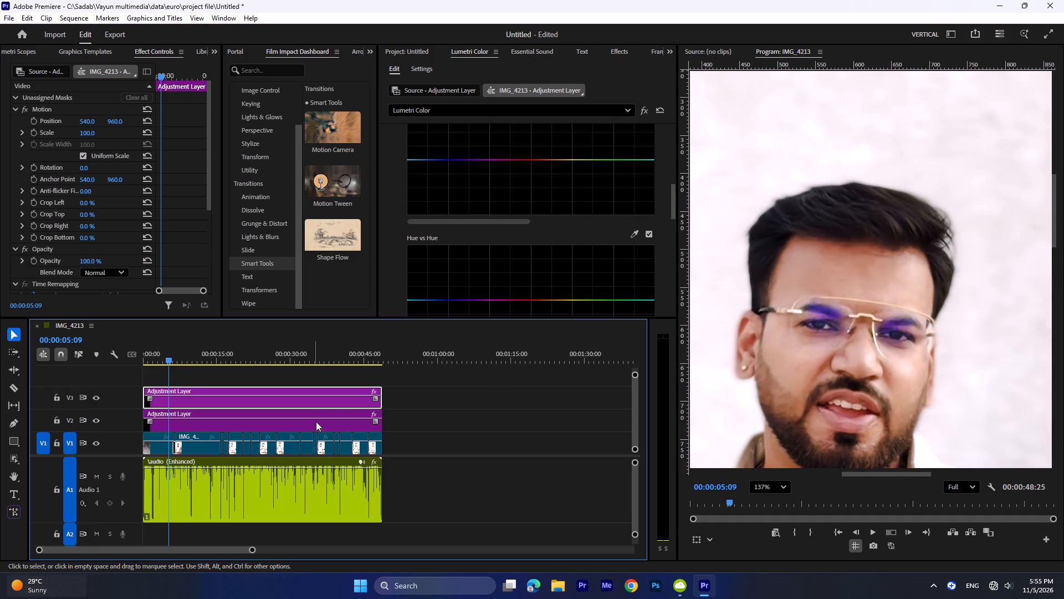
scroll(496, 233, up, 19)
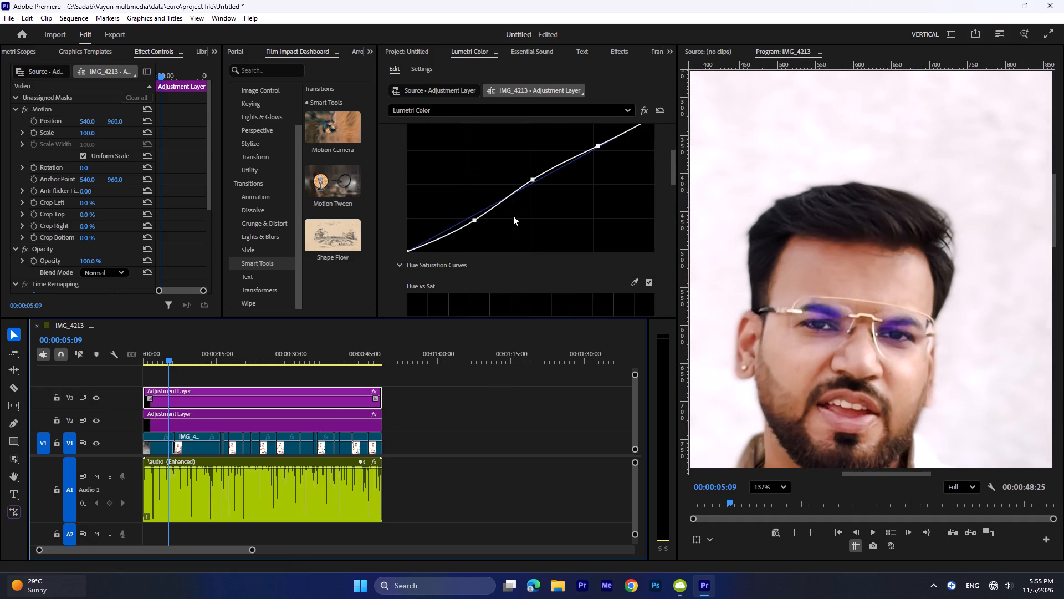
Make the colour controls area taller than before so the whole RGB curve fits in it.
click(531, 200)
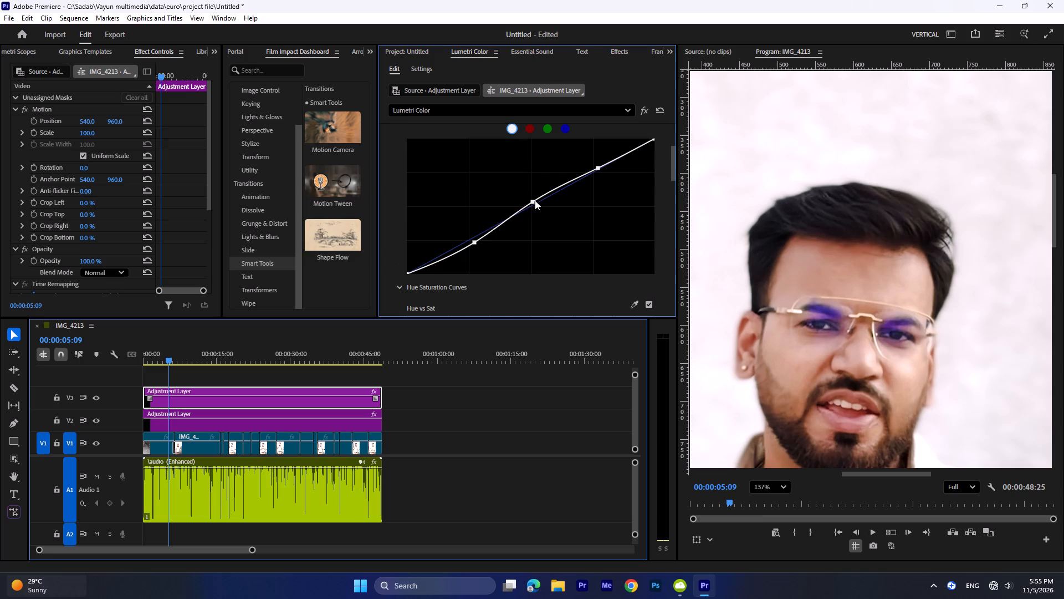
click(533, 200)
scroll(564, 213, up, 1)
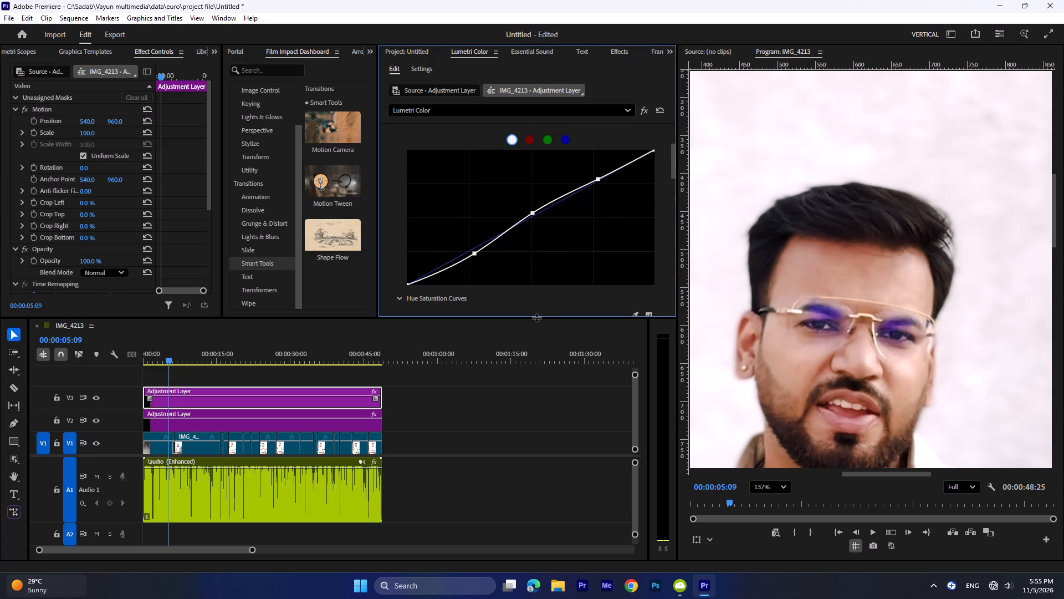
click(537, 314)
drag(540, 317, 537, 392)
scroll(580, 240, up, 2)
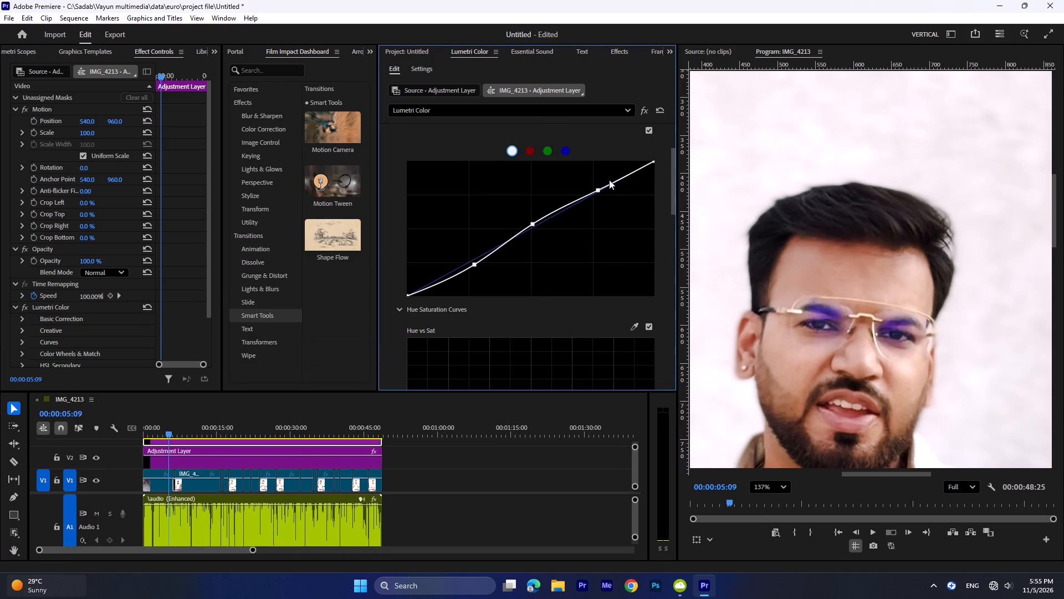
click(652, 146)
double_click(651, 142)
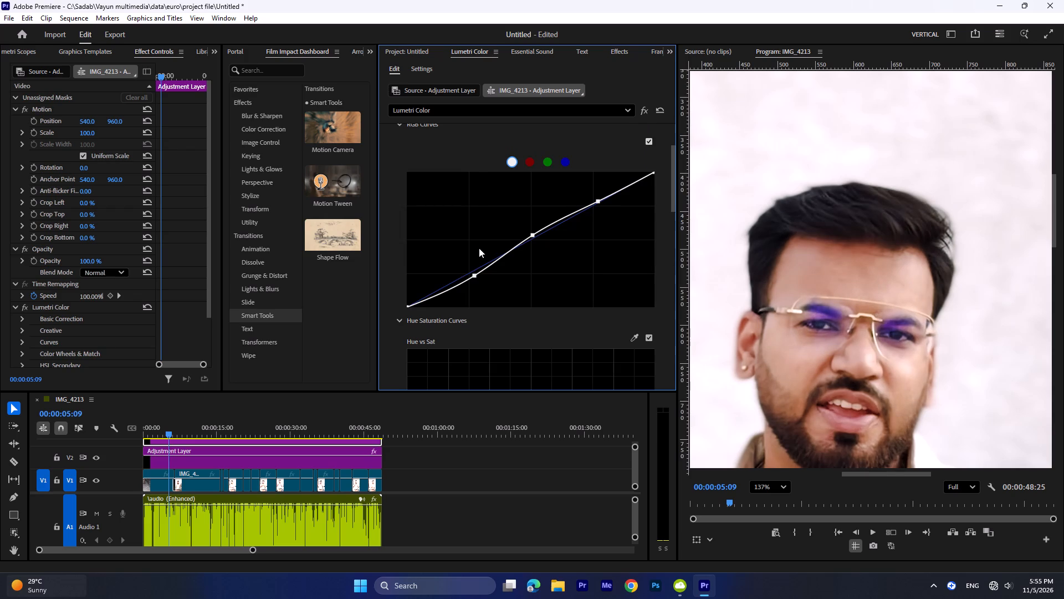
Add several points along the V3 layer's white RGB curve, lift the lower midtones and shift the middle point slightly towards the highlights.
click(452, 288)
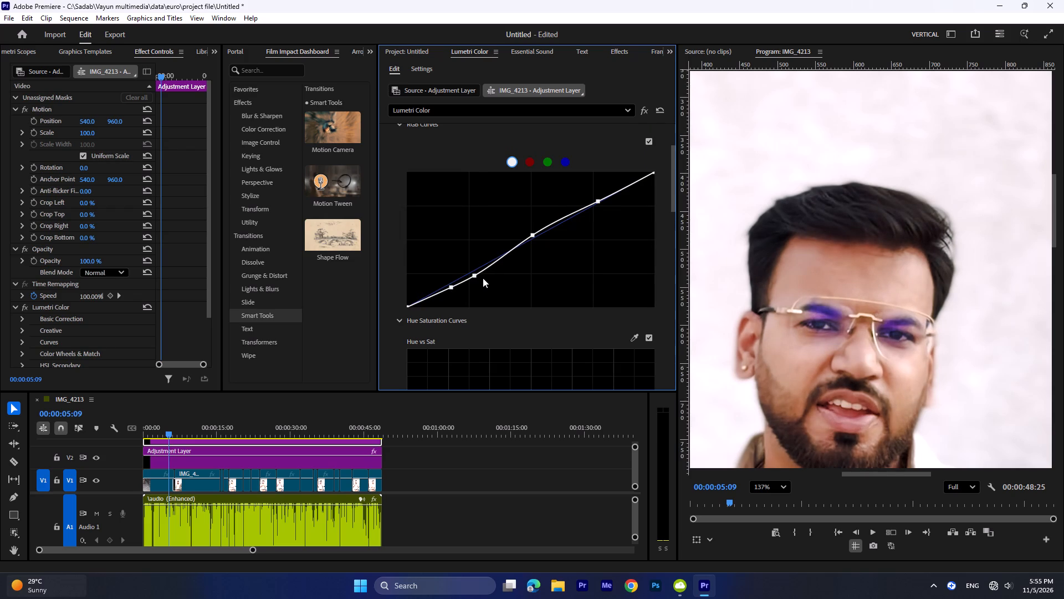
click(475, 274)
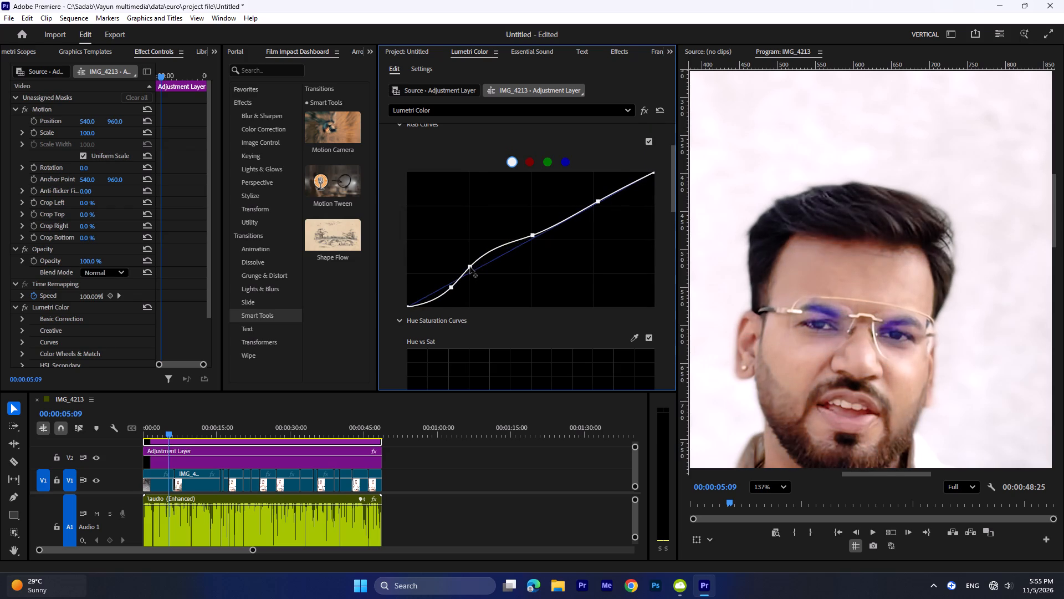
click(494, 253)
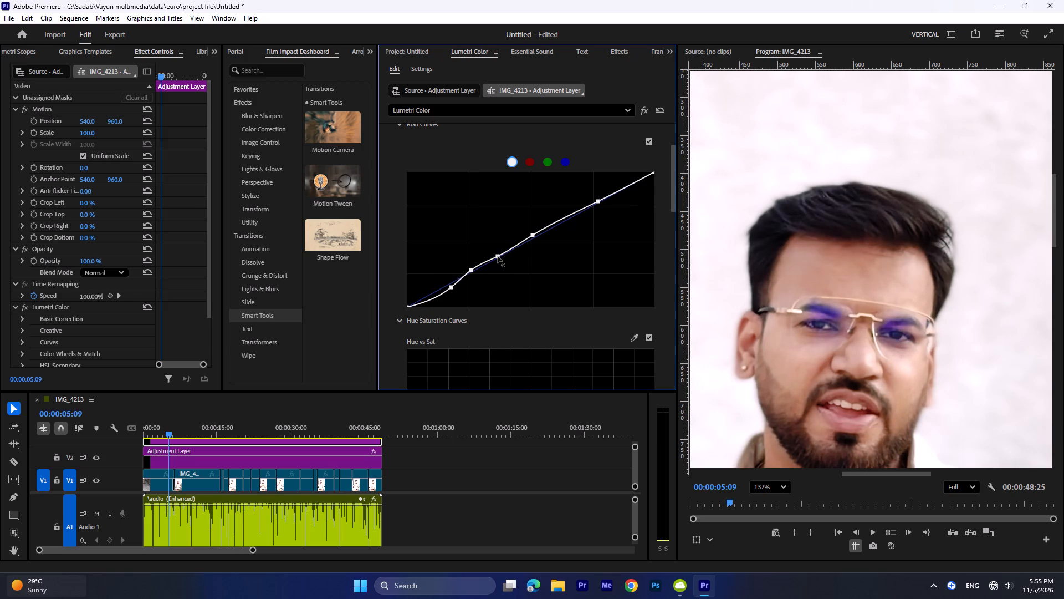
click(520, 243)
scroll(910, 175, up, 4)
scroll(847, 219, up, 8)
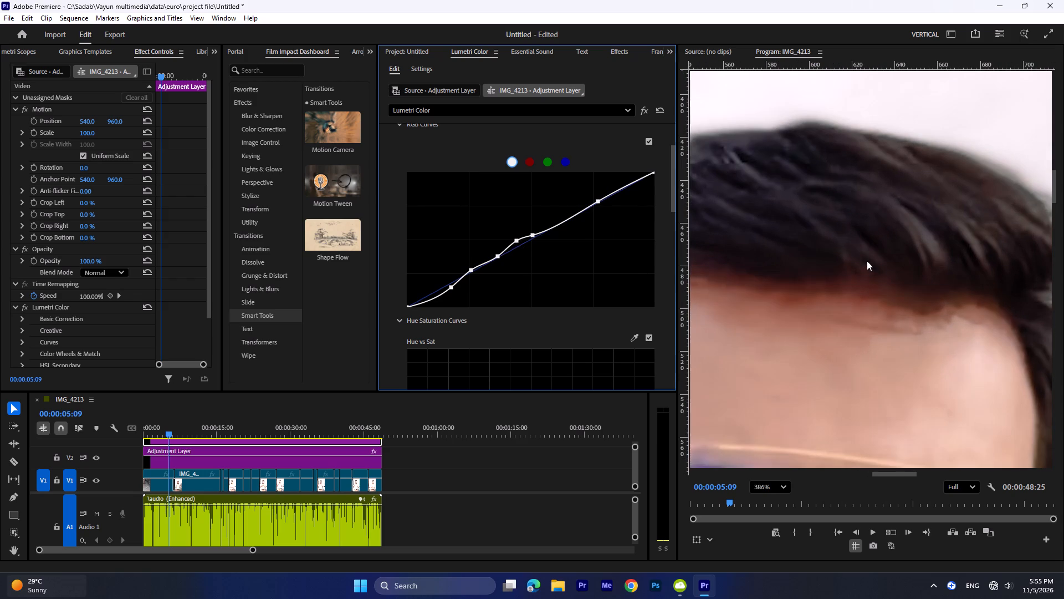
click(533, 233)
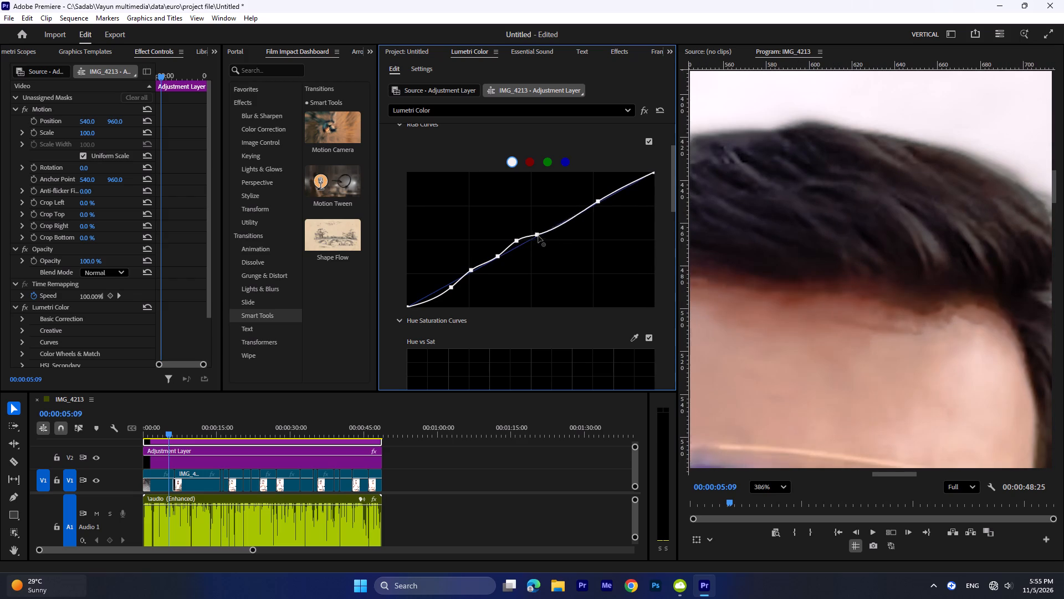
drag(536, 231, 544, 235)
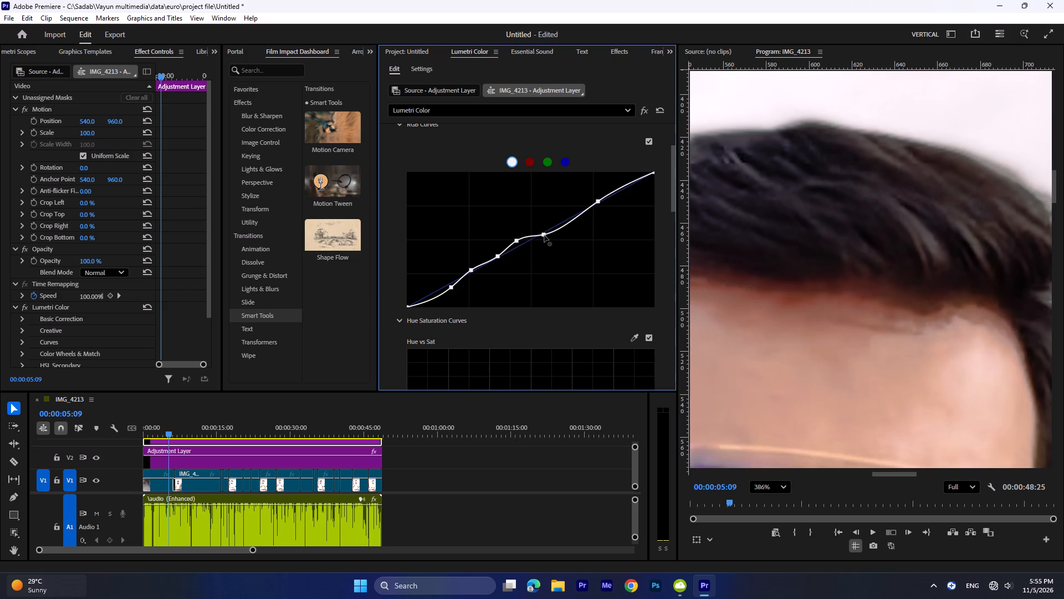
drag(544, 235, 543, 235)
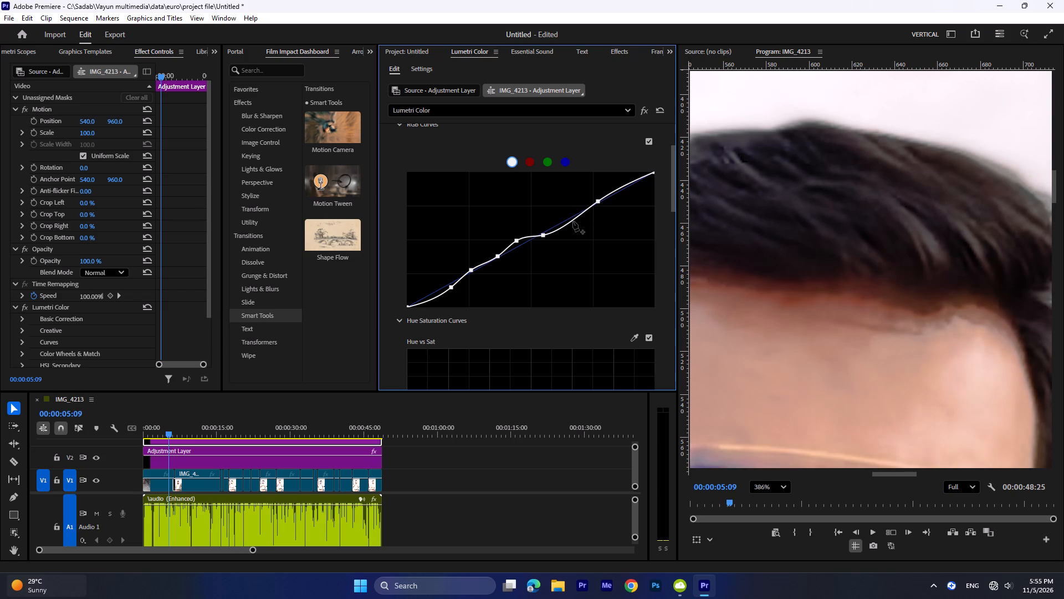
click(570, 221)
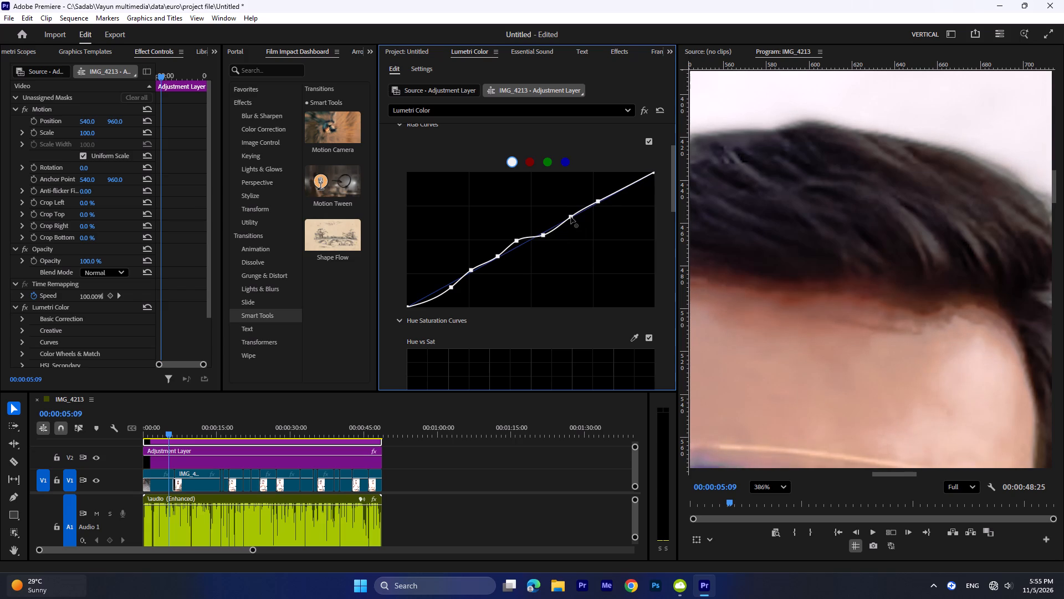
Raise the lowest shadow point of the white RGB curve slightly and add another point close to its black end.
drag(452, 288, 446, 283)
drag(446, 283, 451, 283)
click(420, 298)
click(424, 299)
Check the grade on the whole frame, at around 00:00:08:28, and close up on the hair and forehead.
click(766, 485)
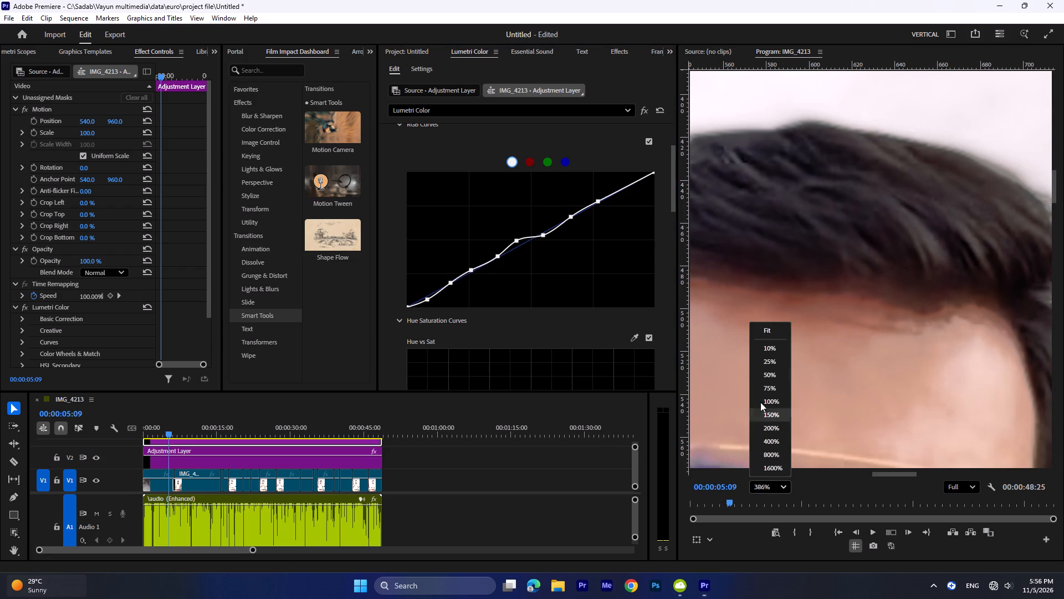
click(777, 335)
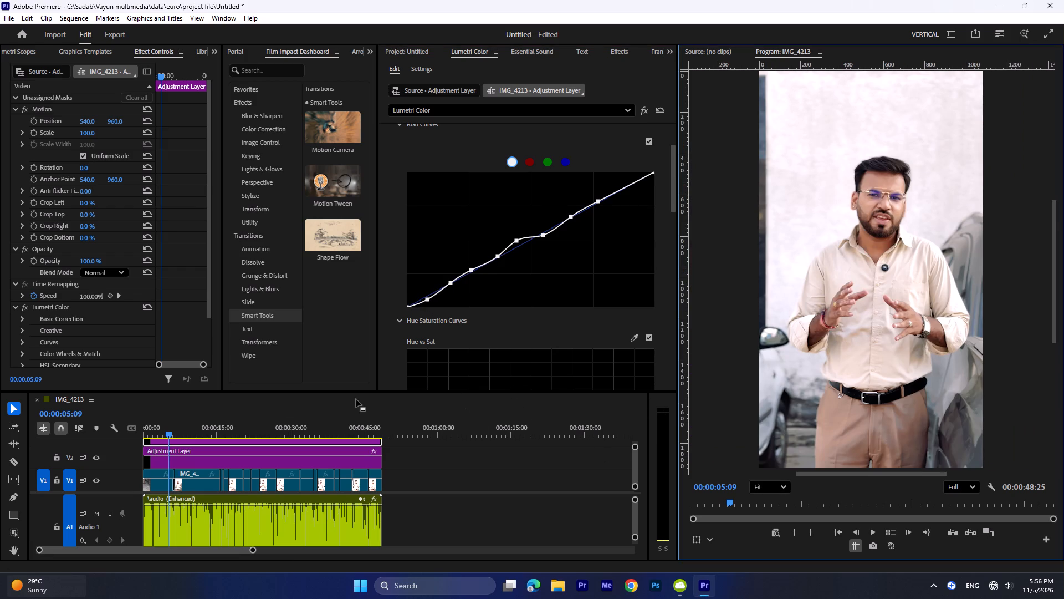
drag(164, 429, 192, 429)
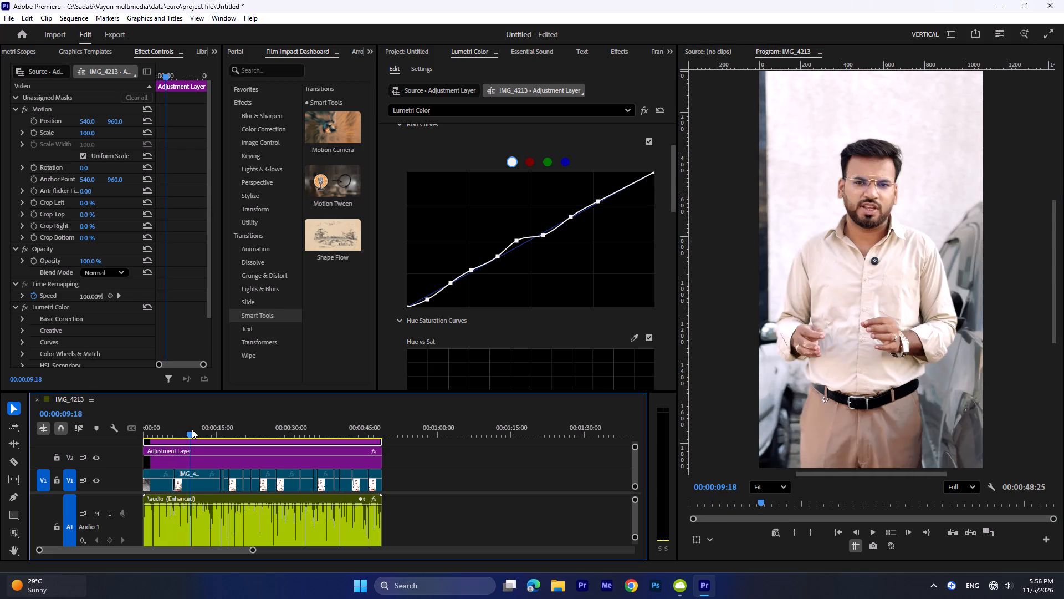
drag(192, 429, 188, 431)
scroll(874, 131, up, 4)
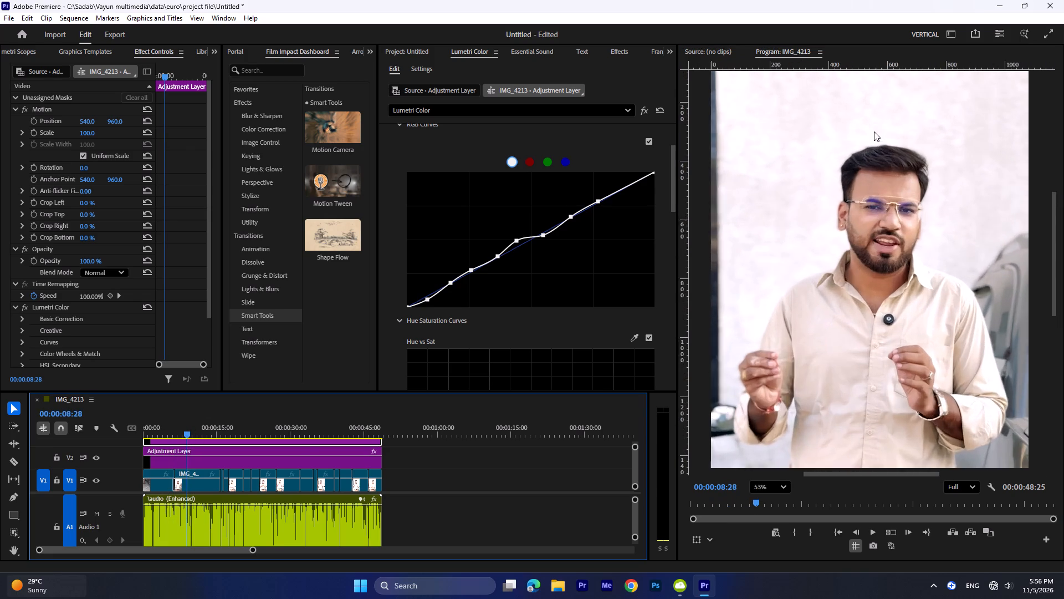
scroll(890, 139, up, 16)
scroll(896, 166, up, 5)
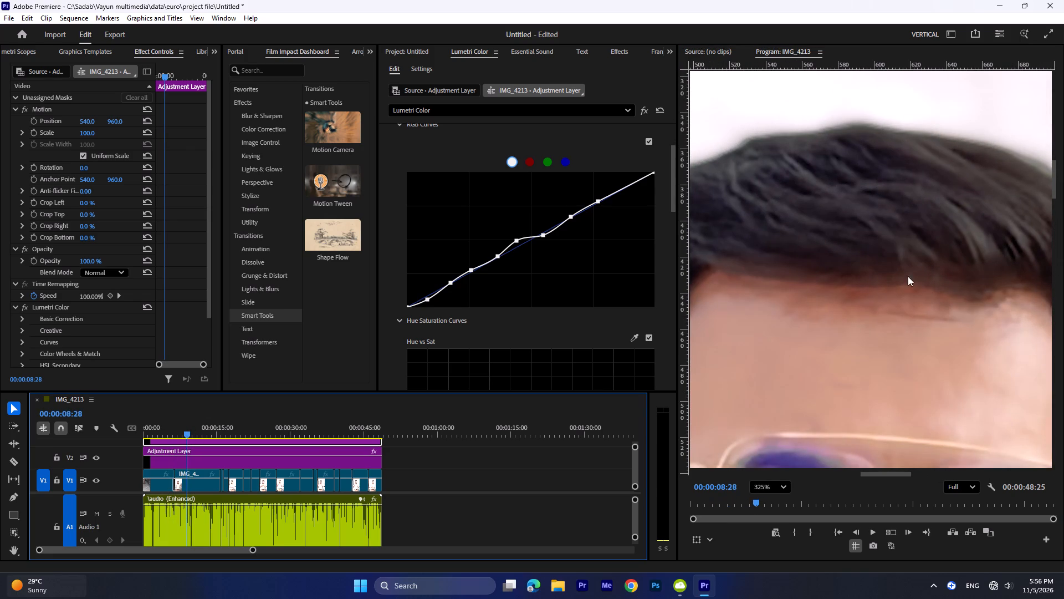
Reset the V3 layer's white RGB curve to a straight line and fit the whole frame in the preview.
triple_click(473, 268)
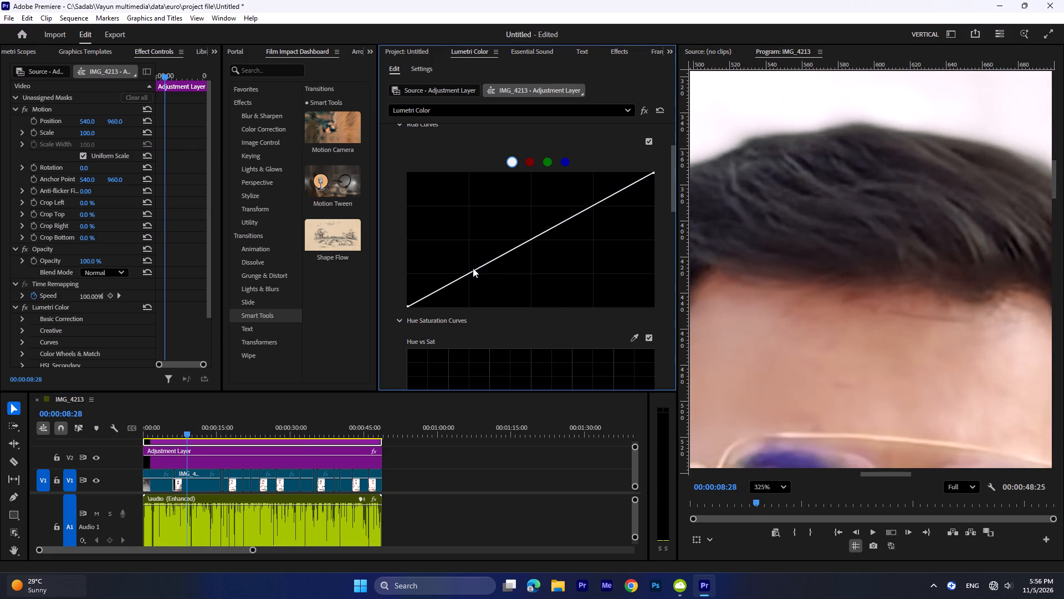
click(768, 490)
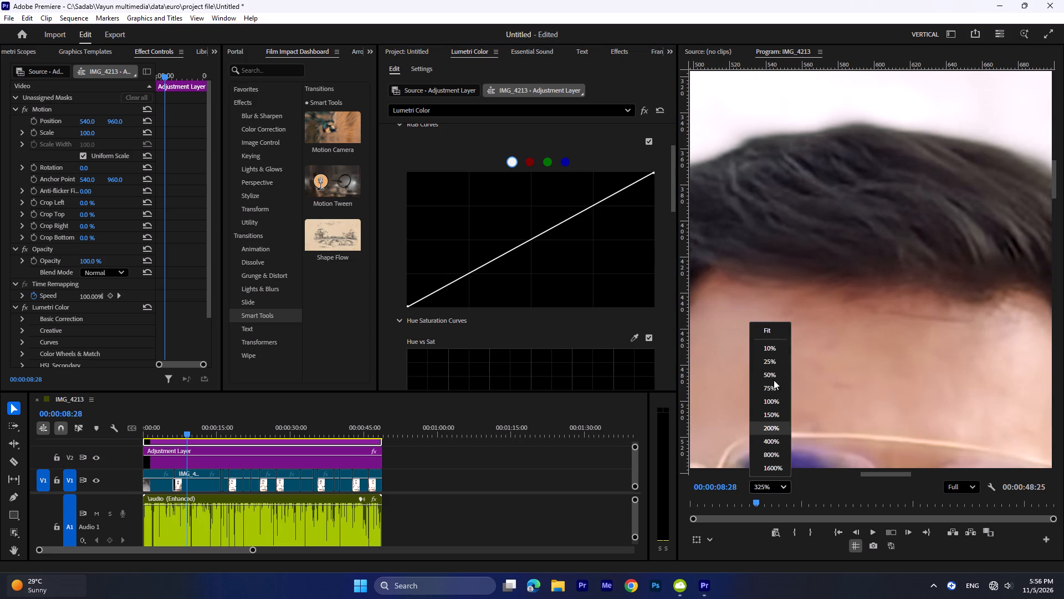
click(781, 330)
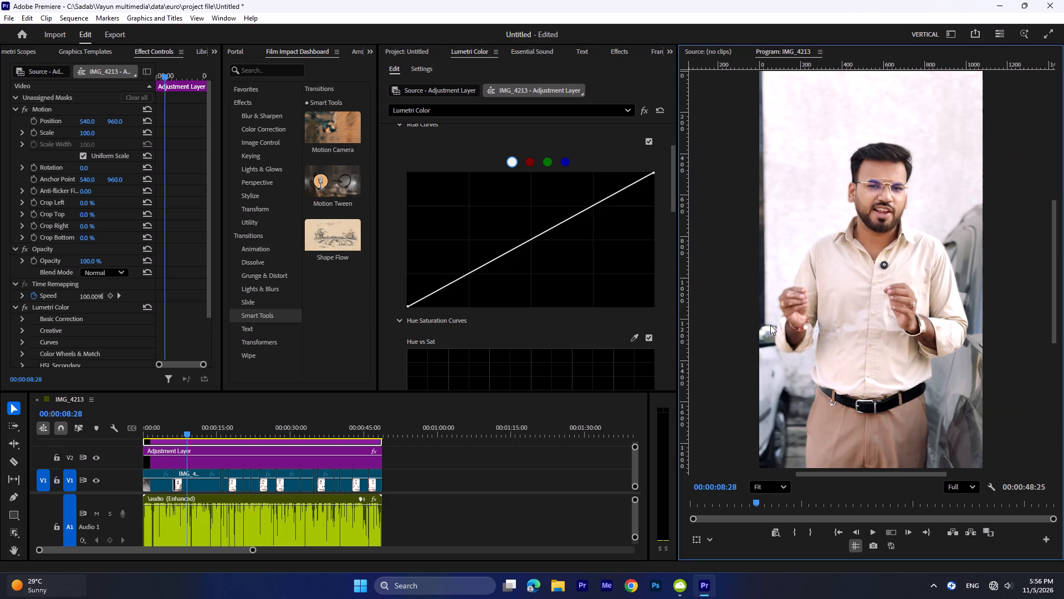
Set Contrast to about -5.1 and Highlights to about 35.4 in the V3 layer's basic light corrections.
scroll(660, 231, up, 3)
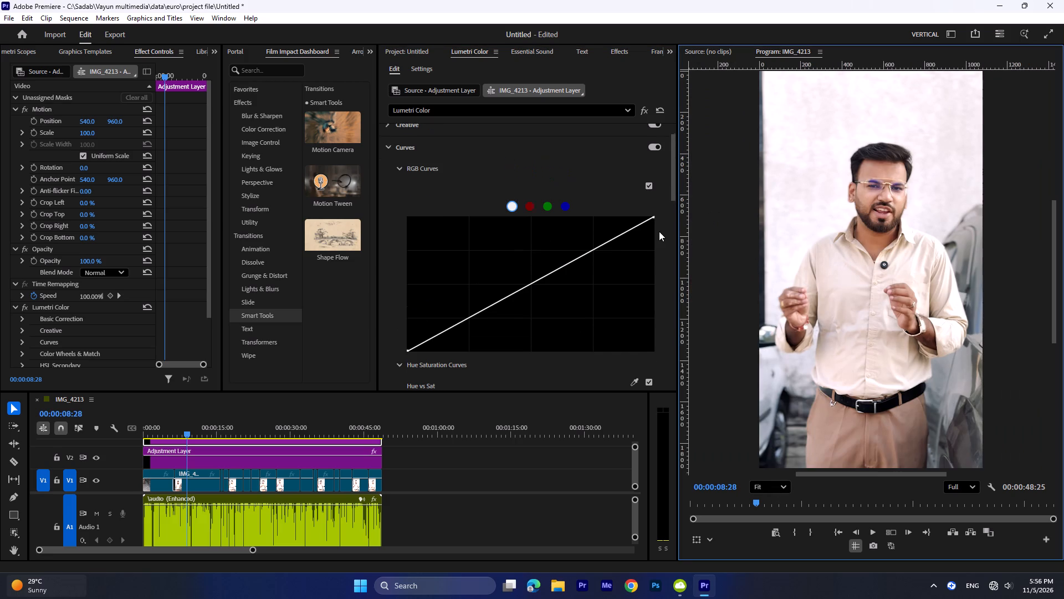
scroll(659, 231, up, 7)
click(413, 177)
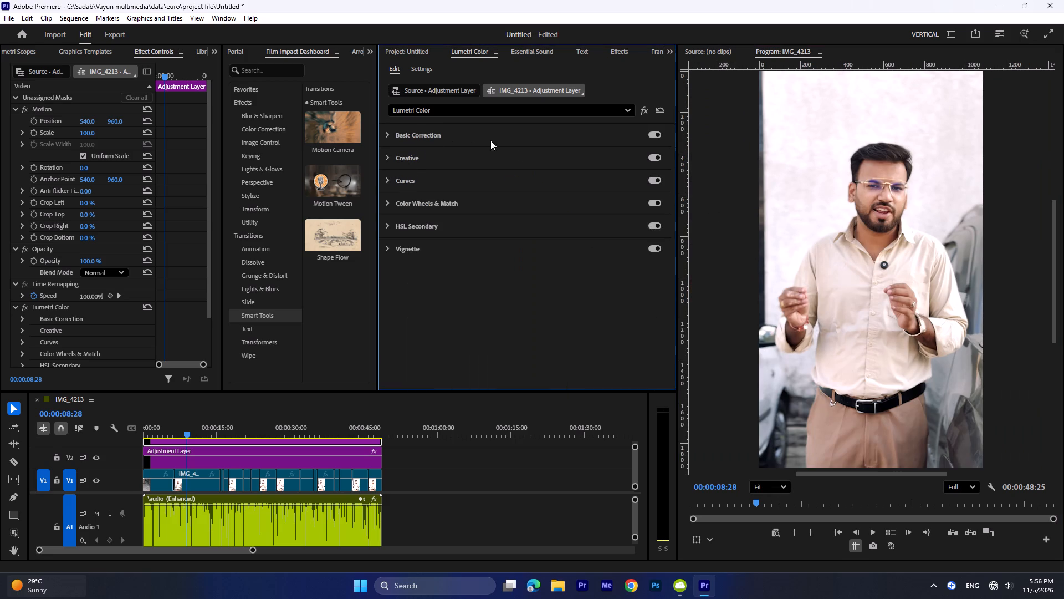
click(411, 131)
scroll(476, 192, up, 5)
scroll(476, 192, down, 8)
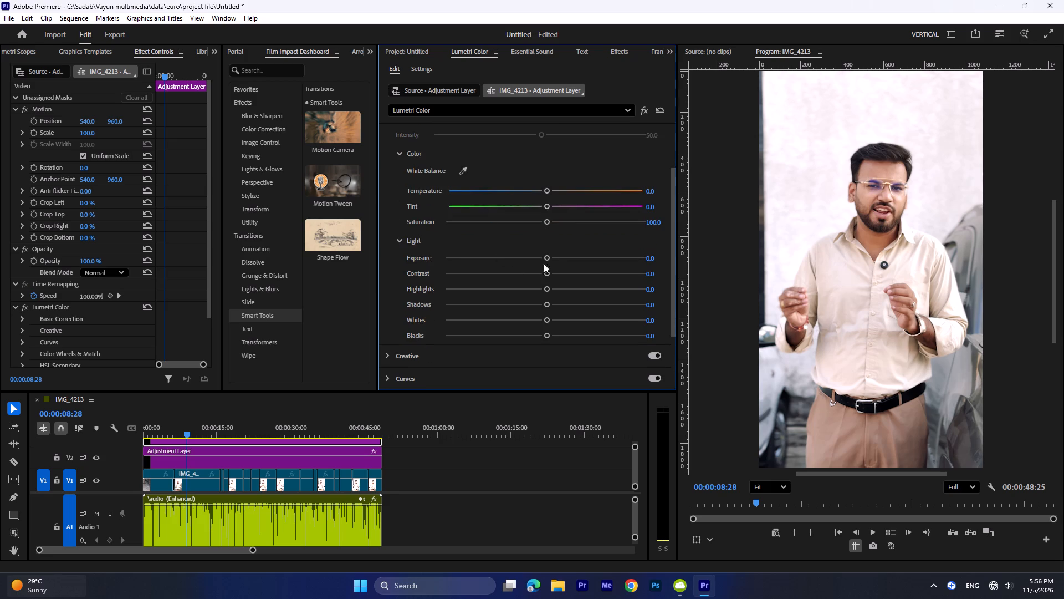
drag(553, 248, 520, 243)
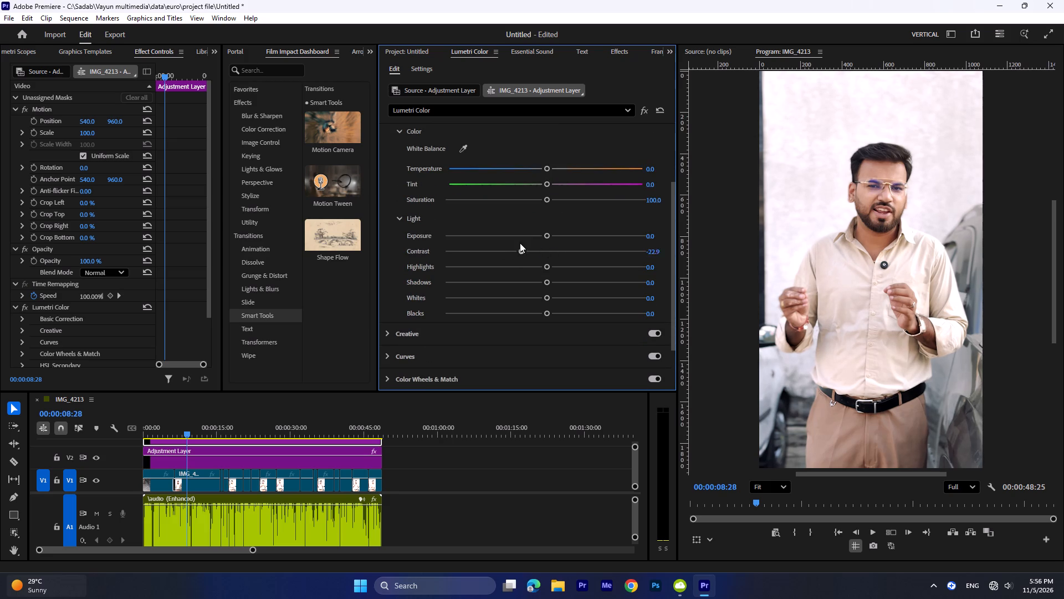
drag(520, 243, 574, 243)
drag(574, 243, 546, 245)
drag(546, 255, 535, 254)
drag(546, 263, 571, 253)
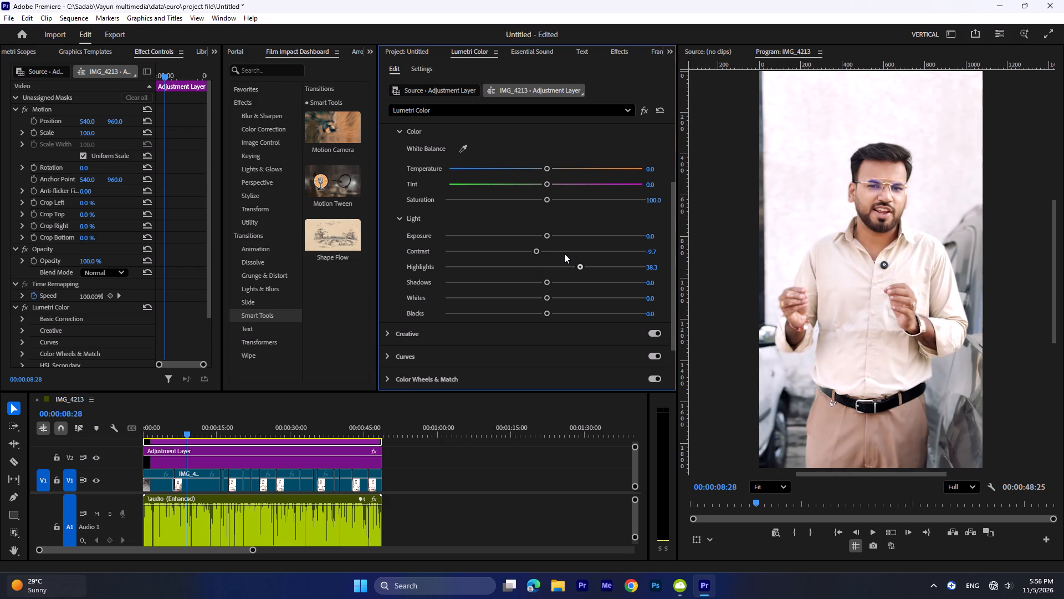
click(564, 253)
drag(554, 253, 540, 253)
Set Shadows to about 1.1 in the V3 layer's basic light corrections and check the look on the face.
drag(553, 281, 546, 280)
click(546, 280)
scroll(649, 278, up, 4)
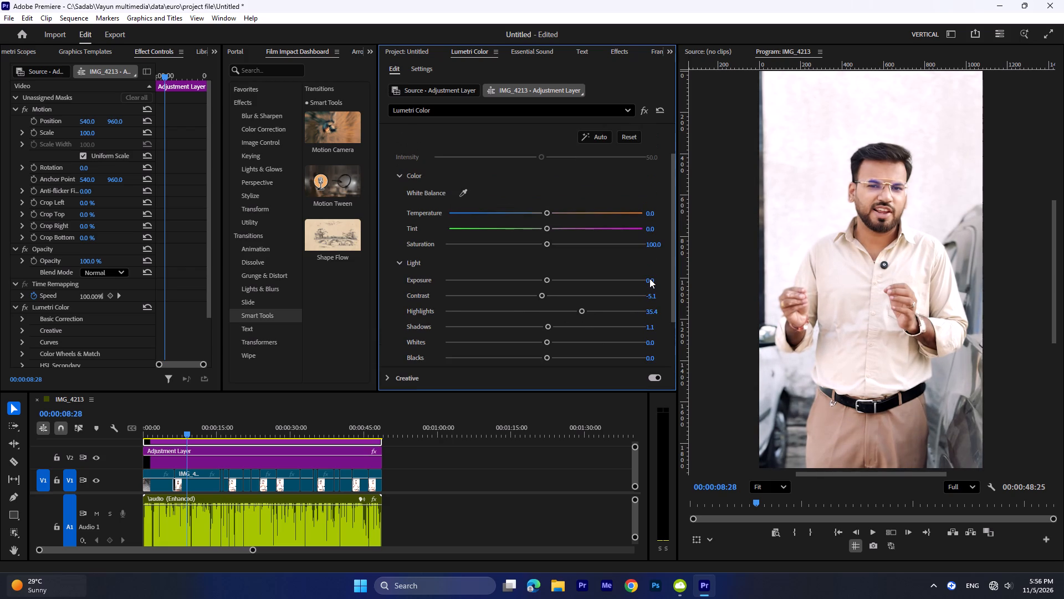
scroll(862, 232, up, 3)
scroll(887, 161, up, 5)
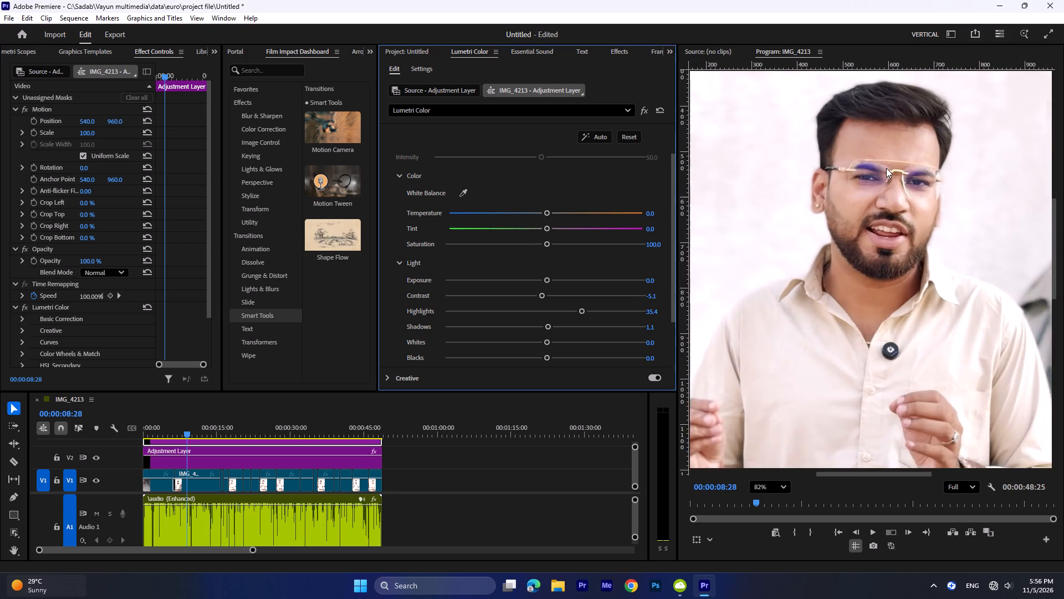
Nudge Exposure minimally, to about 0.0, in the V3 layer's basic light corrections while viewing the face close up.
scroll(886, 168, up, 4)
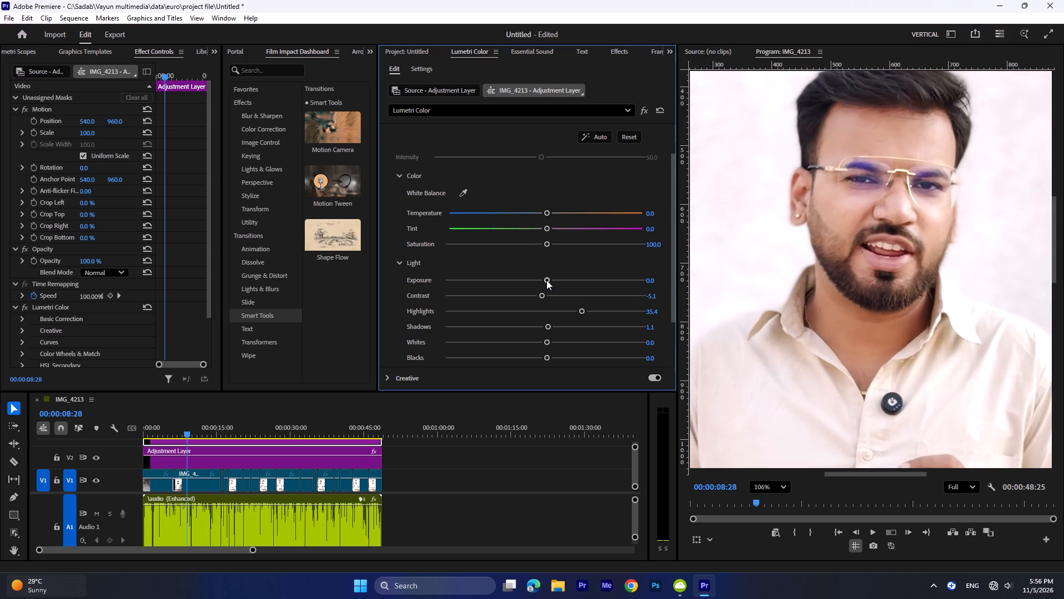
click(546, 278)
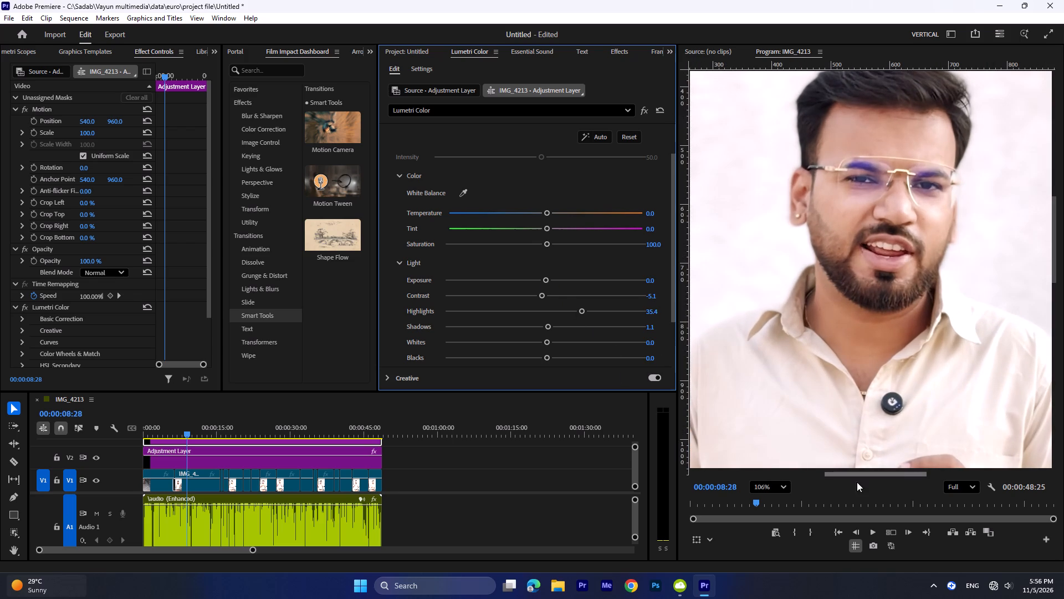
Play the graded sequence from 00:00:00:00 with the whole frame fitted in the preview.
click(783, 490)
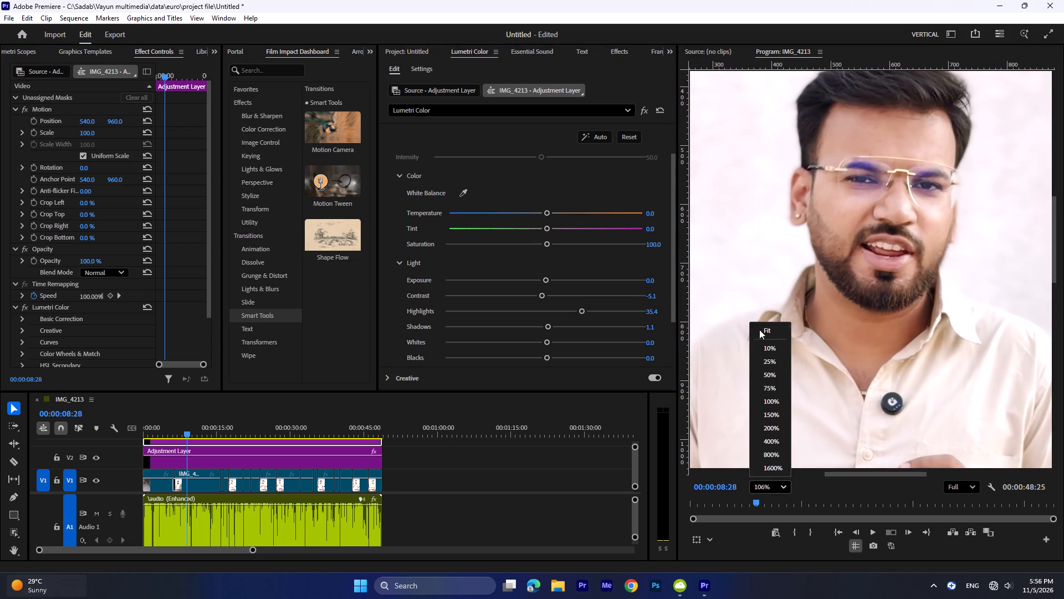
click(759, 327)
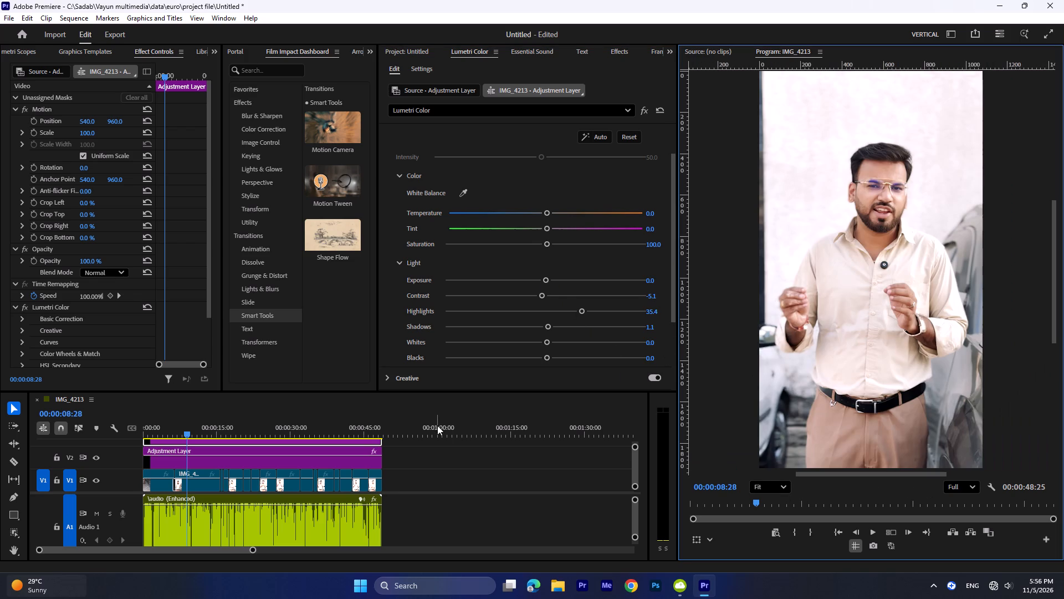
drag(211, 428, 113, 412)
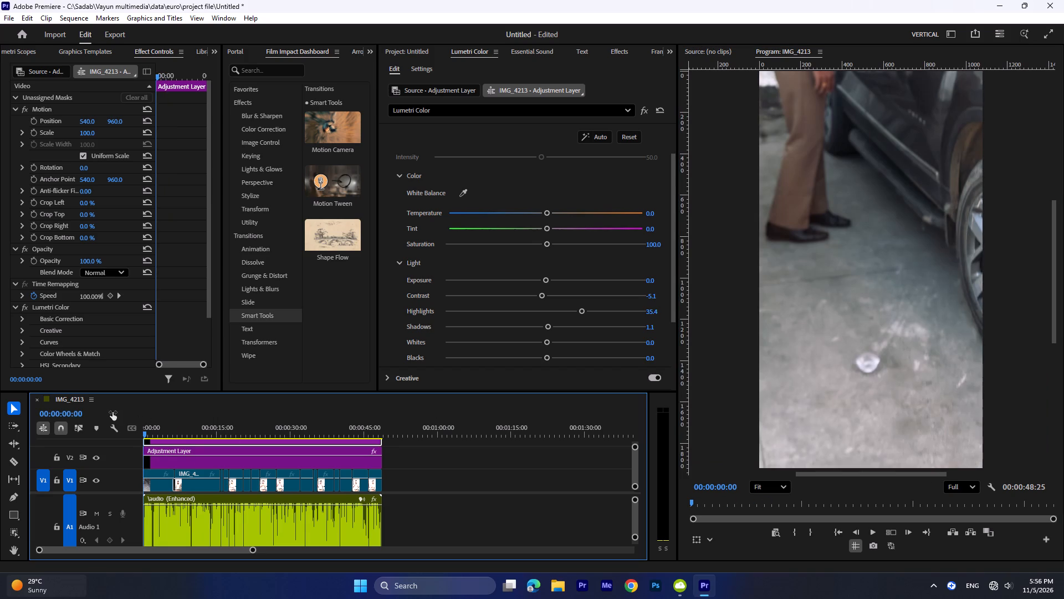
key(space)
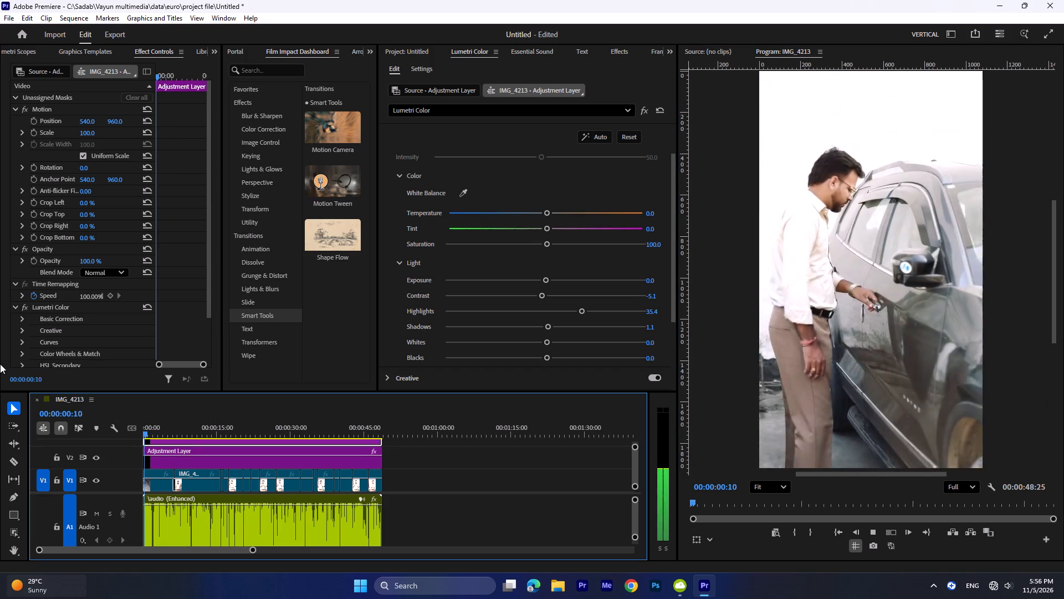
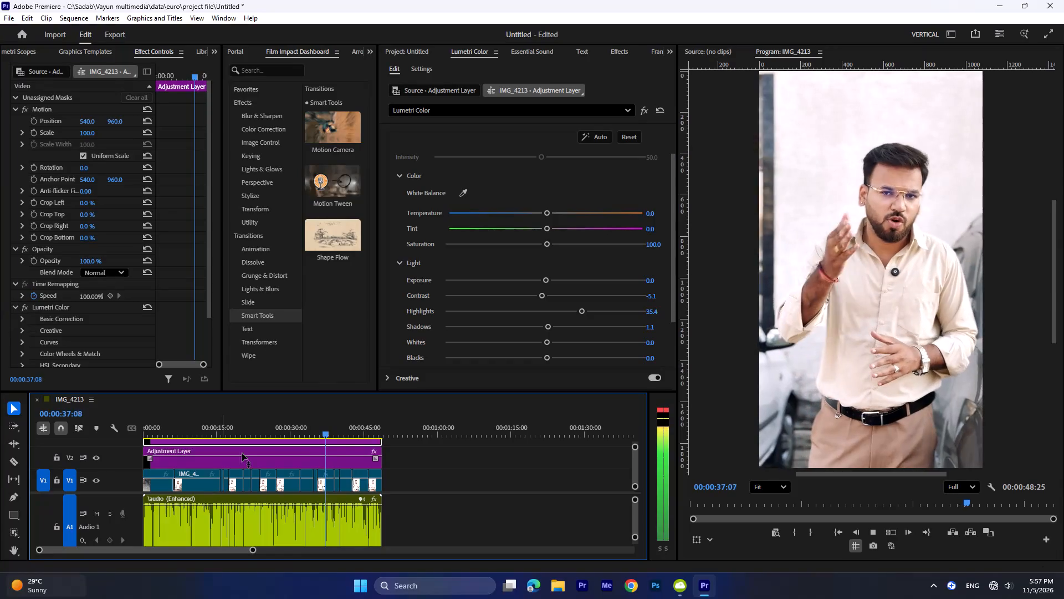
Review the graded sequence by scrubbing through the opening section and playing it again from 00:00:00:00.
drag(248, 425, 207, 432)
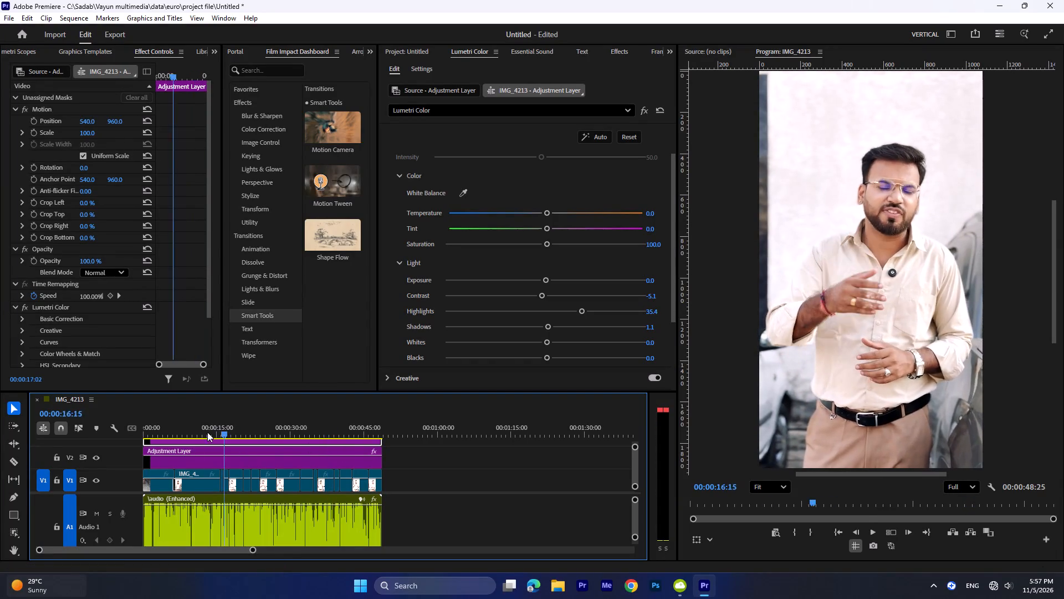
drag(207, 432, 161, 441)
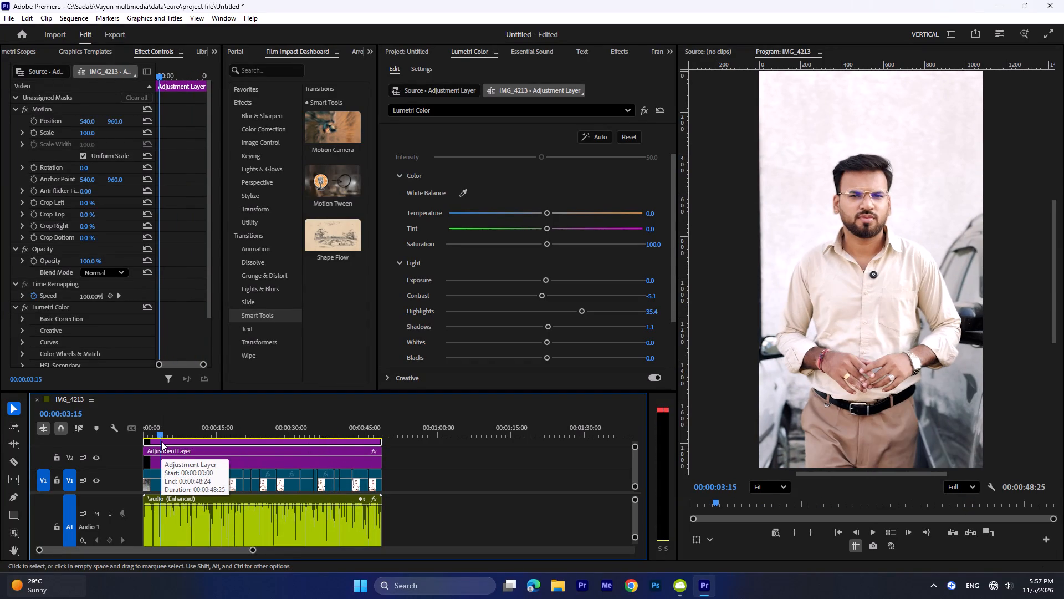
key(space)
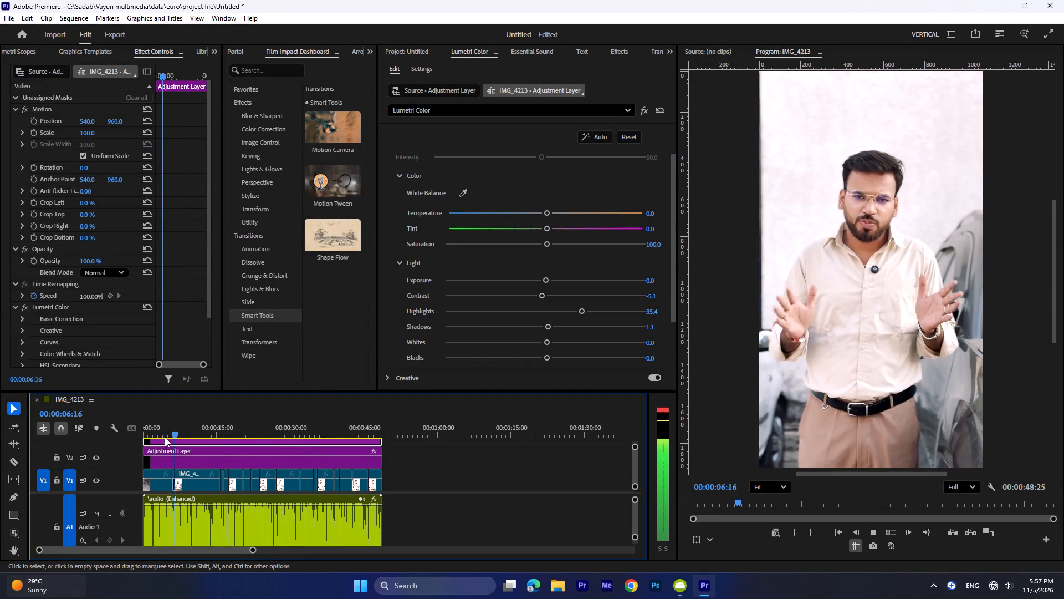
click(163, 429)
drag(158, 429, 0, 465)
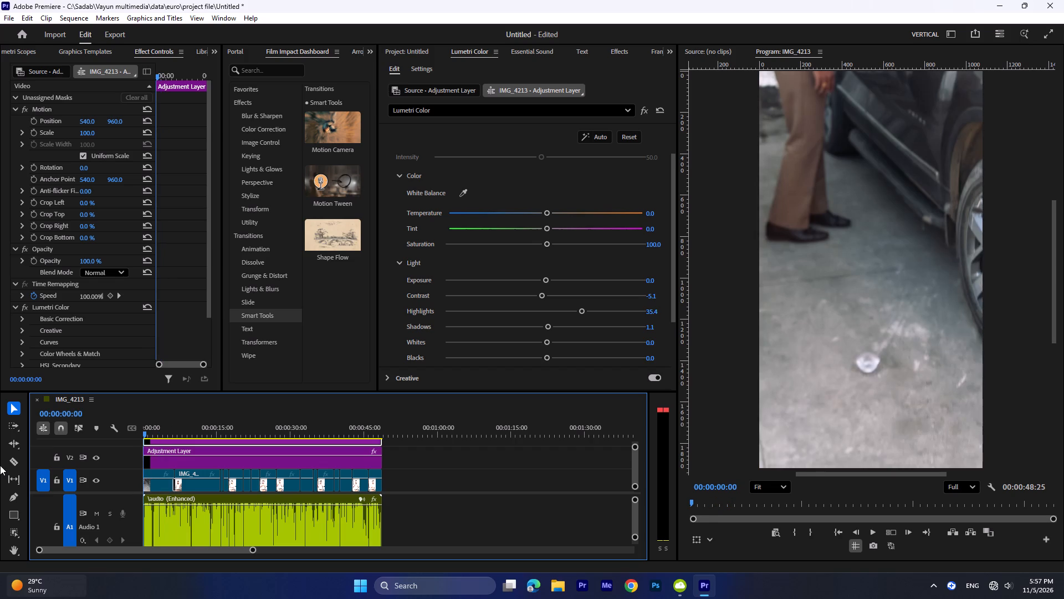
key(space)
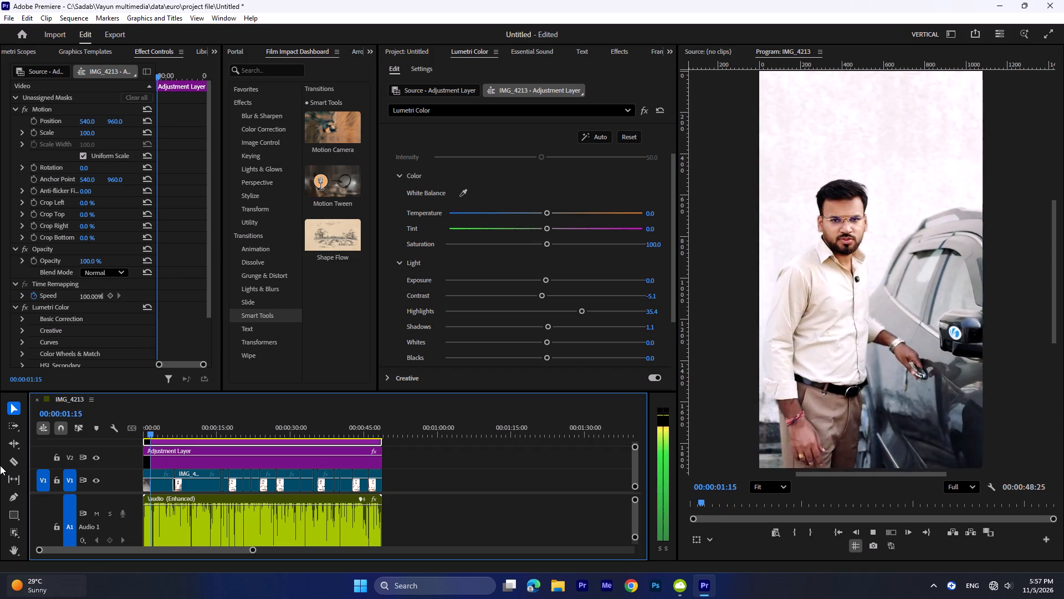
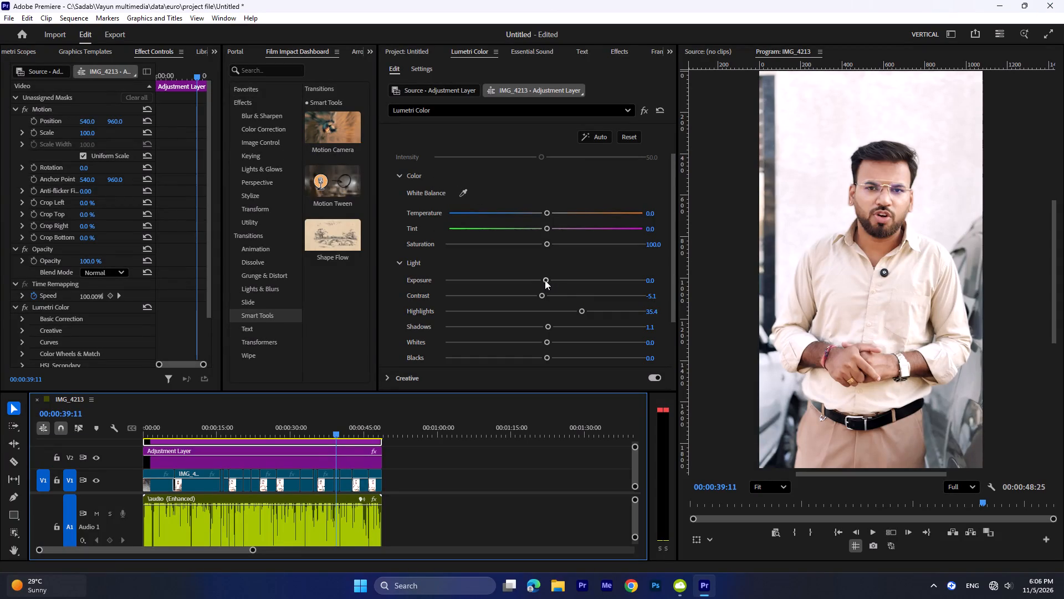
Lower the Lumetri exposure of the top adjustment layer to -1.0.
drag(545, 280, 525, 282)
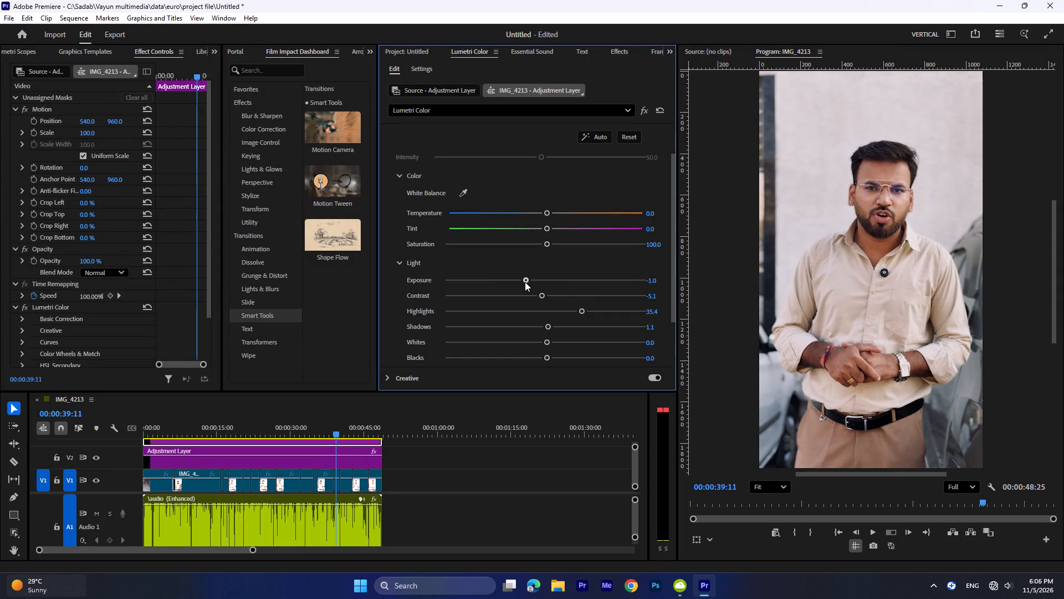
drag(525, 282, 526, 283)
Check the exposure change by scrubbing back through the sequence and playing it from 00:00:19:20.
drag(314, 422, 245, 430)
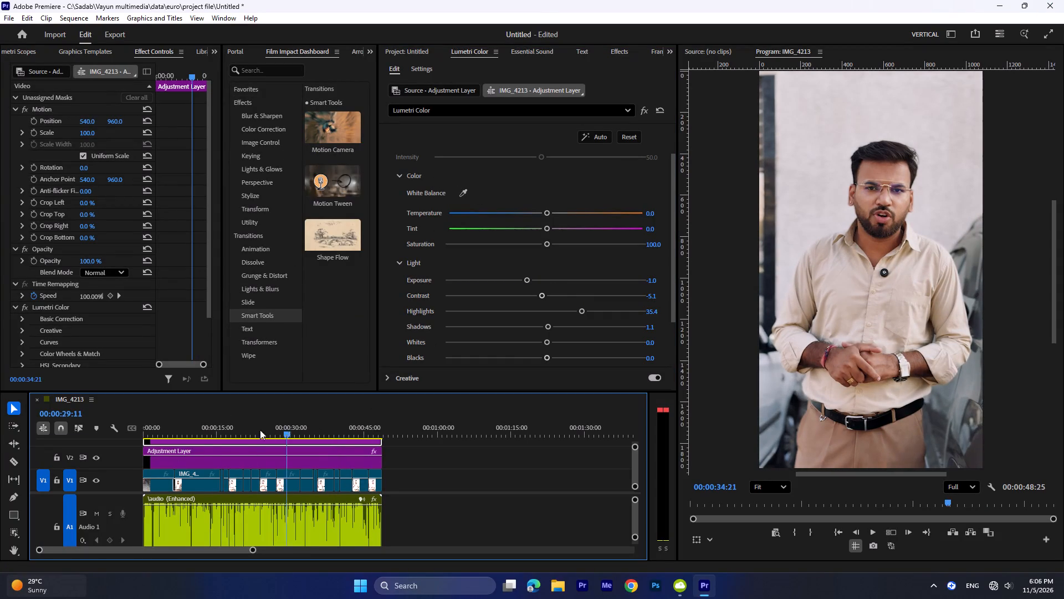
drag(245, 430, 223, 453)
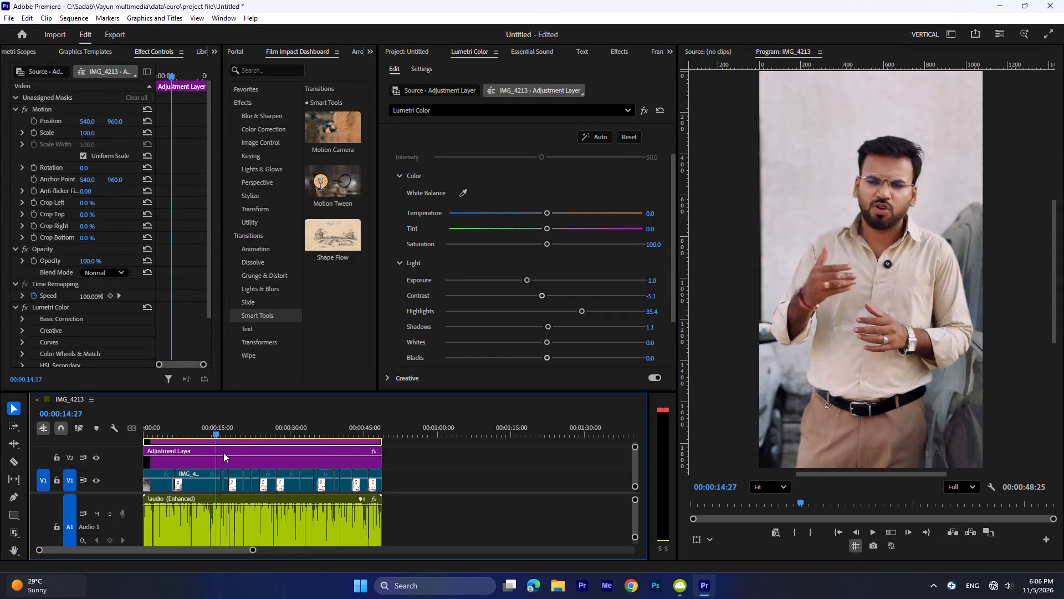
drag(223, 453, 241, 455)
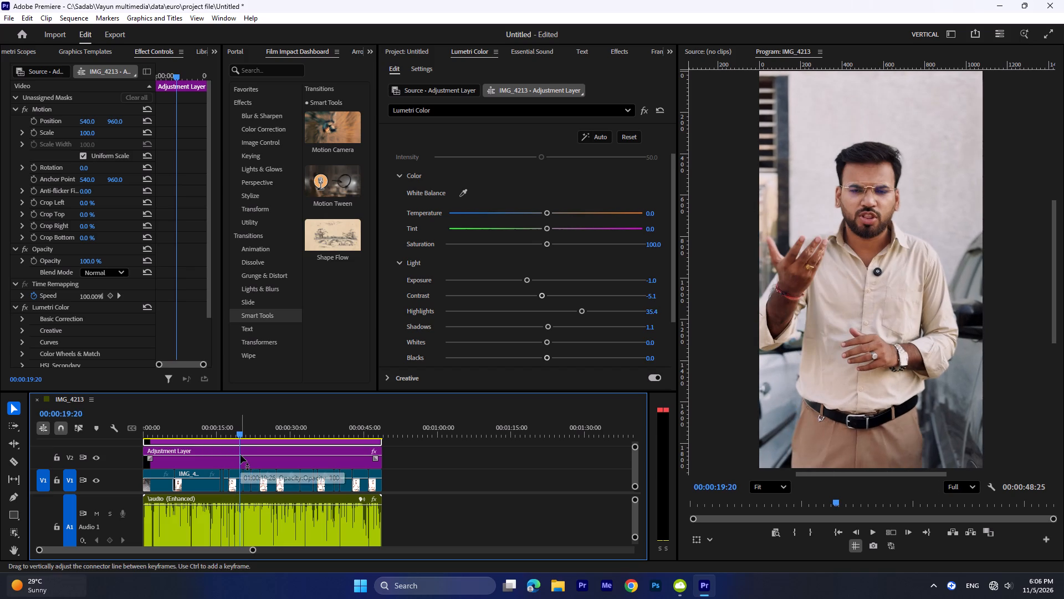
key(space)
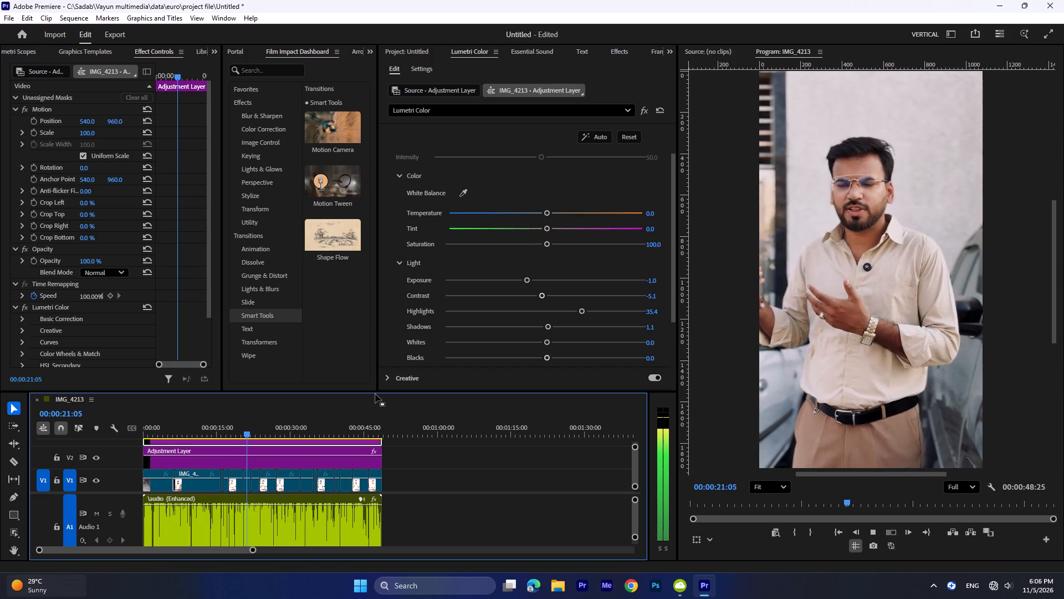
Enlarge the timeline area, stop playback, and collapse video tracks V1 to V3 to their minimum height.
drag(375, 392, 375, 222)
key(space)
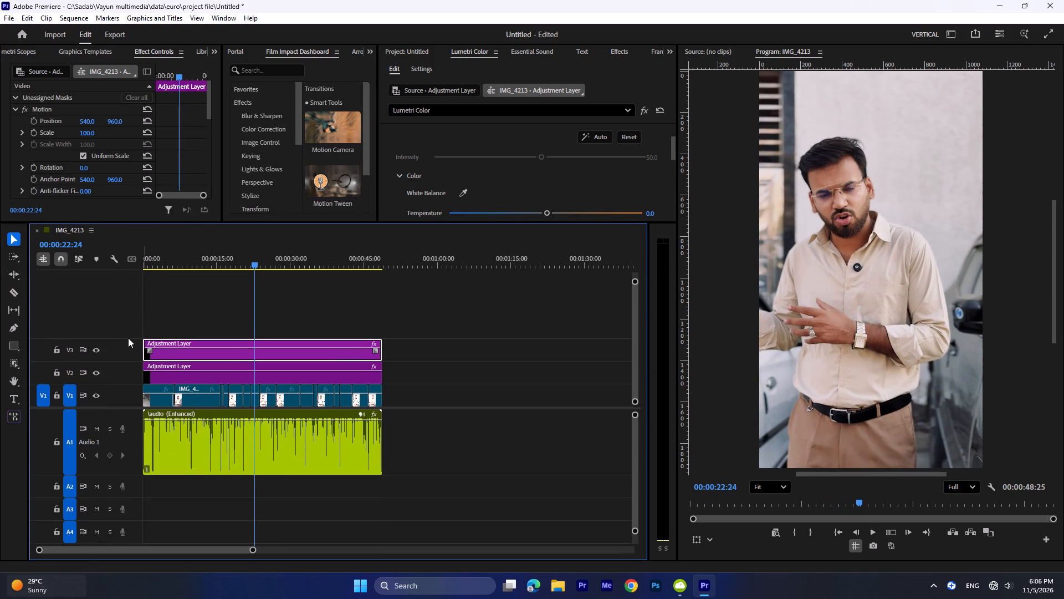
drag(132, 339, 125, 384)
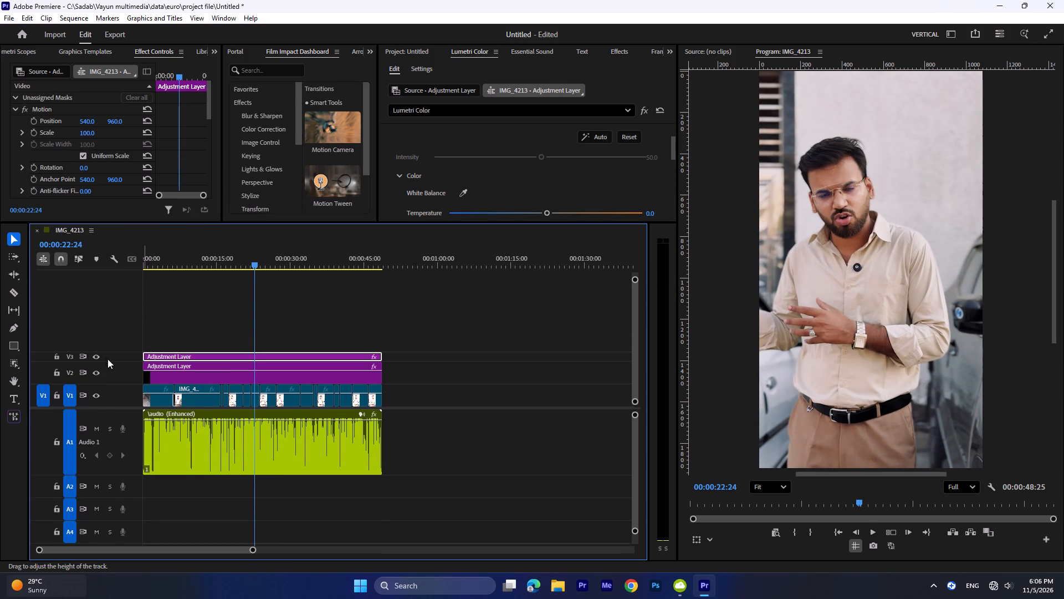
drag(114, 363, 113, 398)
drag(113, 385, 110, 431)
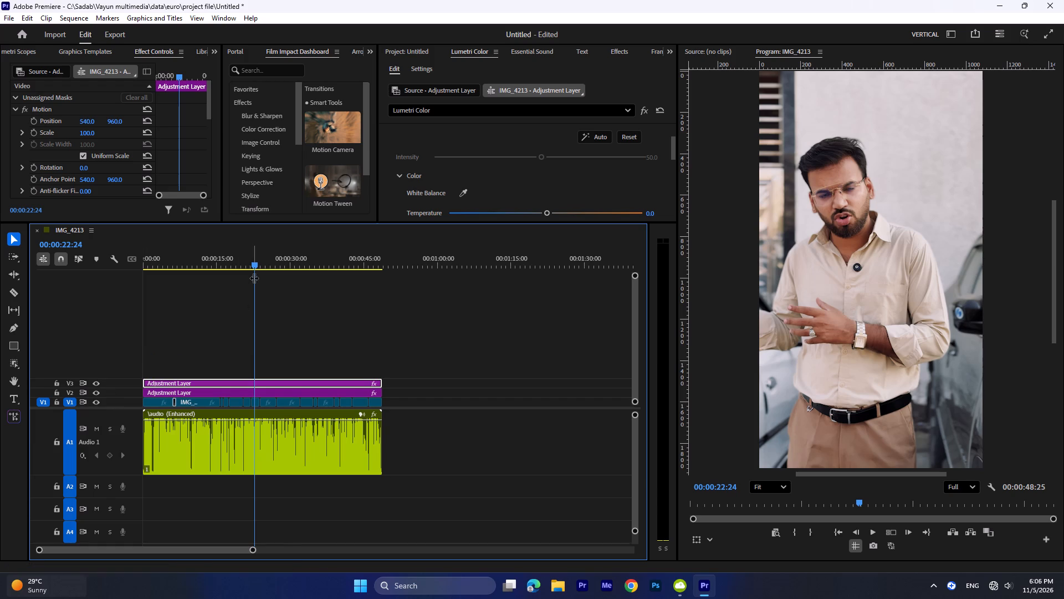
Play the graded sequence from its beginning and again from 00:00:04:02, checking the look against the Lumetri settings.
drag(254, 271, 0, 298)
key(space)
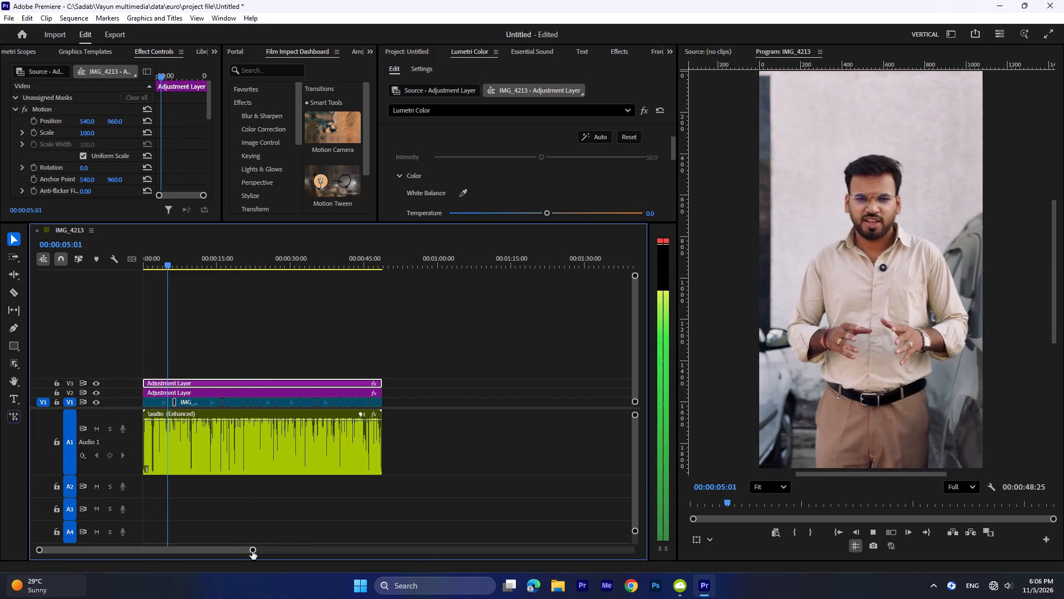
drag(252, 551, 239, 551)
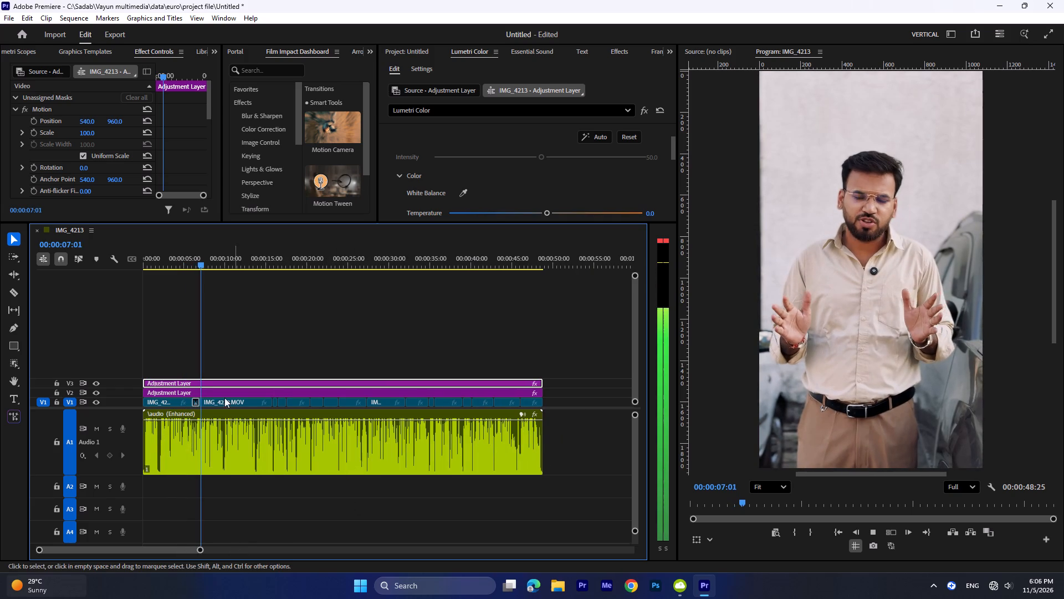
key(space)
drag(200, 254, 177, 261)
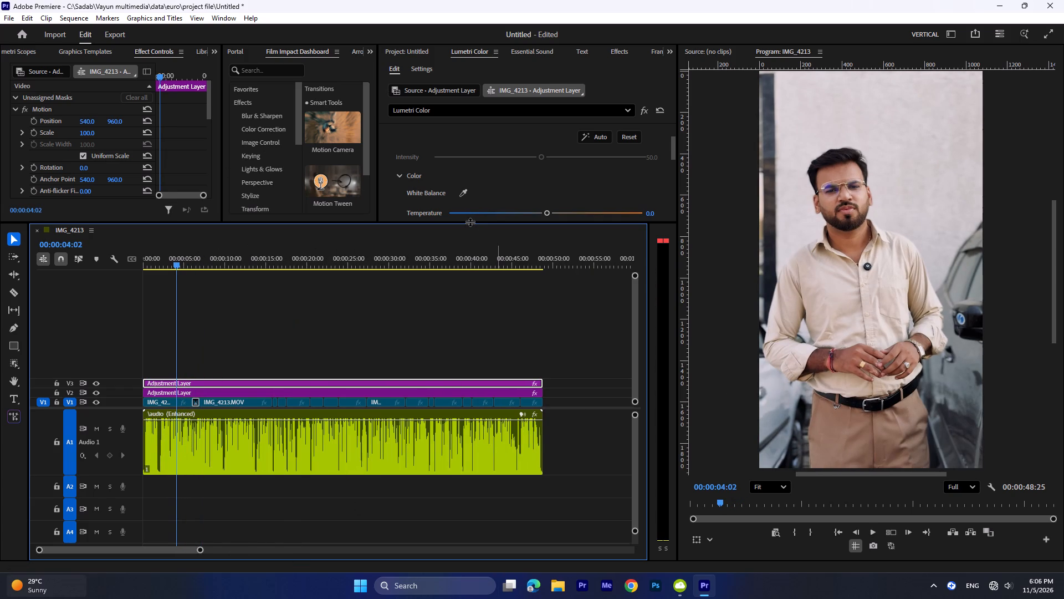
drag(470, 222, 474, 304)
scroll(488, 305, down, 4)
scroll(482, 243, down, 14)
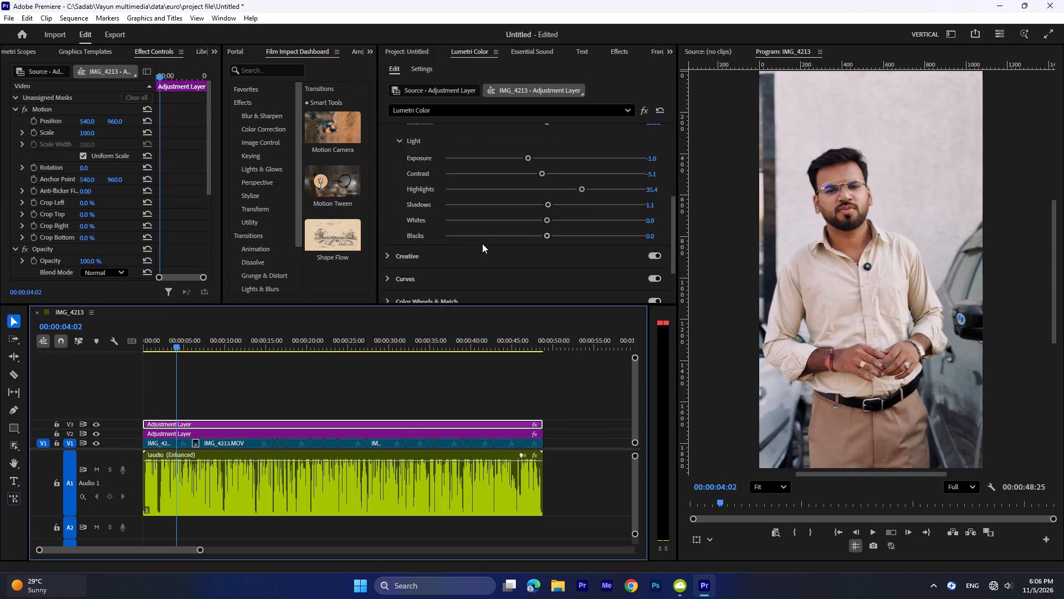
scroll(482, 243, down, 12)
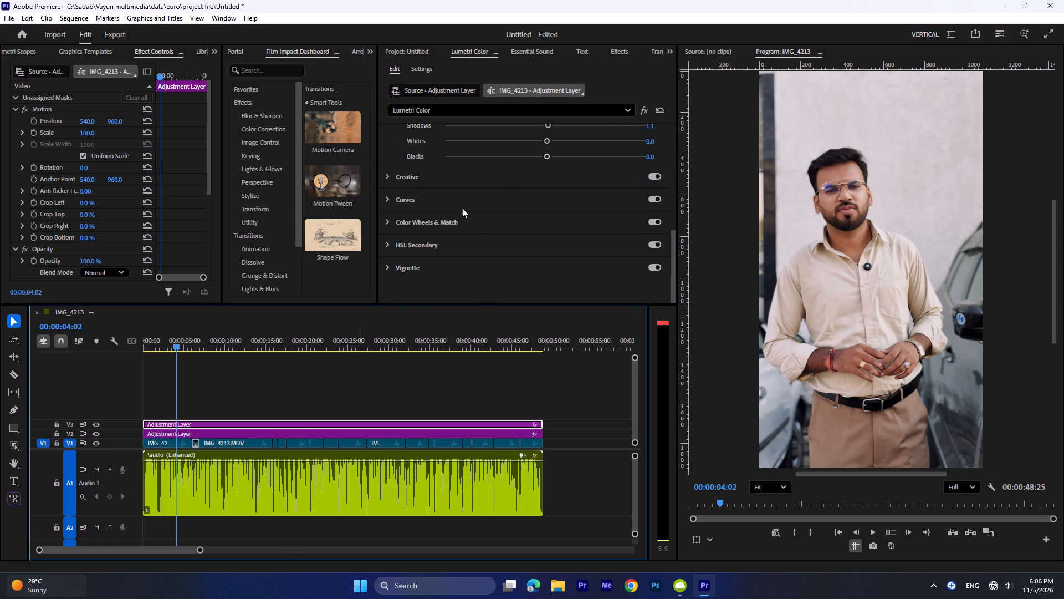
key(space)
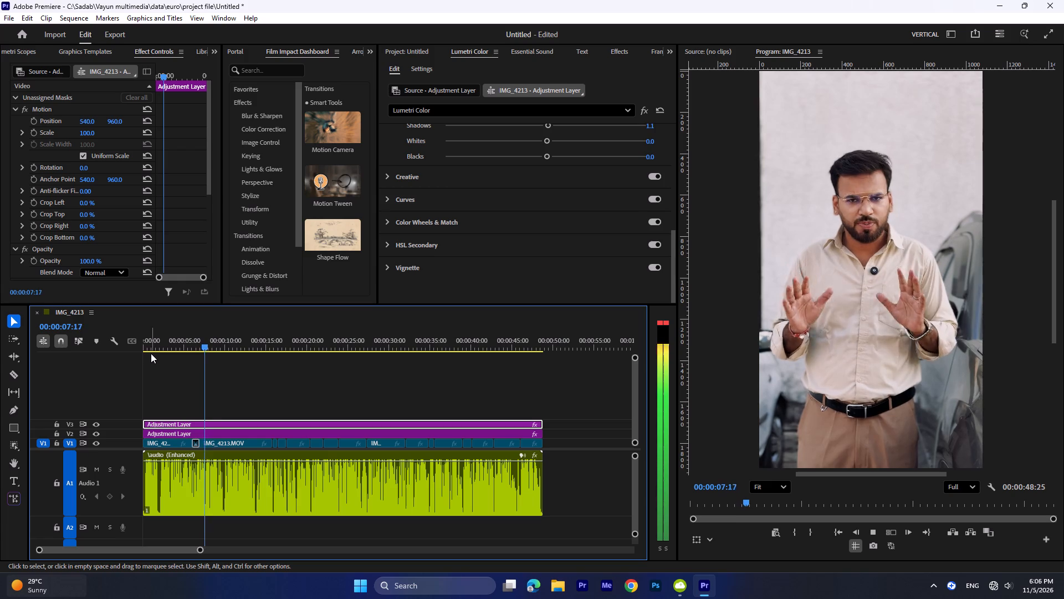
key(space)
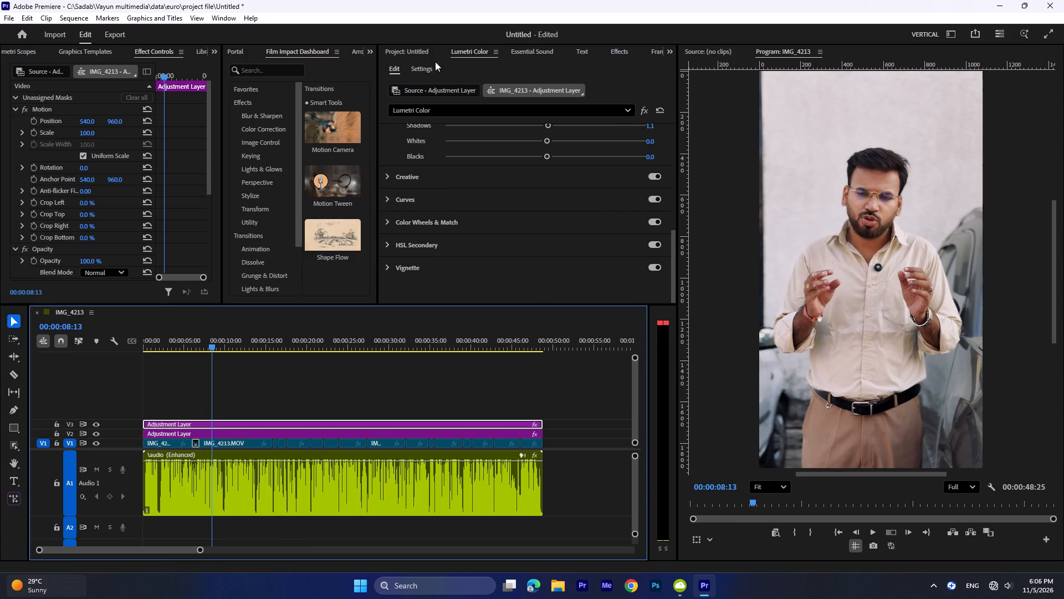
Create a white colour matte in the project, keeping the name Color Matte.
click(402, 49)
click(548, 208)
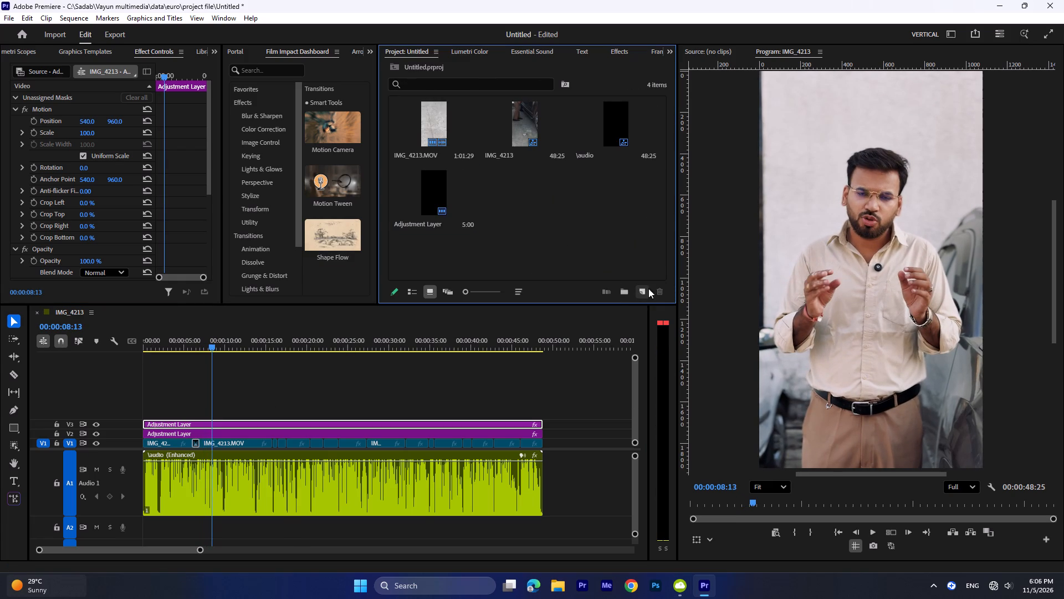
click(648, 288)
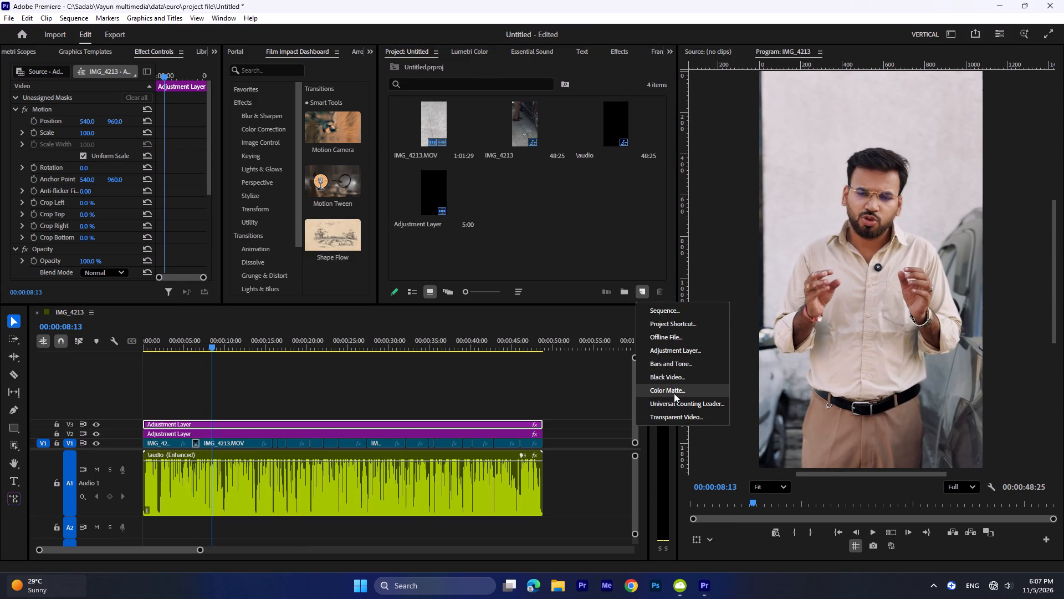
click(674, 393)
click(575, 346)
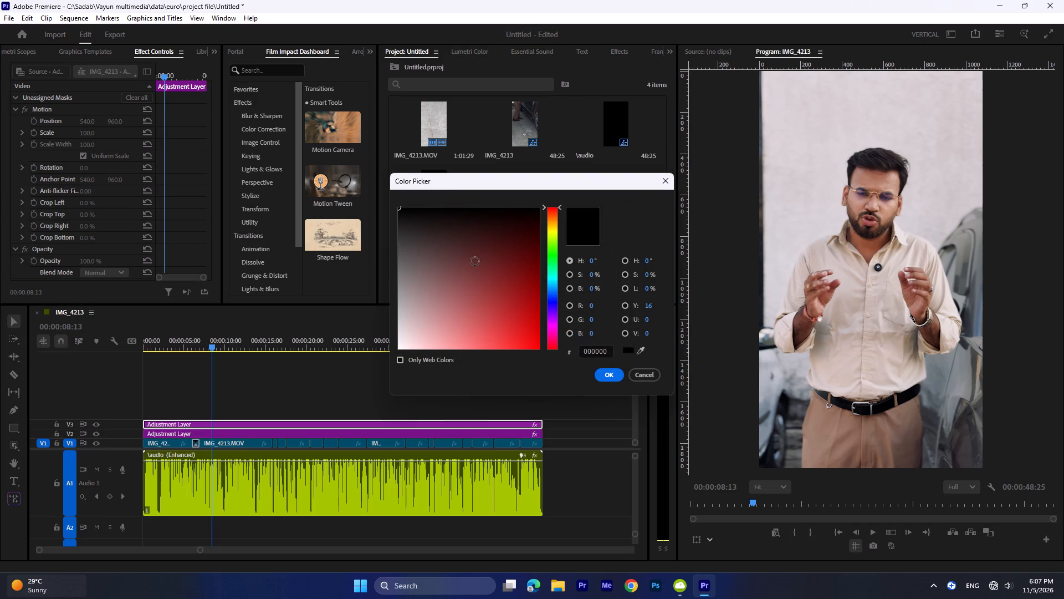
drag(474, 261, 148, 517)
click(605, 374)
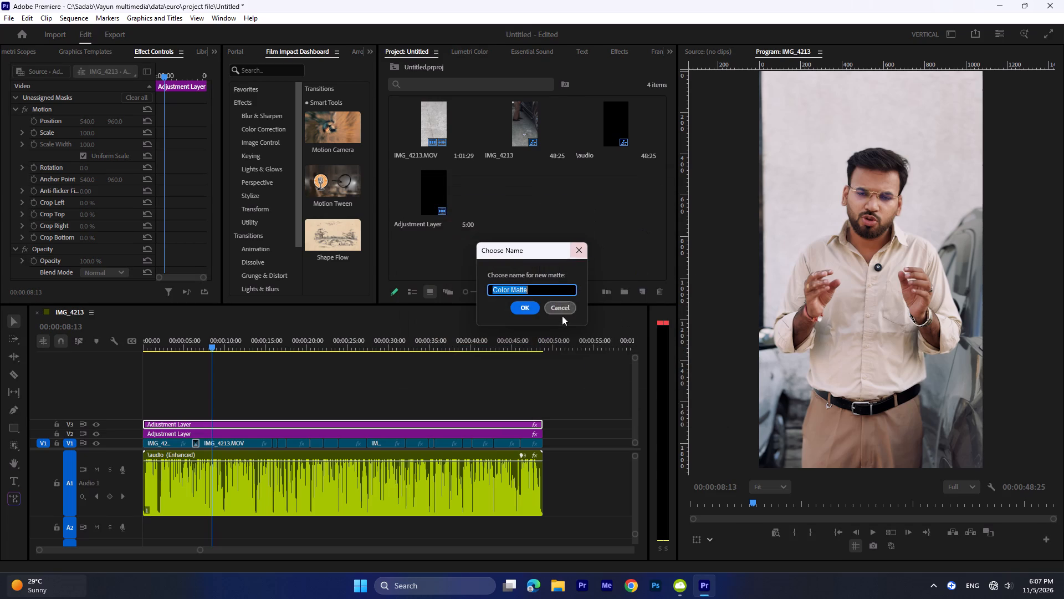
click(524, 297)
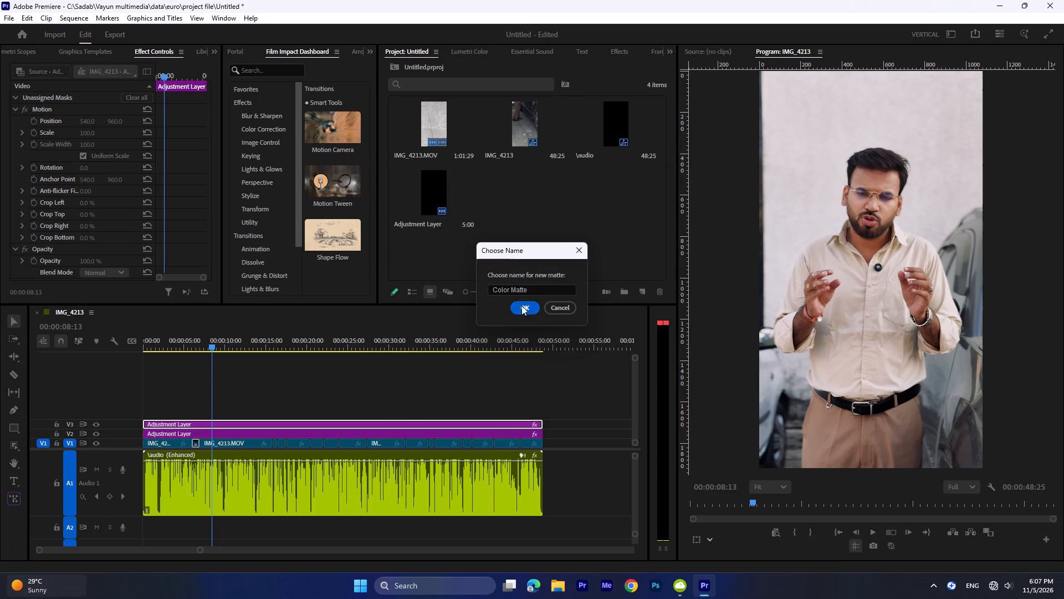
click(521, 306)
Place the white matte on a new track V4 above the adjustment layers, about 2 seconds in, and preview it at 00:00:03:13.
drag(530, 203, 160, 394)
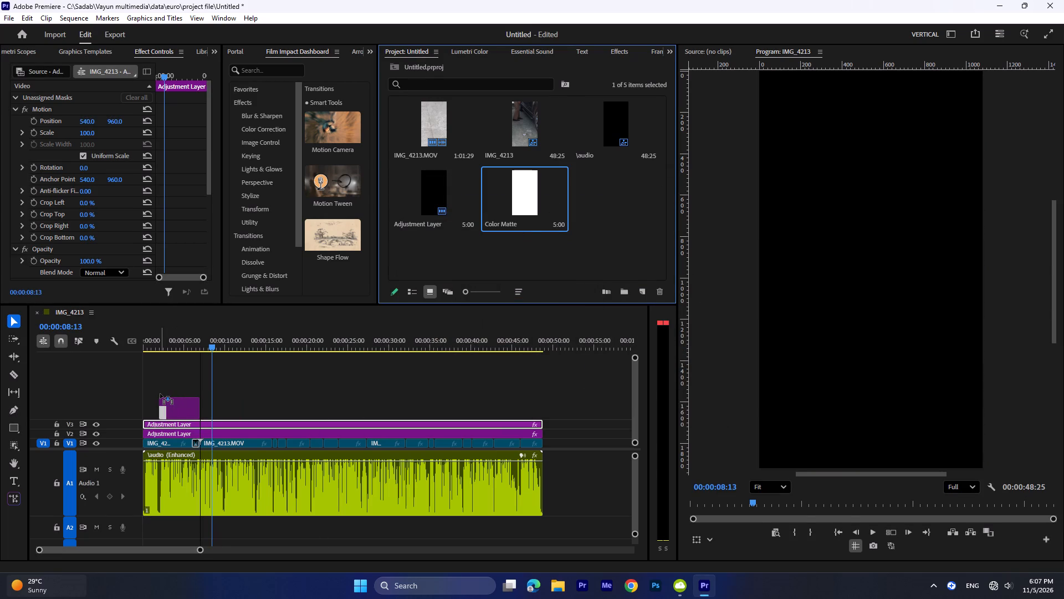
drag(160, 394, 162, 393)
drag(202, 330, 145, 343)
click(182, 424)
click(175, 412)
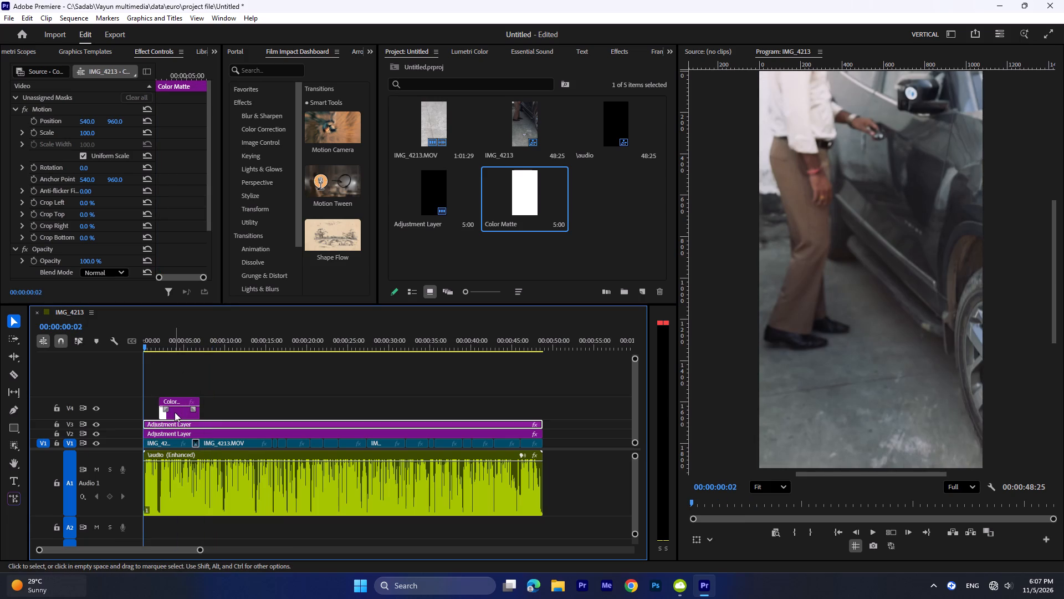
drag(161, 334, 172, 339)
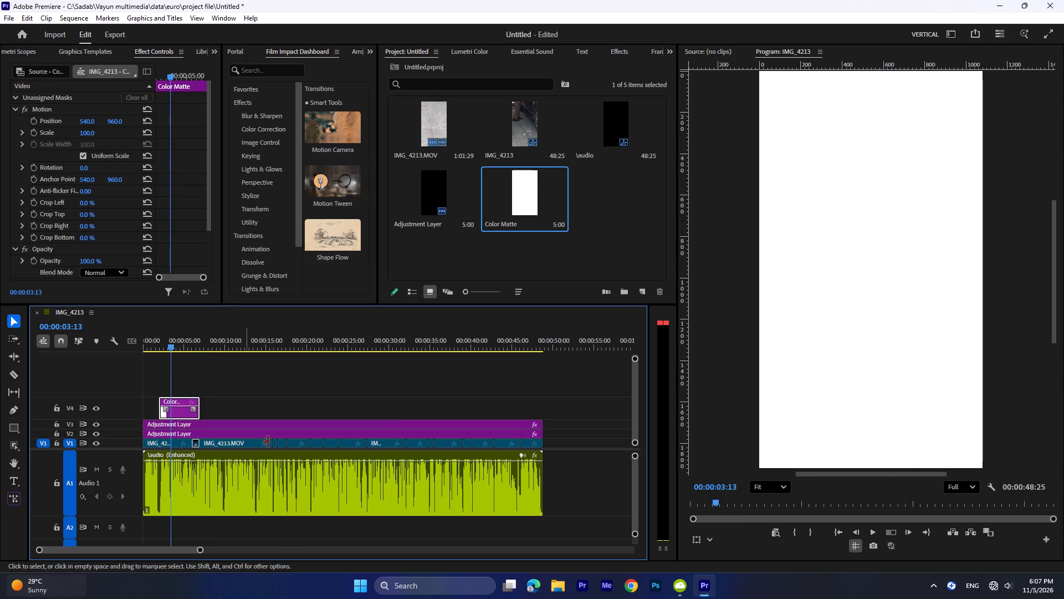
Create a second colour matte in orange ff9300, keeping the name Color Matte.
click(341, 391)
click(567, 241)
click(638, 289)
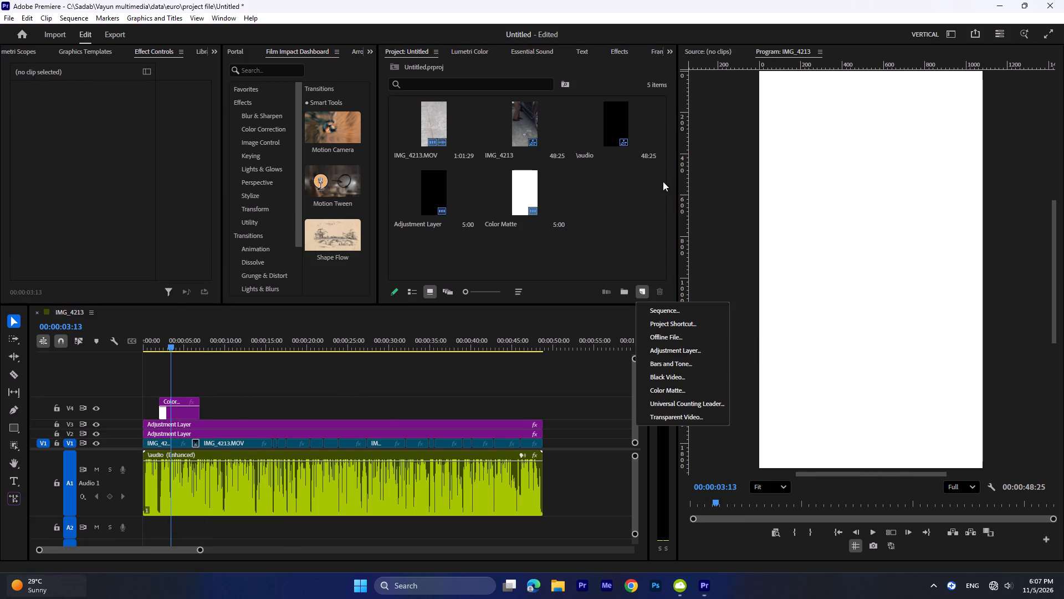
click(682, 387)
click(567, 345)
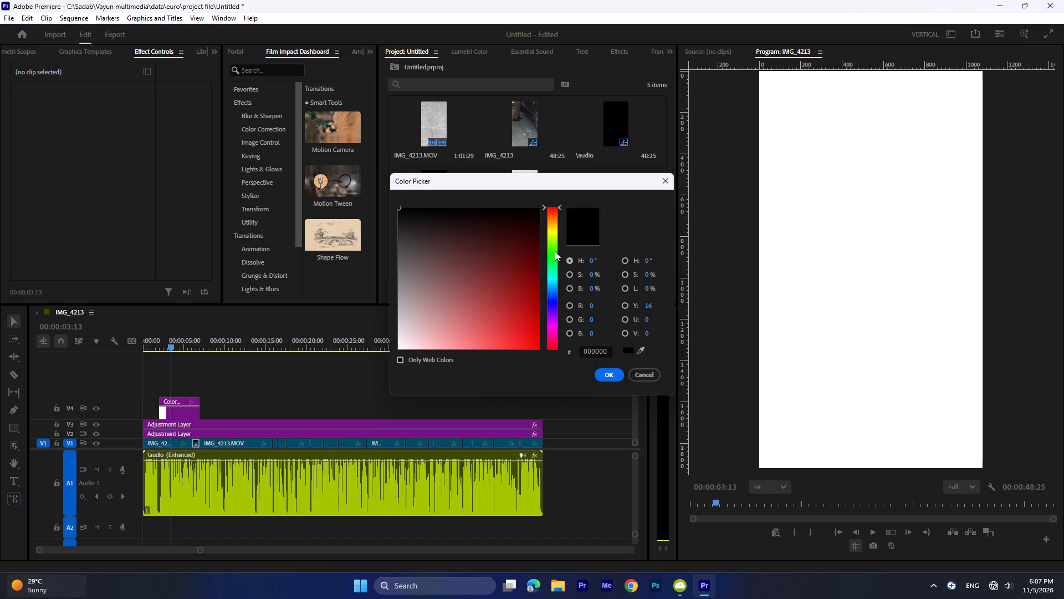
triple_click(601, 352)
text(ff)
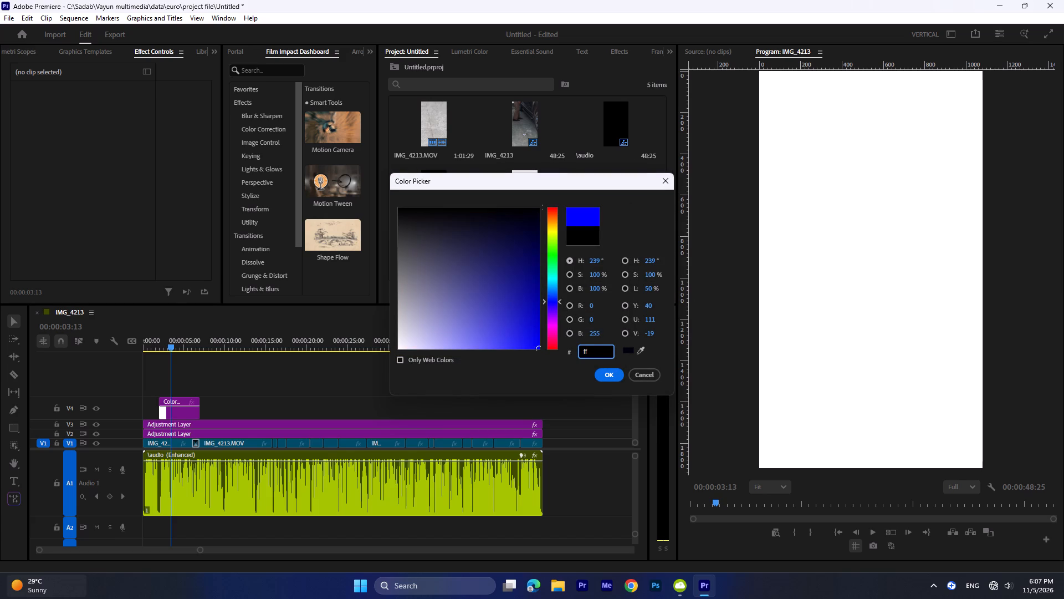
text(93)
text(00)
key(Return)
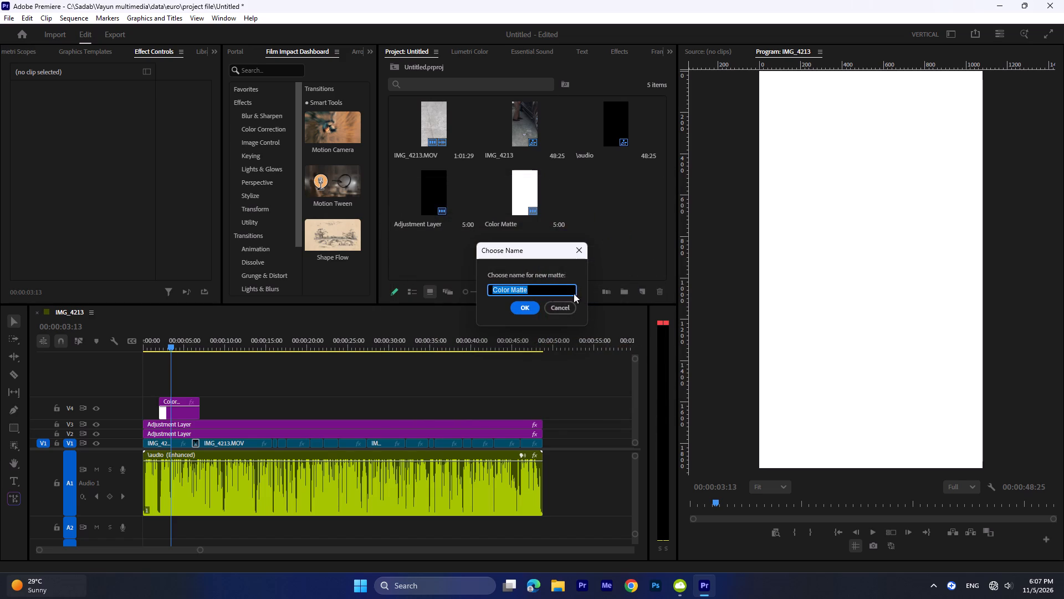
click(525, 303)
Place the orange matte on a new track V5, aligned directly above the white matte.
drag(623, 198, 165, 385)
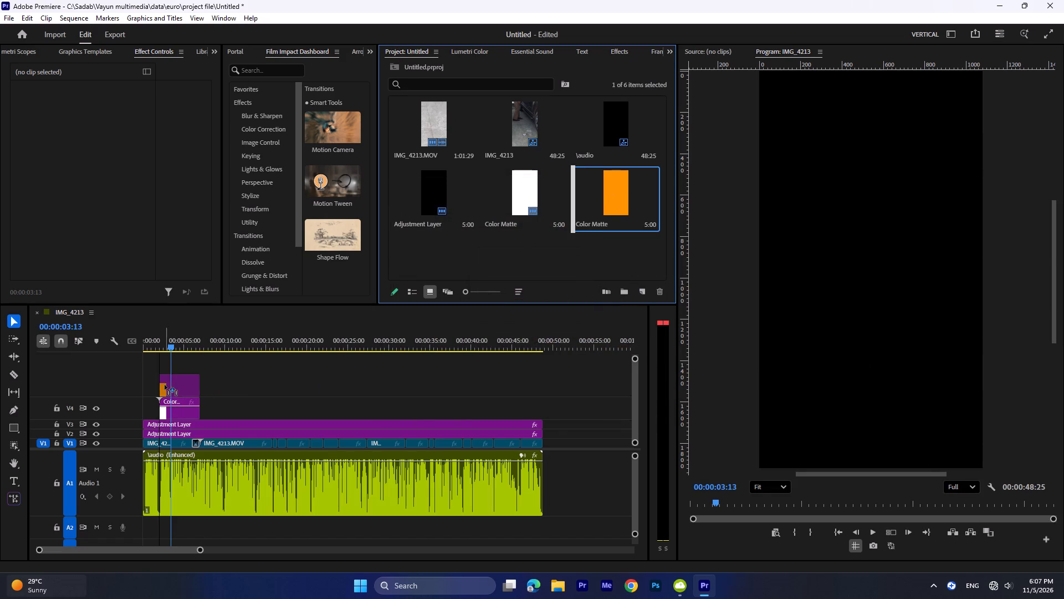
drag(165, 385, 162, 387)
Crop the orange matte on V5 into a thin vertical line with Crop Left 38% and Crop Right 61%.
click(170, 385)
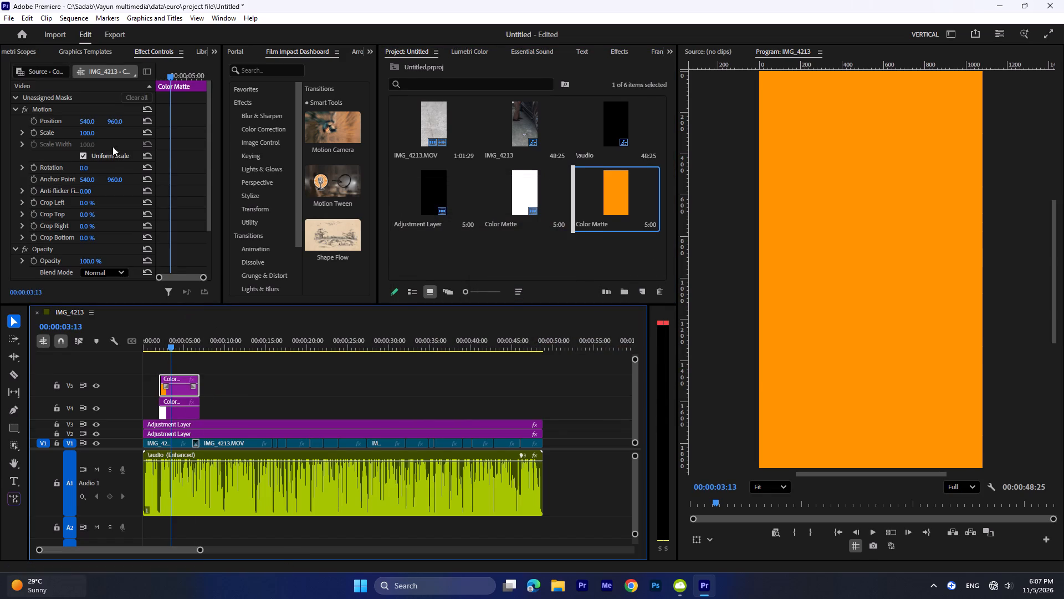
scroll(84, 205, down, 4)
drag(90, 158, 99, 158)
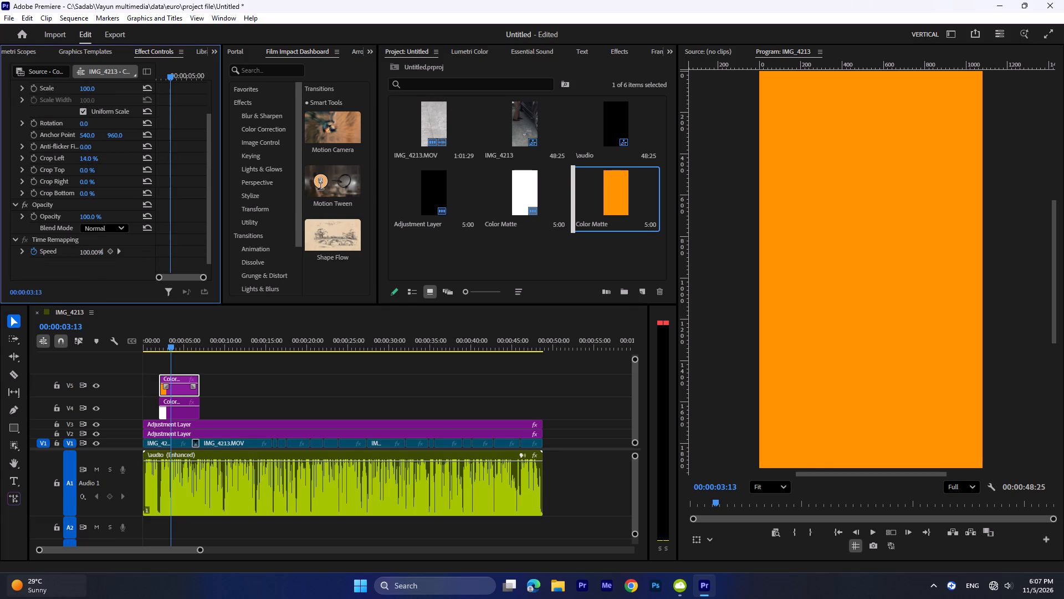
drag(99, 158, 111, 158)
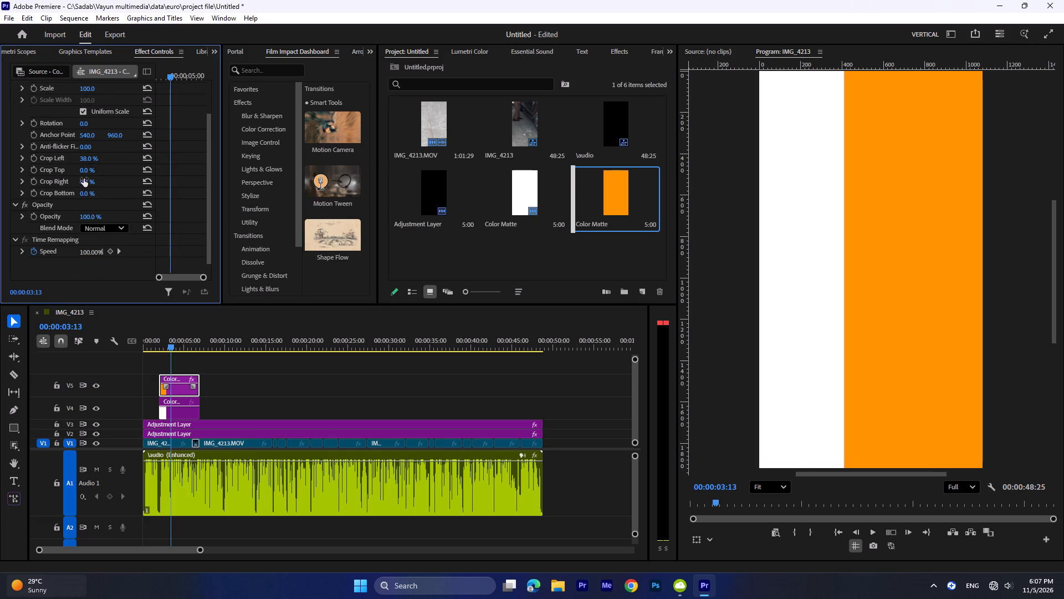
drag(90, 191, 97, 191)
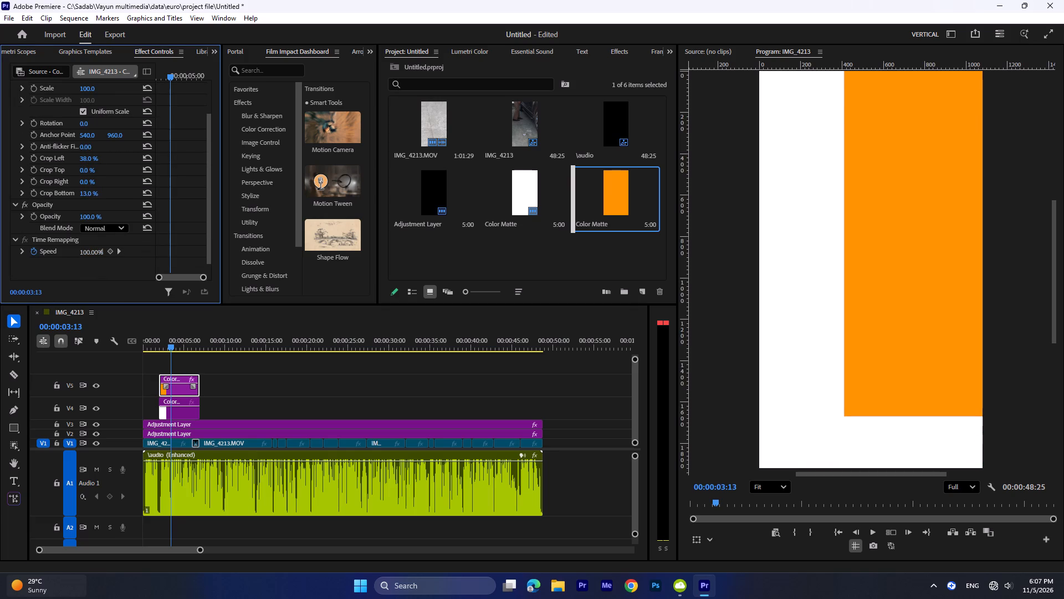
drag(97, 191, 82, 191)
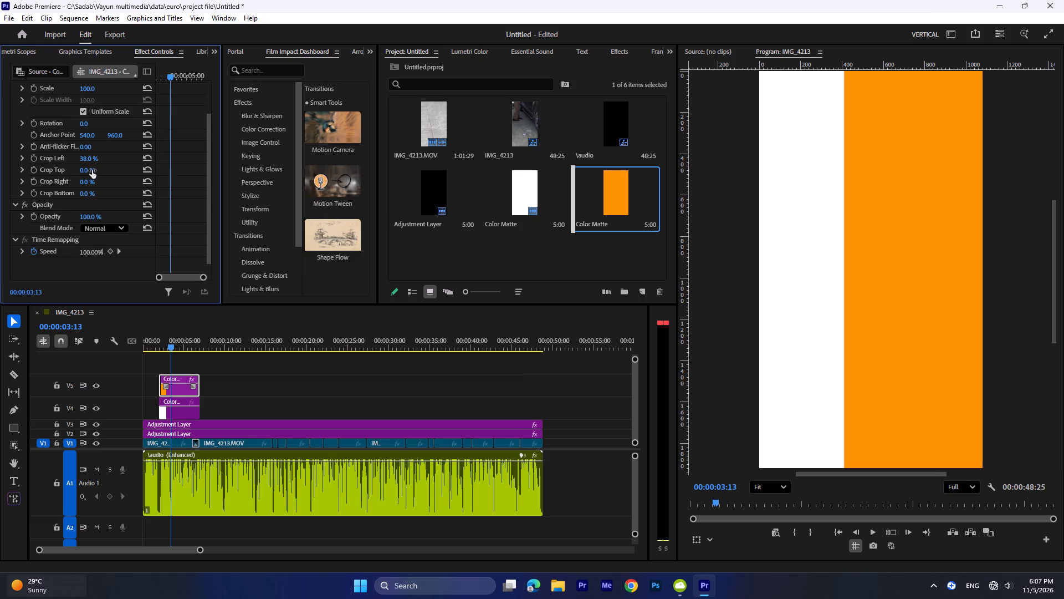
drag(92, 183, 112, 182)
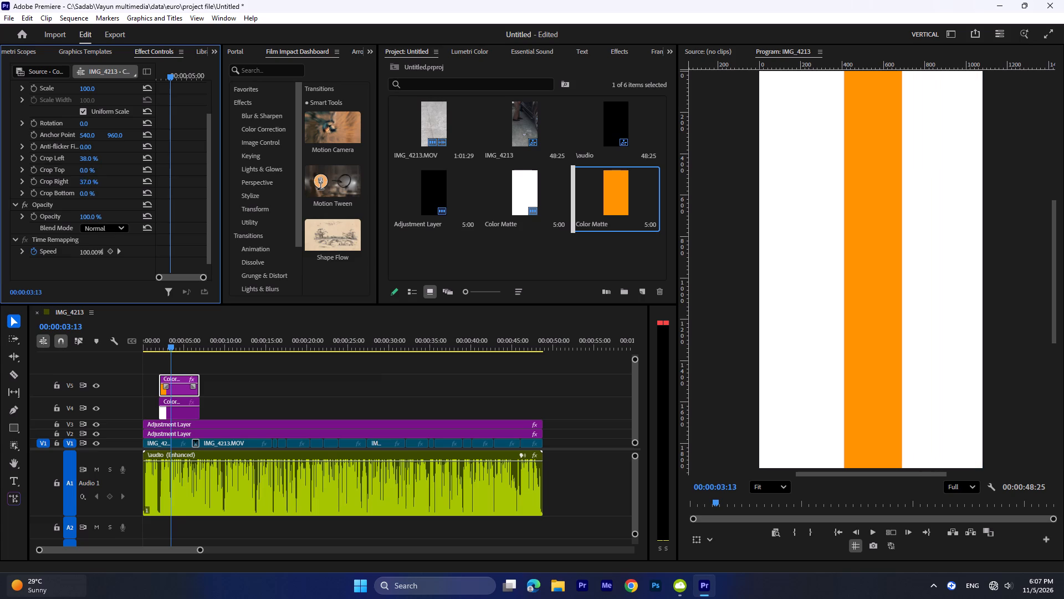
drag(112, 182, 125, 185)
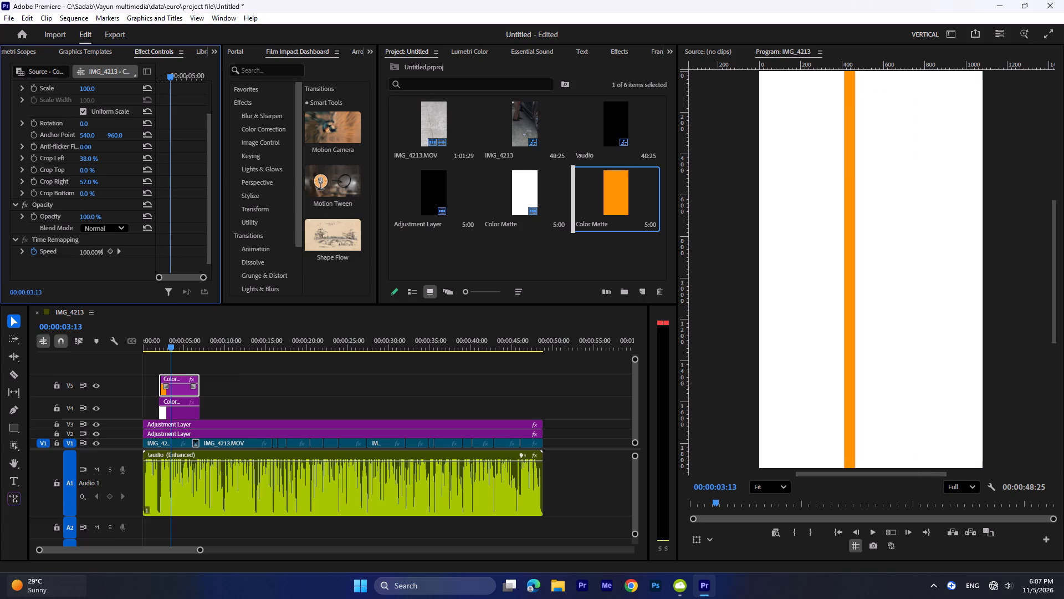
drag(125, 185, 126, 185)
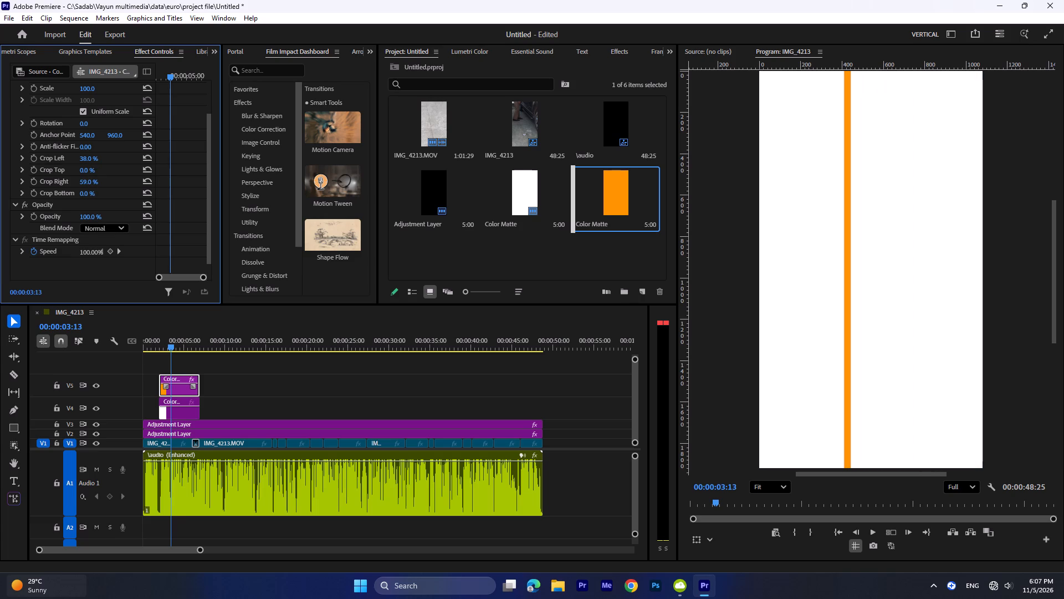
drag(126, 185, 127, 185)
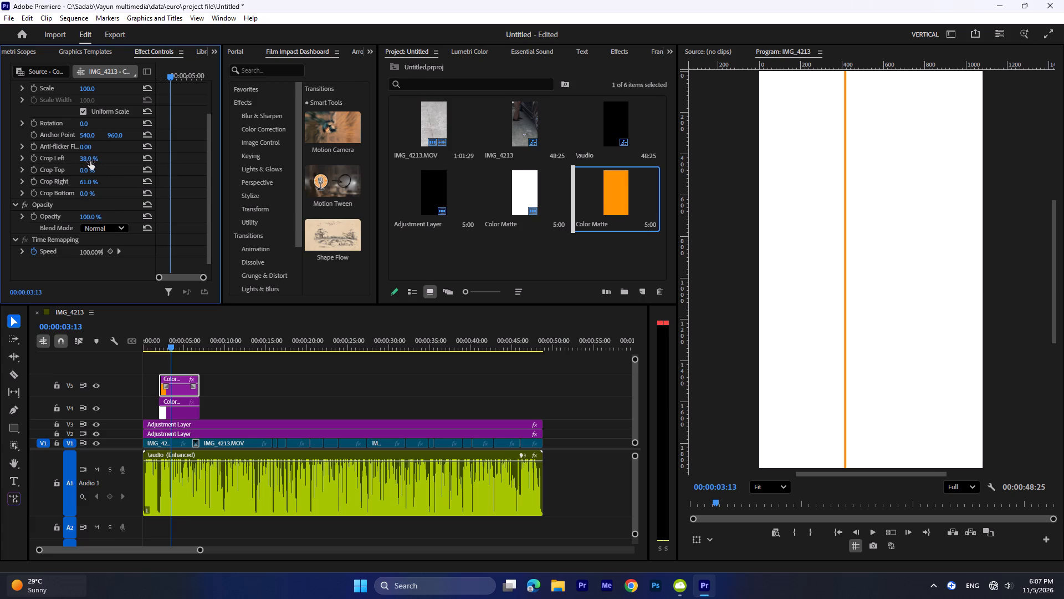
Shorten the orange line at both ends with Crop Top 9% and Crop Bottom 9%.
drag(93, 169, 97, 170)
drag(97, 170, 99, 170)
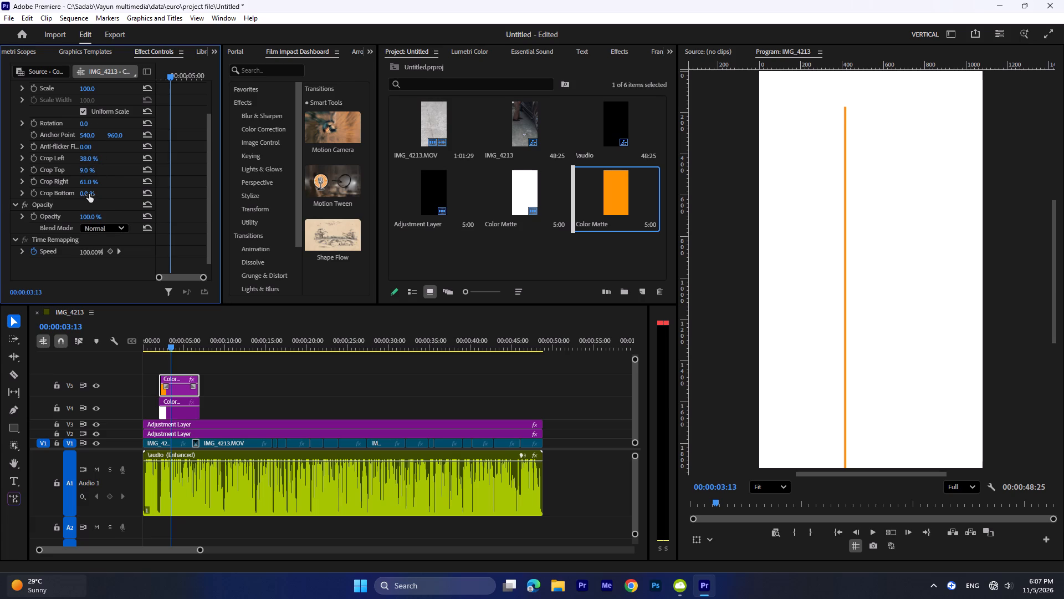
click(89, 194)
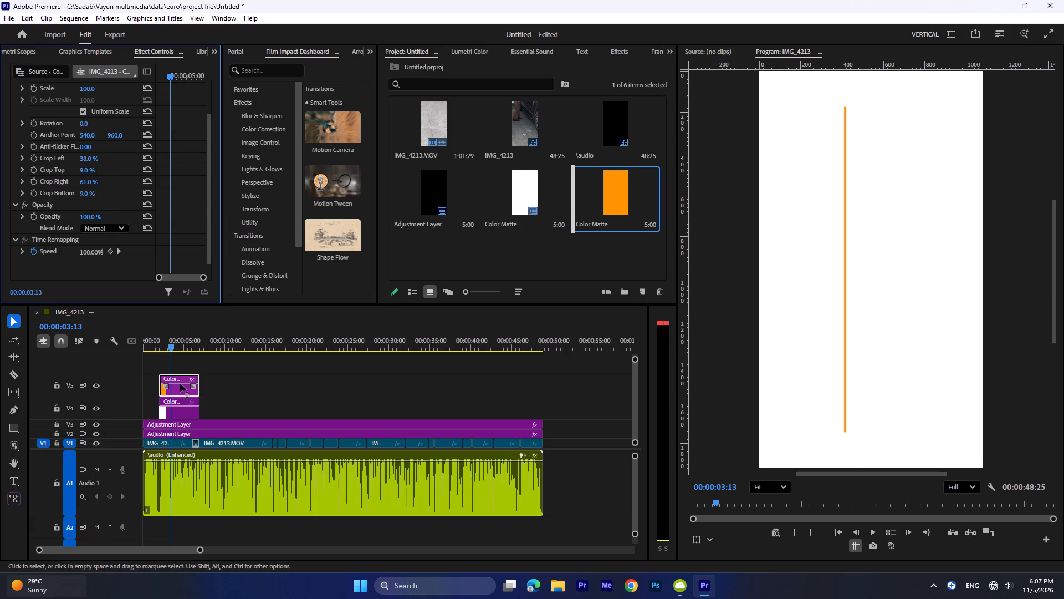
Move the orange line to position 660, 1124.
scroll(109, 172, up, 7)
drag(85, 123, 123, 129)
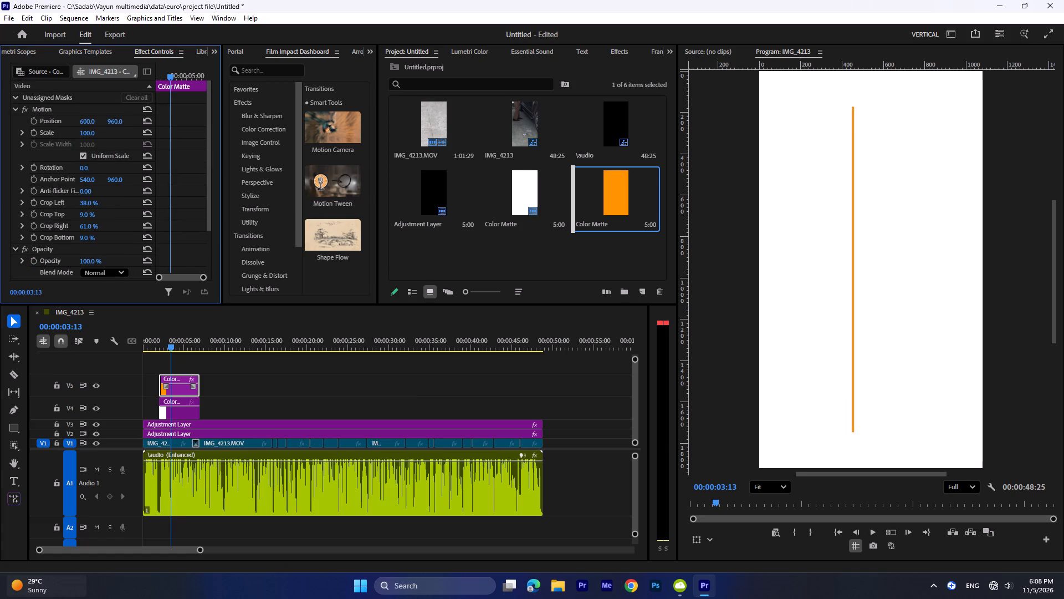
drag(123, 129, 155, 131)
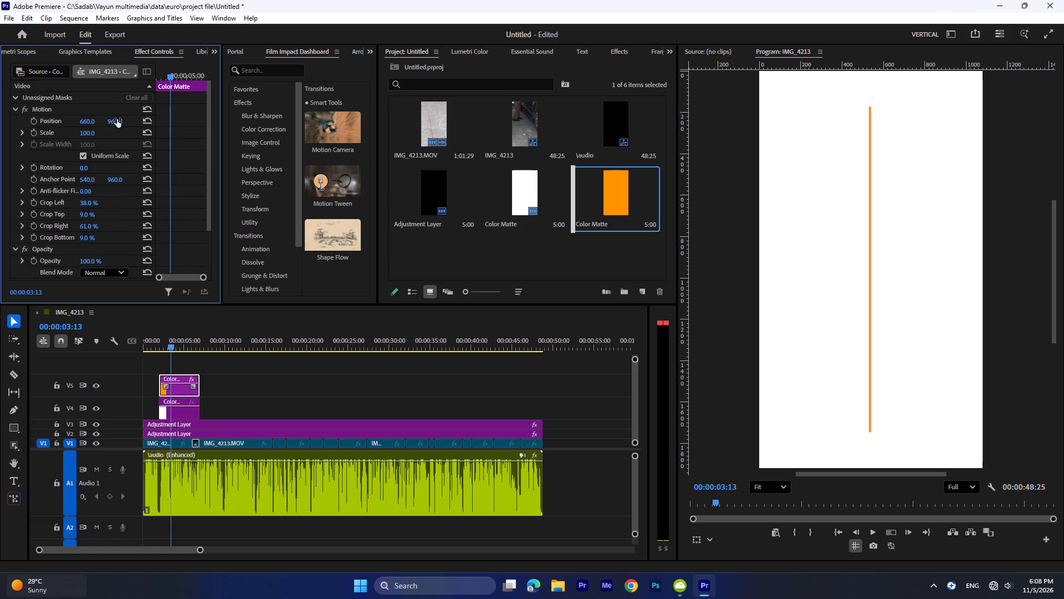
drag(117, 120, 171, 122)
drag(171, 122, 181, 124)
drag(181, 124, 212, 200)
drag(212, 200, 214, 200)
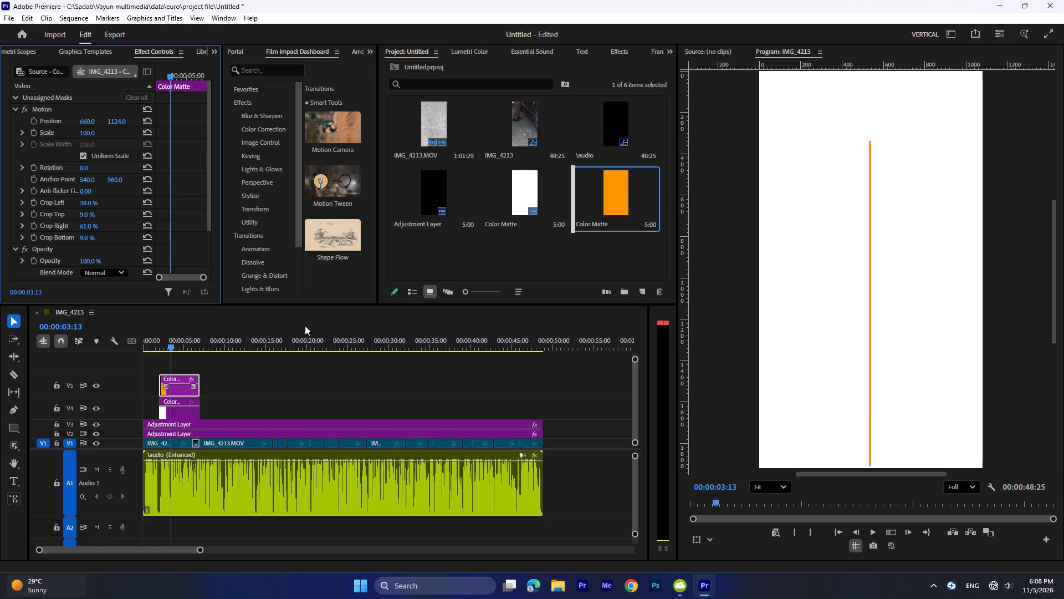
Play back the section with the colour mattes and park the playhead at 00:00:02:09.
drag(184, 341, 156, 346)
key(space)
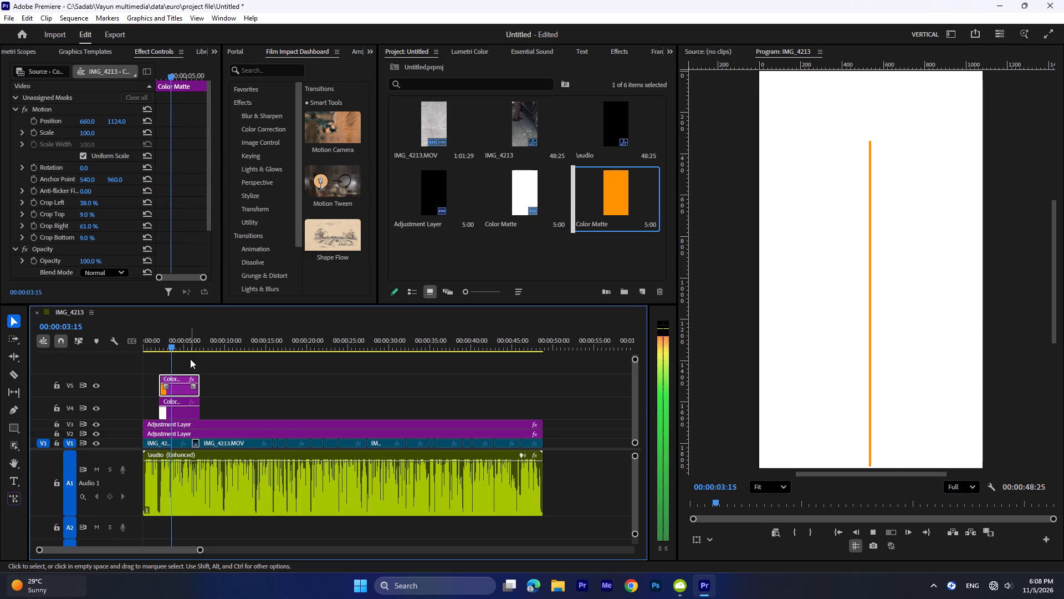
key(space)
drag(186, 342, 171, 344)
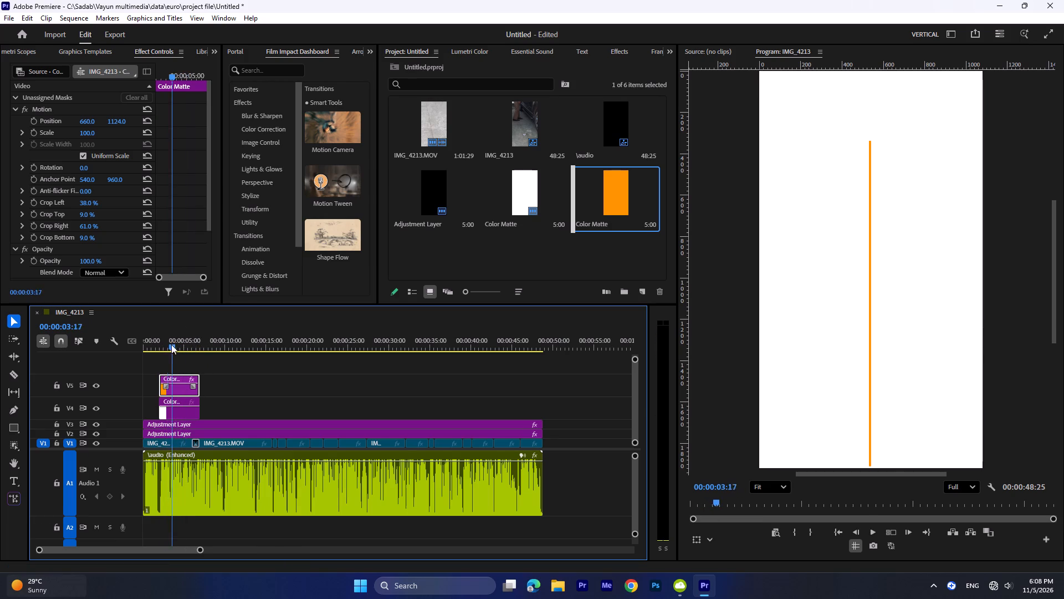
drag(171, 344, 163, 348)
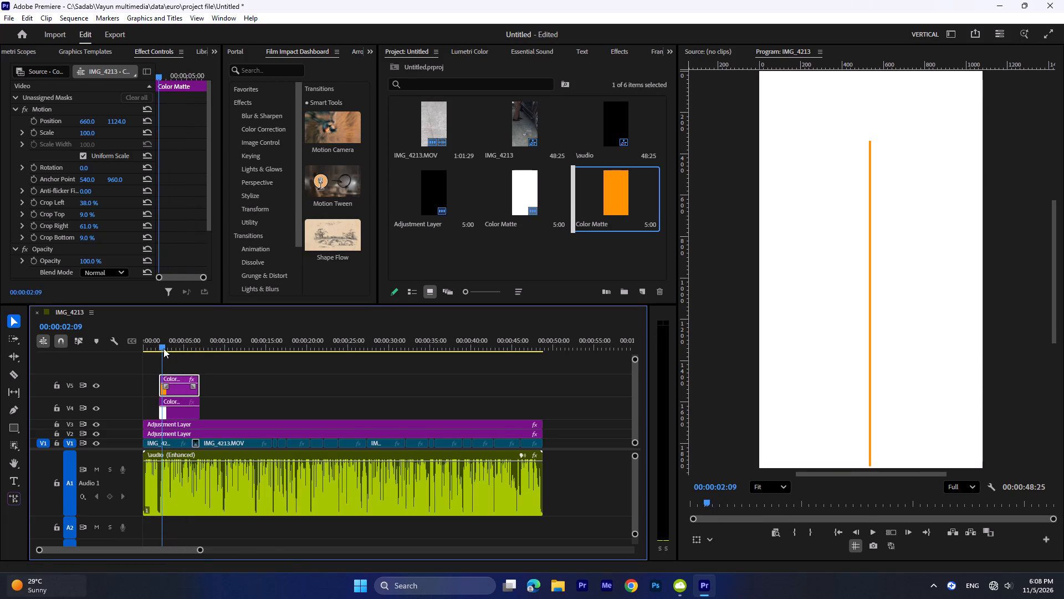
Extend the orange line to full frame height with Crop Top 0%, Crop Bottom 0% and vertical position 960.
click(176, 388)
drag(98, 217, 82, 218)
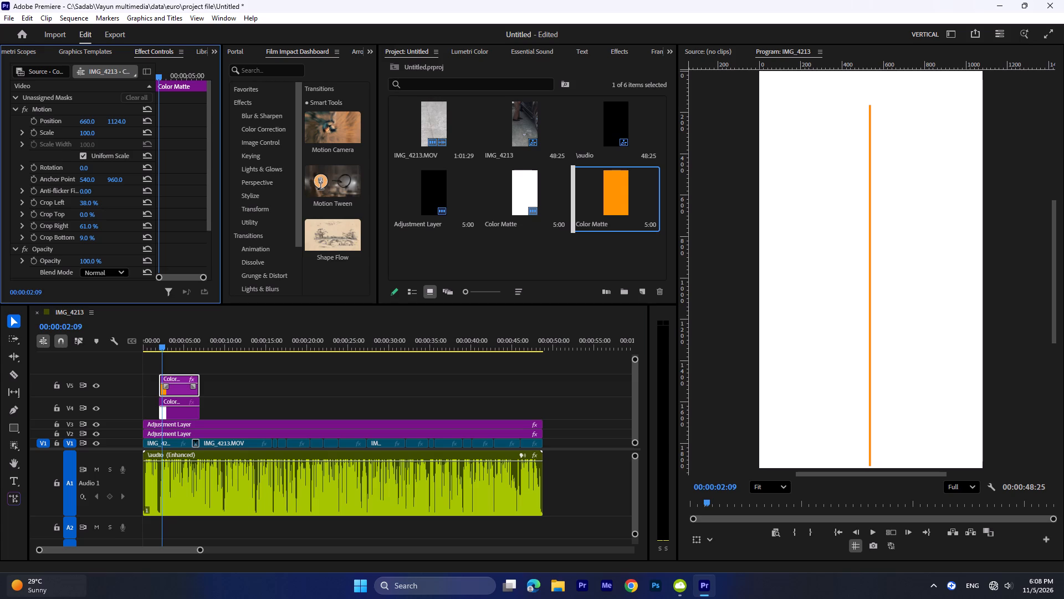
drag(82, 218, 63, 220)
scroll(111, 169, up, 8)
drag(120, 121, 82, 122)
drag(82, 122, 30, 132)
drag(88, 239, 88, 235)
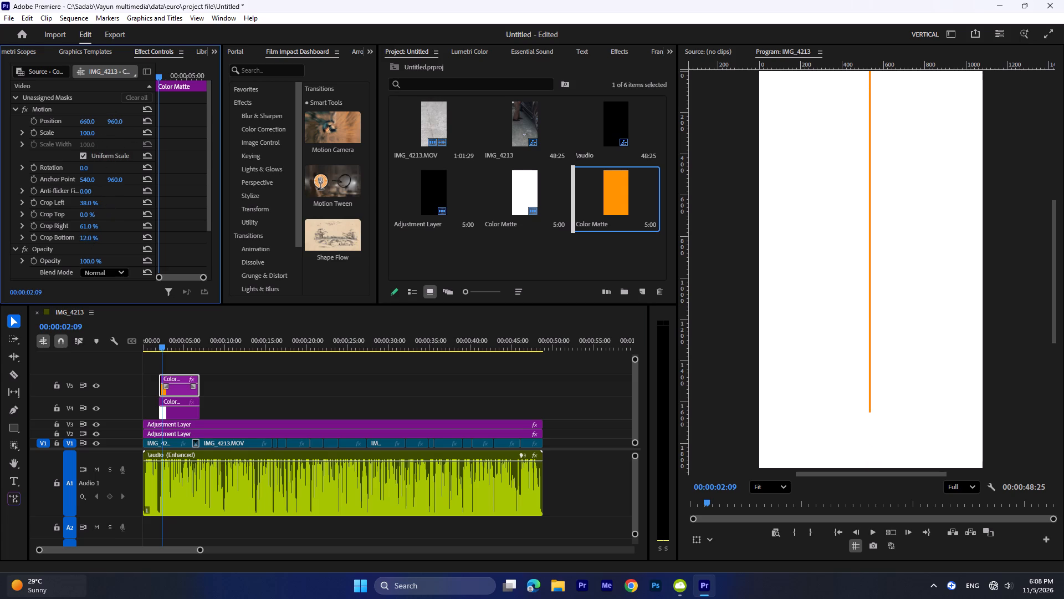
drag(88, 235, 75, 235)
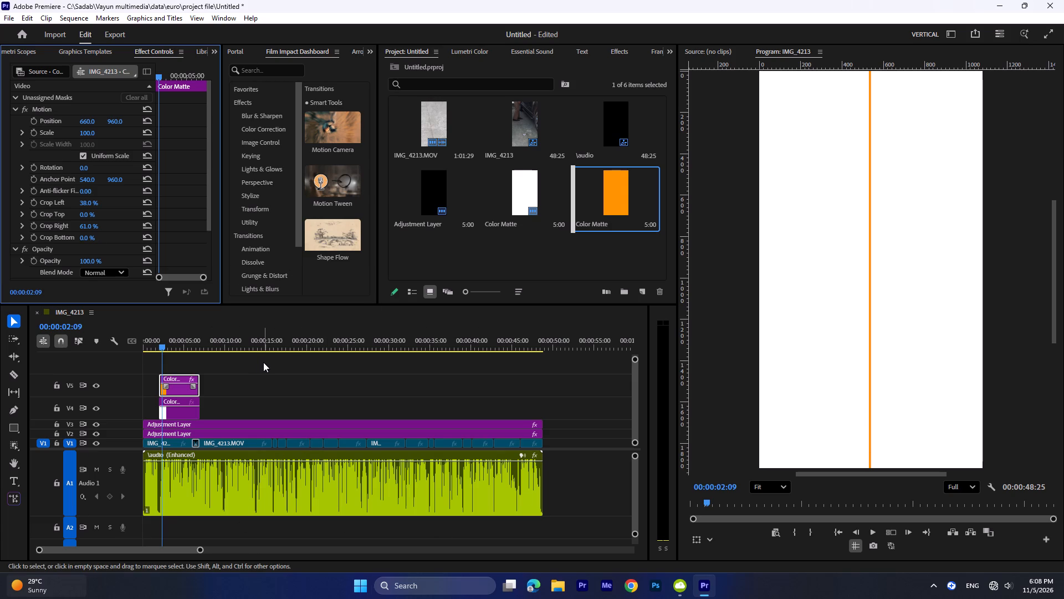
Add a text layer on V6 above the colour mattes at 00:00:02:09 reading "Life Style".
key(ctrl+t)
click(283, 381)
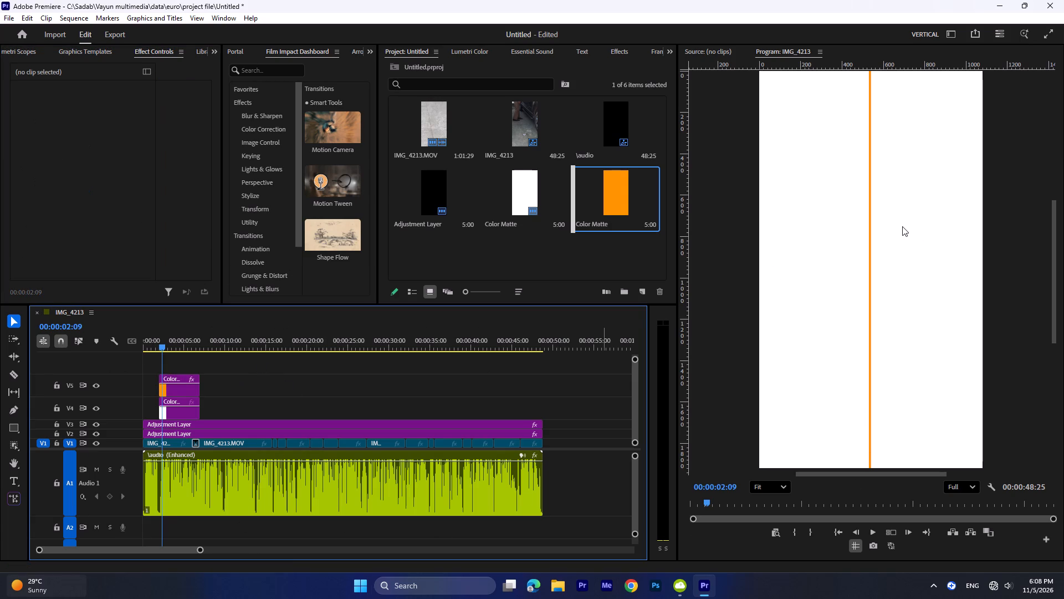
key(ctrl+r)
key(ctrl+t)
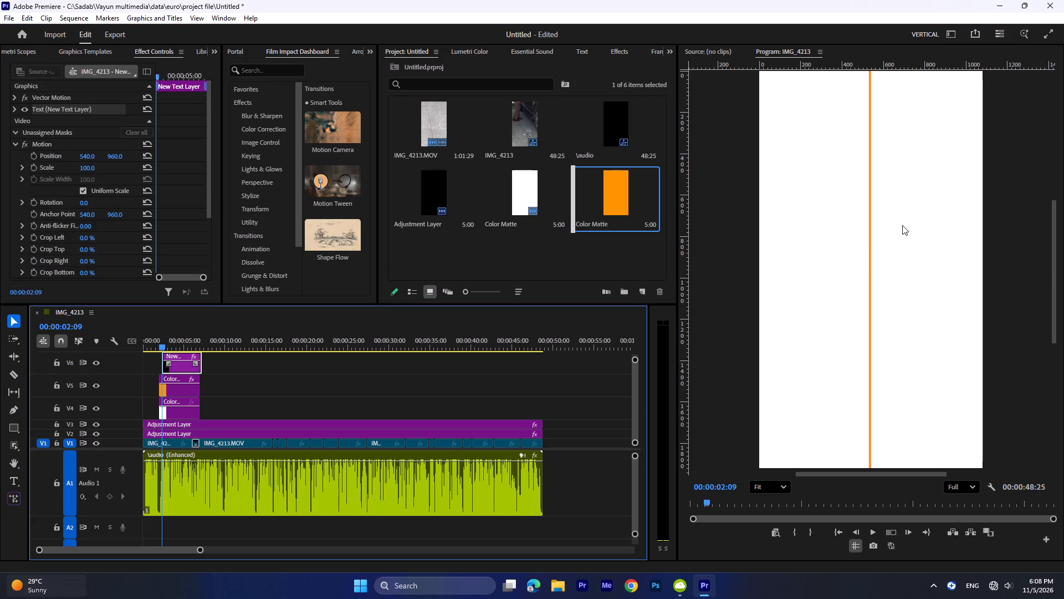
triple_click(973, 268)
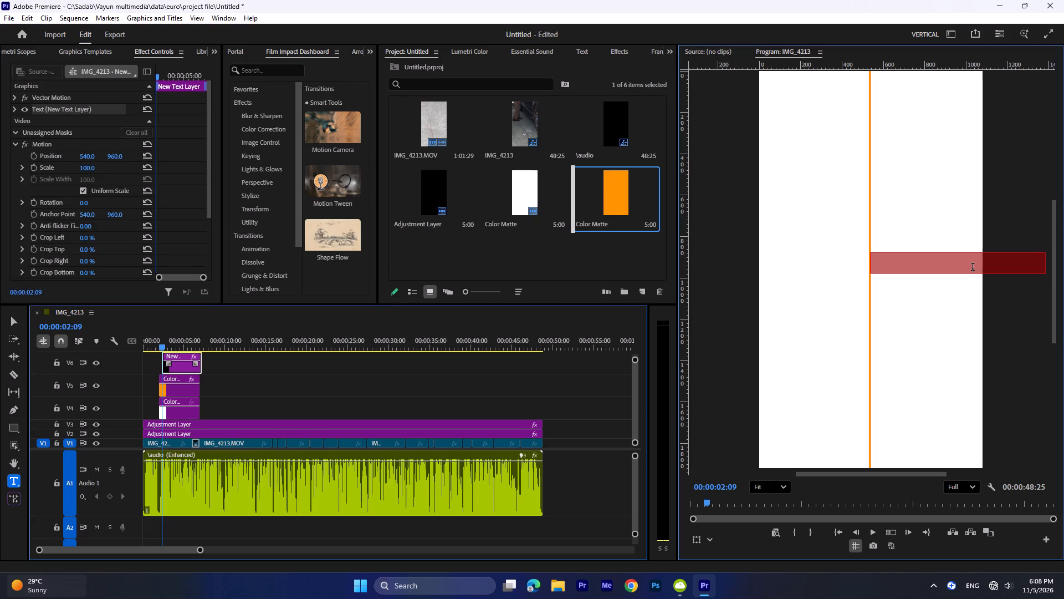
key(shift+l)
key(i)
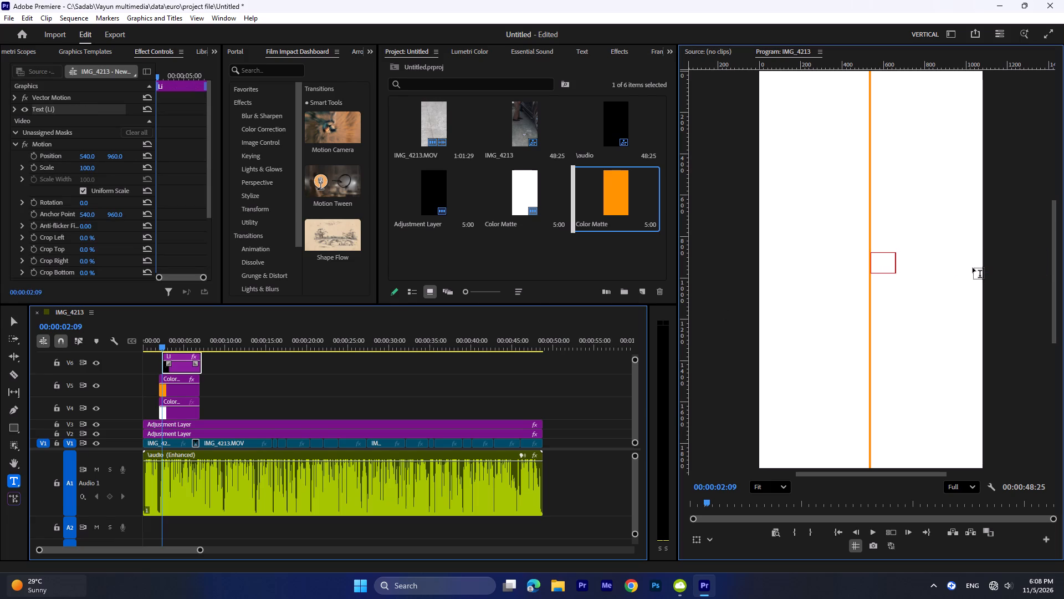
text(fe)
key(space)
text(S)
text(tyle)
key(space)
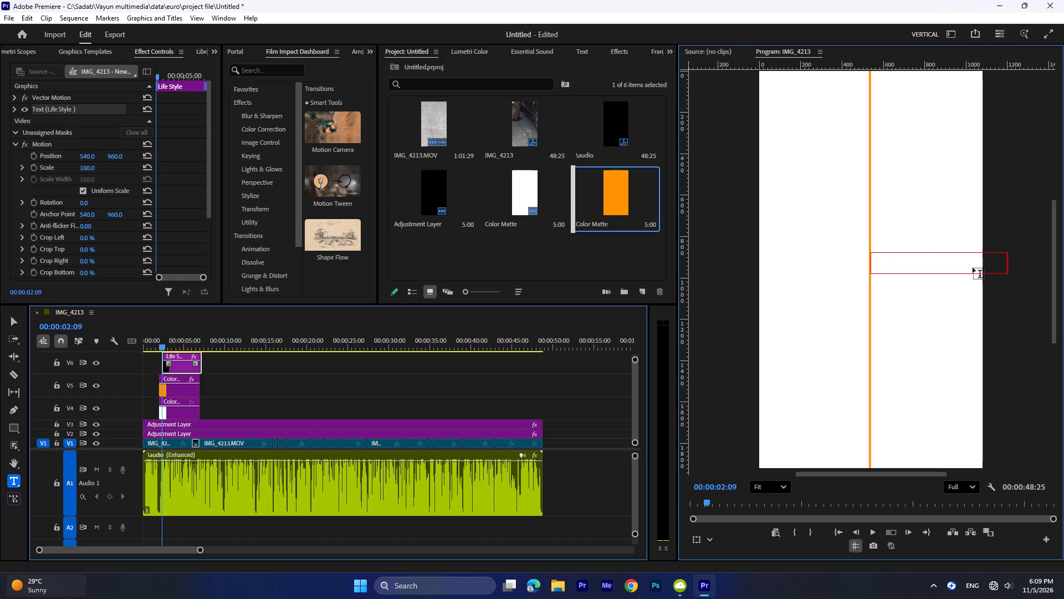
triple_click(969, 260)
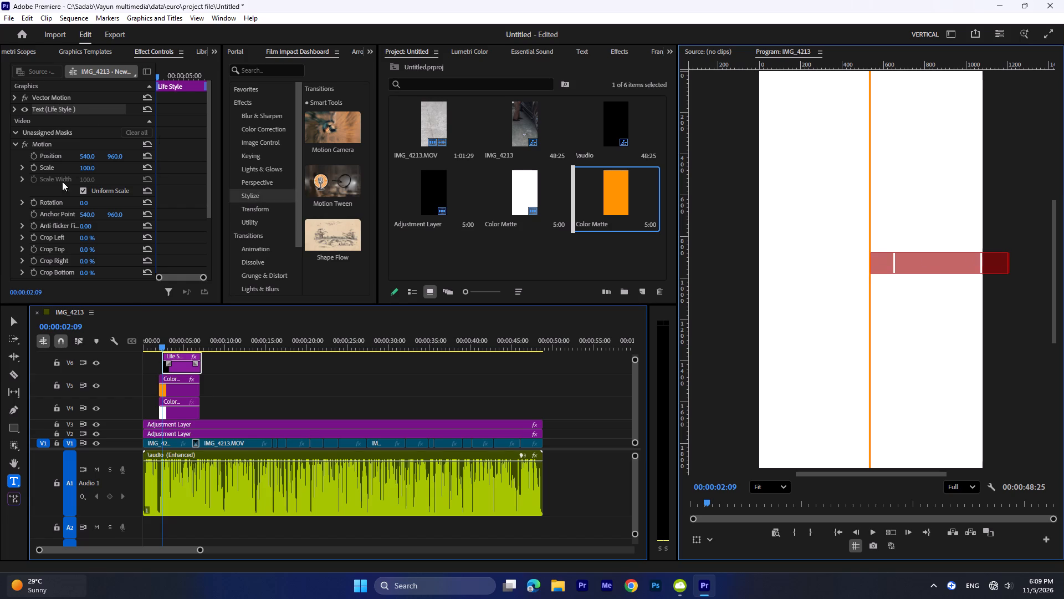
Shift the Life Style text clip on V6 earlier so it lines up with the colour matte clips below.
click(181, 368)
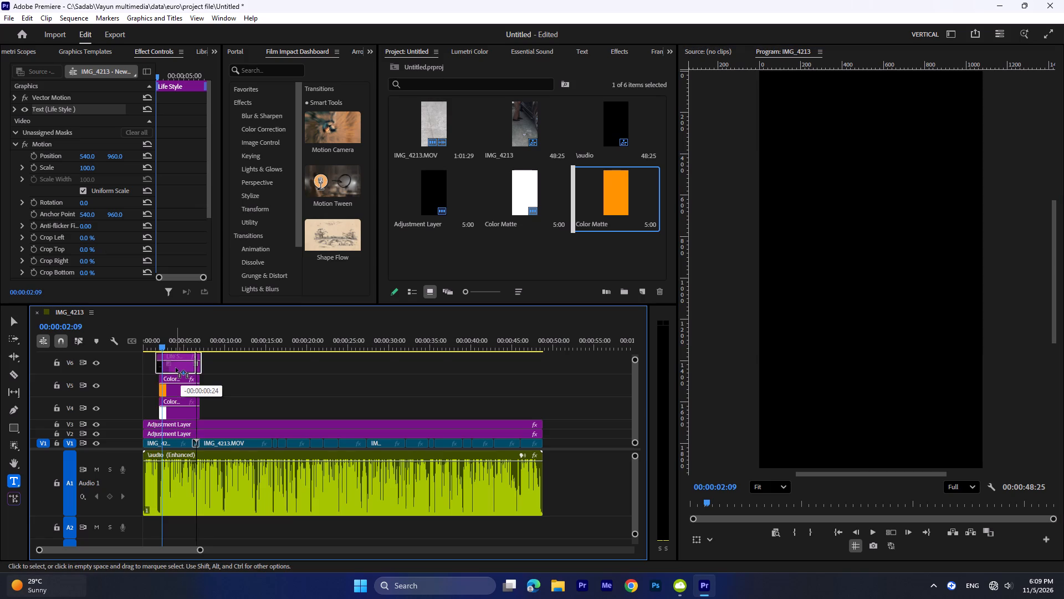
click(178, 368)
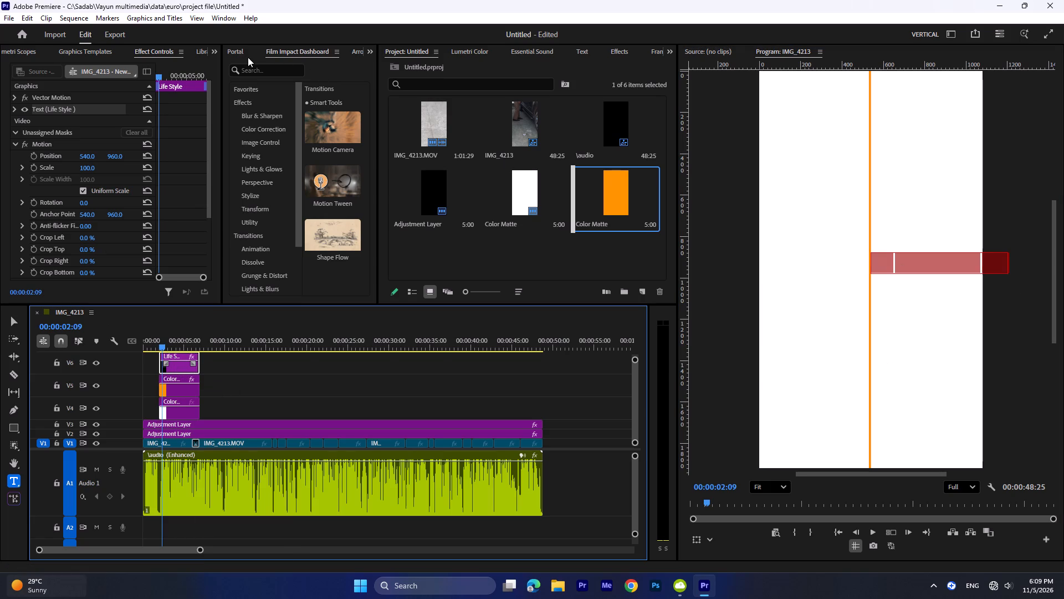
Select the Life Style text layer and display its text formatting properties.
click(238, 48)
click(250, 384)
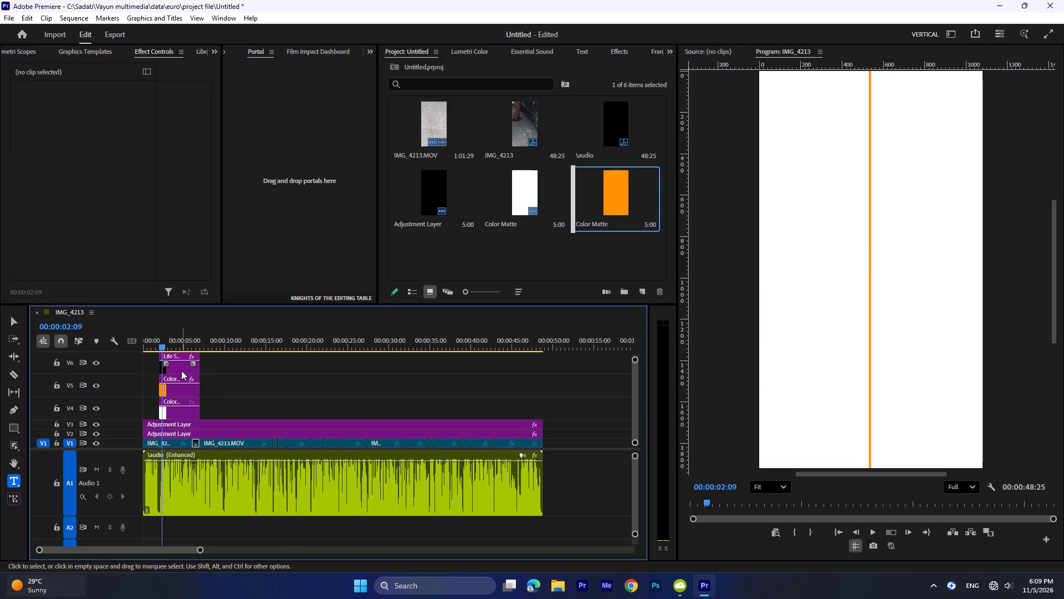
click(181, 370)
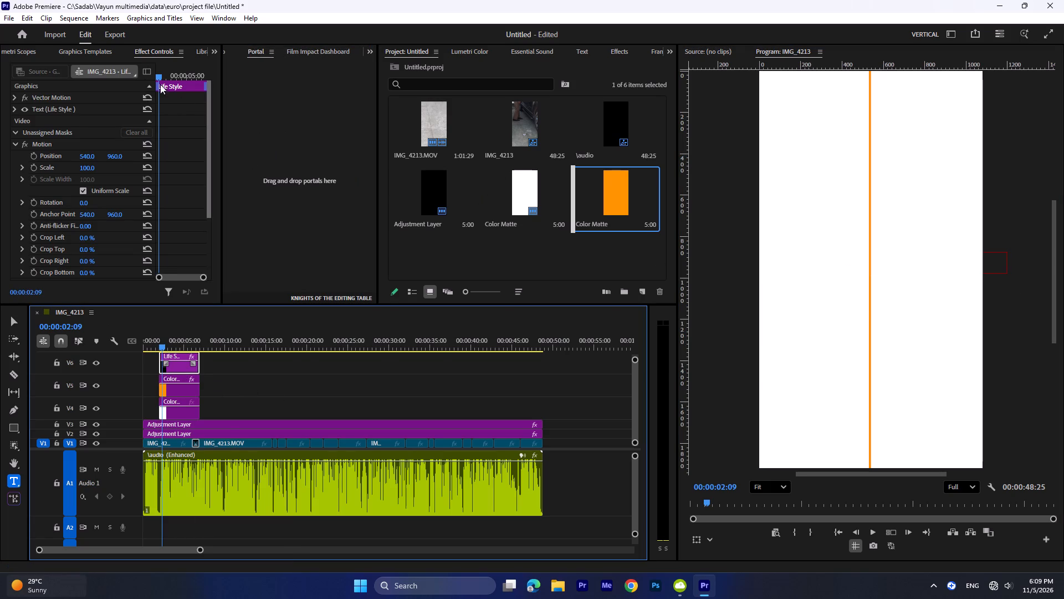
click(73, 108)
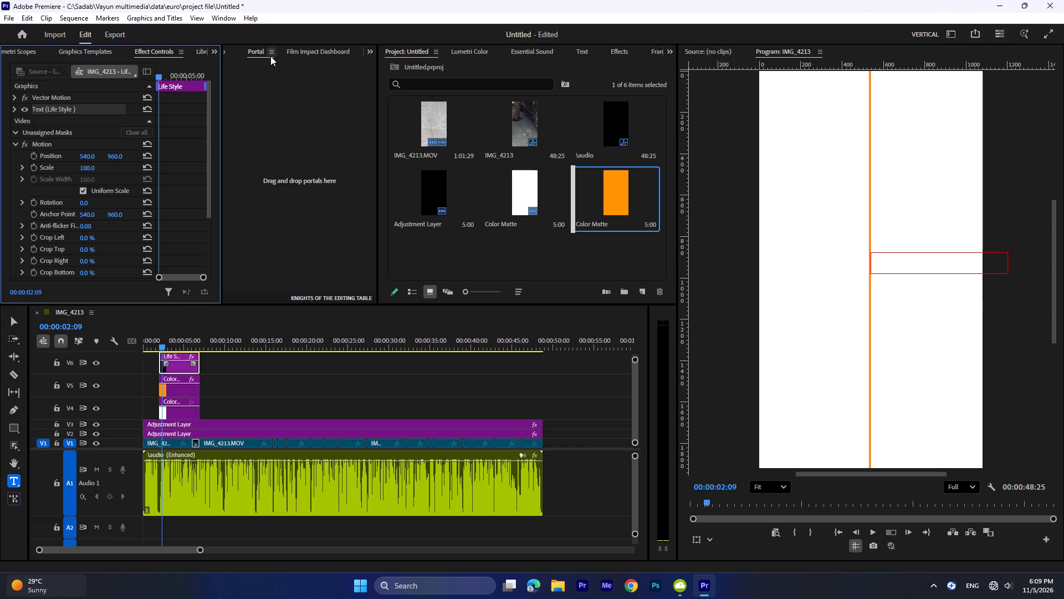
click(374, 53)
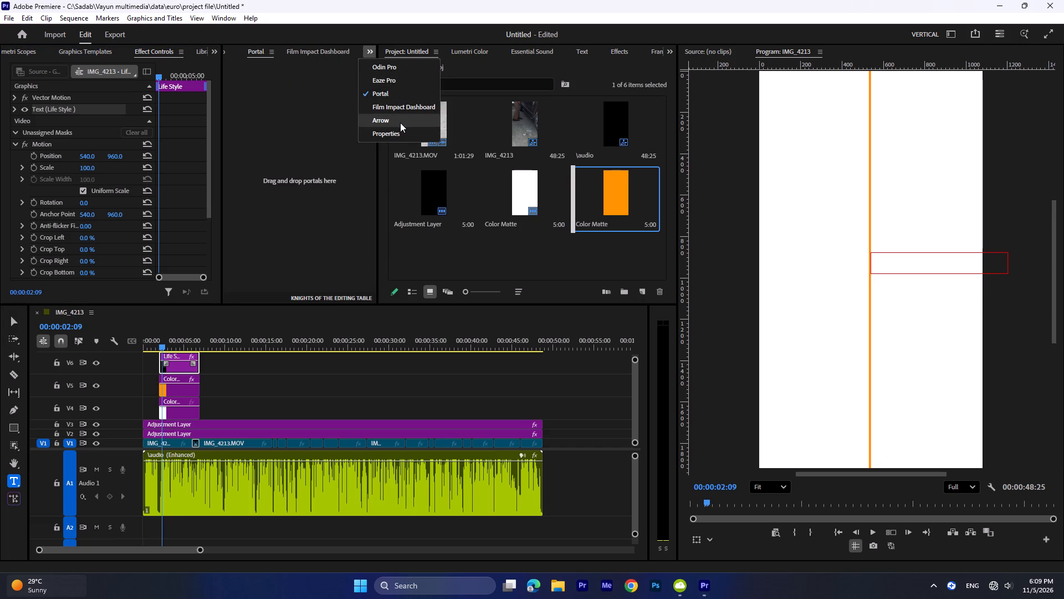
click(213, 50)
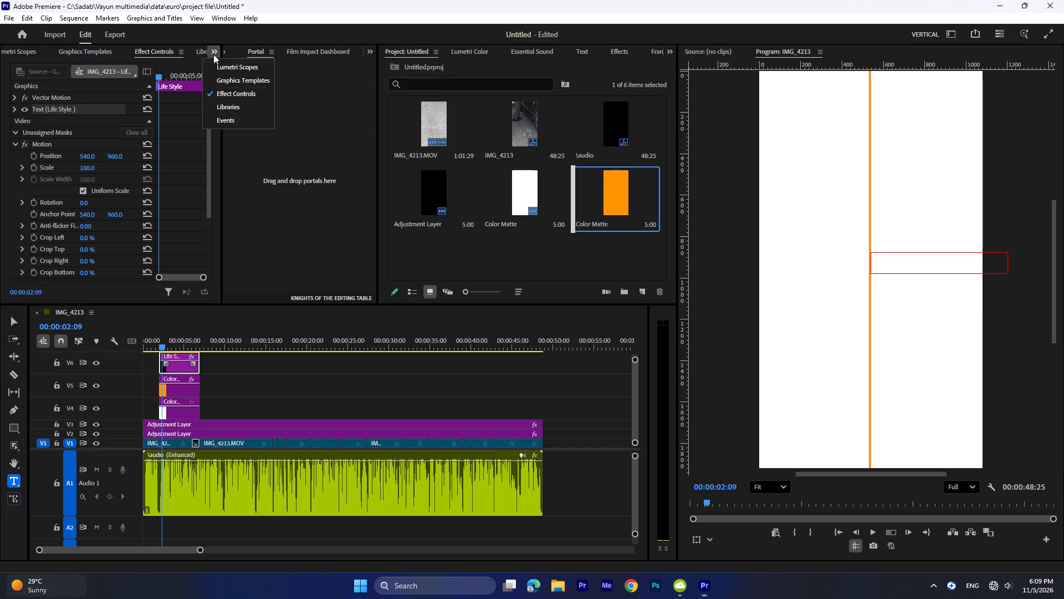
click(671, 49)
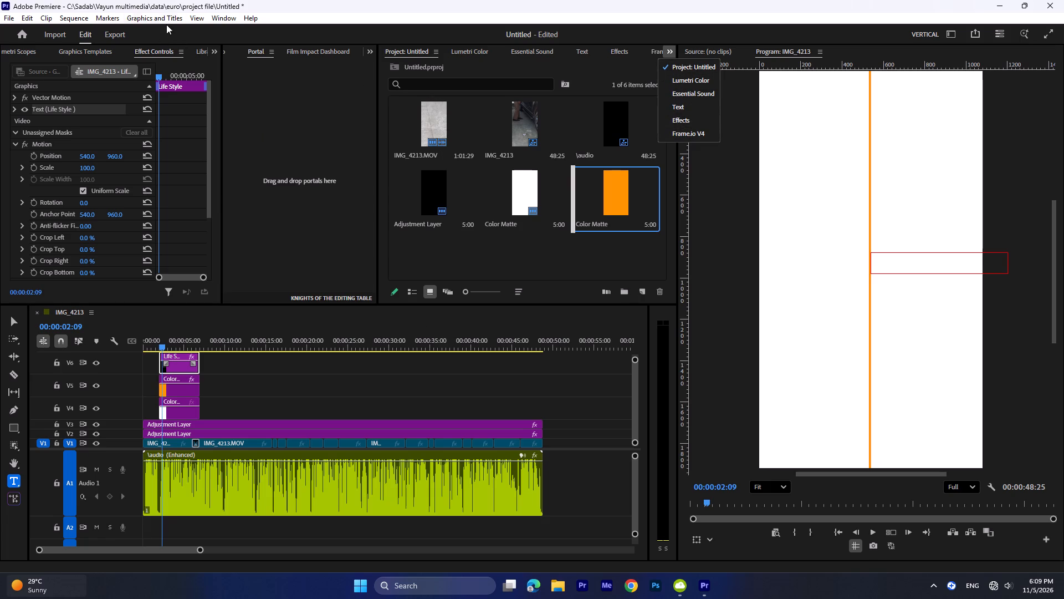
click(219, 13)
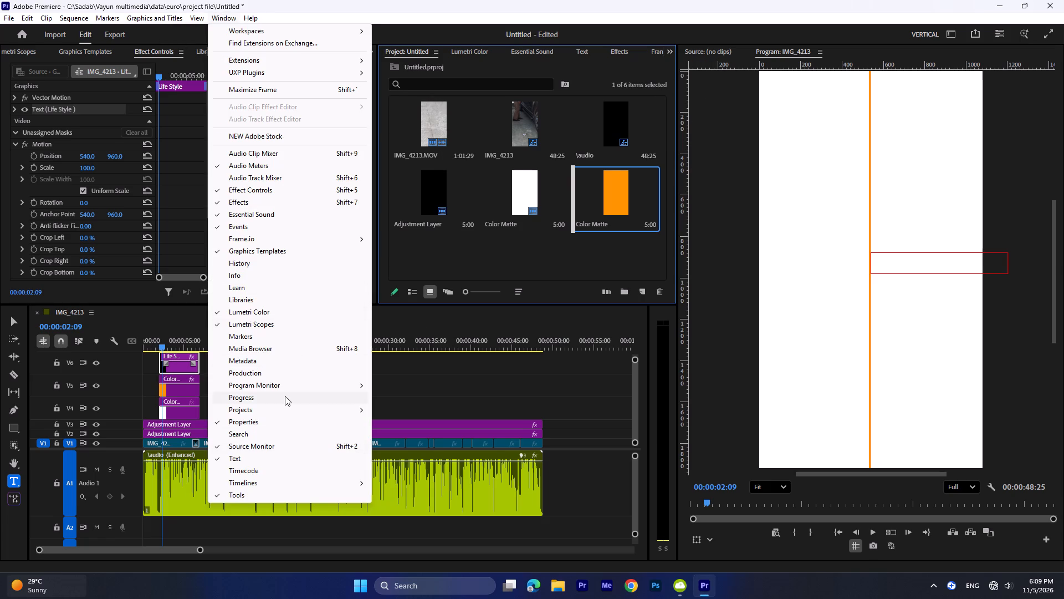
click(279, 426)
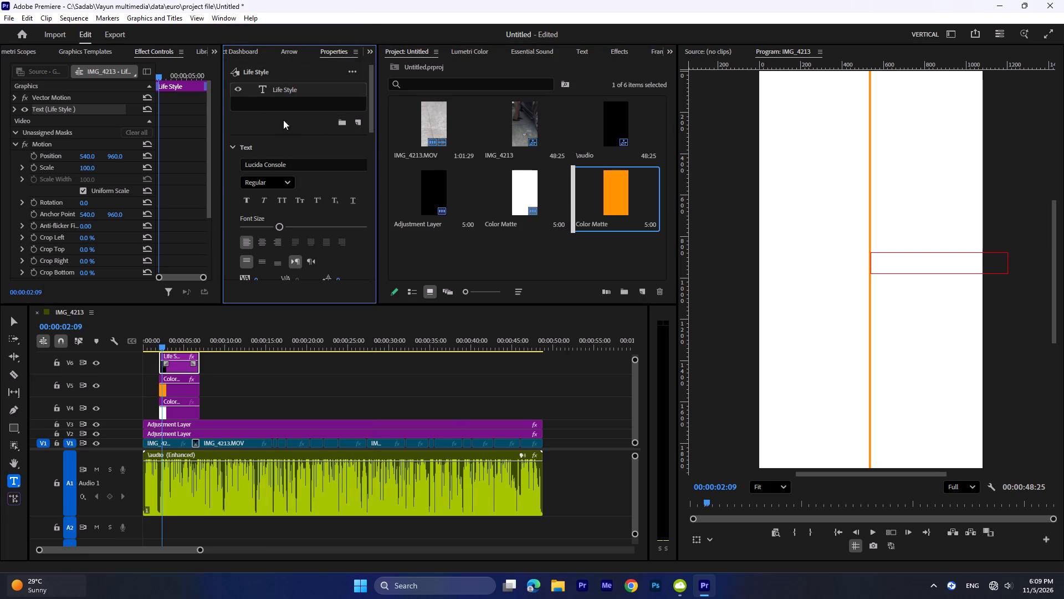
Set the fill colour of the Life Style text to orange FF9300.
scroll(324, 220, down, 9)
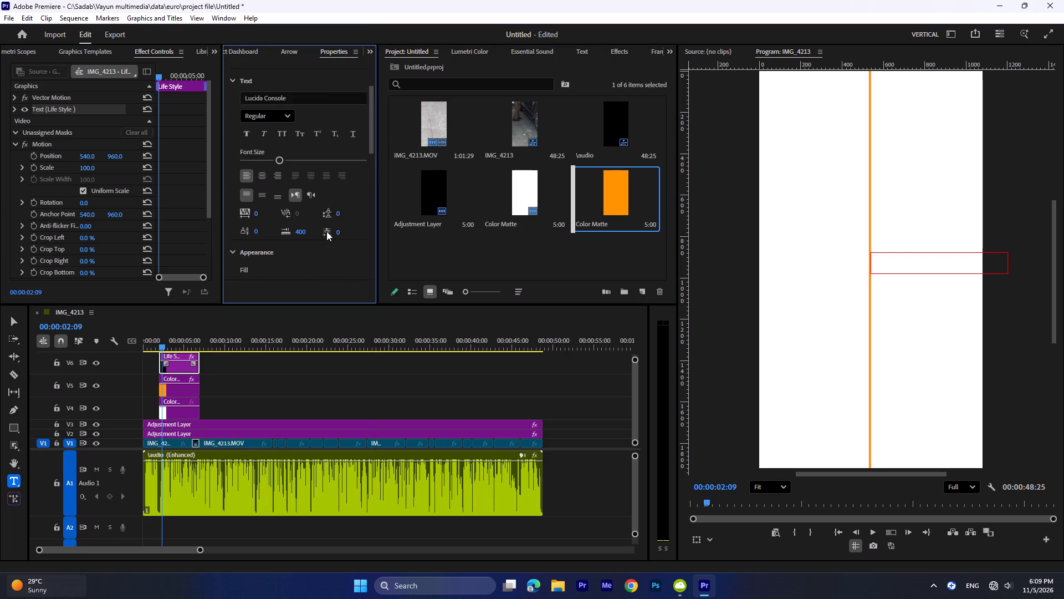
scroll(326, 231, down, 2)
click(269, 229)
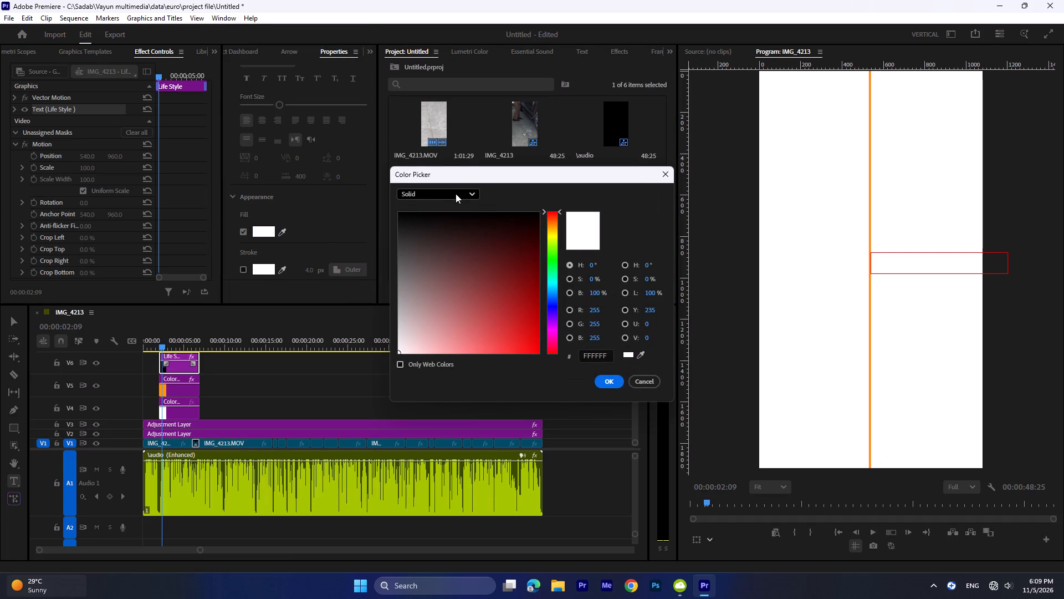
double_click(593, 357)
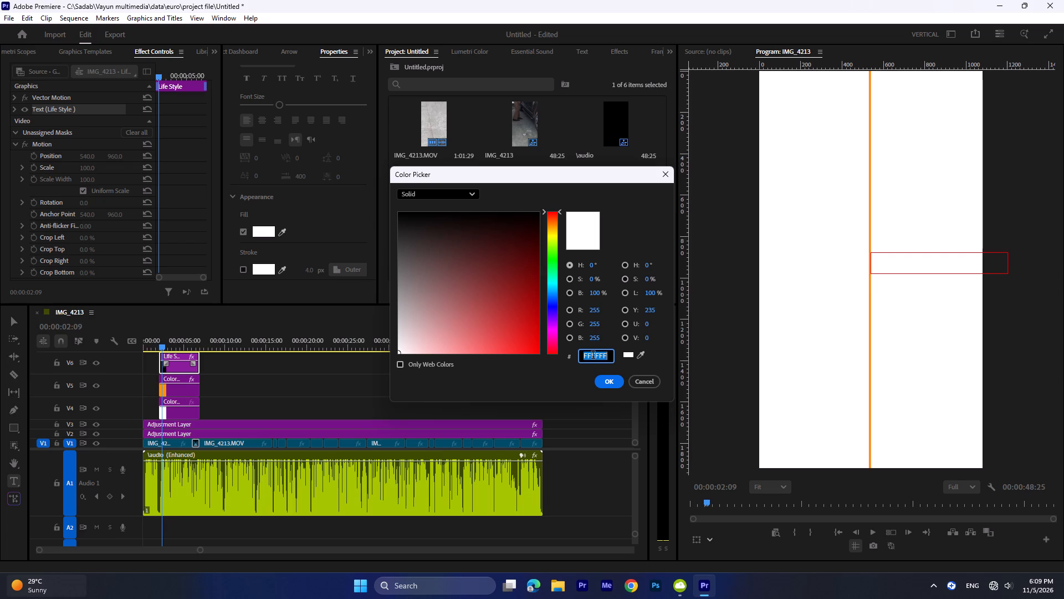
text(rr)
key(BackSpace)
key(BackSpace)
key(BackSpace)
text(ff3)
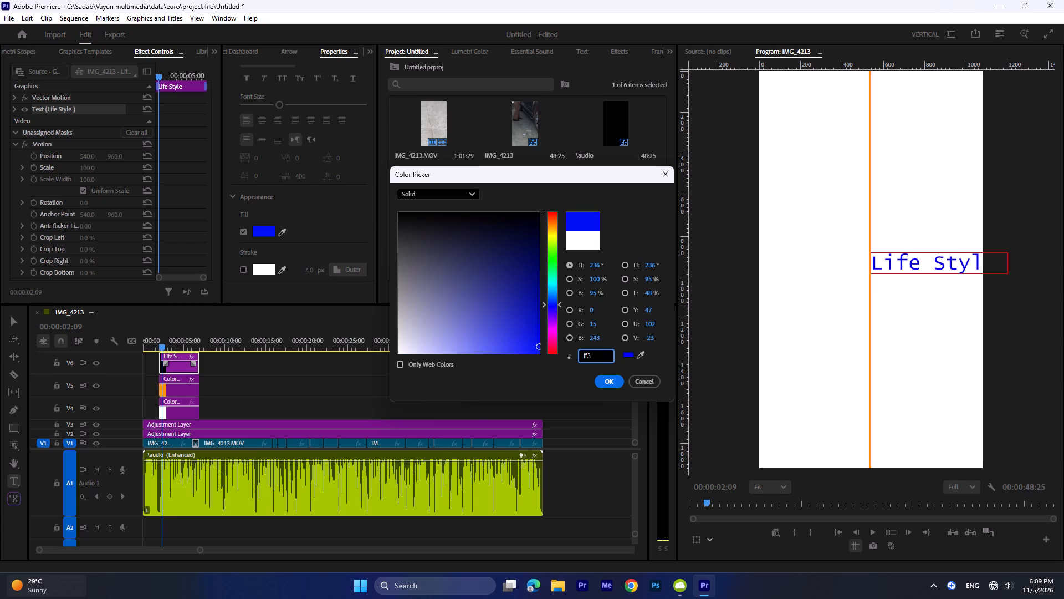
key(BackSpace)
text(9300)
key(Return)
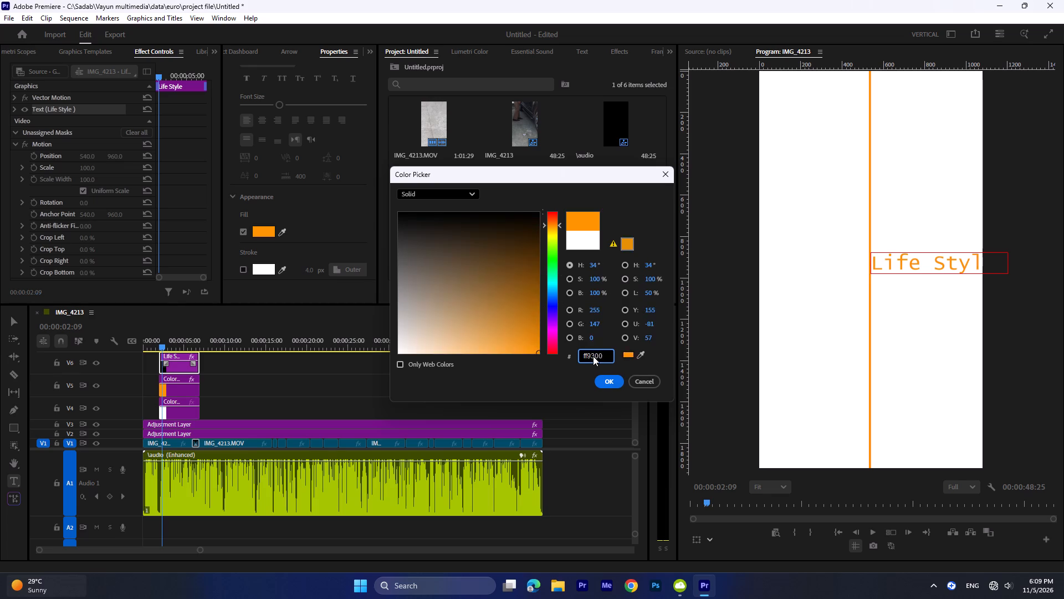
Reduce the font size of the Life Style text until all its letters fit between the orange line and the frame edge.
triple_click(912, 265)
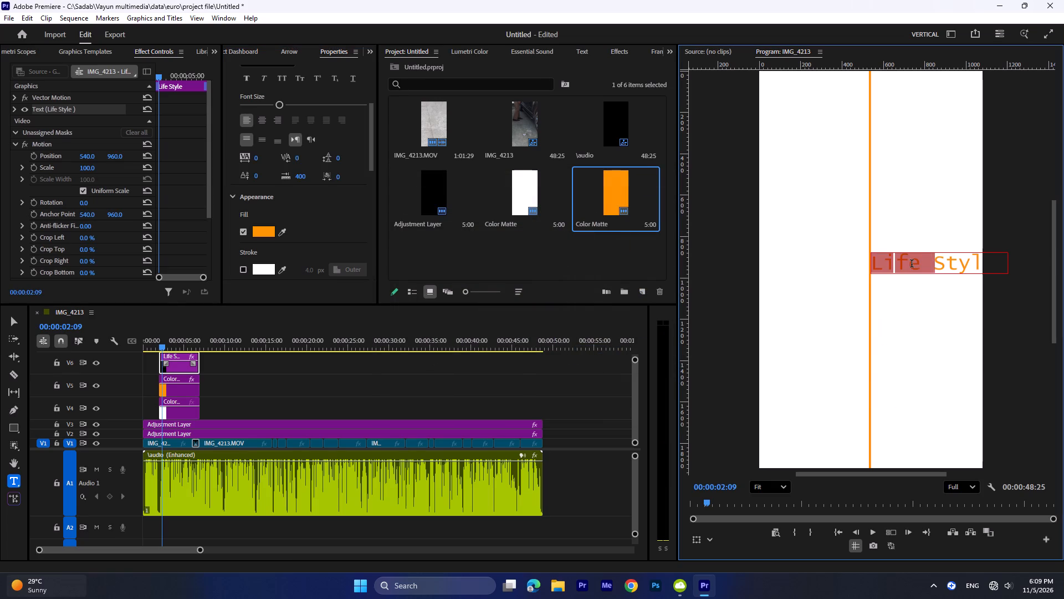
drag(279, 104, 274, 104)
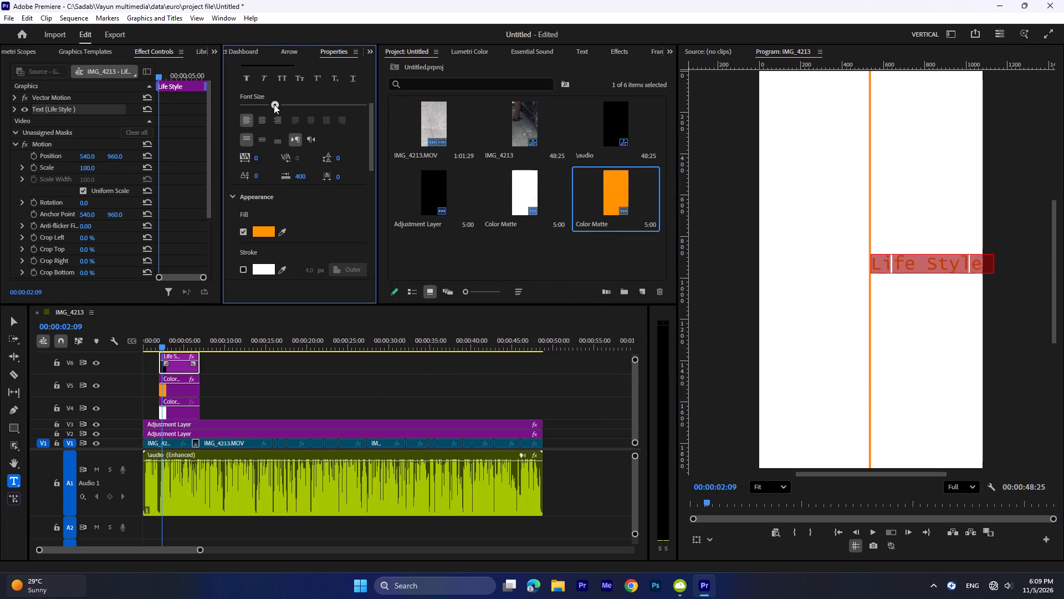
drag(274, 104, 273, 105)
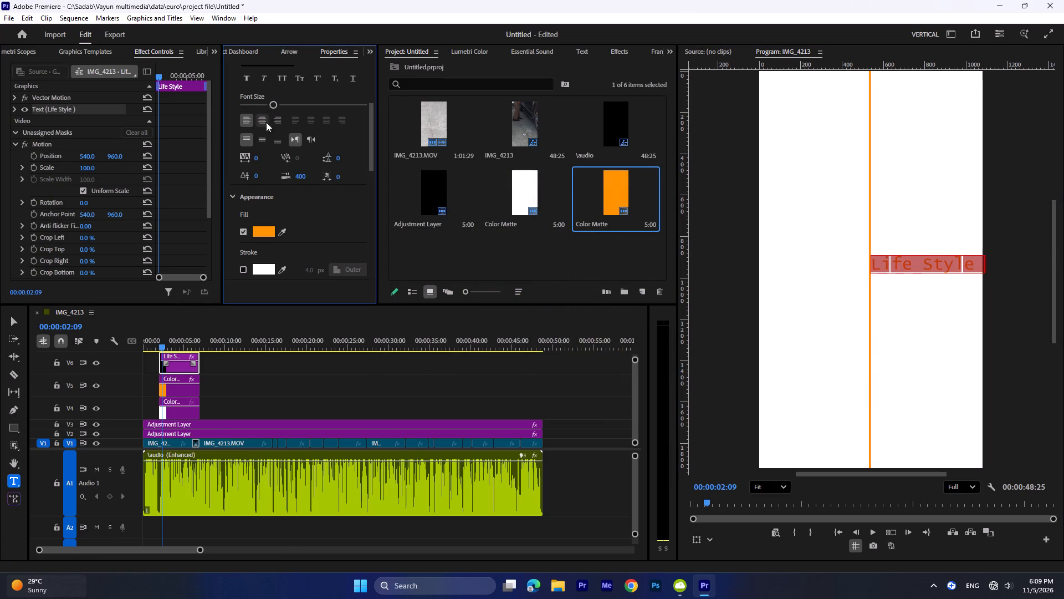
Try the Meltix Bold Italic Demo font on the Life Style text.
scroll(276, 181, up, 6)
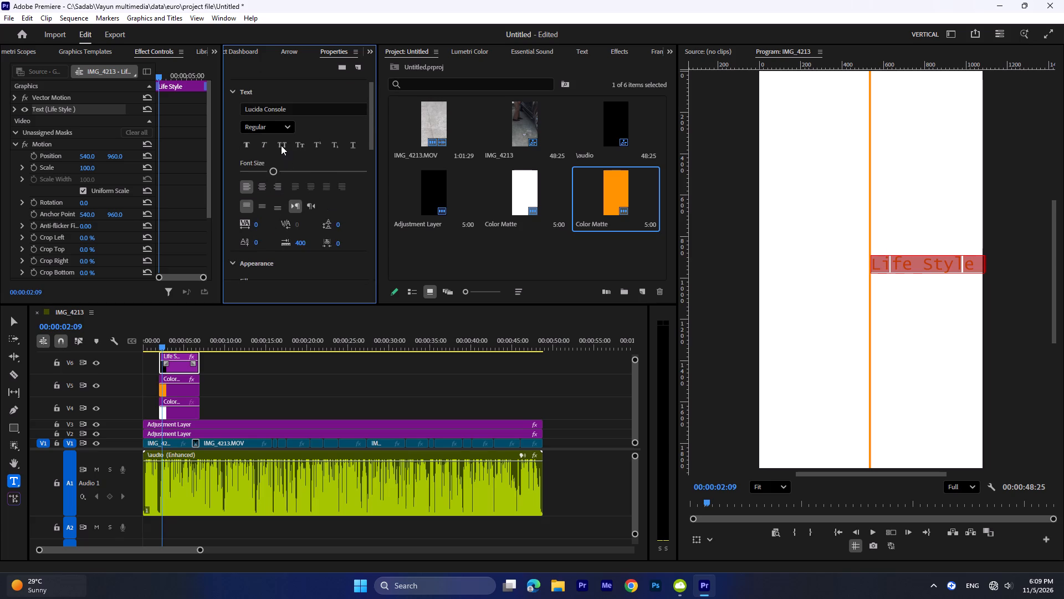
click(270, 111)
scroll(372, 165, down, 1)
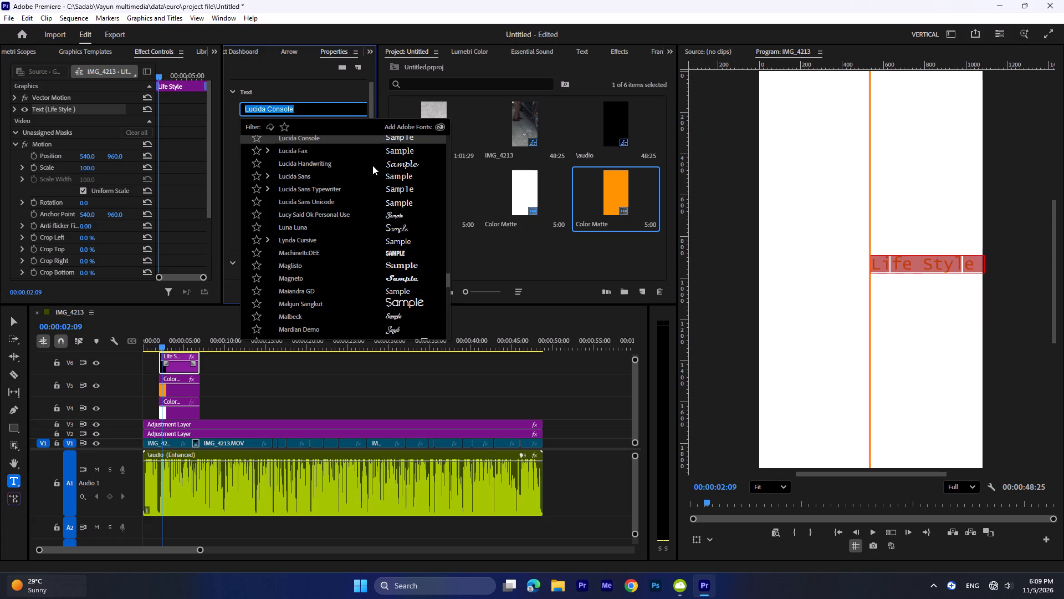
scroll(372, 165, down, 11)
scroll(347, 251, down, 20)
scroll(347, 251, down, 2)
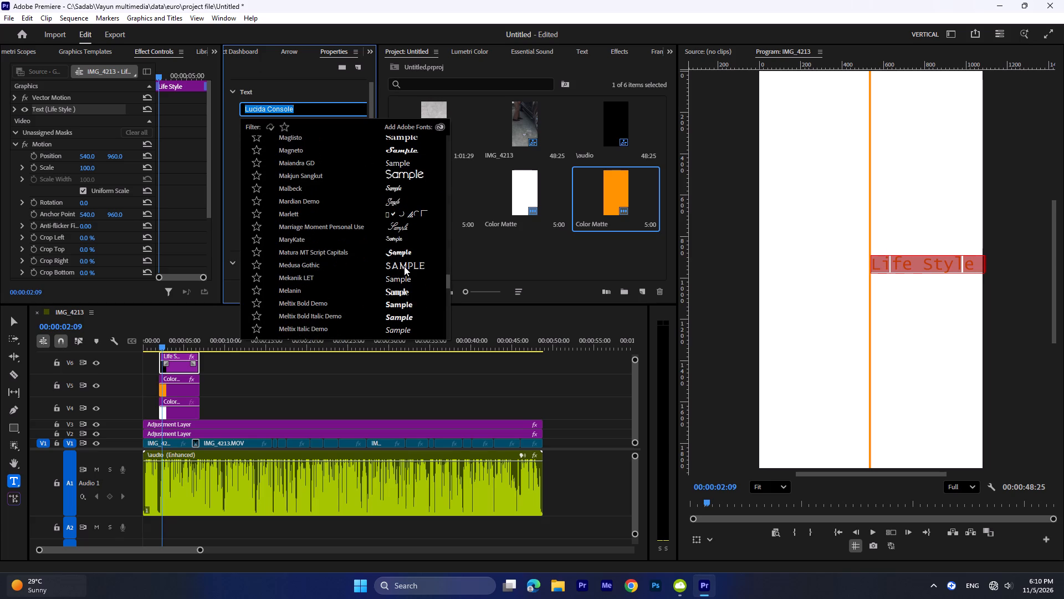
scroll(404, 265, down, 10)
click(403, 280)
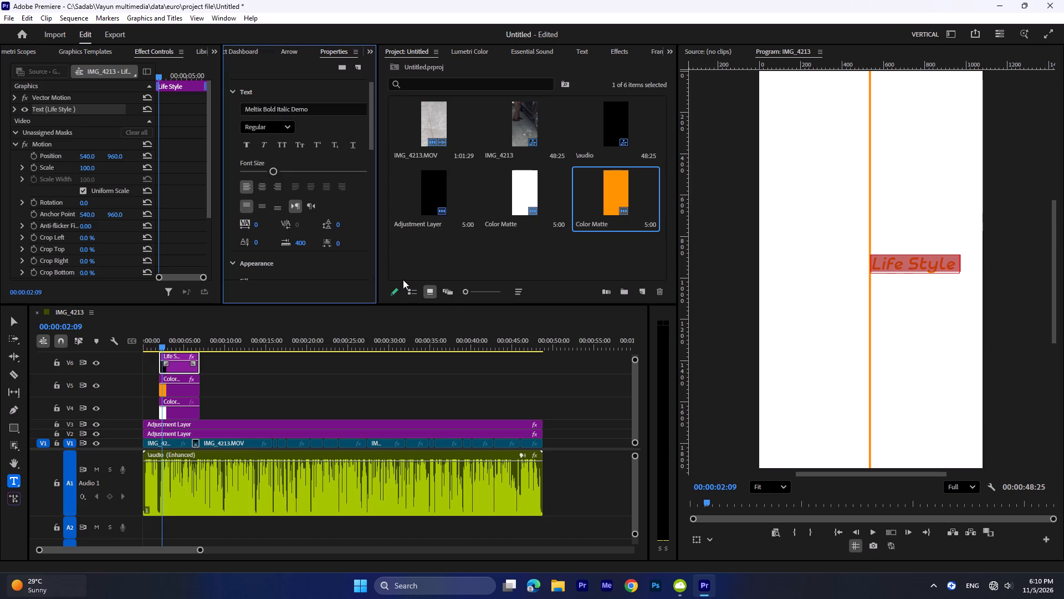
Change the Life Style text to the Merriweather font in Bold style.
click(281, 115)
scroll(345, 251, down, 15)
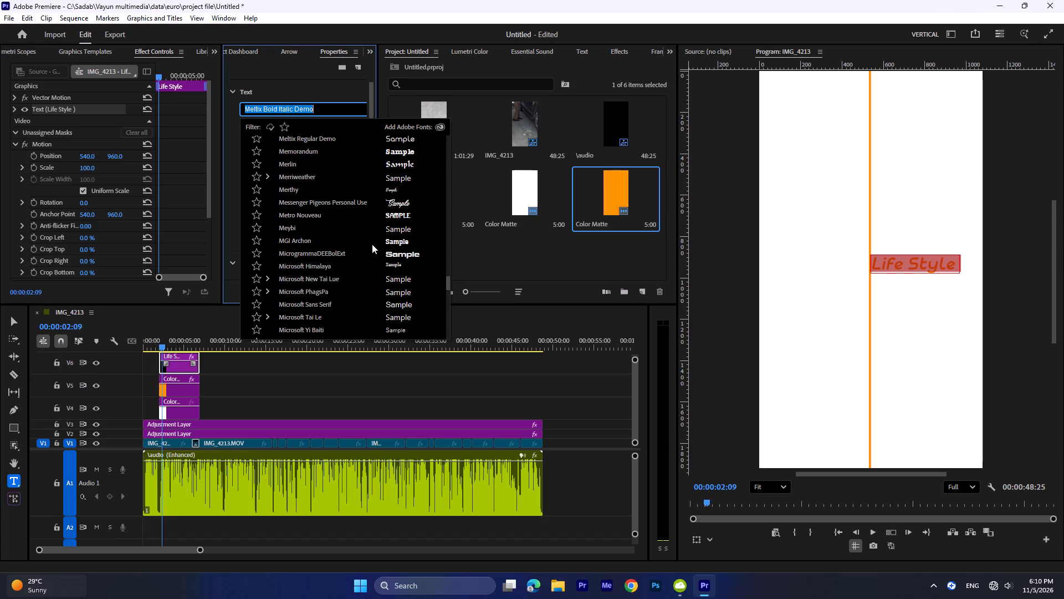
click(305, 173)
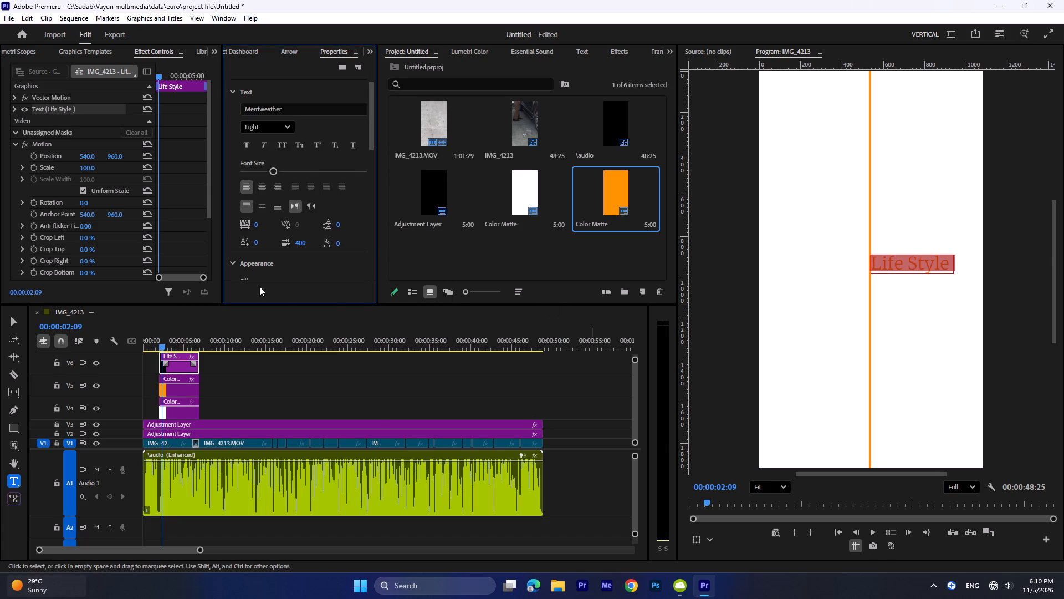
click(253, 127)
click(272, 202)
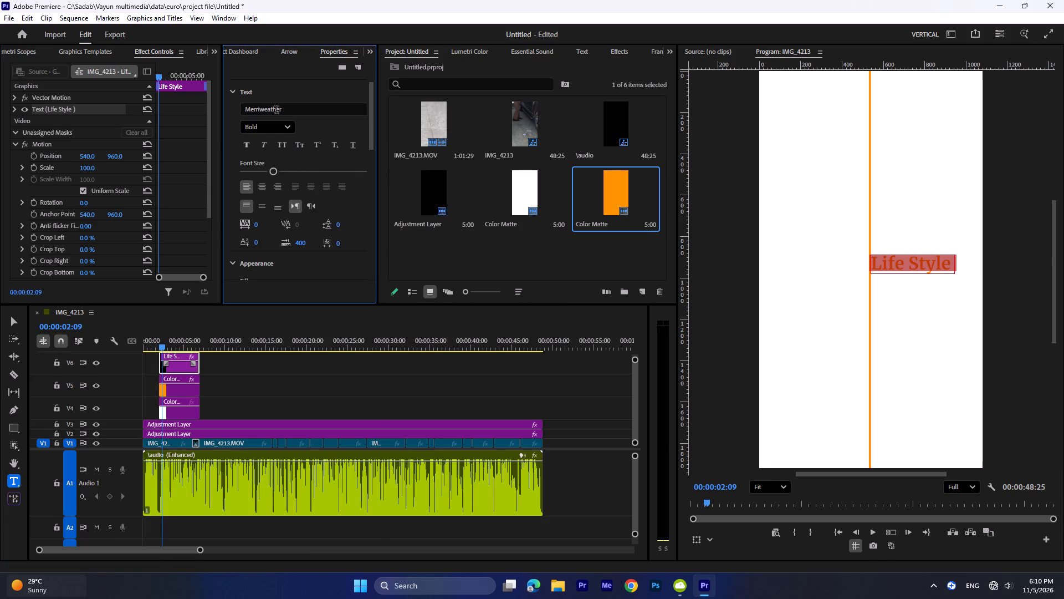
Switch the Life Style text's Merriweather font style to Regular.
click(278, 125)
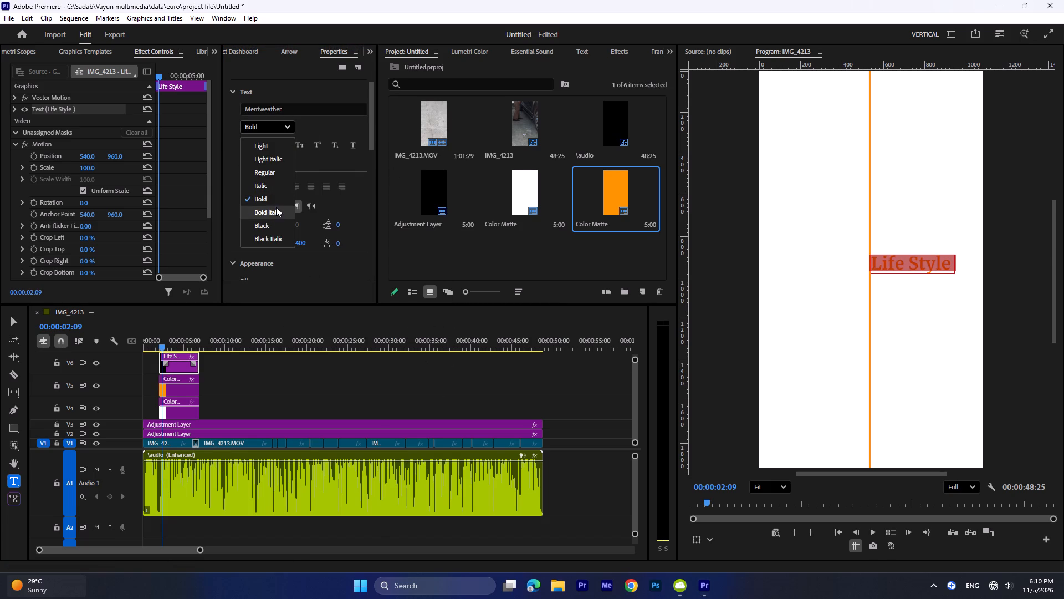
click(271, 174)
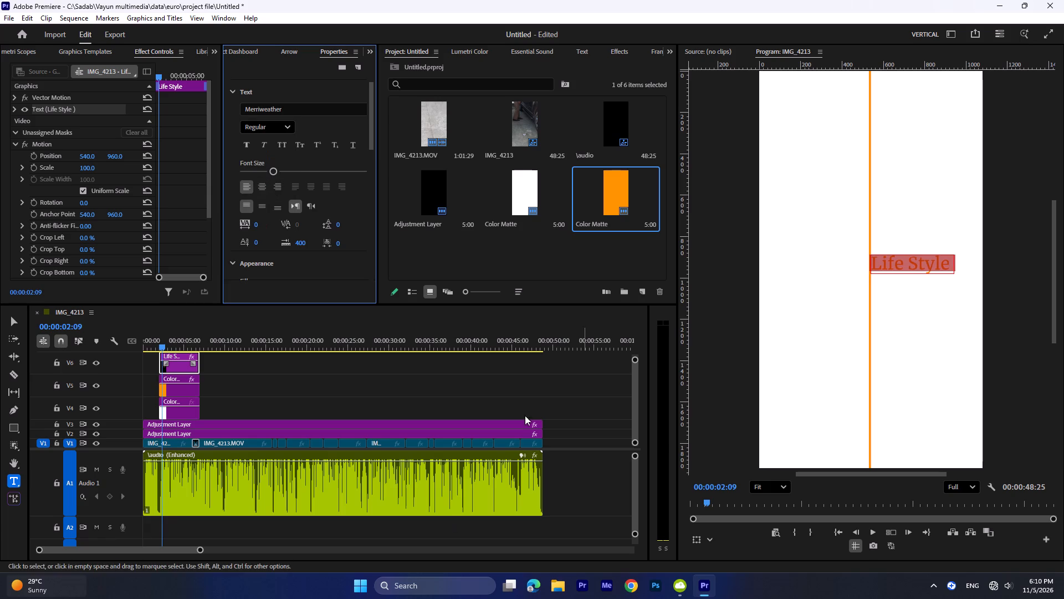
click(276, 403)
Duplicate the Life Style text clip onto a new video track V7, directly above the original.
click(172, 364)
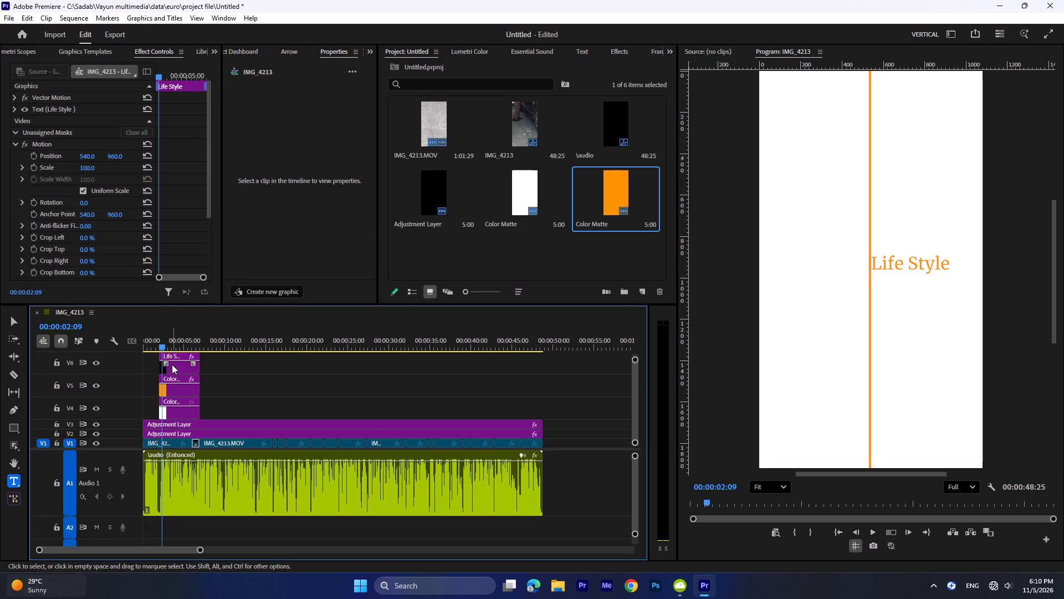
ctrl+scroll(283, 389, up, 7)
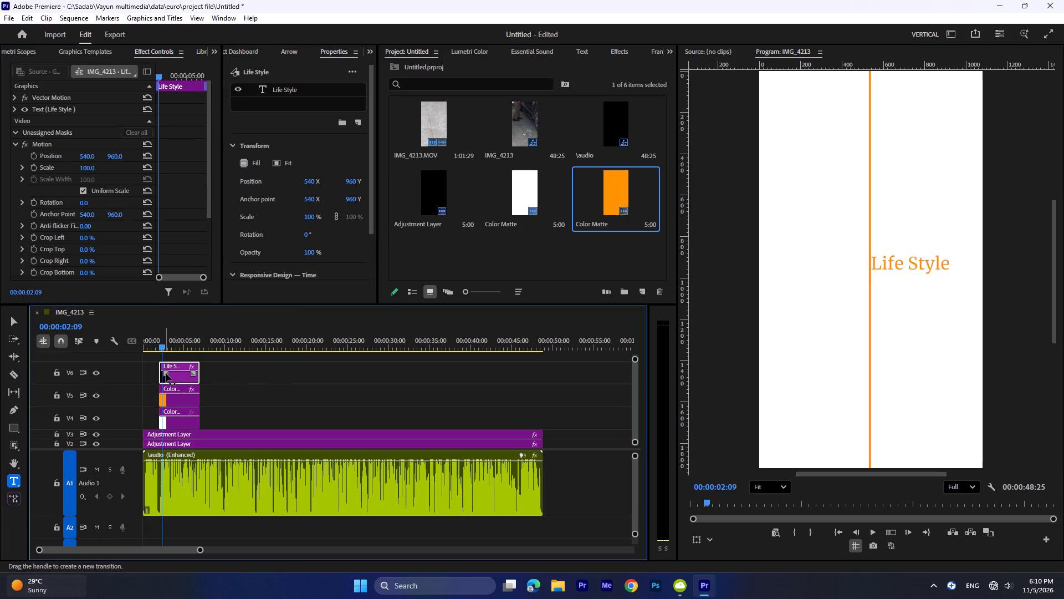
alt+drag(178, 379, 178, 355)
scroll(219, 384, up, 4)
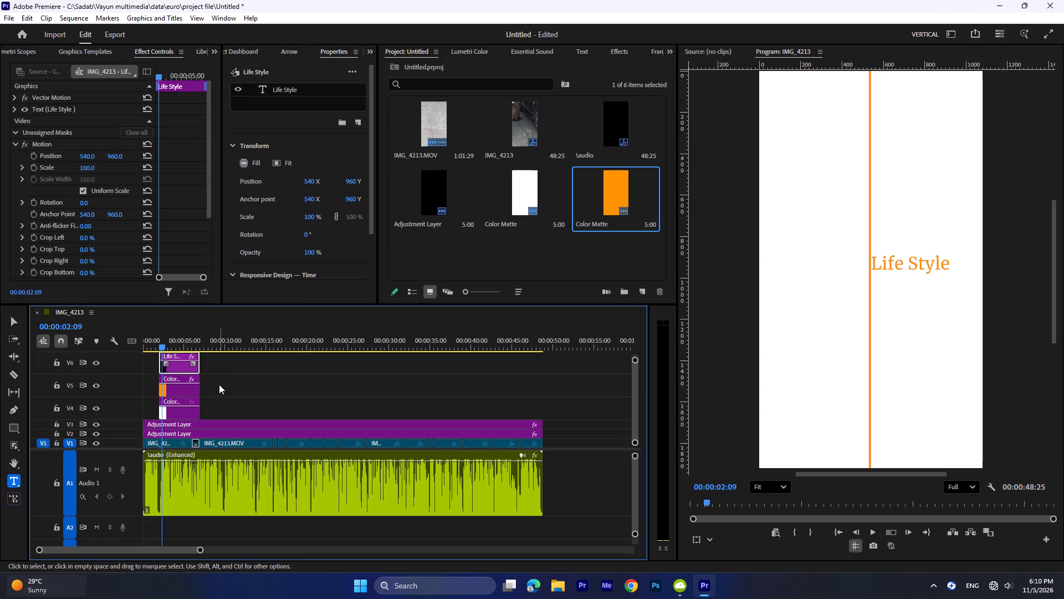
scroll(219, 385, up, 7)
click(178, 370)
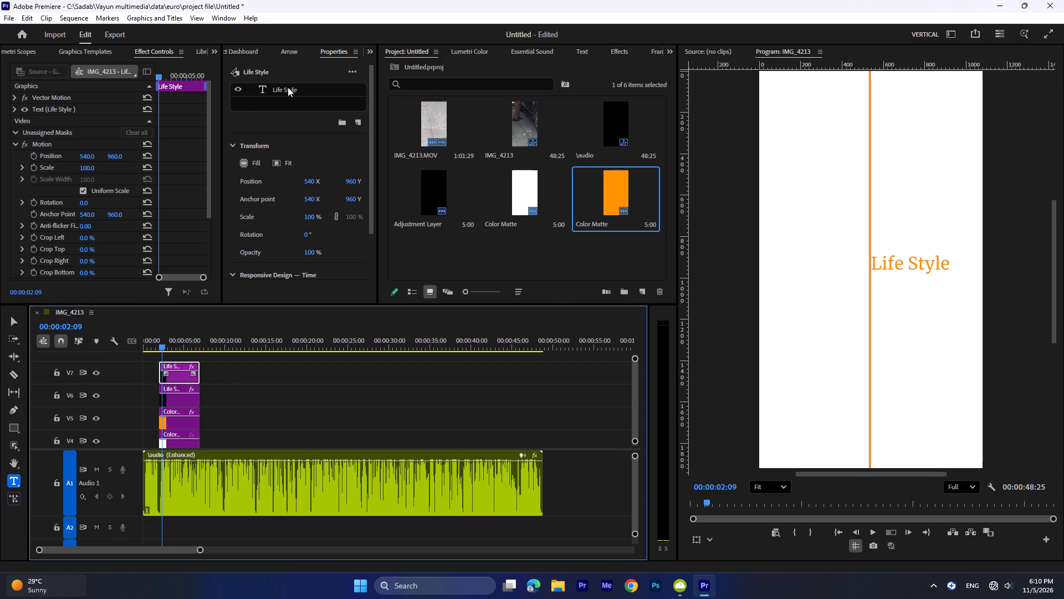
Replace the text of the V7 copy with "Box Pox".
triple_click(939, 265)
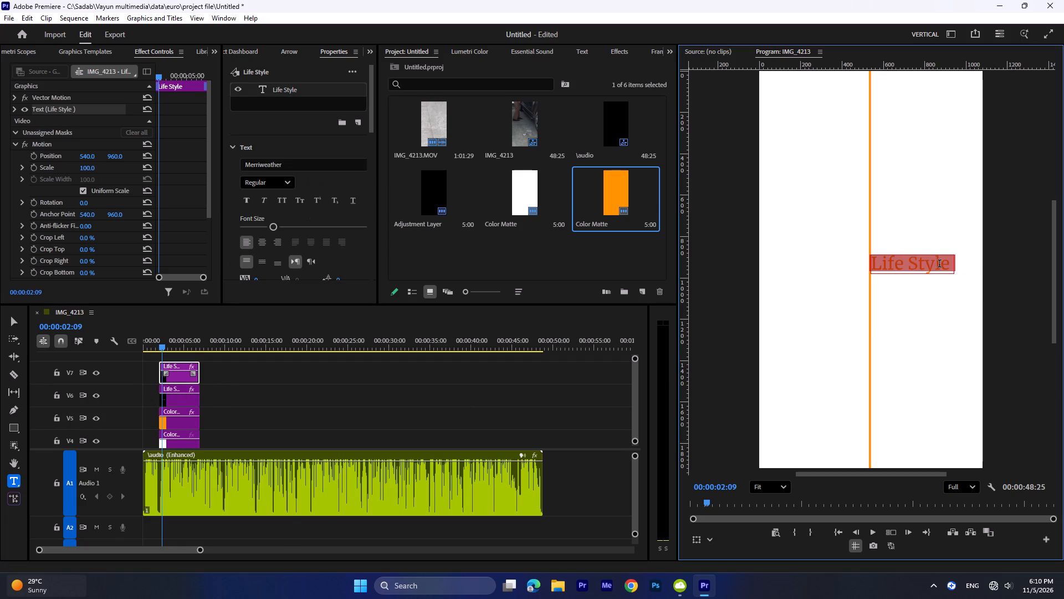
key(shift+b)
text(ox)
key(space)
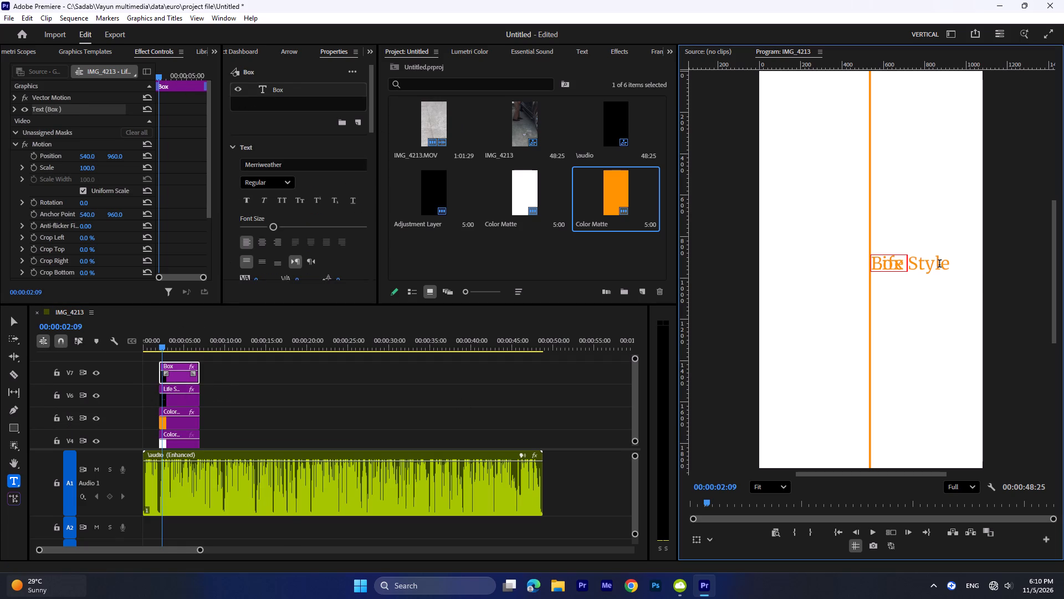
text(Po)
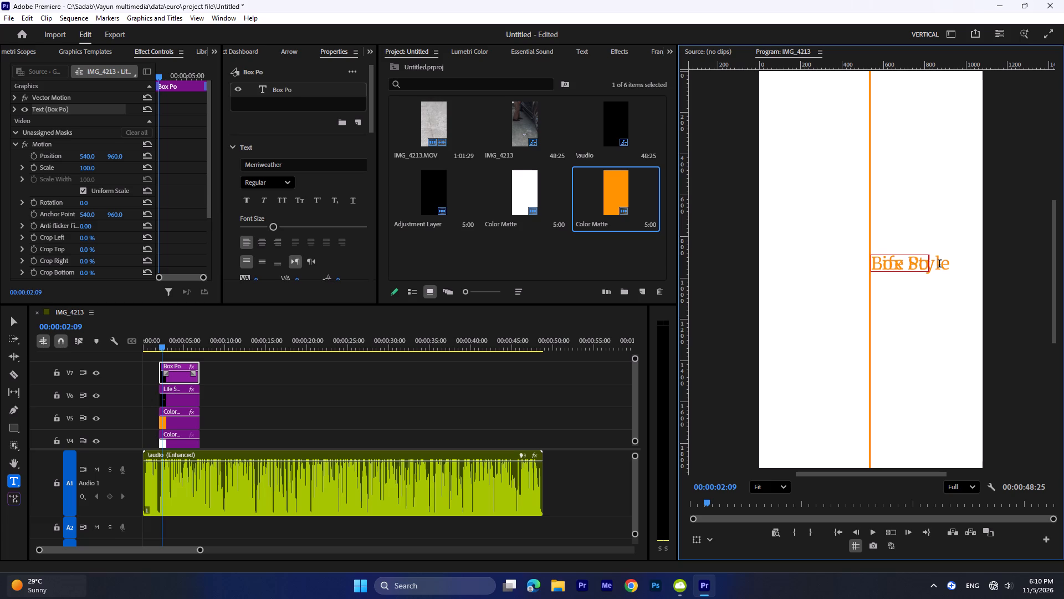
key(x)
Move the Box Pox text near the top of the frame, with Motion position about 618, 319.
triple_click(919, 269)
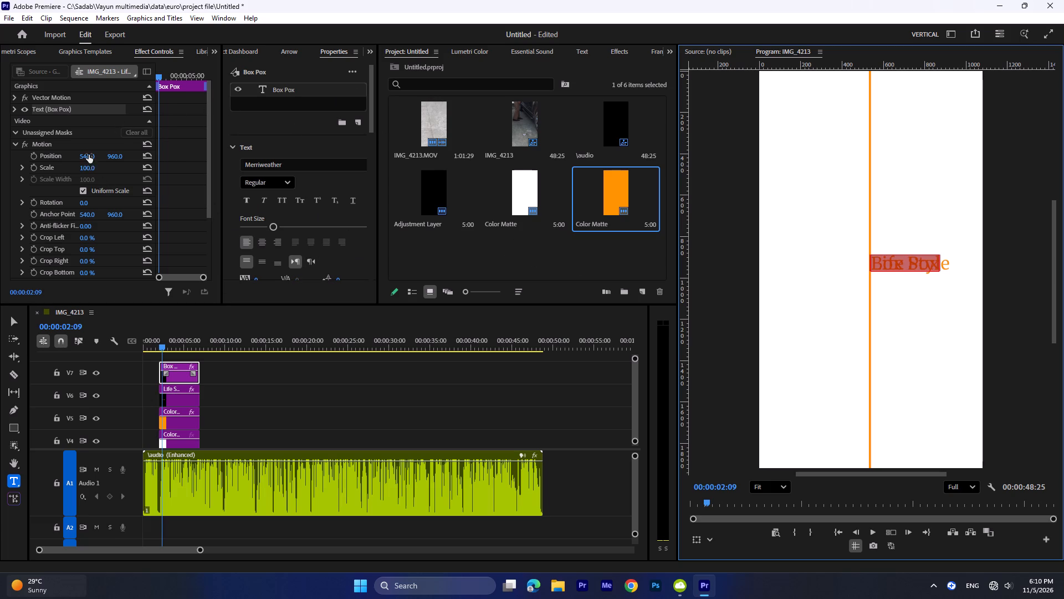
drag(89, 155, 132, 151)
drag(115, 155, 102, 155)
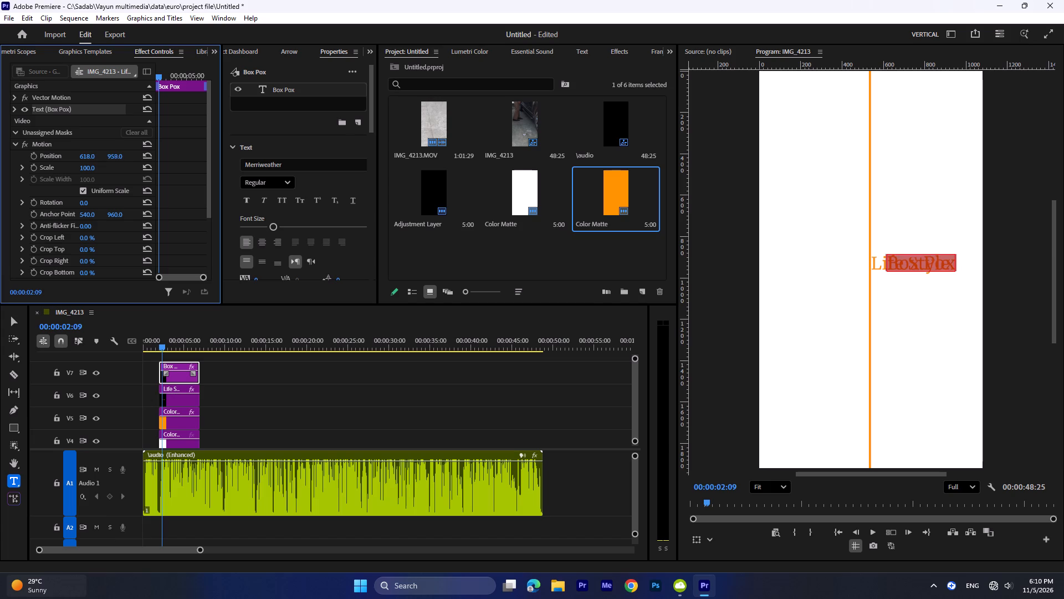
drag(102, 155, 104, 156)
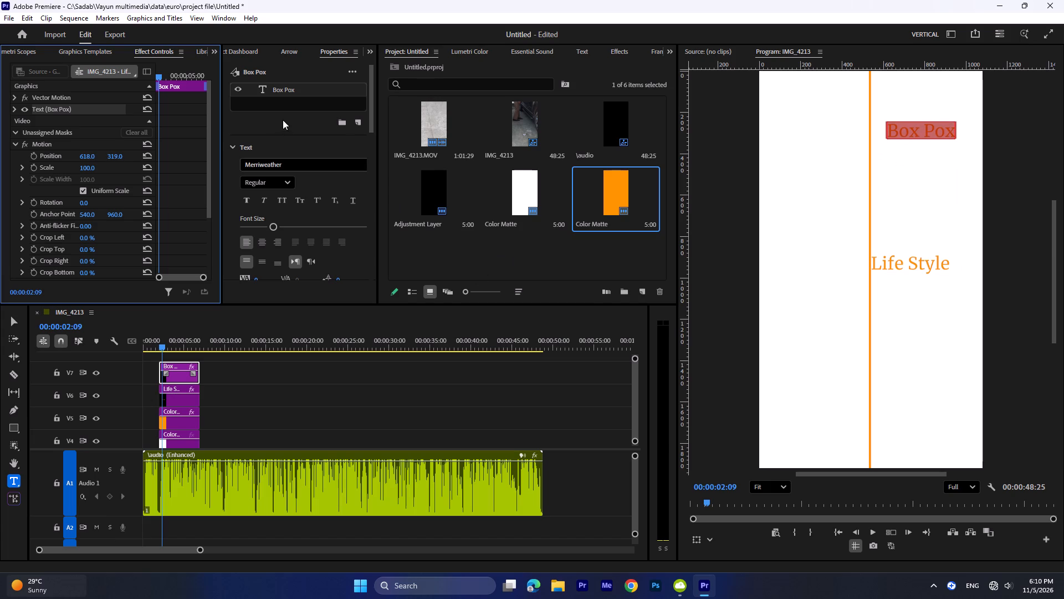
Move the Life Style text across the orange line beside Box Pox, at position about 70.6, 327.2.
click(181, 395)
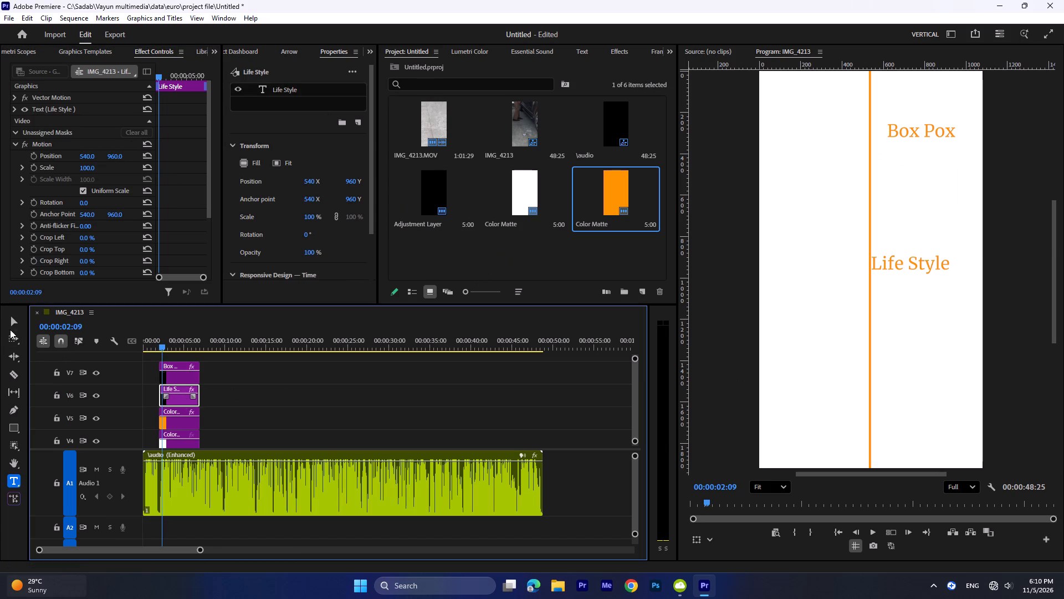
click(11, 323)
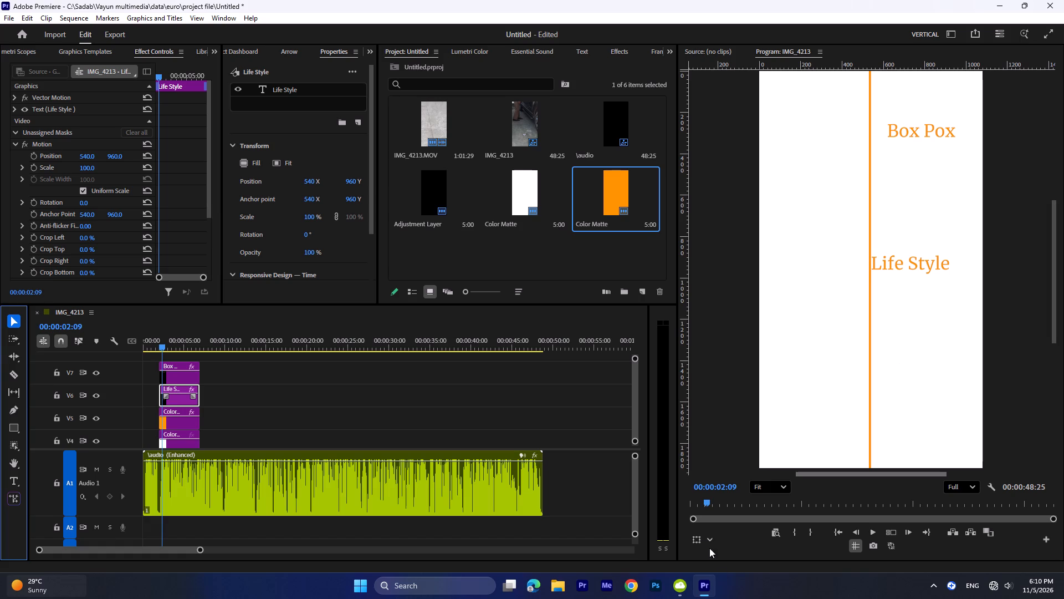
click(698, 539)
click(922, 263)
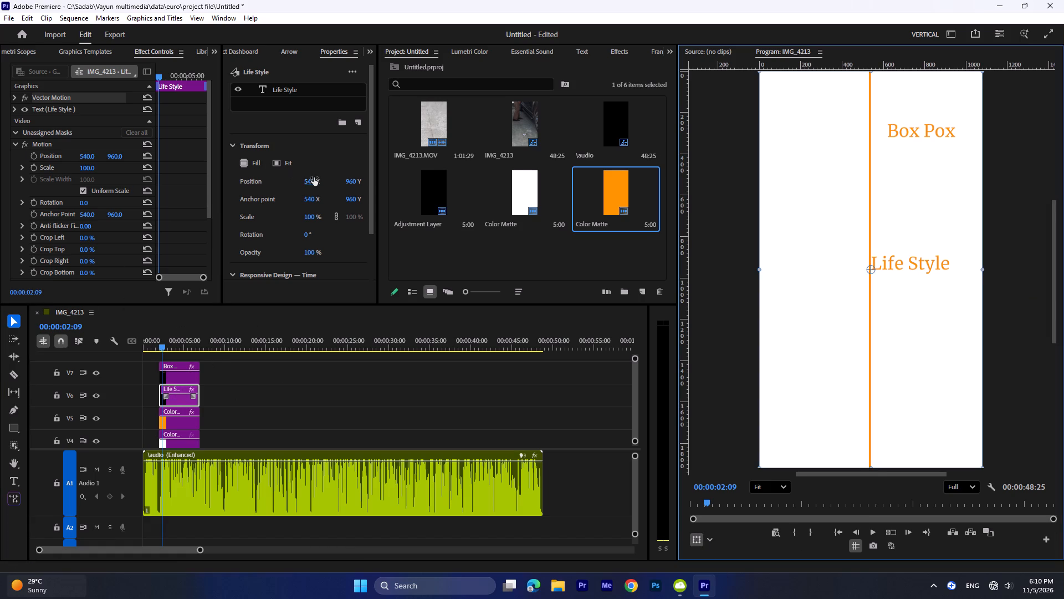
drag(314, 177, 126, 165)
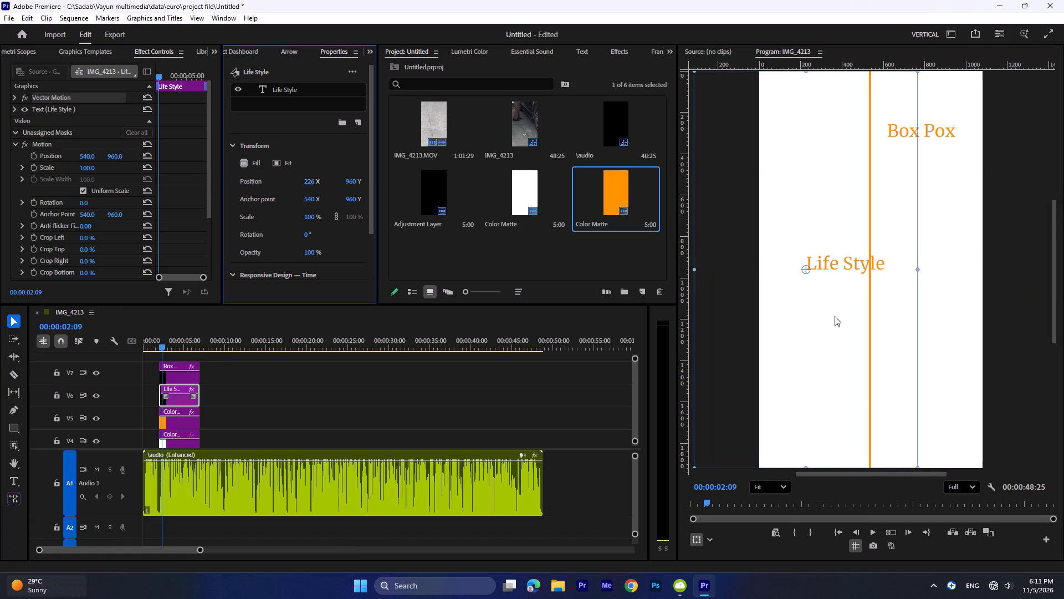
drag(837, 317, 806, 186)
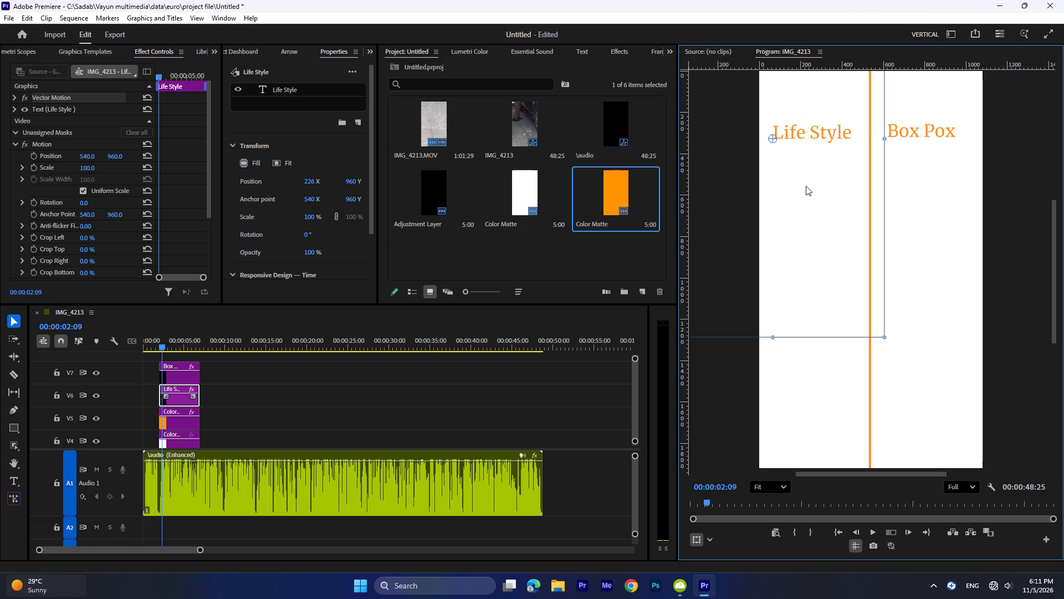
drag(806, 186, 805, 186)
click(1006, 230)
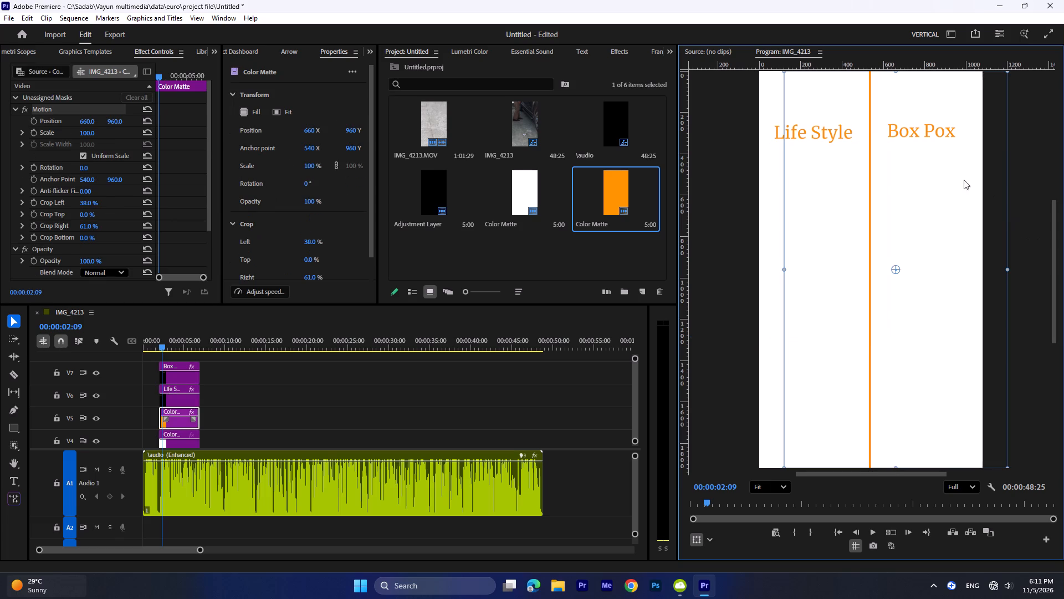
click(740, 219)
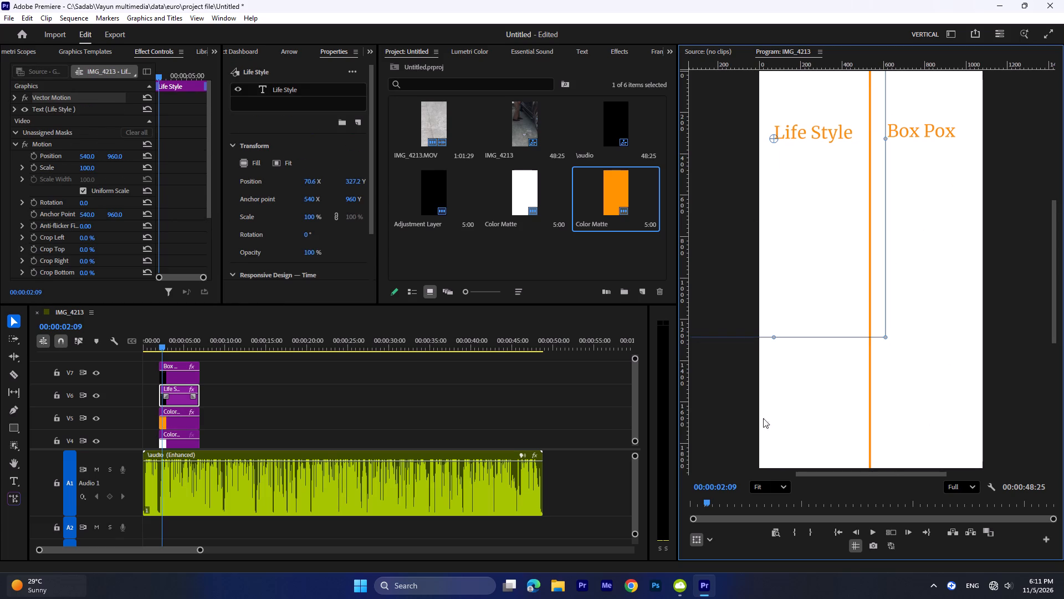
Crop the top of the orange line's color matte by 13%.
click(178, 416)
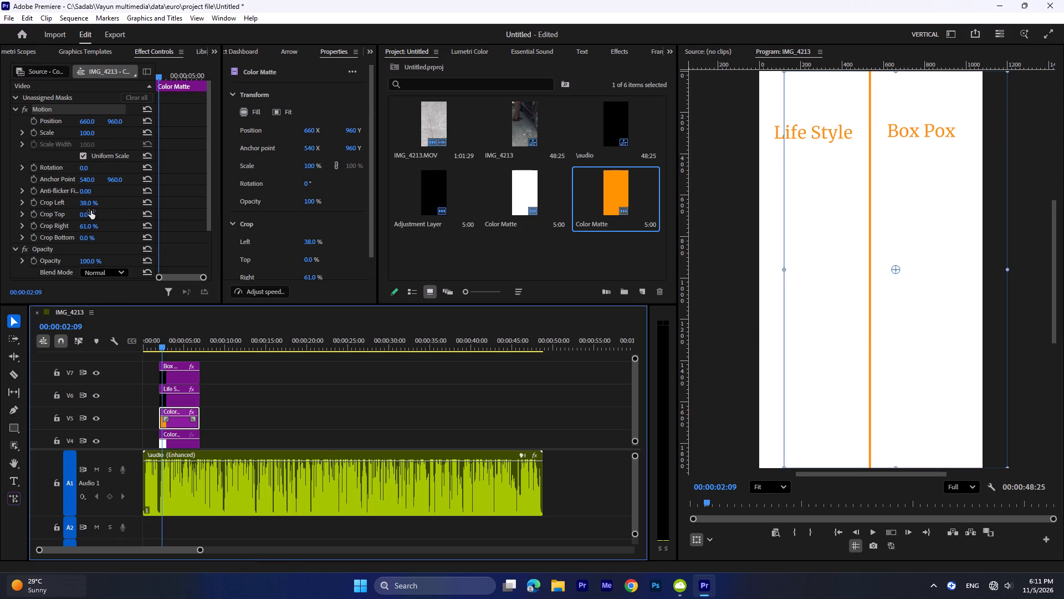
drag(90, 212, 95, 212)
Nudge the Life Style text until it sits level with Box Pox, with the graphic's Y position at 332.5.
click(734, 308)
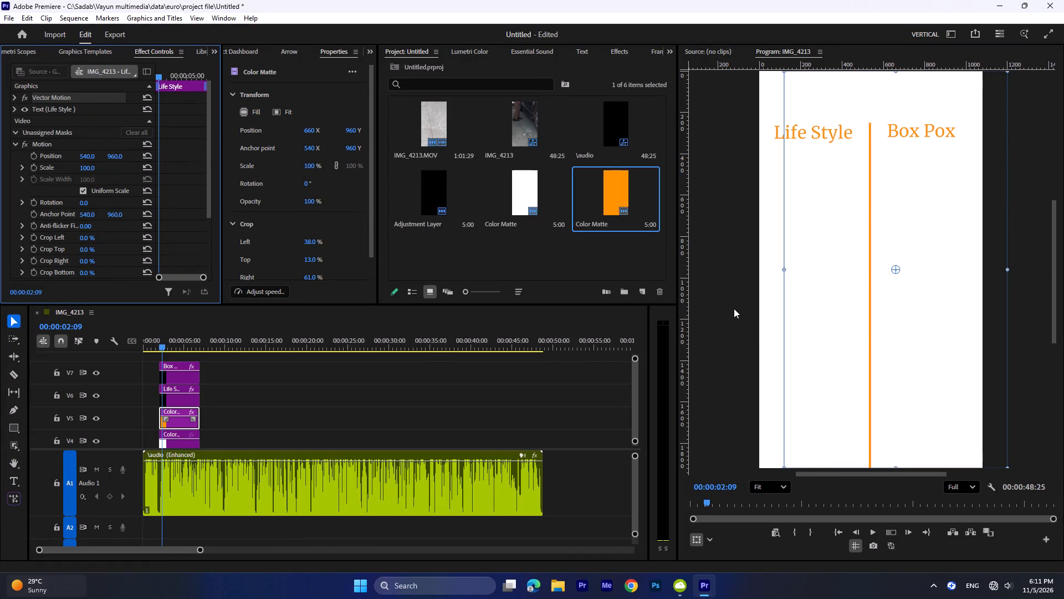
click(847, 214)
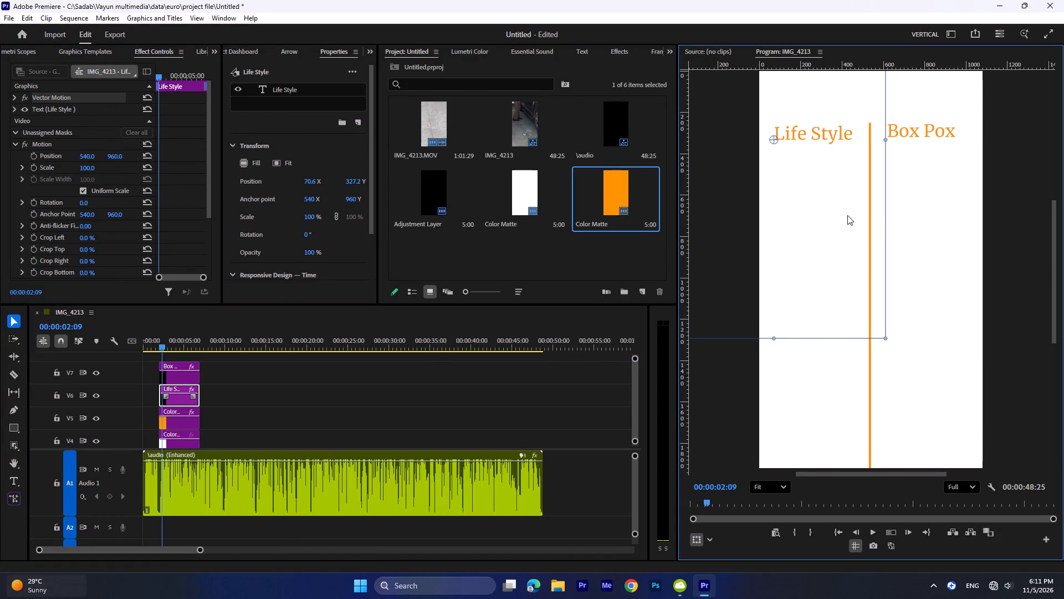
click(1037, 190)
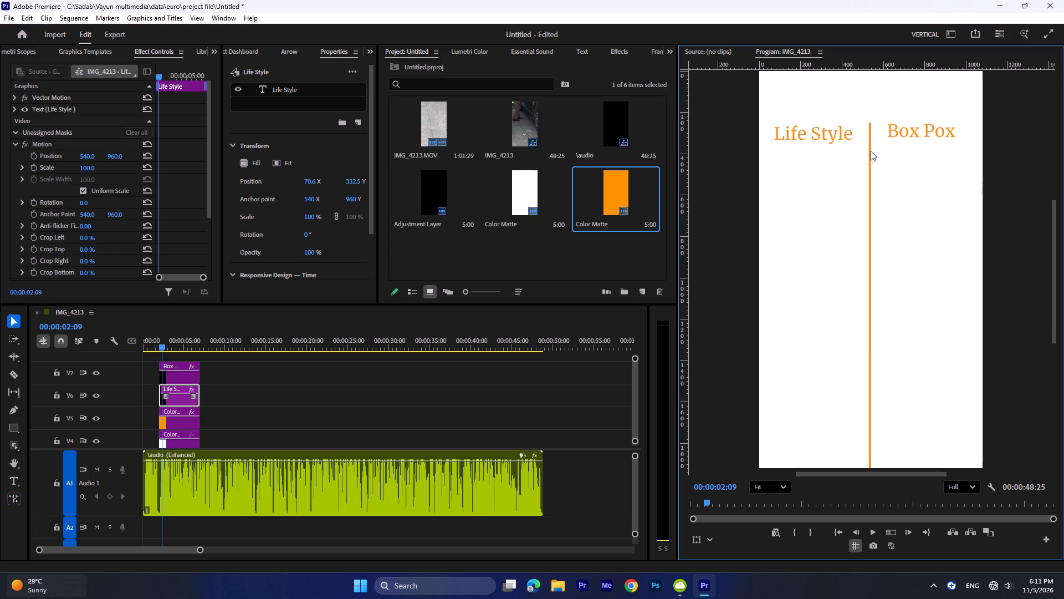
click(799, 136)
click(799, 136)
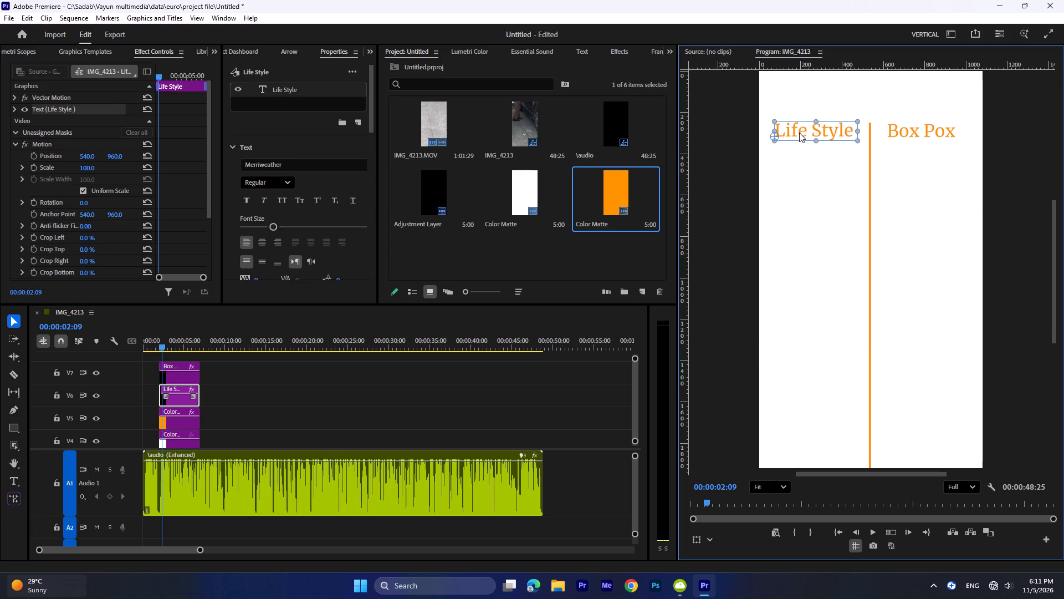
click(1024, 151)
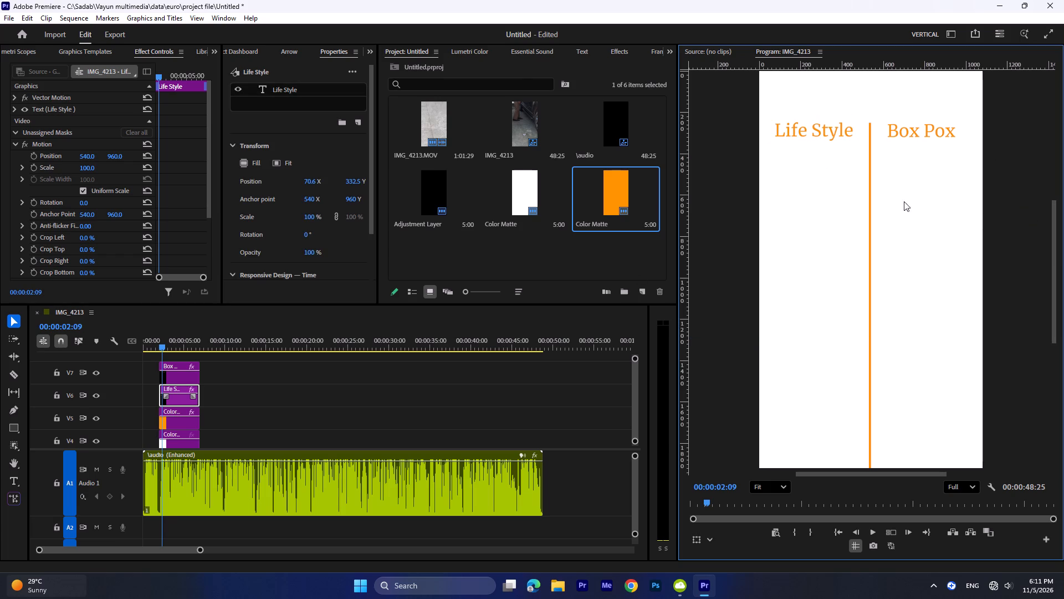
Duplicate the Box Pox text clip onto a new video track V8, directly above the original.
ctrl+scroll(283, 405, up, 4)
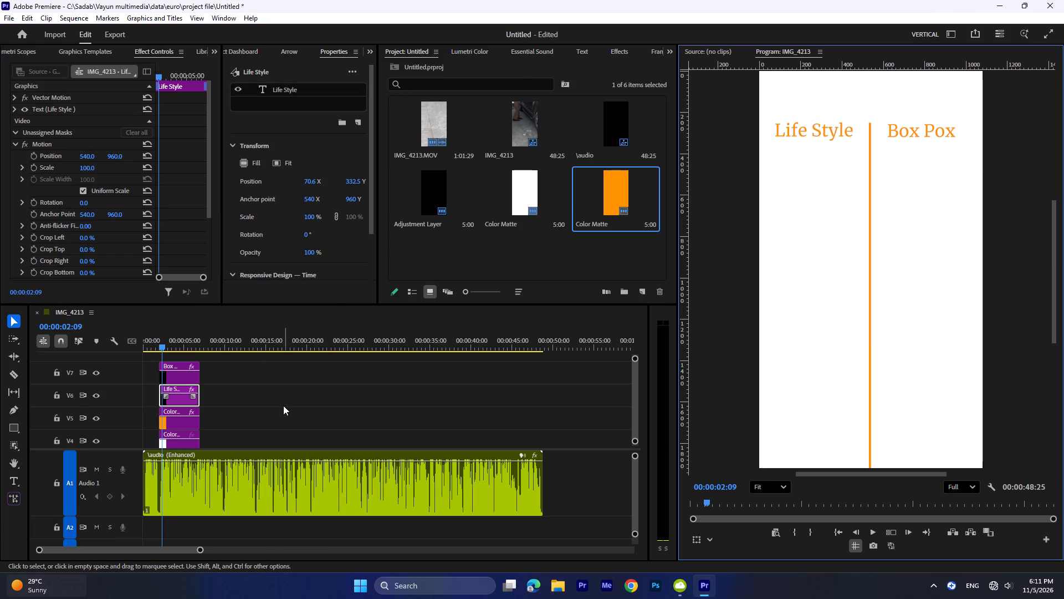
ctrl+scroll(283, 405, up, 1)
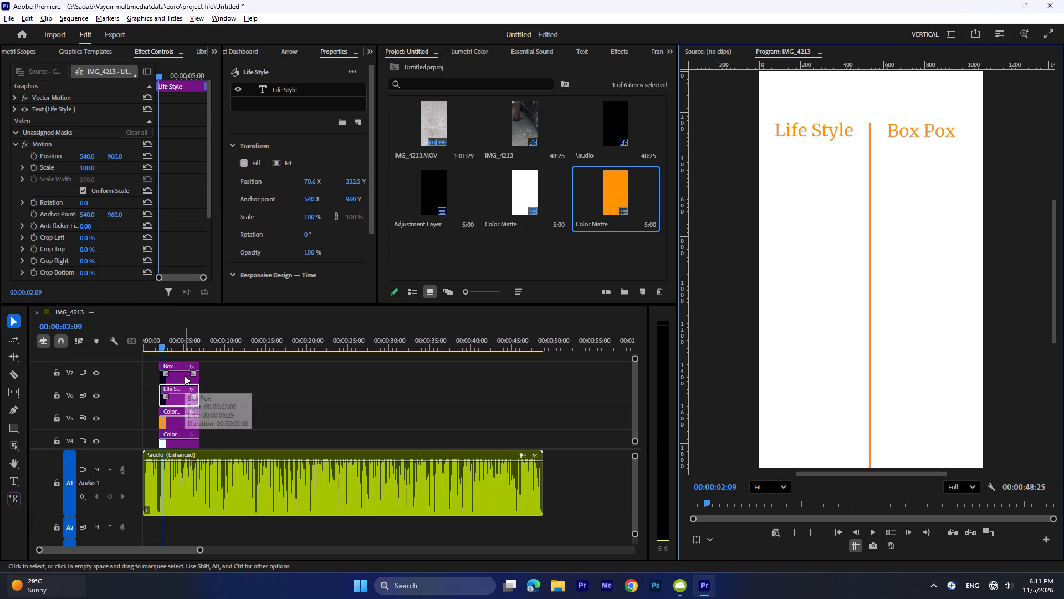
alt+drag(183, 378, 181, 358)
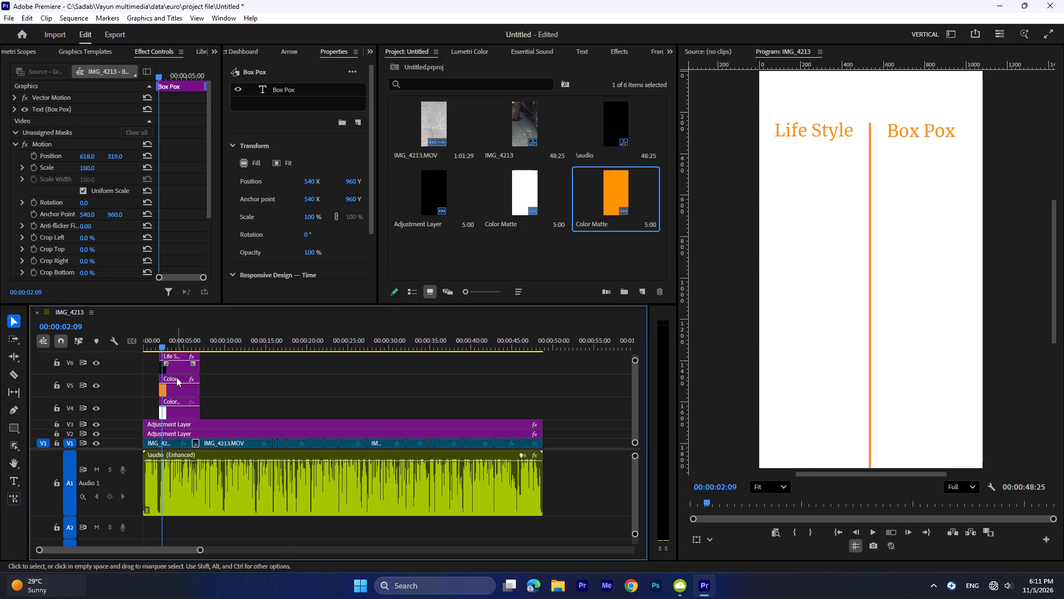
ctrl+scroll(176, 378, up, 5)
click(181, 368)
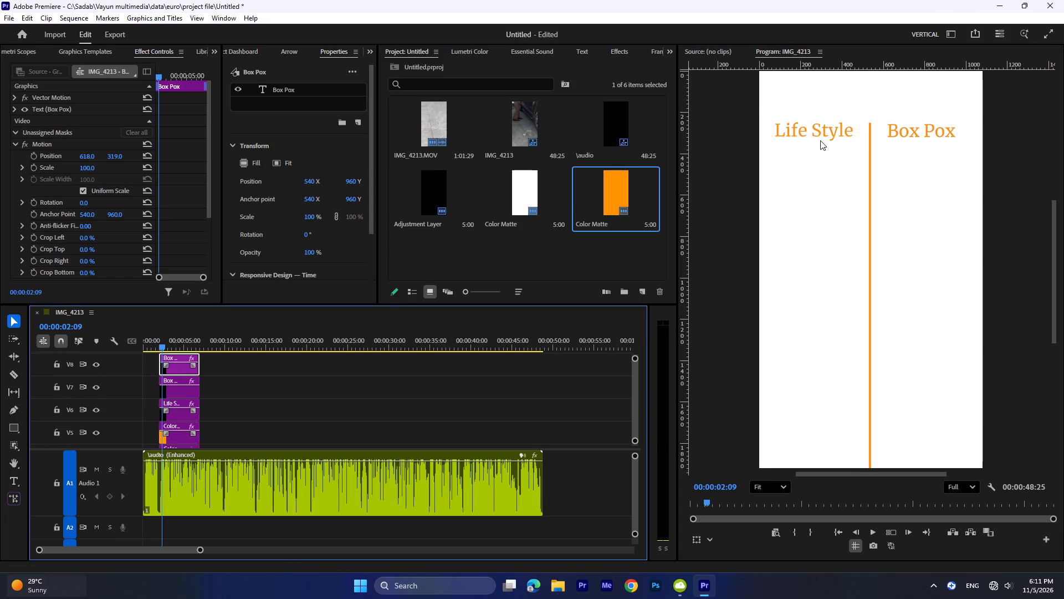
Replace the text of the V8 copy with "Infulencer".
triple_click(908, 131)
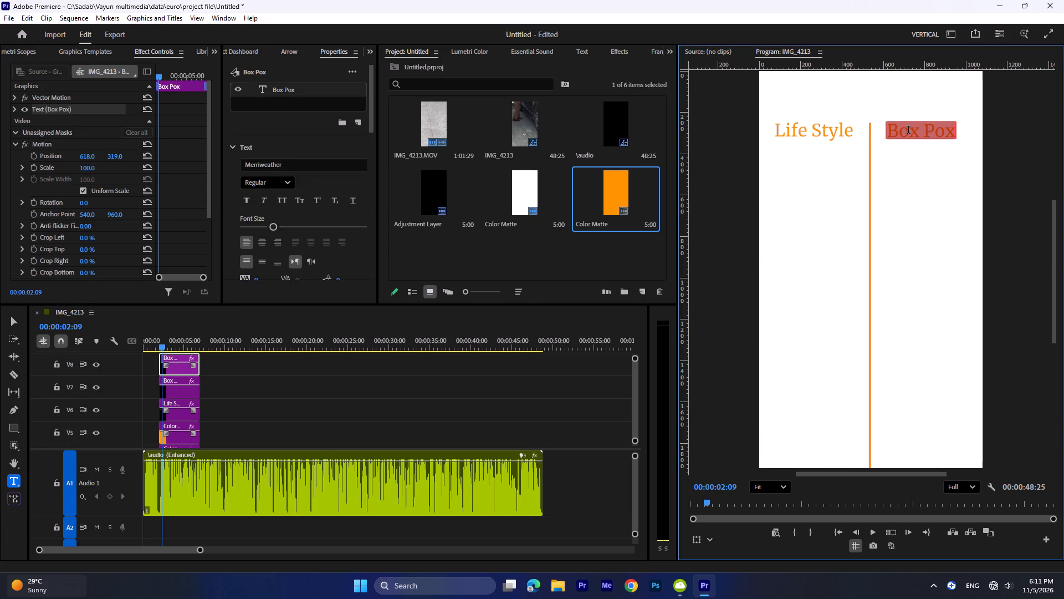
text(Inful)
text(encer)
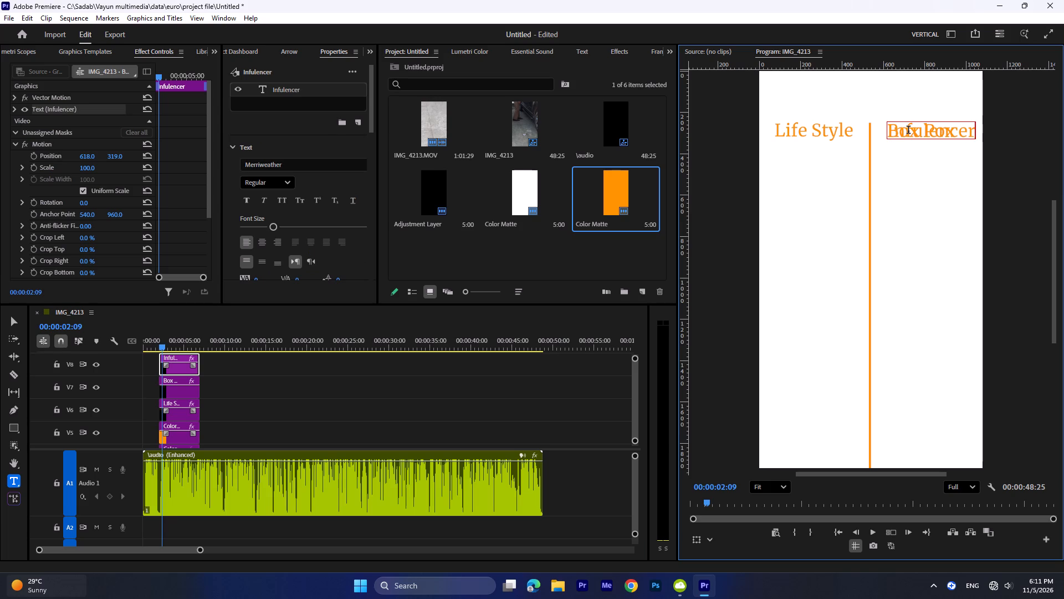
Enable a background on the Infulencer text and raise the background opacity to maximum.
triple_click(908, 131)
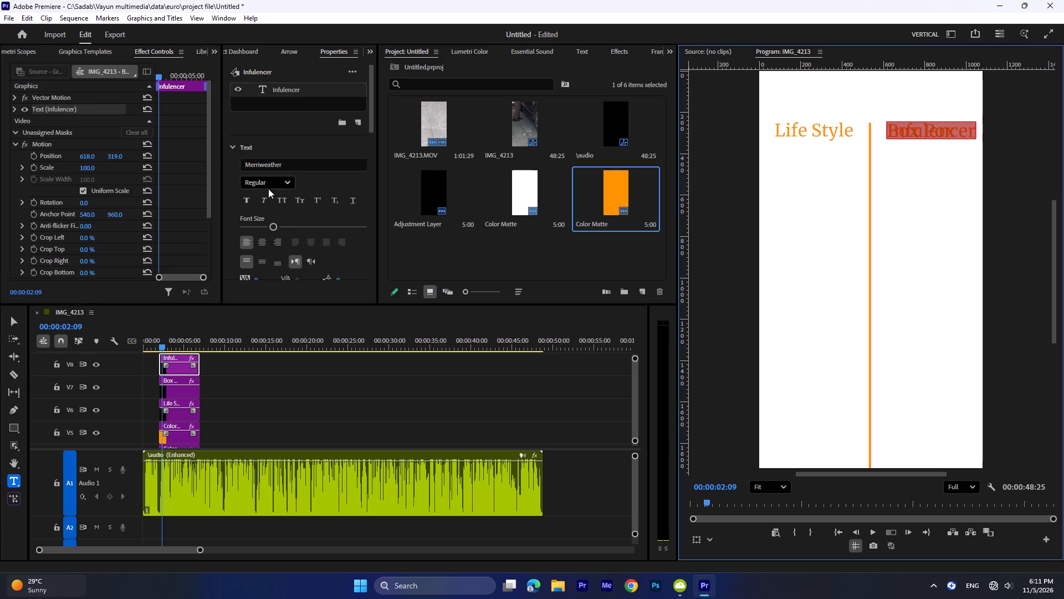
scroll(293, 247, down, 4)
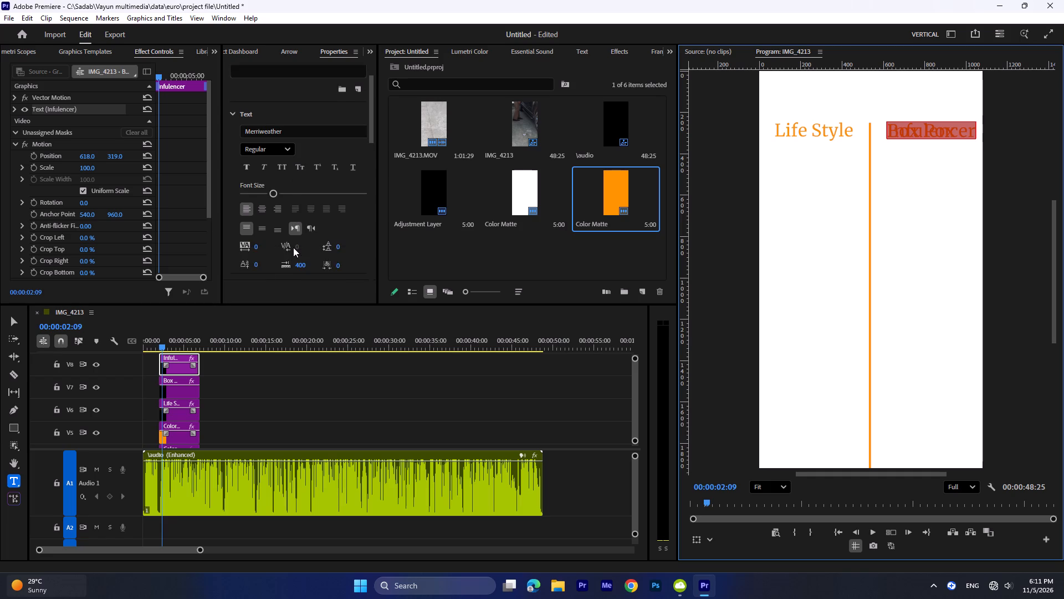
scroll(293, 247, down, 15)
scroll(241, 217, down, 2)
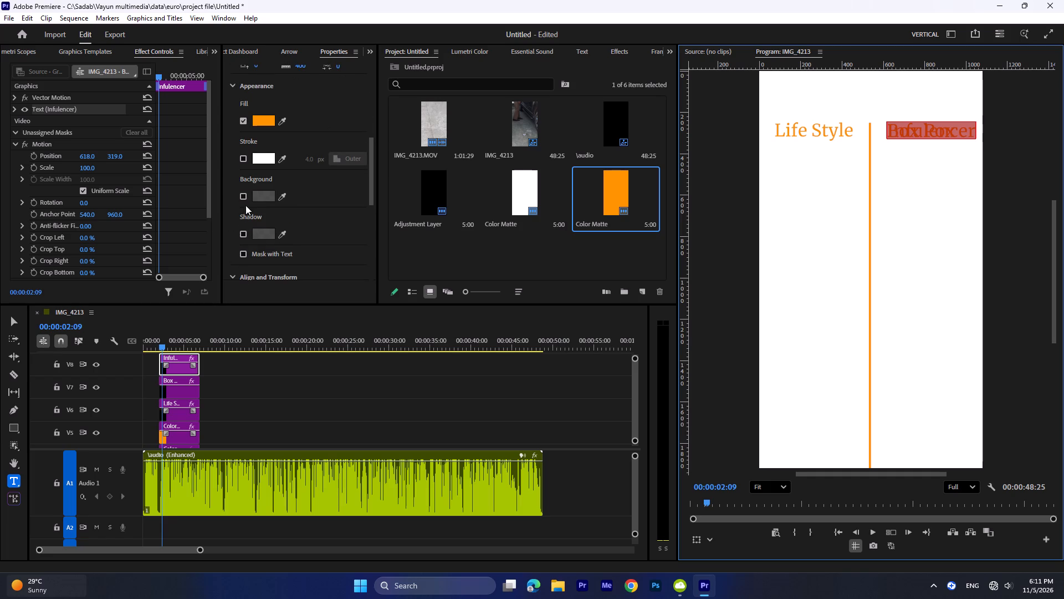
click(243, 197)
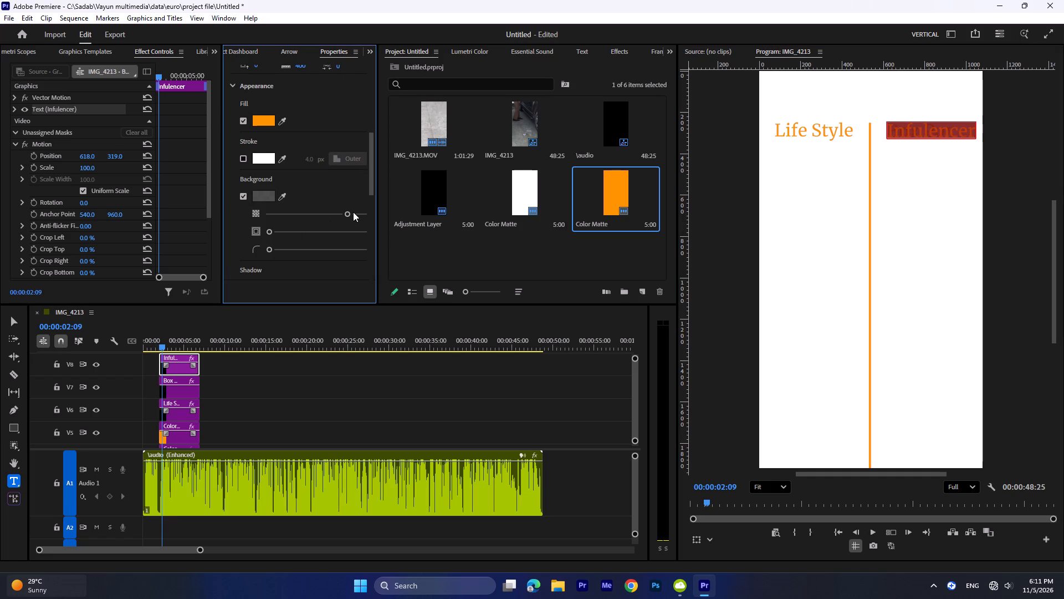
drag(348, 212, 367, 212)
Change the Infulencer text's fill colour to black (000000).
scroll(317, 205, up, 5)
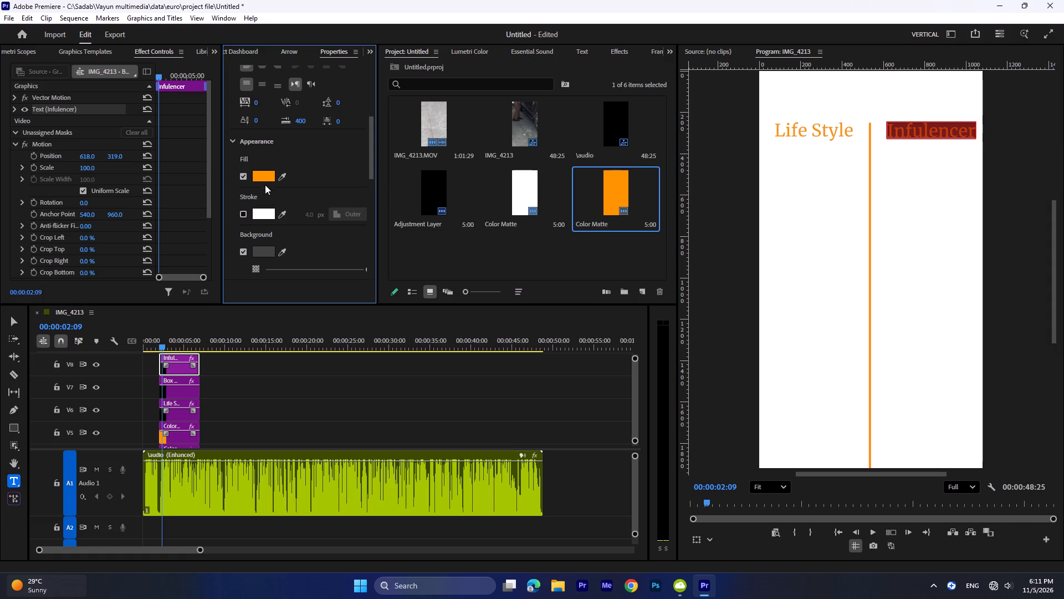
click(258, 171)
drag(487, 223, 143, 169)
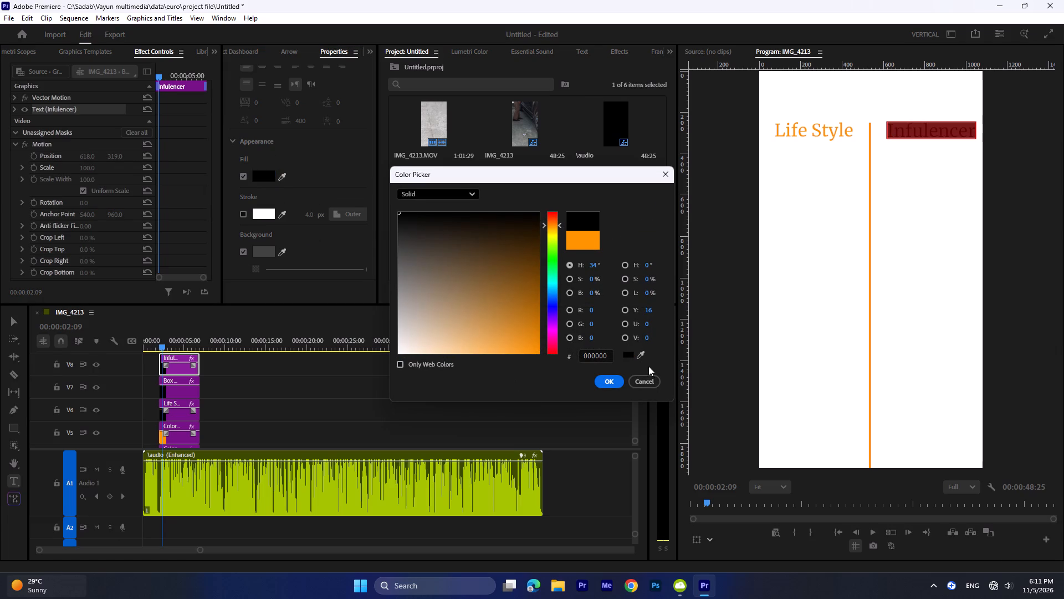
click(606, 379)
Set the Infulencer text's background colour to orange ff9300.
scroll(311, 248, down, 5)
click(261, 190)
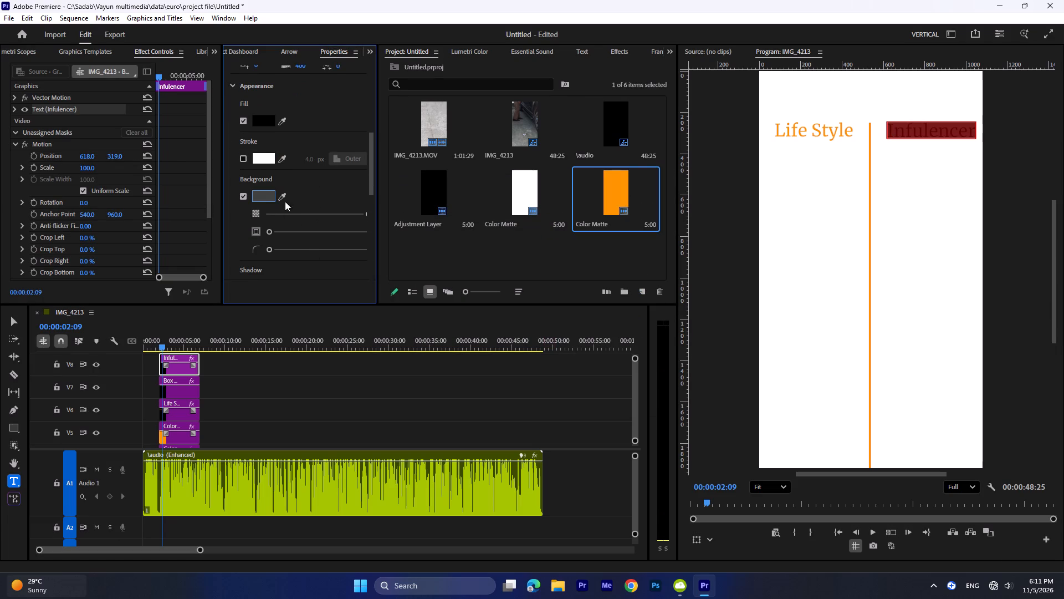
click(267, 193)
click(277, 195)
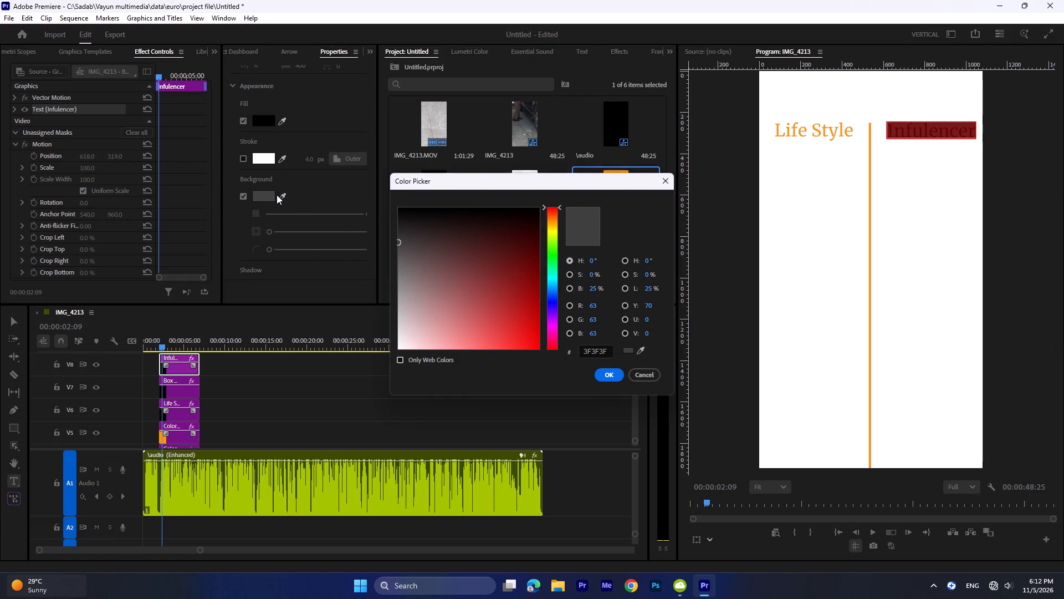
triple_click(602, 347)
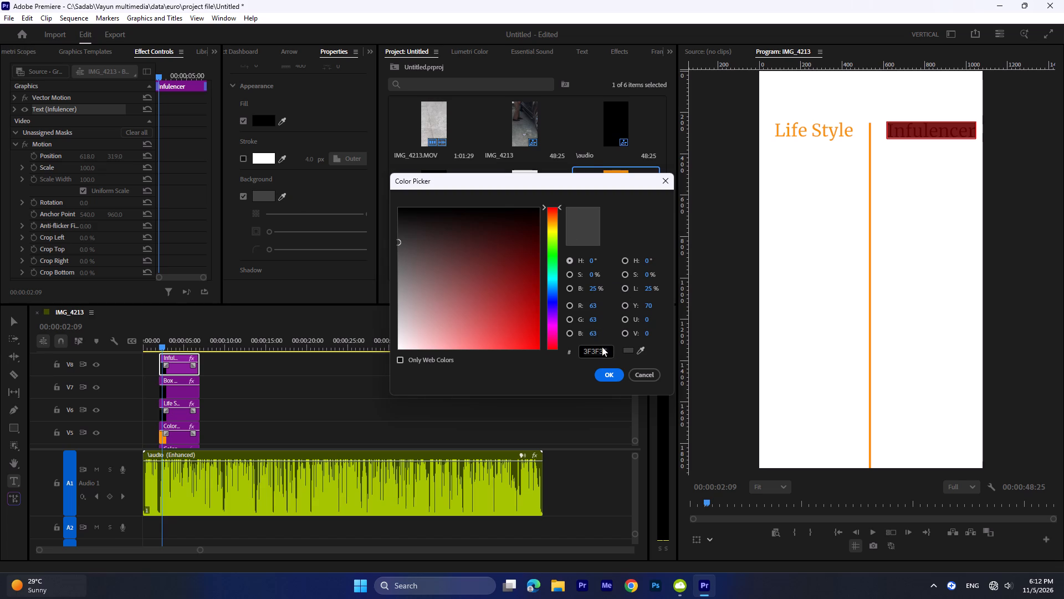
double_click(601, 349)
text(ff)
text(9300)
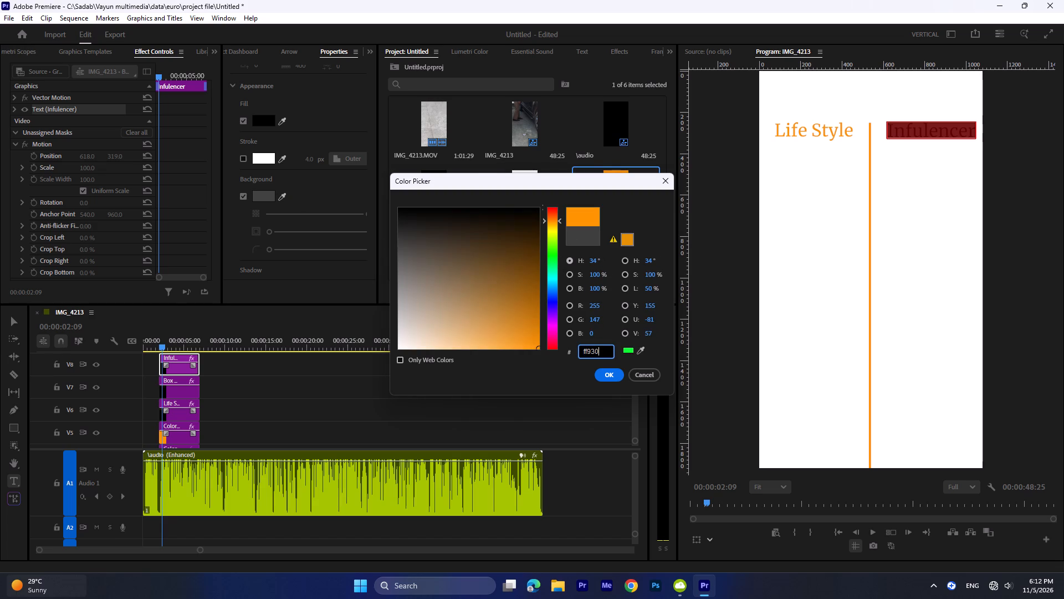
key(Return)
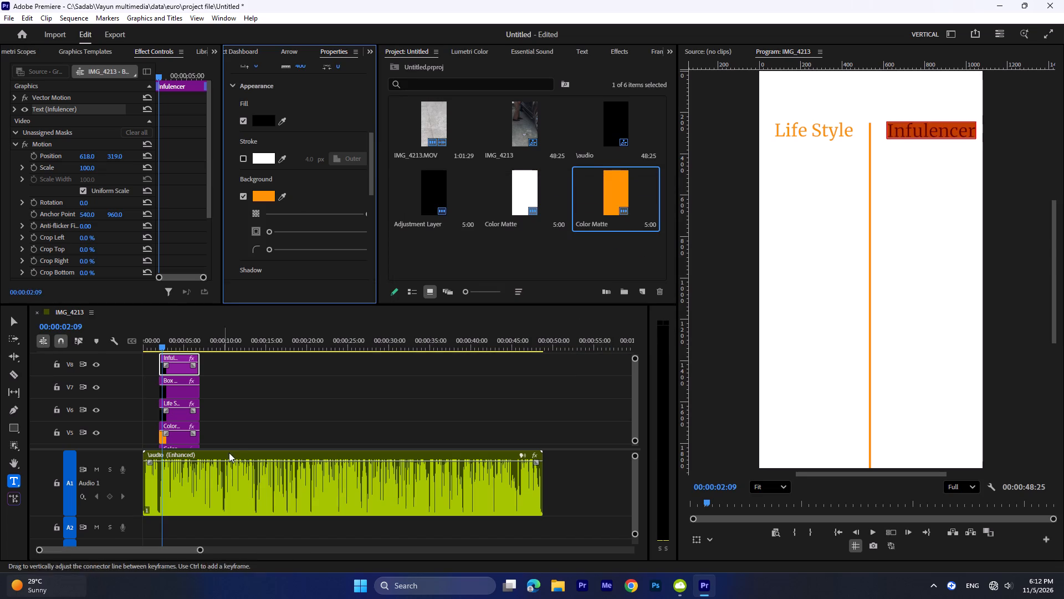
Move the Infulencer graphic above the orange line, centred over it, at position about 323, 157.
click(182, 373)
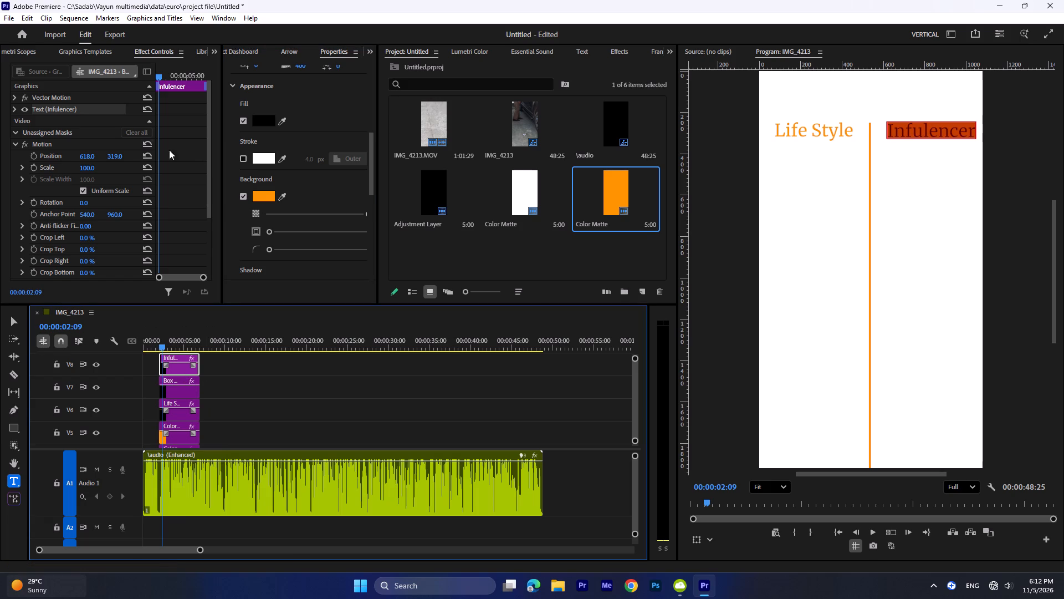
drag(91, 156, 65, 159)
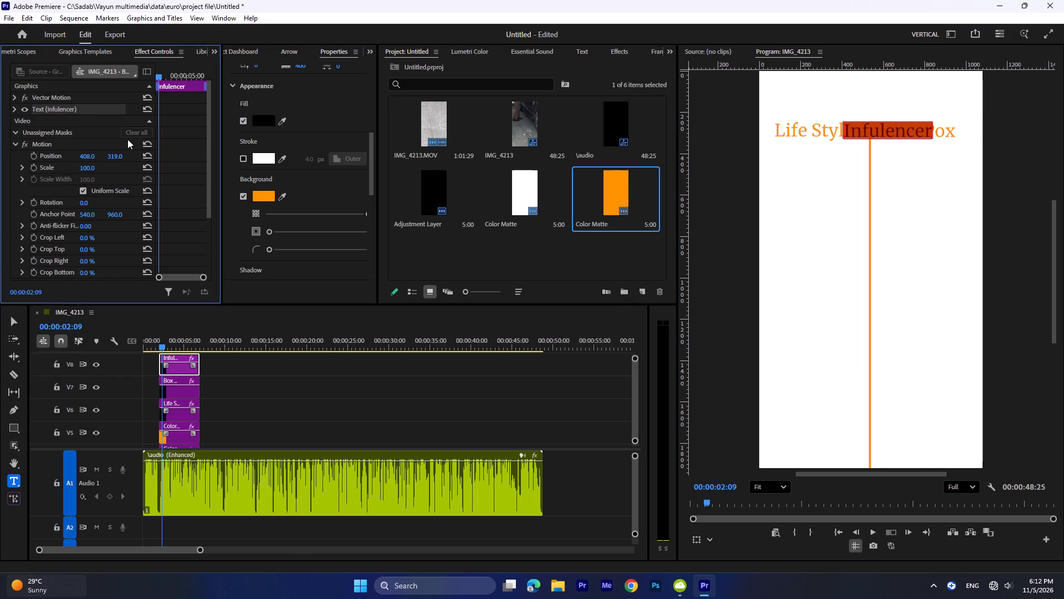
drag(90, 153, 37, 150)
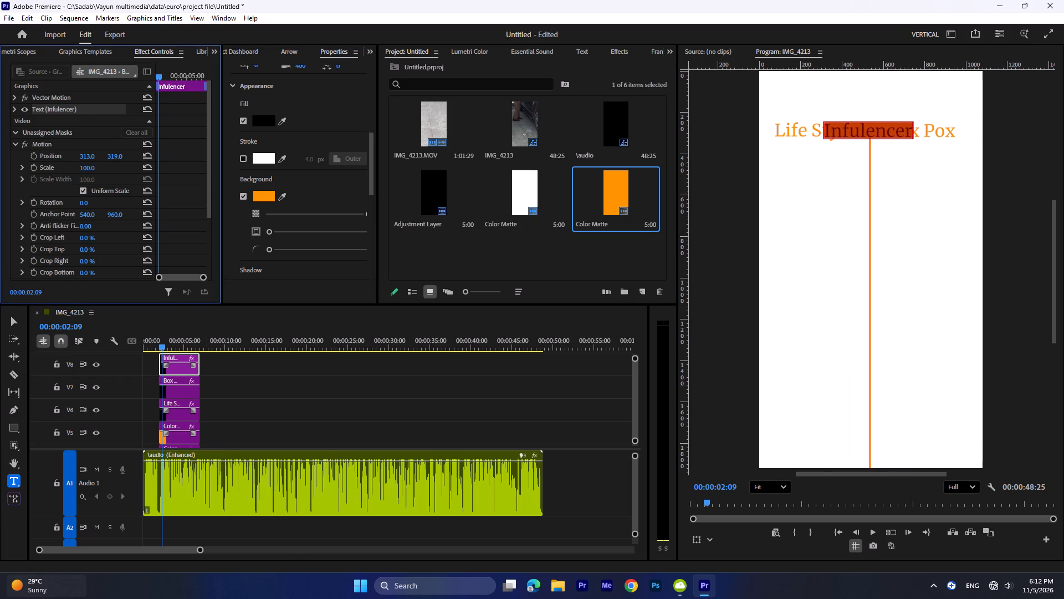
drag(37, 150, 43, 149)
drag(116, 154, 27, 154)
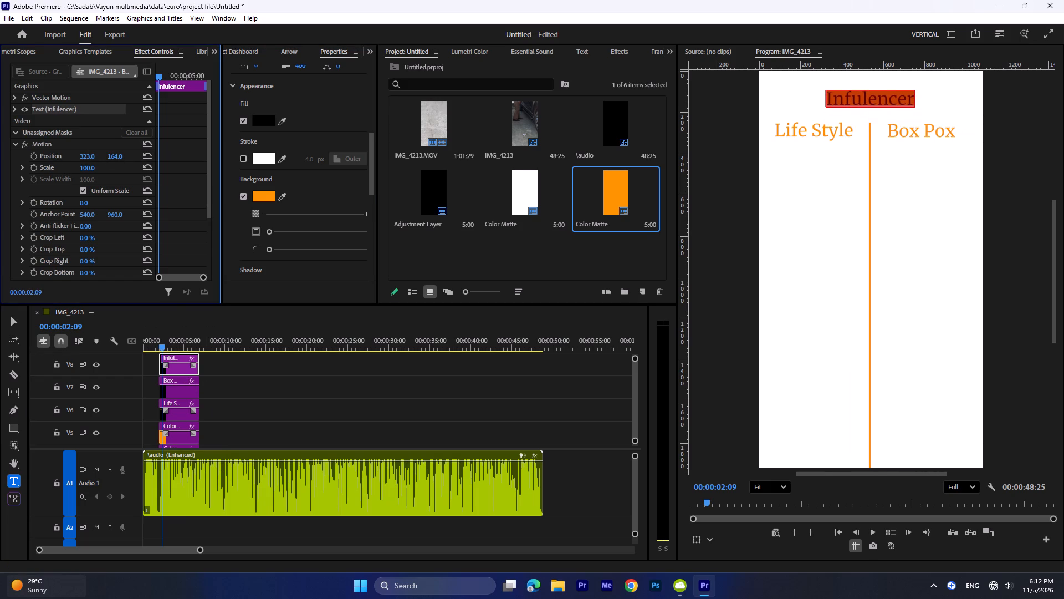
drag(27, 154, 26, 154)
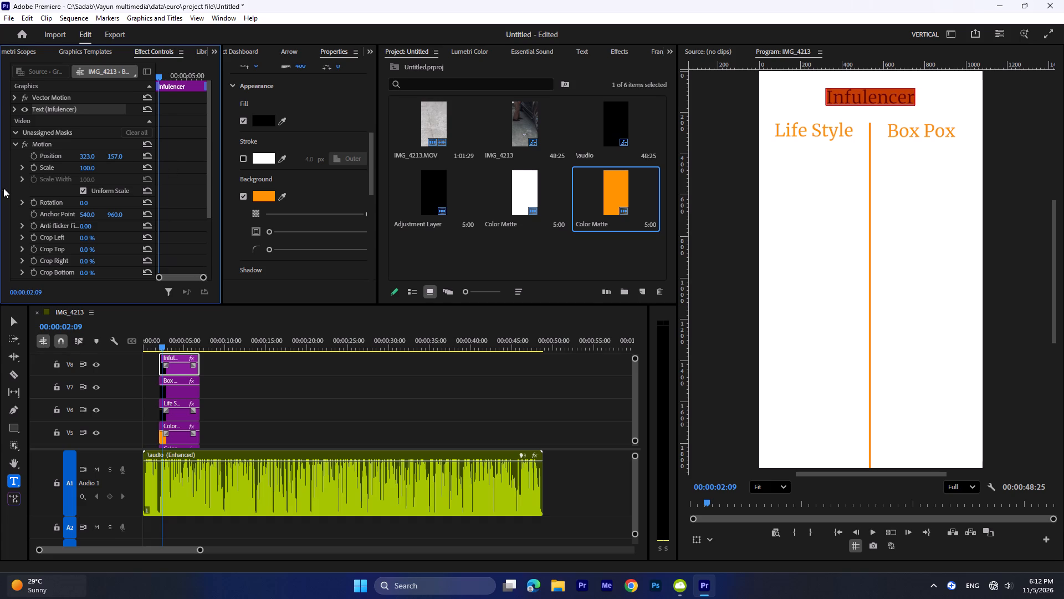
Apply faux bold and the Bold Italic font style to the Infulencer text.
scroll(323, 113, up, 2)
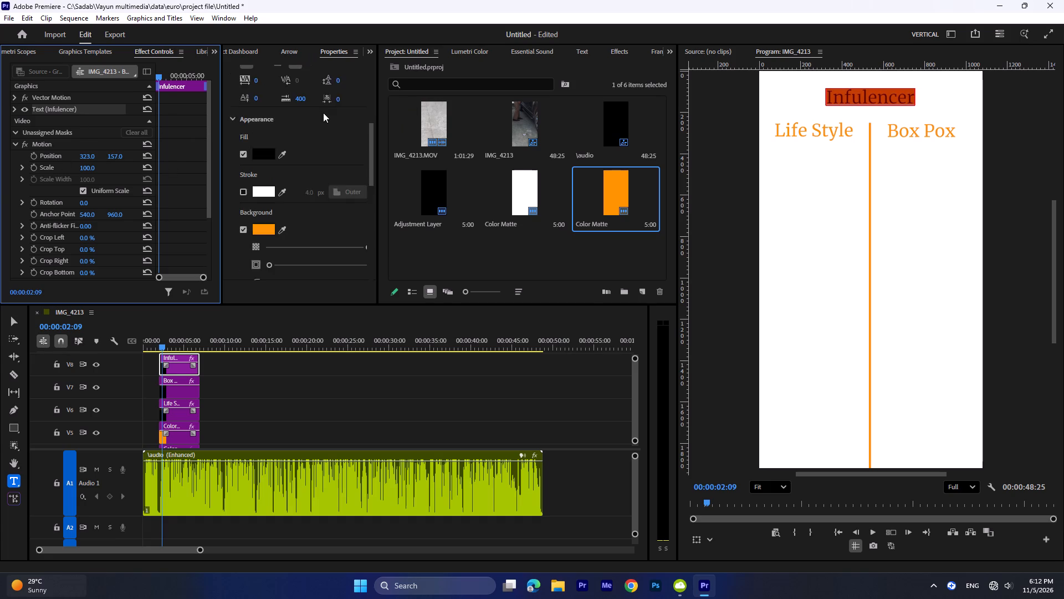
scroll(323, 113, up, 9)
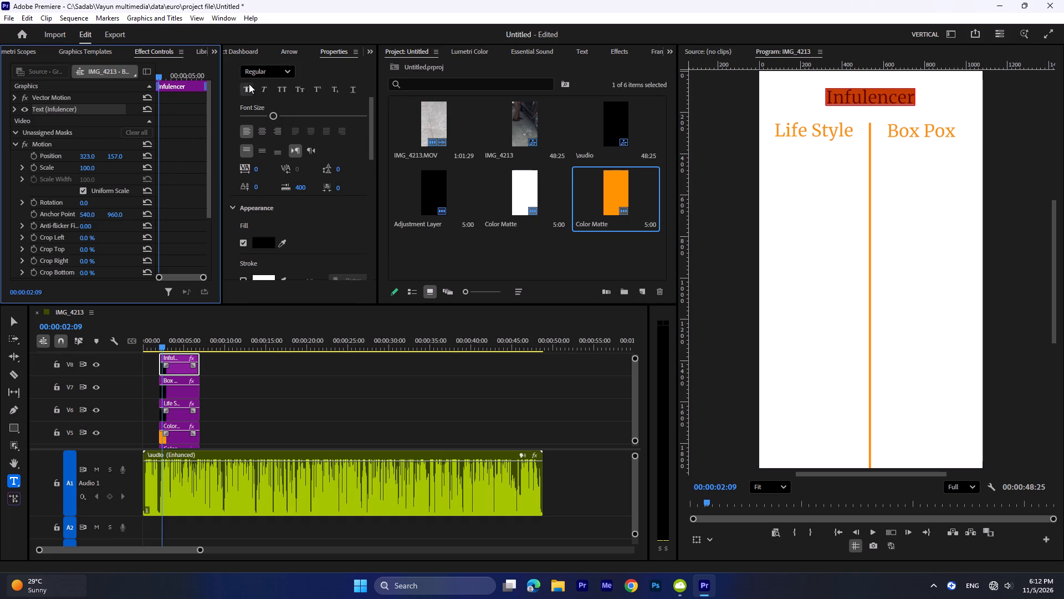
click(249, 84)
click(265, 76)
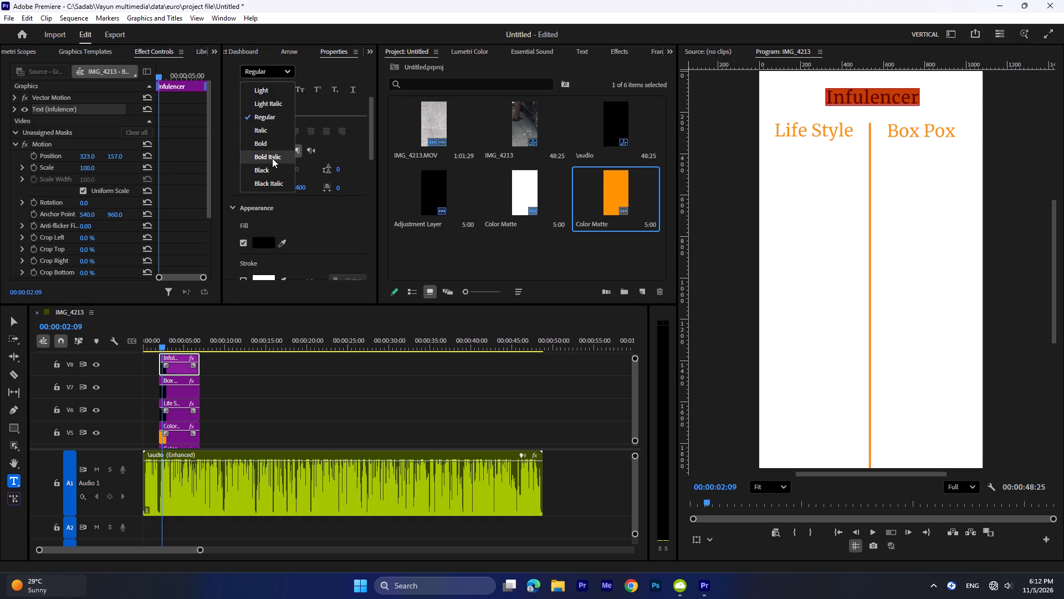
click(272, 158)
click(401, 377)
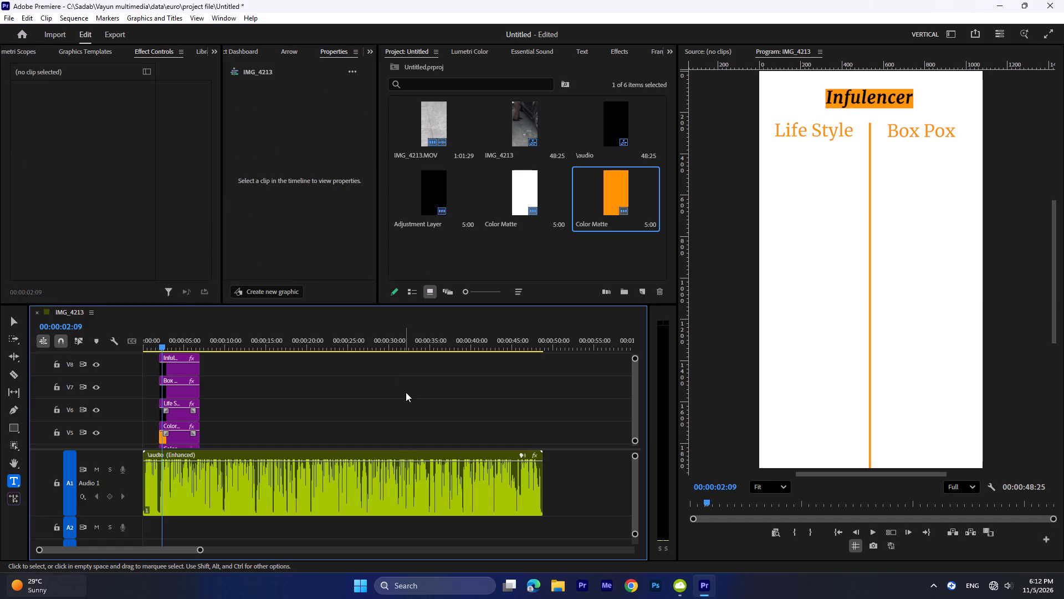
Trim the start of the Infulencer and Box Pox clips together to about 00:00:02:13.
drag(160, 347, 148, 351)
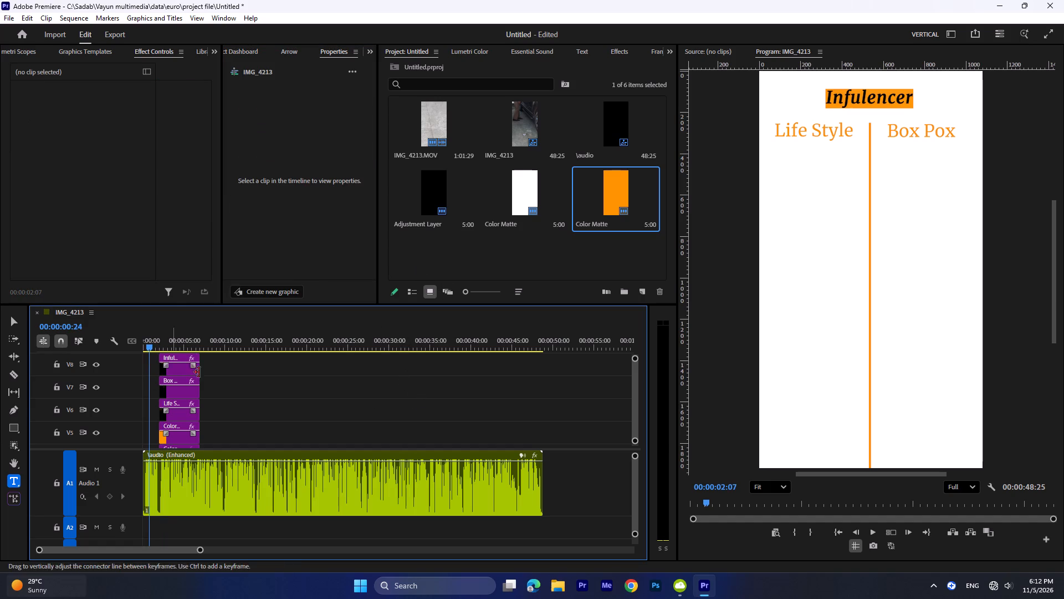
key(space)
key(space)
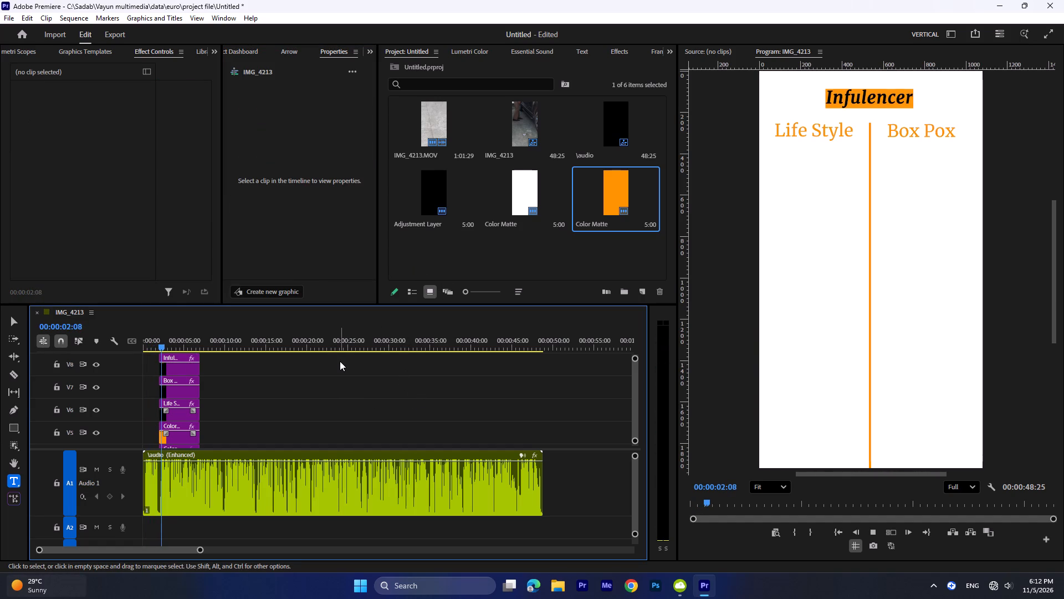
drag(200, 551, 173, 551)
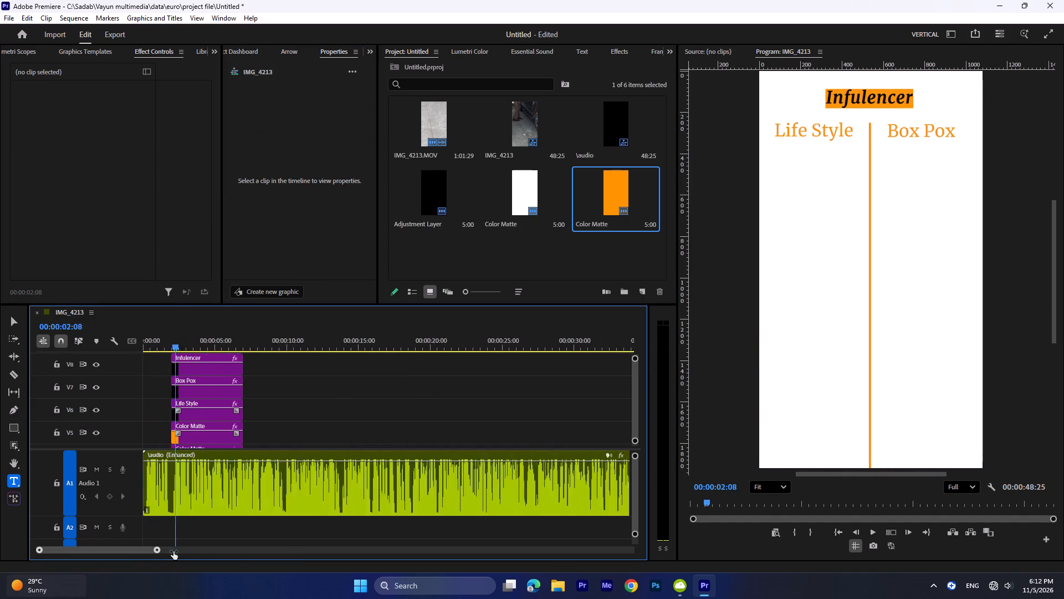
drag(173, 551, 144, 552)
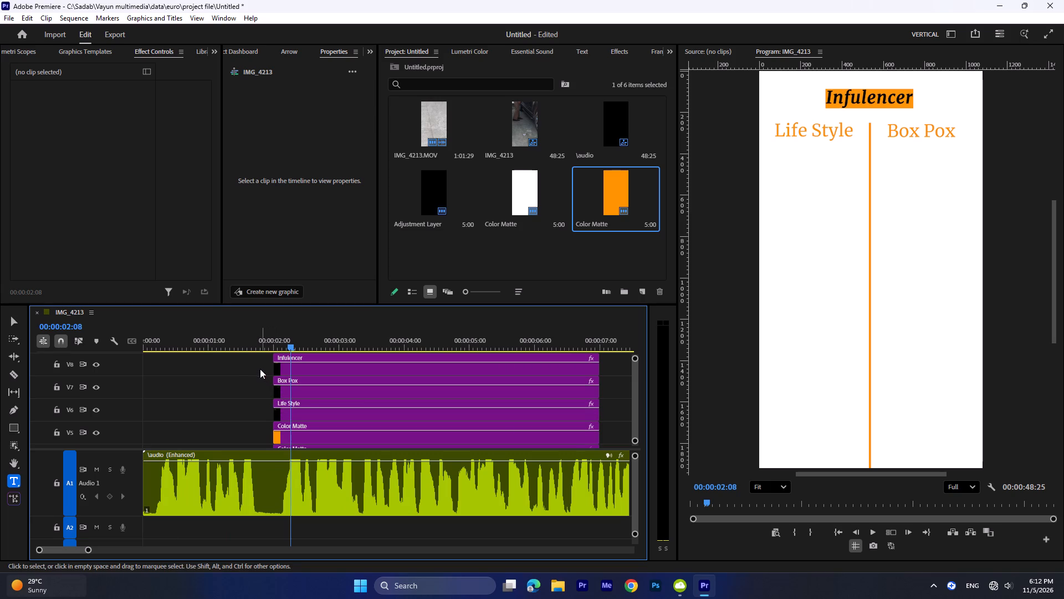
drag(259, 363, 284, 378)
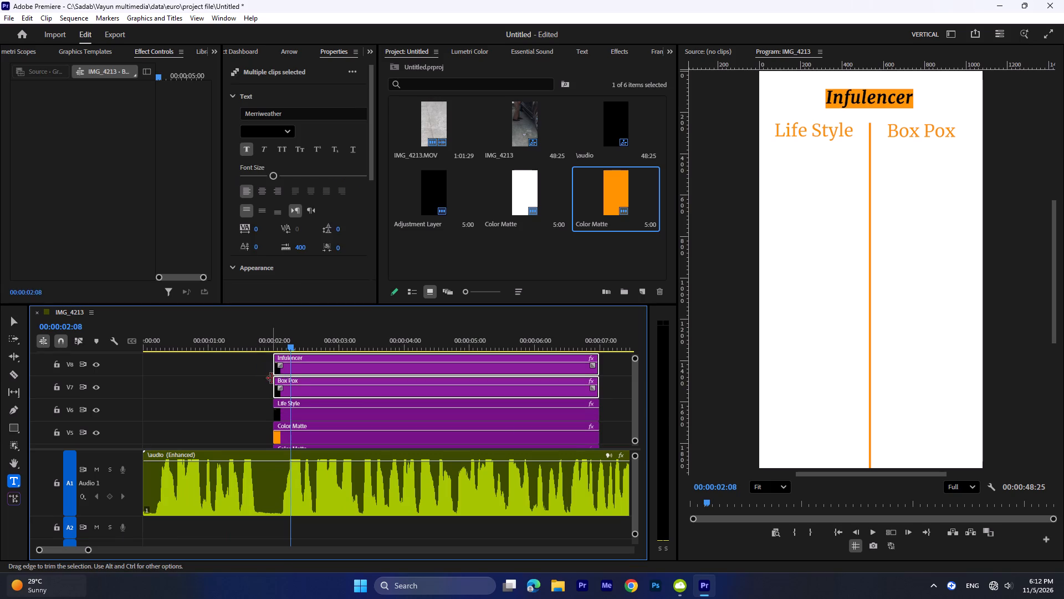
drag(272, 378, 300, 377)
Play back the opening and trim the start of the Life Style clip to about 00:00:02:06.
drag(290, 348, 245, 348)
key(space)
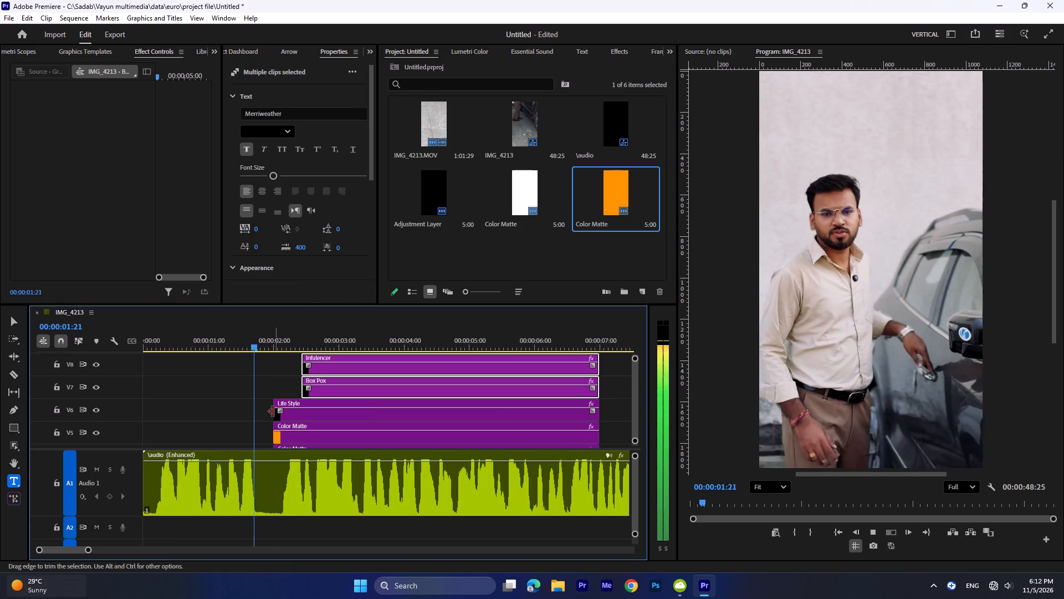
key(space)
key(space)
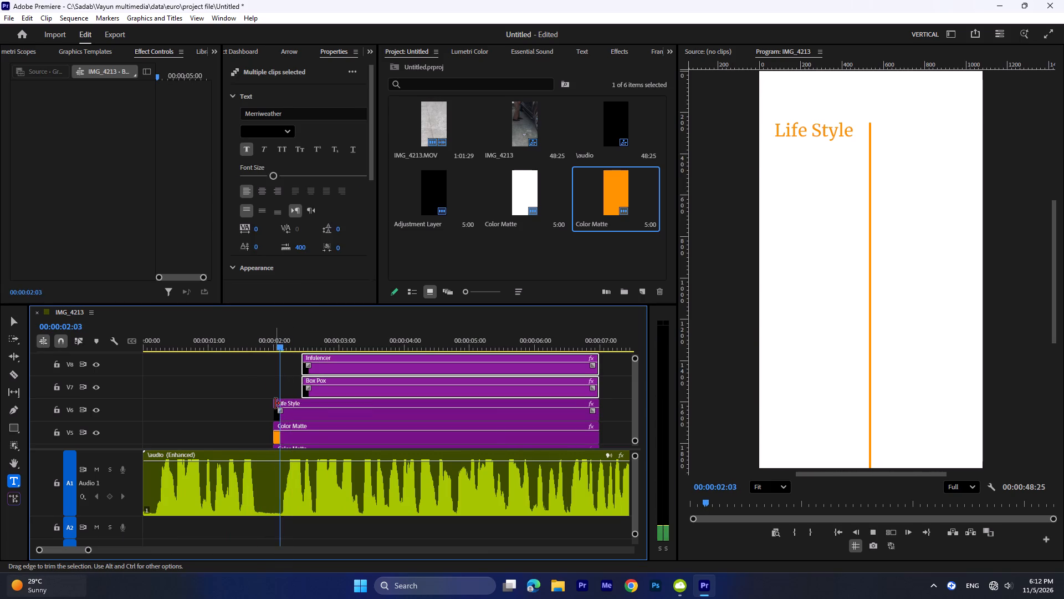
key(space)
drag(275, 403, 288, 403)
Trim the start of the Infulencer and Box Pox clips together to about 00:00:02:28, following the speech.
drag(286, 340, 248, 348)
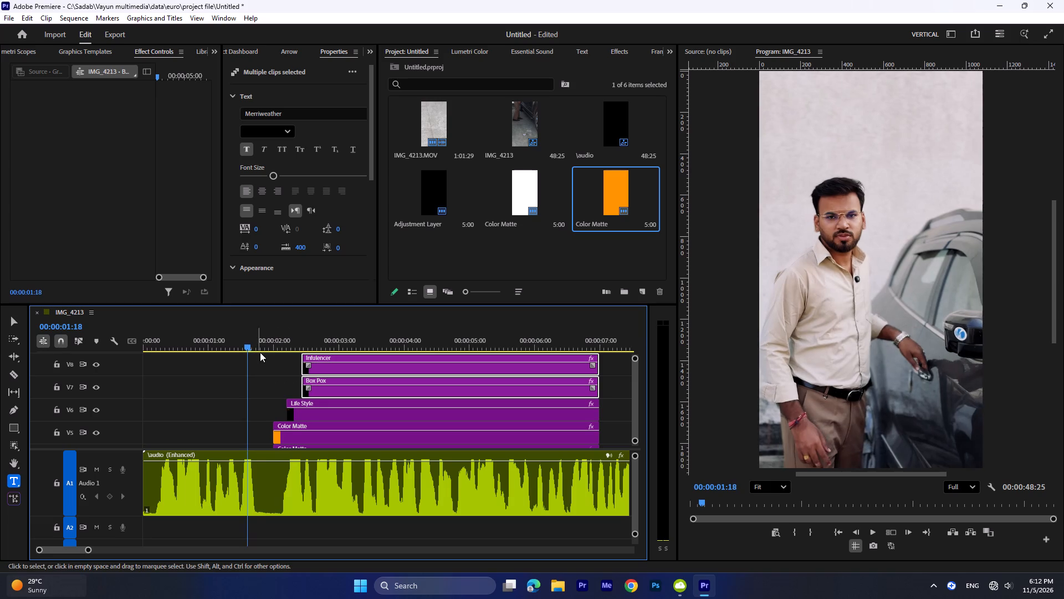
key(space)
key(space)
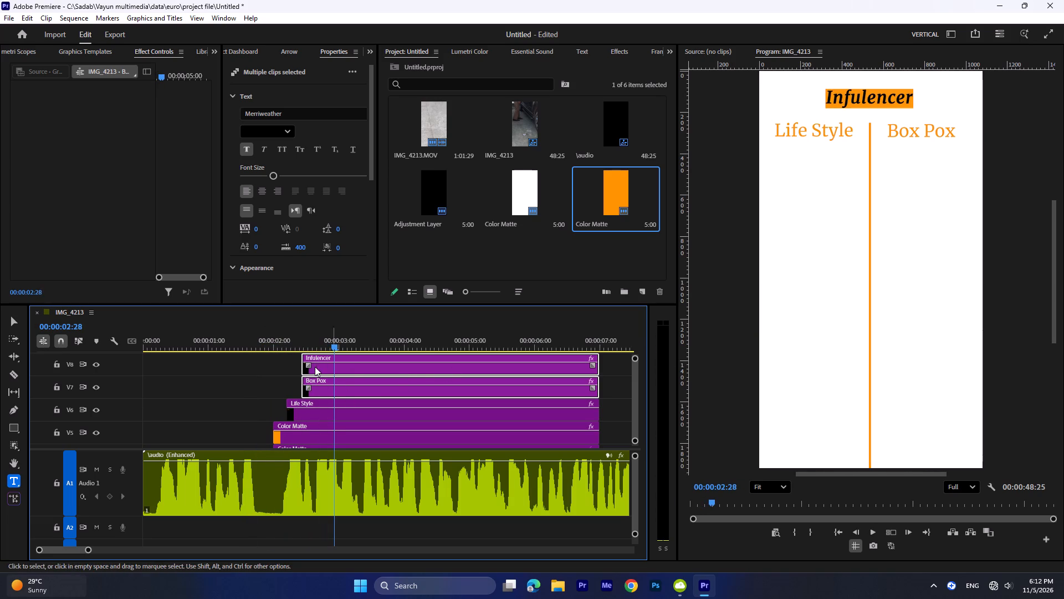
drag(304, 382, 326, 382)
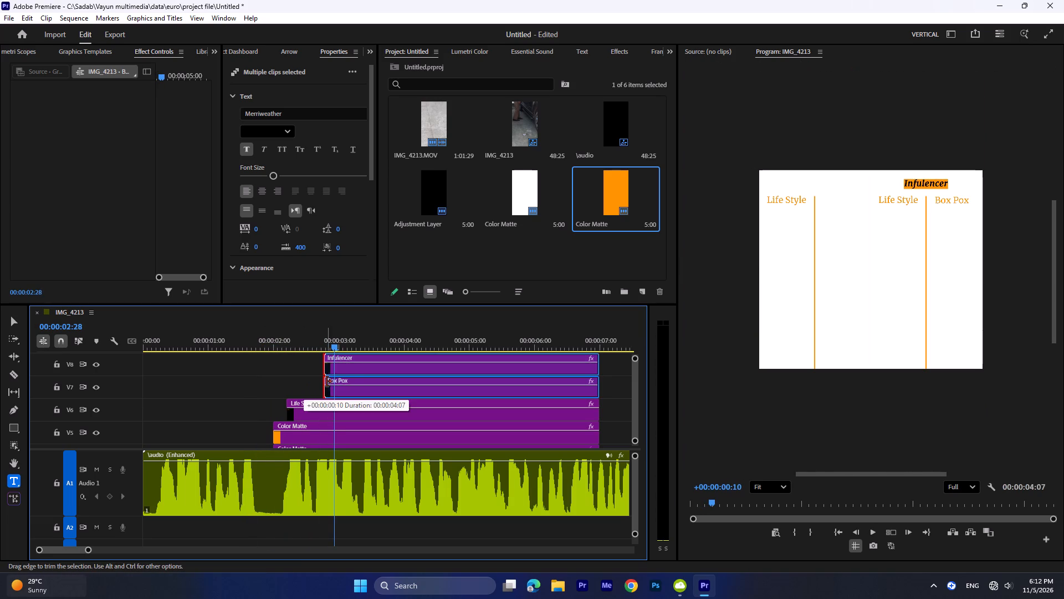
drag(326, 382, 336, 382)
Trim only the Infulencer clip's start to about 00:00:03:26 and play back the staggered text entrances.
drag(337, 338, 247, 341)
key(space)
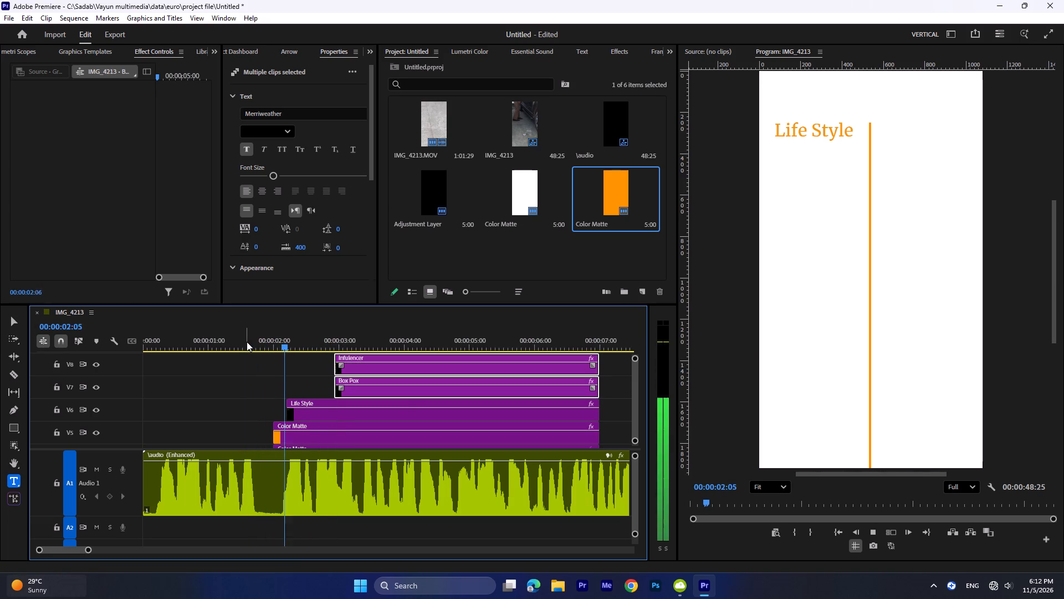
key(space)
click(334, 358)
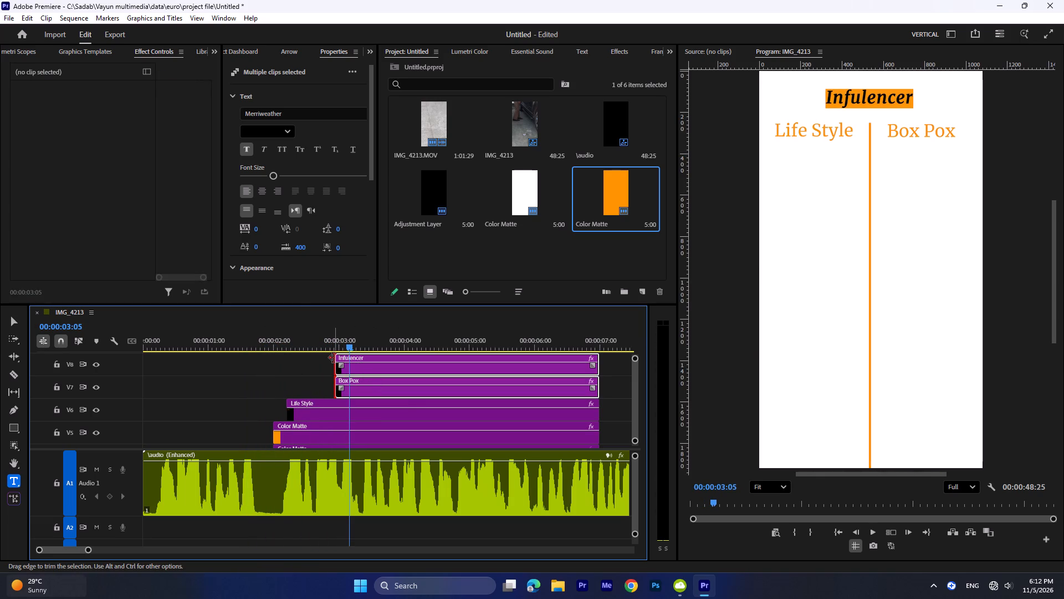
drag(334, 358, 396, 354)
drag(342, 345, 259, 353)
key(space)
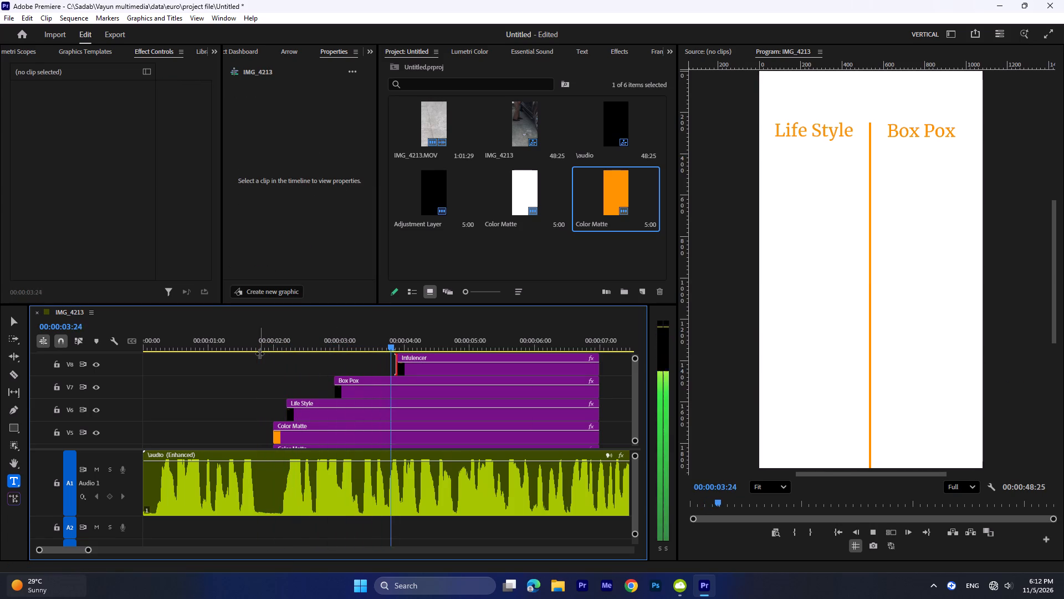
Play back the graphic from about 00:00:02:00 to check when each text enters against the speech.
key(space)
drag(401, 348, 263, 350)
key(space)
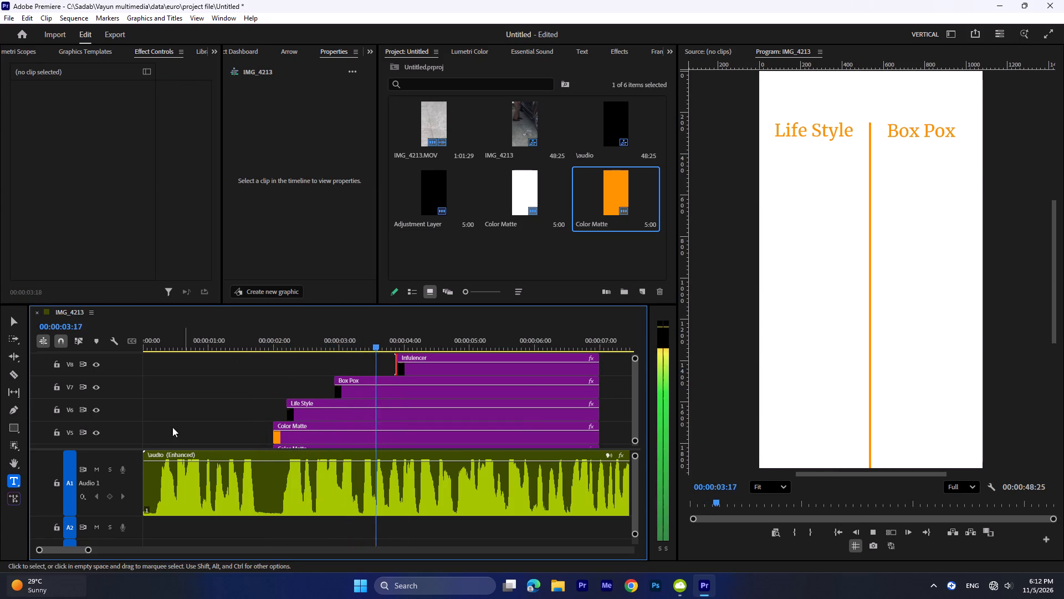
key(space)
key(space)
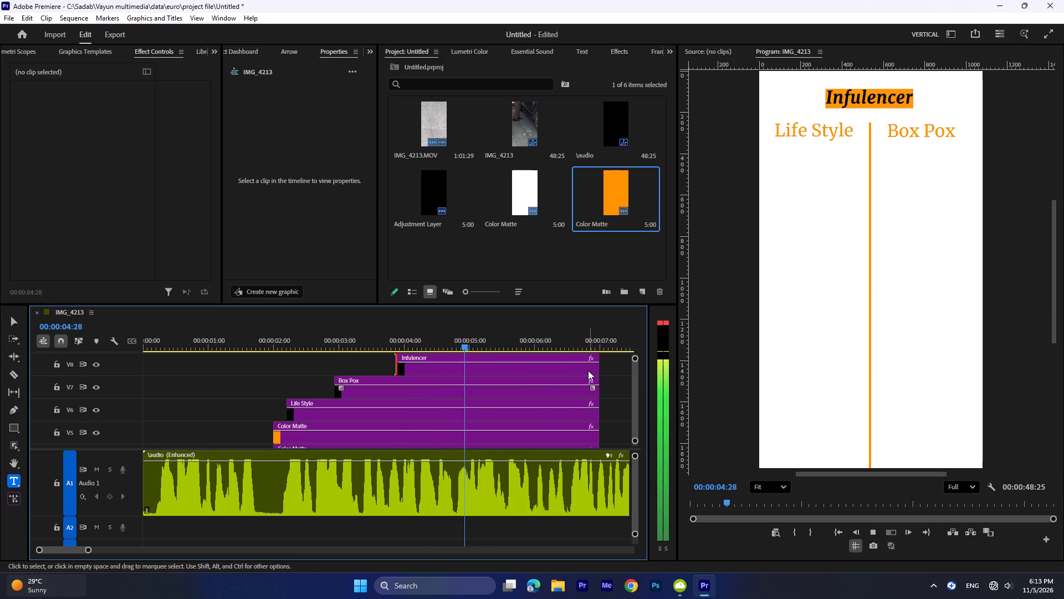
key(space)
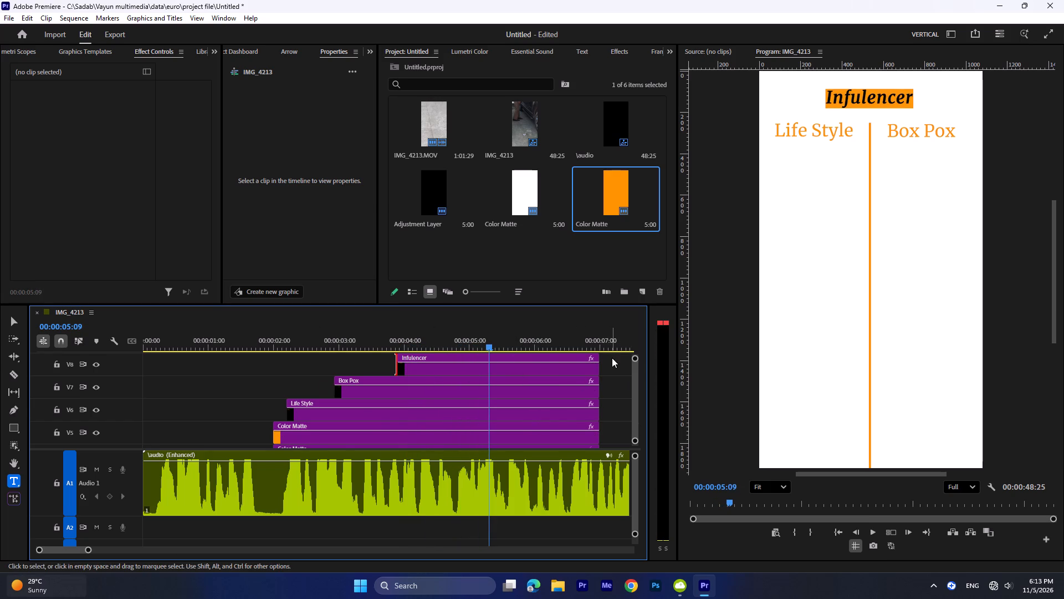
Collapse the heights of video tracks V5 to V8 so the whole layer stack fits in the timeline.
drag(612, 358, 587, 424)
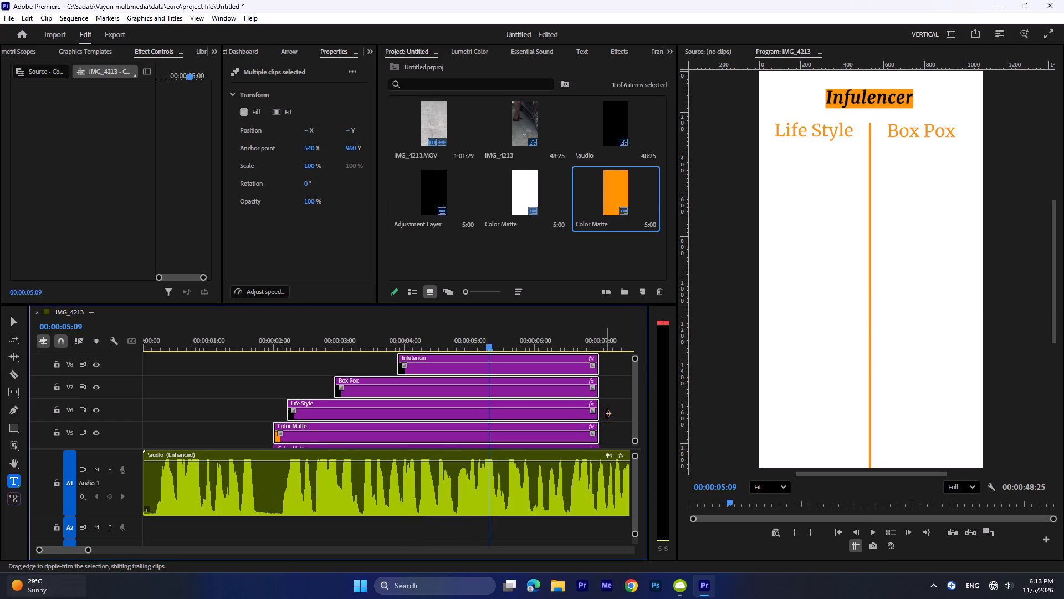
ctrl+scroll(606, 414, down, 4)
drag(618, 367, 616, 400)
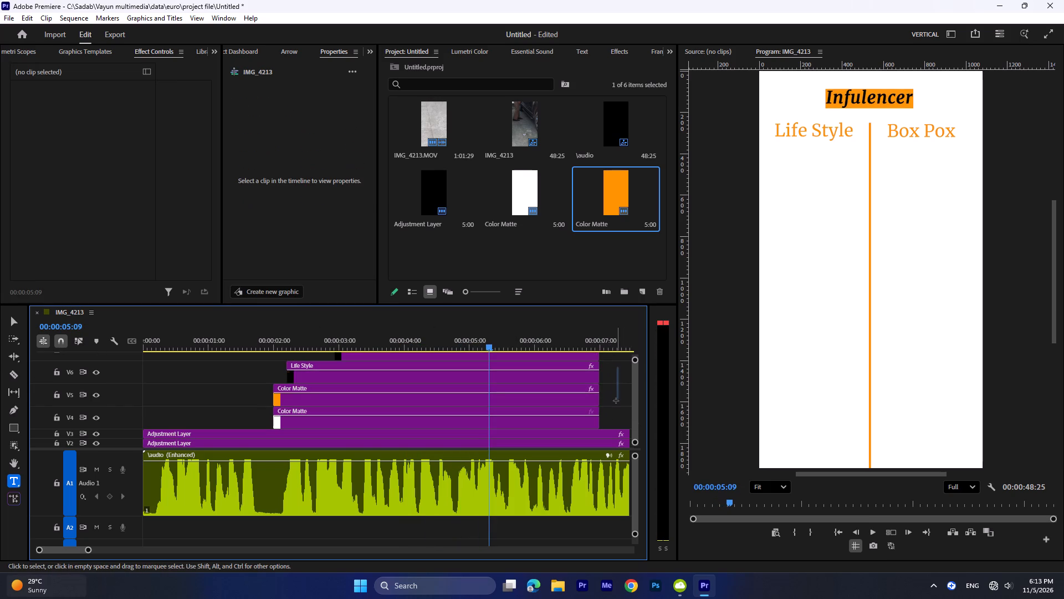
drag(616, 400, 608, 405)
ctrl+scroll(615, 424, up, 6)
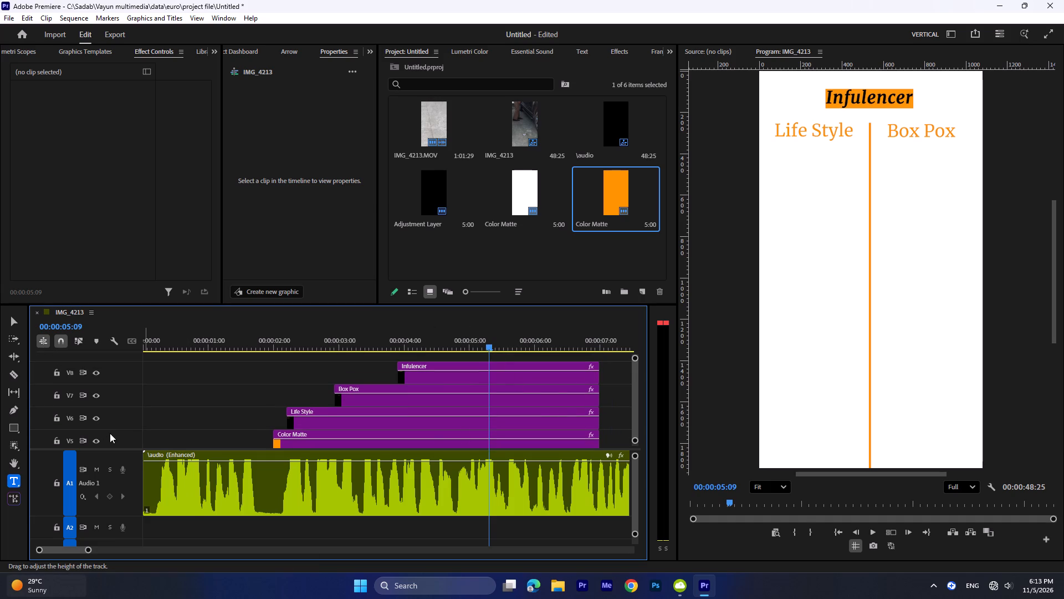
drag(113, 432, 111, 455)
scroll(111, 434, down, 4)
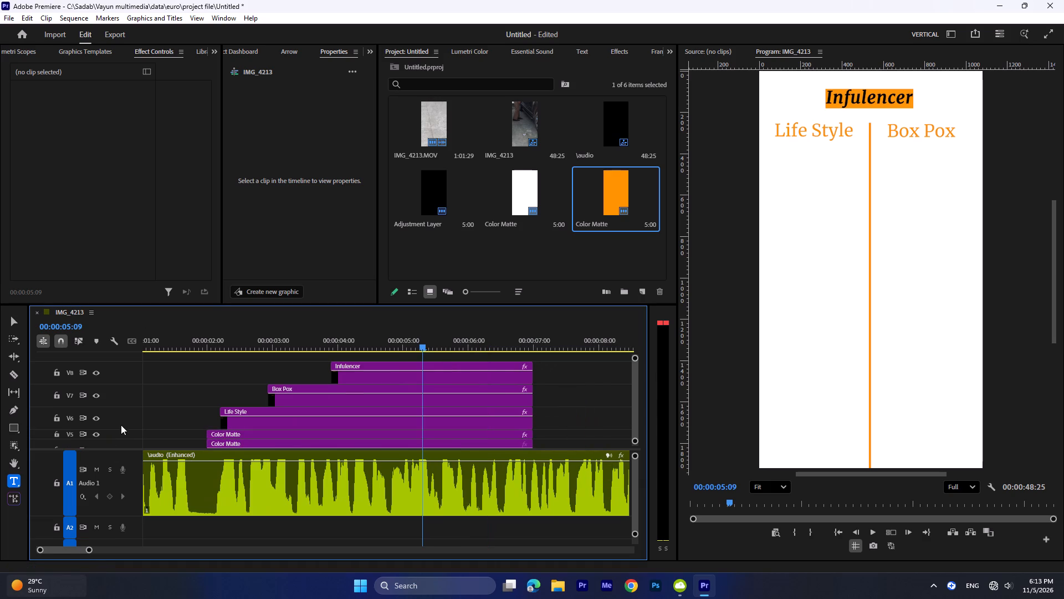
drag(118, 409, 117, 433)
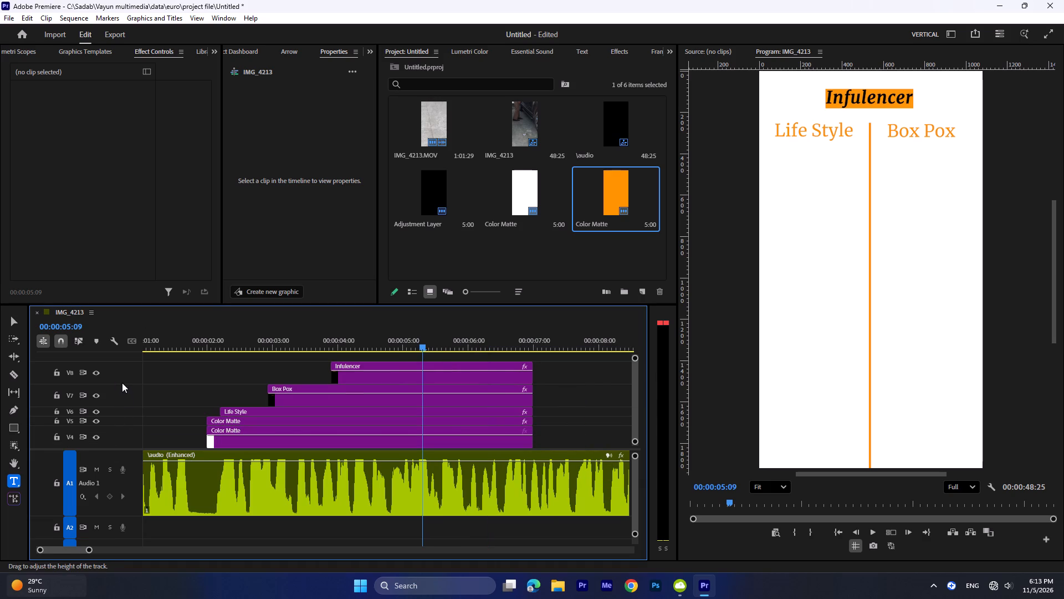
drag(126, 386, 126, 448)
drag(125, 363, 125, 407)
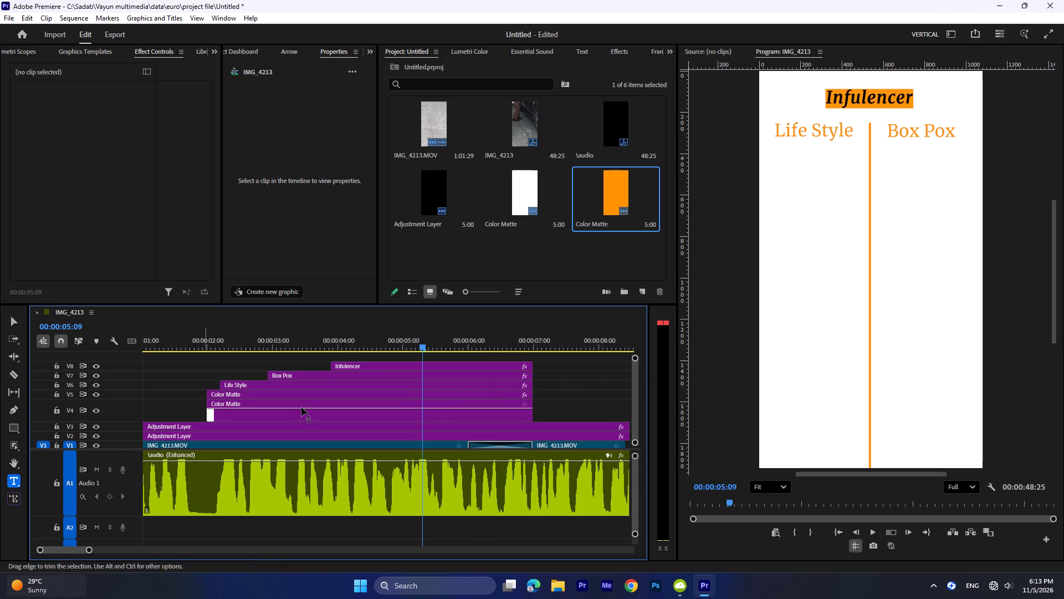
Play back the text entrances and extend the Infulencer clip's start earlier to about 00:00:03:20.
drag(421, 343, 231, 343)
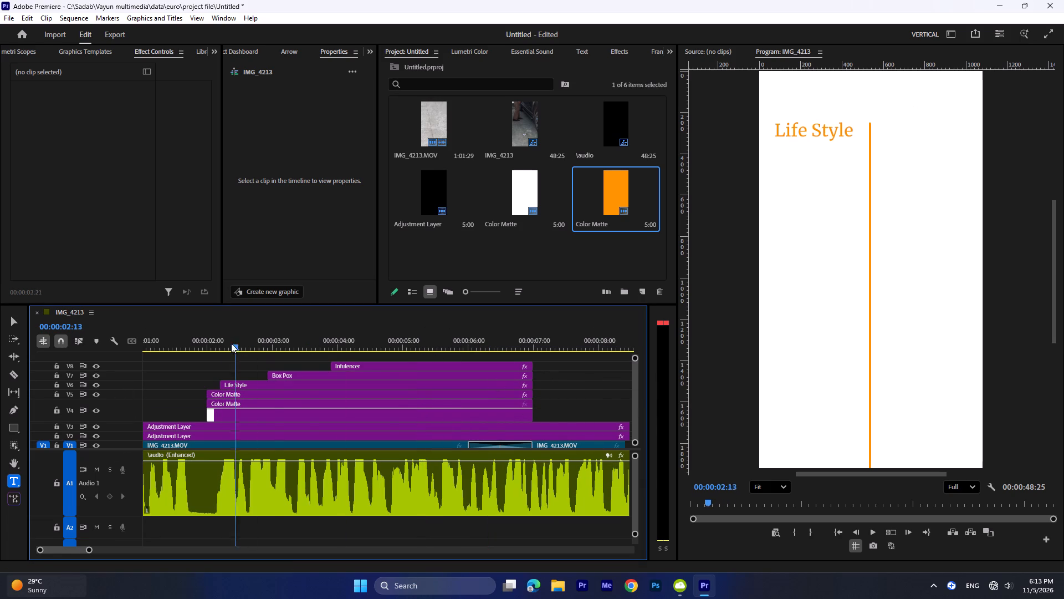
drag(231, 343, 195, 345)
key(space)
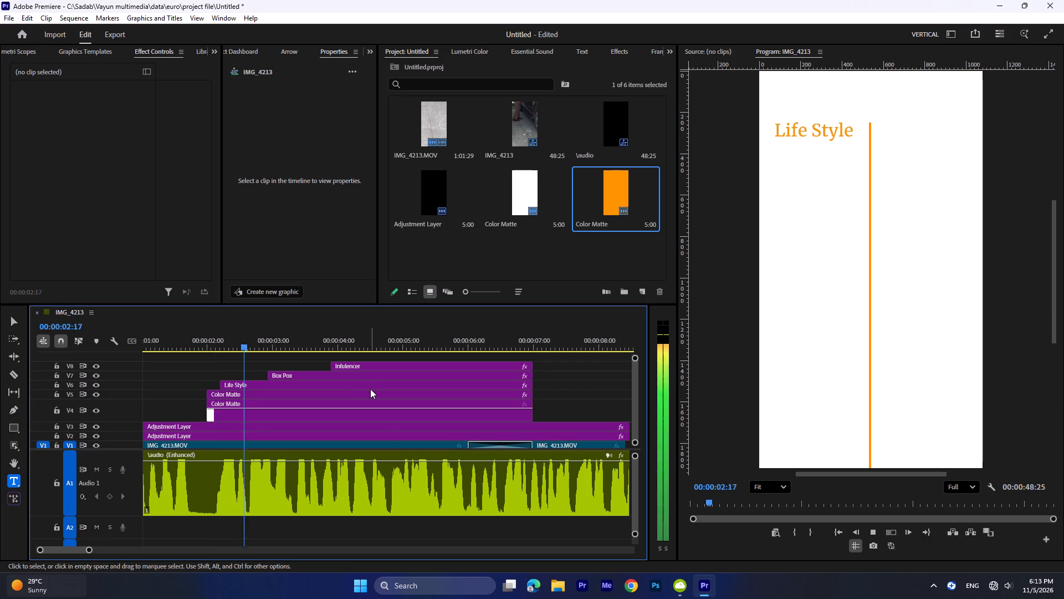
key(space)
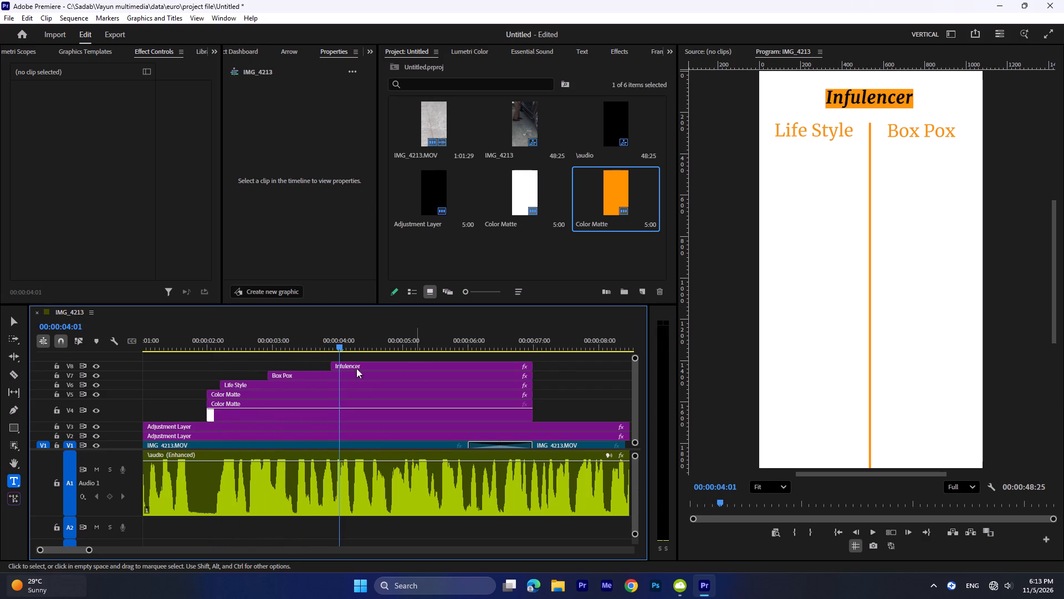
drag(334, 341, 263, 362)
key(space)
key(space)
drag(332, 367, 326, 367)
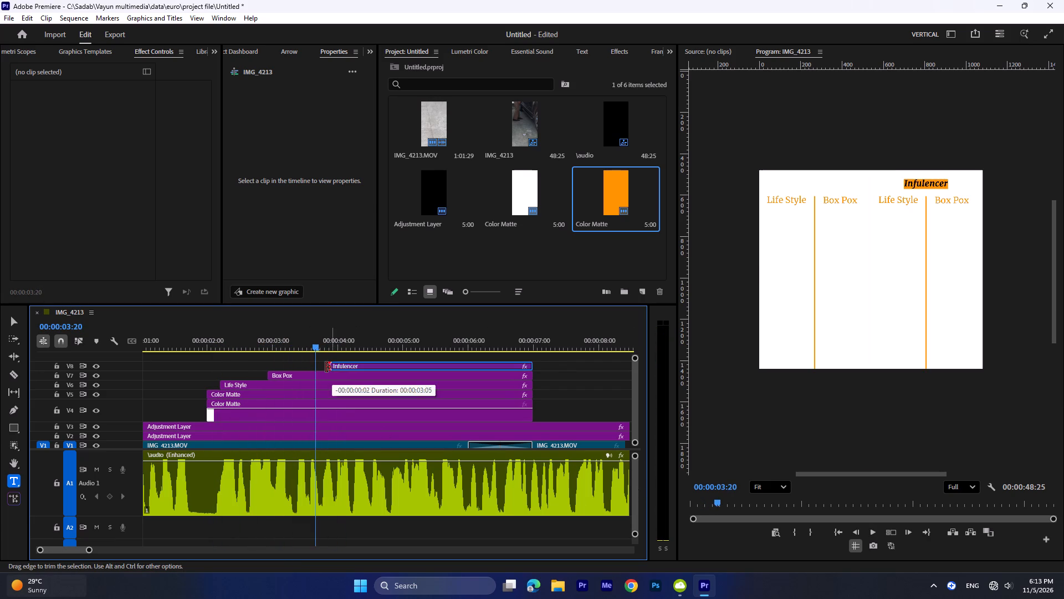
drag(326, 367, 316, 367)
Replay the graphic section to check the Infulencer entrance and find where the graphic should end with the speech.
click(337, 352)
drag(325, 338, 168, 349)
key(space)
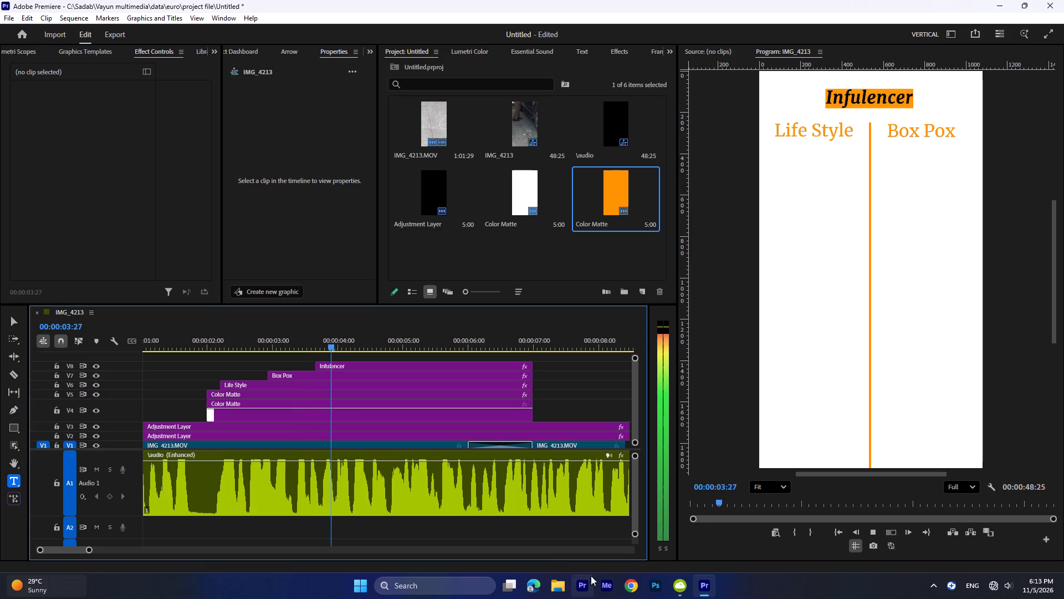
key(space)
key(space)
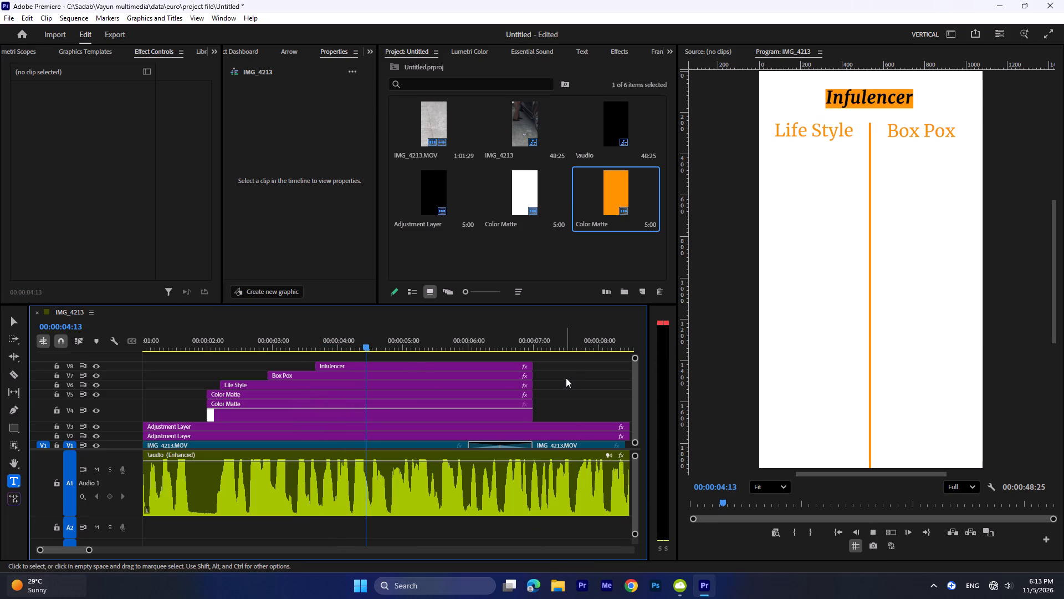
key(space)
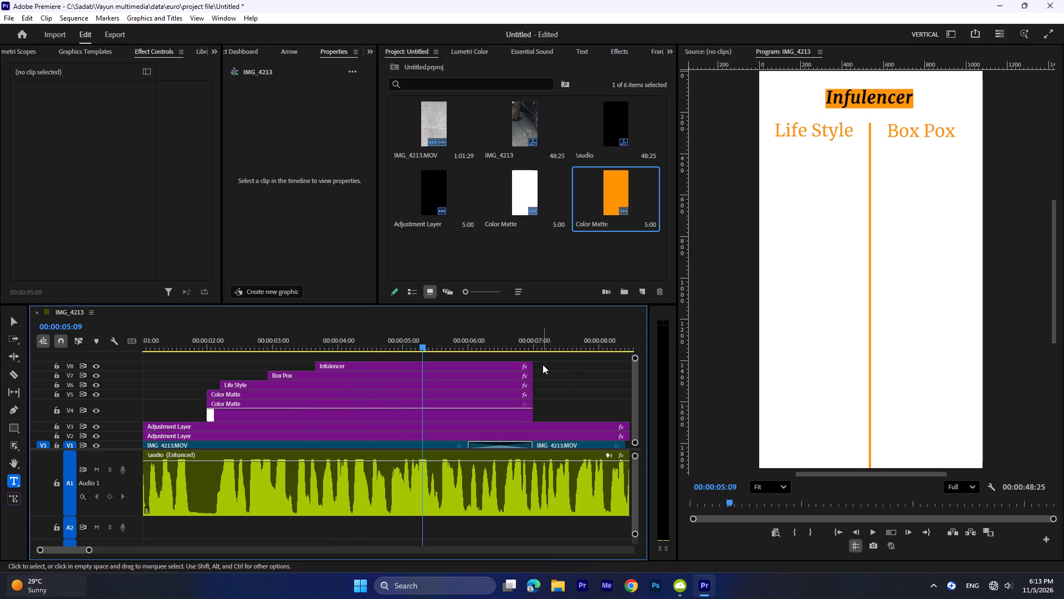
key(space)
key(space)
drag(459, 342, 318, 368)
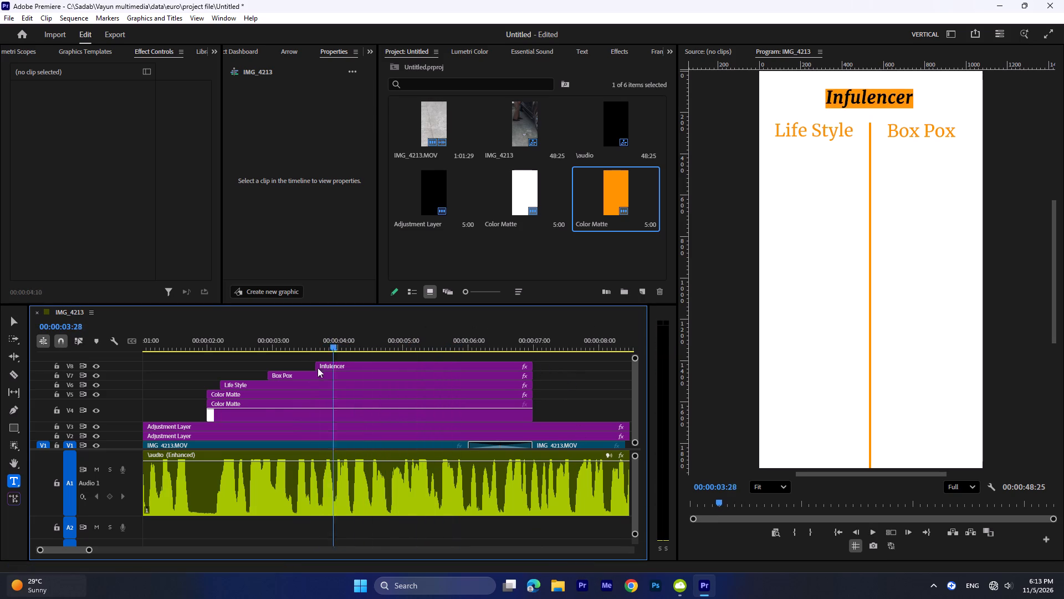
drag(318, 368, 355, 389)
key(space)
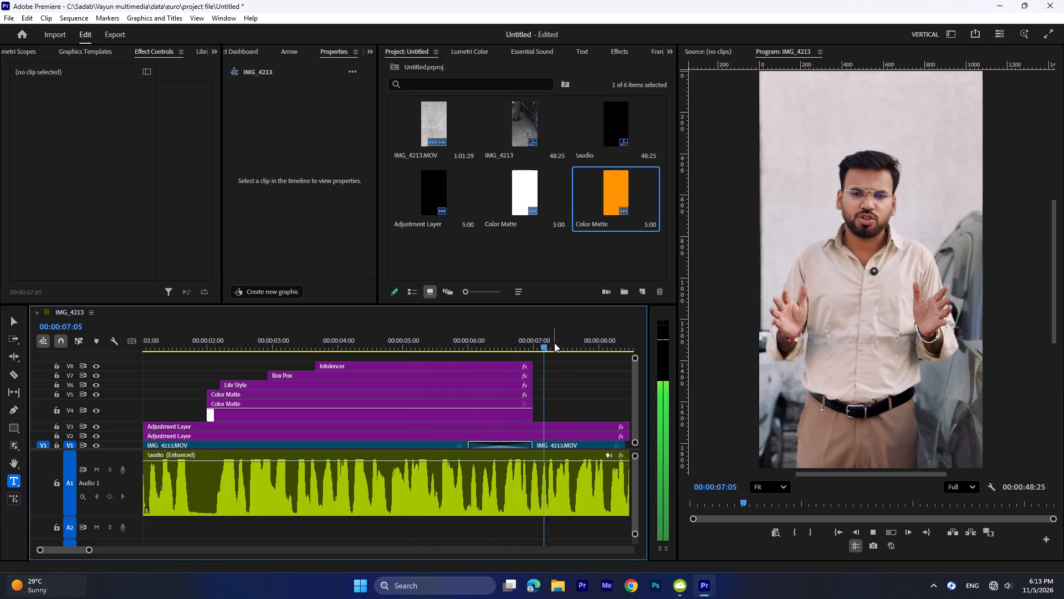
drag(555, 341, 293, 392)
key(space)
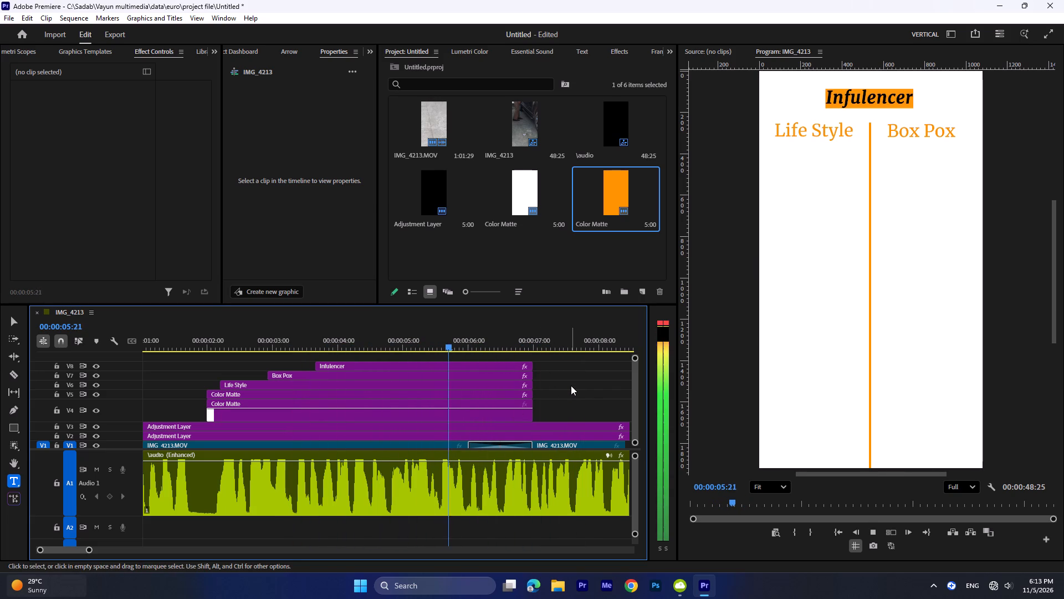
key(space)
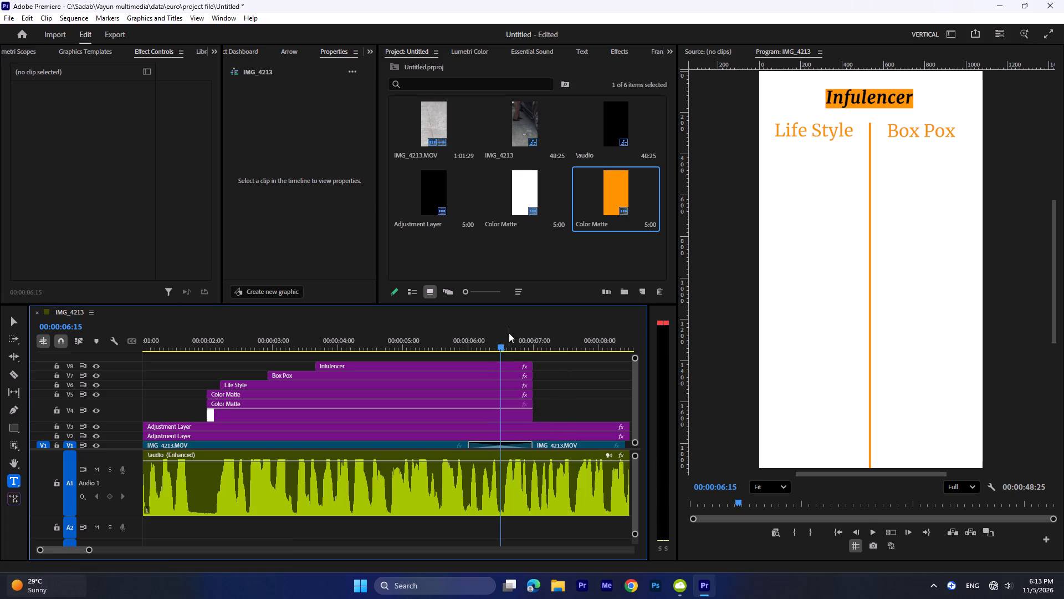
Trim the ends of the three text clips and both Color Matte clips together to about 00:00:06:15.
key(space)
drag(556, 343, 394, 344)
key(space)
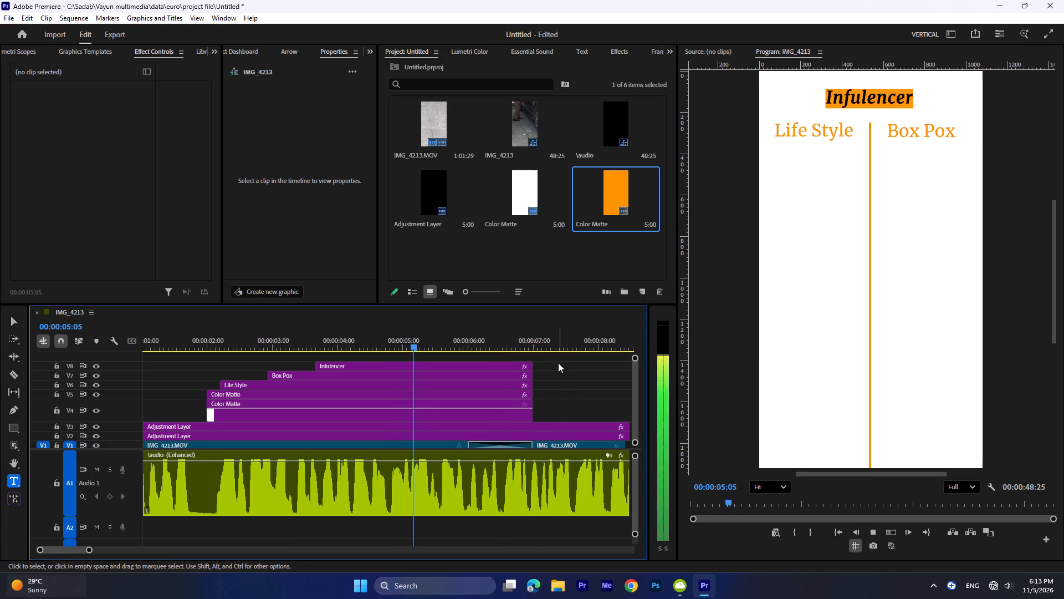
drag(558, 362, 514, 404)
key(space)
drag(537, 410, 493, 410)
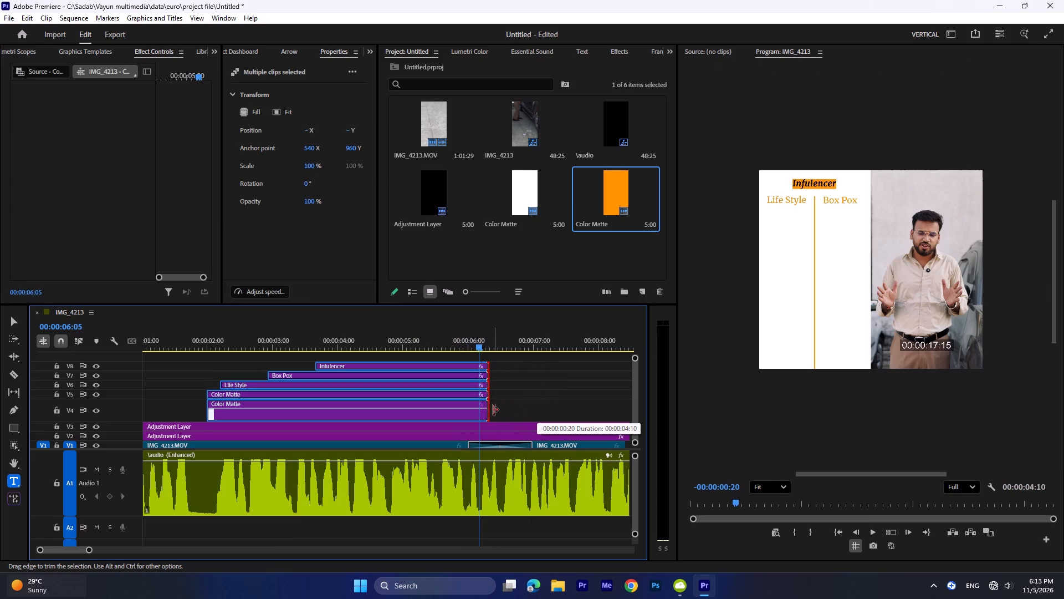
drag(493, 410, 499, 412)
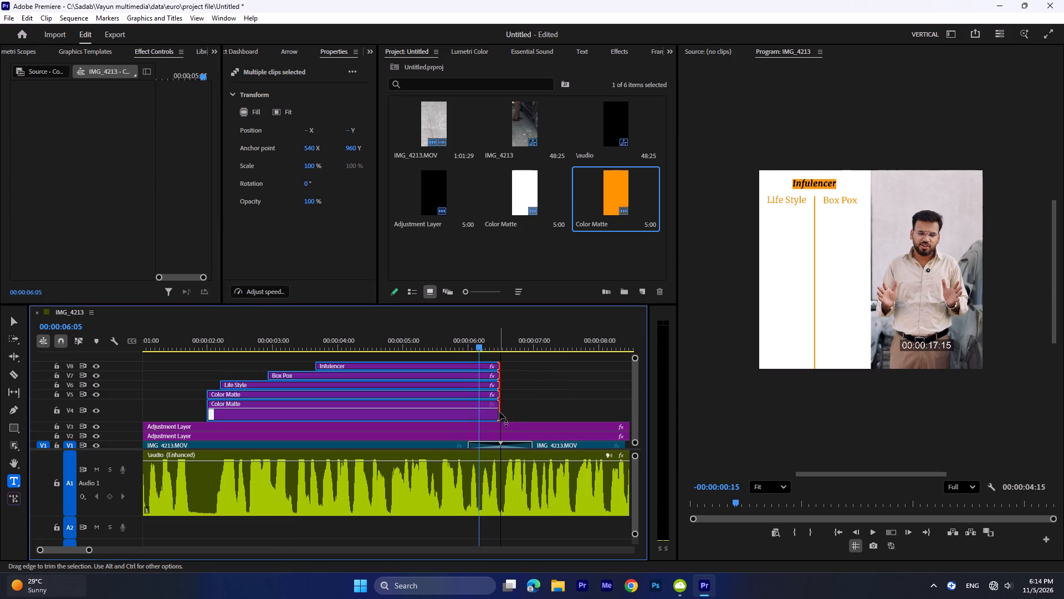
drag(499, 412, 499, 411)
click(515, 408)
Play back the graphic's new ending and the talking footage that follows it, up to about 00:00:11:10.
key(space)
key(space)
drag(524, 348, 402, 349)
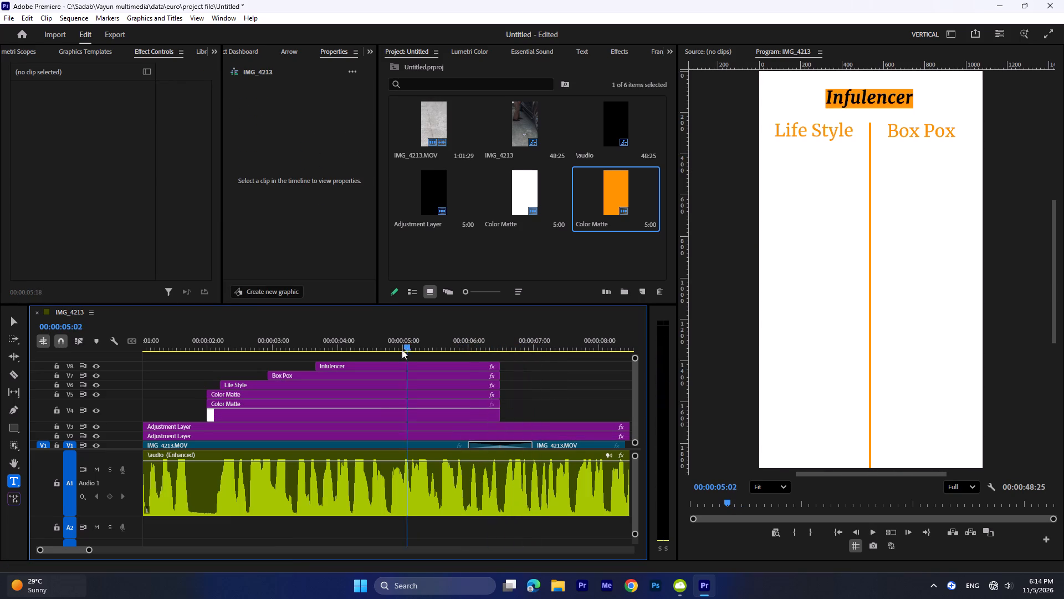
drag(402, 349, 398, 349)
key(space)
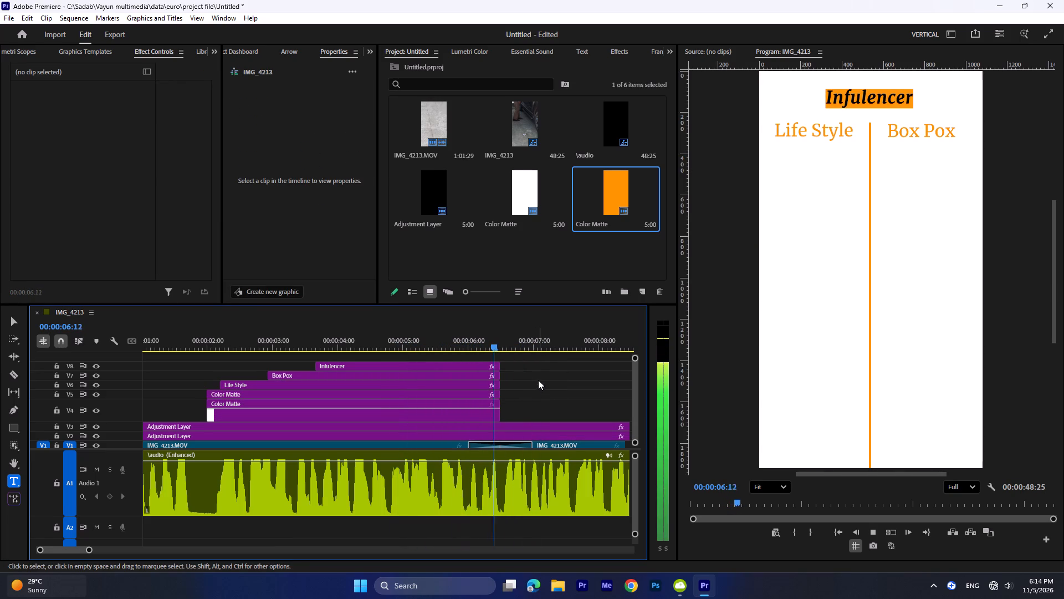
key(space)
key(space)
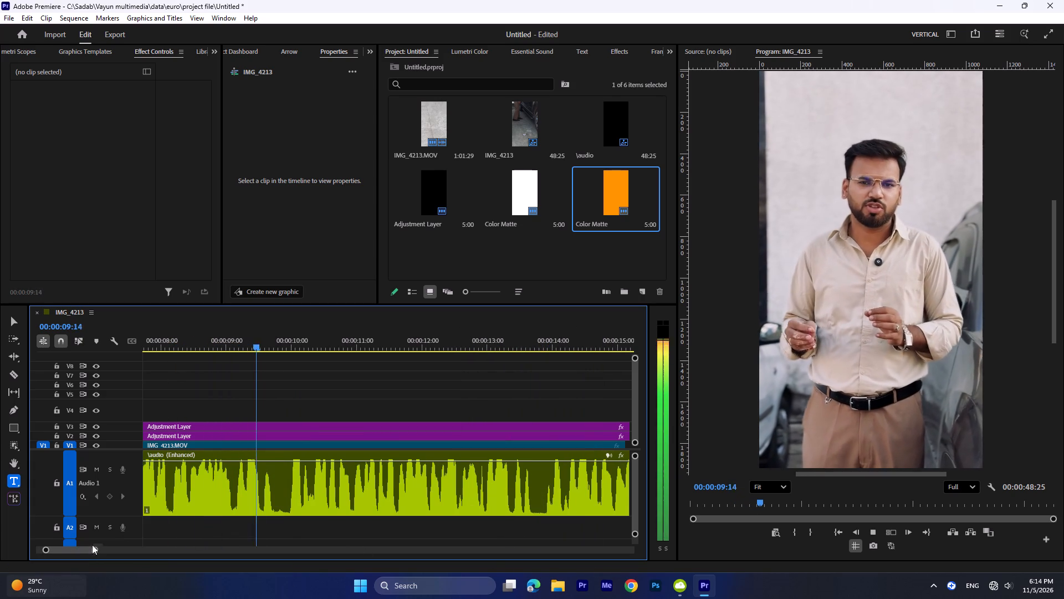
key(space)
drag(94, 550, 130, 549)
key(space)
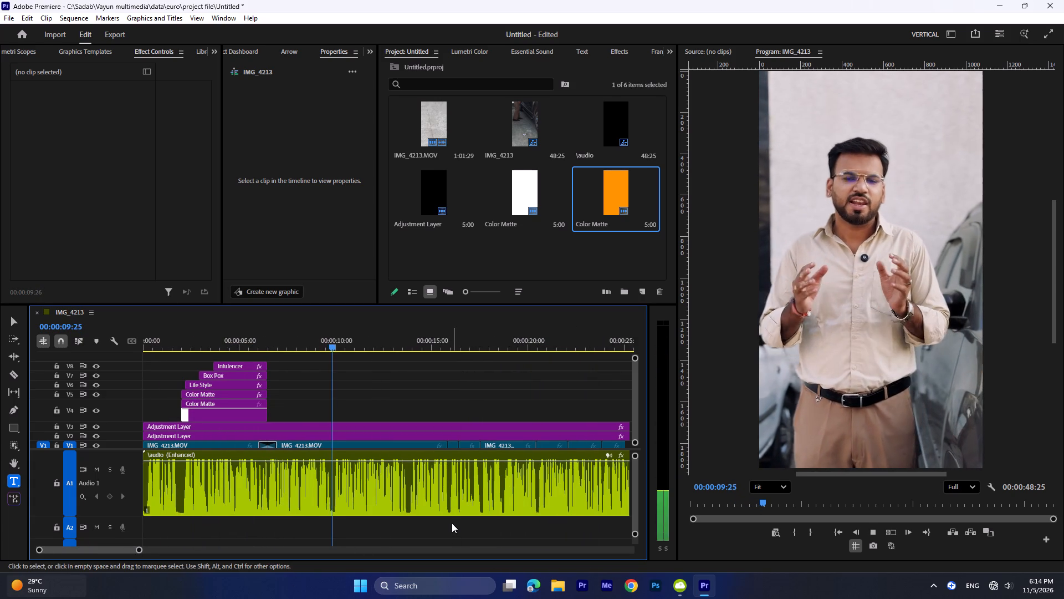
key(space)
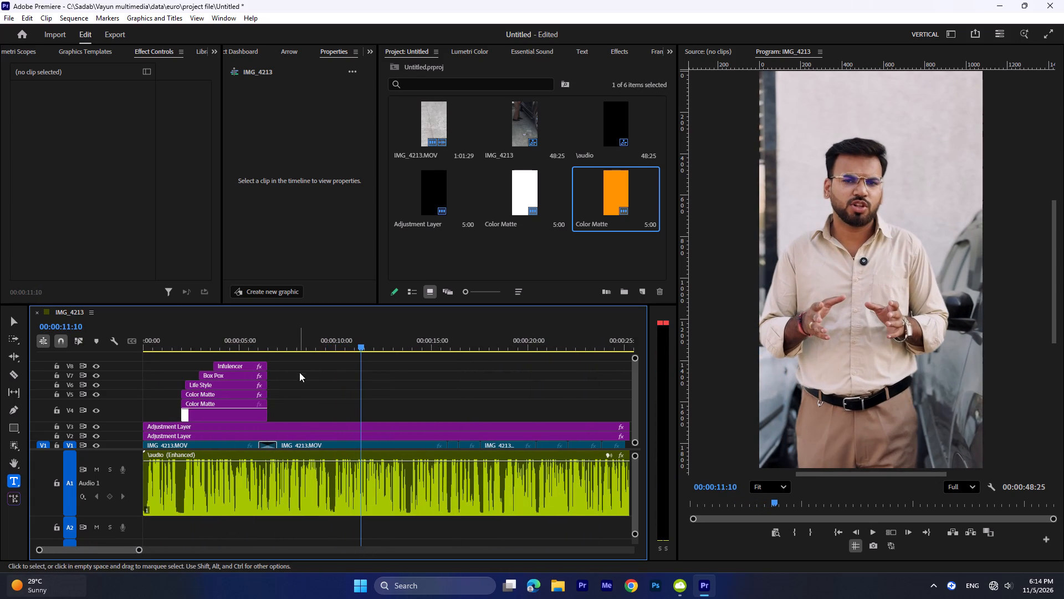
Apply the default transition to the starts and ends of the three text clips and both Color Matte clips.
drag(356, 348, 198, 381)
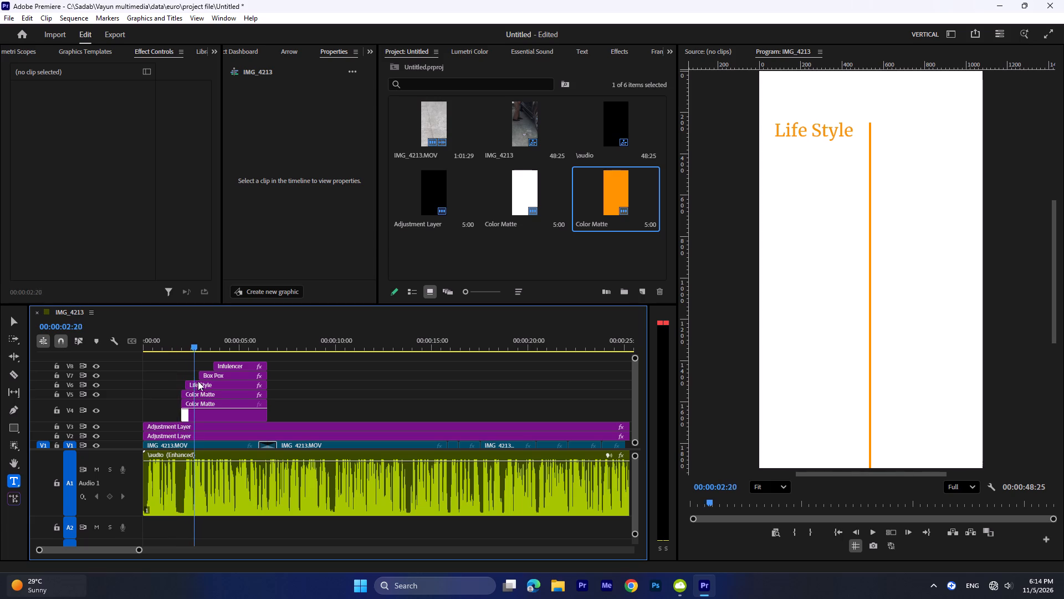
drag(198, 381, 180, 383)
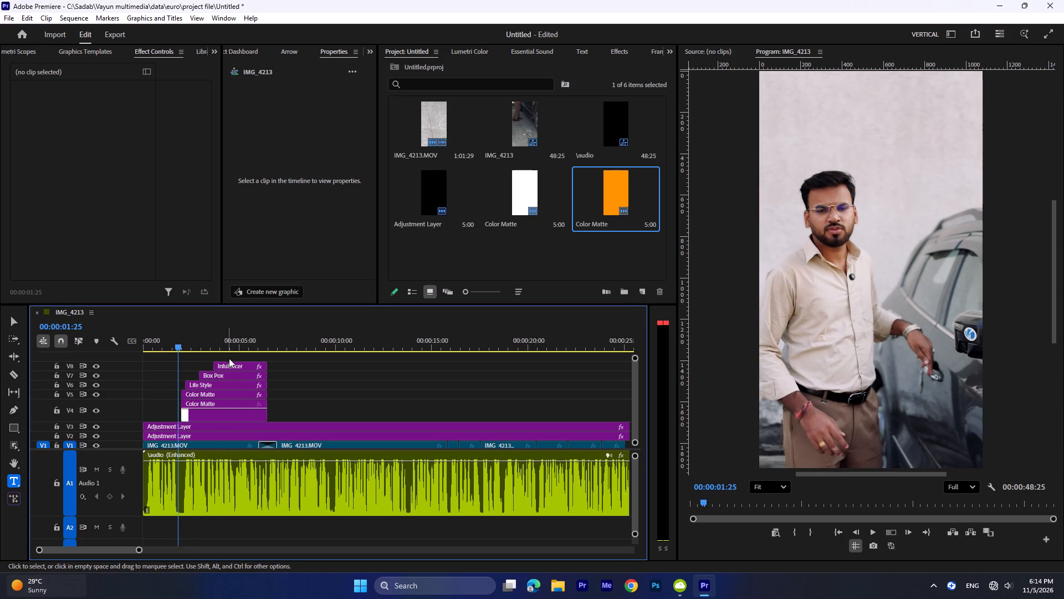
drag(223, 356, 180, 396)
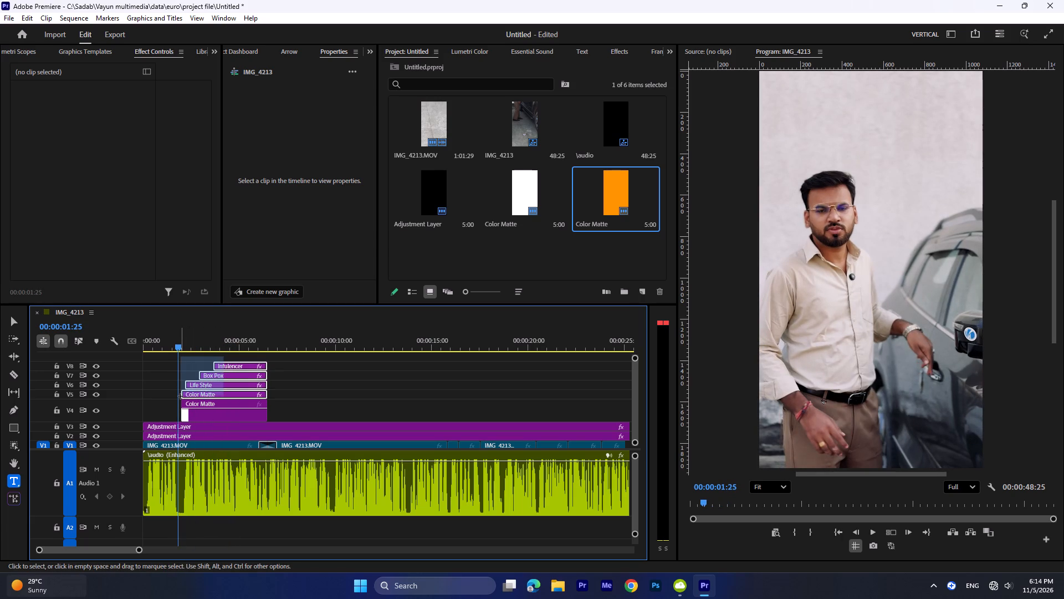
drag(180, 396, 182, 406)
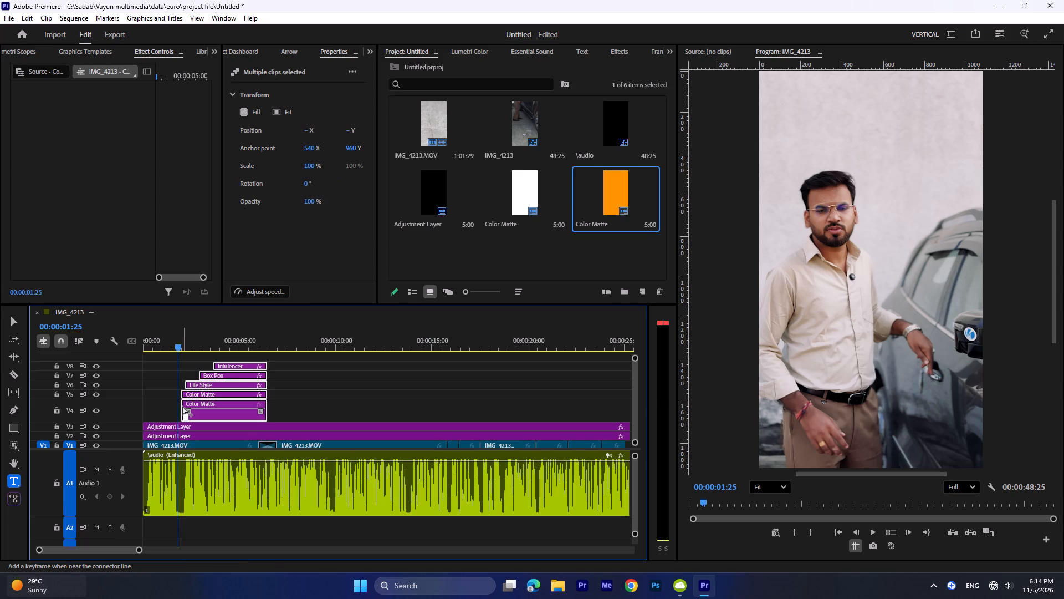
key(ctrl+d)
click(297, 390)
Remove the start transitions from the two Color Matte clips on V4 and V5, and play back the graphic.
key(space)
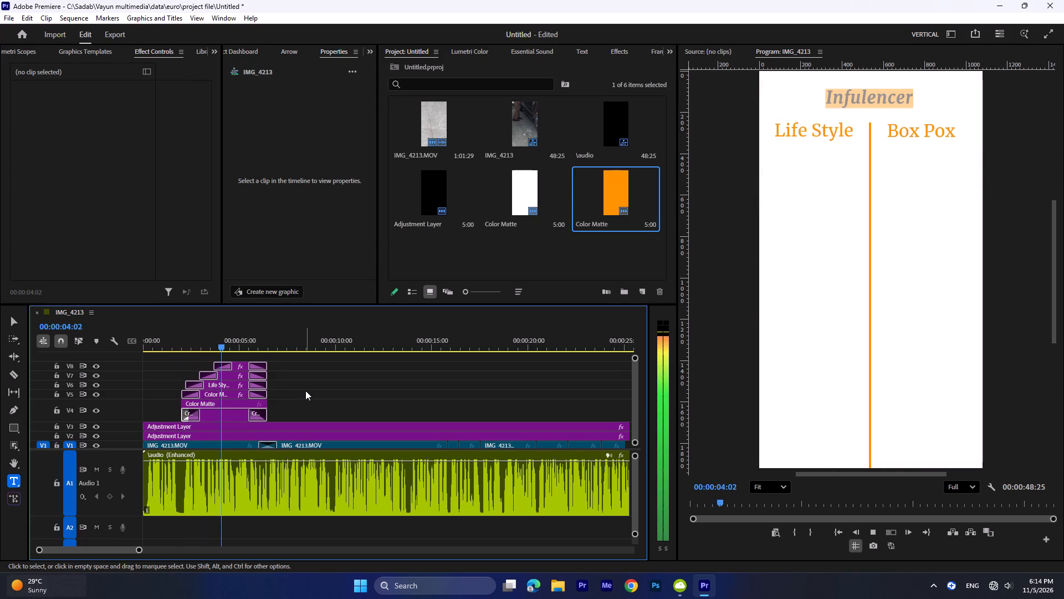
key(space)
drag(199, 409, 164, 415)
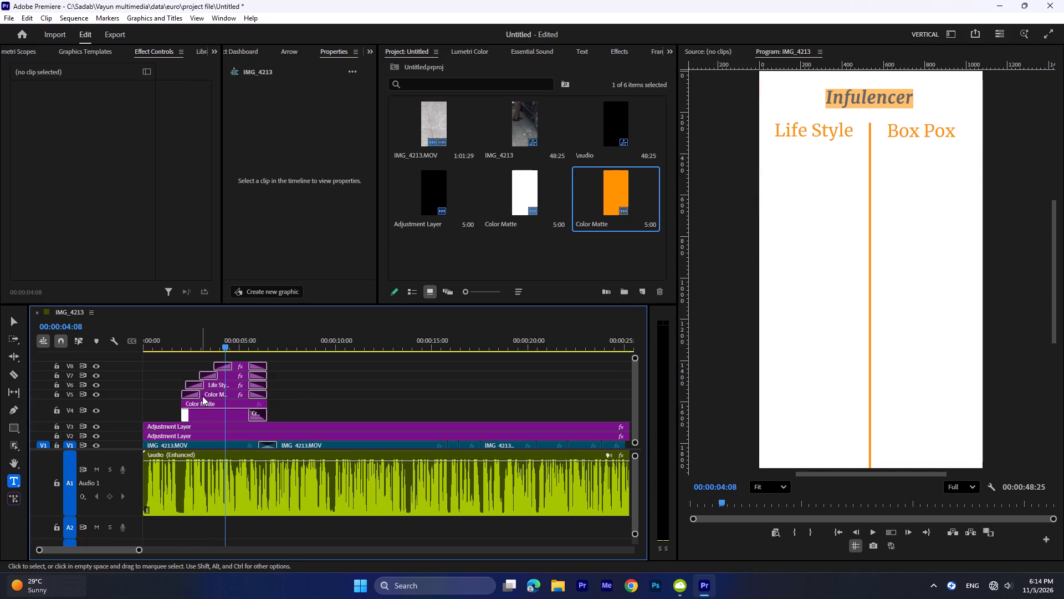
click(193, 394)
drag(200, 393, 166, 393)
drag(207, 346, 170, 352)
key(space)
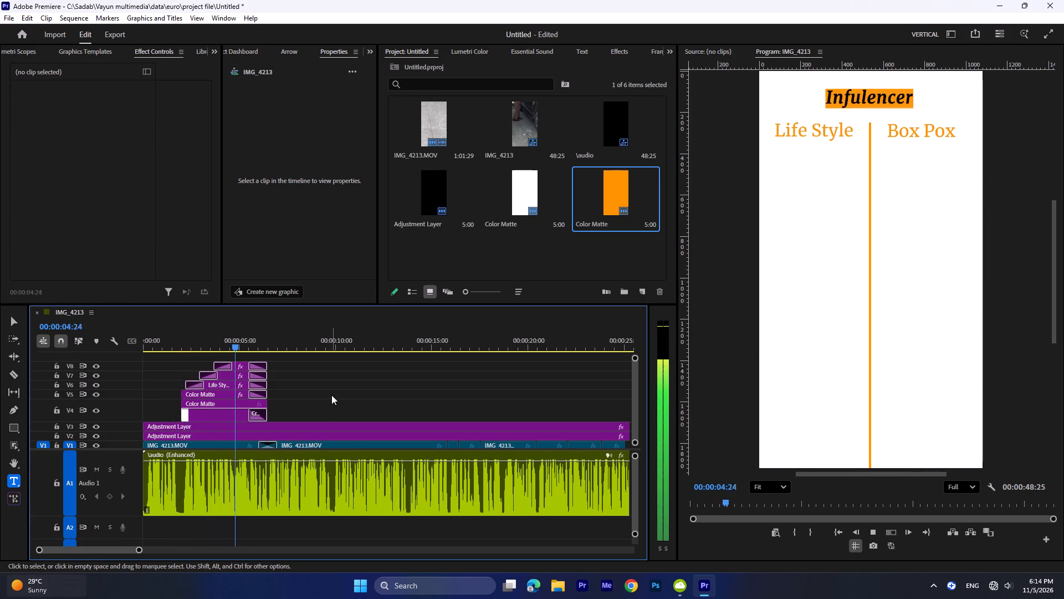
Remove the end transitions from the Infulencer, Box Pox and Life Style text clips.
key(space)
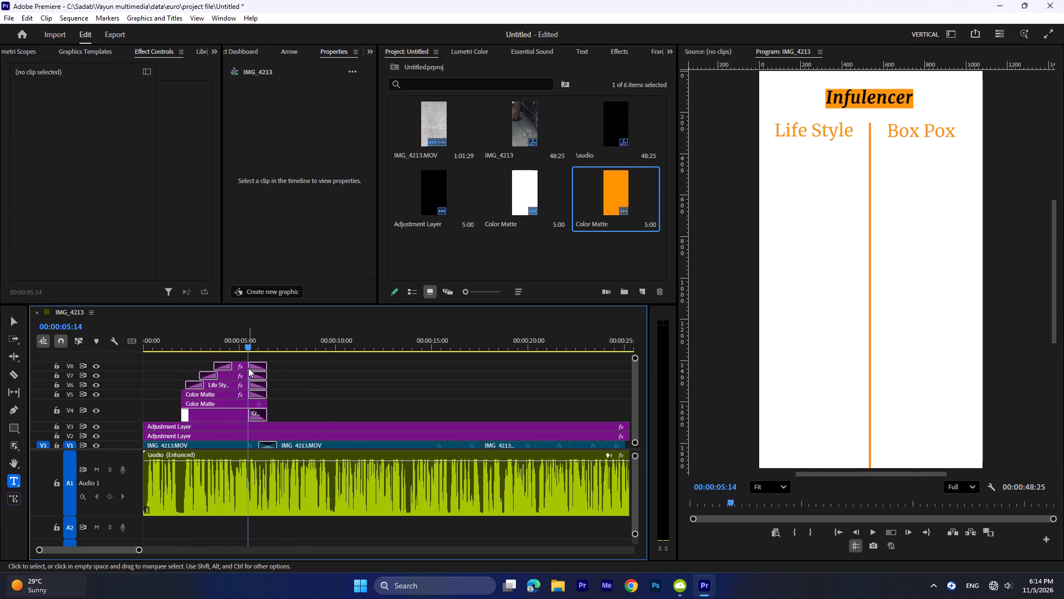
click(253, 367)
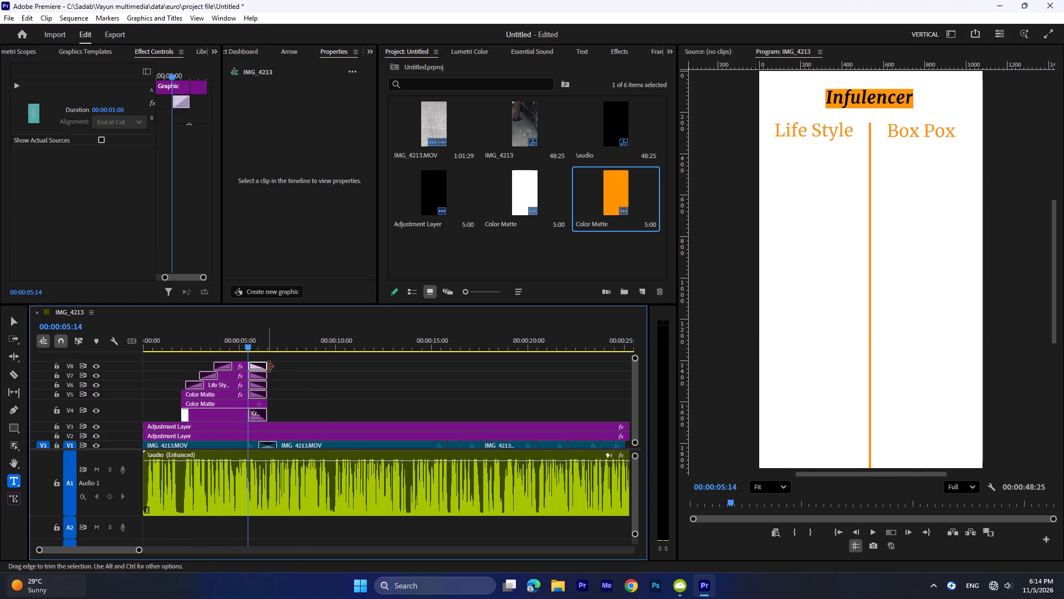
click(250, 367)
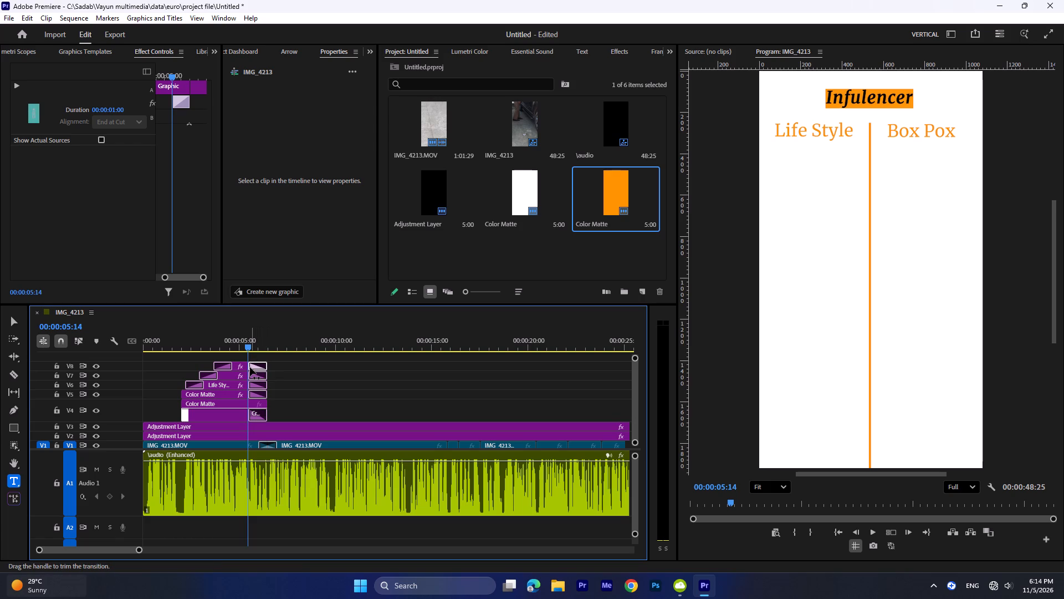
drag(253, 366, 266, 366)
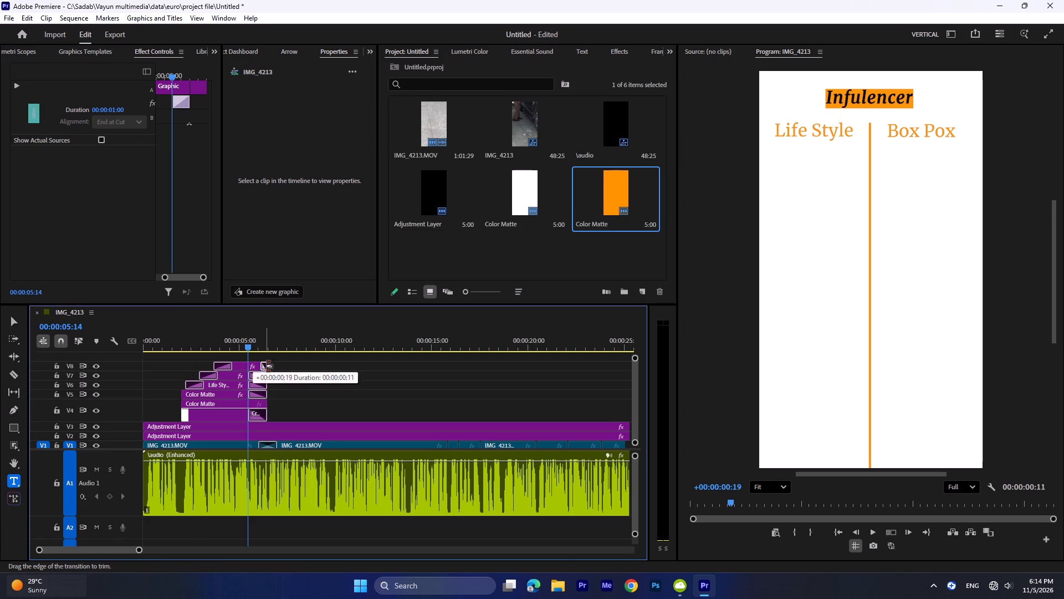
drag(266, 366, 272, 366)
click(255, 375)
click(252, 375)
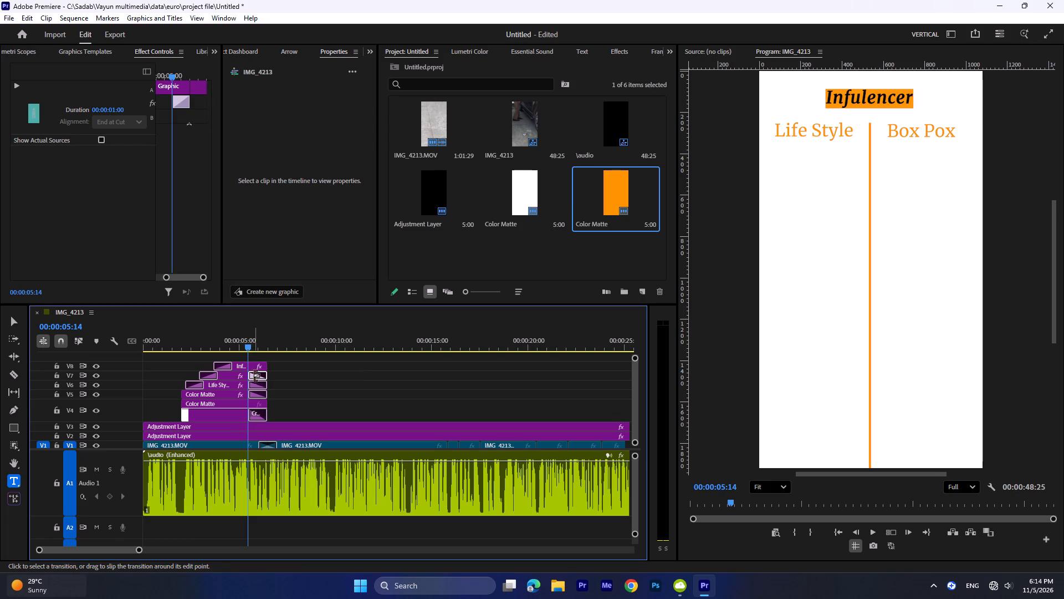
double_click(258, 375)
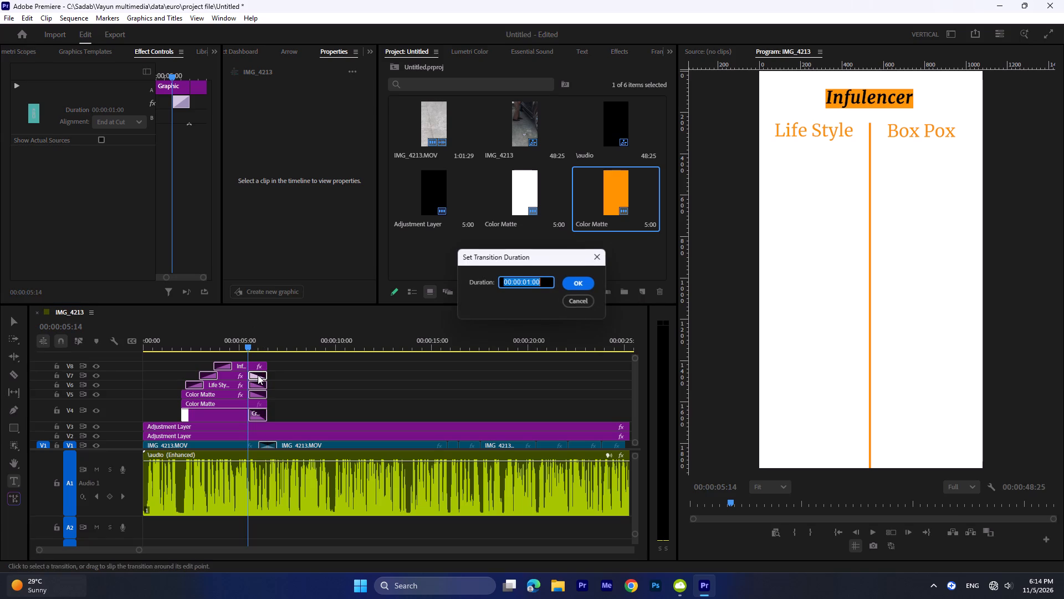
key(BackSpace)
click(259, 378)
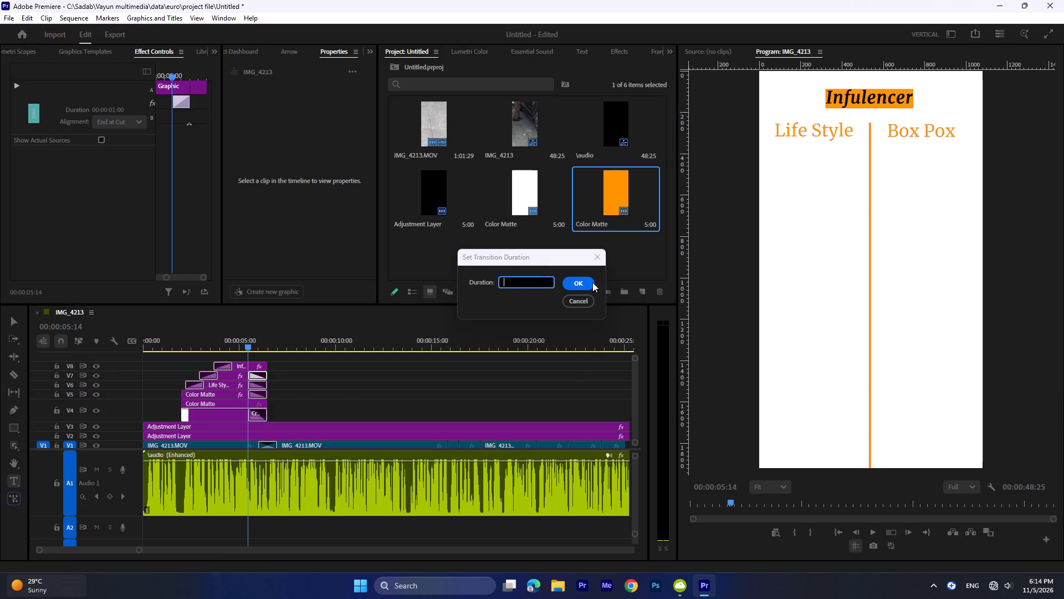
click(572, 280)
click(257, 387)
key(BackSpace)
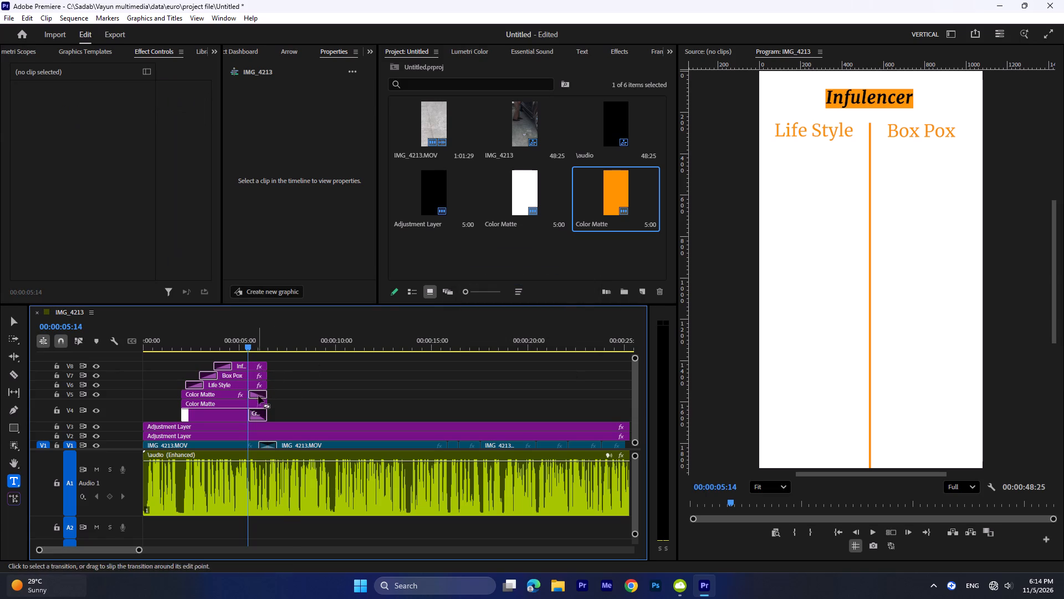
Remove the end transitions from the two Color Matte clips on V5 and V4.
click(260, 399)
click(257, 393)
key(BackSpace)
click(262, 412)
key(BackSpace)
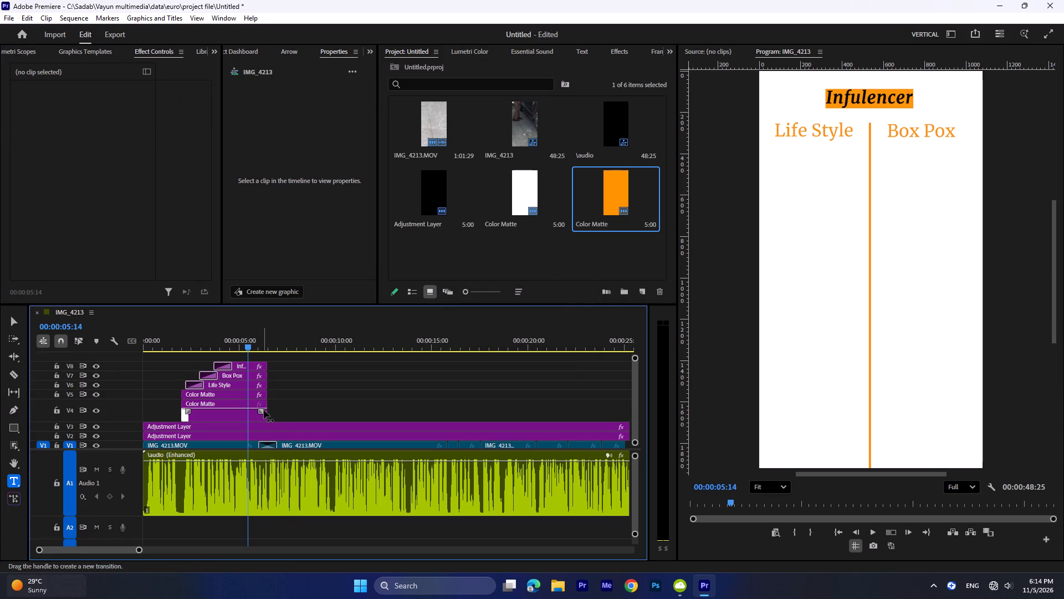
Trim the ends of the three text clips and both Color Matte clips together to 00:00:05:14, and play back the cut.
drag(280, 364, 263, 419)
drag(267, 413, 247, 412)
click(311, 398)
key(space)
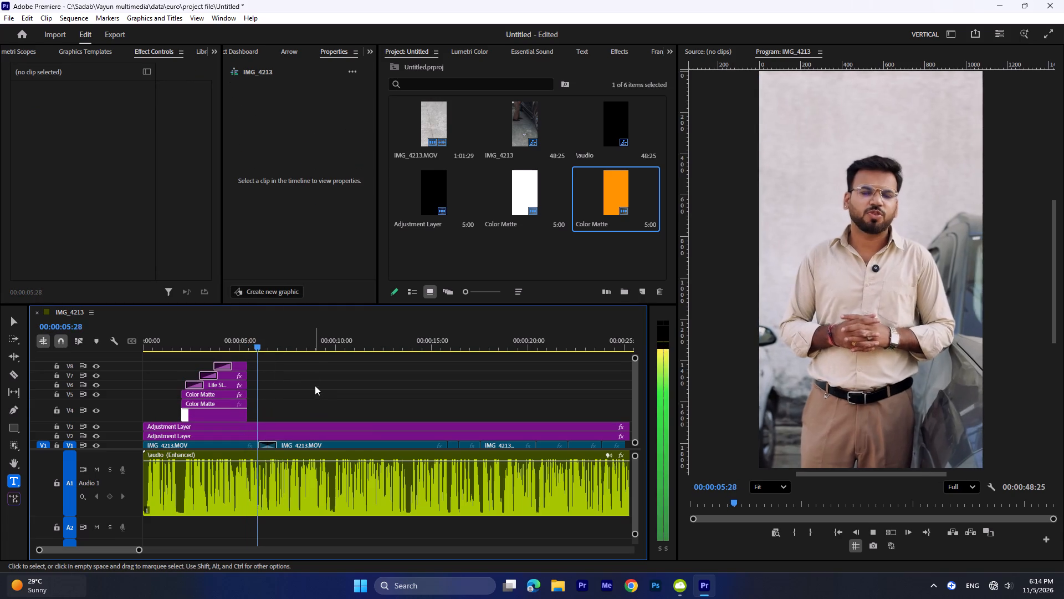
key(space)
Play the footage on to 00:00:11:00 and duplicate all five graphic clips so the copy starts there.
drag(262, 346, 233, 346)
key(space)
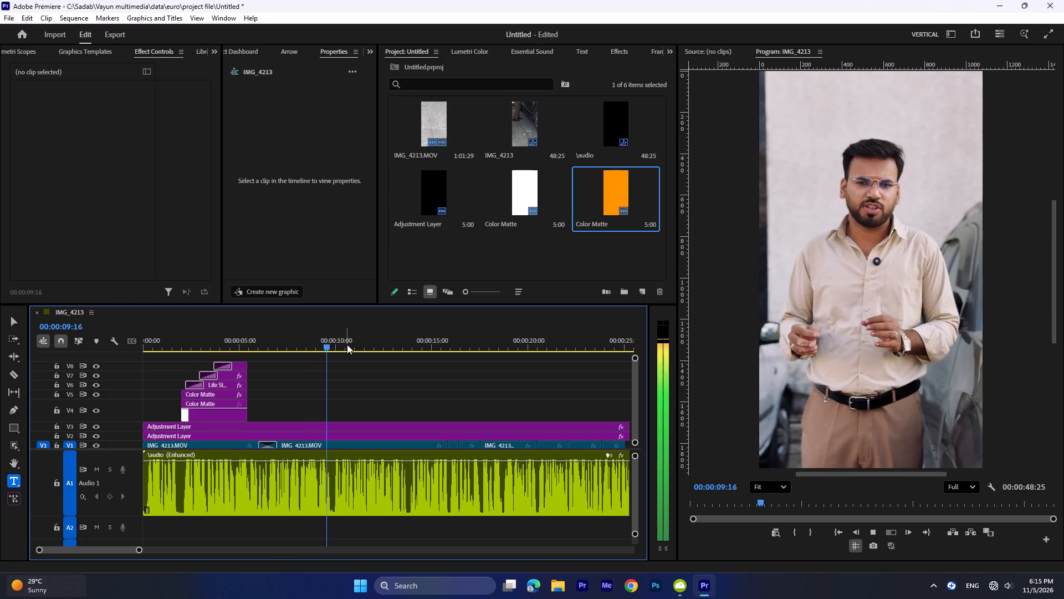
key(space)
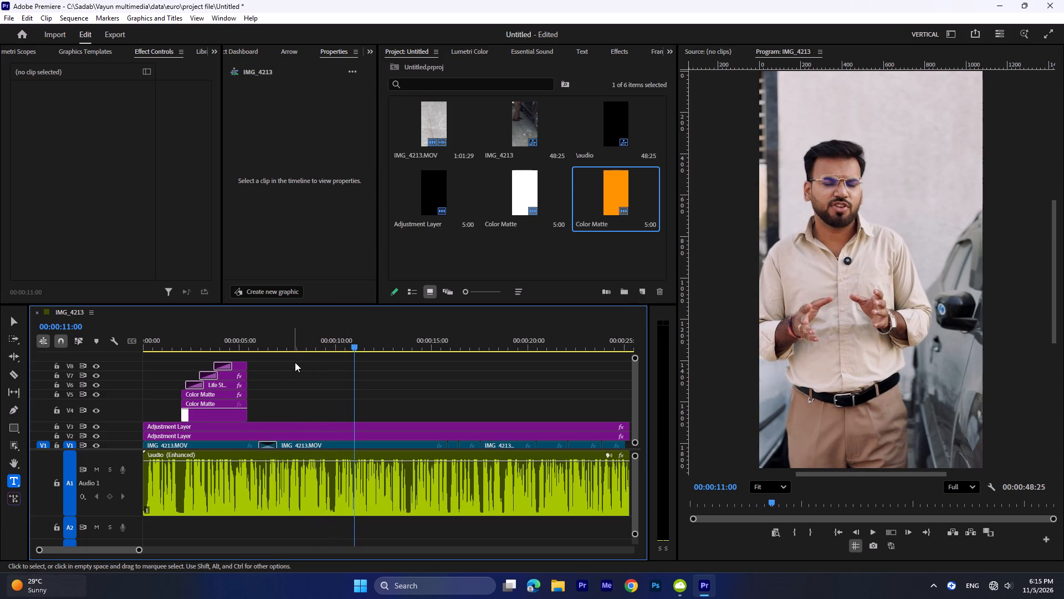
drag(299, 355, 232, 409)
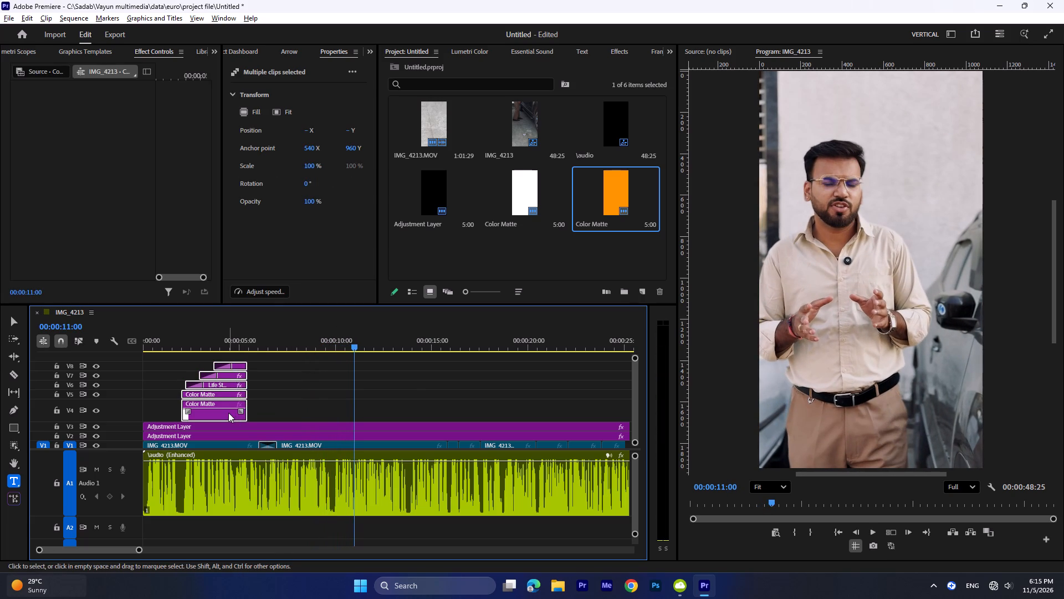
alt+drag(228, 413, 402, 414)
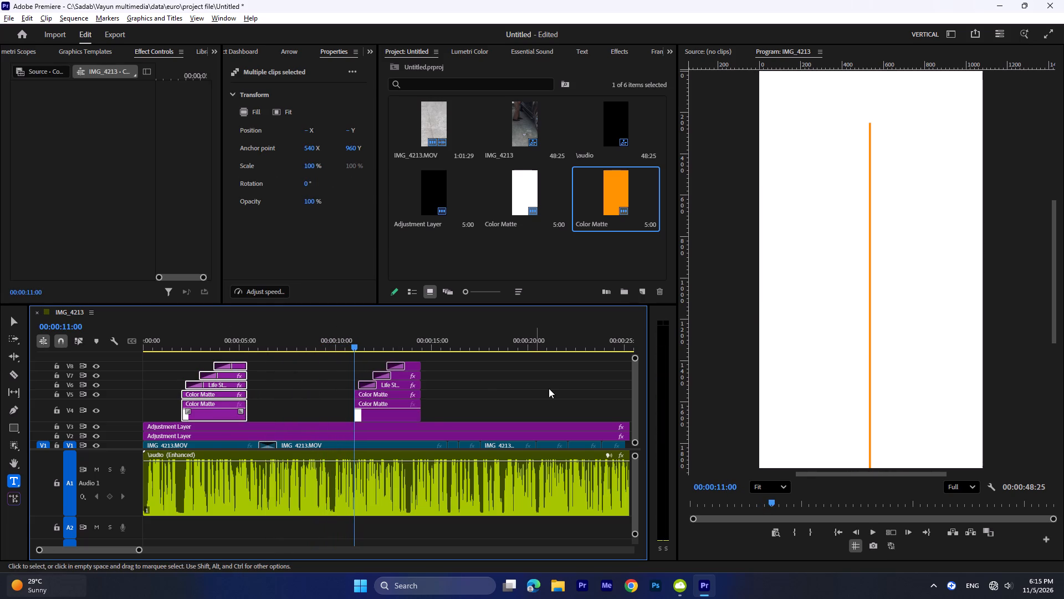
alt+click(549, 388)
Remove the start transitions from the Life Style, Box Pox and Infulencer clips in the second copy of the graphic.
key(space)
key(space)
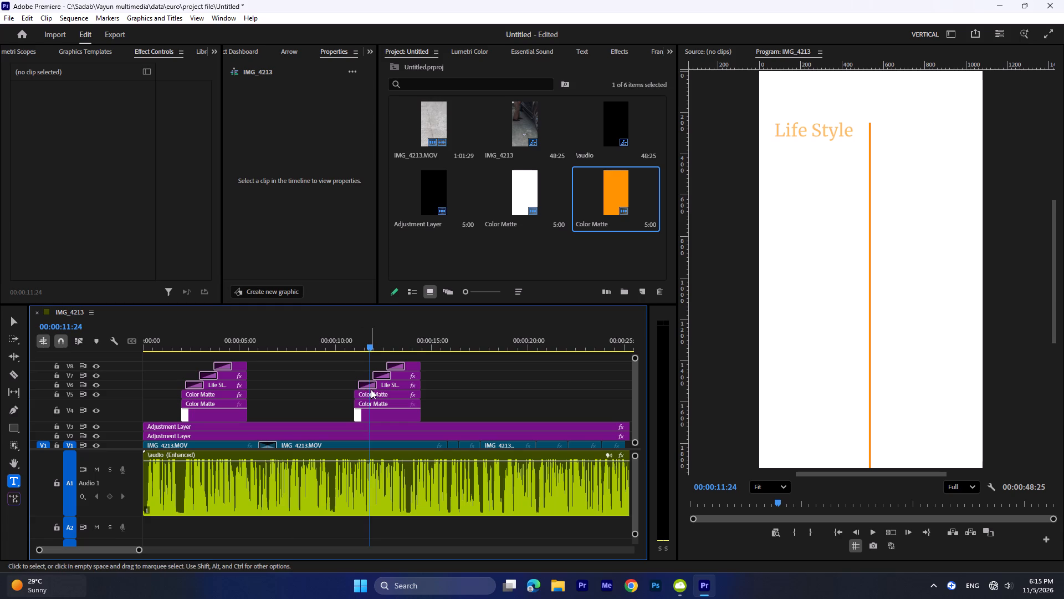
click(371, 388)
click(370, 386)
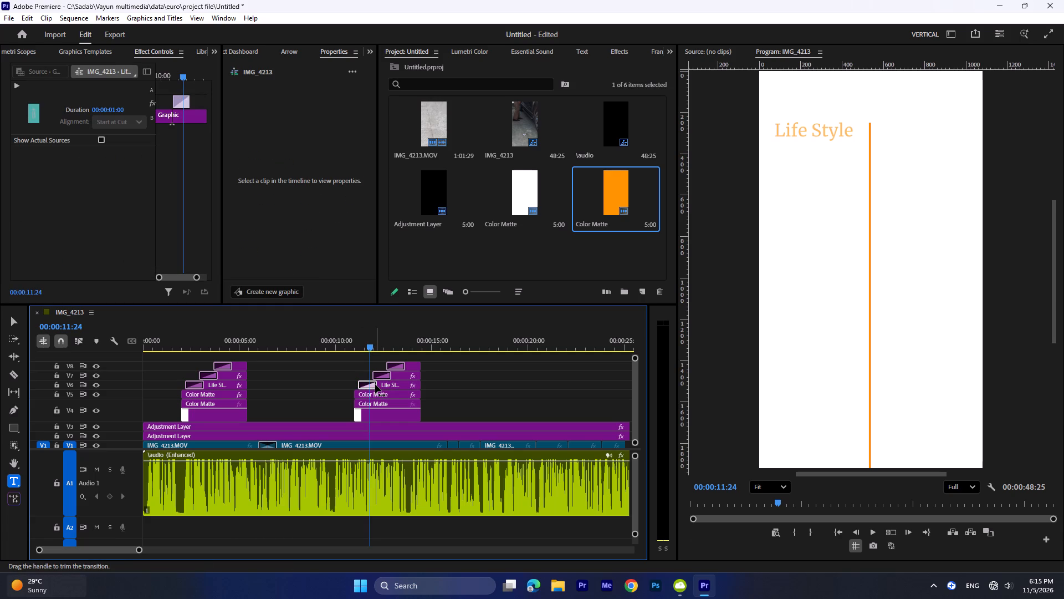
click(375, 384)
key(BackSpace)
click(382, 378)
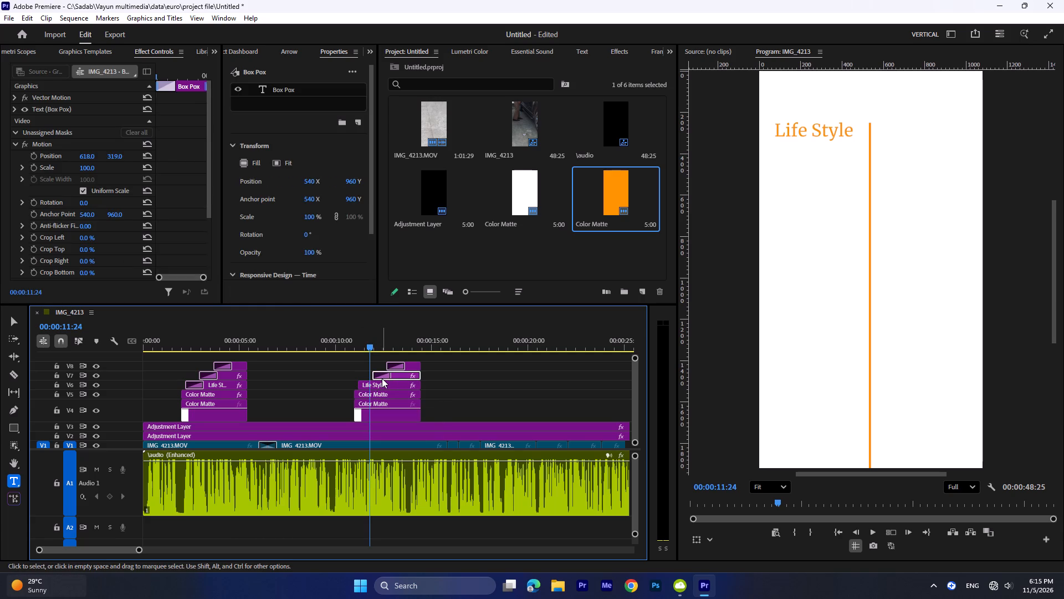
click(382, 374)
key(BackSpace)
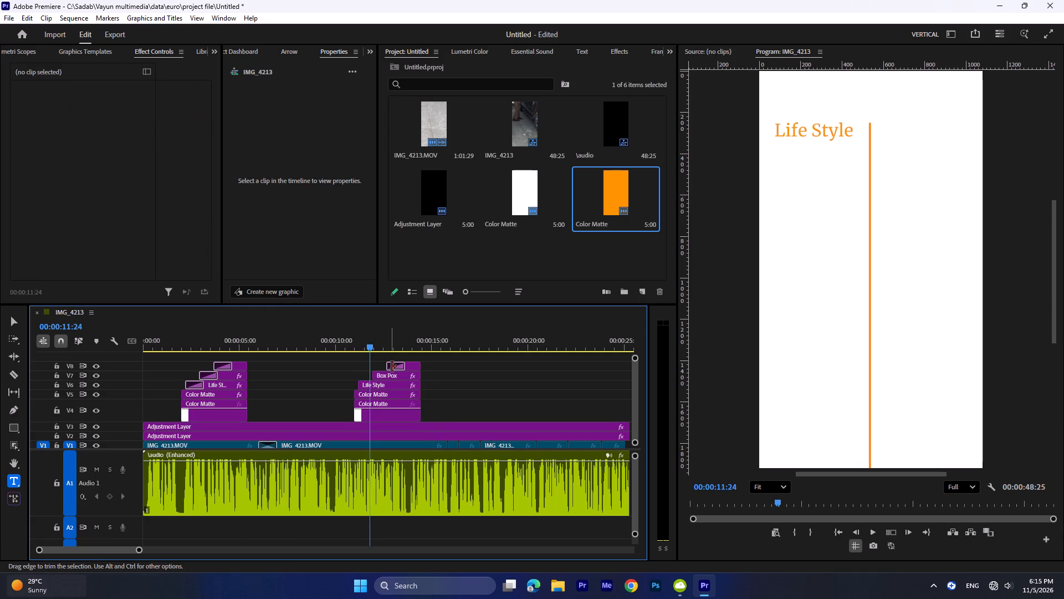
click(395, 367)
key(BackSpace)
Extend the starts of the copied Box Pox, Life Style and Infulencer clips to 00:00:11:00, and play back the second graphic.
drag(376, 373, 356, 375)
click(360, 383)
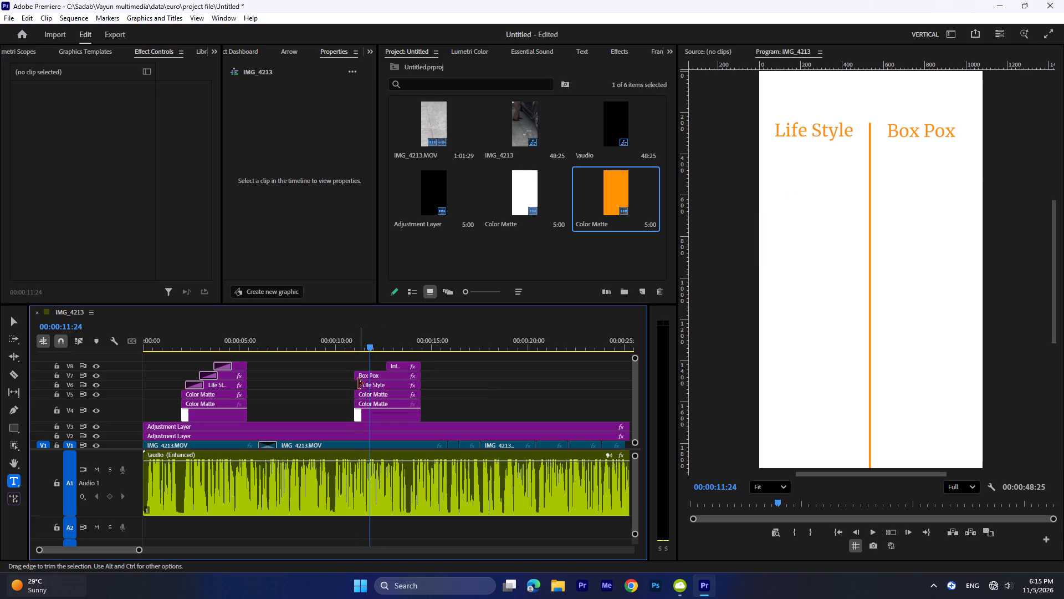
click(392, 366)
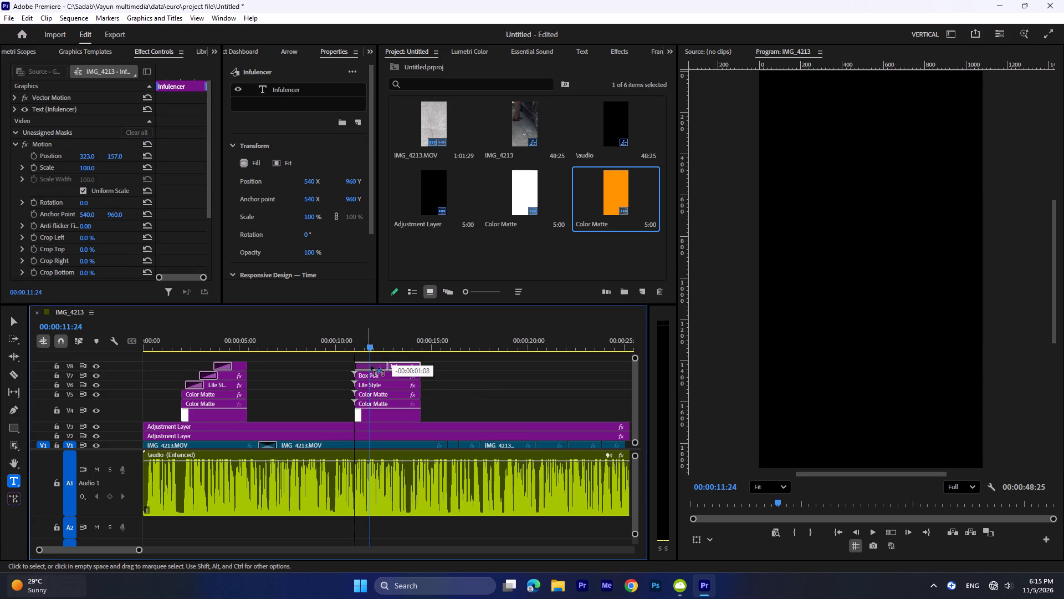
drag(388, 364, 359, 366)
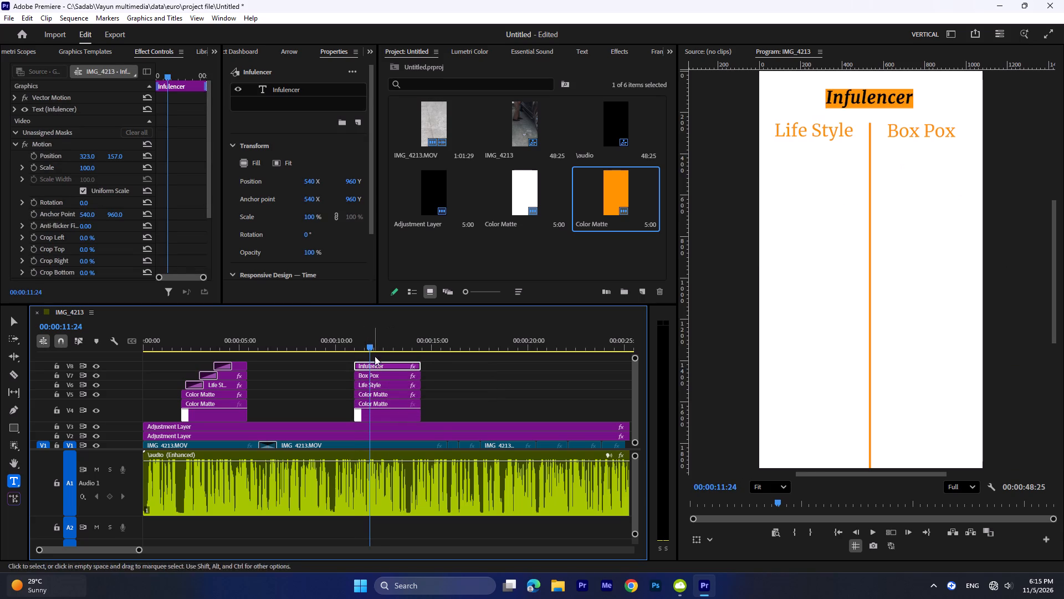
drag(380, 347, 340, 351)
key(space)
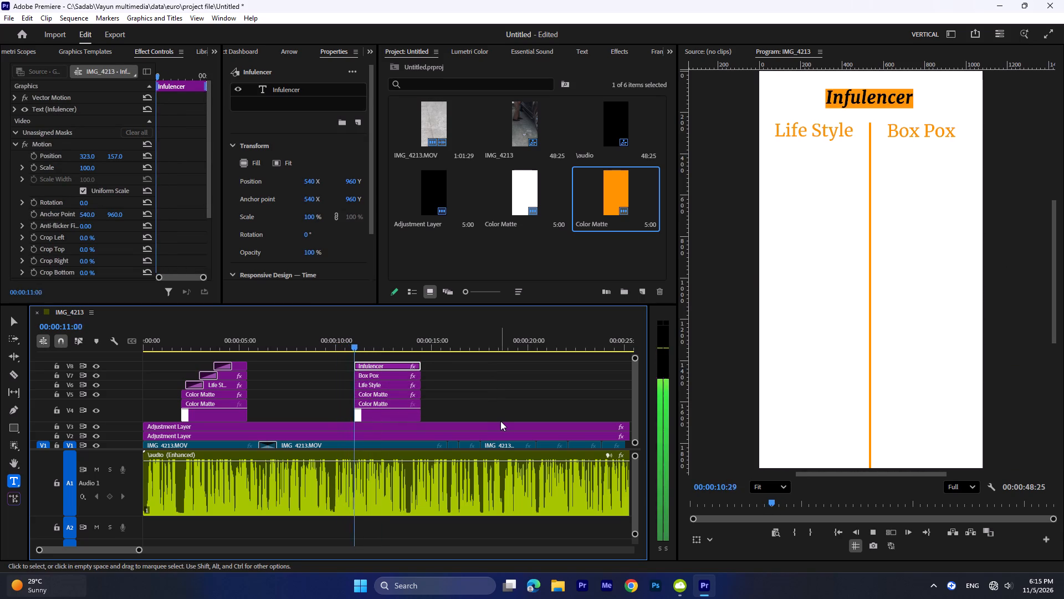
Play back the second graphic from about 00:00:10:19, stopping at 00:00:14:00, to review it against the speech.
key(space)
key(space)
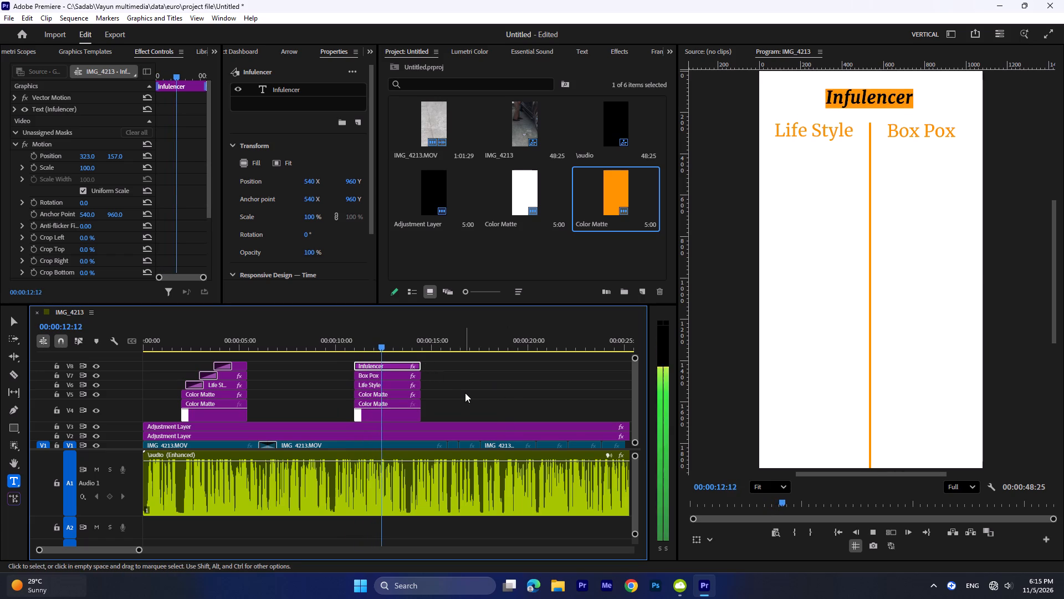
drag(410, 340, 349, 341)
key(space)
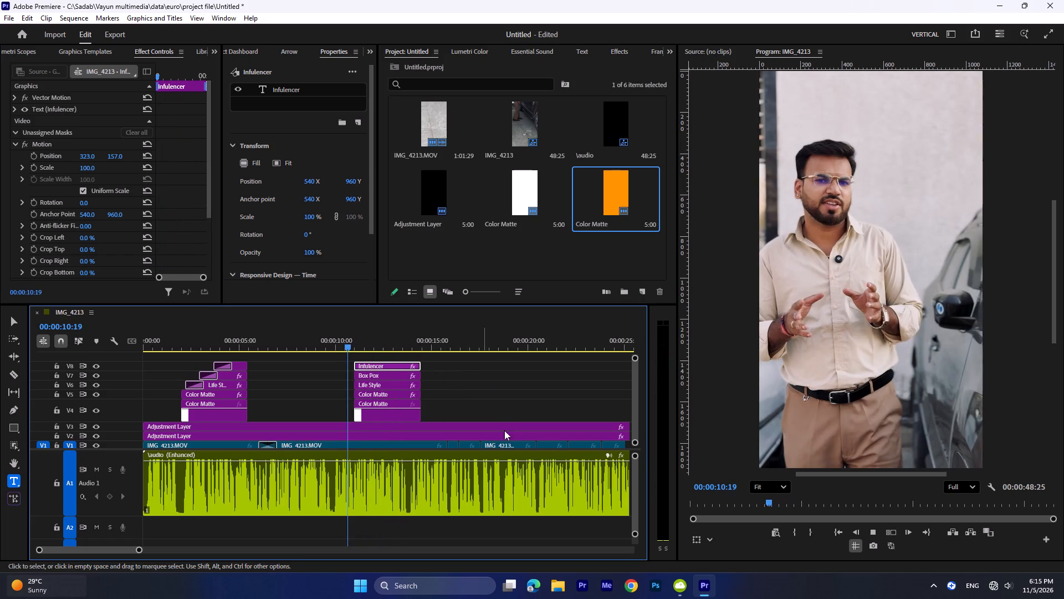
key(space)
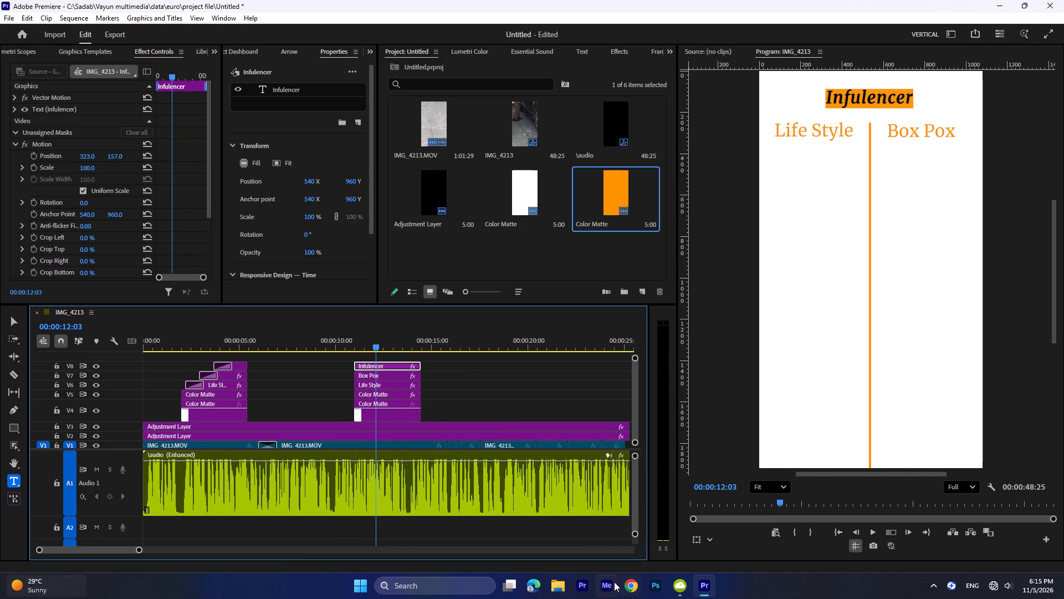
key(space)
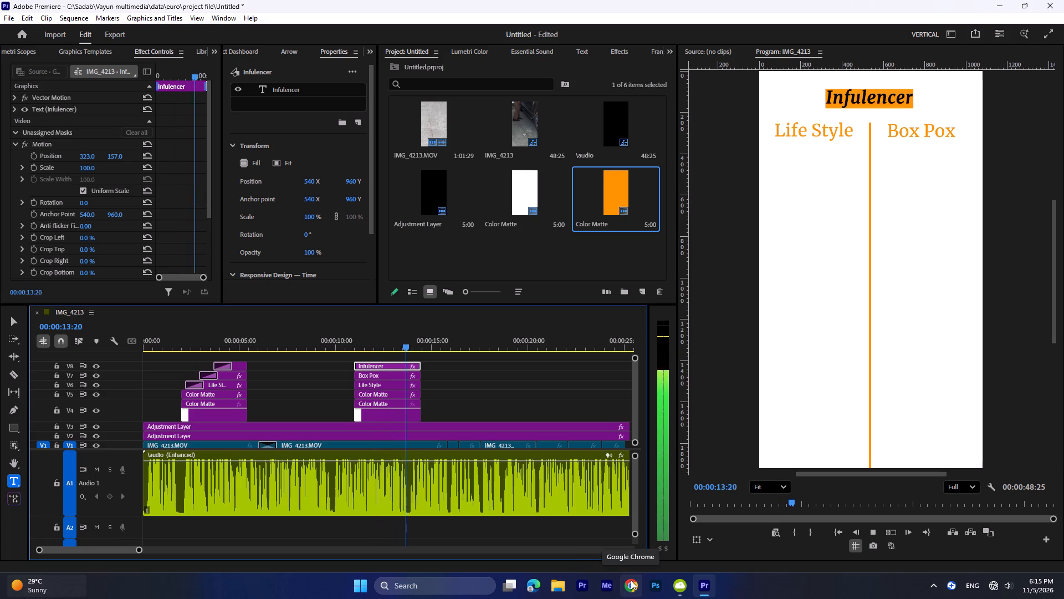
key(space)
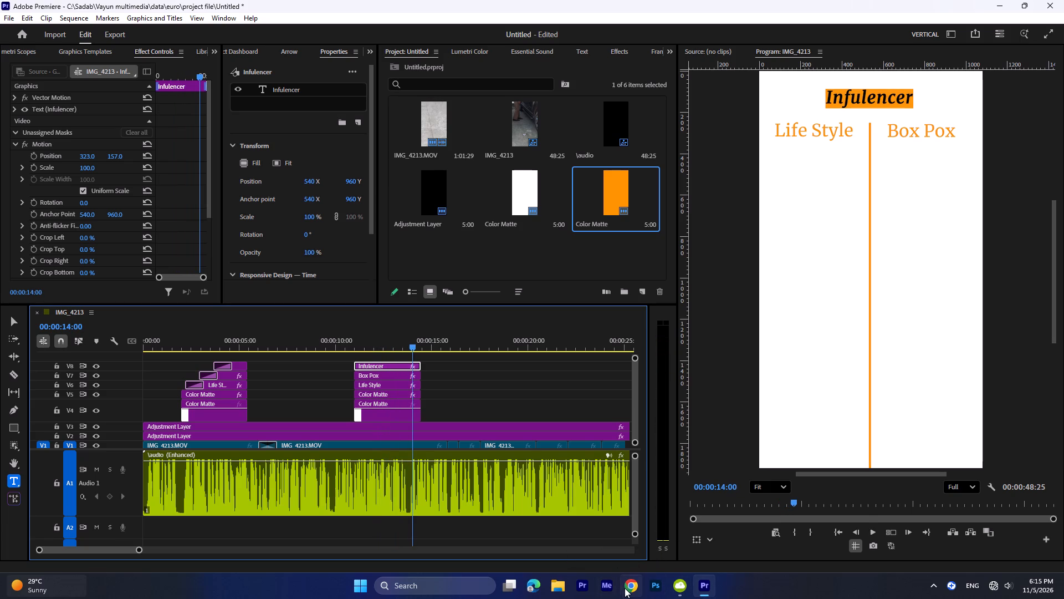
Launch Google Chrome and turn on the computer's Wi-Fi.
click(633, 592)
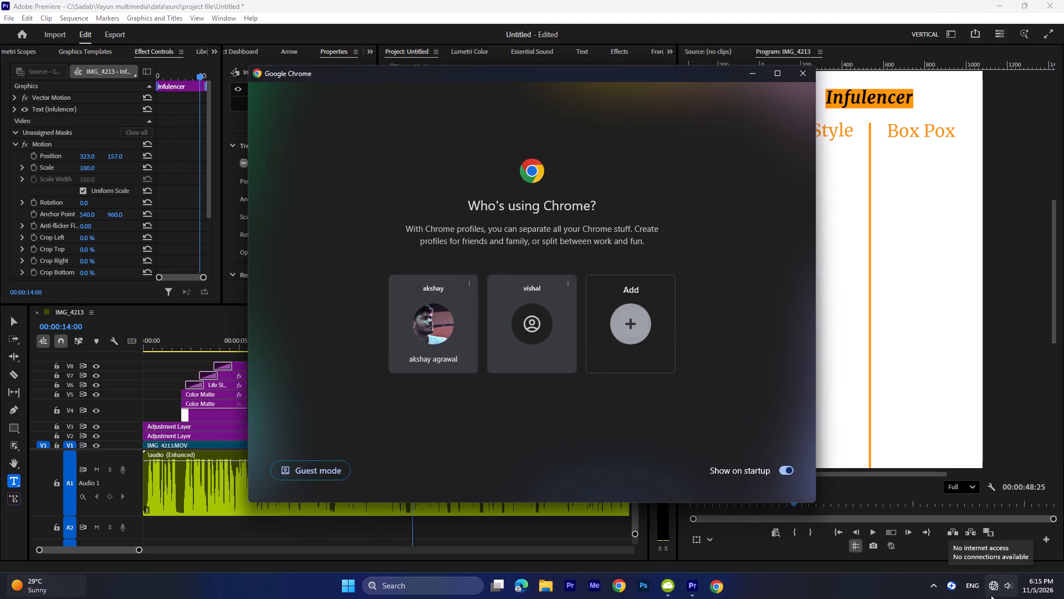
click(991, 595)
click(898, 413)
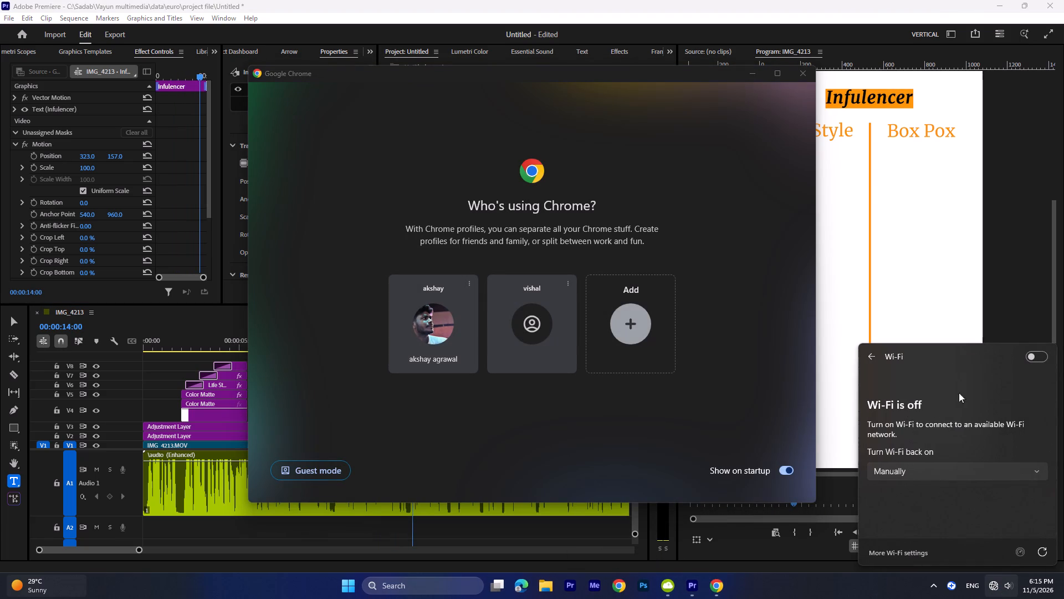
click(1036, 354)
Open a browser window with the second Chrome profile and search Google for "pinteste".
double_click(502, 322)
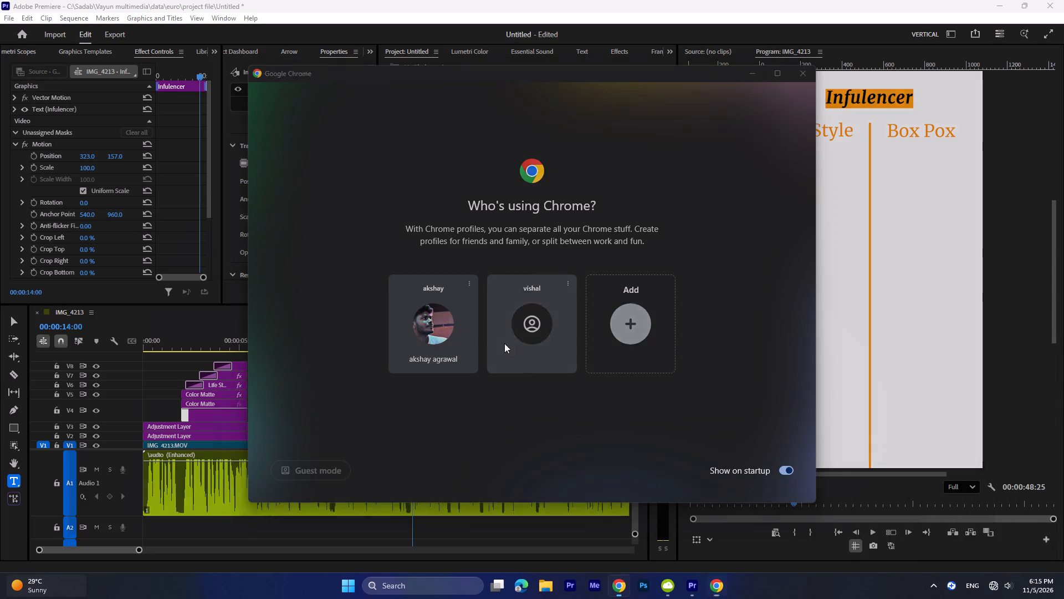
click(386, 226)
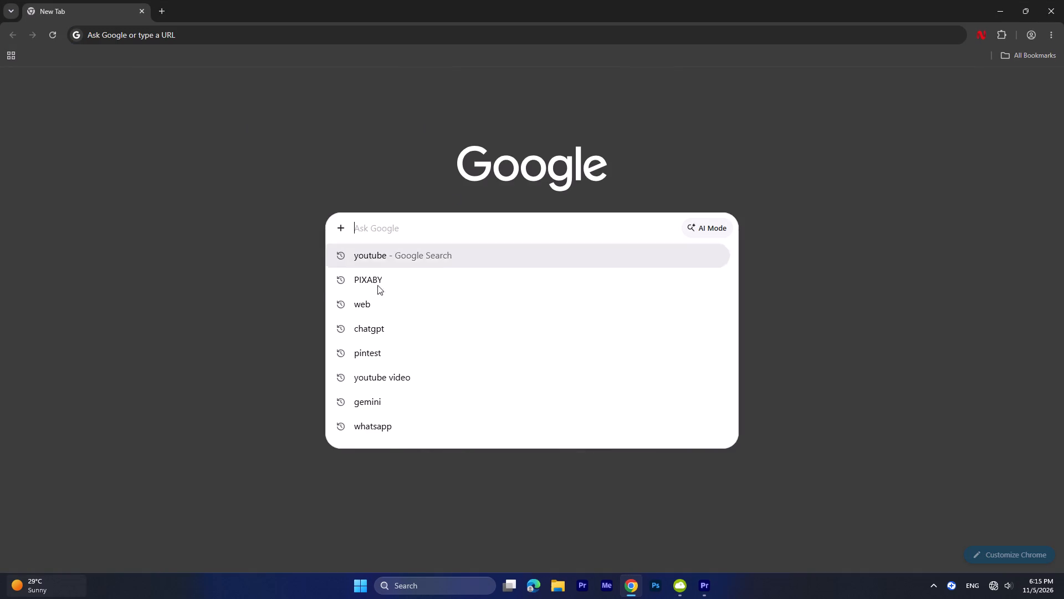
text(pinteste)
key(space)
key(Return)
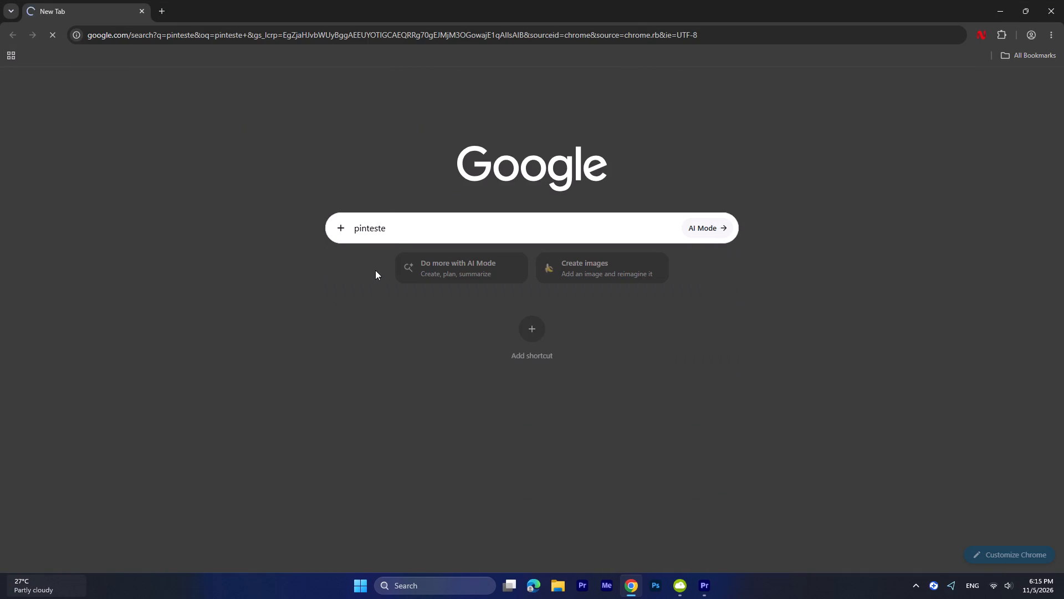
Search Google for pinteste in Chrome and open the Pinterest site.
click(423, 225)
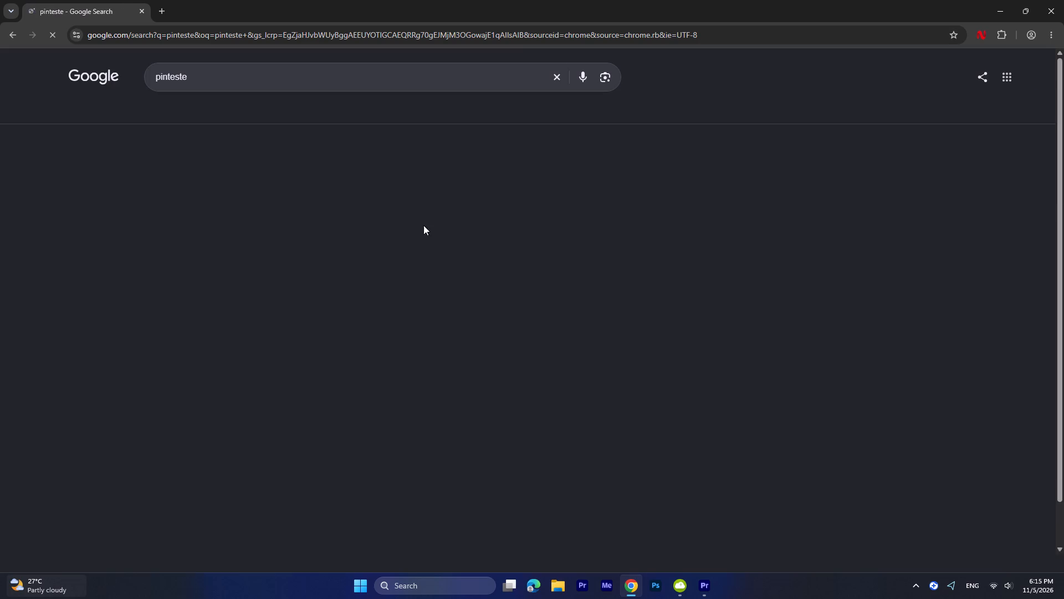
click(187, 220)
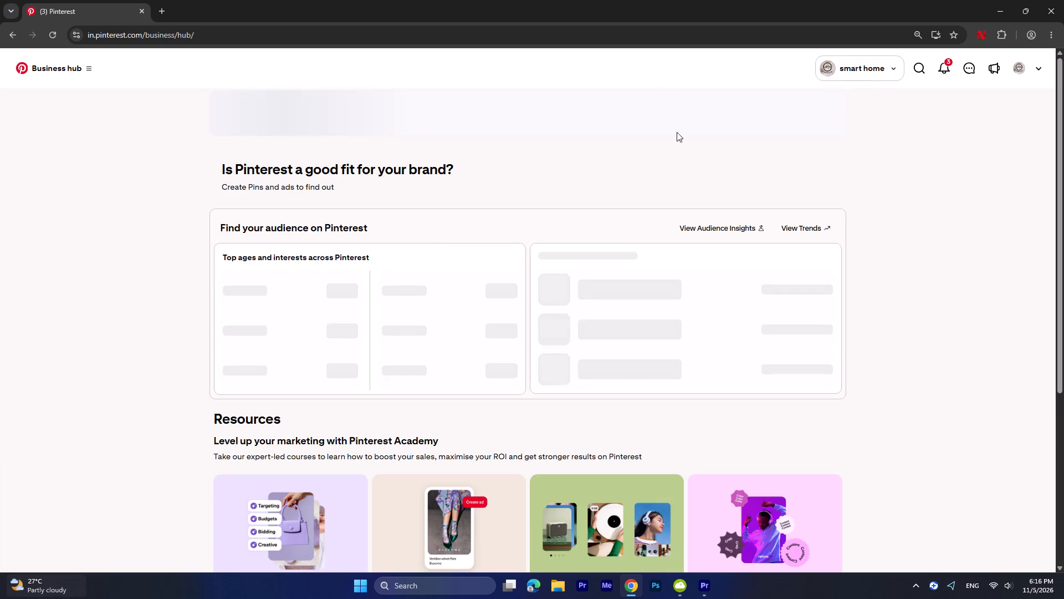
scroll(273, 182, down, 3)
scroll(303, 280, up, 7)
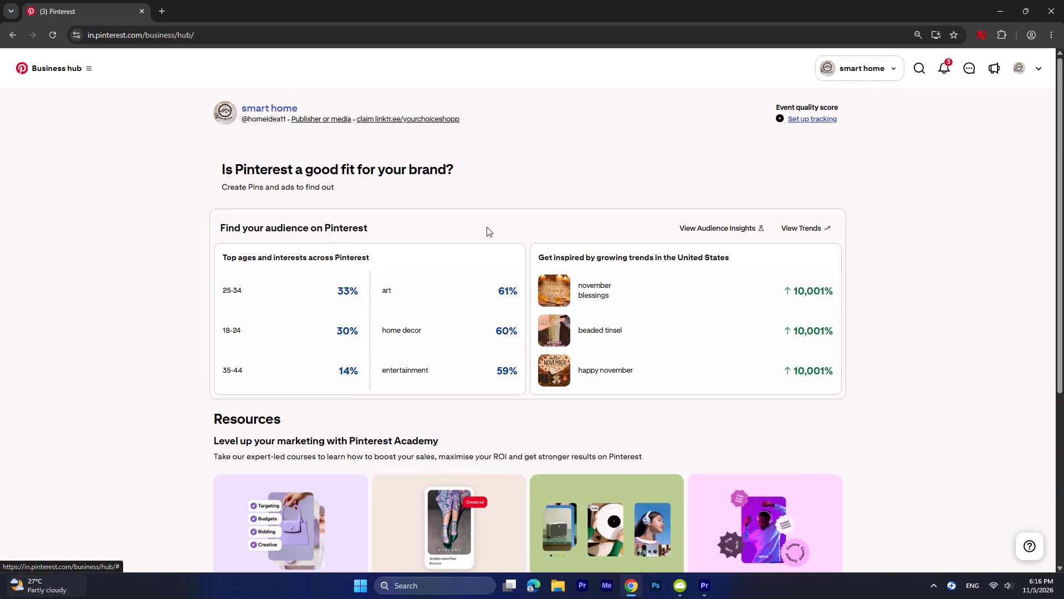
Search Pinterest for Life style infulencer.
click(923, 66)
click(465, 72)
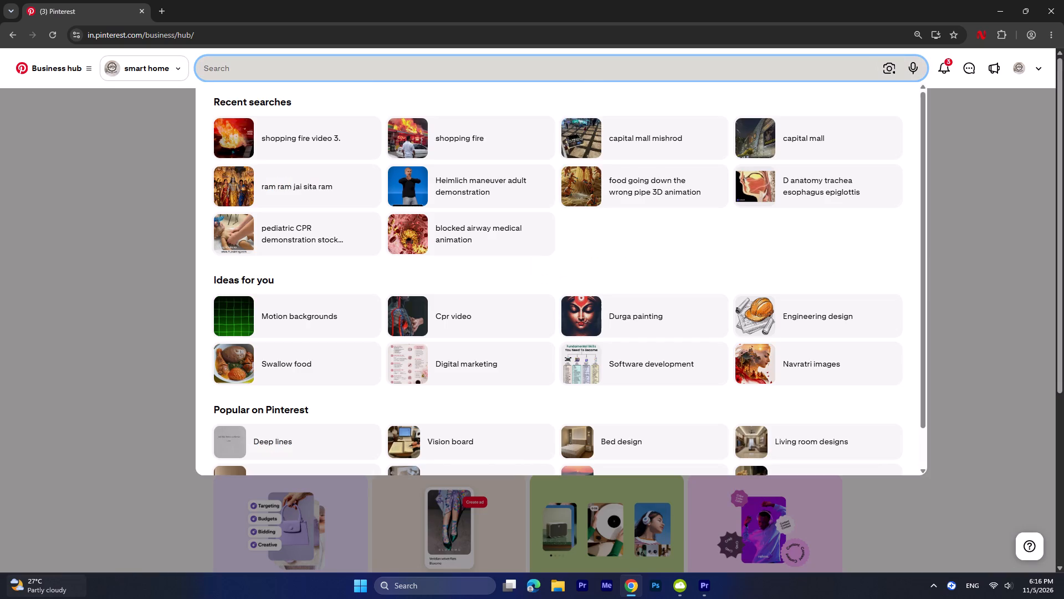
text(Life)
key(space)
text(stely)
key(space)
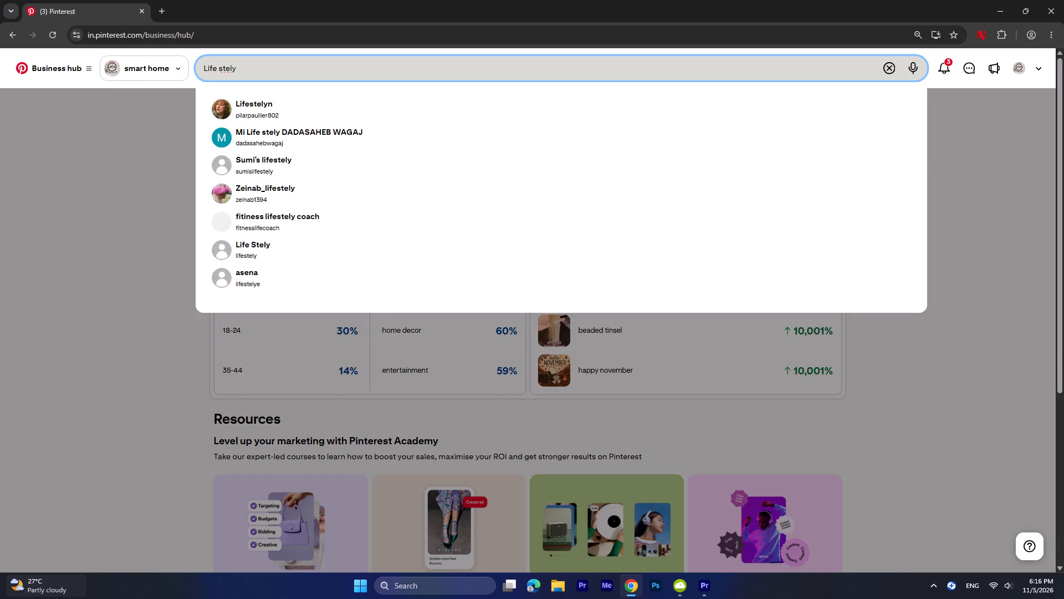
key(BackSpace)
key(BackSpace)
key(BackSpace)
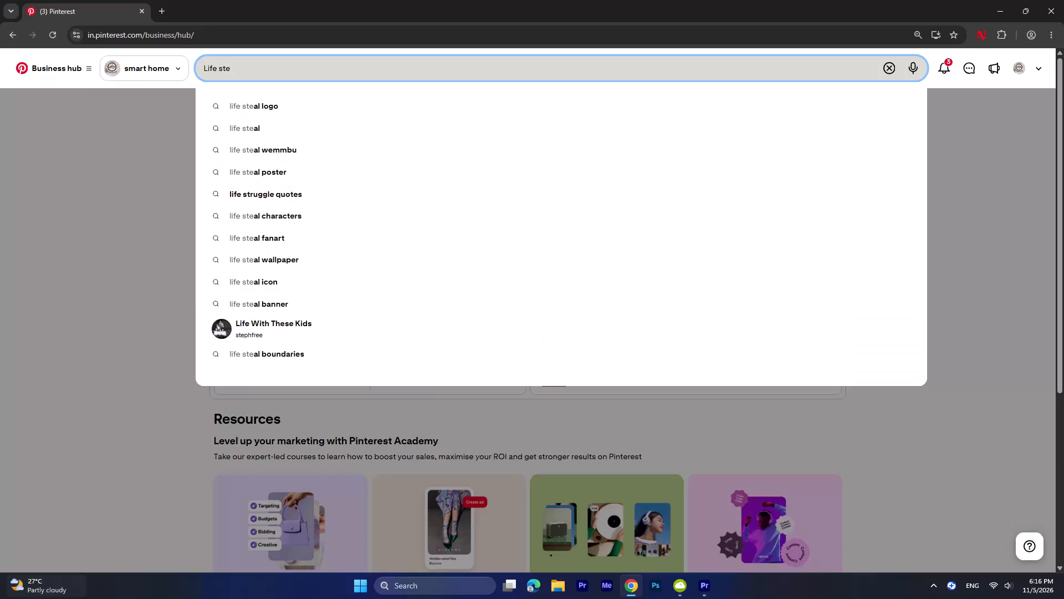
key(BackSpace)
text(yle infulencer)
key(space)
key(Return)
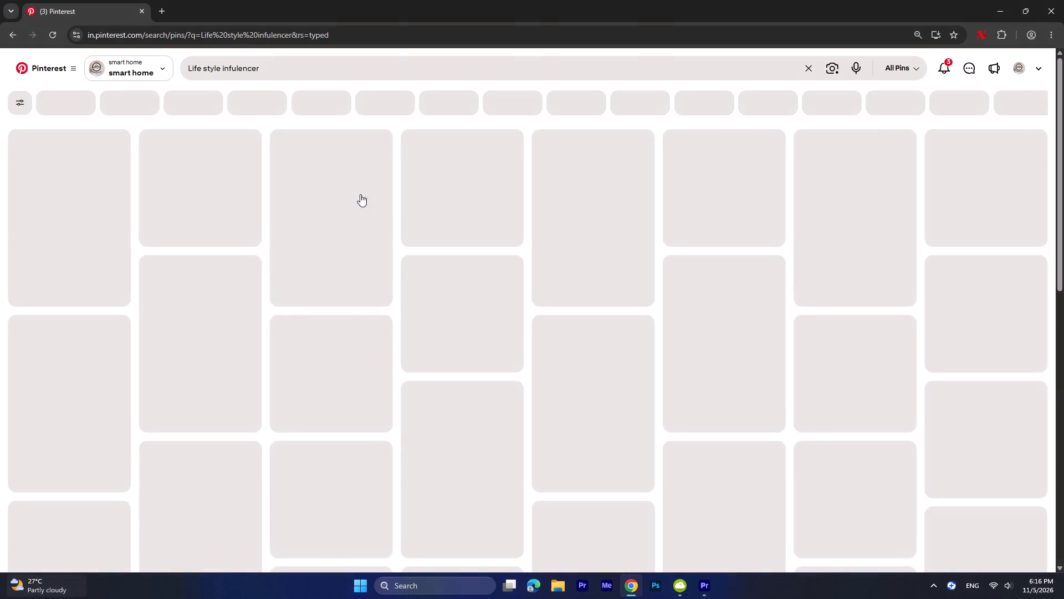
Look through the lifestyle influencer pins for visuals that suit the graphic, and return to Premiere Pro.
scroll(692, 309, down, 1)
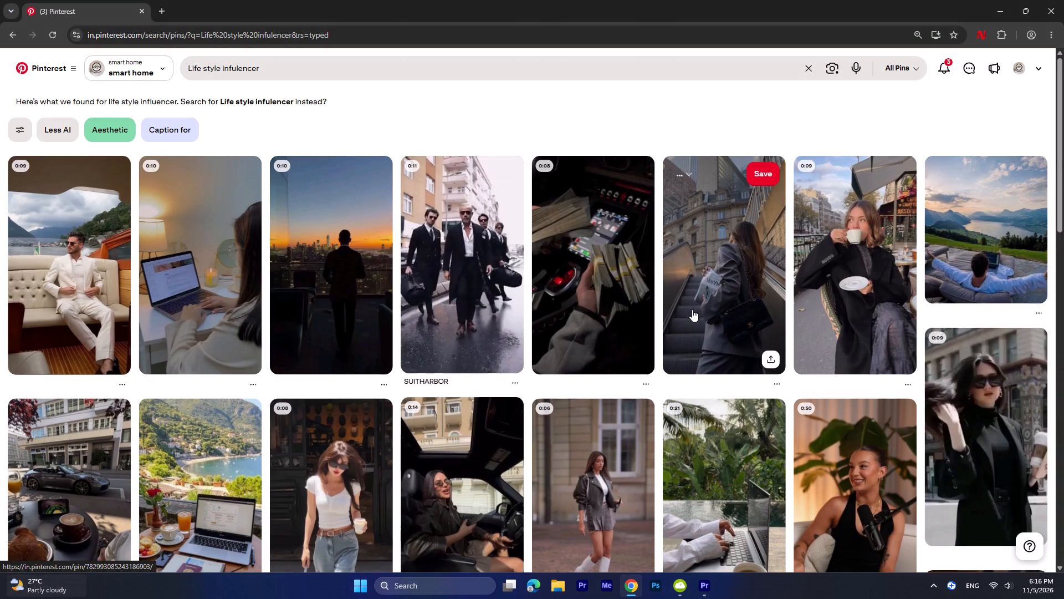
scroll(692, 309, down, 2)
scroll(625, 307, down, 6)
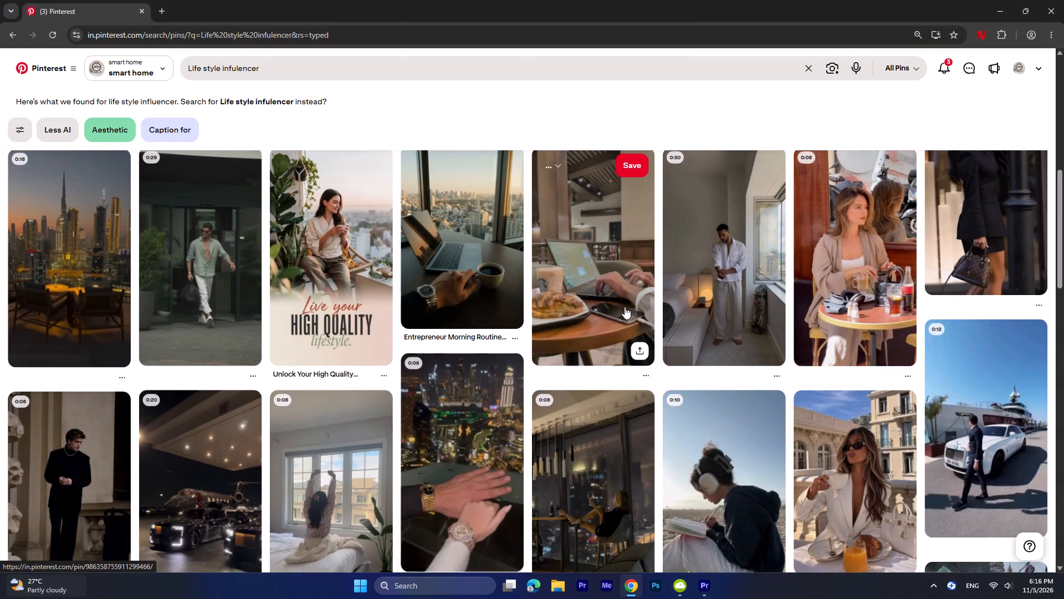
scroll(511, 307, down, 3)
scroll(569, 331, down, 2)
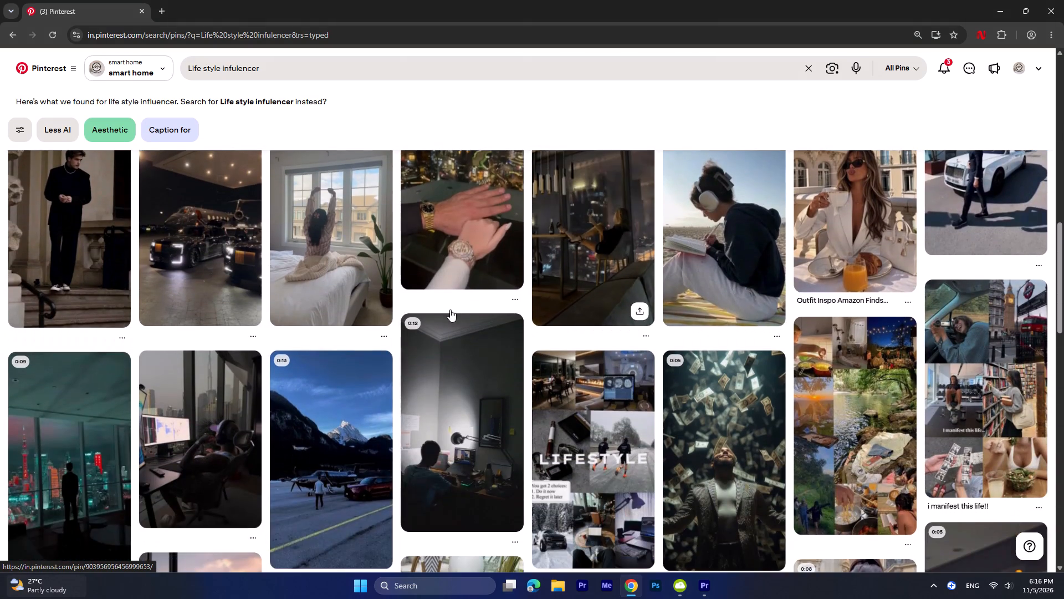
scroll(450, 309, down, 13)
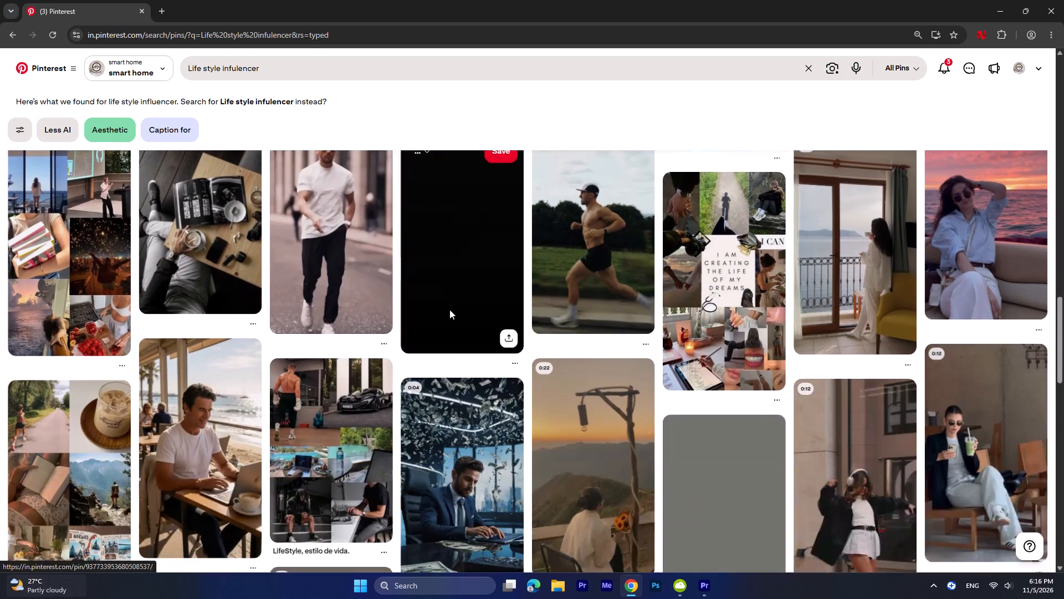
scroll(449, 310, down, 4)
click(698, 585)
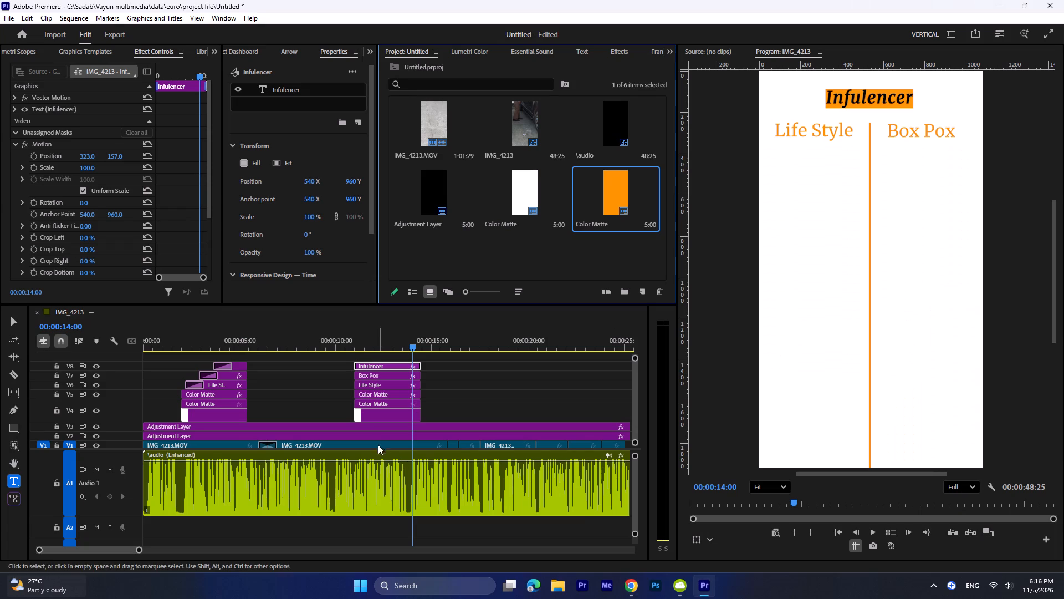
Play back the second graphic and extend the ends of all its Infulencer, Box Pox, Life Style and Color Matte clips to about 00:00:16.
drag(387, 344, 345, 344)
key(space)
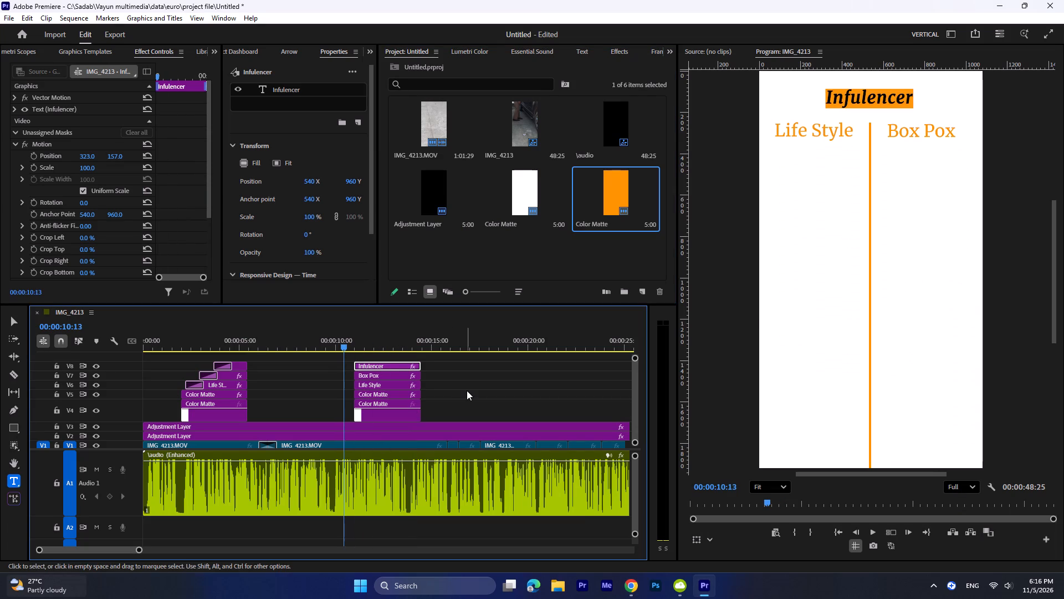
click(467, 390)
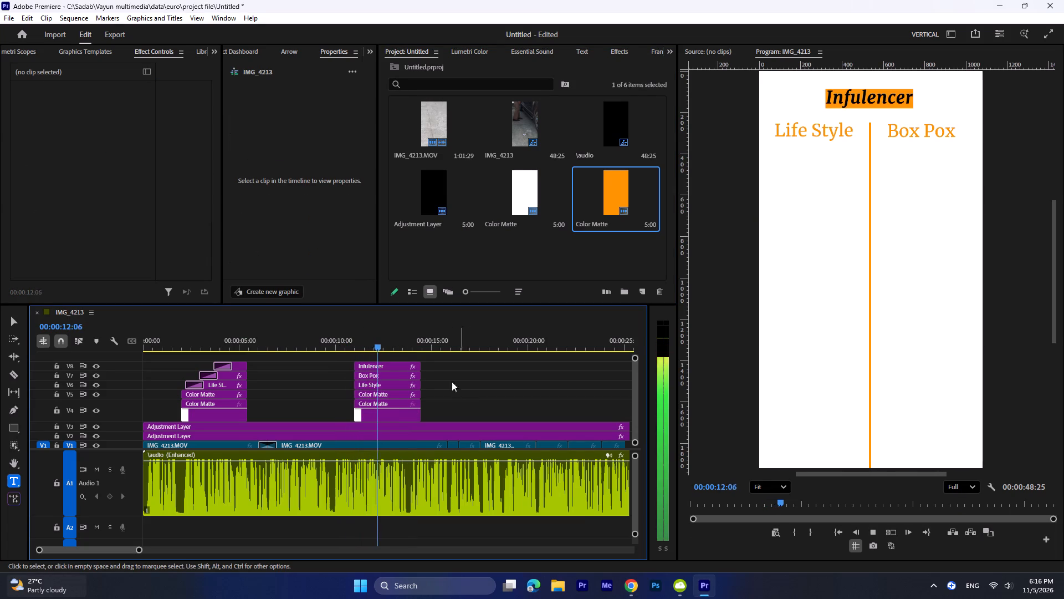
key(space)
drag(446, 361, 434, 398)
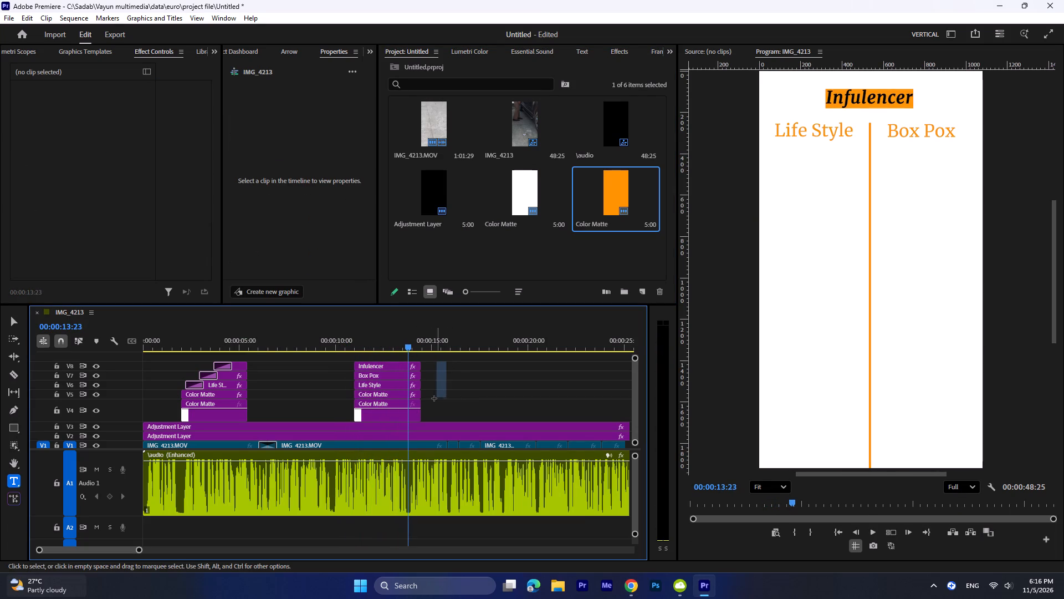
drag(434, 398, 417, 413)
drag(423, 402, 462, 404)
click(488, 392)
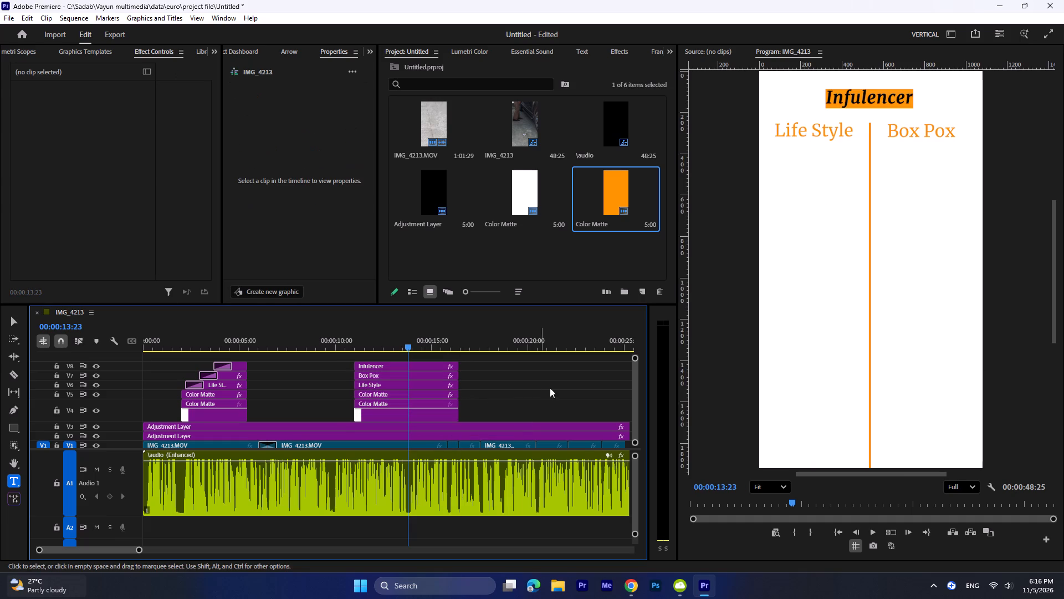
Switch to Pinterest in Chrome and search for sorabh josi infulencer, correcting the initial dorabh spelling.
click(556, 577)
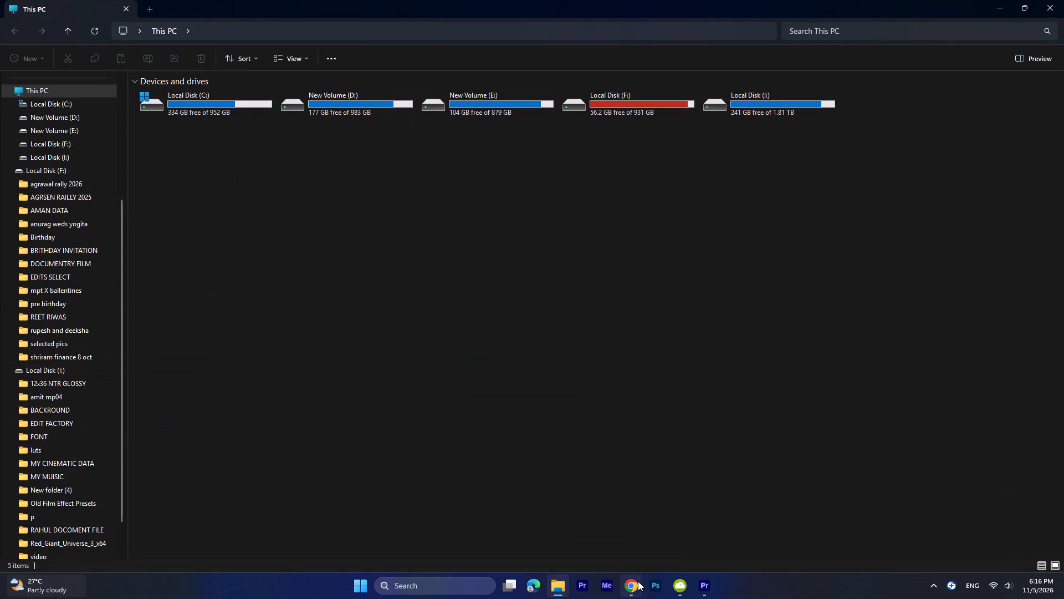
click(638, 581)
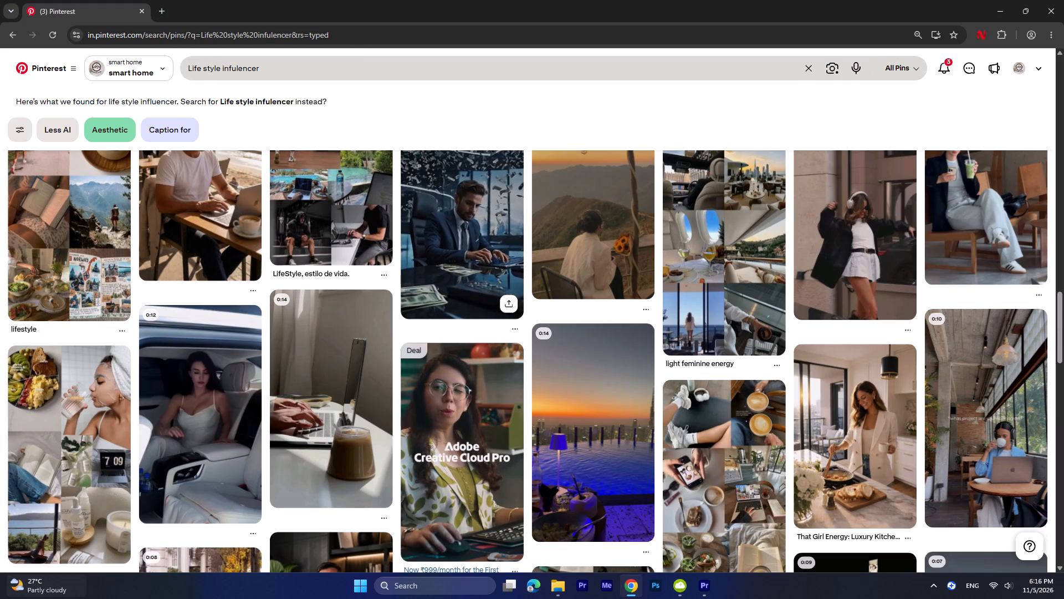
drag(219, 70, 157, 79)
key(BackSpace)
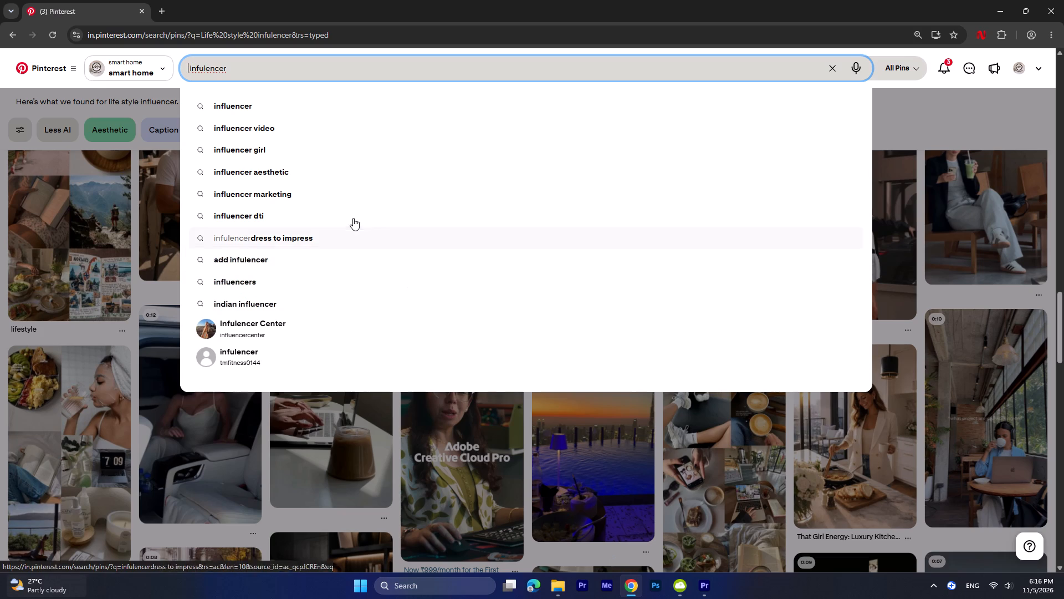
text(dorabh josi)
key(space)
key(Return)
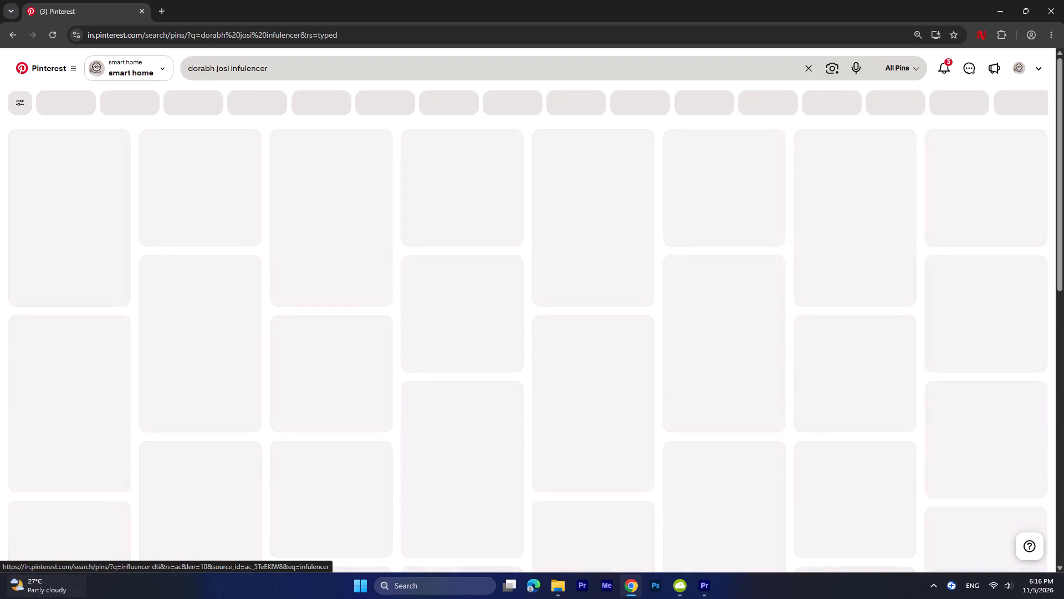
drag(191, 67, 177, 68)
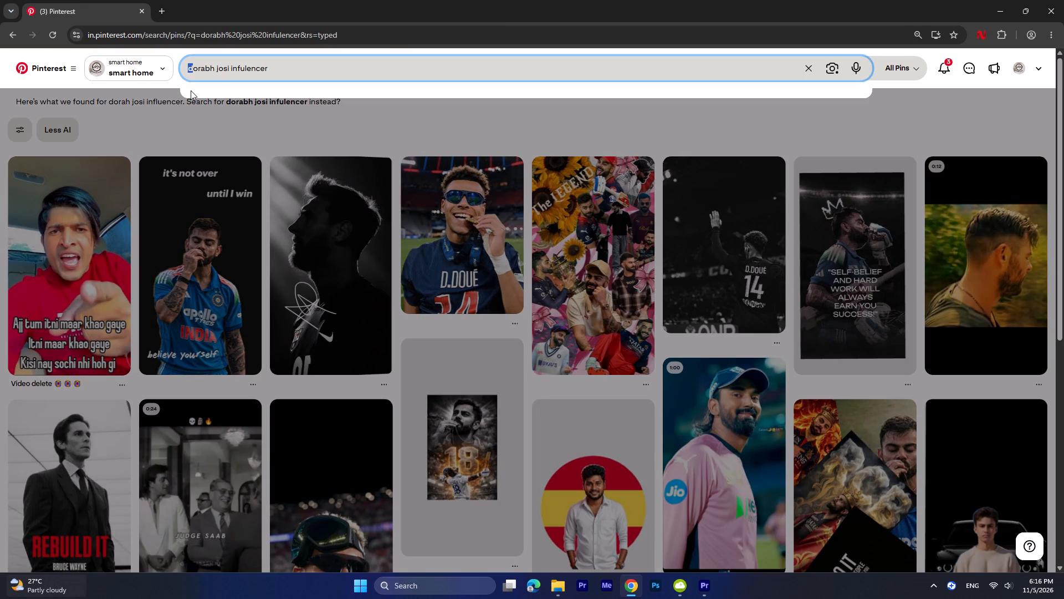
key(BackSpace)
key(s)
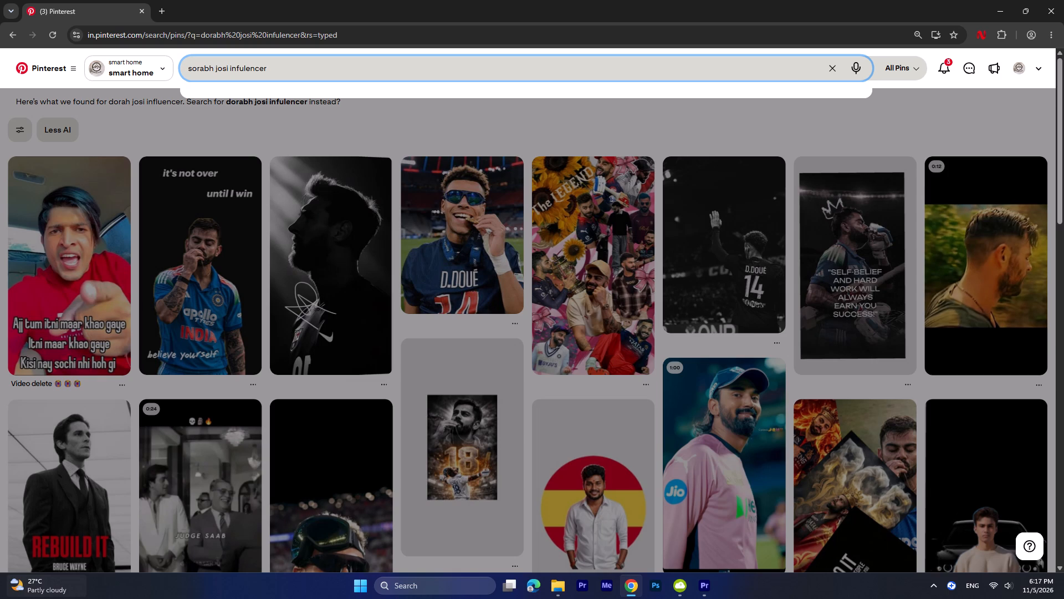
key(Return)
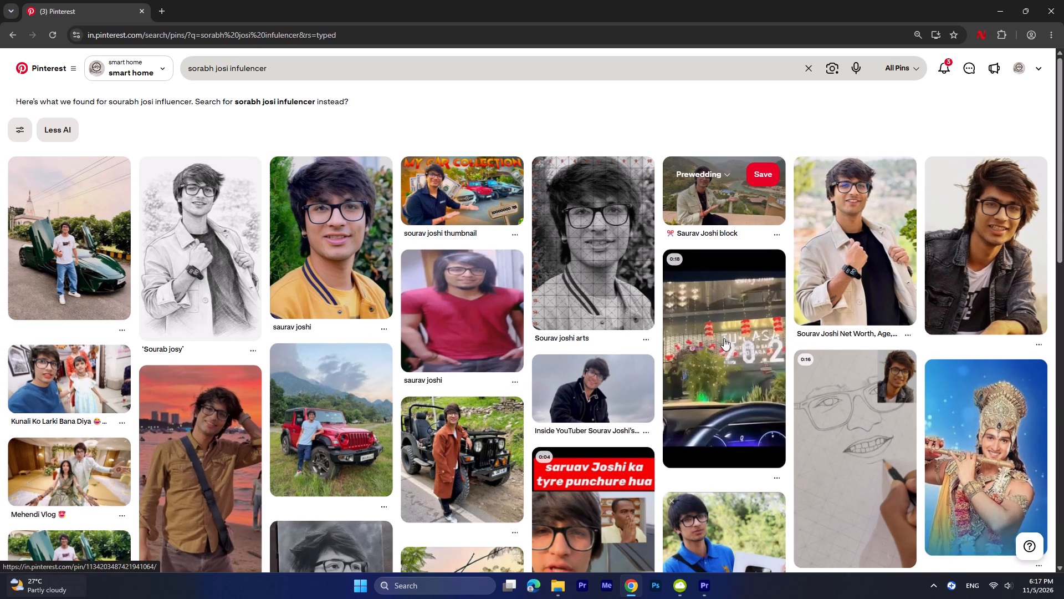
Browse the results, open the Kunali Ko Larki Bana Diya pin and skim its video to about 0:48.
scroll(718, 370, down, 2)
scroll(359, 366, down, 3)
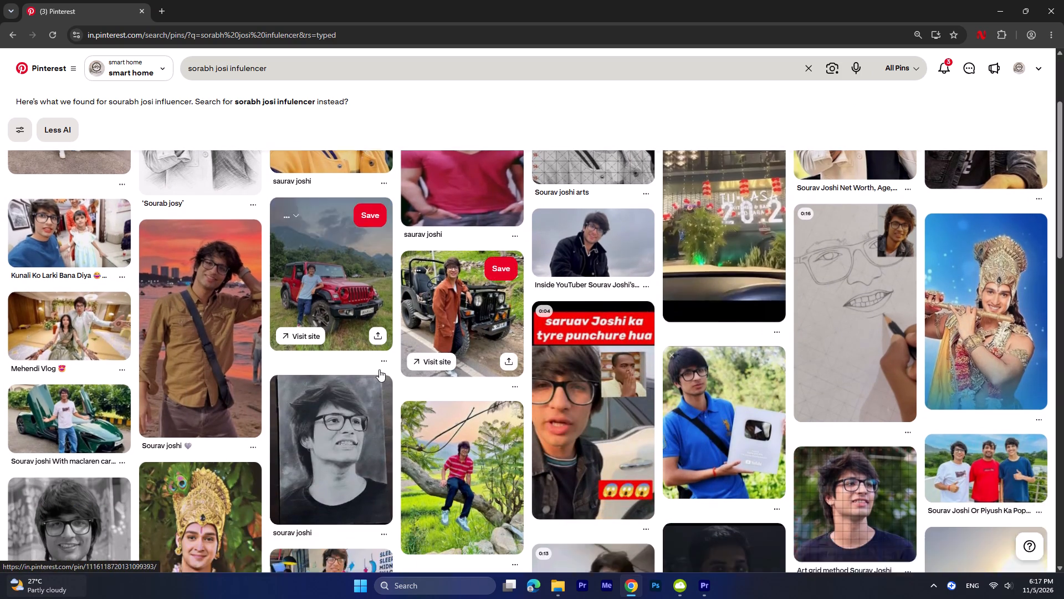
scroll(381, 368, up, 2)
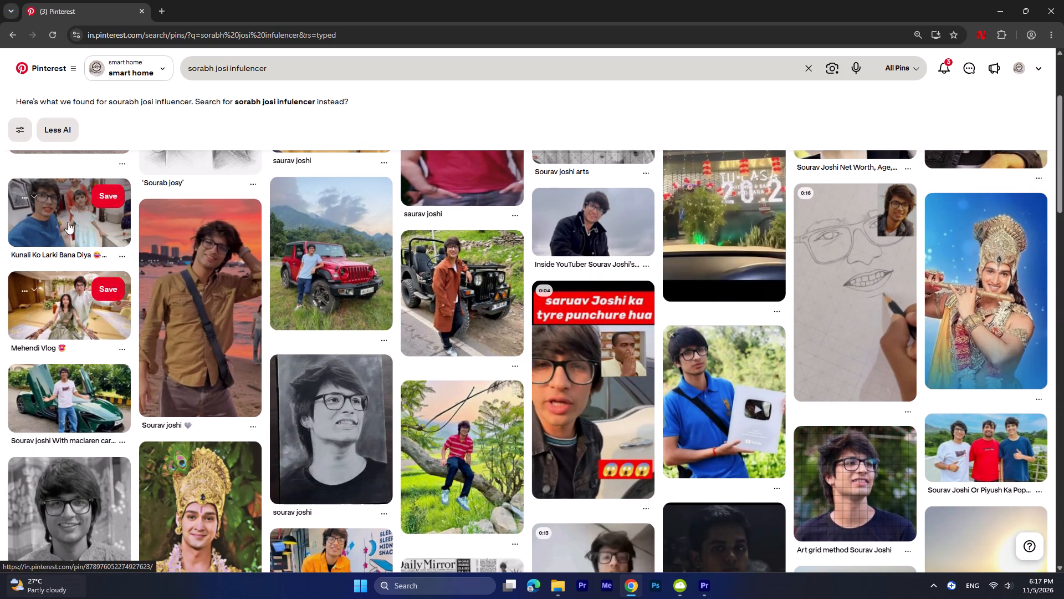
click(63, 216)
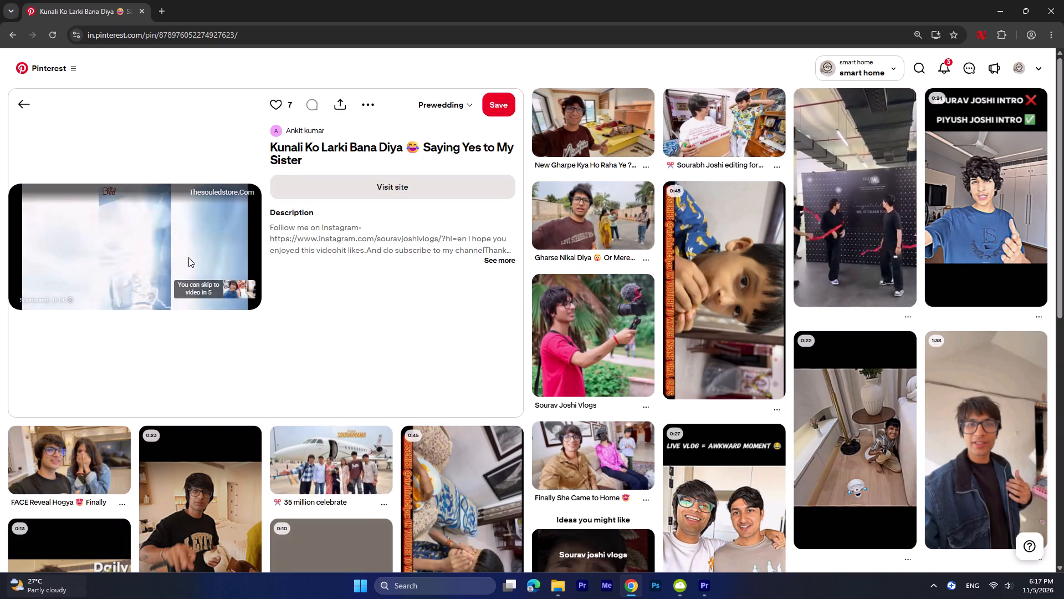
click(234, 291)
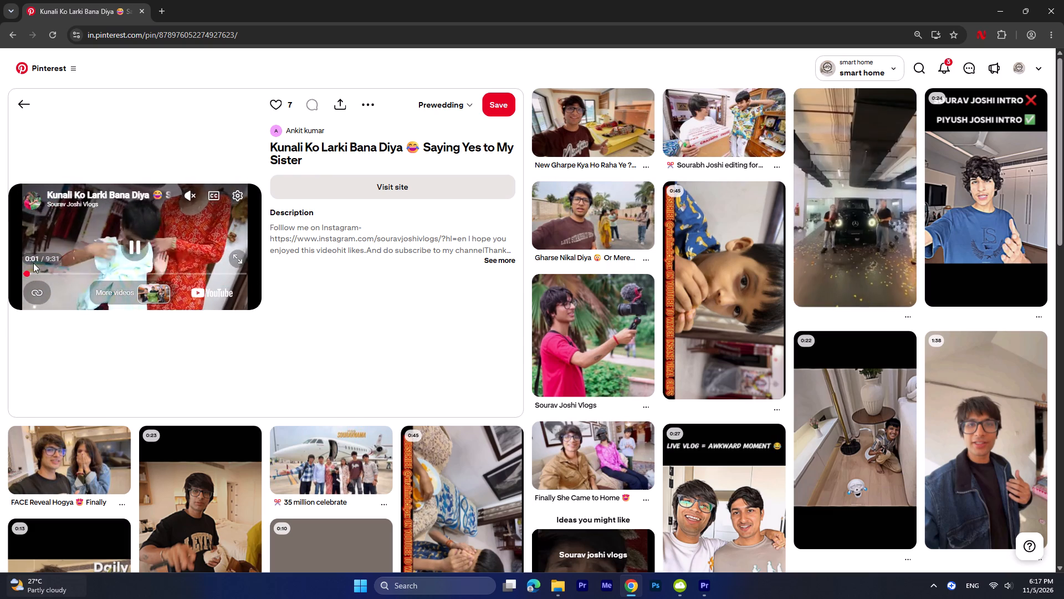
drag(31, 270, 43, 272)
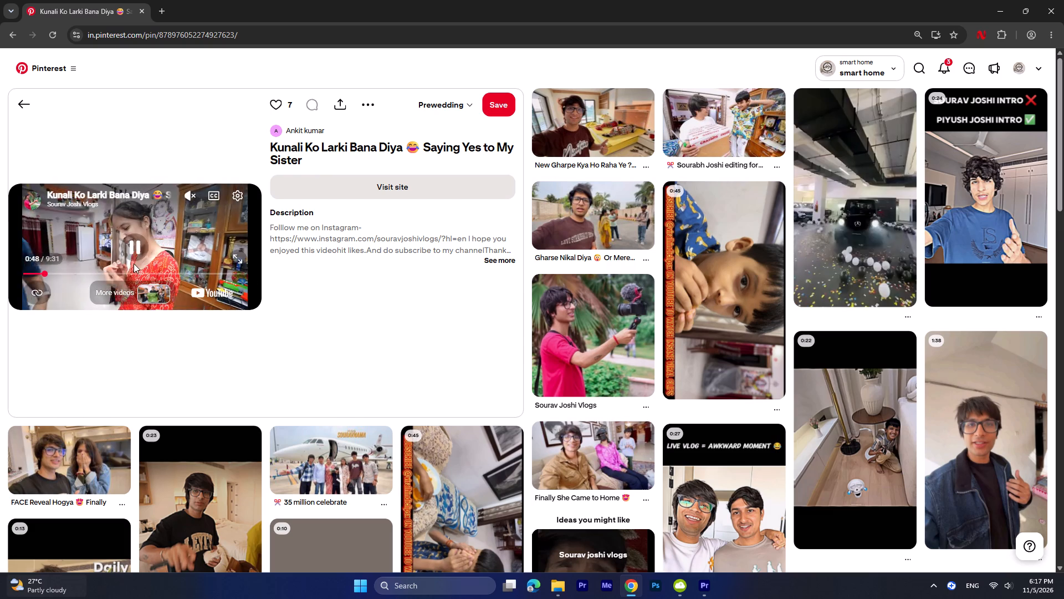
key(space)
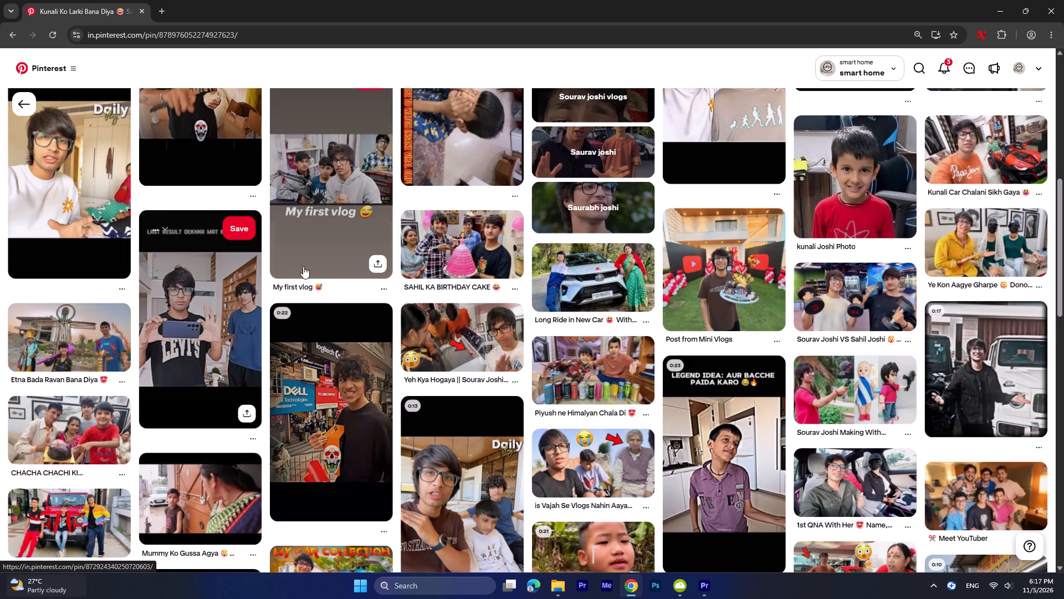
Look through the related vlog pins and open the Daily video pin of the vlogger in a white T-shirt.
scroll(287, 327, up, 3)
scroll(287, 327, down, 2)
scroll(132, 297, up, 2)
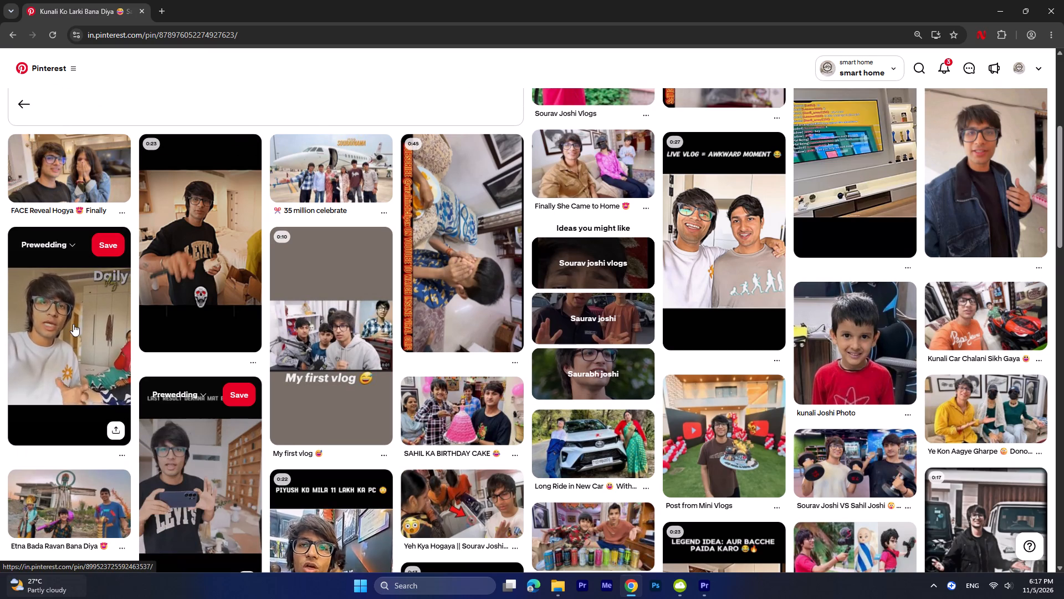
click(73, 324)
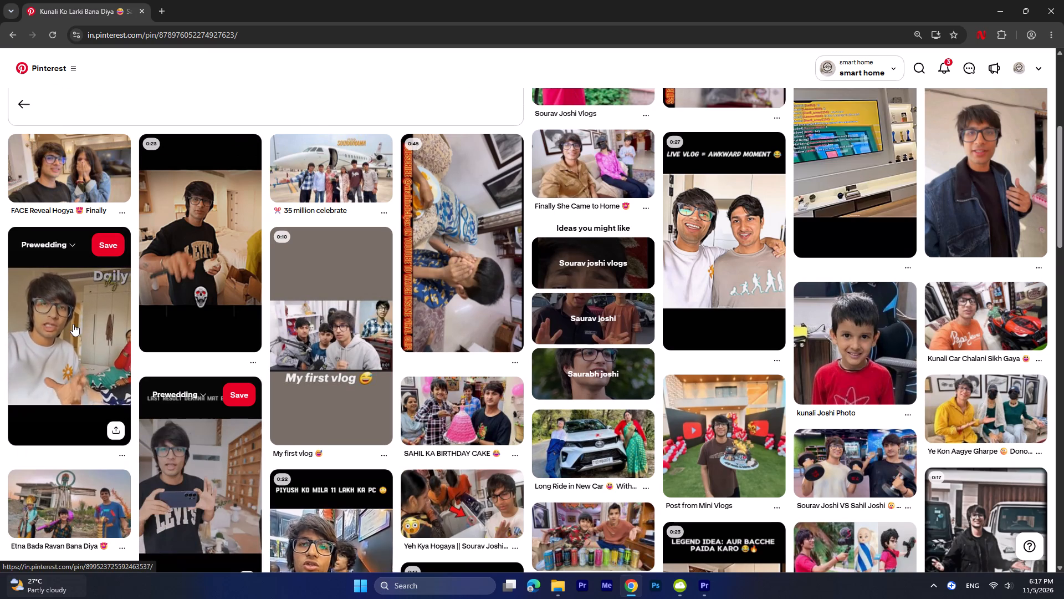
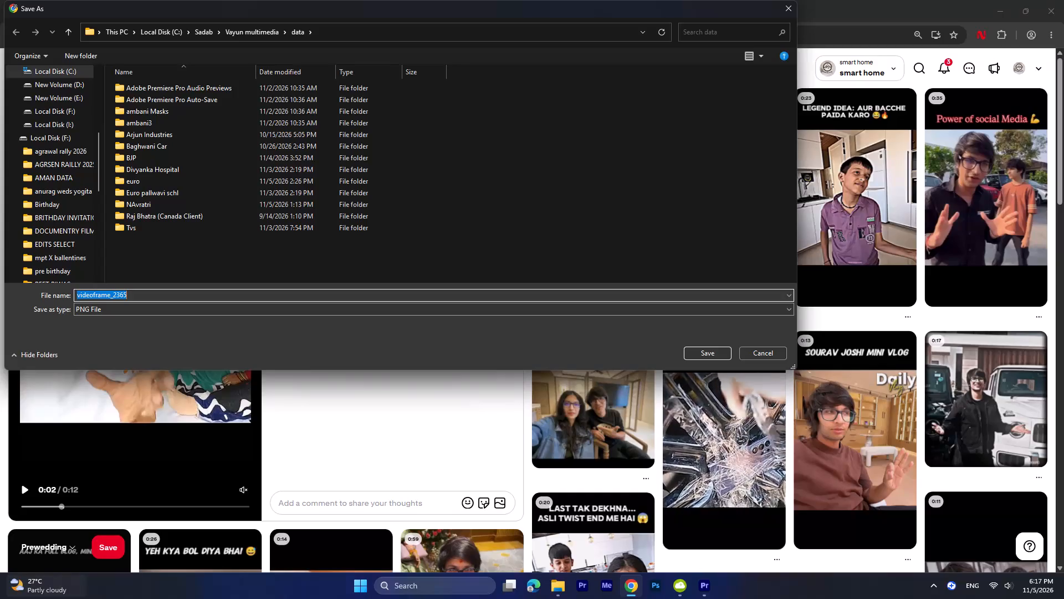
Replace the captured video frame's file name with 1 for saving it as a PNG in the data folder.
drag(144, 293, 0, 283)
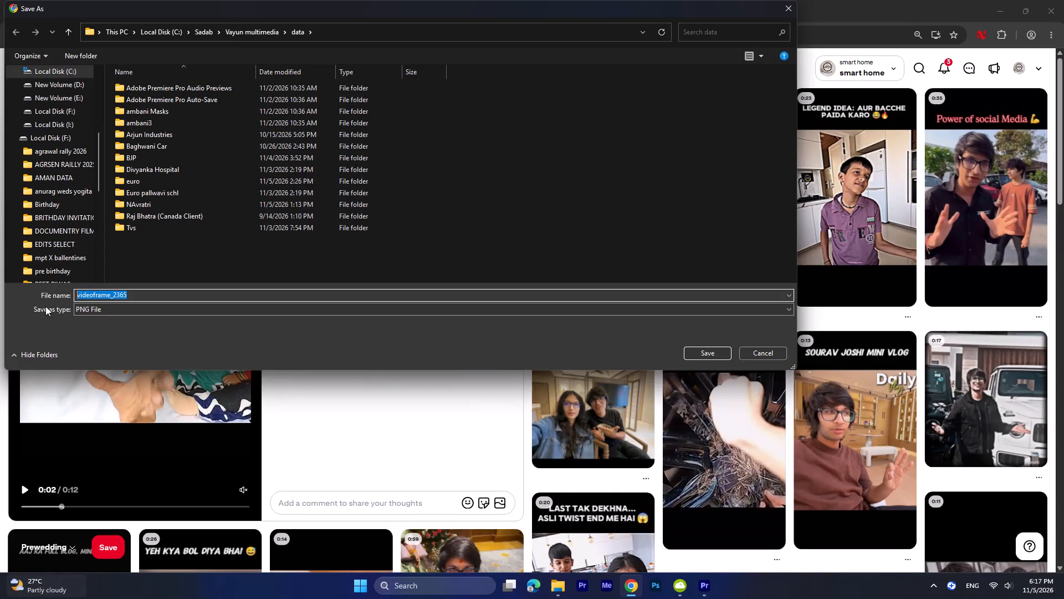
key(1)
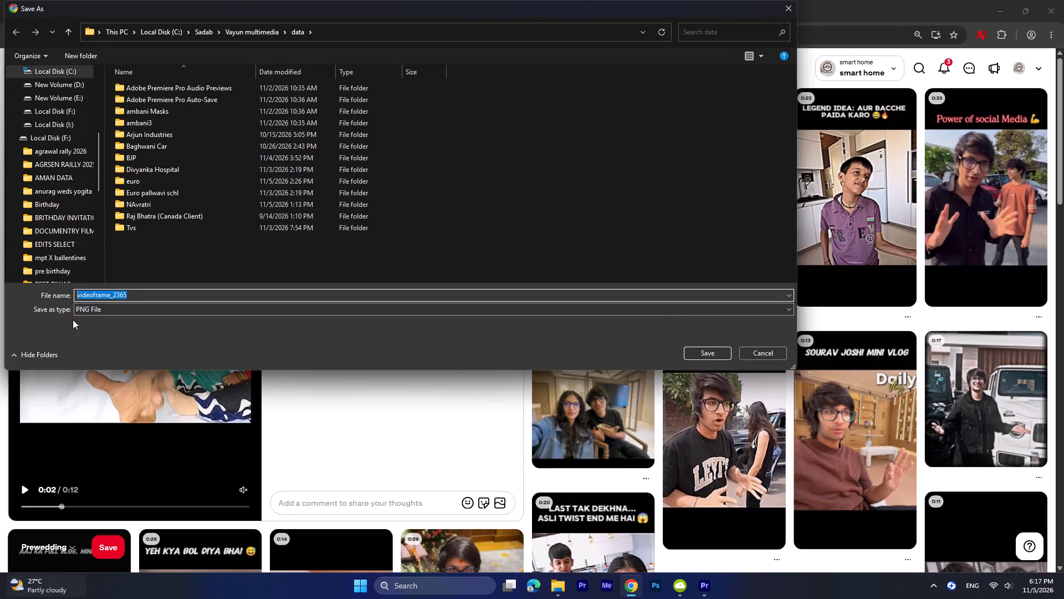
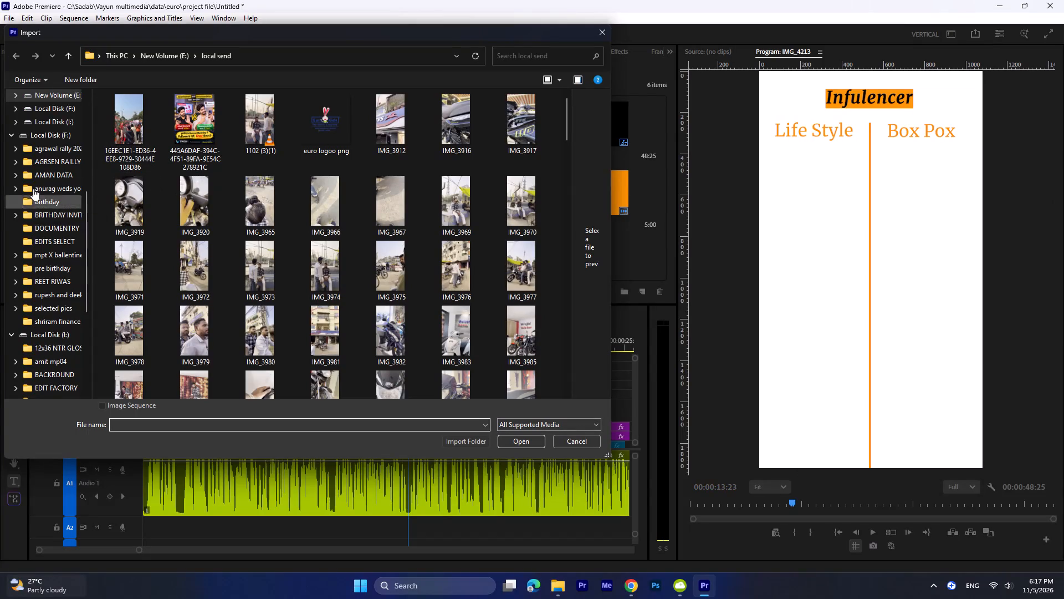
Import the Inplusmusic-background-music-628850 MP3 from the Sadab folder on Local Disk (C:) into the project.
scroll(49, 106, up, 1)
click(62, 125)
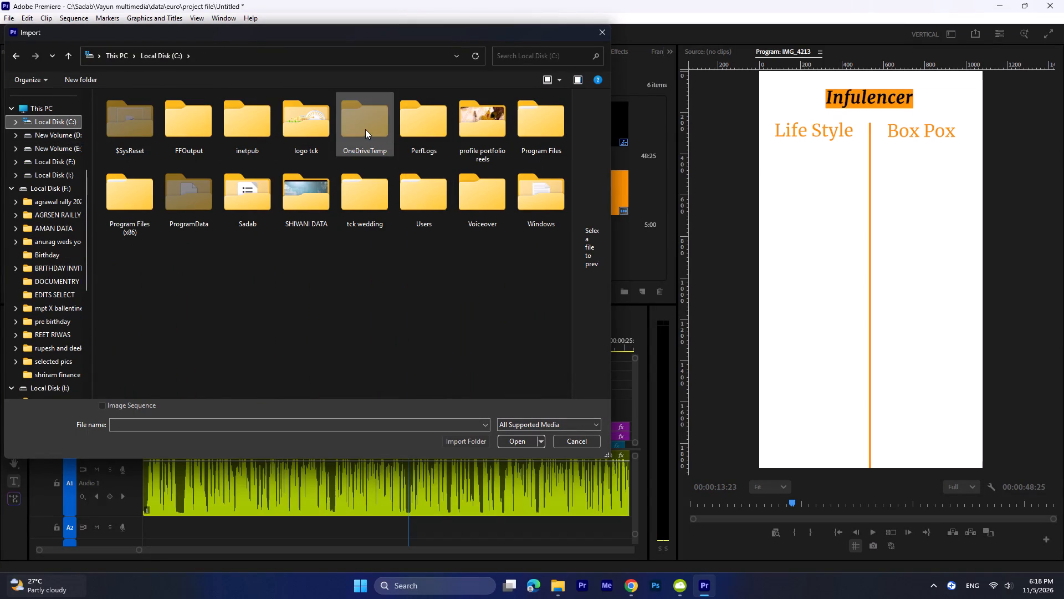
double_click(243, 196)
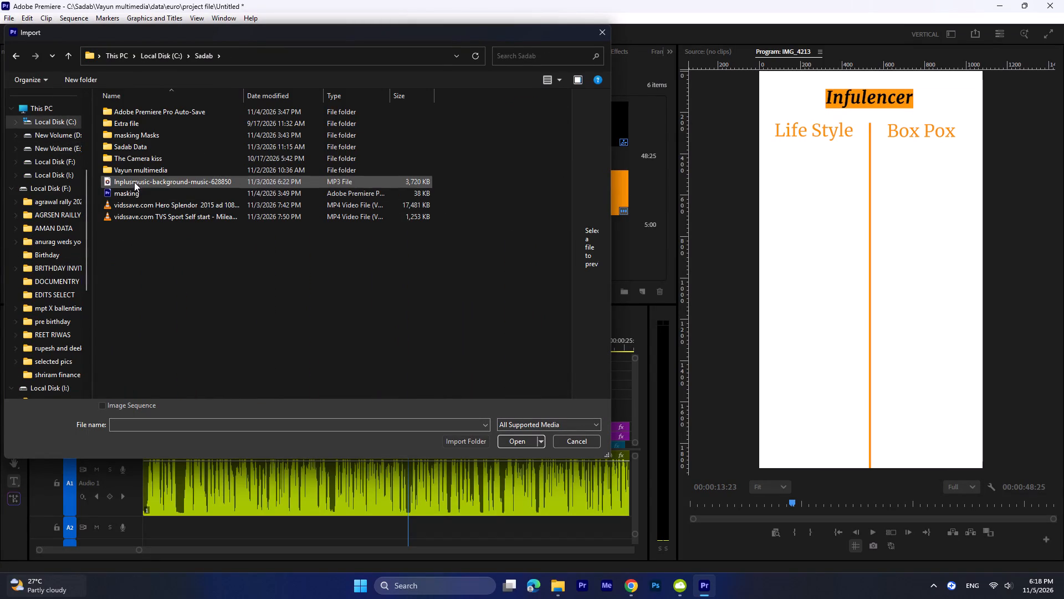
double_click(134, 182)
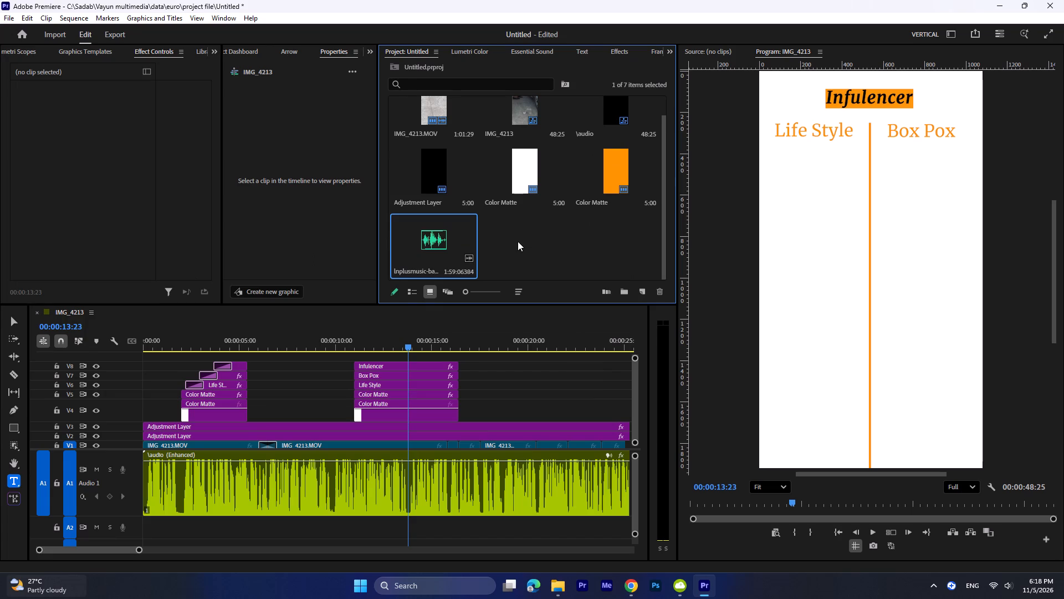
Import the saved frame 1.png from the data folder inside Vayun multimedia into the project.
double_click(518, 241)
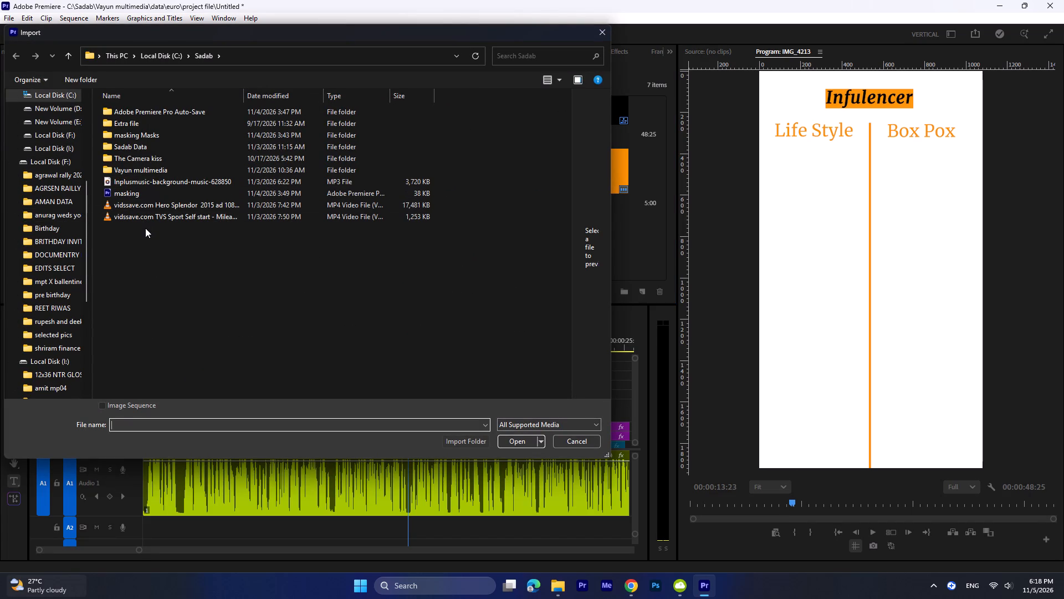
double_click(137, 166)
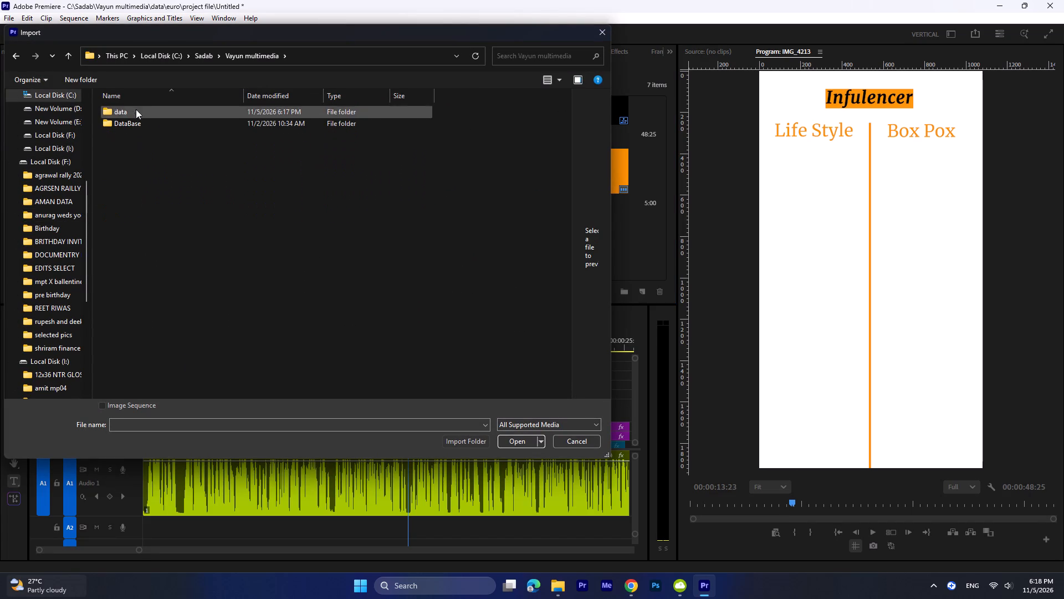
click(135, 105)
double_click(135, 111)
double_click(150, 268)
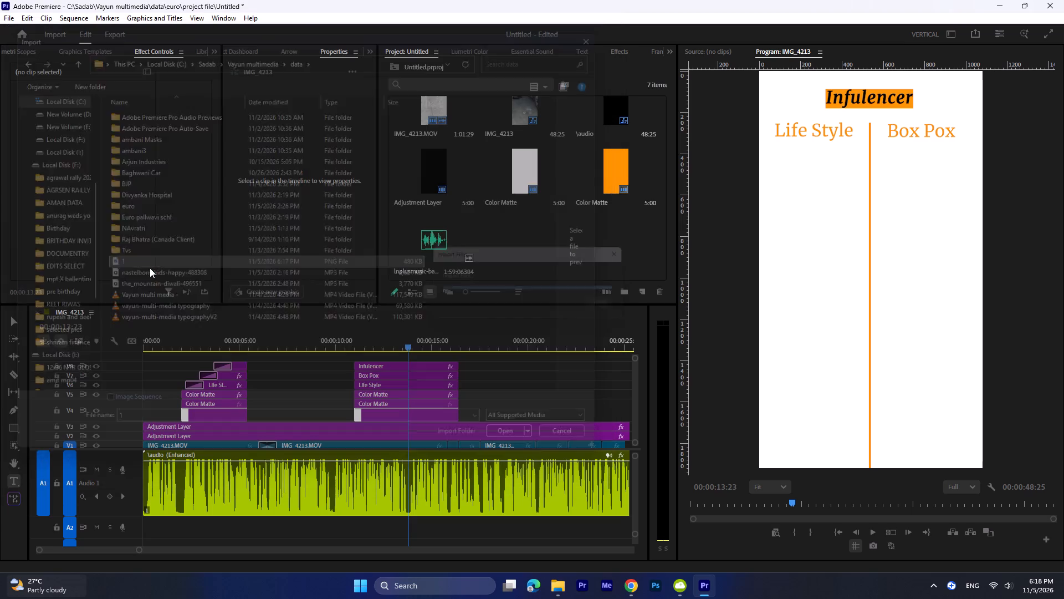
Place 1.png on a new video track above the second Infulencer title, at the start of the split graphic.
drag(531, 238, 385, 362)
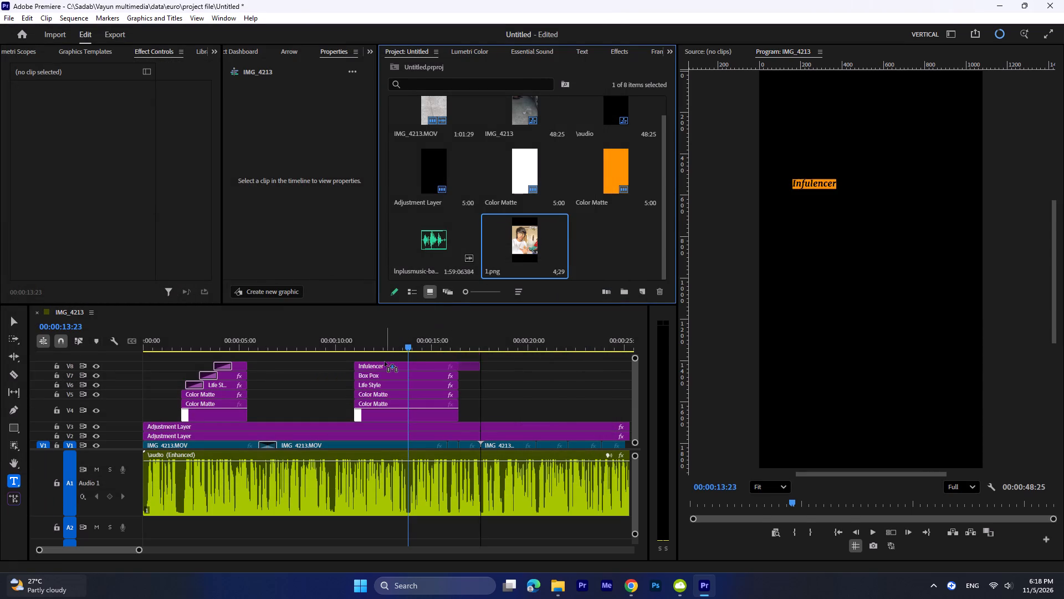
drag(385, 362, 356, 351)
drag(376, 338, 362, 341)
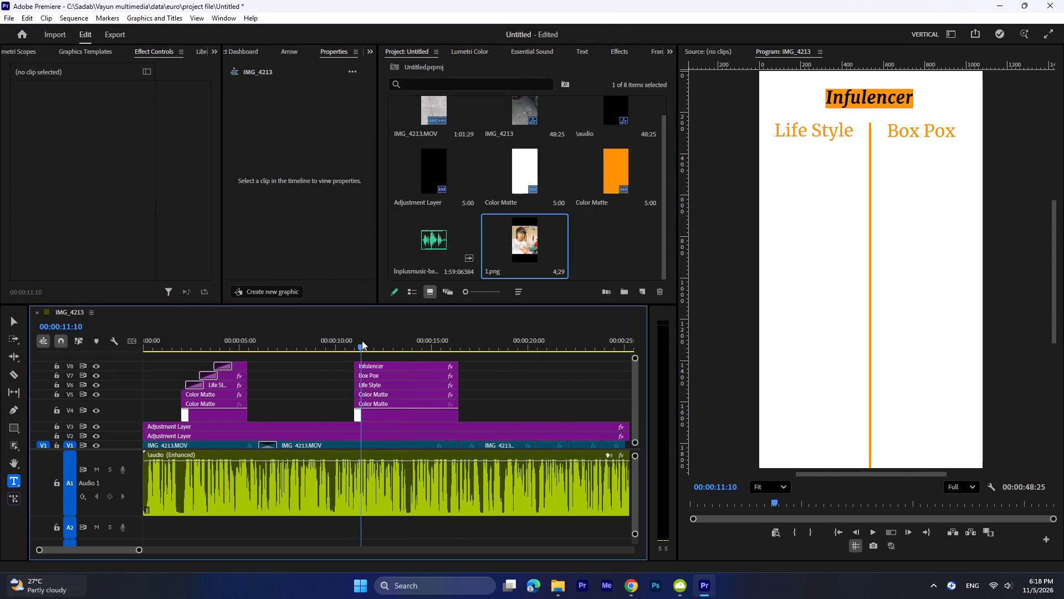
drag(362, 341, 352, 342)
drag(525, 243, 356, 358)
scroll(483, 407, up, 3)
Play the split graphic up to 00:00:12:00 and move the 1.png clip so it starts there.
key(space)
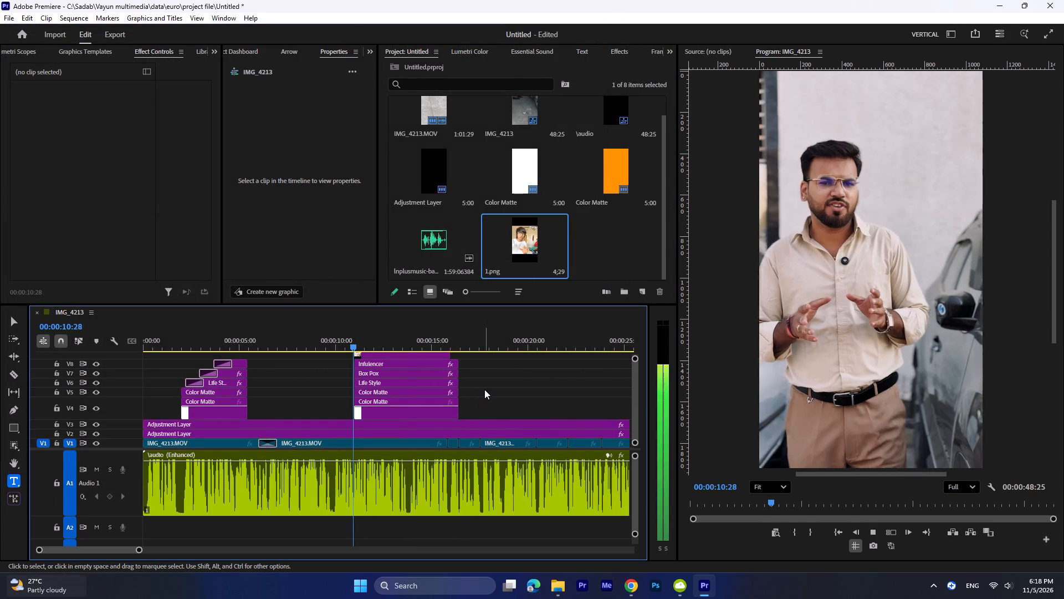
key(space)
key(space)
key(space)
drag(391, 355, 398, 354)
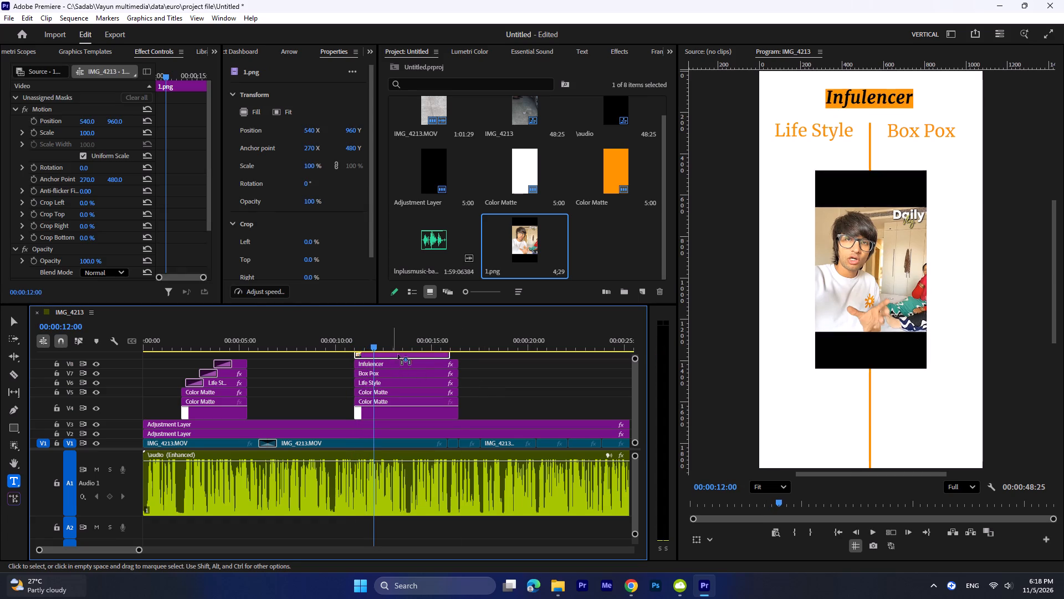
drag(398, 354, 409, 354)
click(409, 354)
click(832, 314)
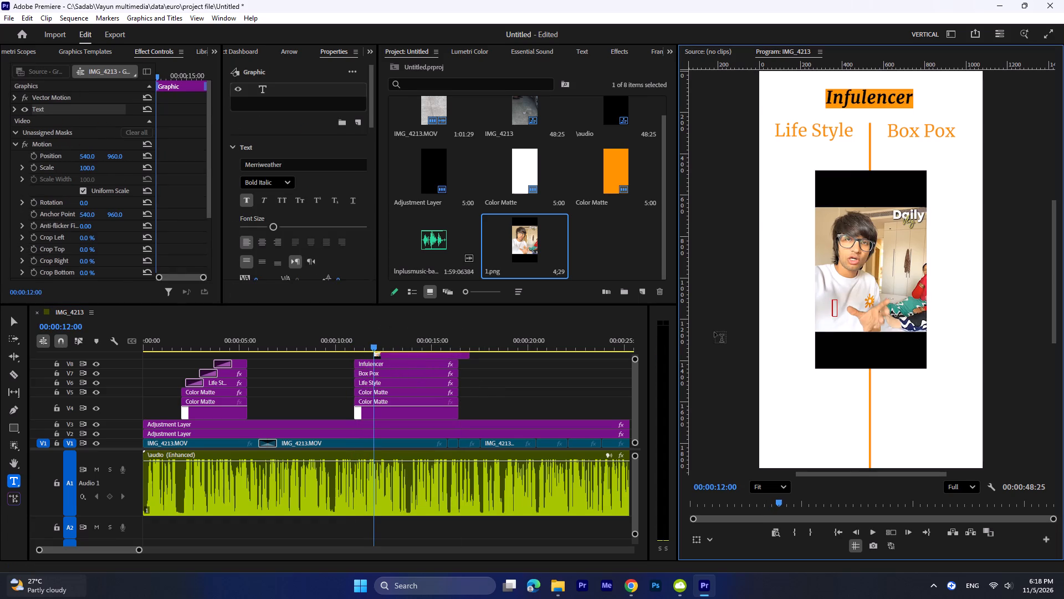
Crop the black bands off the 1.png clip with 19% from the top and 23% from the bottom.
click(410, 354)
click(14, 319)
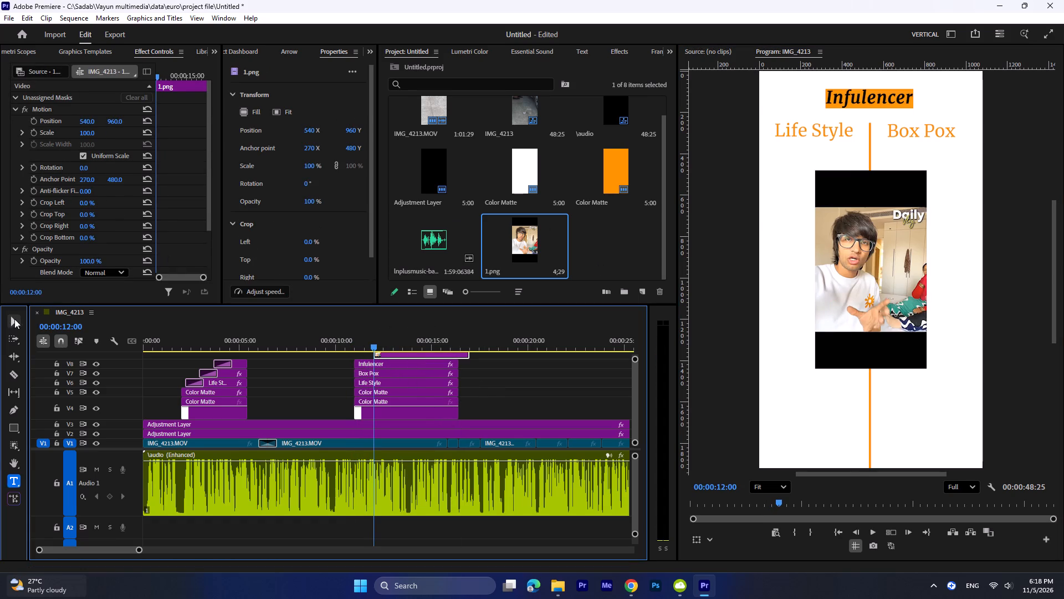
scroll(111, 231, down, 2)
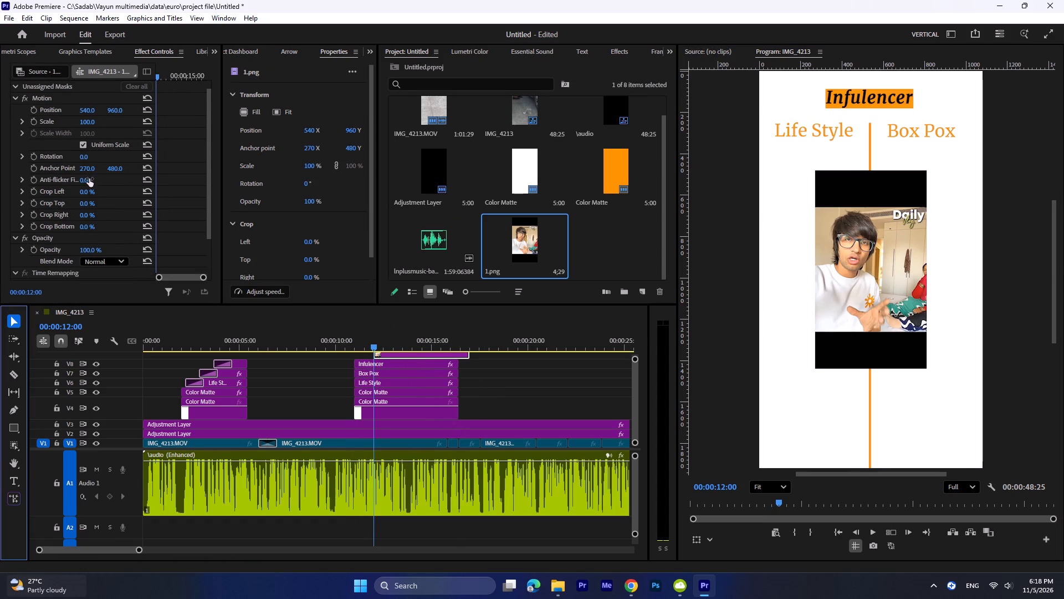
drag(91, 189, 104, 190)
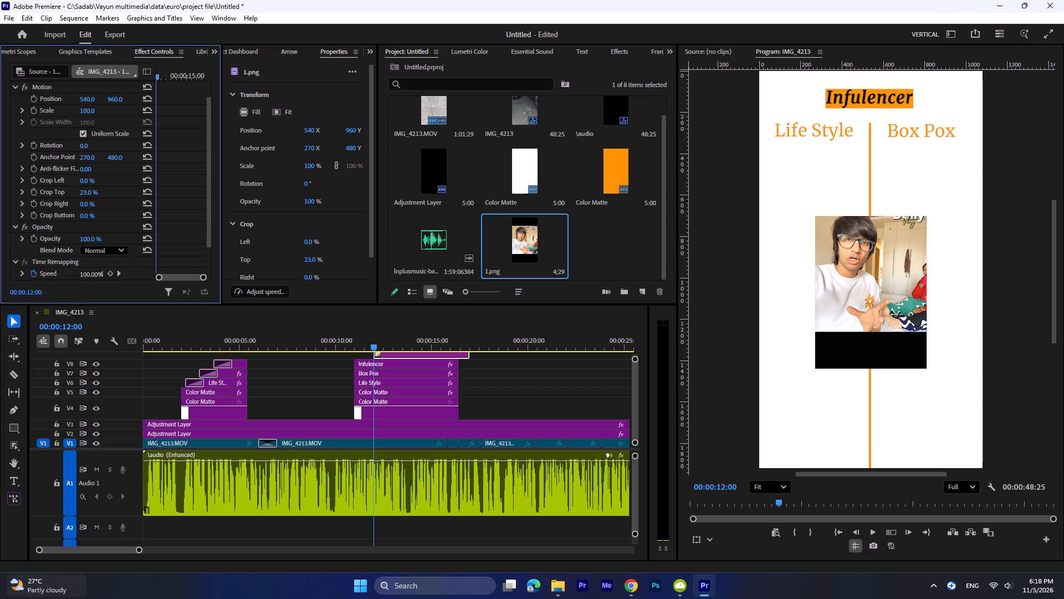
drag(104, 190, 101, 191)
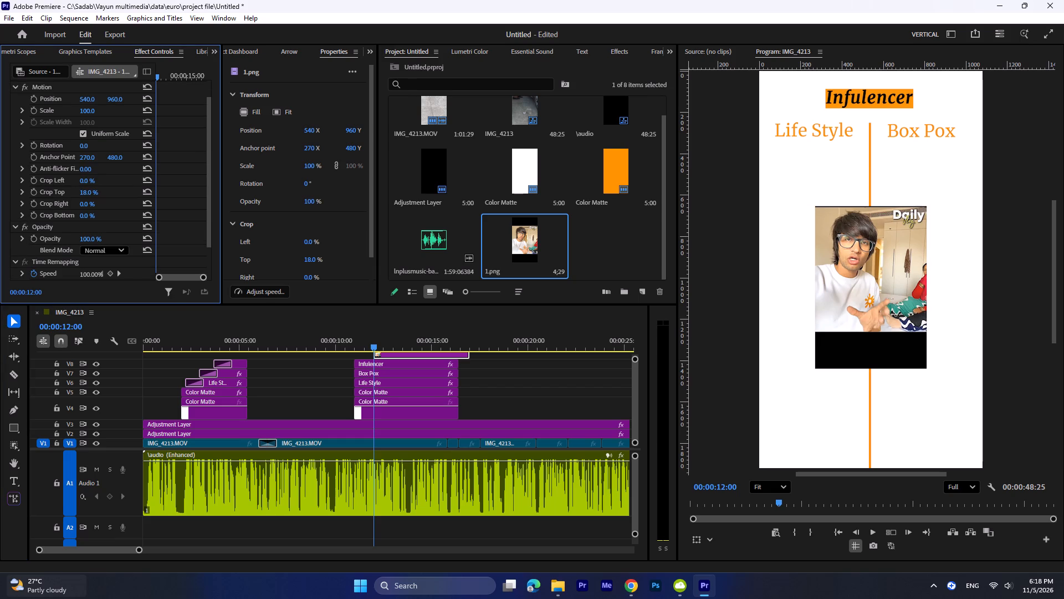
drag(101, 191, 102, 191)
drag(91, 215, 108, 215)
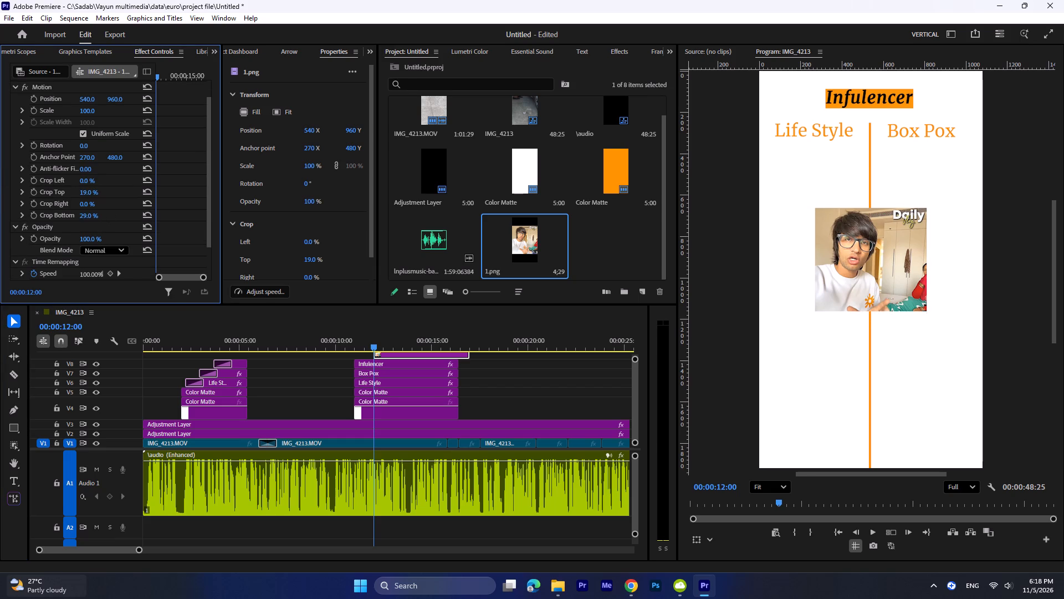
drag(108, 215, 104, 215)
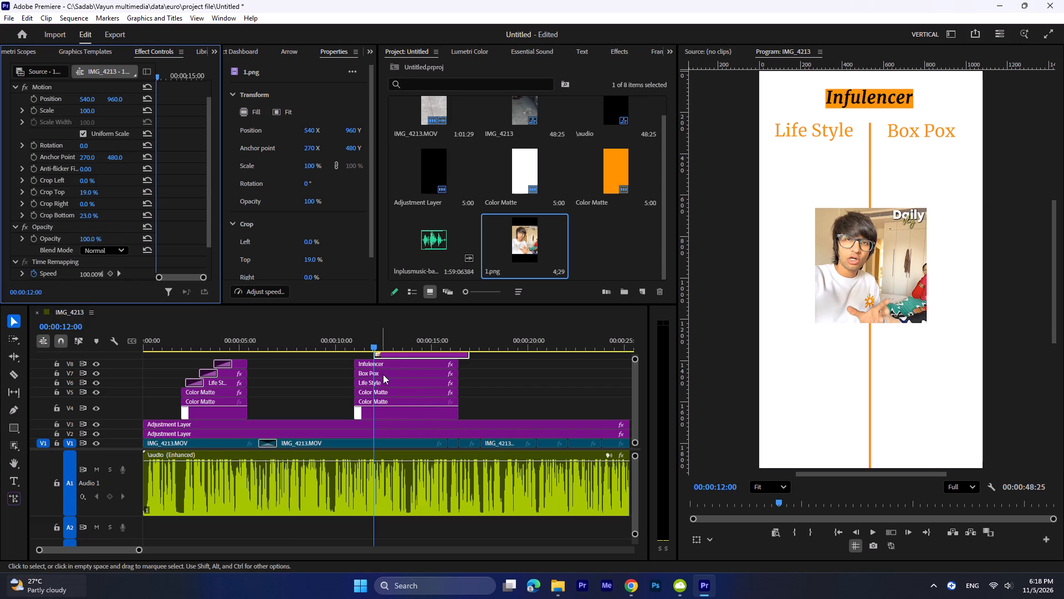
Scale the 1.png clip to 71% and position it under the Life Style heading at X 254, Y about 630.
drag(86, 99, 20, 97)
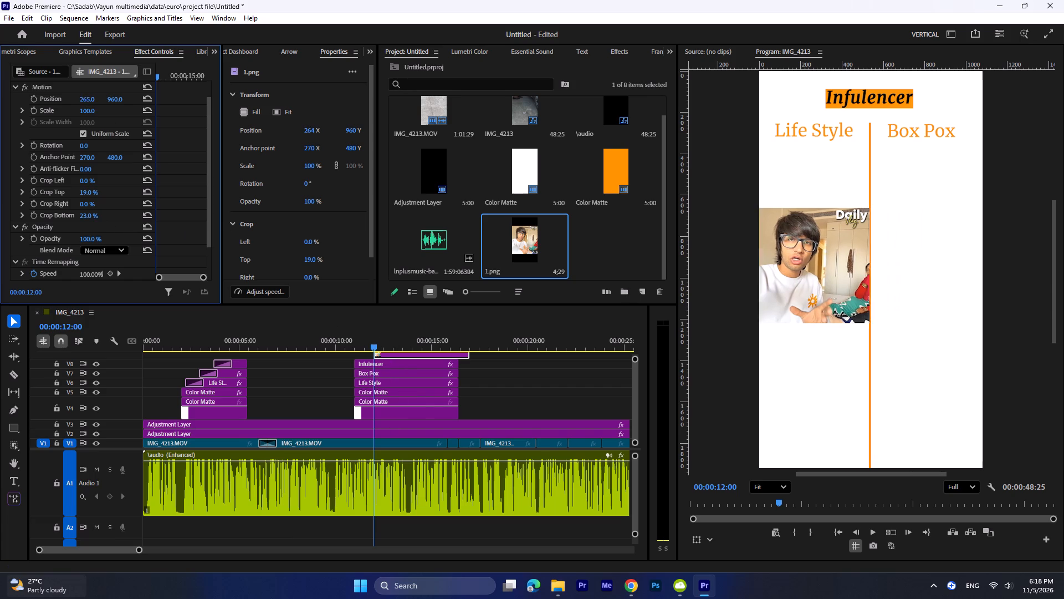
drag(20, 97, 42, 94)
drag(95, 113, 81, 113)
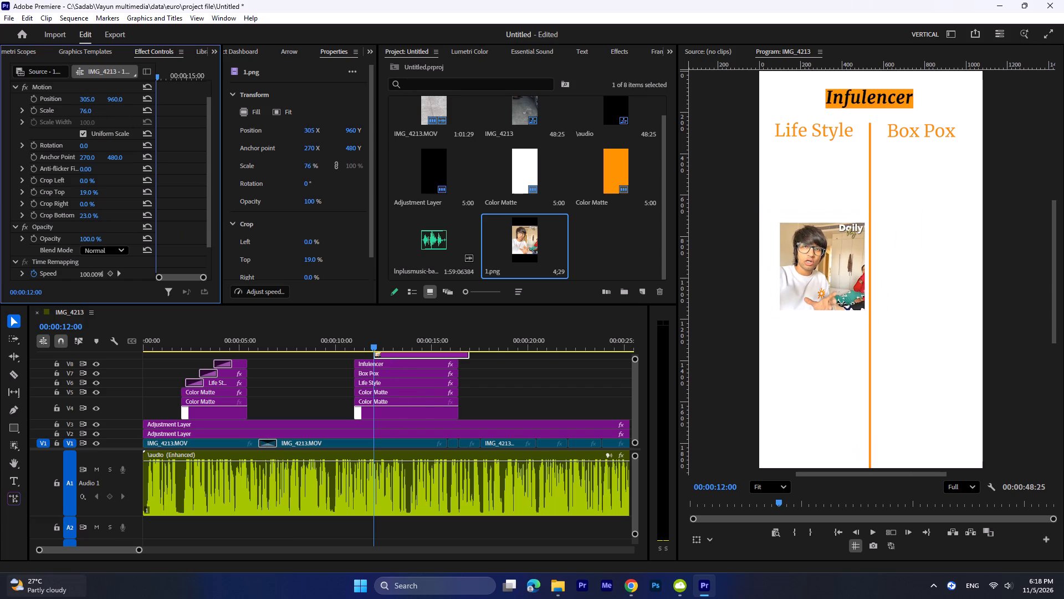
drag(81, 113, 78, 113)
drag(117, 99, 105, 99)
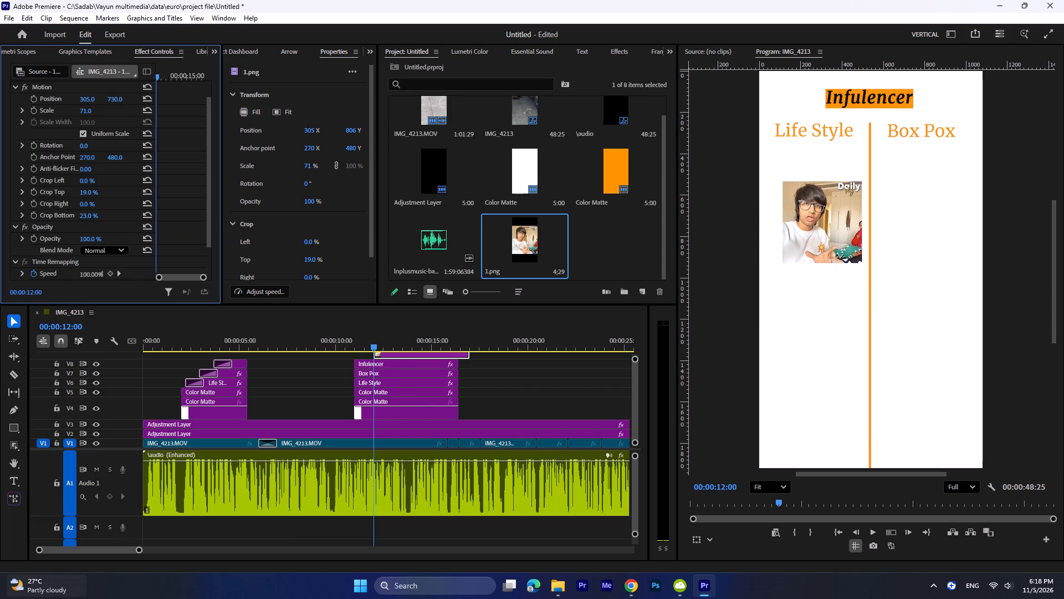
drag(105, 99, 66, 99)
drag(87, 98, 58, 98)
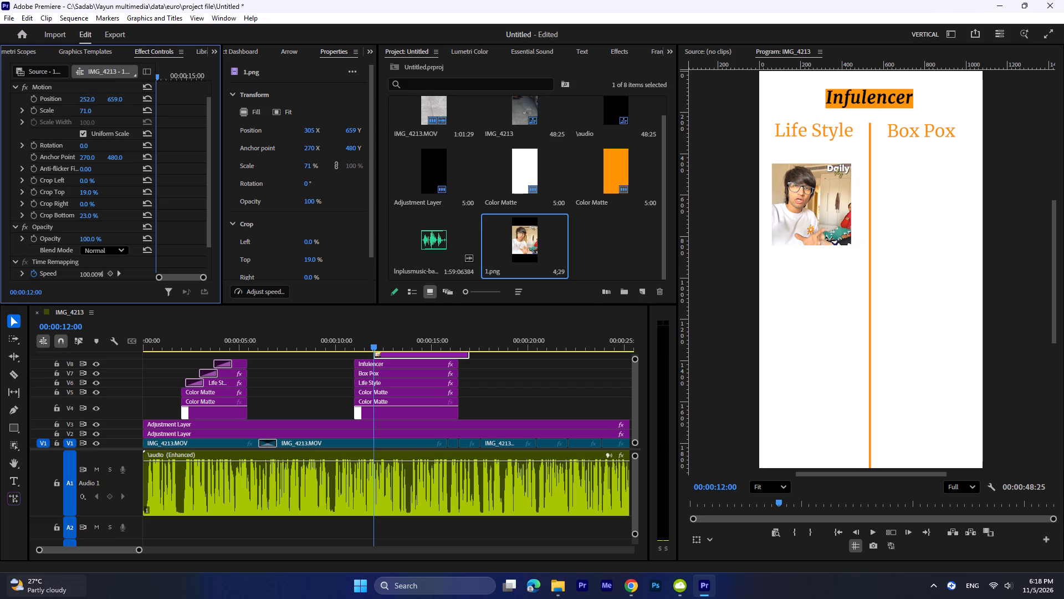
drag(58, 98, 59, 98)
drag(120, 98, 105, 99)
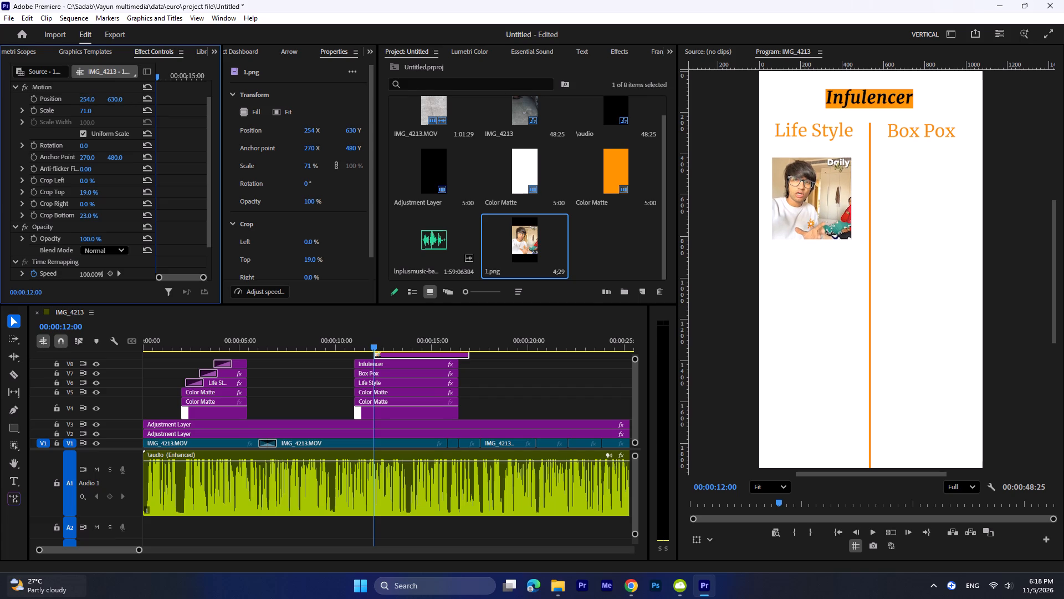
drag(105, 99, 104, 99)
Play the sequence from 00:00:12:00 to about 00:00:14:01 to review the photo's timing in the split graphic.
click(509, 394)
key(space)
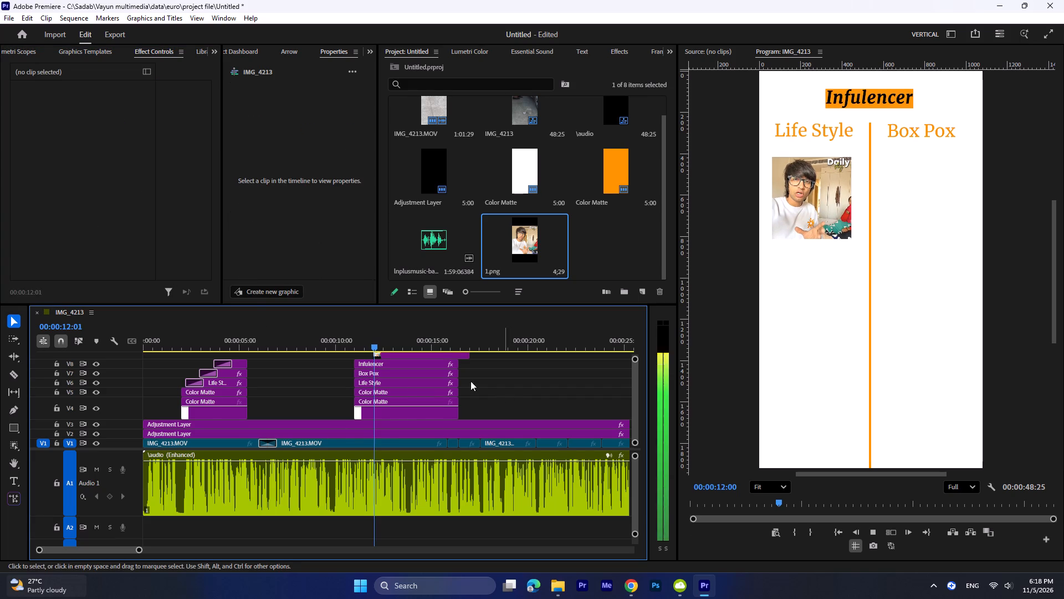
key(space)
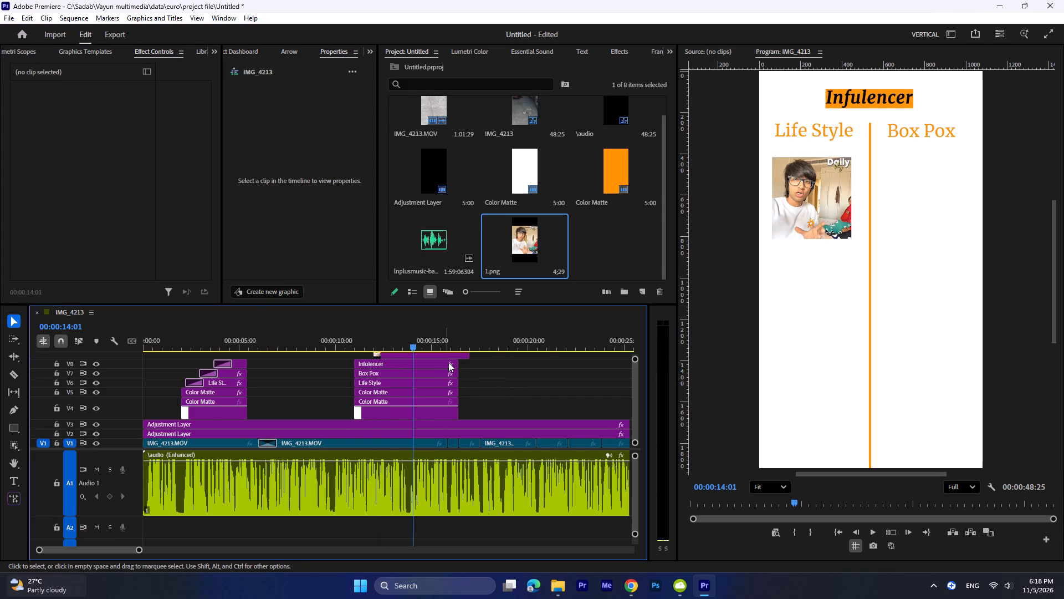
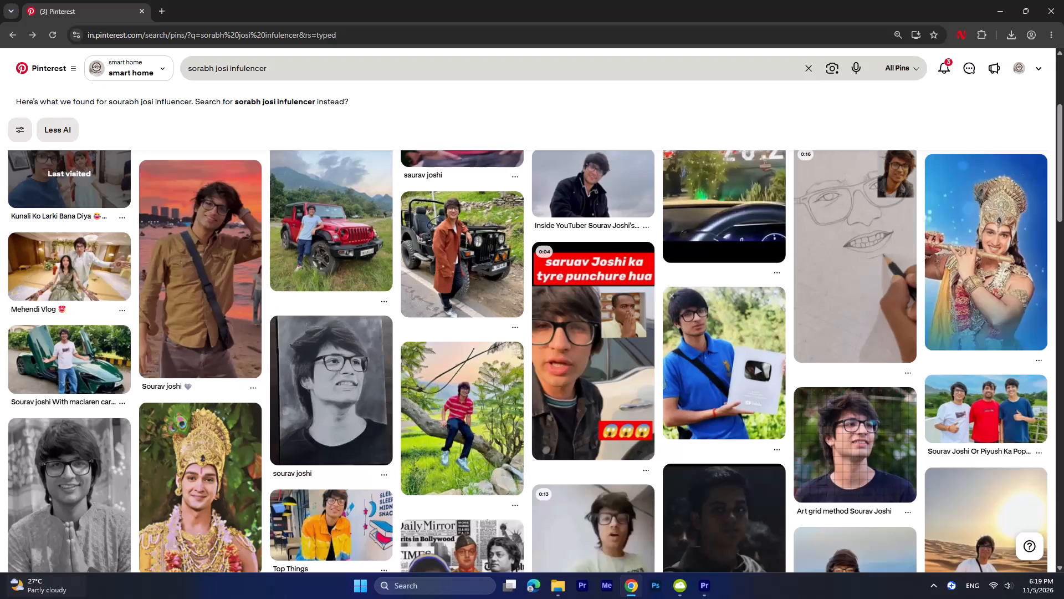
Replace the name in the Pinterest search so it looks for "vloger infulencer".
drag(226, 70, 131, 54)
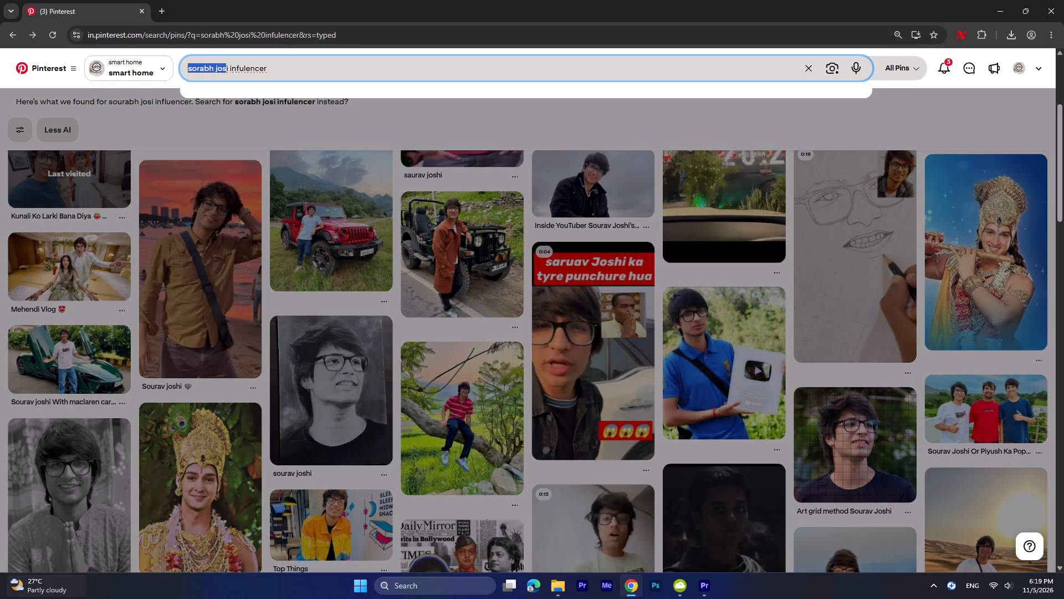
drag(229, 69, 151, 60)
text(blo)
key(BackSpace)
key(BackSpace)
key(BackSpace)
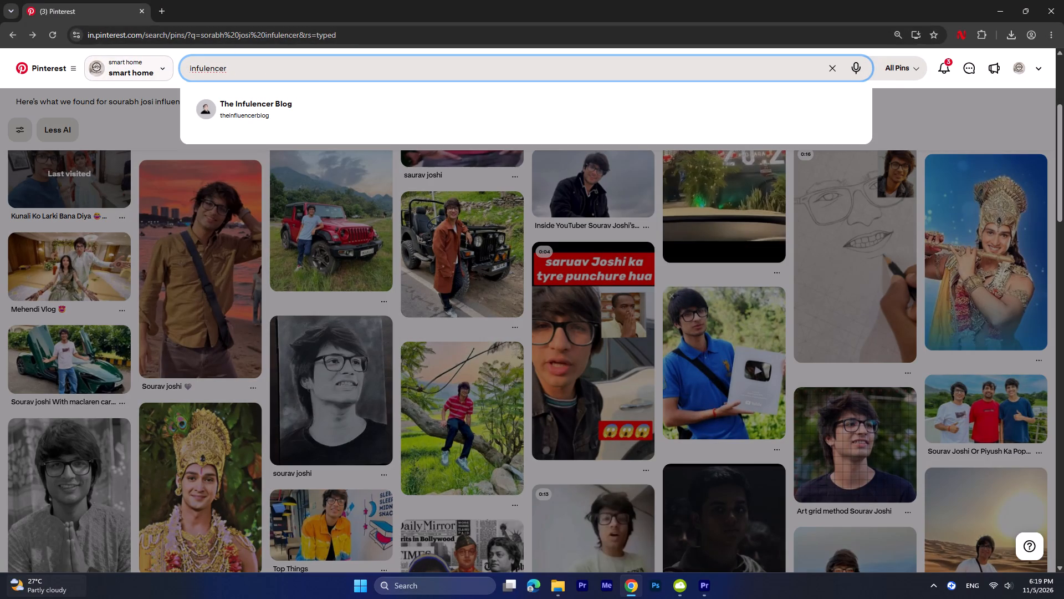
key(BackSpace)
text(vloger)
key(space)
key(Return)
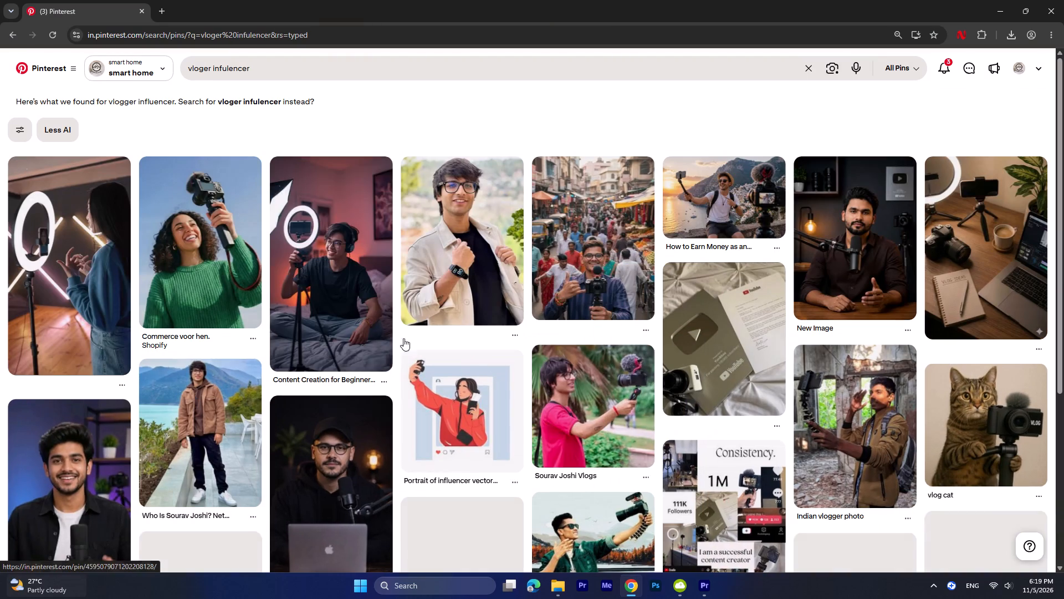
Browse the vlogger influencer pins for a picture that suits the Life Style side of the split graphic.
scroll(464, 373, down, 1)
scroll(544, 379, down, 3)
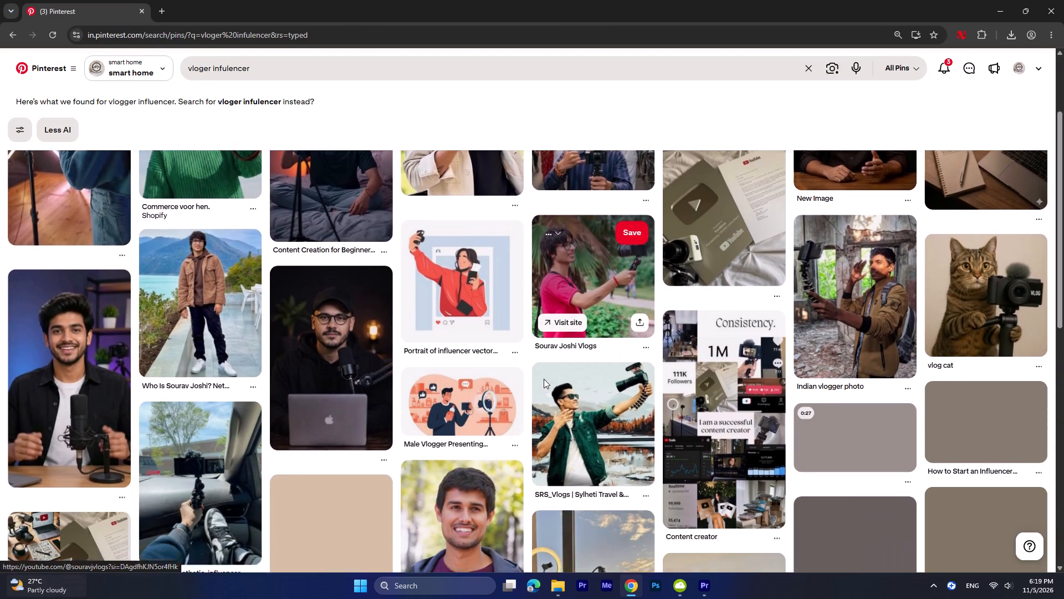
scroll(557, 384, down, 2)
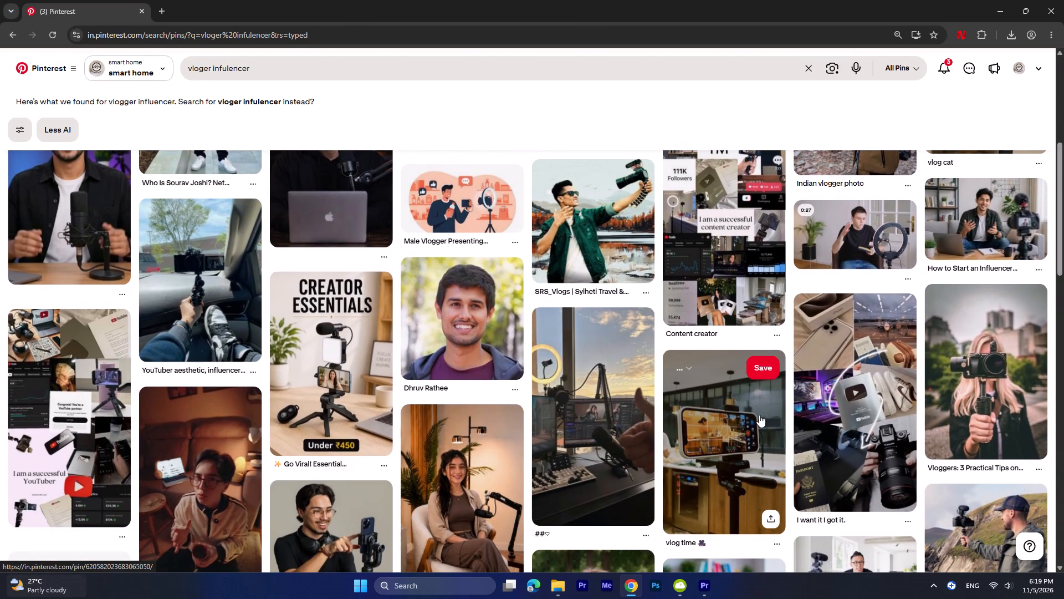
scroll(759, 415, down, 1)
scroll(694, 423, down, 1)
scroll(754, 424, down, 2)
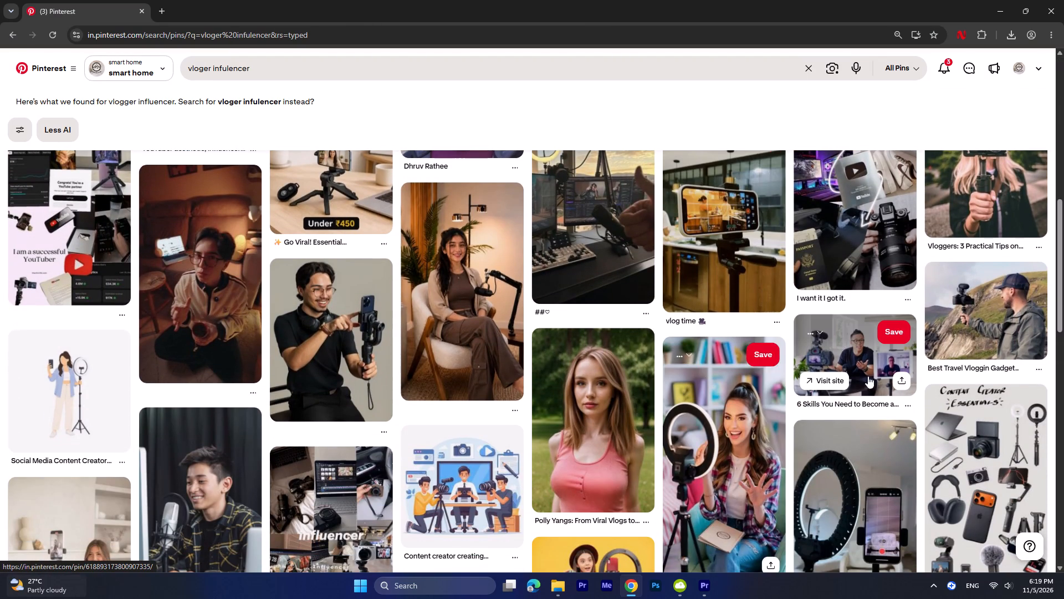
scroll(863, 355, down, 5)
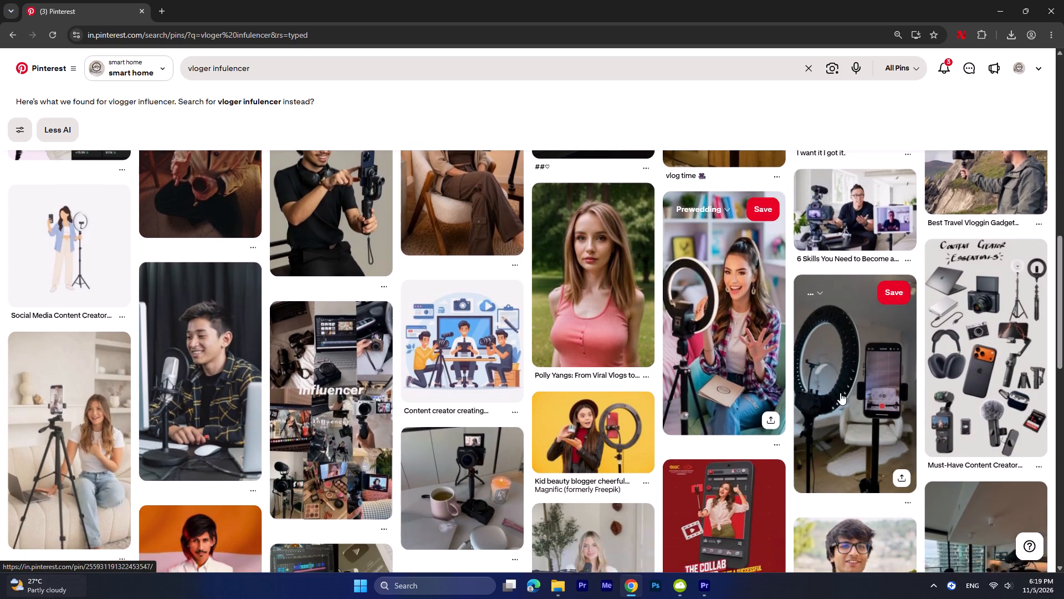
scroll(644, 396, down, 1)
scroll(738, 387, down, 2)
scroll(665, 386, down, 2)
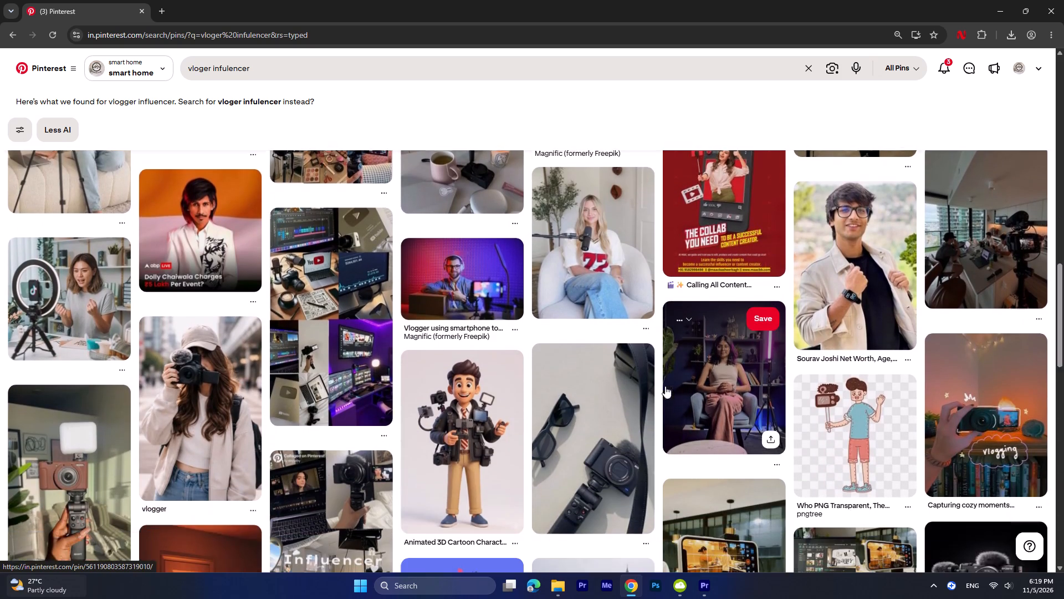
scroll(402, 374, down, 3)
scroll(514, 420, down, 6)
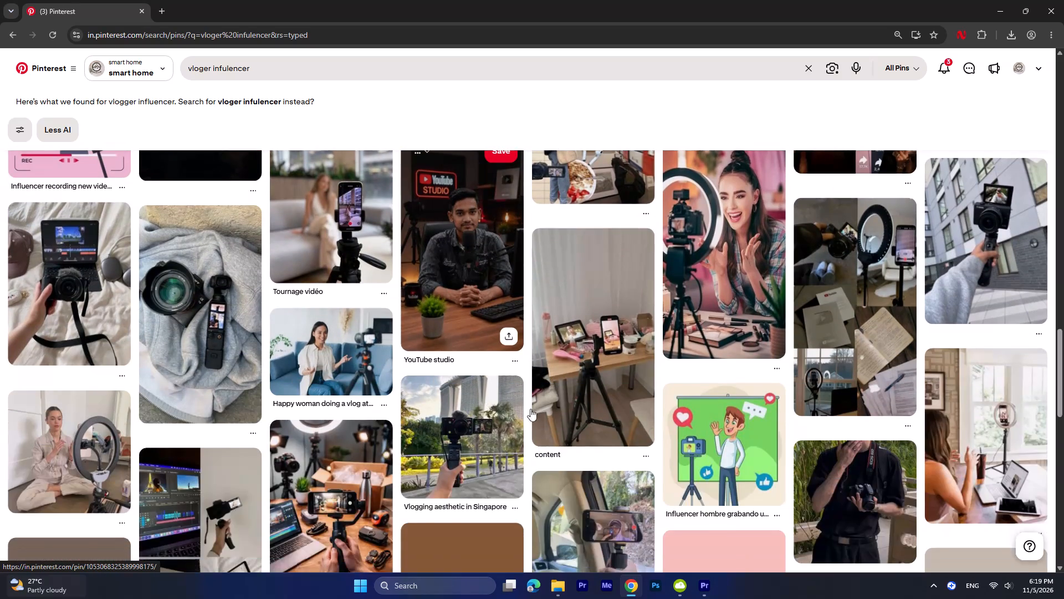
scroll(587, 408, down, 3)
scroll(509, 392, down, 2)
scroll(476, 304, down, 2)
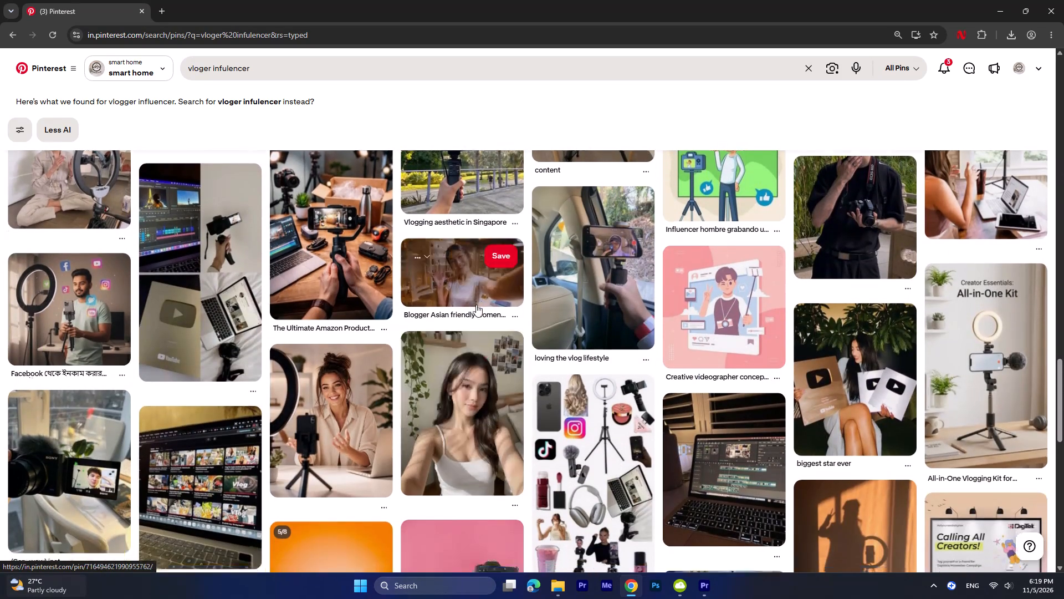
scroll(476, 304, down, 4)
scroll(489, 366, down, 4)
scroll(523, 435, down, 4)
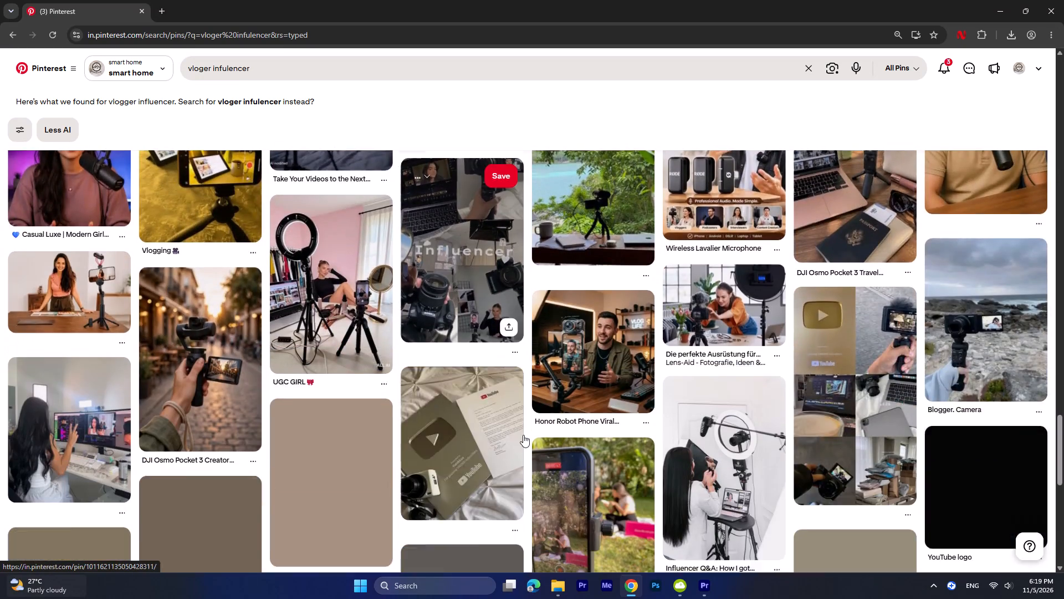
scroll(523, 435, down, 5)
Back in Premiere Pro, play up to 00:00:12:01 and move the whole split graphic stack, including 1.png, so the graphic starts there.
click(695, 596)
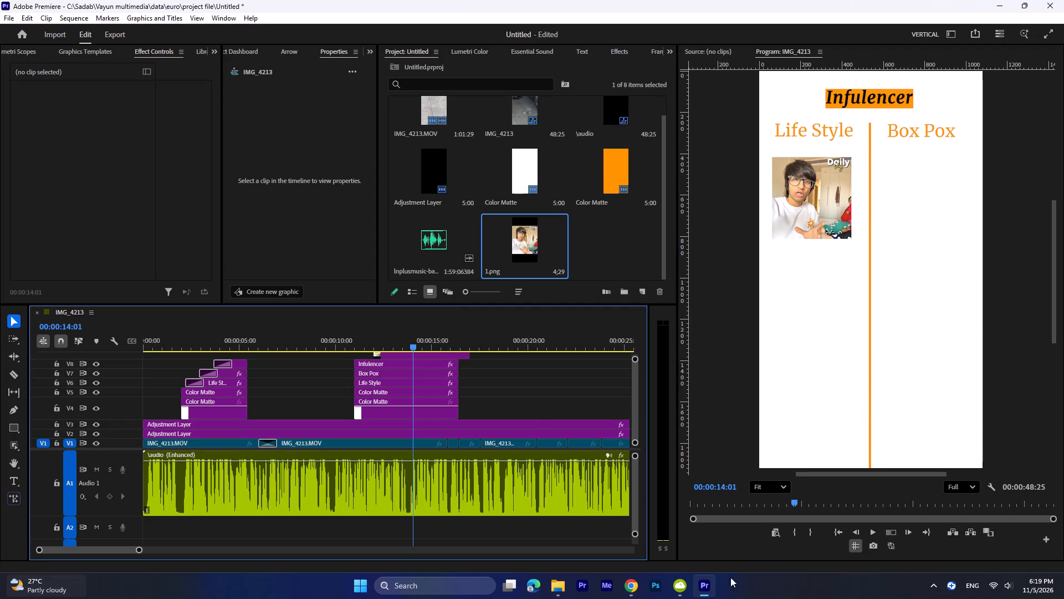
key(space)
drag(429, 344, 320, 359)
key(space)
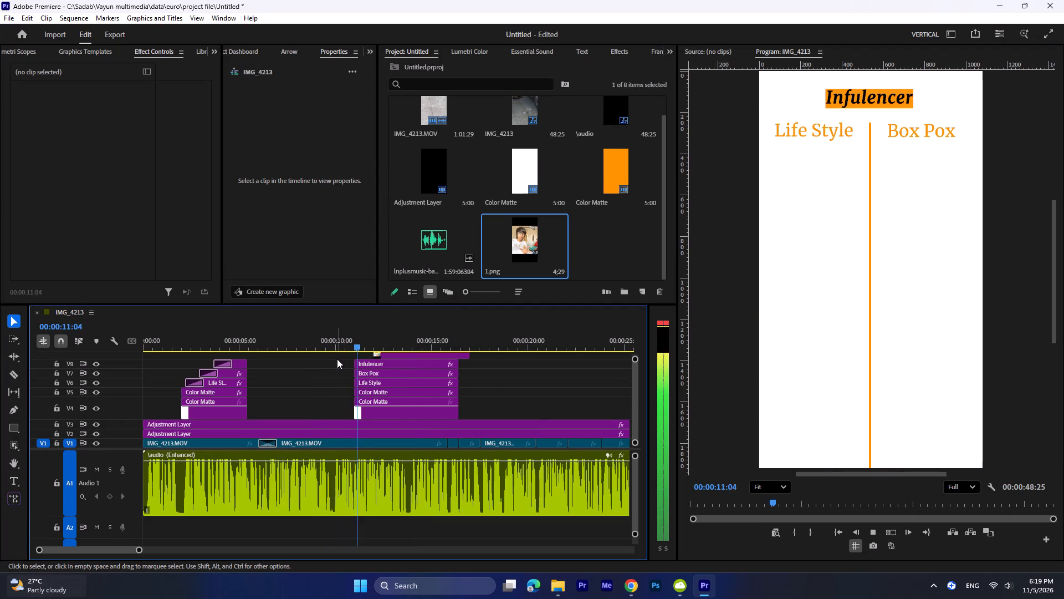
key(space)
drag(489, 354, 451, 412)
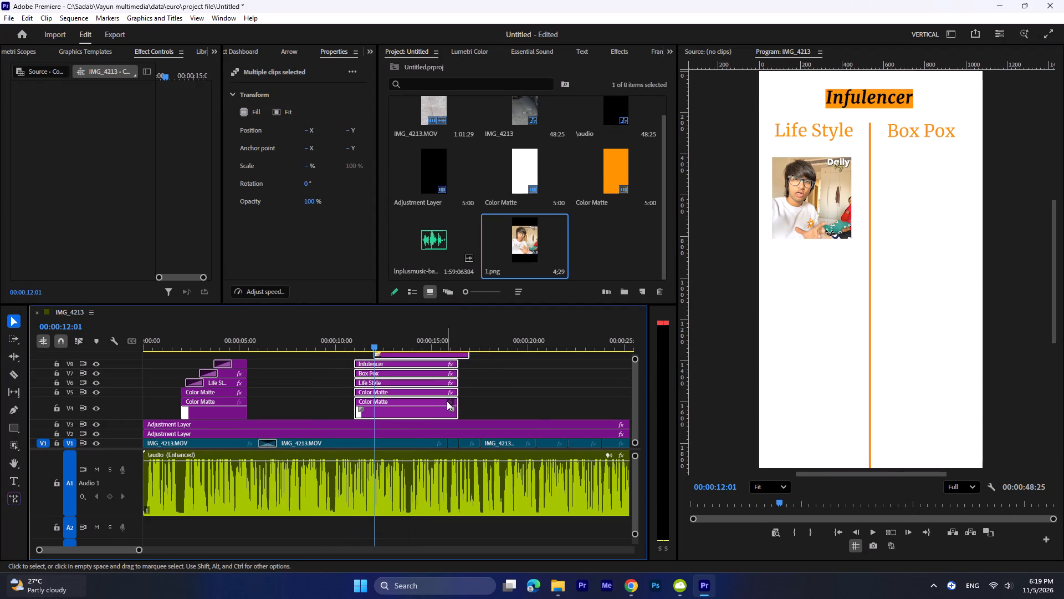
drag(428, 414, 448, 412)
Replay the lead-in to the split graphic and shift the whole selected stack 4 frames earlier.
click(374, 335)
key(space)
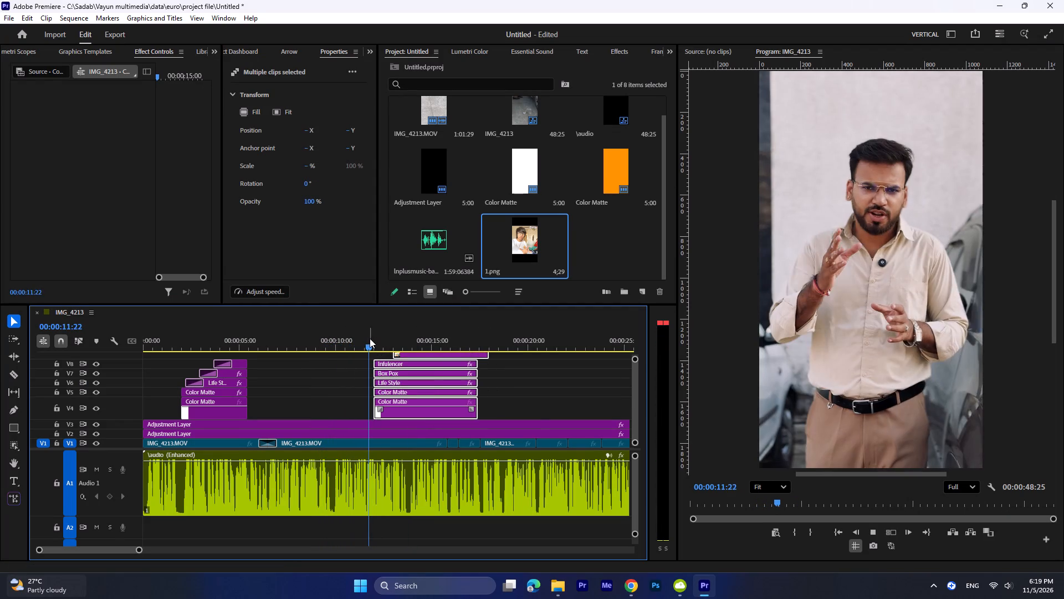
key(space)
click(422, 356)
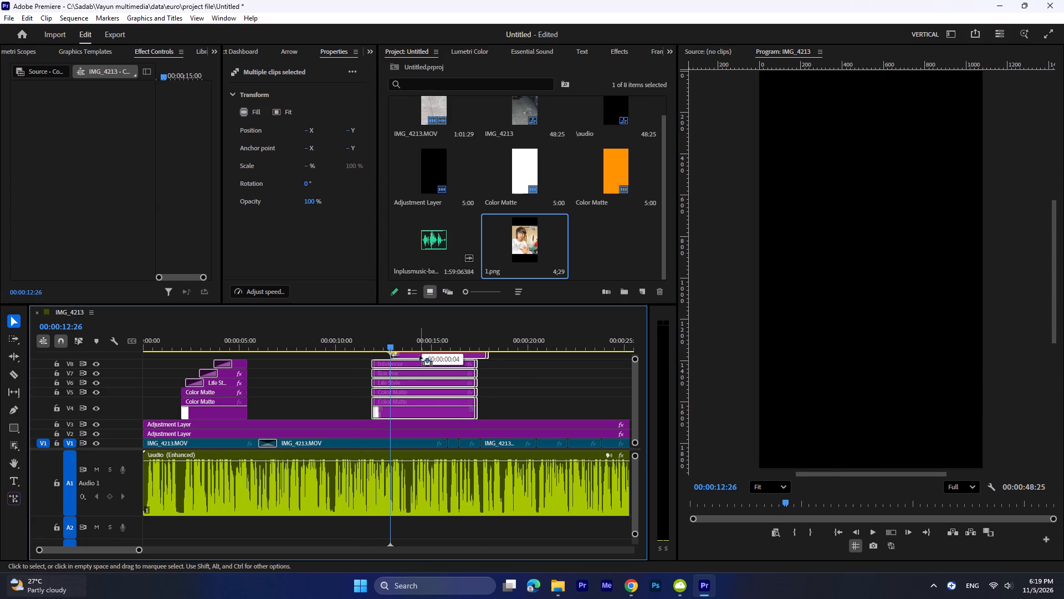
Move only the 1.png clip back to start at about 00:00:12:00 and play its entrance through to 00:00:14:01.
click(516, 373)
drag(403, 356, 388, 354)
drag(387, 347, 361, 349)
key(space)
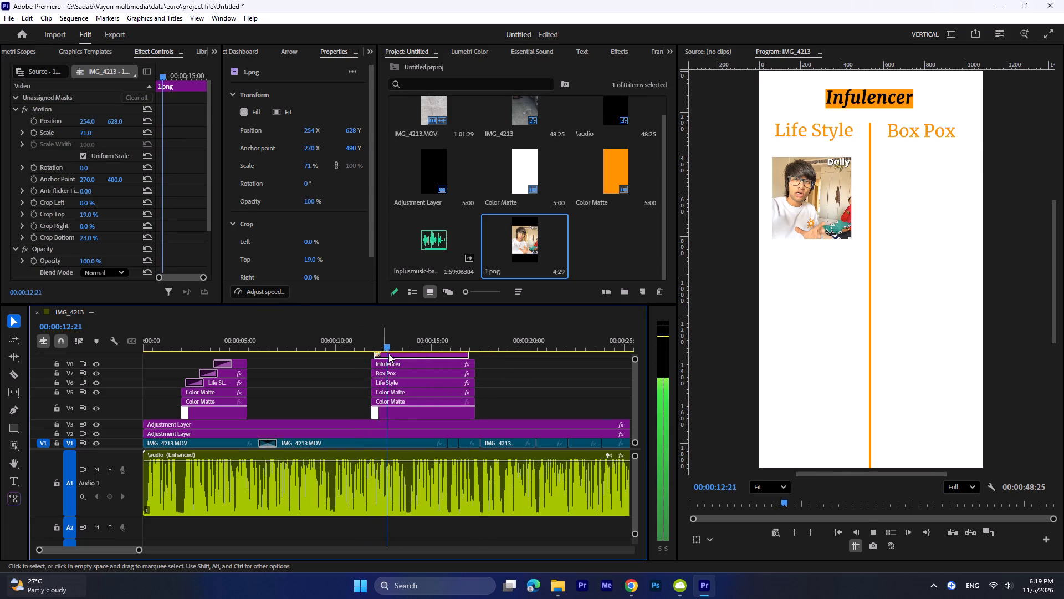
key(space)
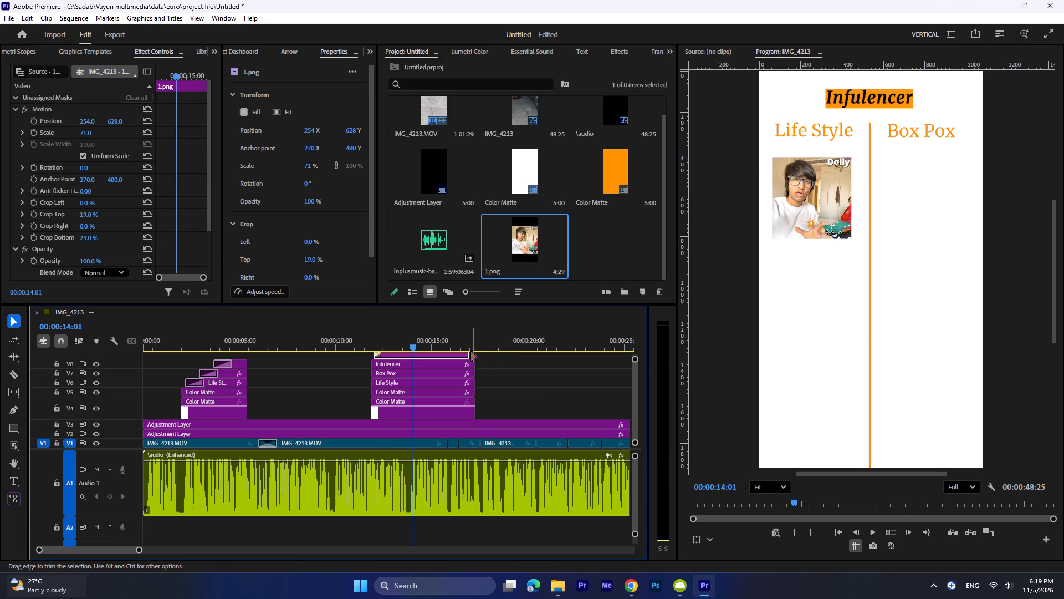
Extend the end of the 1.png clip to match the split graphic's end and play the section through to 00:00:17:01.
drag(471, 357, 476, 357)
key(space)
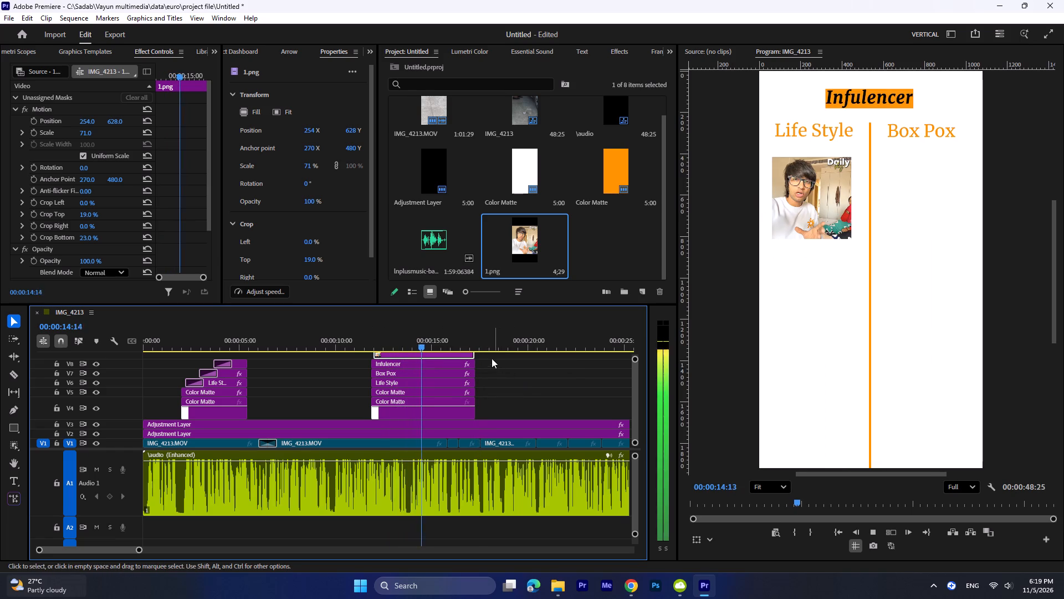
drag(438, 342, 396, 348)
key(space)
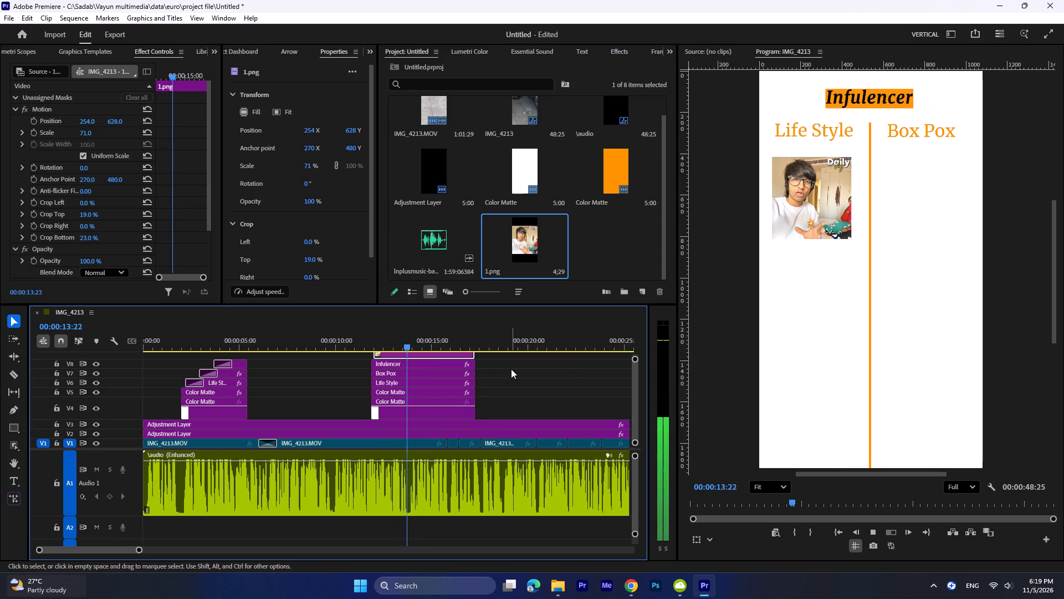
key(space)
key(space)
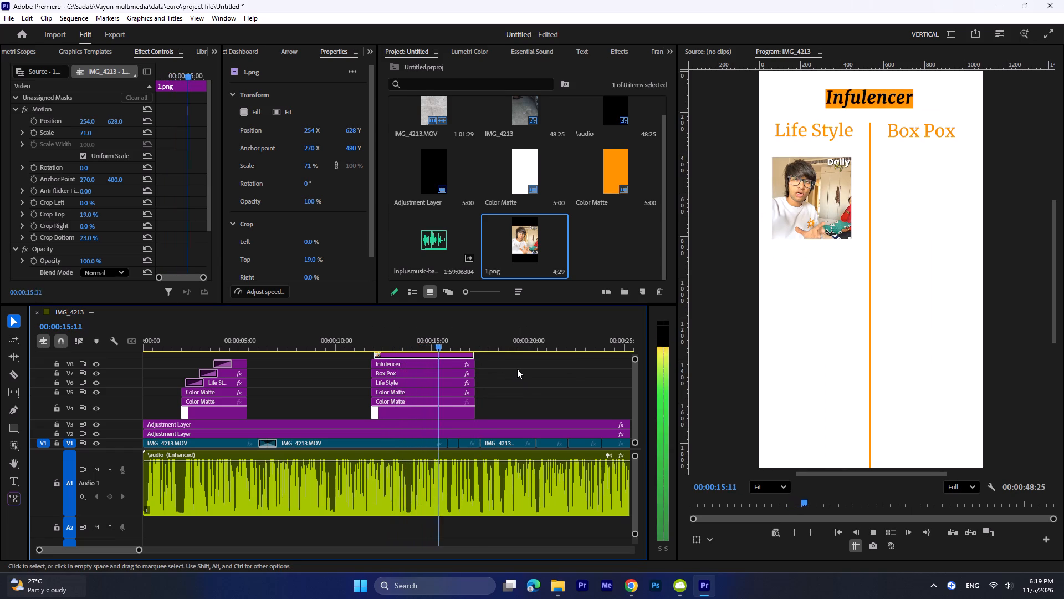
key(space)
Select all the split graphic clips together with 1.png and extend their shared end past 00:00:17:01.
drag(492, 354, 492, 361)
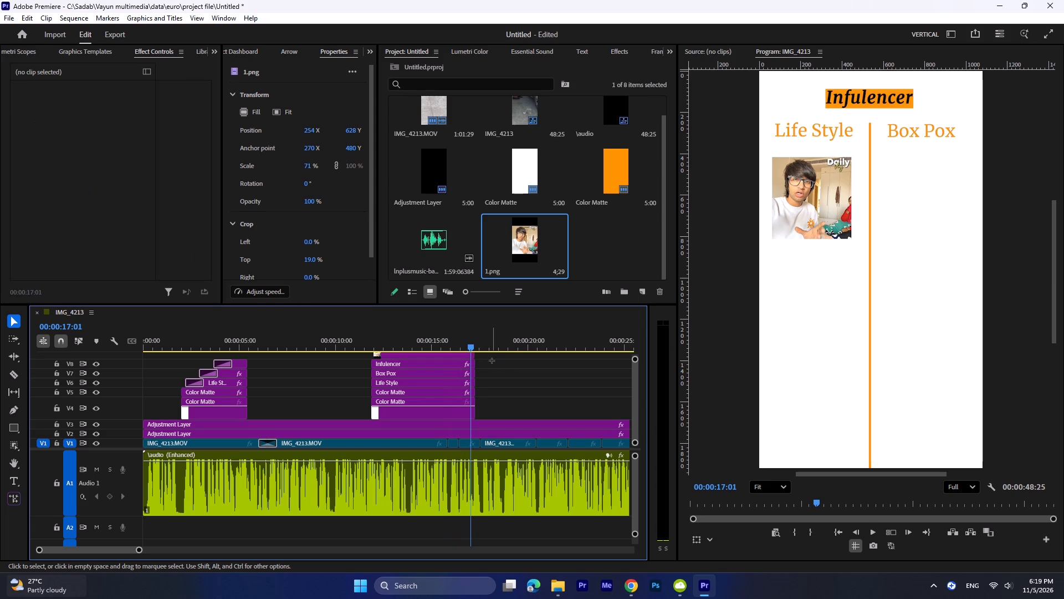
drag(492, 361, 473, 413)
drag(475, 403, 487, 404)
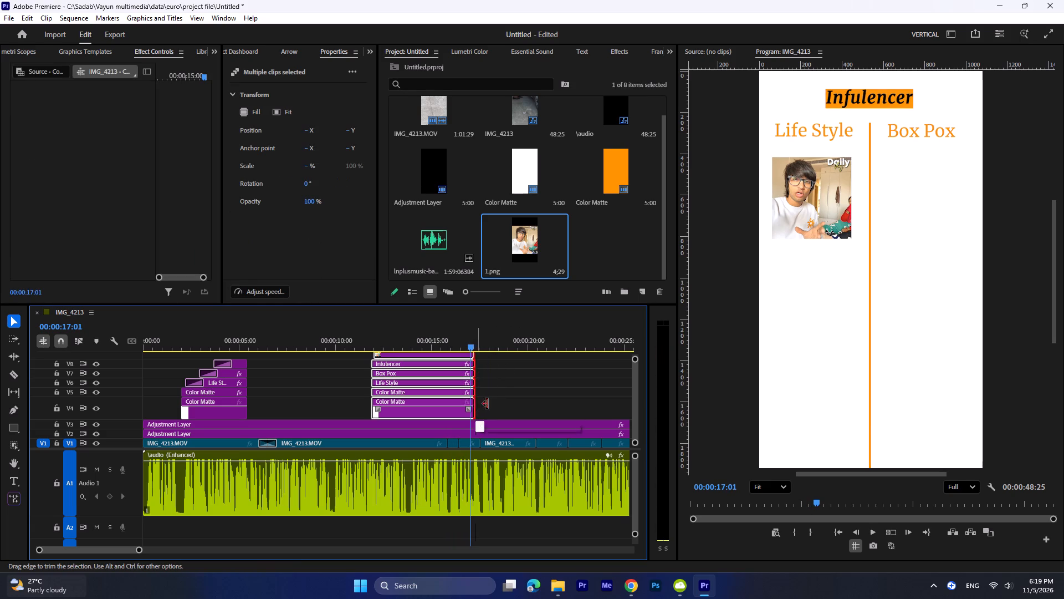
drag(487, 404, 503, 405)
Switch to Chrome and search Pinterest for "boxpox infulencer".
click(631, 586)
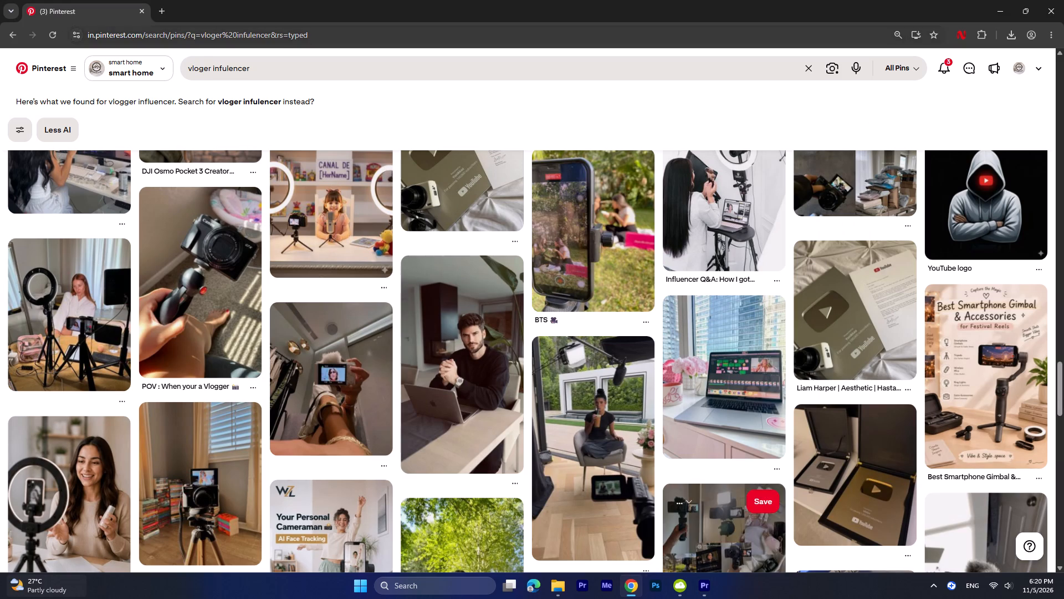
drag(210, 70, 147, 76)
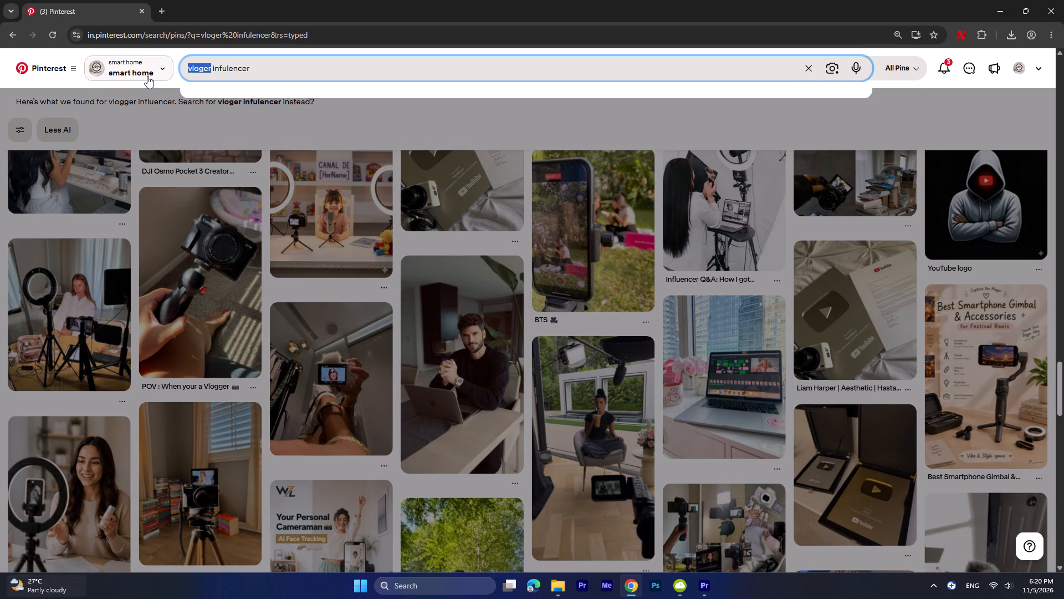
text(bo)
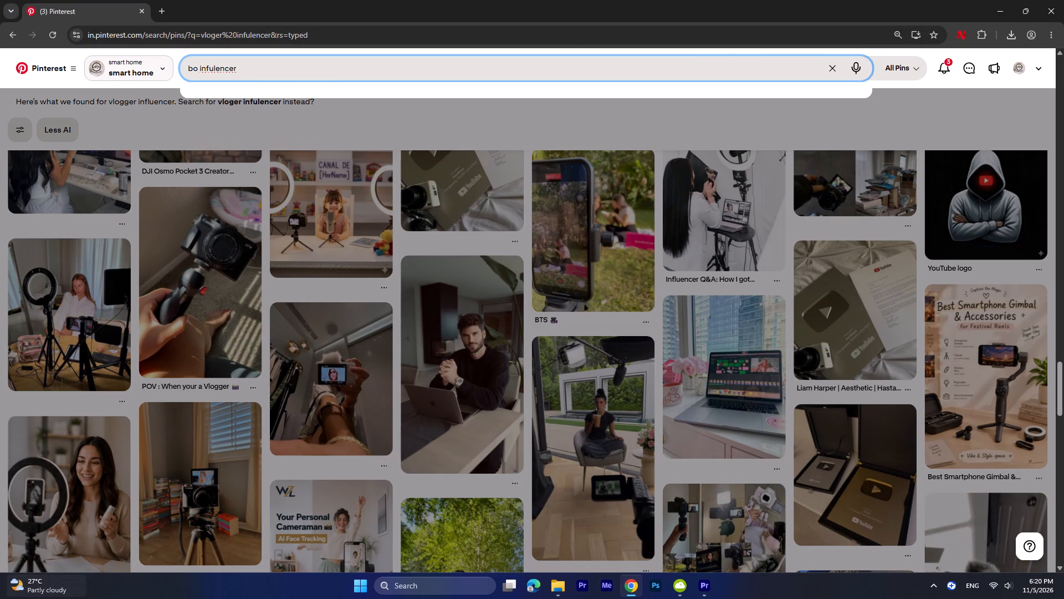
key(x)
text(pox)
key(space)
key(Return)
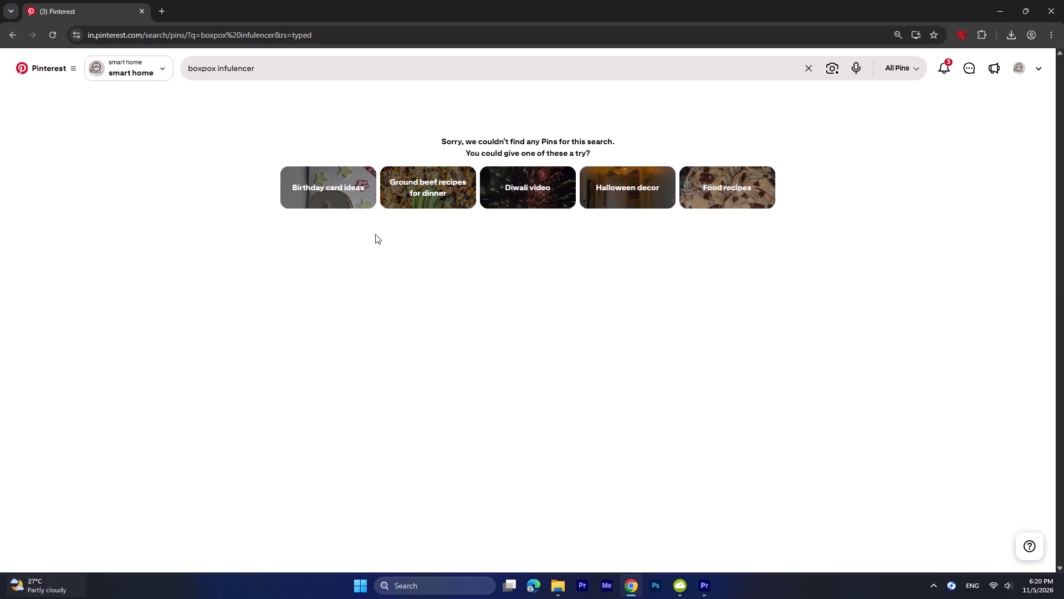
Open YouTube in a new browser tab through a Google search for "youtube video".
click(160, 13)
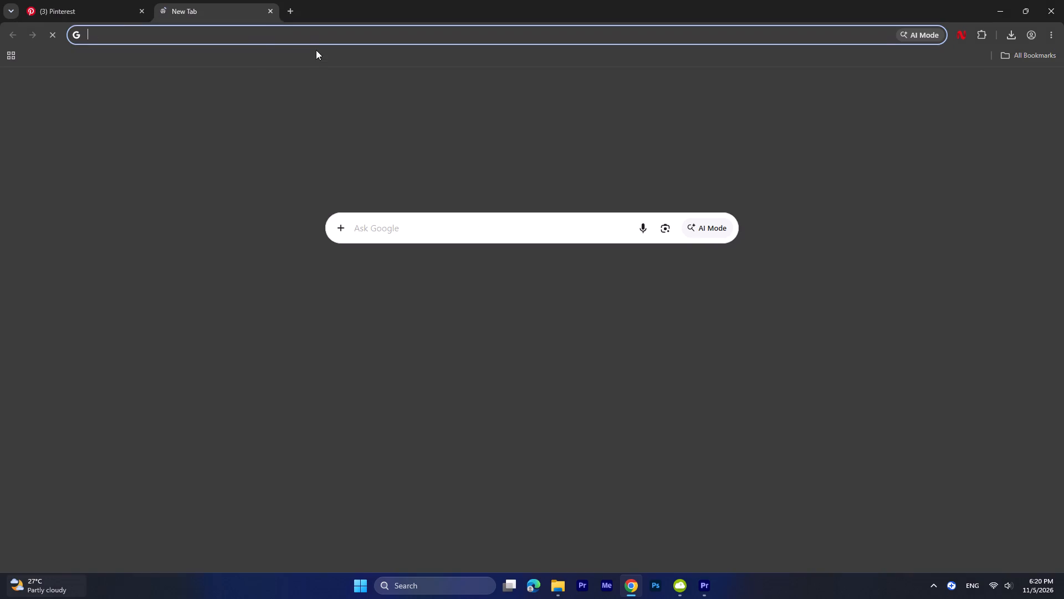
click(262, 32)
text(youtube)
key(space)
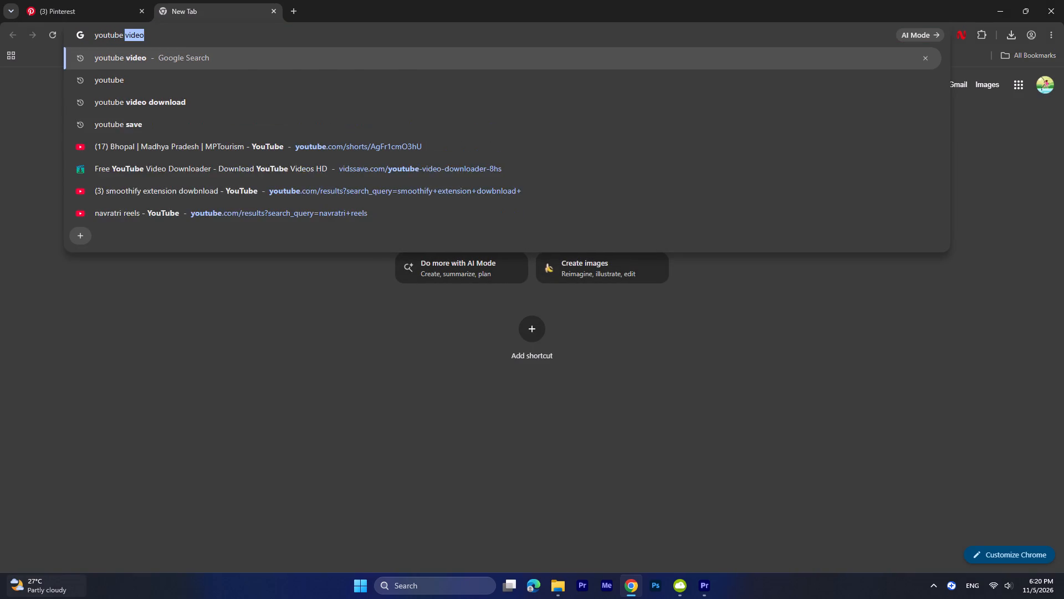
key(Return)
click(185, 182)
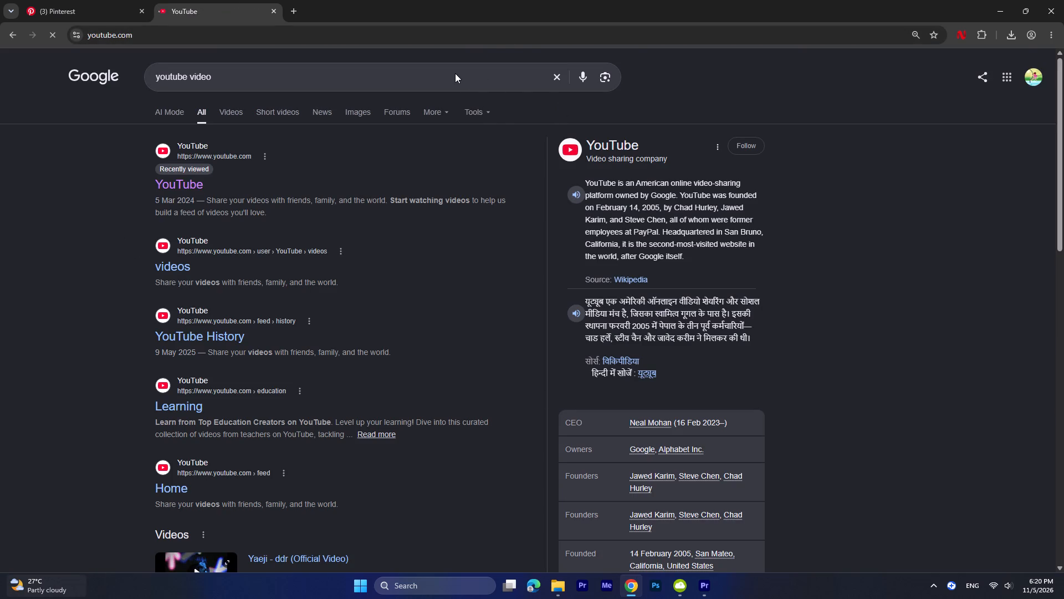
Search YouTube for "box pox".
click(446, 63)
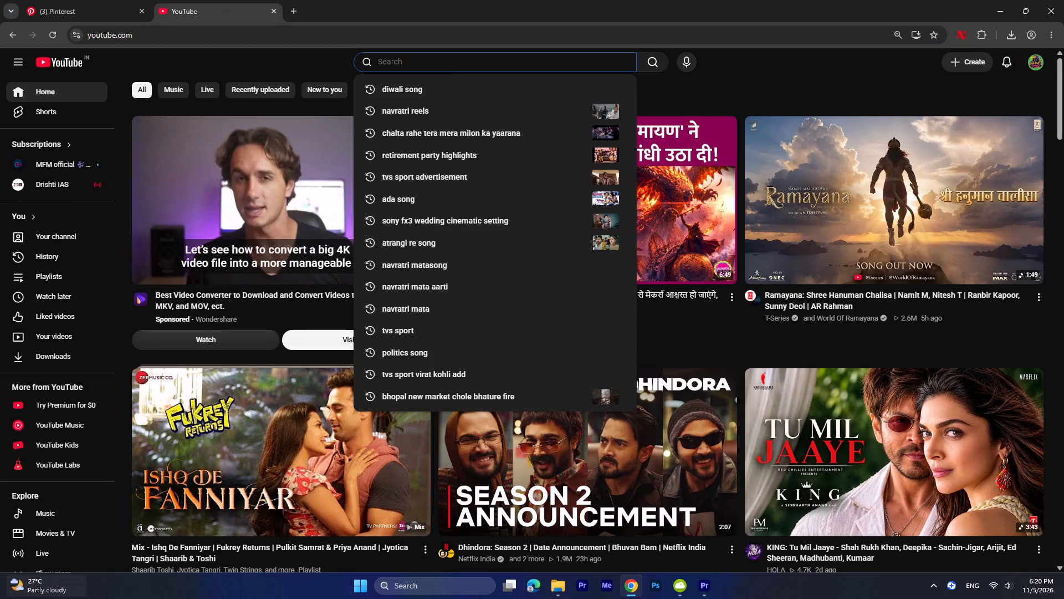
text(bo)
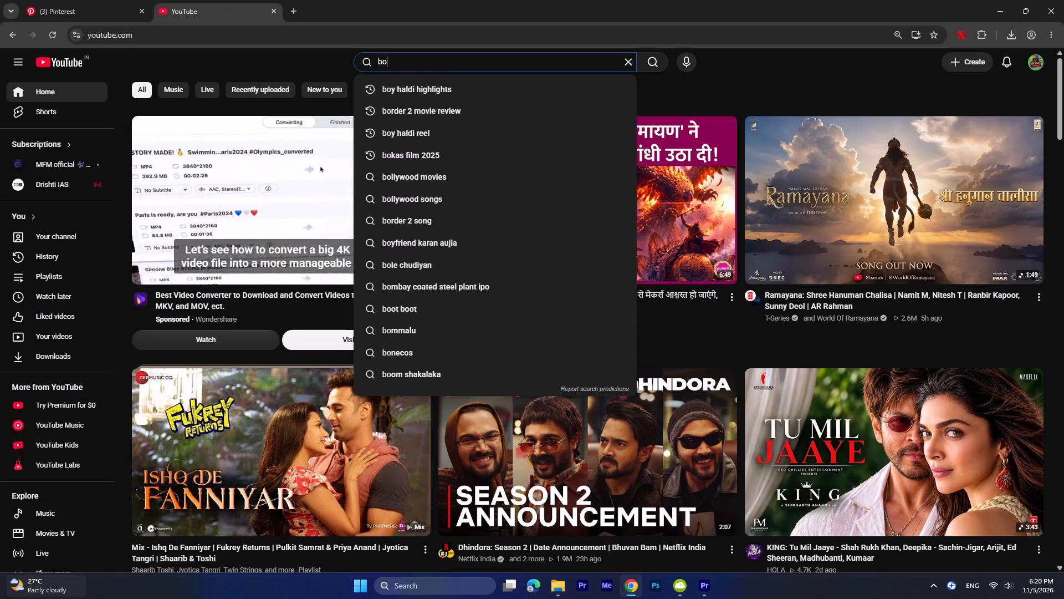
text(x pox)
key(Return)
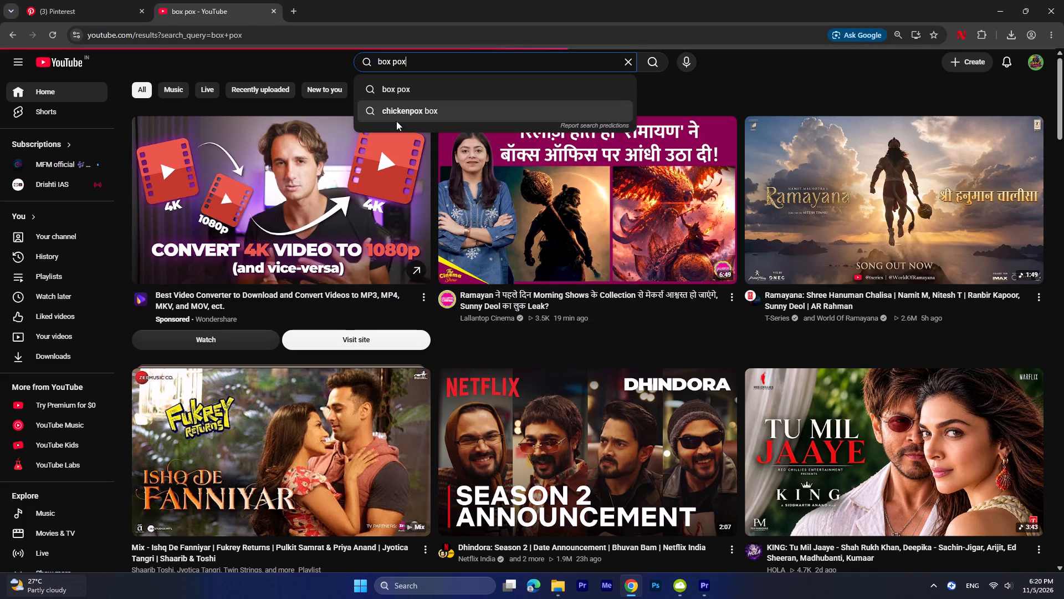
Search YouTube for "box pox infulencer".
scroll(470, 369, down, 2)
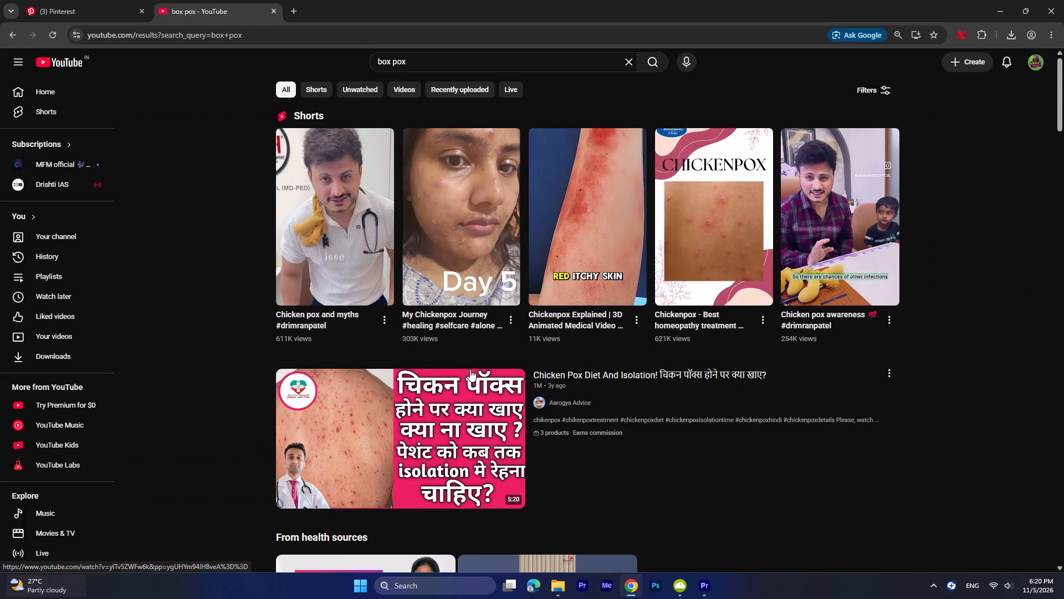
scroll(470, 369, down, 6)
scroll(471, 362, up, 3)
click(458, 59)
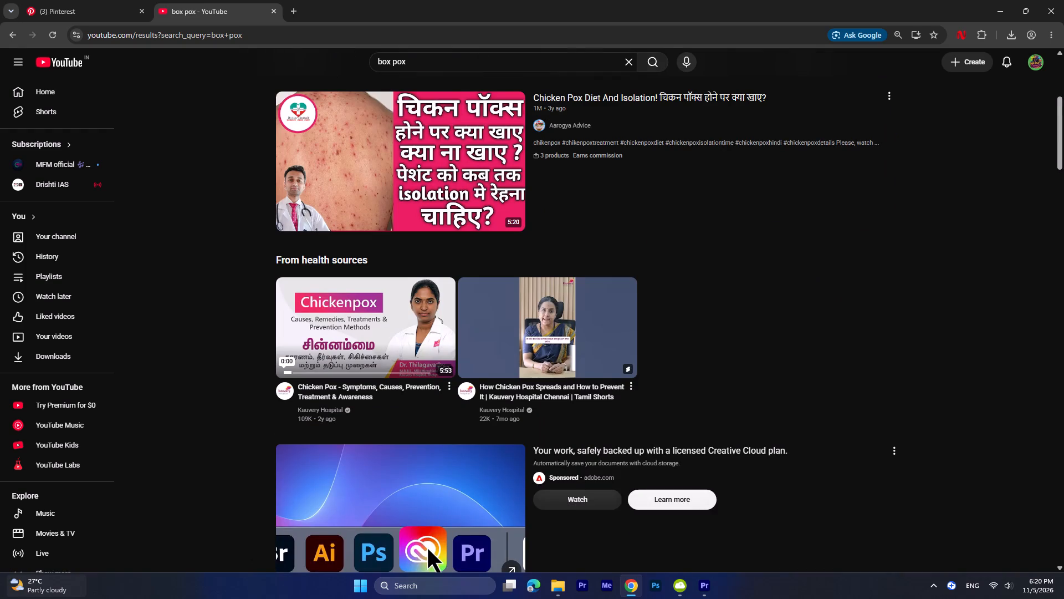
key(space)
text(infulencer)
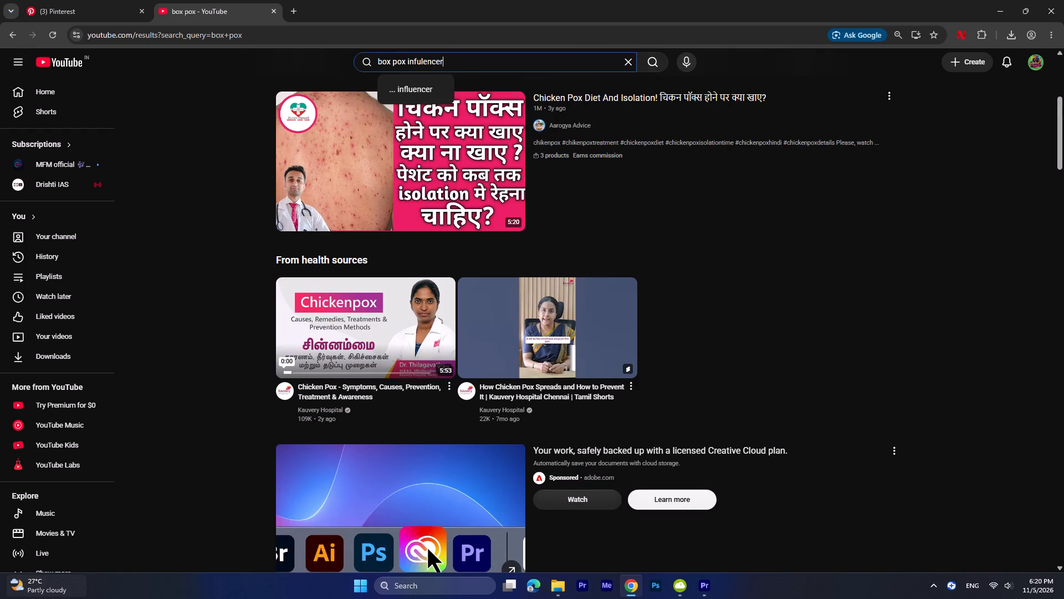
key(space)
key(Return)
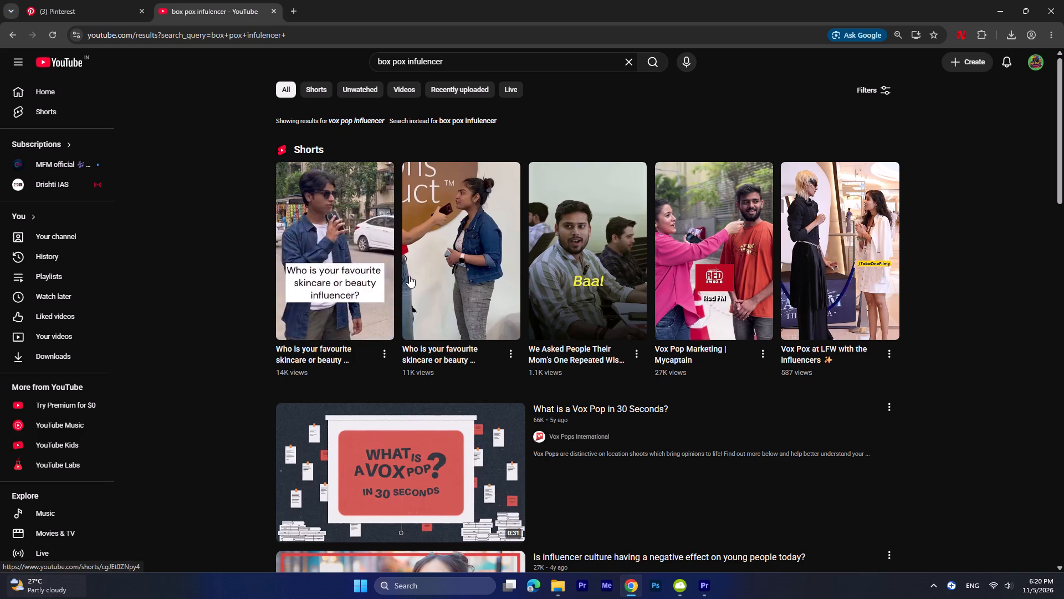
Look through the YouTube results for a street-interview influencer suited to the Box Pox side.
scroll(725, 266, down, 6)
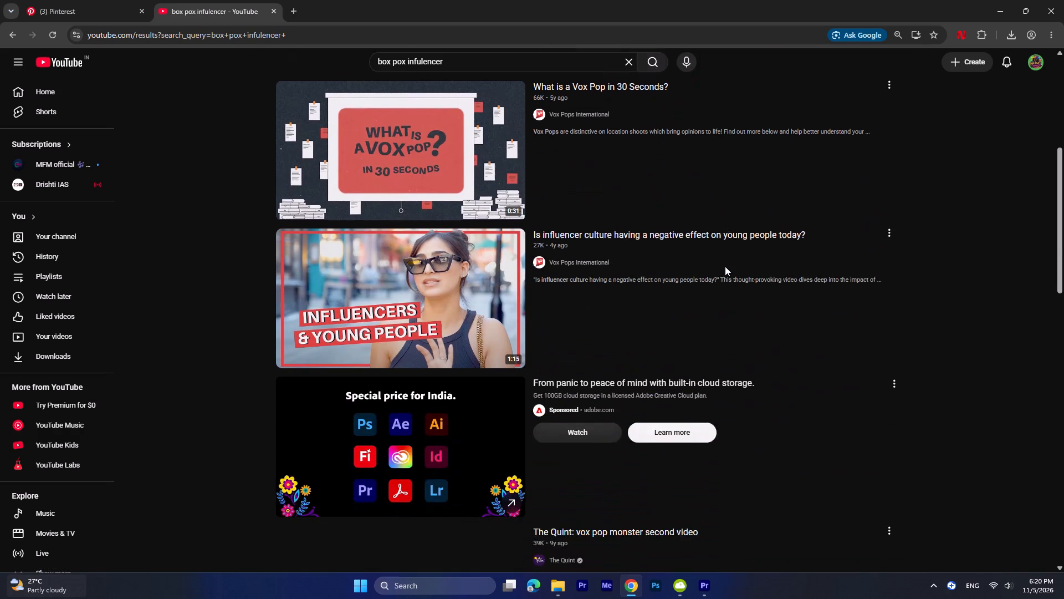
scroll(725, 266, up, 4)
scroll(725, 266, down, 10)
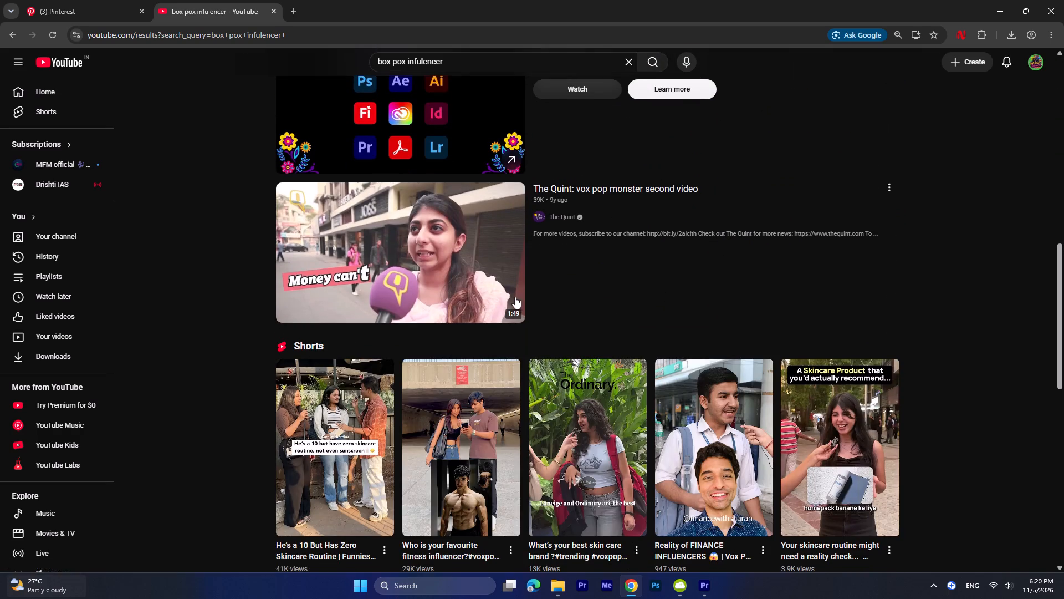
scroll(514, 297, up, 2)
scroll(445, 292, up, 3)
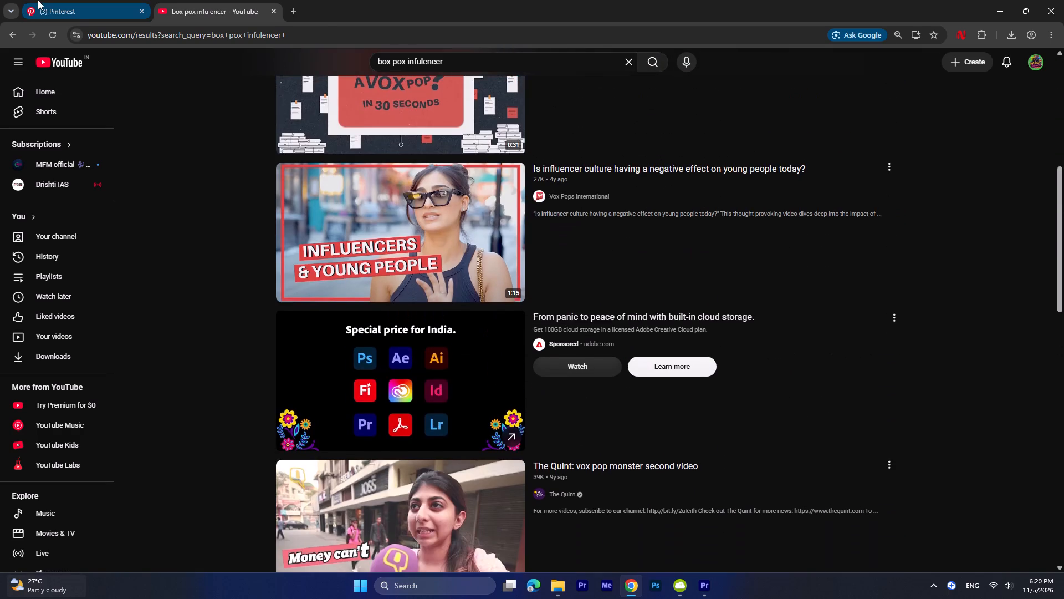
Return to the Pinterest search and shorten its query to "boxpox".
click(37, 9)
drag(255, 69, 249, 69)
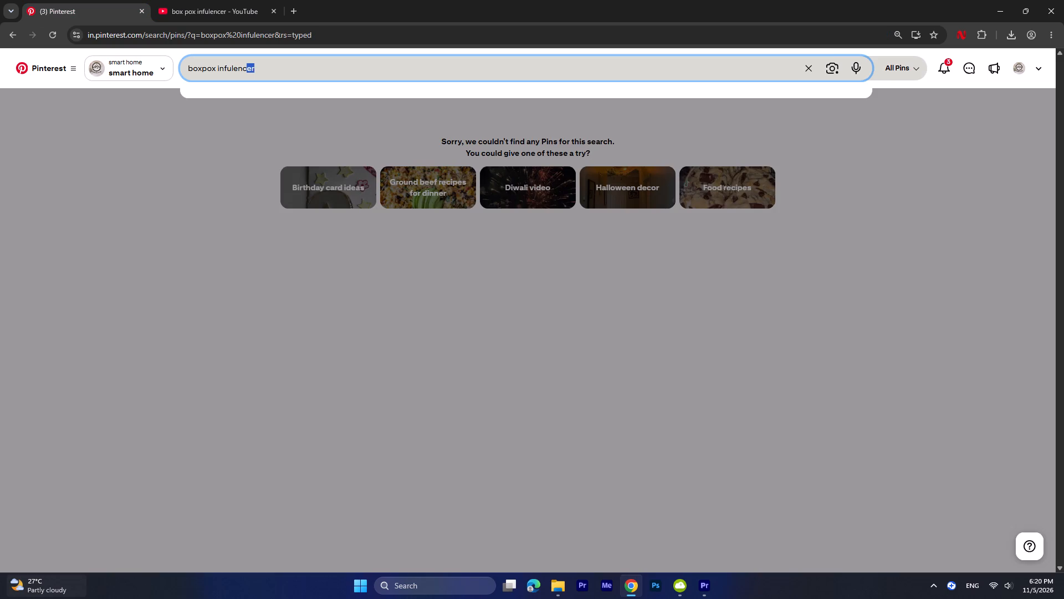
drag(258, 69, 220, 73)
double_click(258, 67)
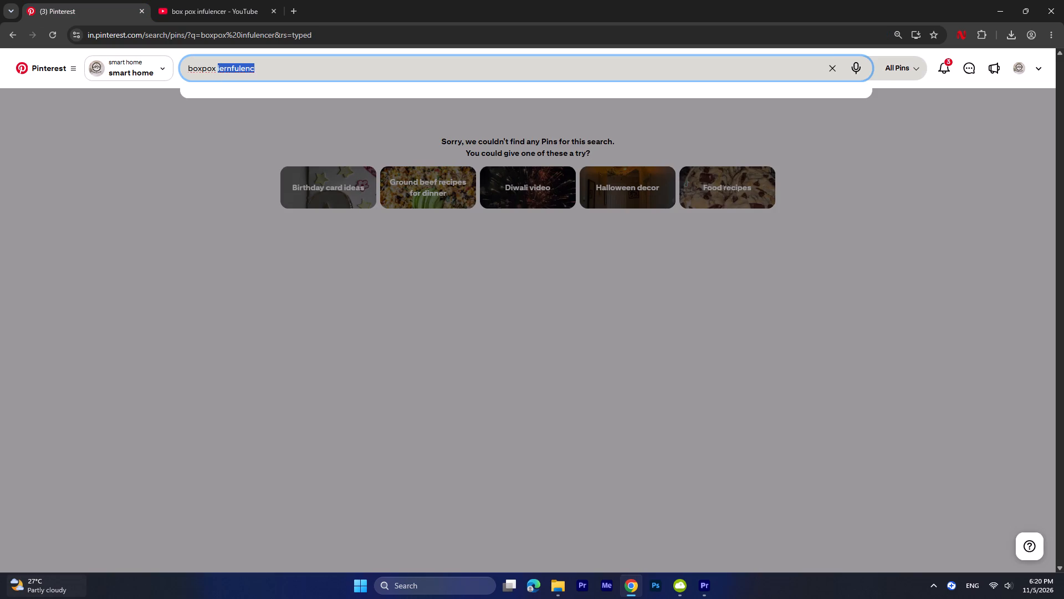
key(BackSpace)
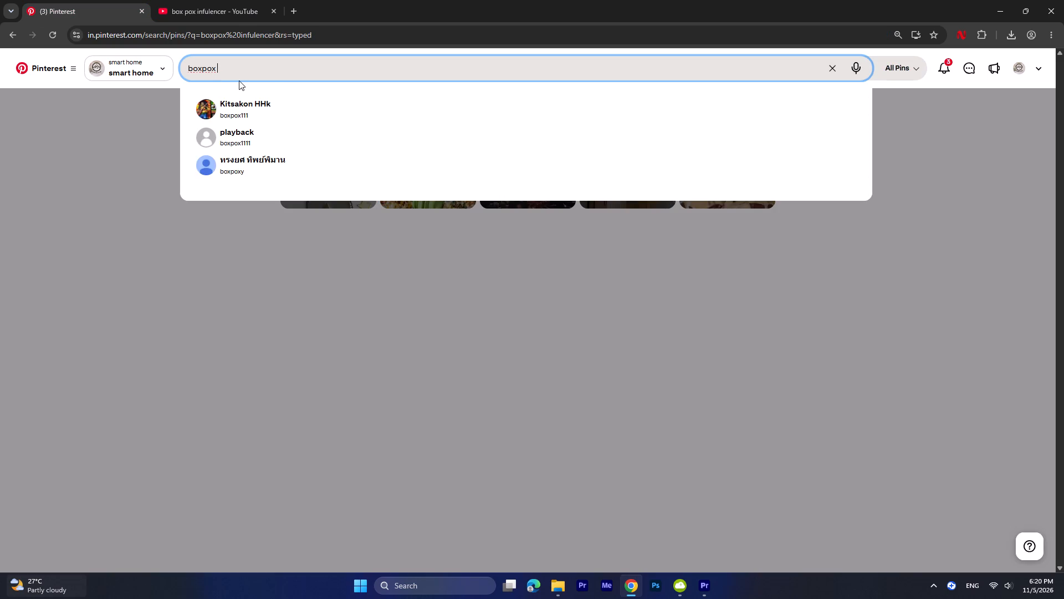
key(Return)
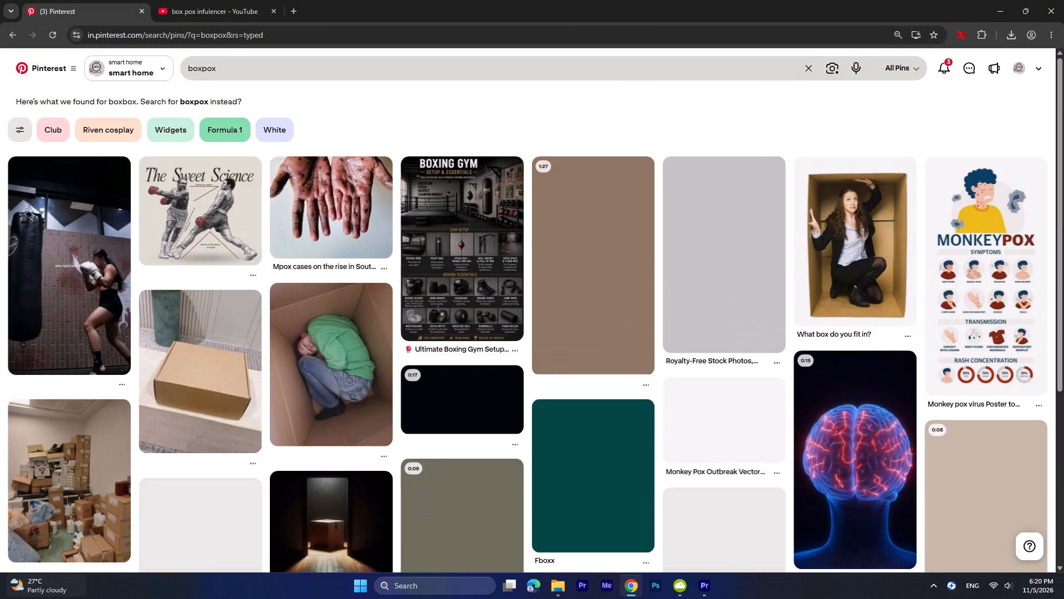
Open the pin of the woman in the yellow 04 jersey and pause its video.
drag(234, 68, 126, 72)
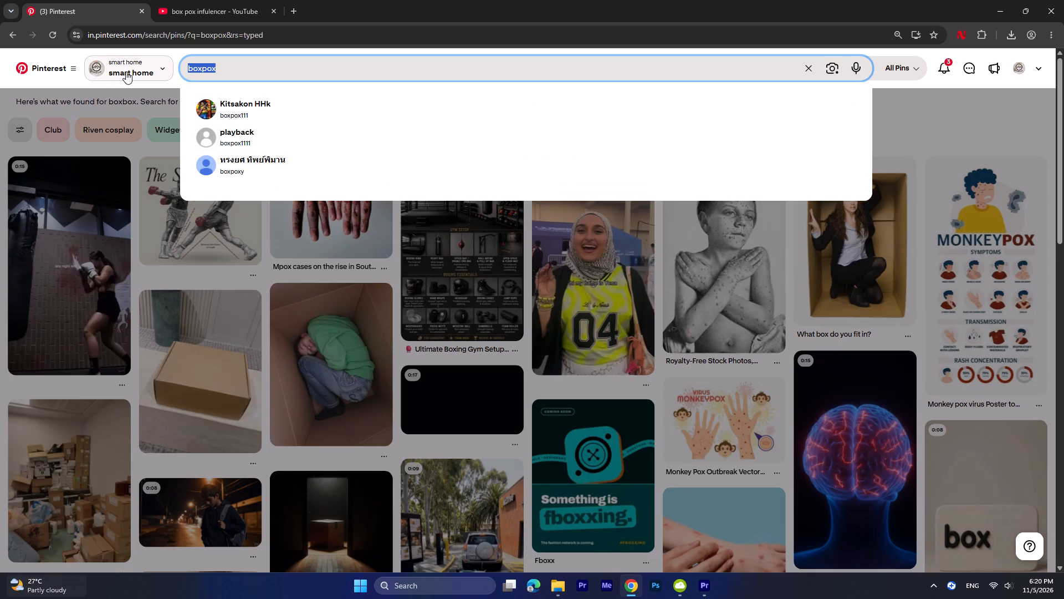
drag(126, 72, 130, 73)
click(589, 293)
click(589, 293)
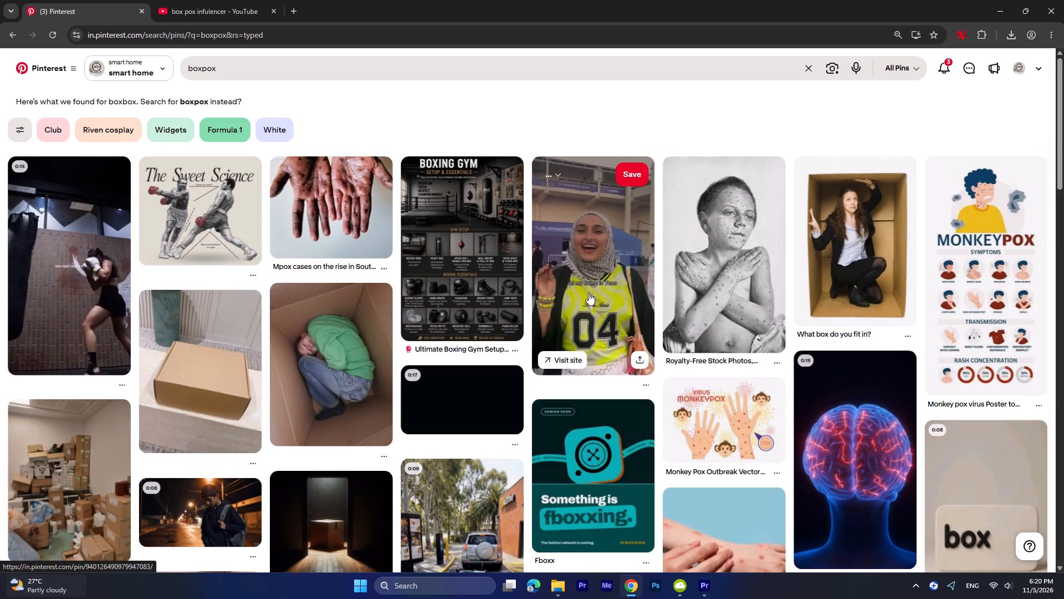
click(590, 261)
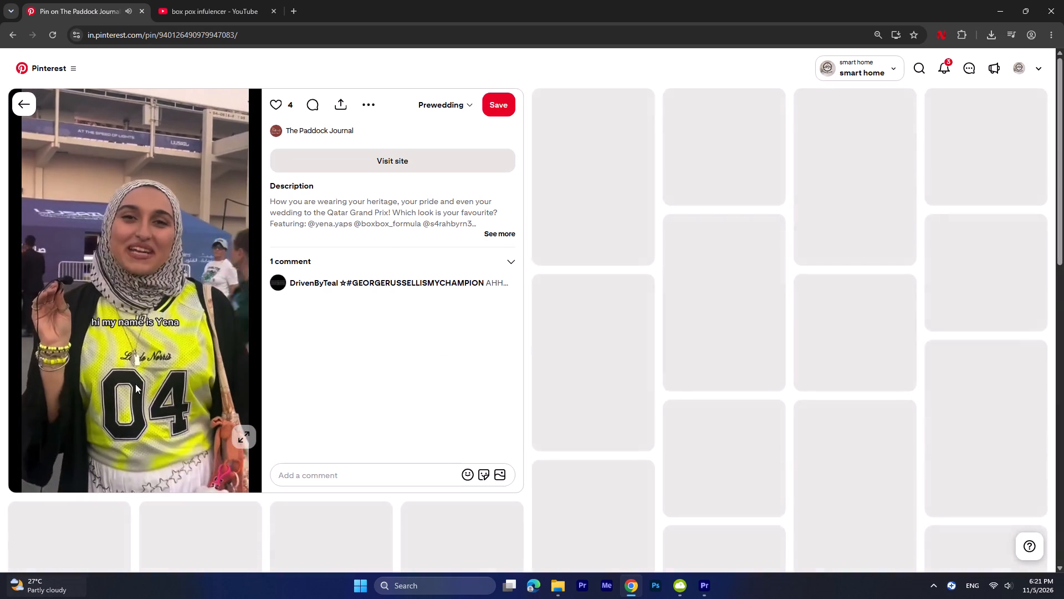
click(159, 348)
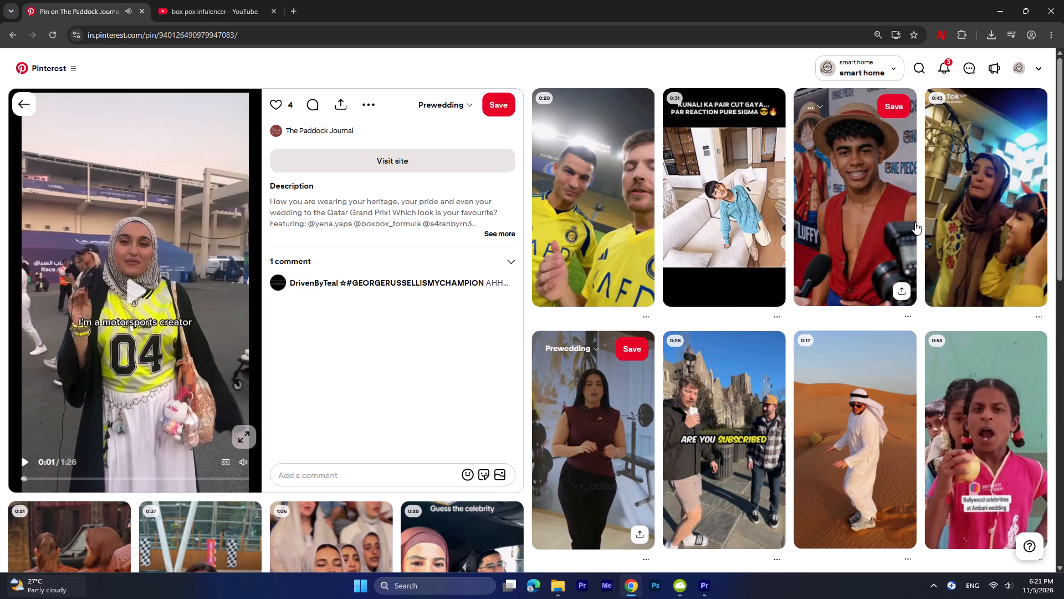
Open the related "mr beast" pin with two men talking outside a stone building and pause its video.
scroll(853, 367, down, 2)
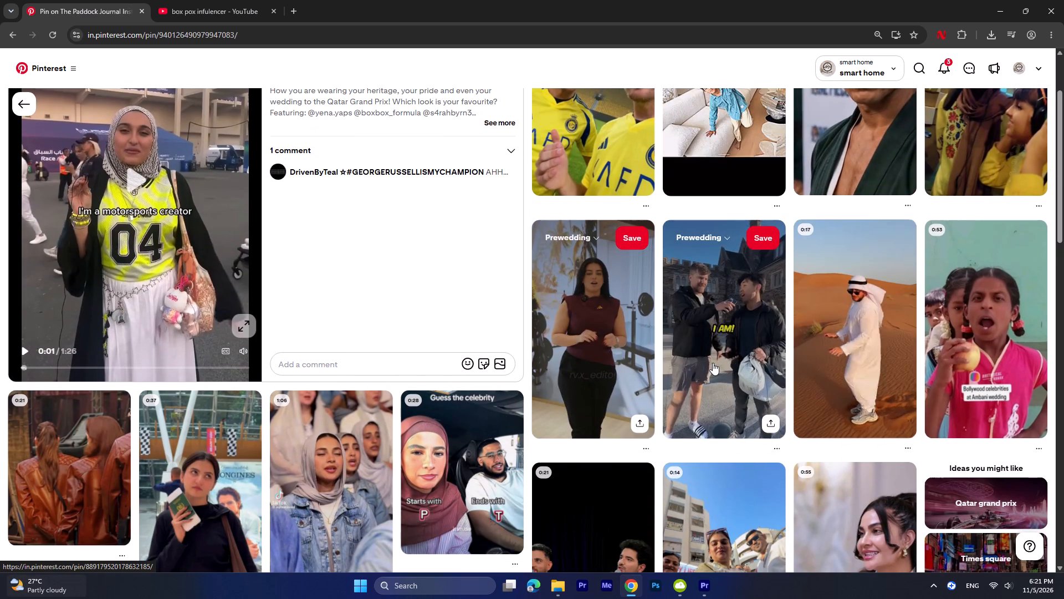
click(713, 363)
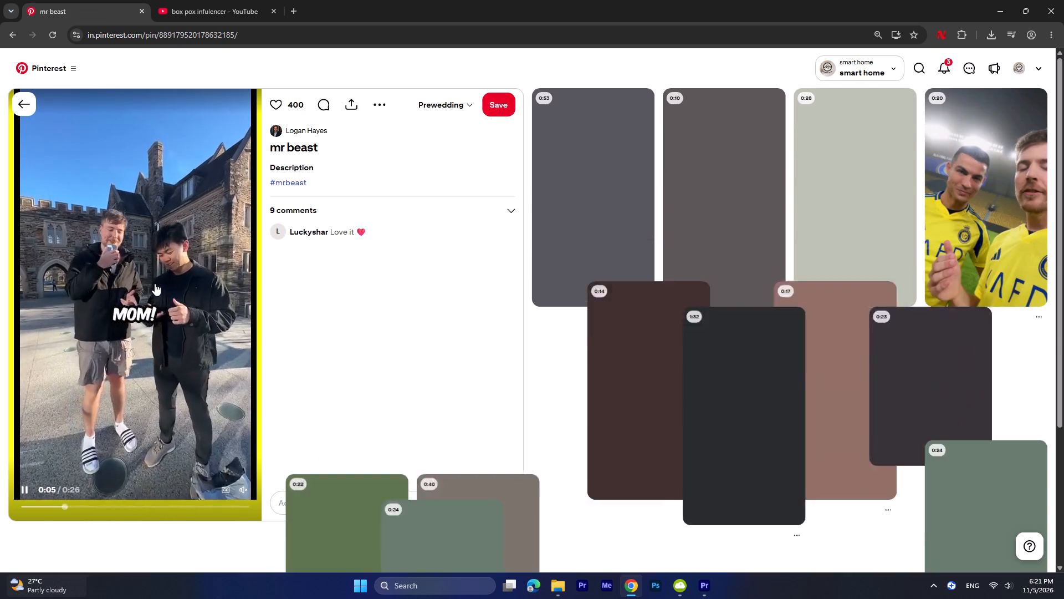
click(155, 283)
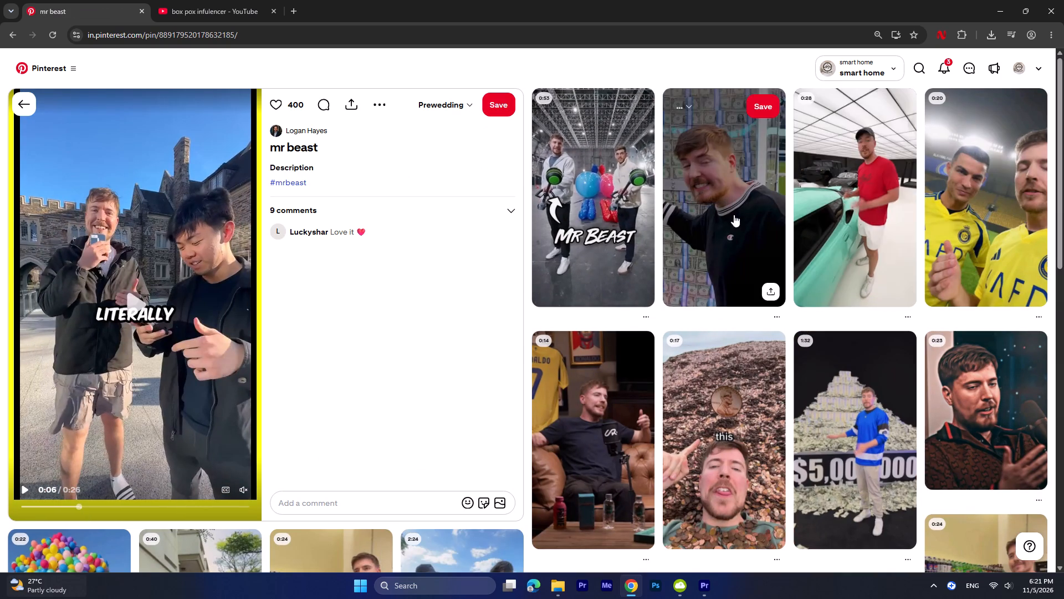
Browse the related MrBeast pins, open the one of two men on a sidewalk, and watch and pause its video.
scroll(762, 409, down, 2)
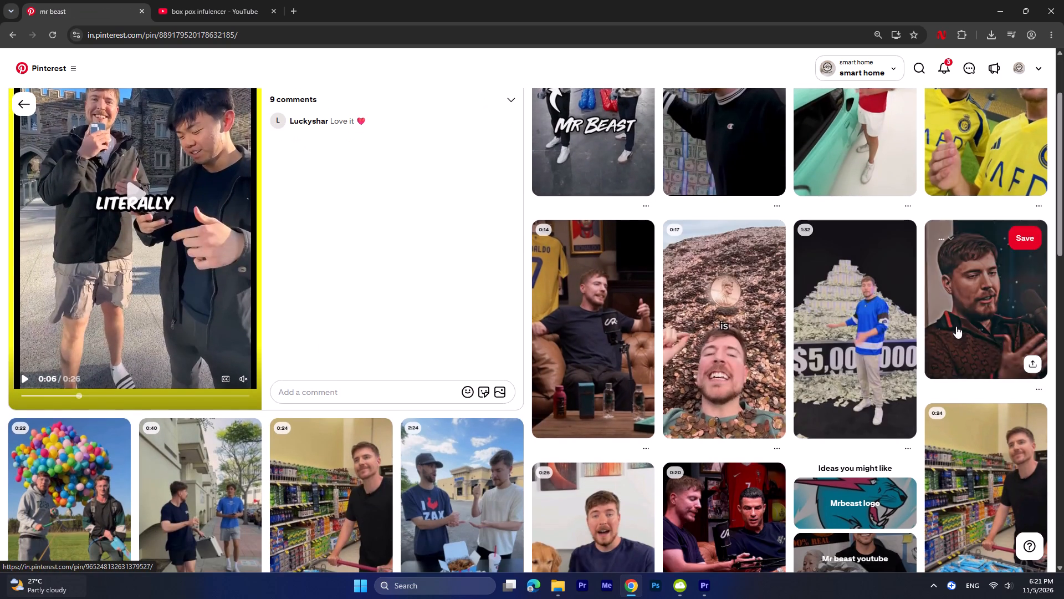
scroll(598, 385, down, 1)
scroll(452, 462, down, 2)
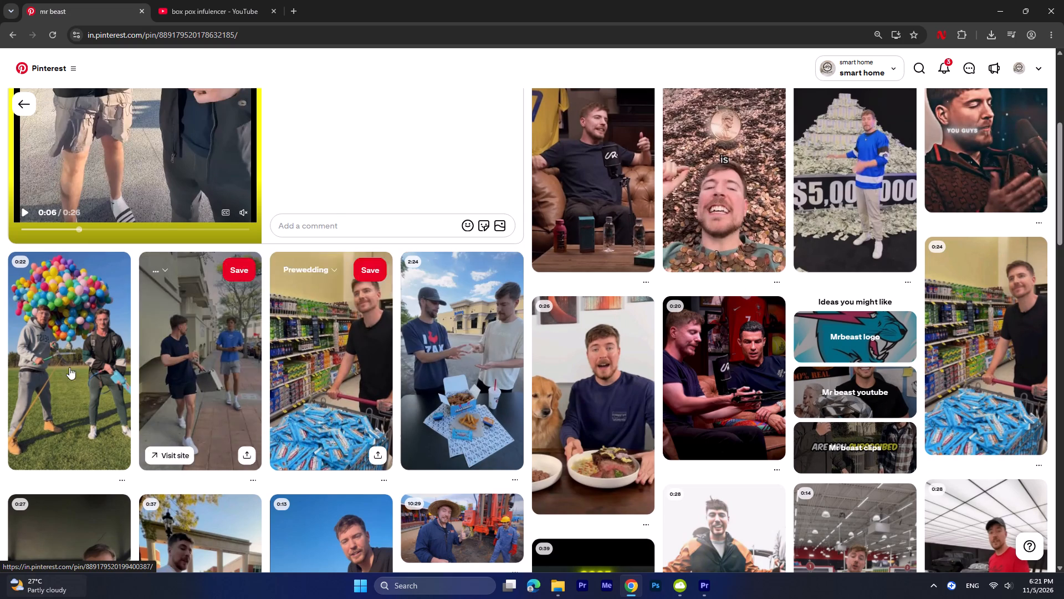
scroll(185, 358, down, 4)
scroll(186, 201, up, 1)
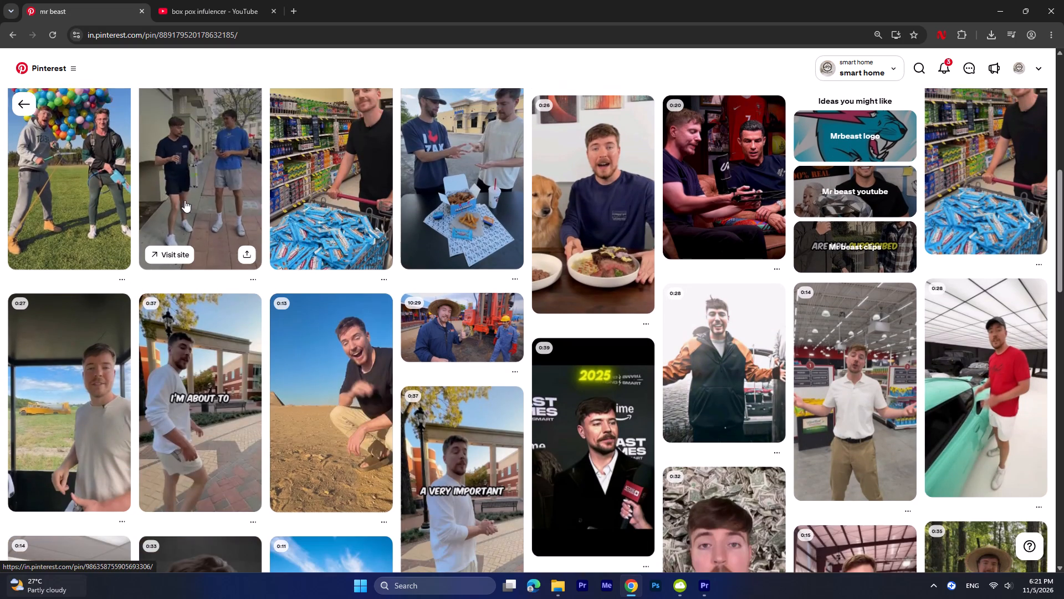
click(186, 181)
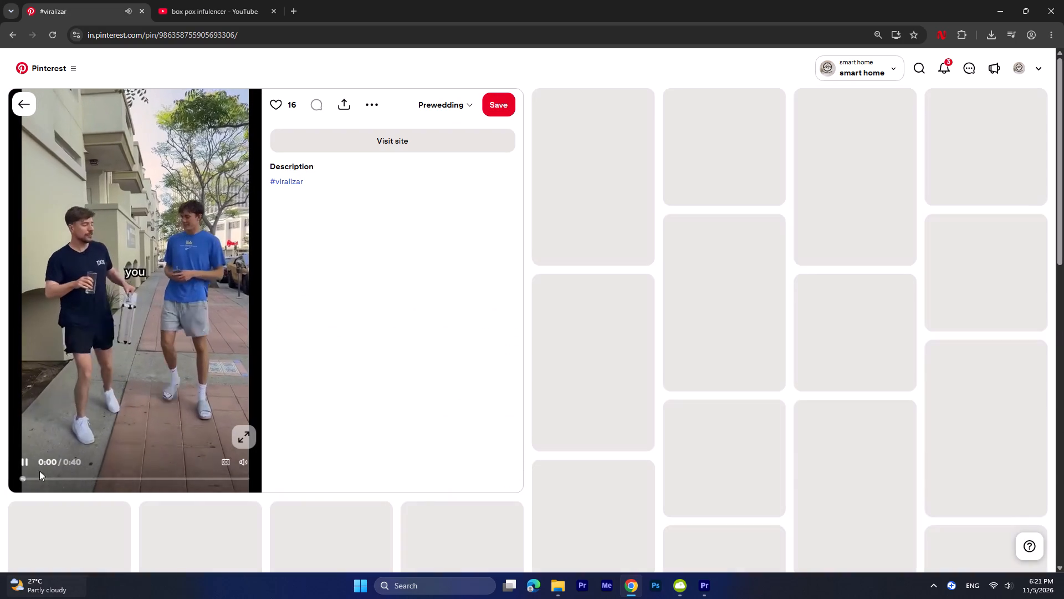
click(27, 457)
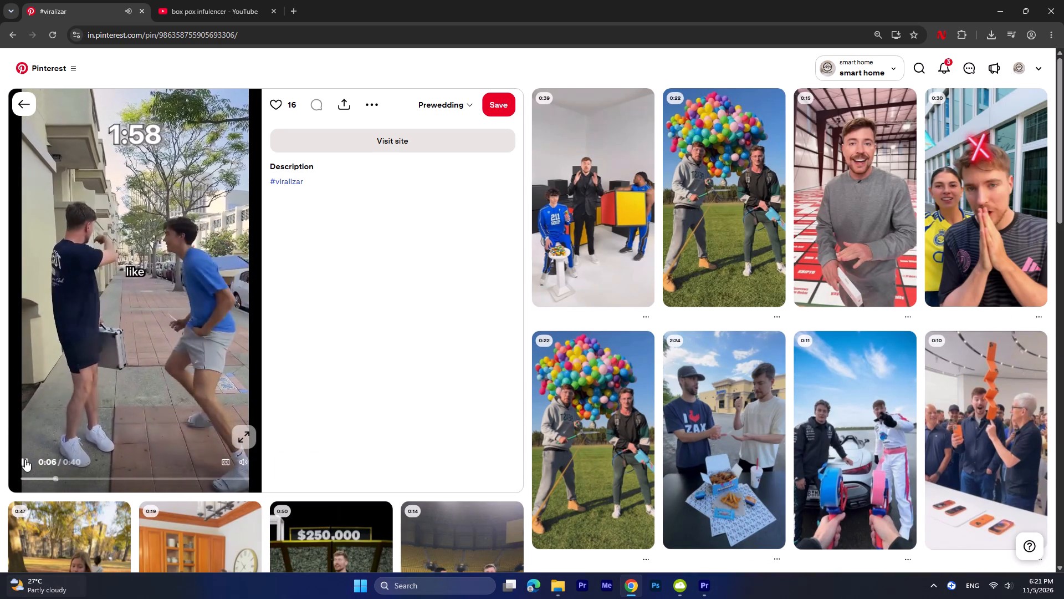
click(25, 459)
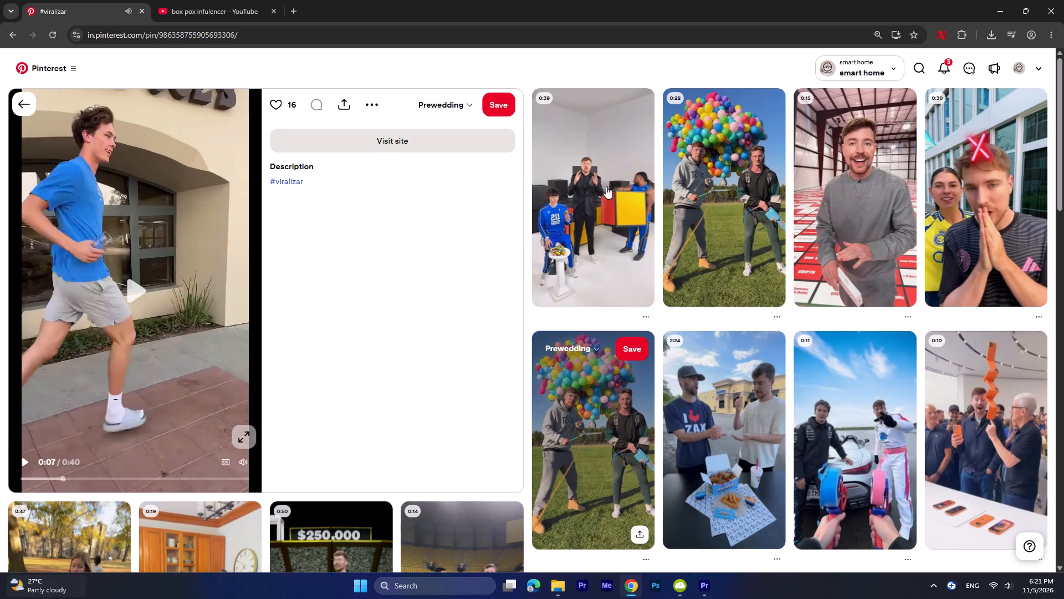
Browse the related MrBeast pins and open the outdoor one of him in a black T-shirt beside a woman in a lilac top.
scroll(771, 379, down, 3)
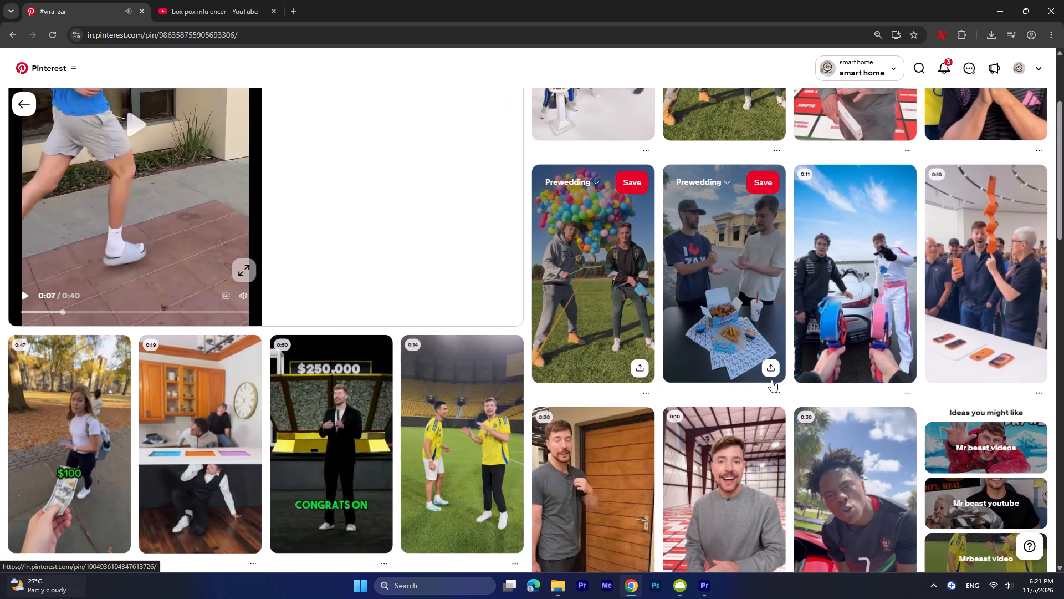
scroll(771, 380, down, 2)
scroll(731, 317, down, 3)
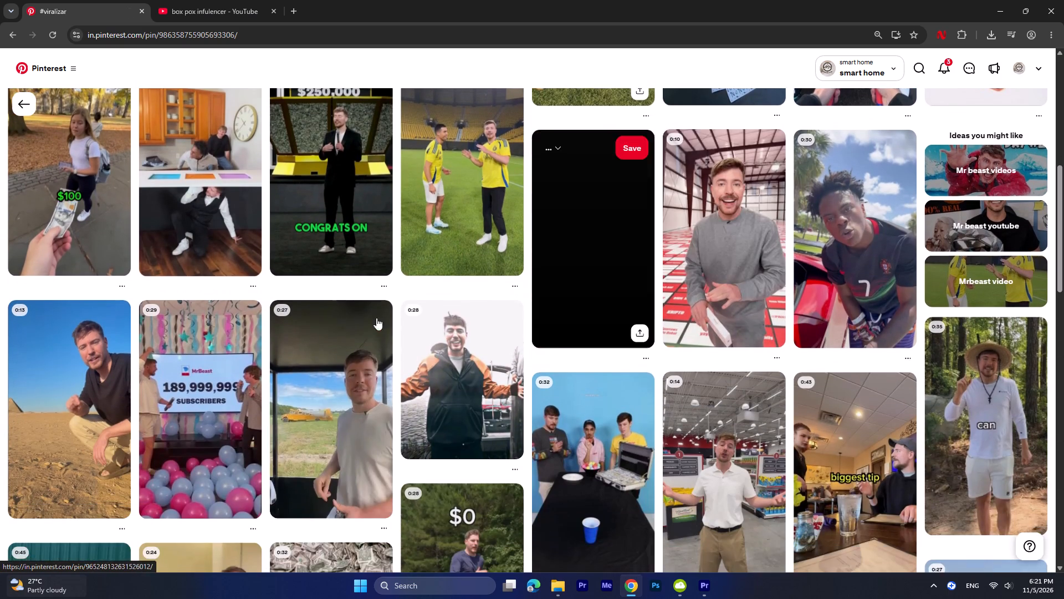
scroll(352, 303, down, 5)
scroll(352, 303, up, 12)
scroll(288, 282, down, 5)
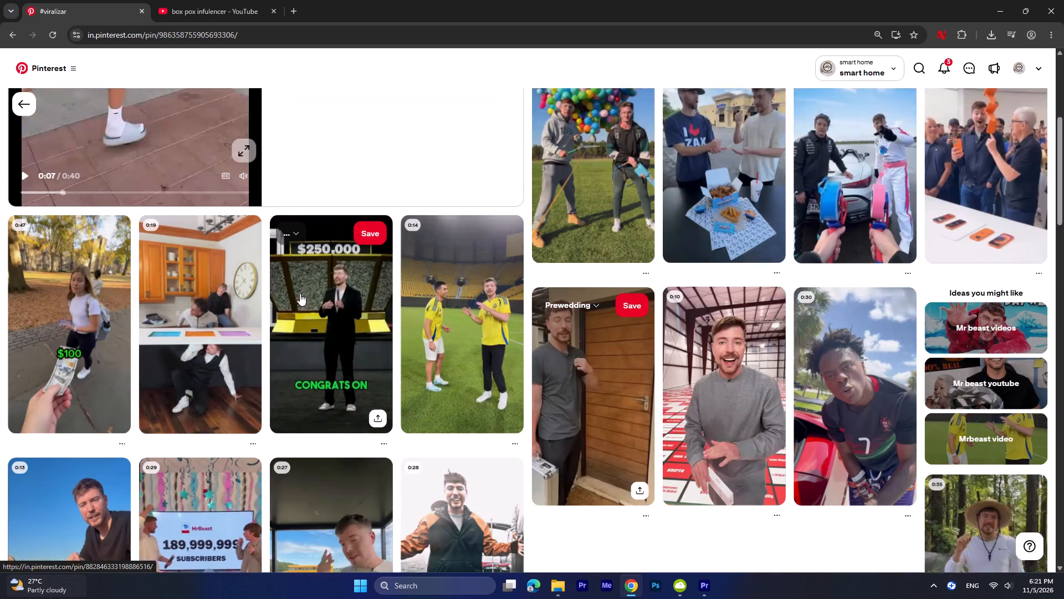
scroll(300, 293, down, 10)
scroll(336, 333, down, 3)
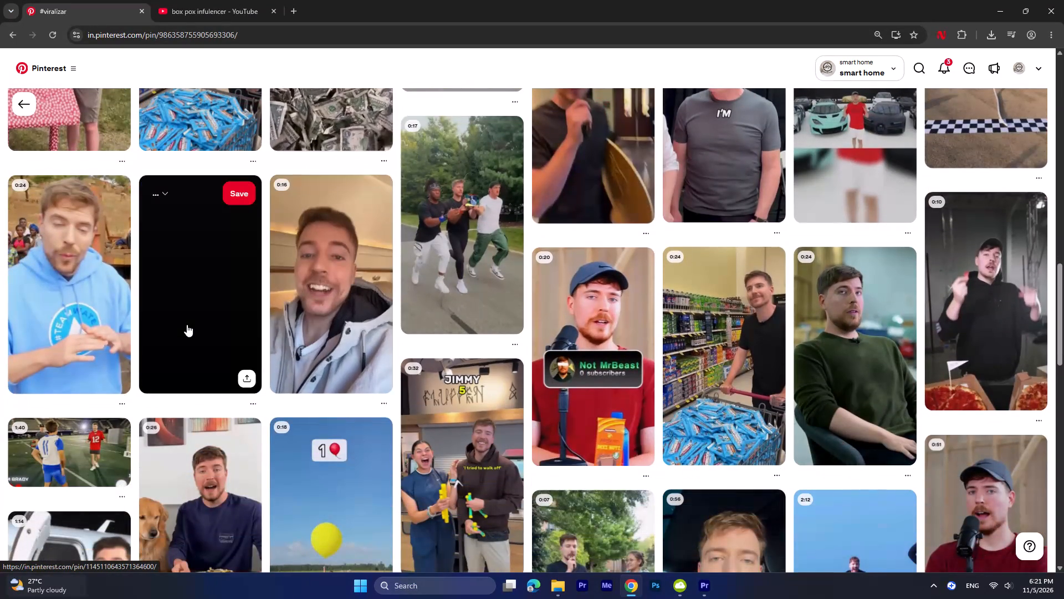
scroll(539, 361, down, 2)
scroll(695, 317, down, 2)
scroll(707, 322, up, 2)
scroll(746, 397, down, 1)
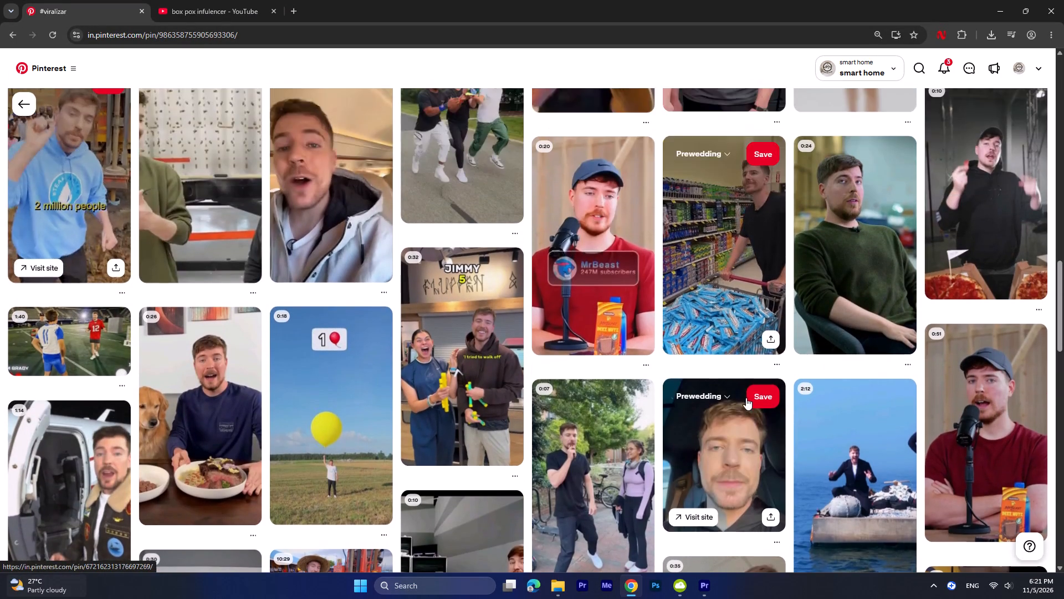
scroll(746, 398, down, 2)
click(610, 348)
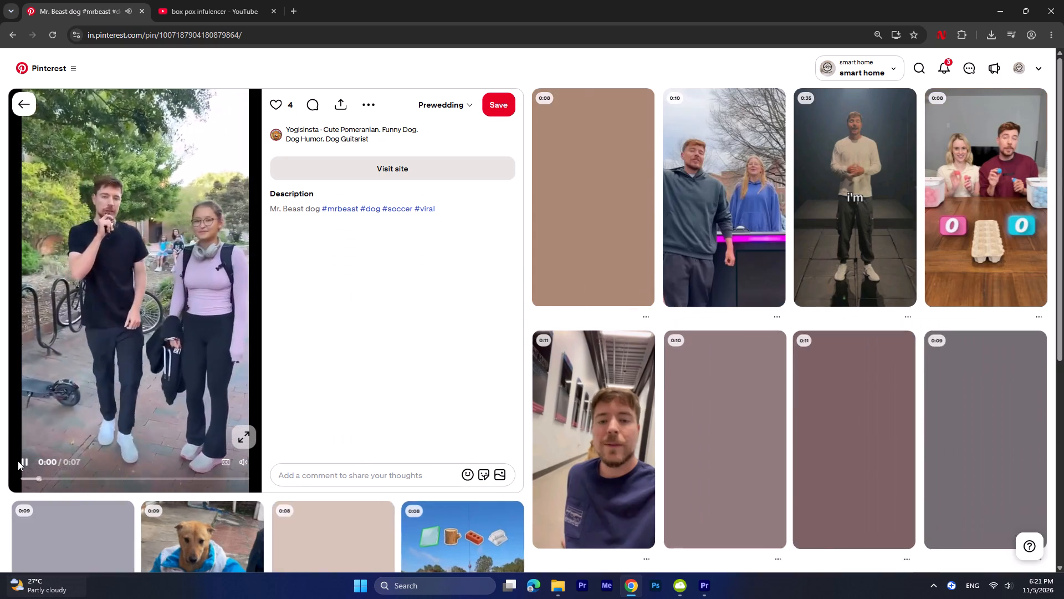
Pause the pin's video at 0:01 and save that frame as the PNG file videoframe_1272 in the data folder.
click(18, 461)
click(24, 461)
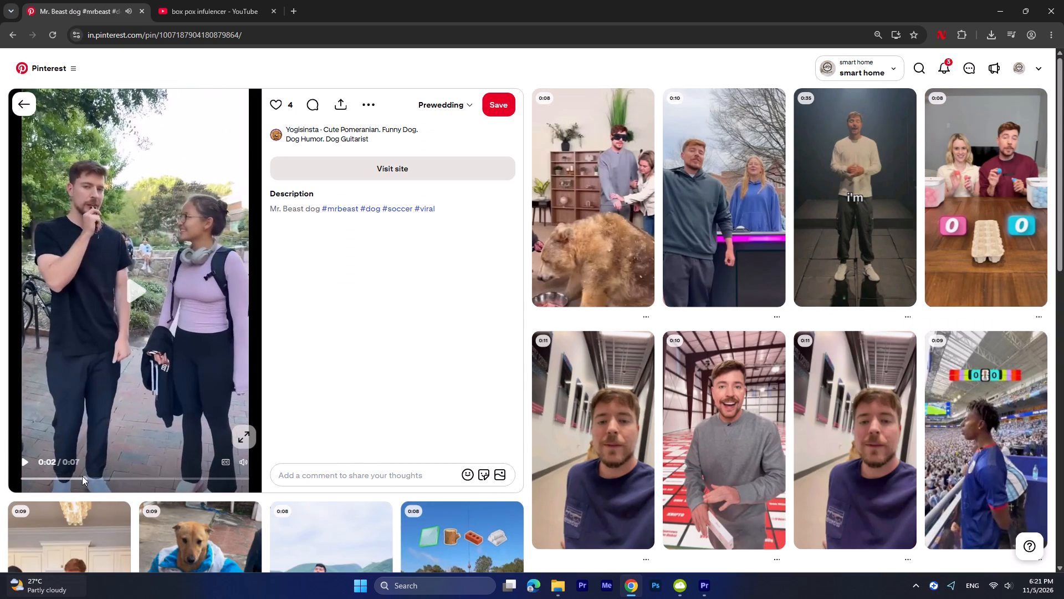
drag(82, 476, 61, 477)
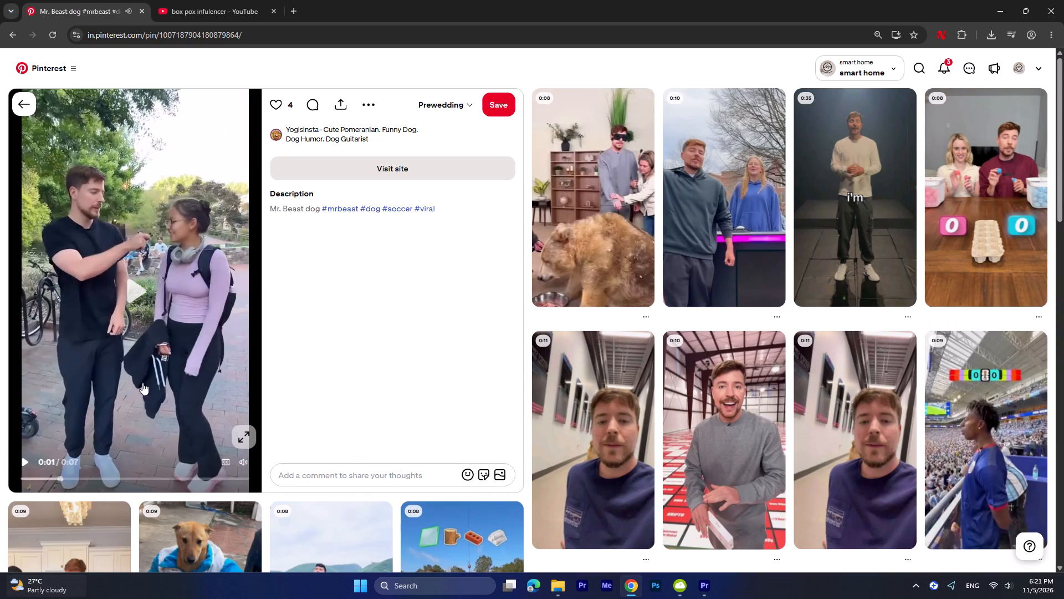
right_click(144, 226)
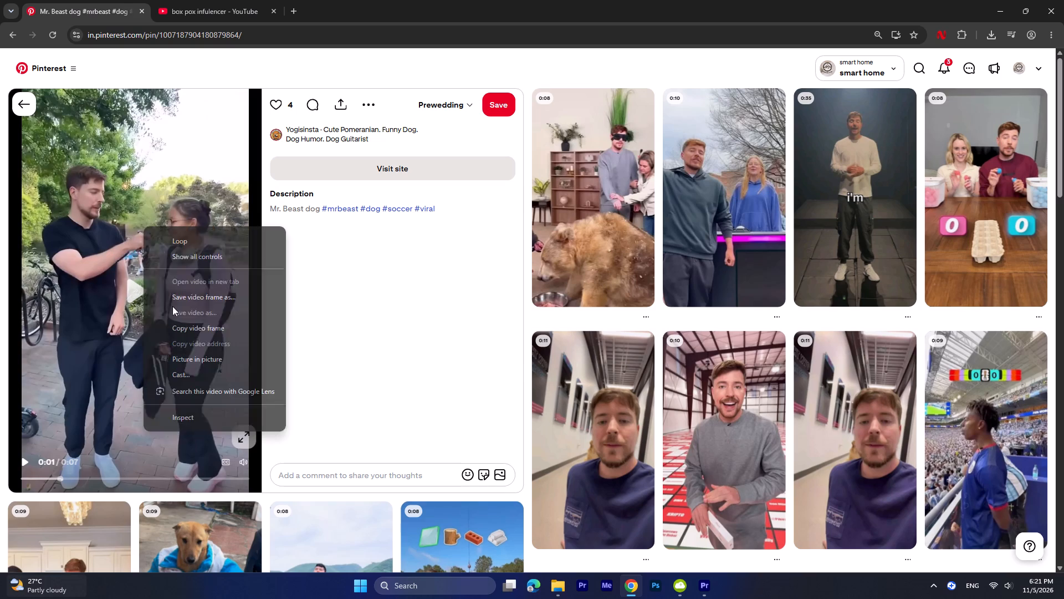
click(195, 297)
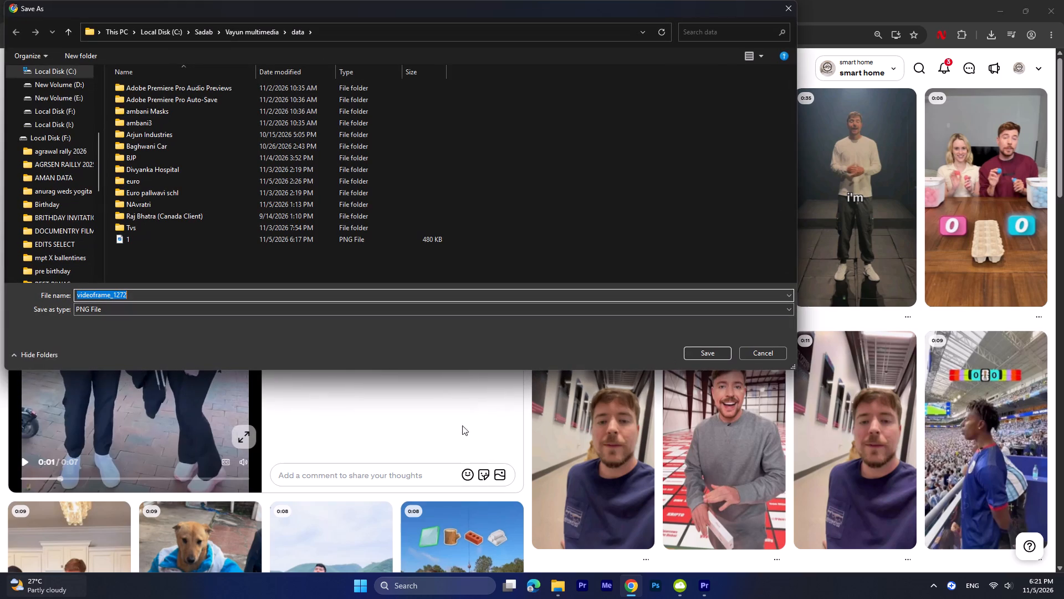
click(718, 352)
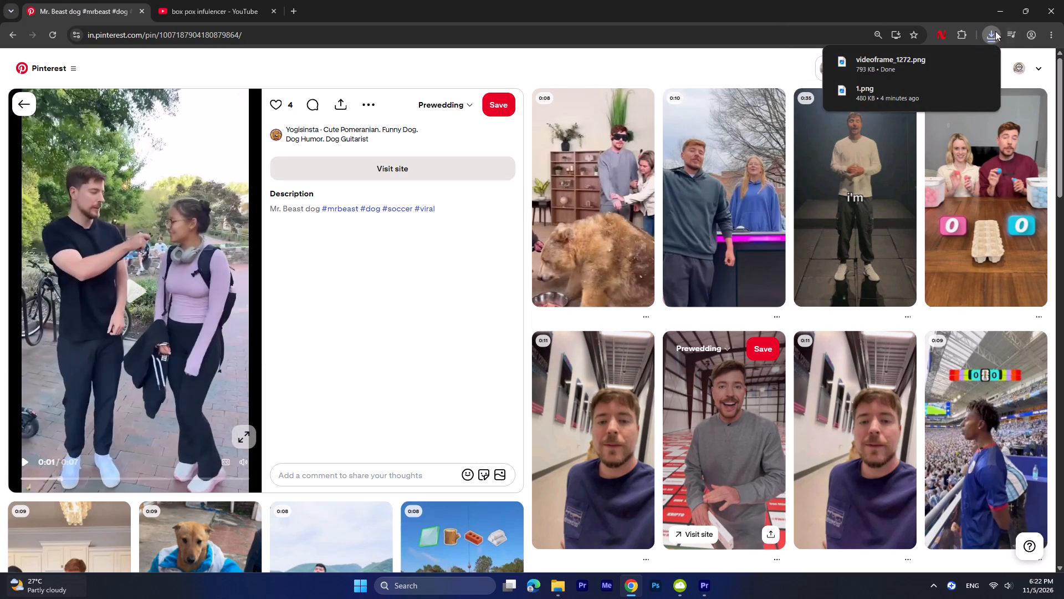
Bring the downloaded videoframe_1272.png into the Premiere timeline, on an upper video track just after the second group of text graphics.
drag(898, 56, 520, 364)
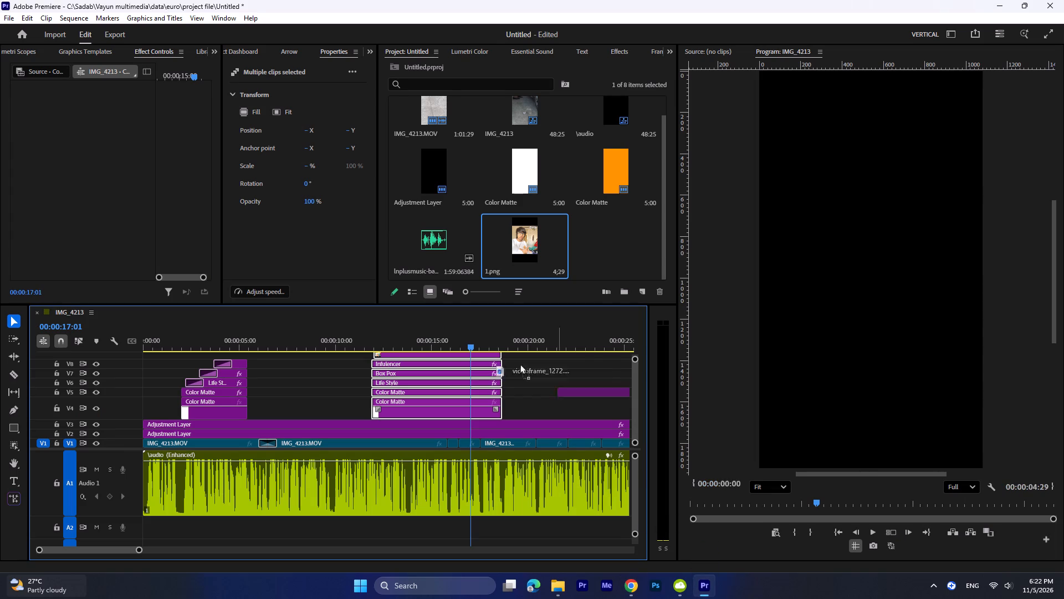
Place videoframe_1272.png in the Premiere timeline on V11, starting at 00:00:14:02, and play back its entry against the speech.
drag(520, 364, 531, 362)
key(space)
scroll(561, 391, up, 3)
key(space)
drag(478, 336, 371, 342)
key(space)
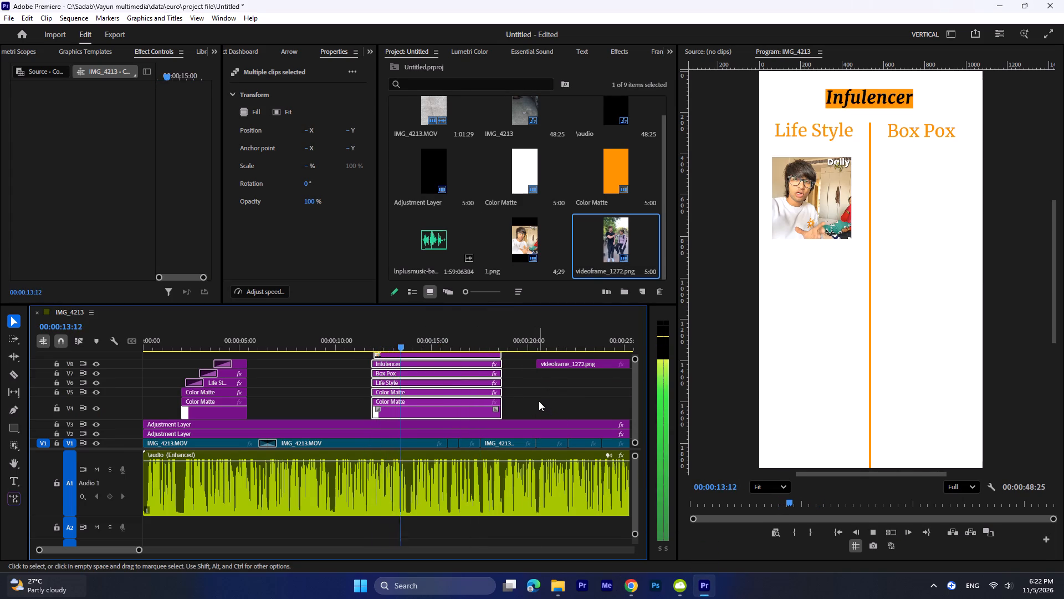
key(space)
ctrl+scroll(536, 393, up, 8)
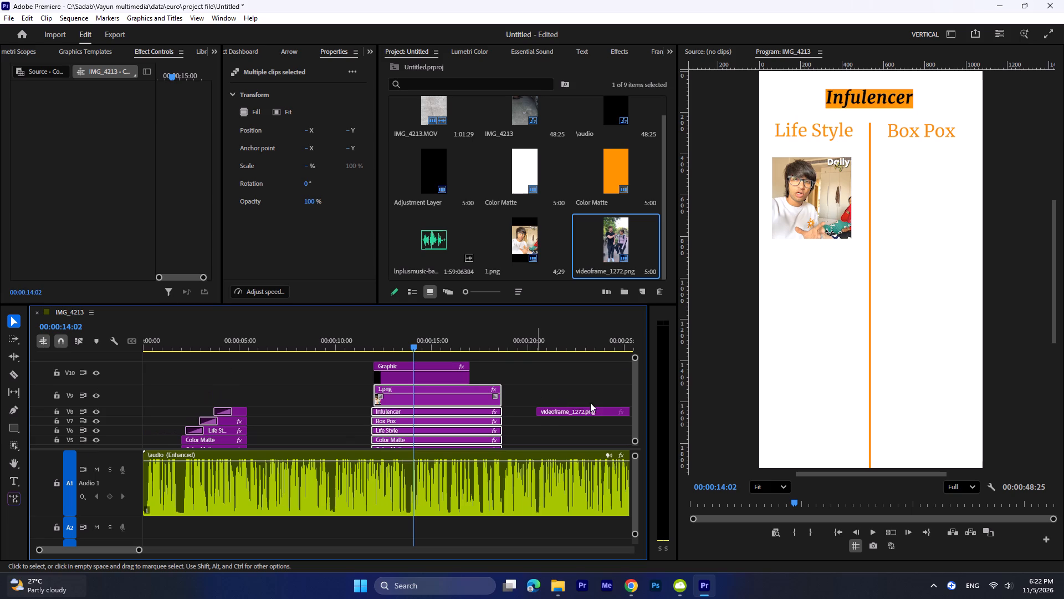
drag(589, 415, 465, 353)
drag(414, 342, 366, 349)
key(space)
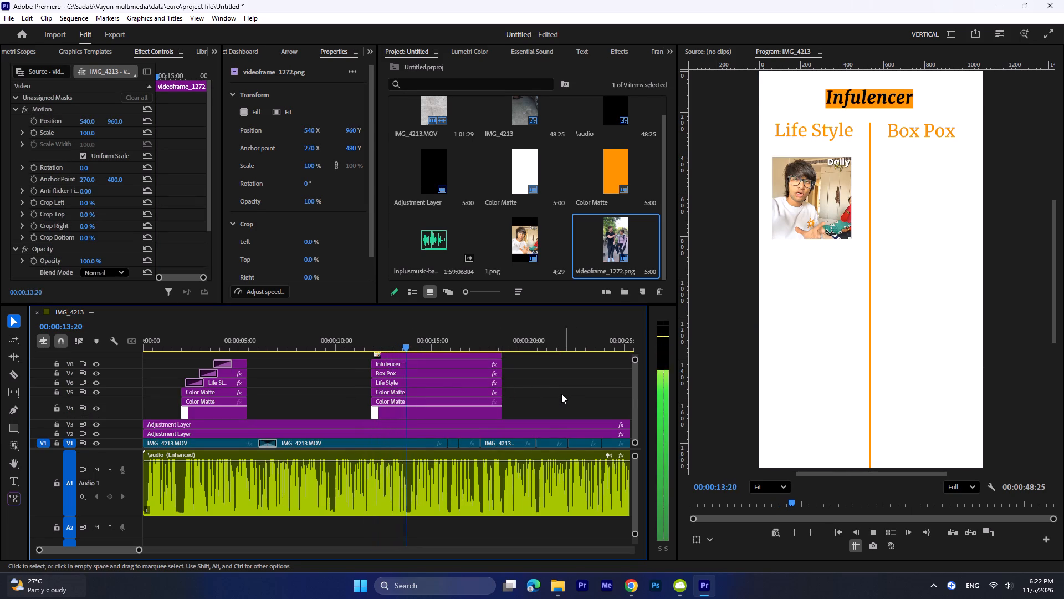
key(space)
Crop the bottom of the videoframe_1272.png clip by 31%.
ctrl+scroll(533, 398, up, 4)
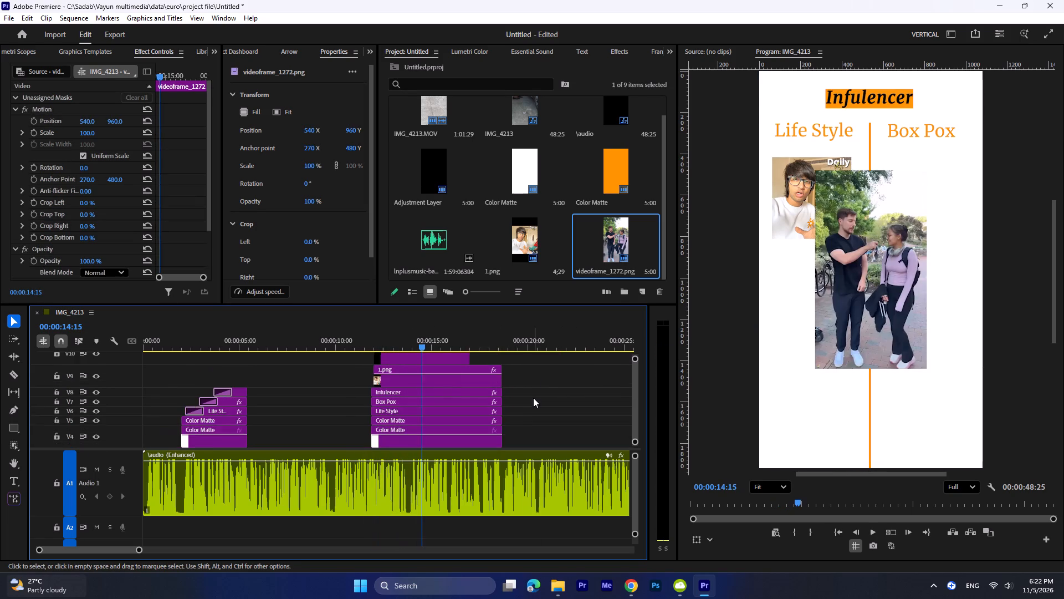
ctrl+scroll(533, 398, up, 3)
click(472, 369)
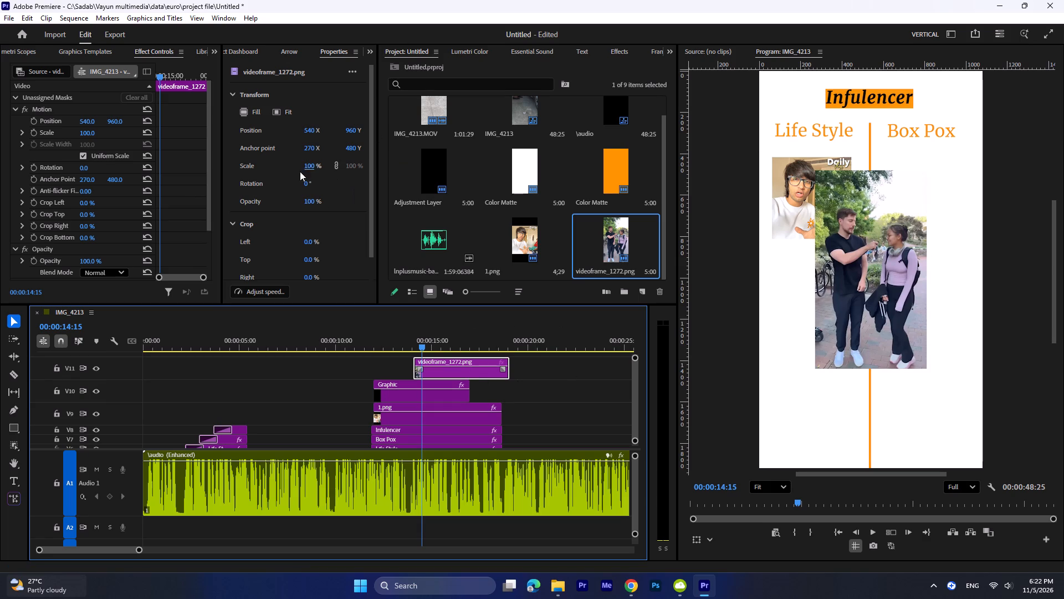
scroll(115, 212, down, 7)
scroll(98, 226, up, 4)
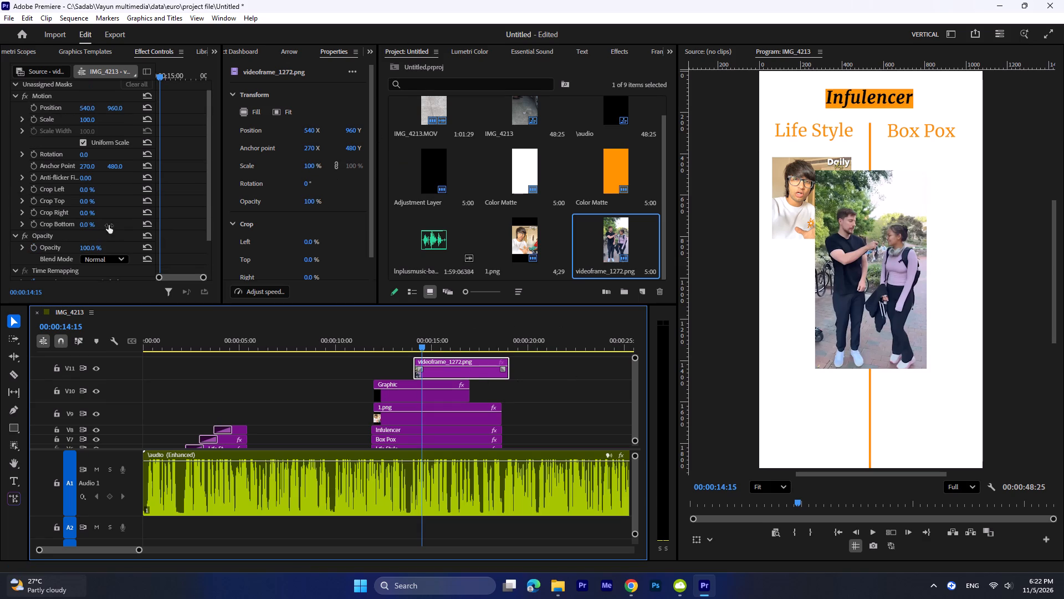
drag(91, 222, 113, 221)
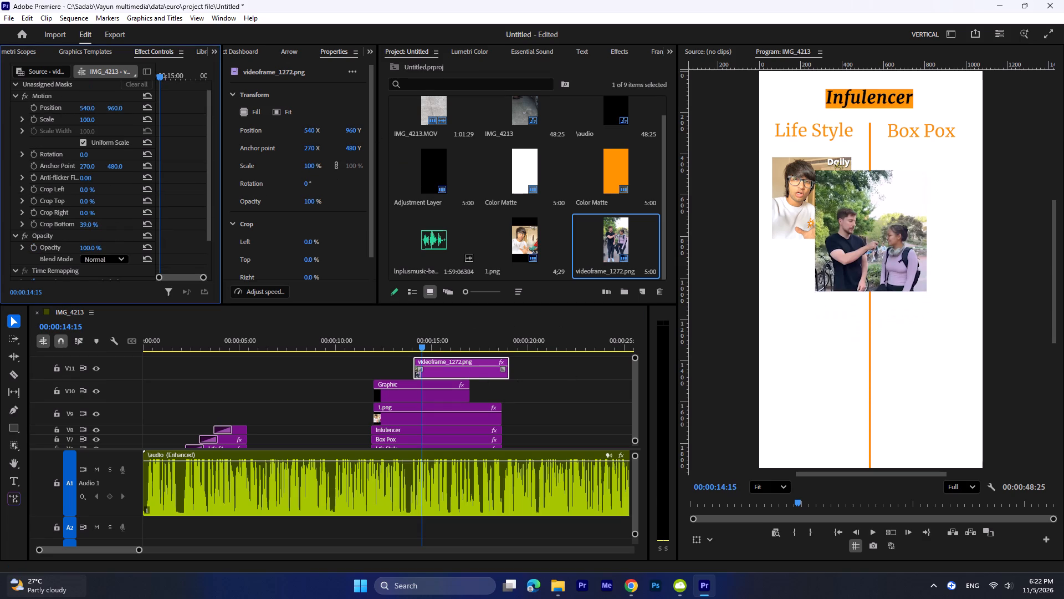
drag(113, 221, 109, 221)
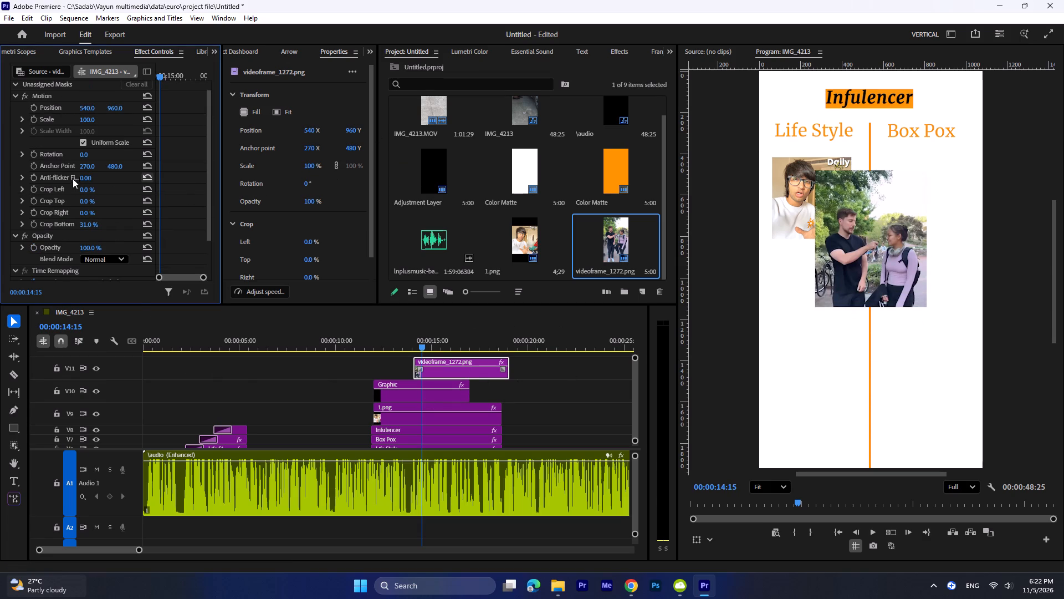
Delete the empty Graphic clip from track V10.
click(437, 383)
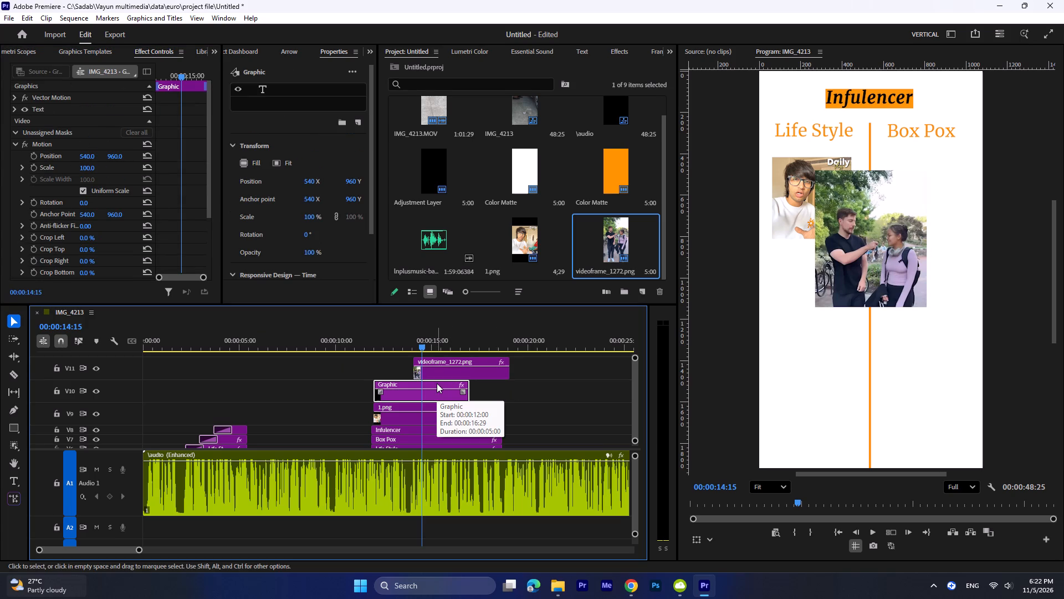
right_click(78, 144)
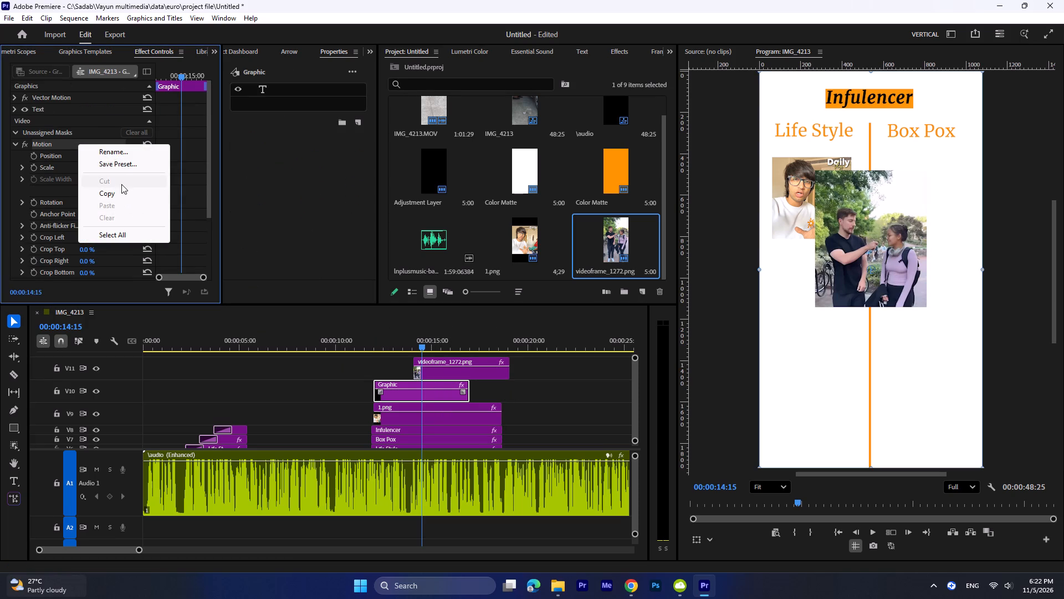
drag(122, 192, 279, 225)
click(279, 225)
click(420, 395)
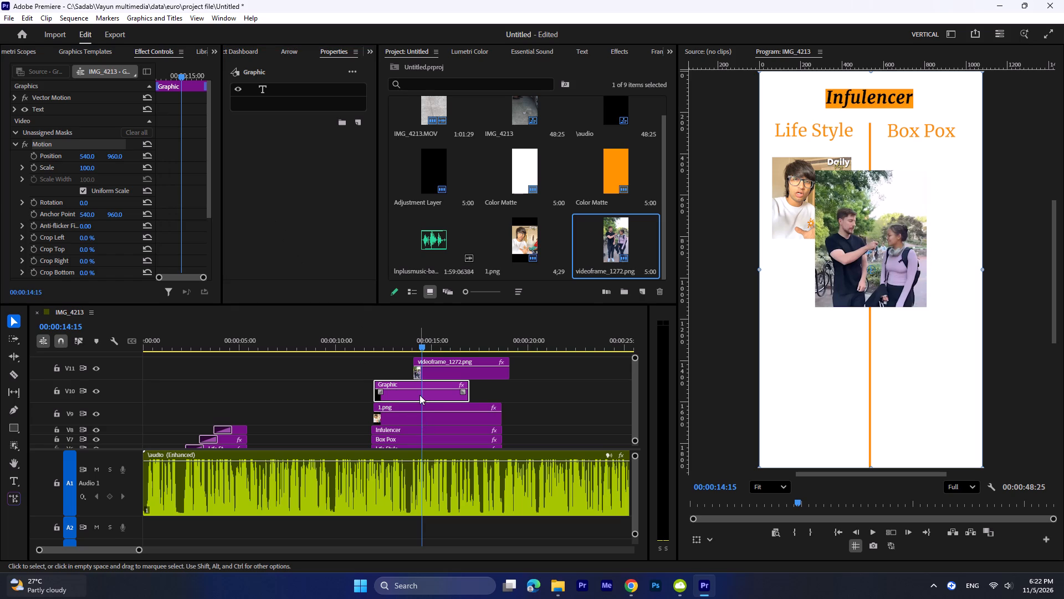
key(BackSpace)
Copy the Motion settings of the 1.png clip on V9 and paste them onto the videoframe_1272.png clip on V11.
click(419, 405)
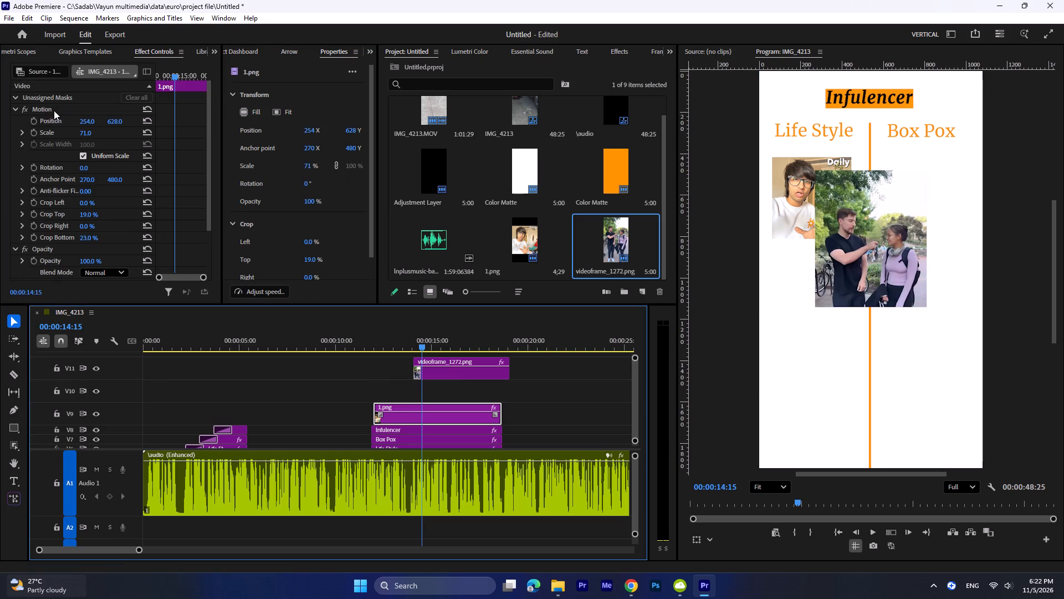
right_click(54, 110)
click(91, 160)
click(457, 365)
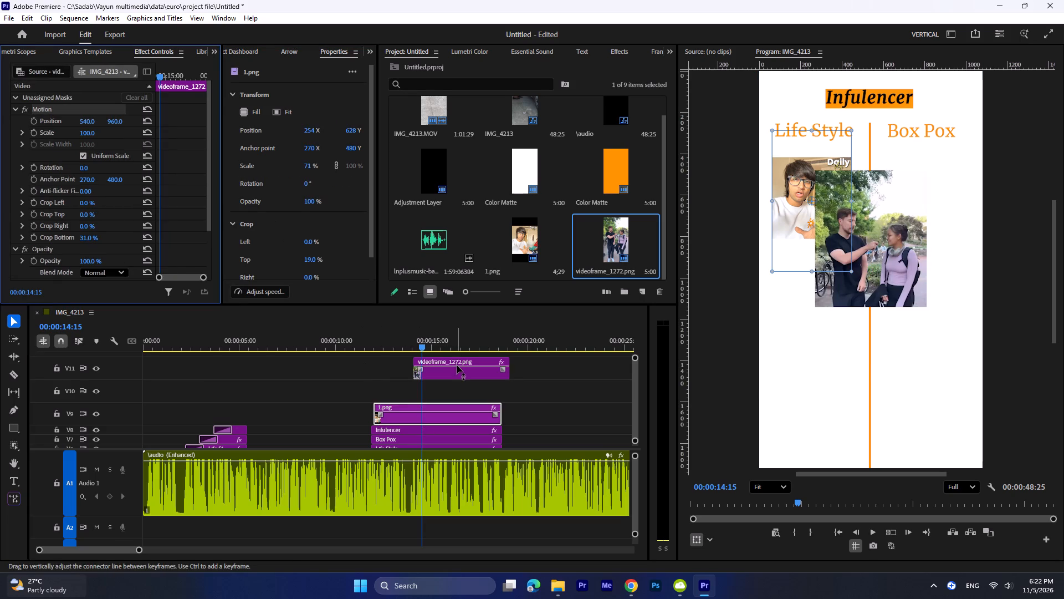
right_click(59, 107)
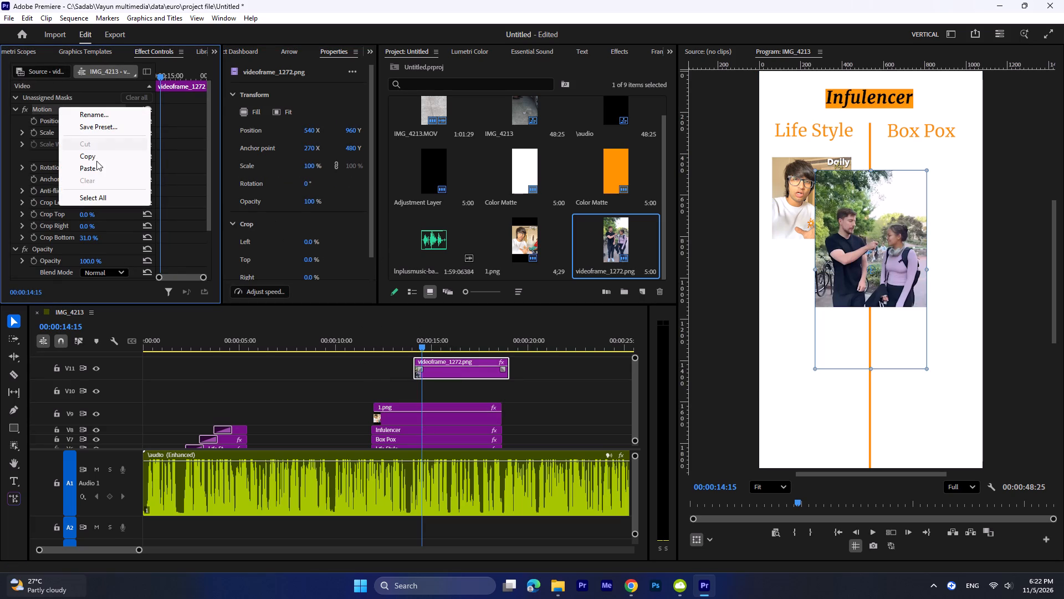
click(96, 164)
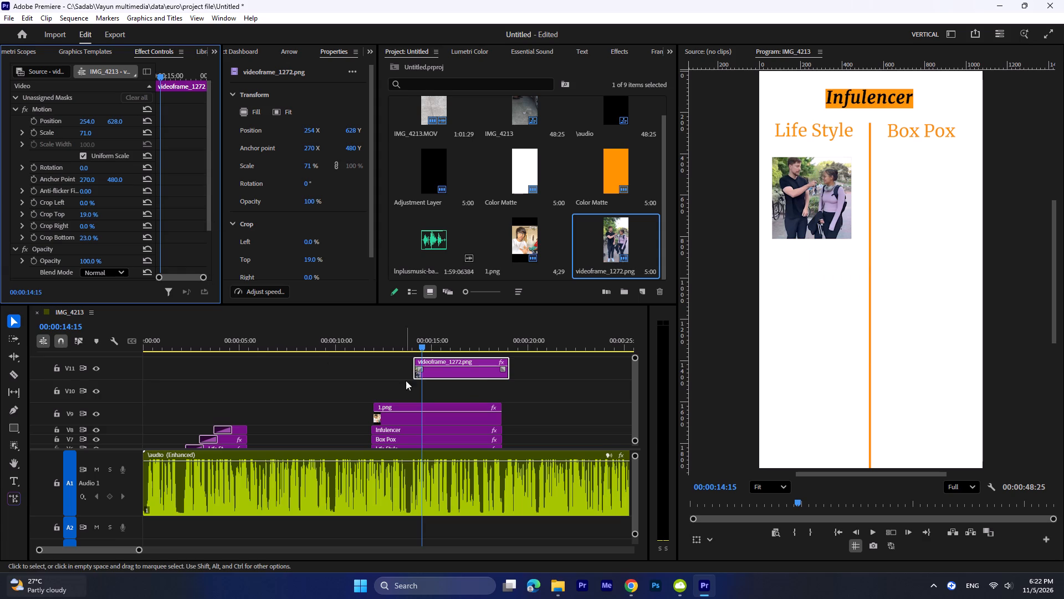
Move the videoframe_1272.png clip under the Box Pox heading by setting its horizontal position to 803.
click(472, 375)
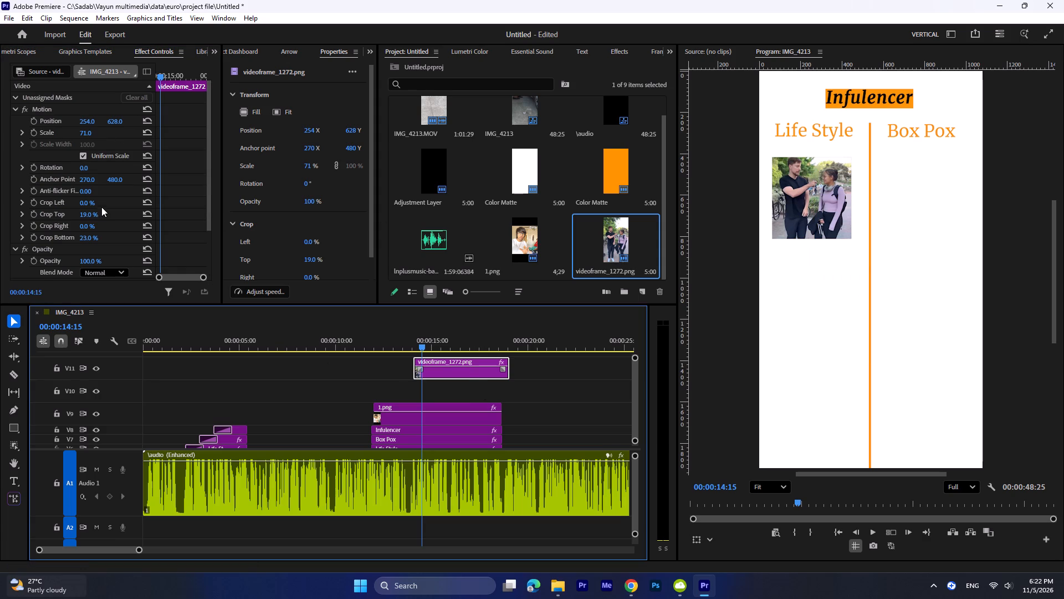
scroll(106, 210, down, 2)
scroll(106, 210, up, 4)
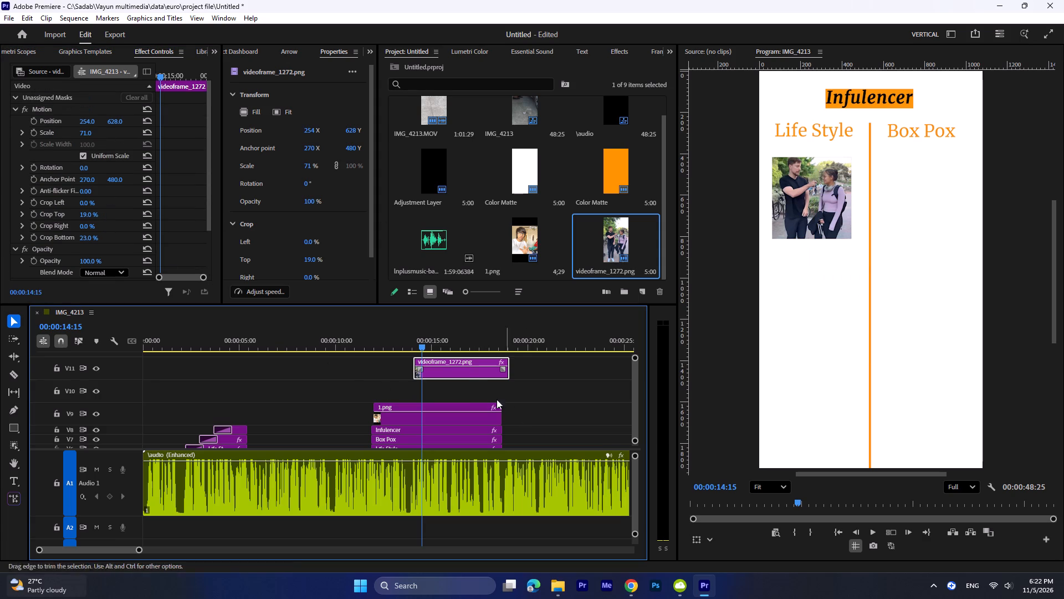
drag(85, 120, 263, 144)
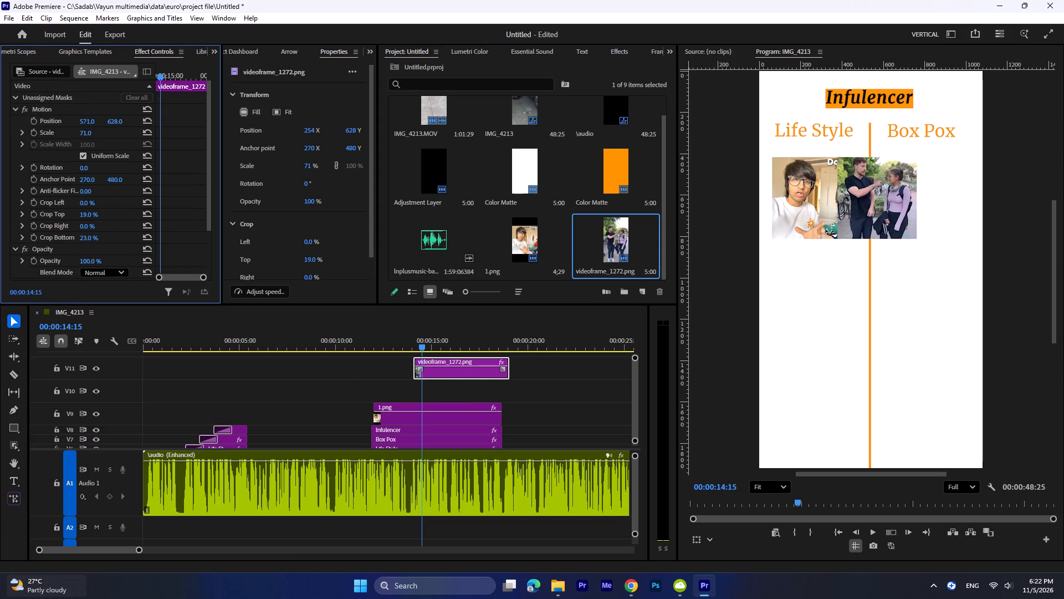
drag(263, 144, 387, 156)
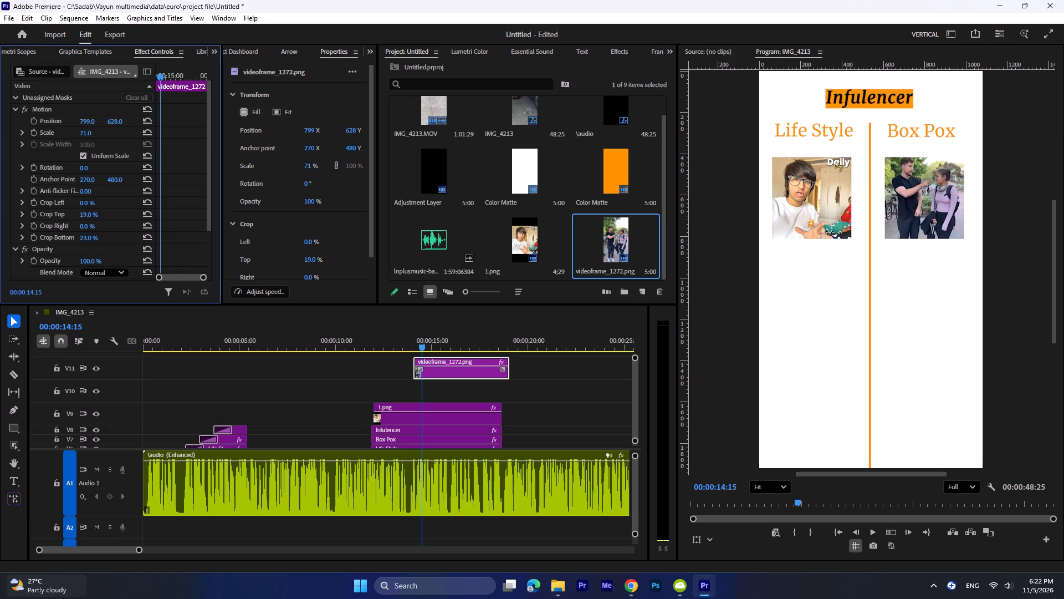
drag(387, 156, 390, 156)
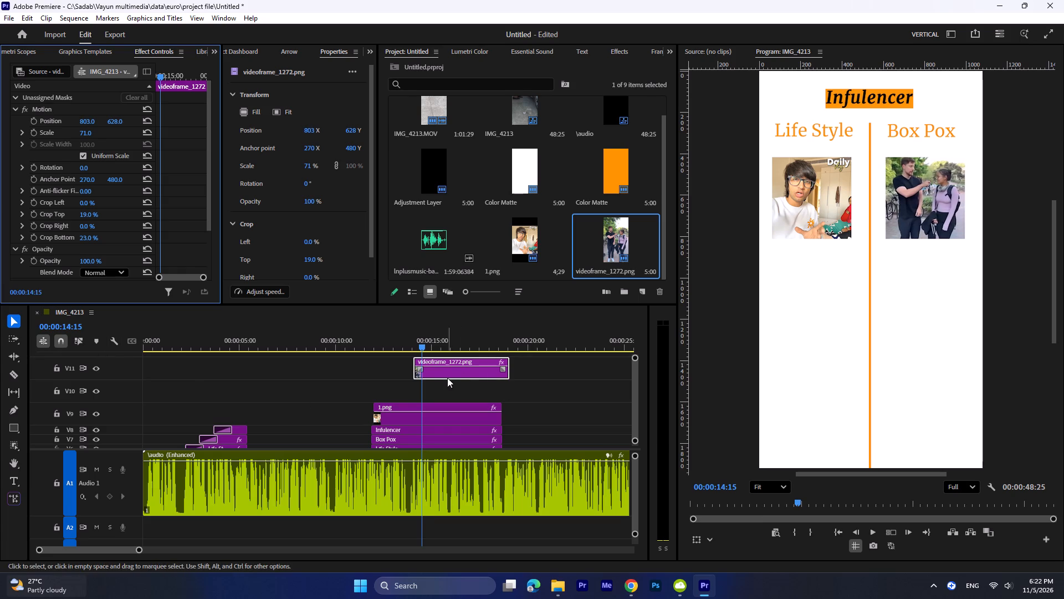
Play back the entry of 1.png and apply the Transform video effect to that clip on V9.
drag(426, 344, 354, 352)
key(space)
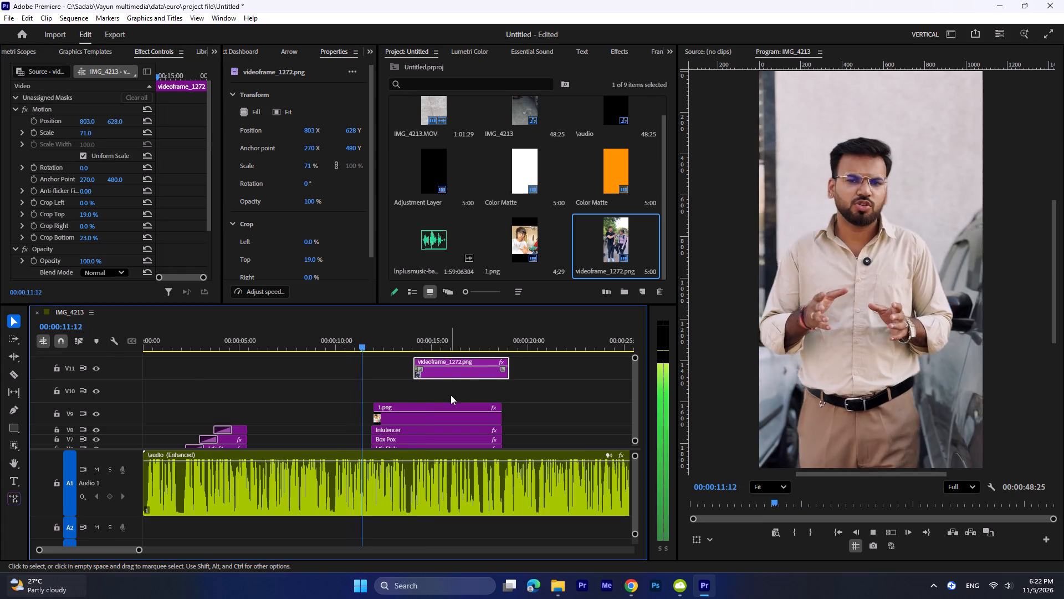
key(space)
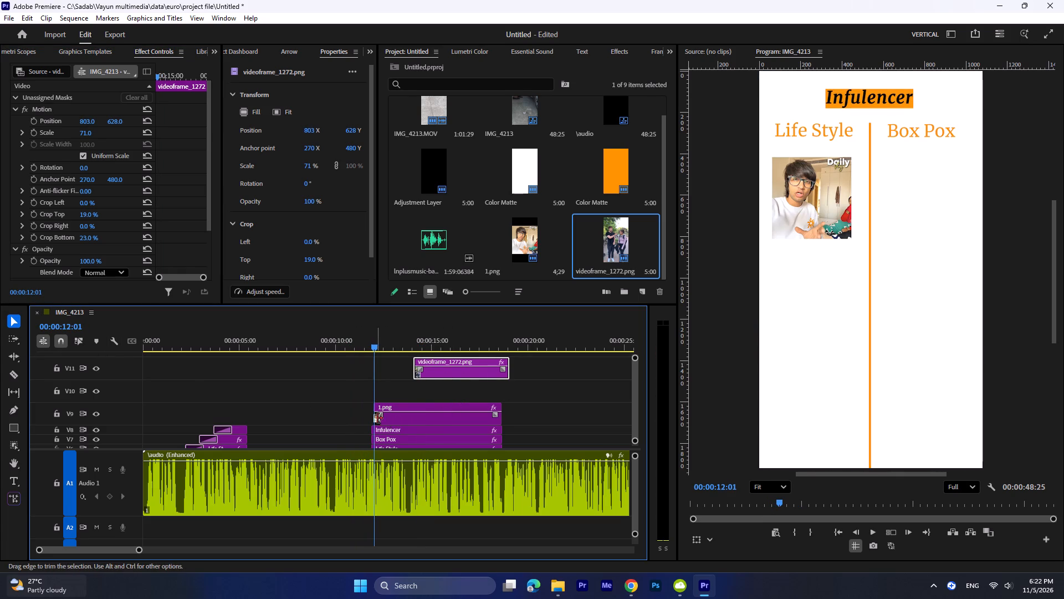
click(385, 416)
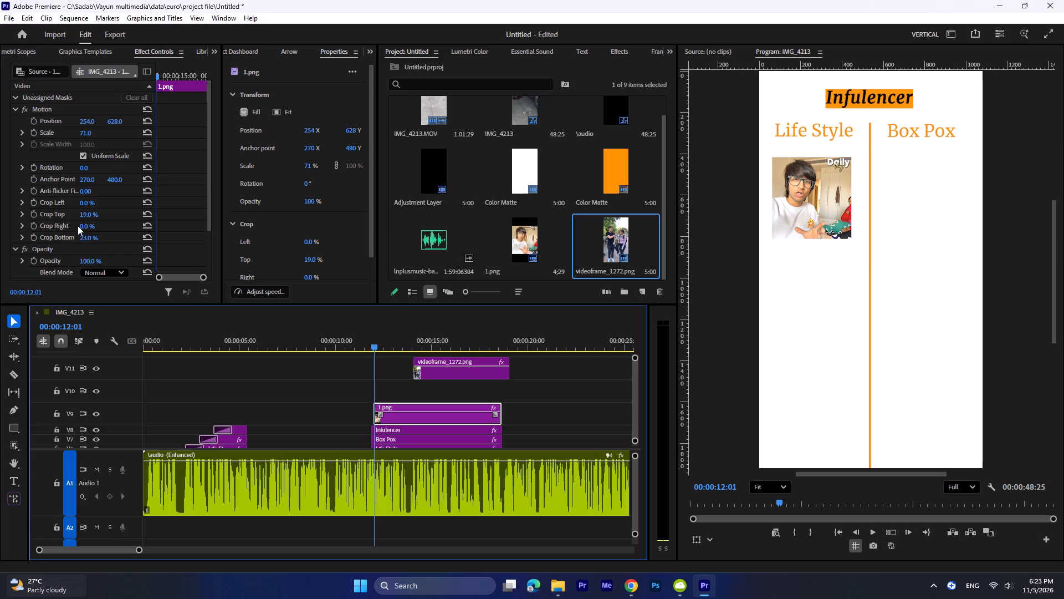
scroll(78, 226, down, 5)
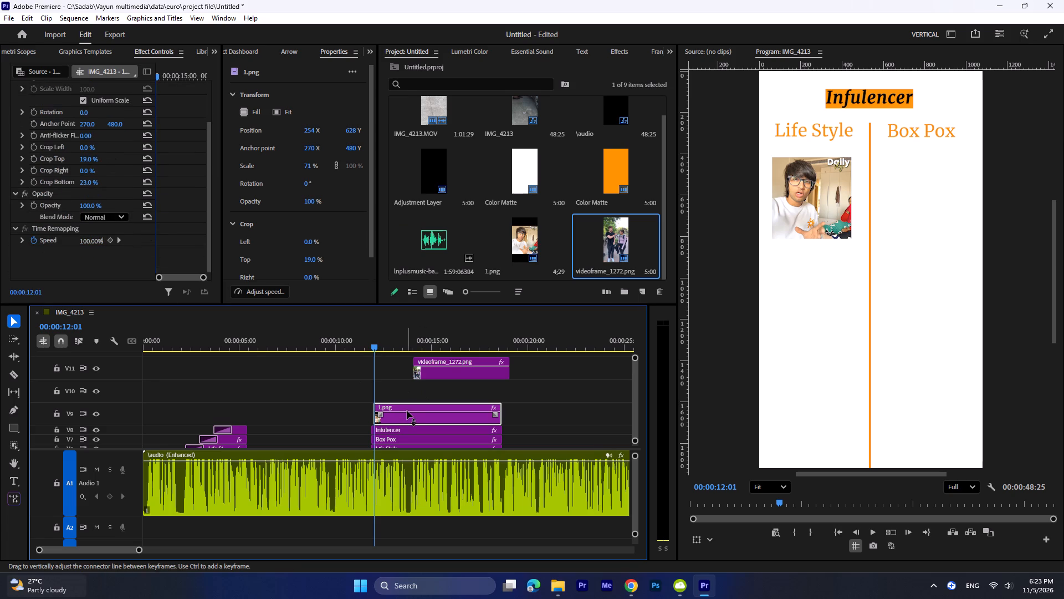
key(F9)
text(tra)
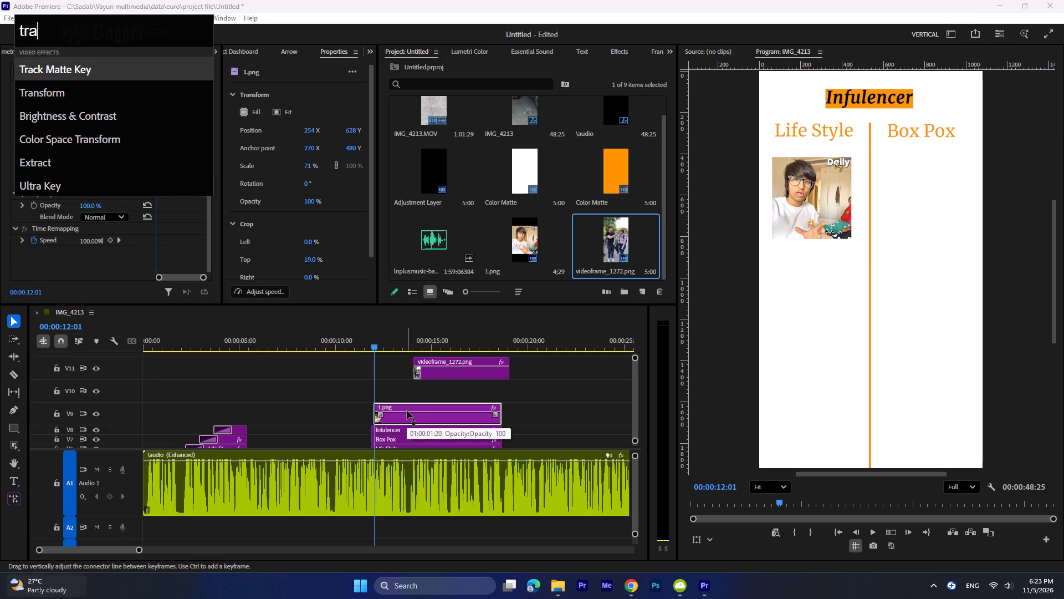
click(94, 81)
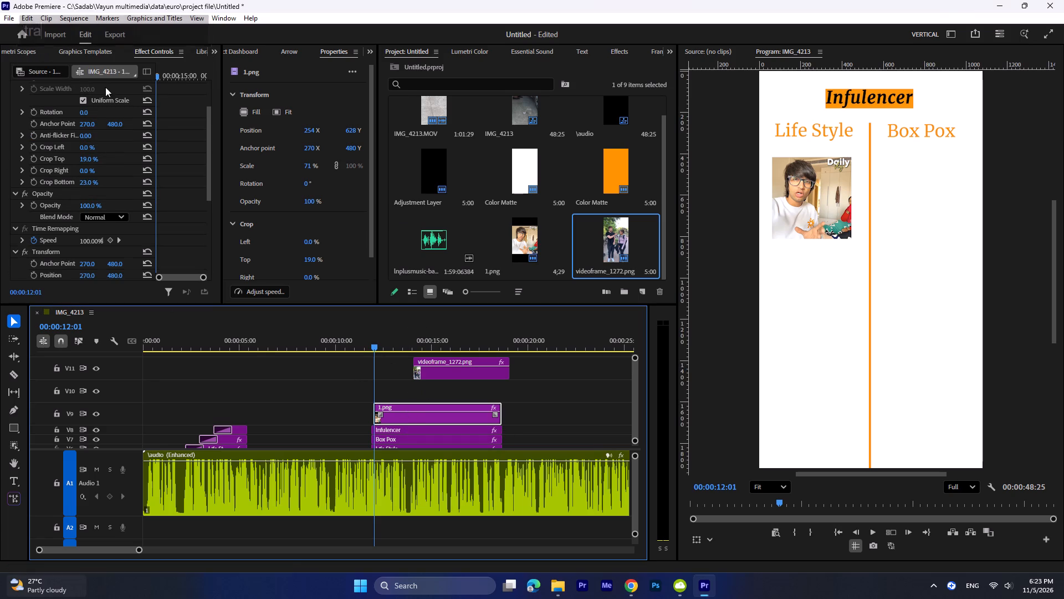
scroll(80, 246, down, 7)
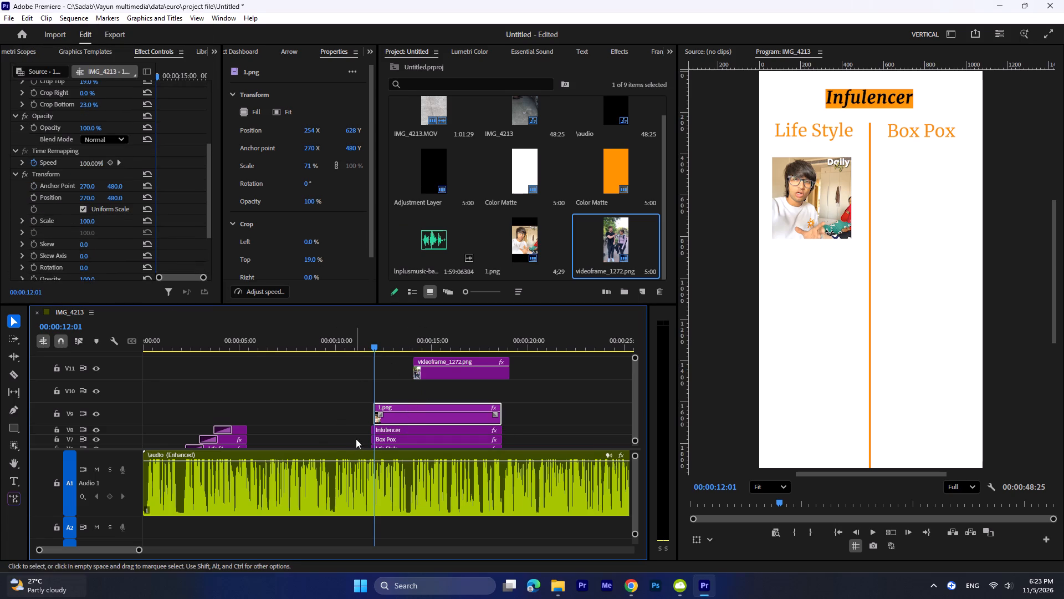
Add a Transform Position keyframe to the 1.png clip at 00:00:13:01.
drag(366, 341, 359, 341)
key(space)
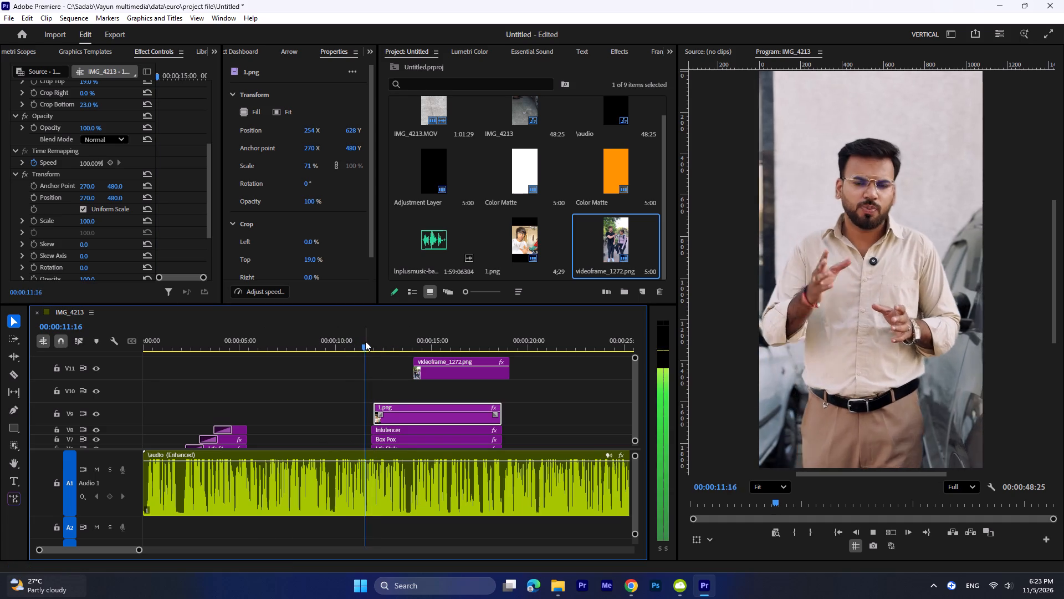
key(space)
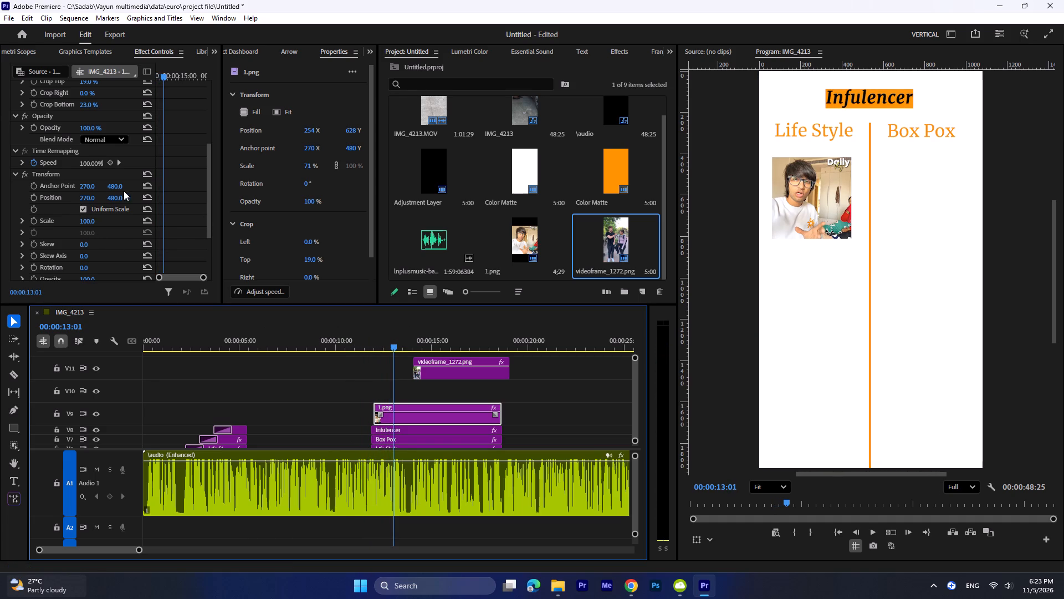
click(32, 196)
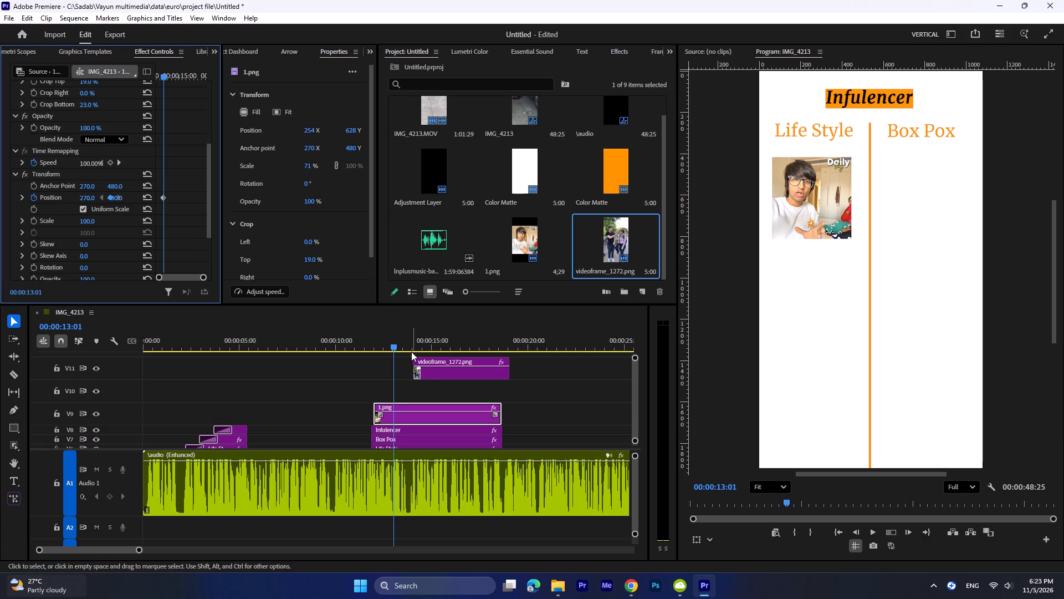
Add a starting Transform Position keyframe to 1.png at 00:00:12:00 with the horizontal value at -535, outside the frame.
drag(401, 344, 377, 344)
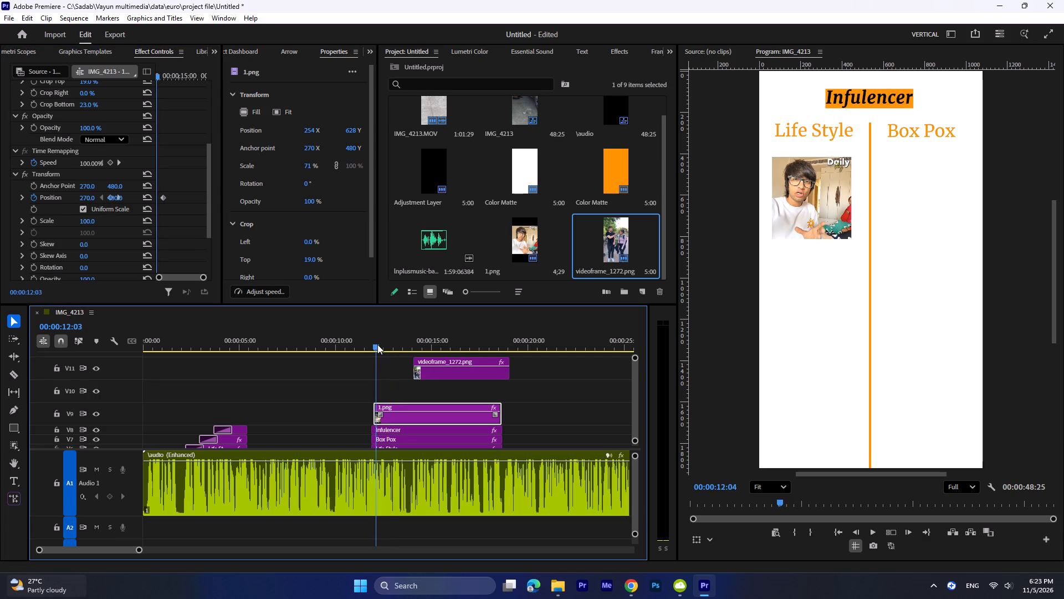
drag(377, 344, 376, 344)
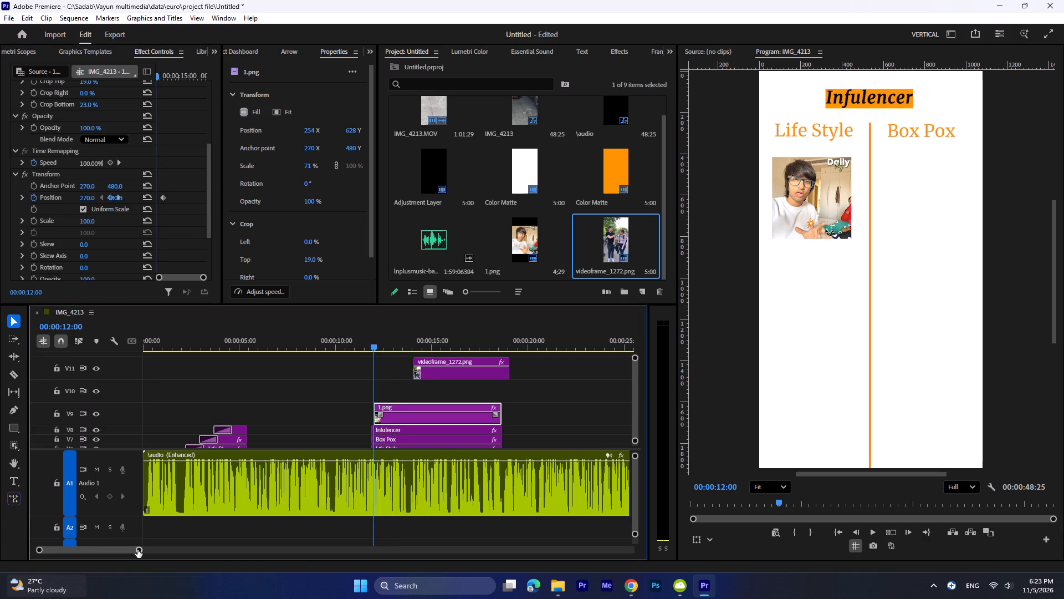
drag(137, 550, 73, 549)
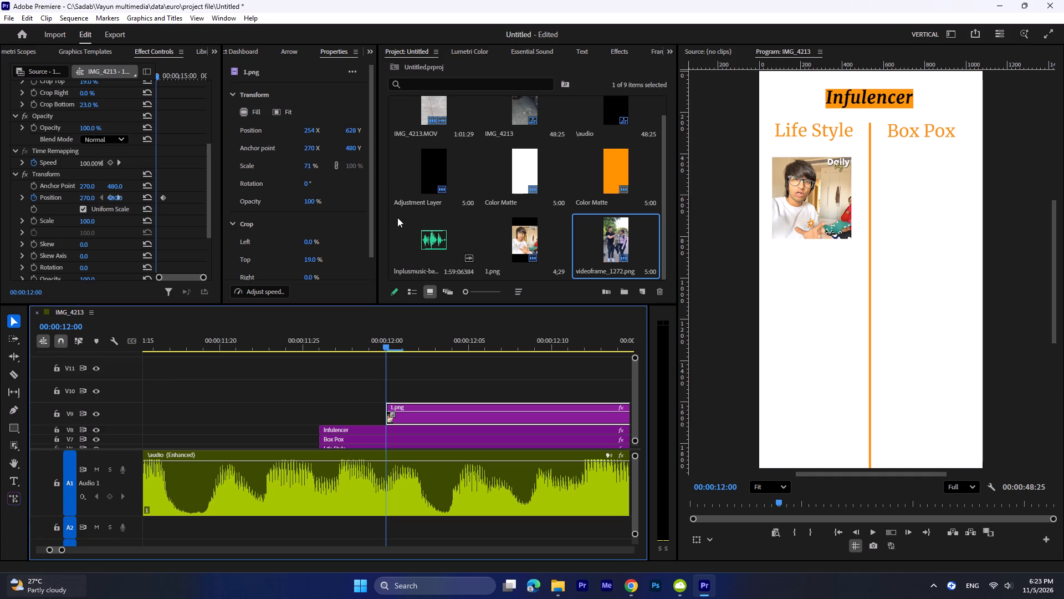
drag(377, 230, 447, 227)
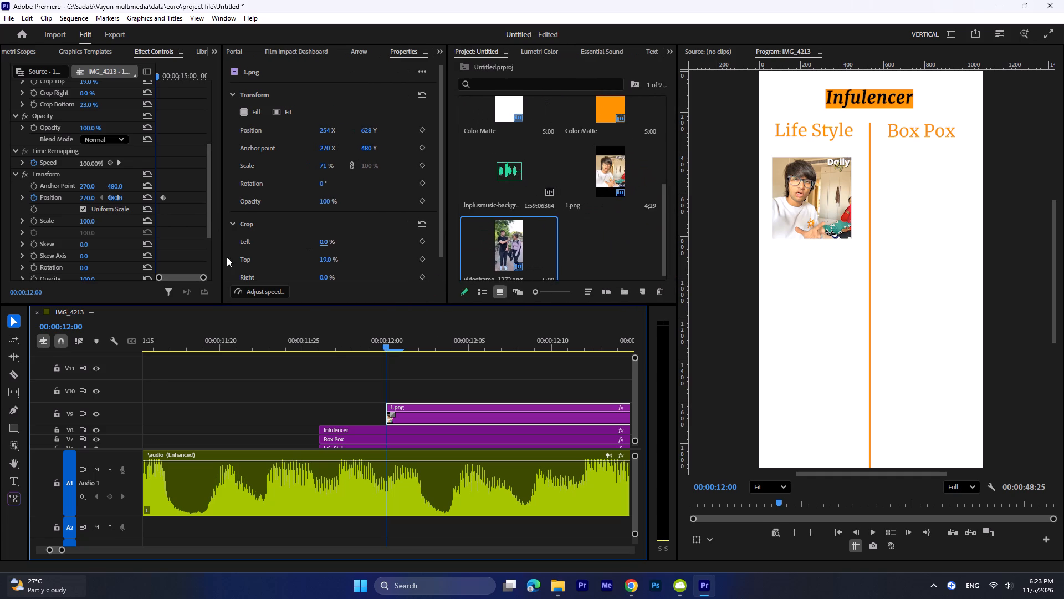
drag(221, 258, 346, 251)
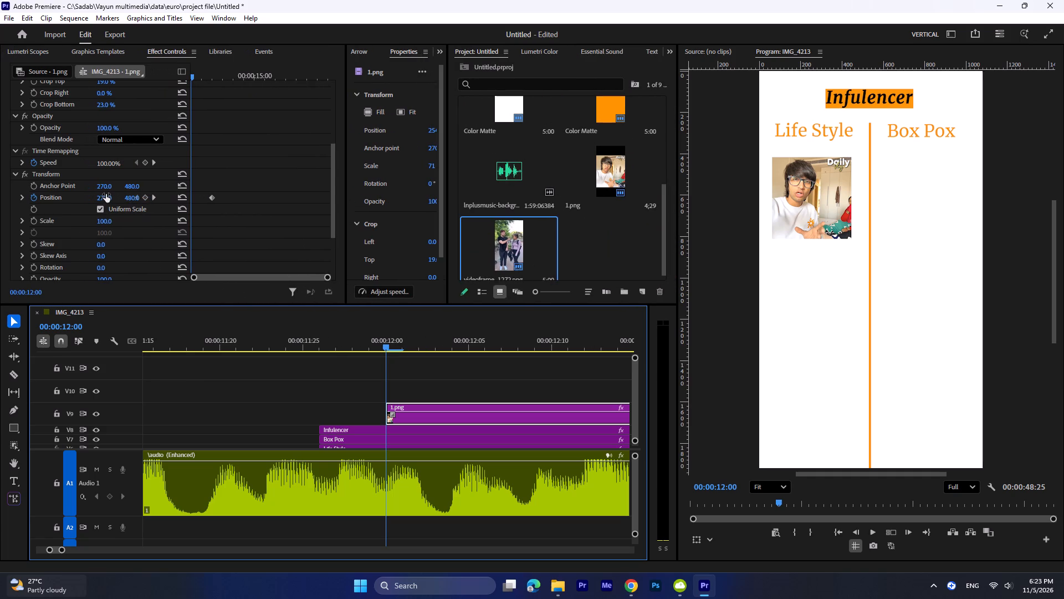
drag(109, 195, 104, 195)
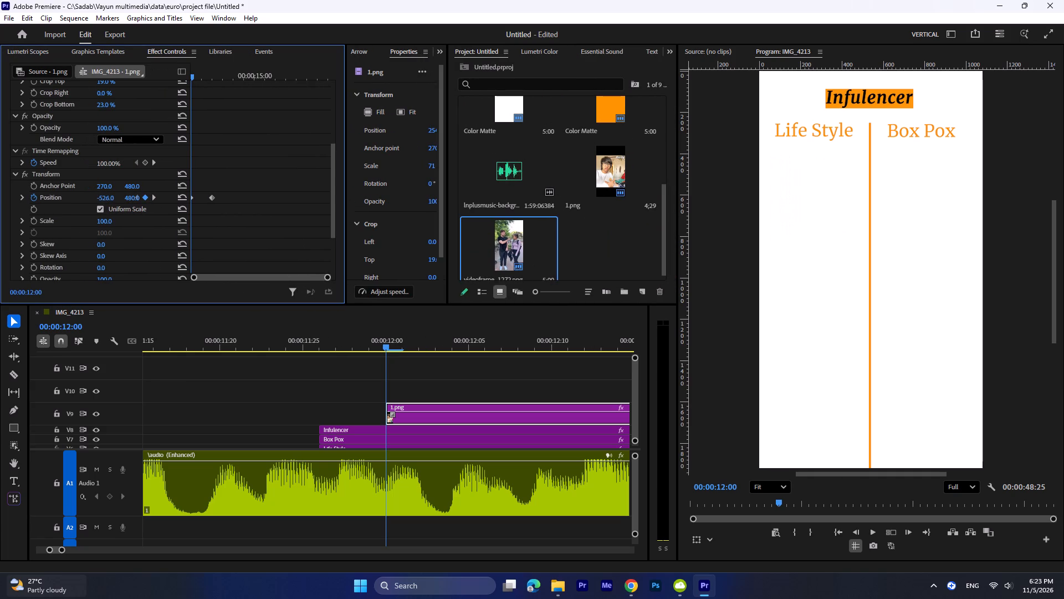
drag(104, 195, 100, 195)
Apply Ease In to the ending Position keyframe of 1.png and Ease Out to its starting keyframe.
drag(242, 172, 191, 215)
click(208, 196)
right_click(208, 196)
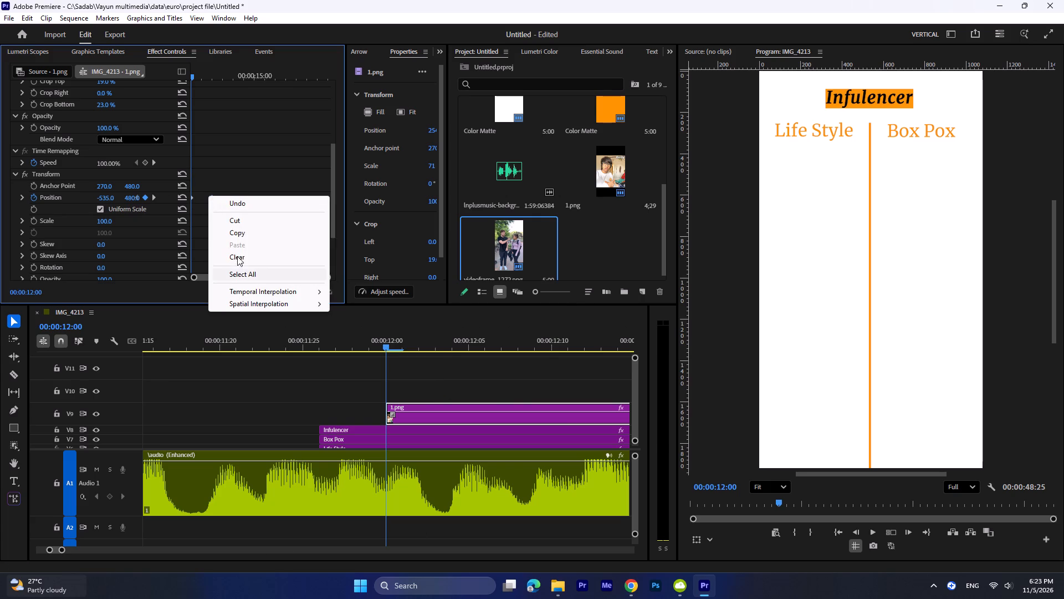
click(206, 158)
click(212, 197)
right_click(212, 197)
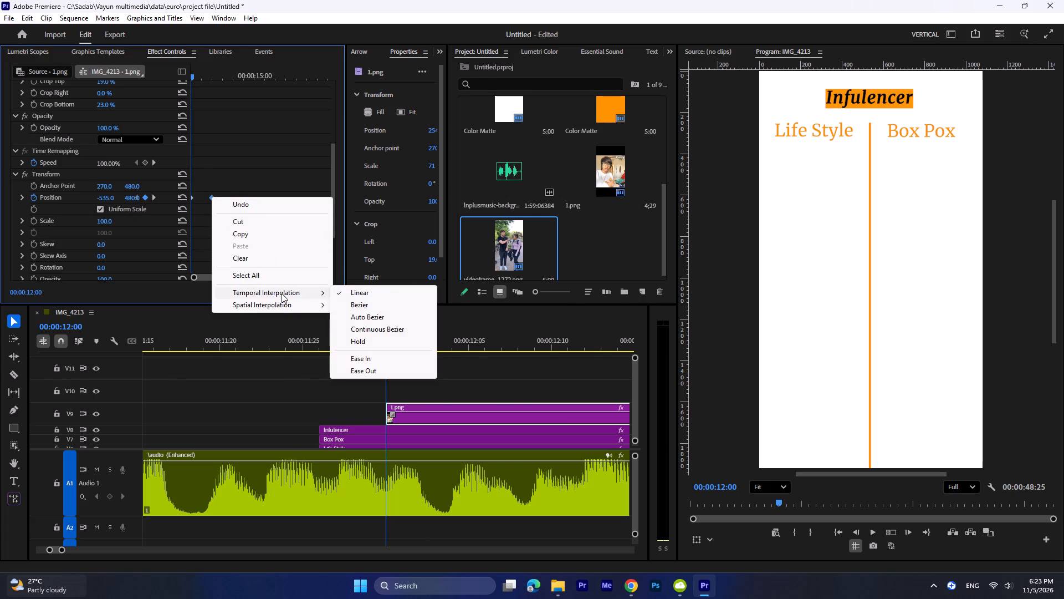
click(393, 359)
click(193, 199)
right_click(193, 199)
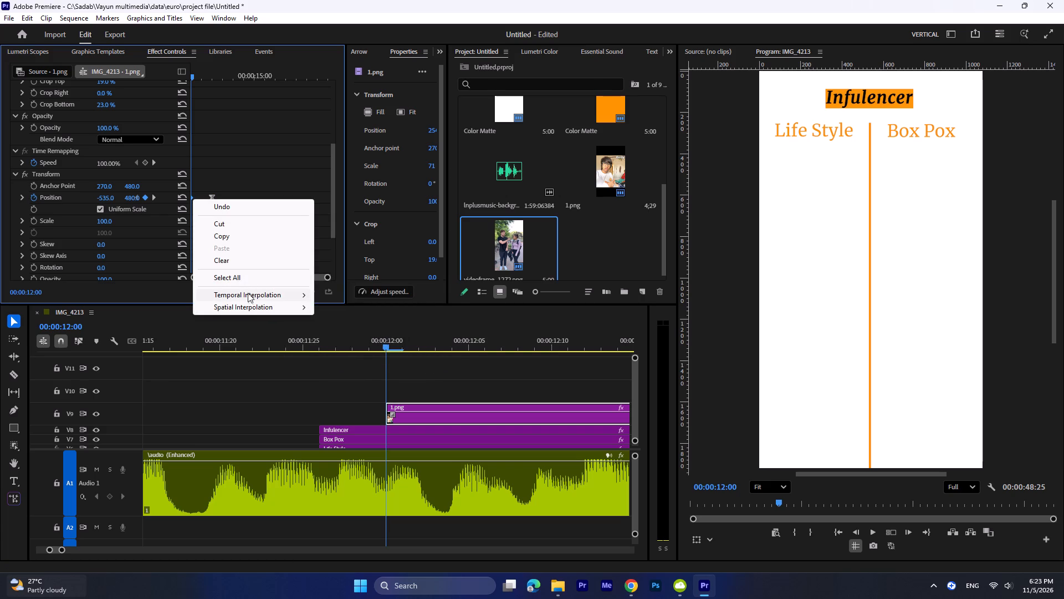
click(347, 375)
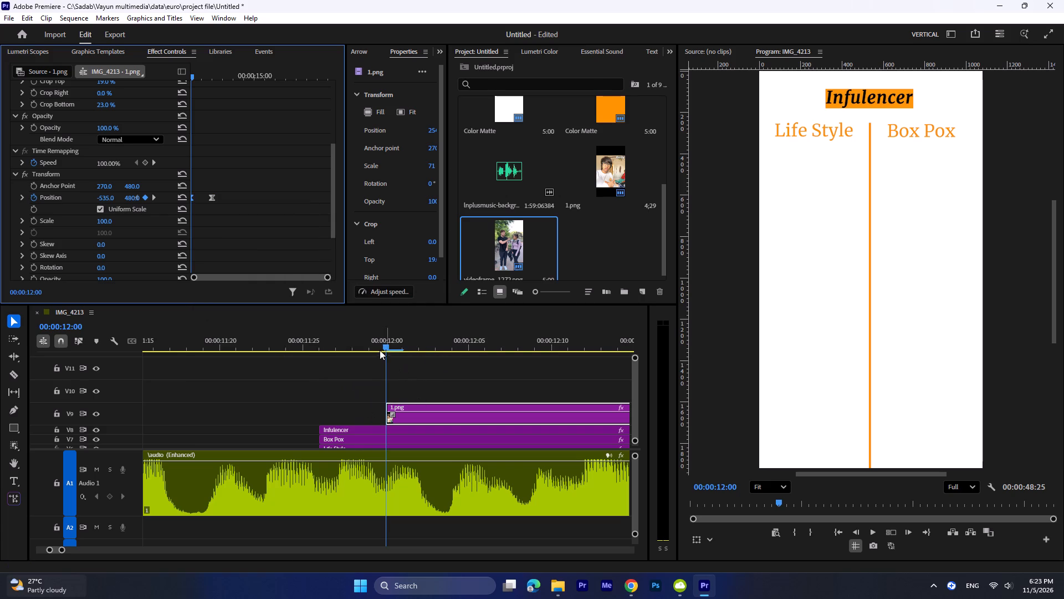
Play back the slide-in animation of 1.png up to the entry of videoframe_1272.png at 00:00:14:02.
drag(378, 343, 362, 344)
key(space)
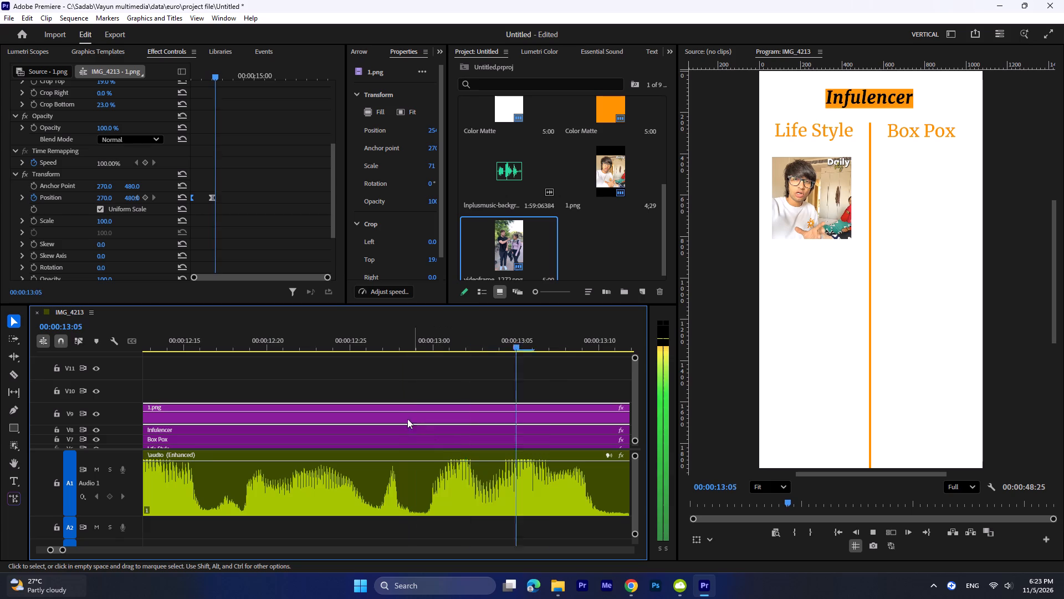
key(space)
key(space)
key(space)
Copy the keyframed Transform effect from the 1.png clip and paste it onto the videoframe_1272.png clip, with the animation starting at 00:00:14:02.
click(549, 375)
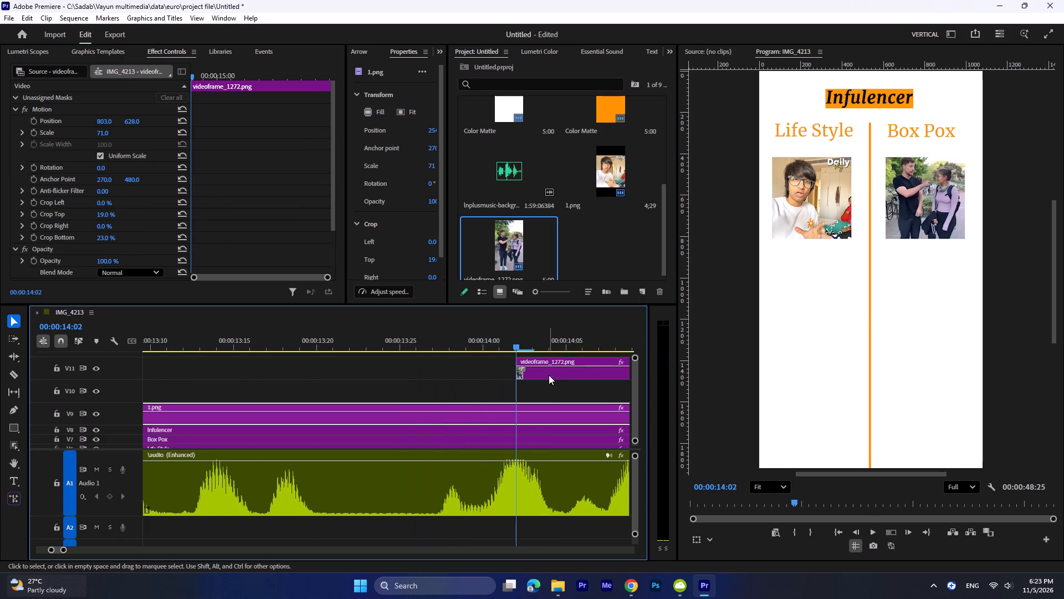
click(198, 415)
right_click(198, 415)
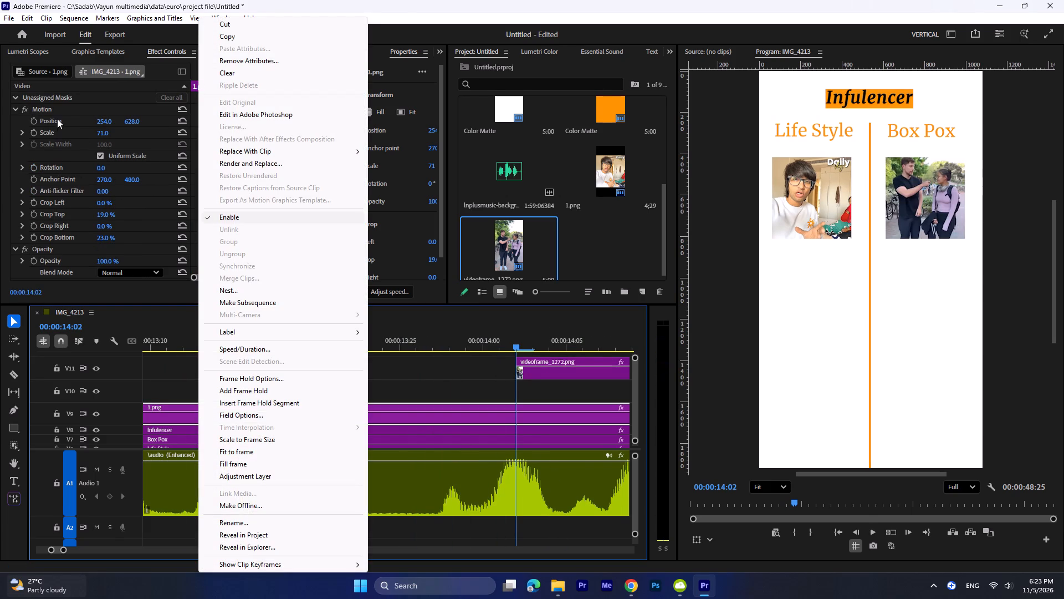
click(58, 151)
scroll(58, 155, down, 9)
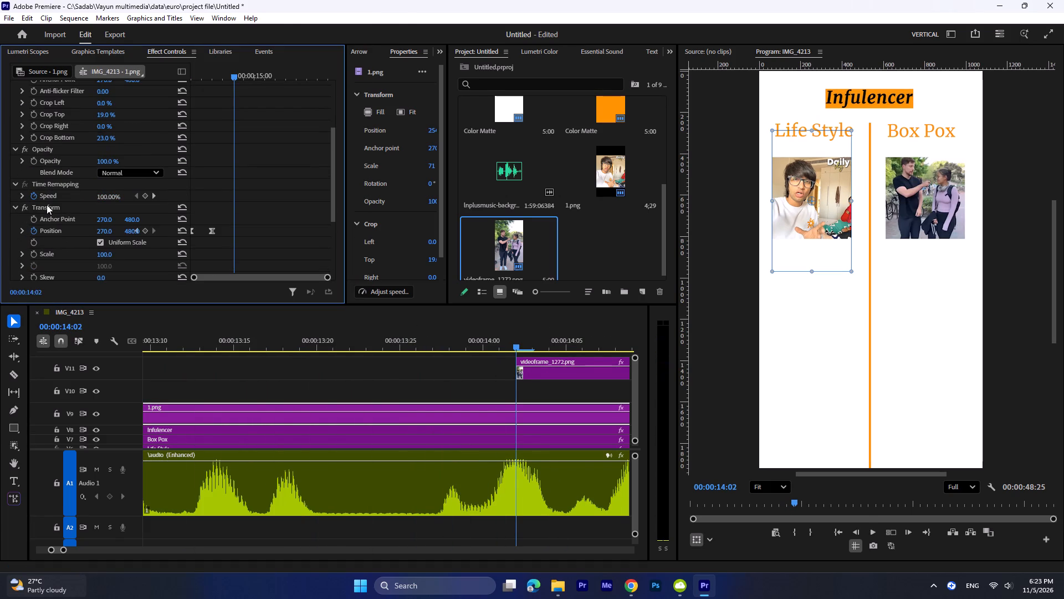
right_click(49, 182)
click(38, 211)
right_click(47, 212)
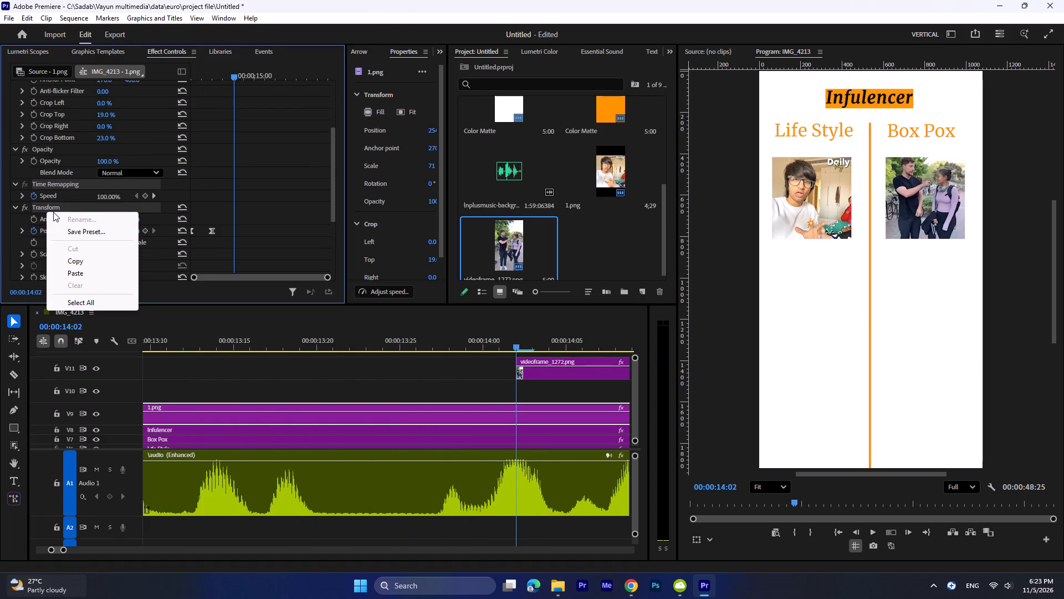
click(78, 260)
click(540, 362)
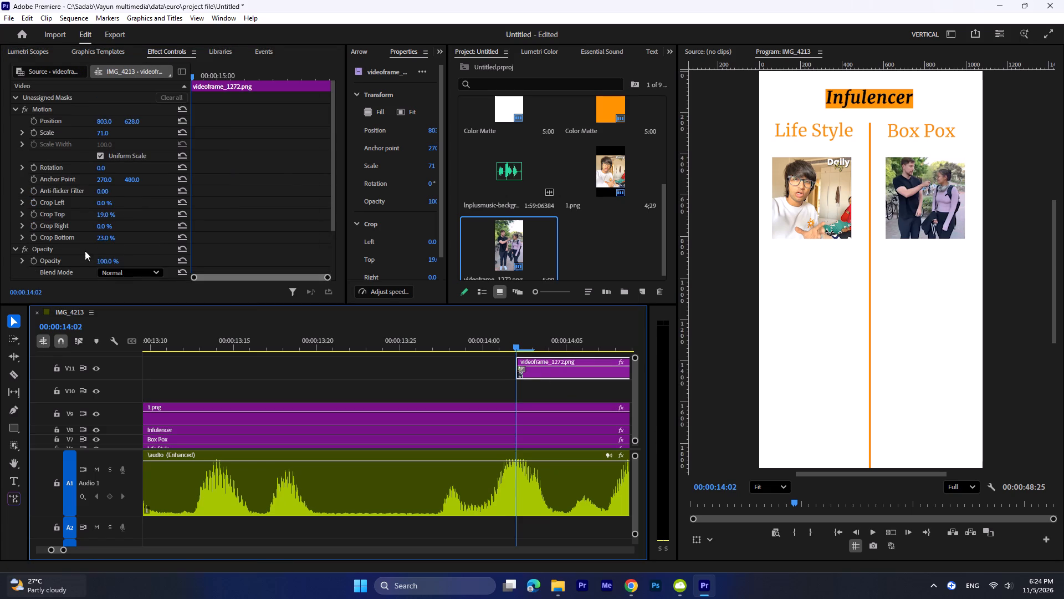
scroll(101, 262, down, 7)
right_click(76, 256)
right_click(113, 256)
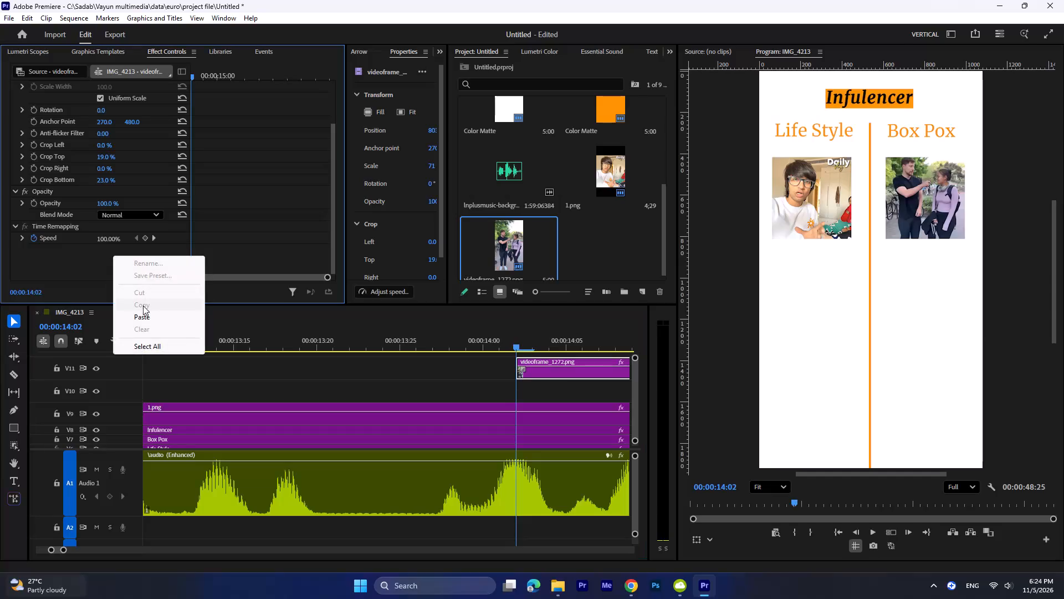
click(150, 319)
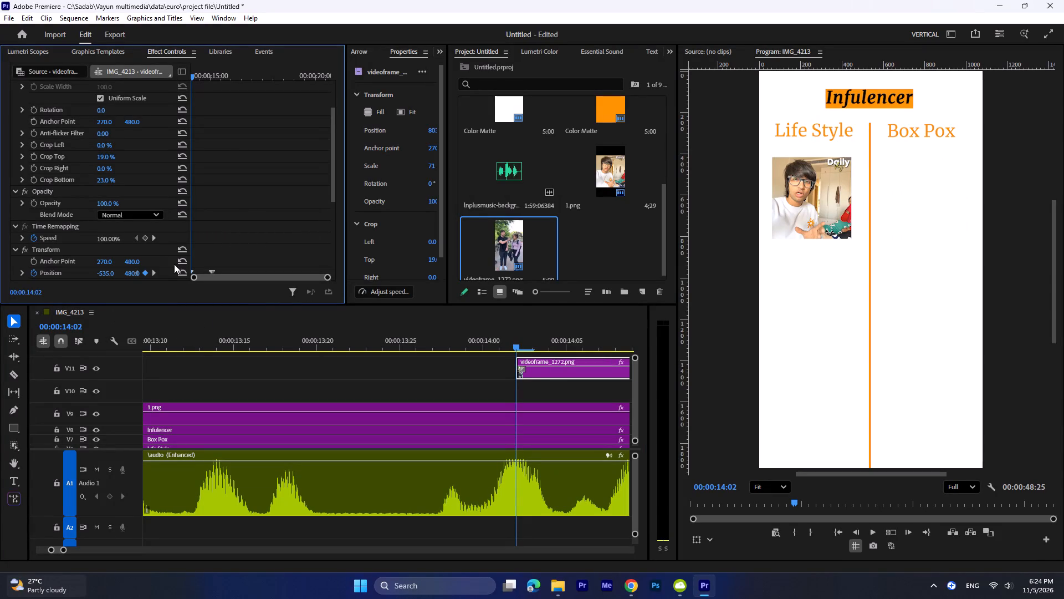
Play back the pasted slide-in animation of videoframe_1272.png from 00:00:14:02.
scroll(132, 247, down, 6)
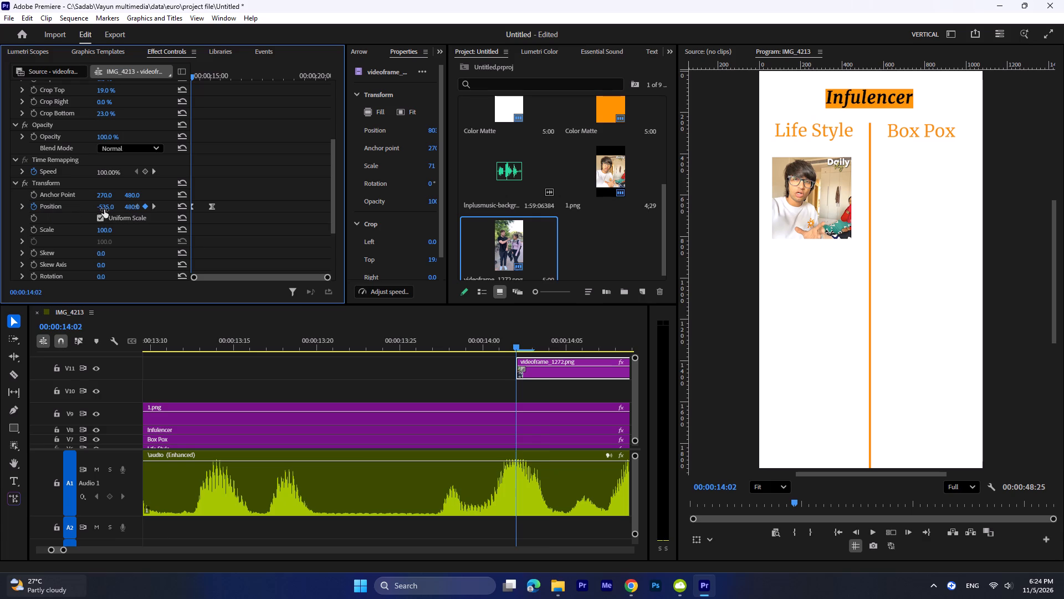
key(space)
key(space)
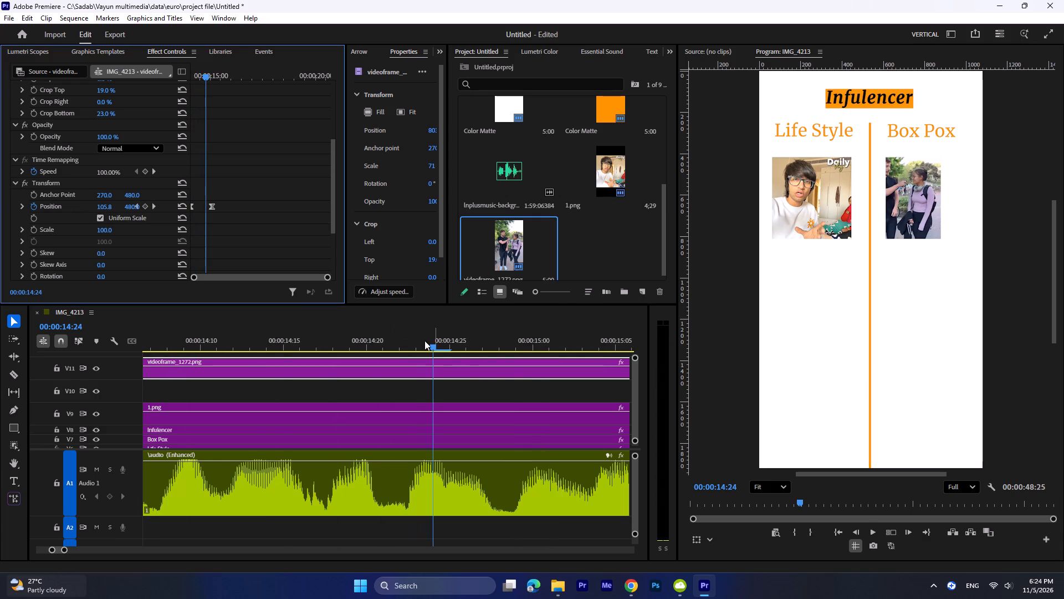
Replace the starting Transform Position keyframe of videoframe_1272.png at 00:00:14:02 so the image slides in from beyond the frame's right edge.
drag(424, 338, 260, 354)
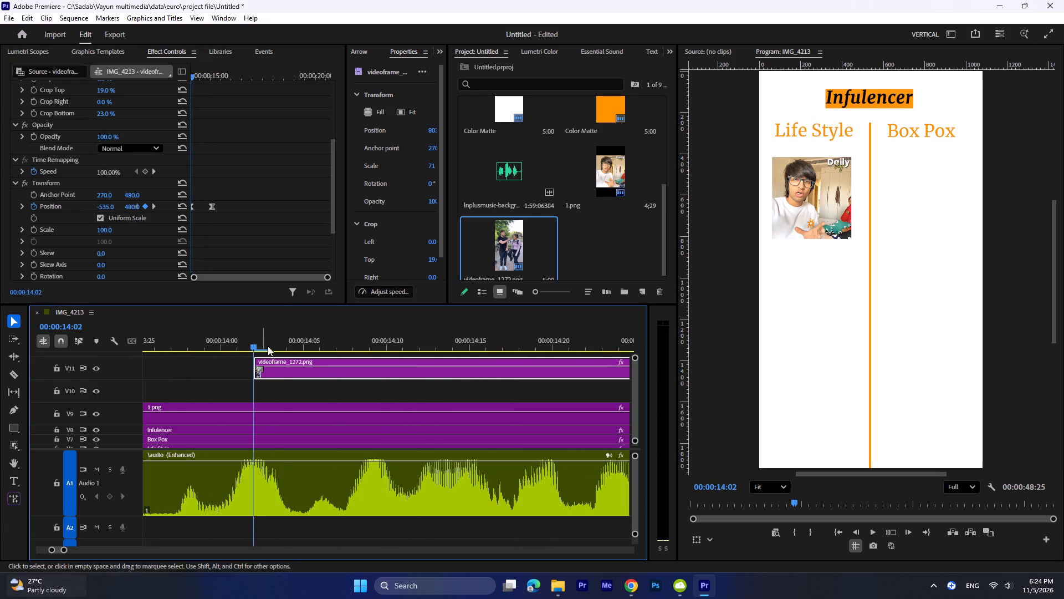
click(194, 205)
key(BackSpace)
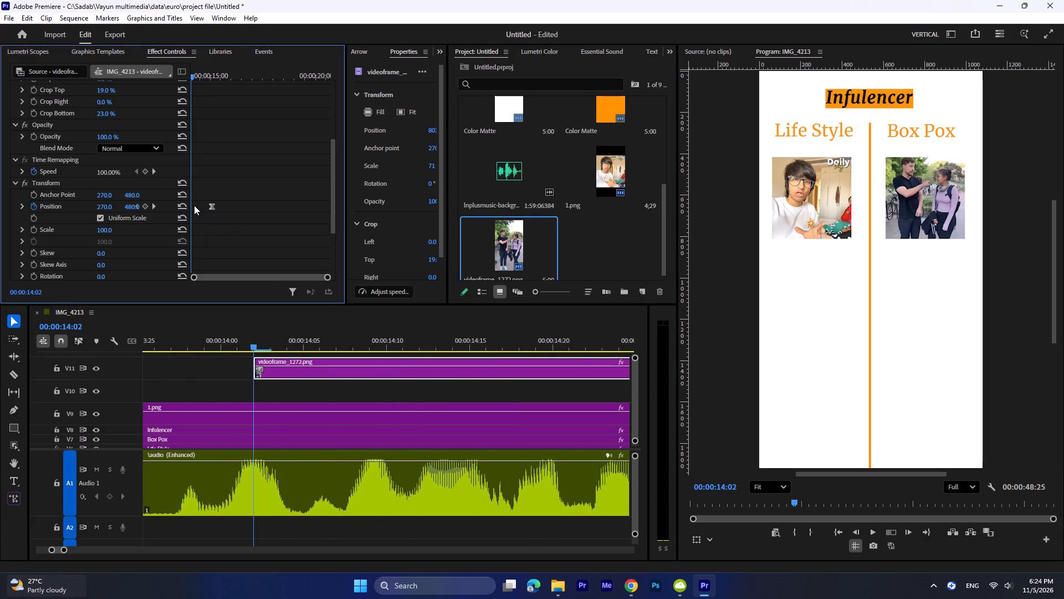
drag(101, 205, 410, 224)
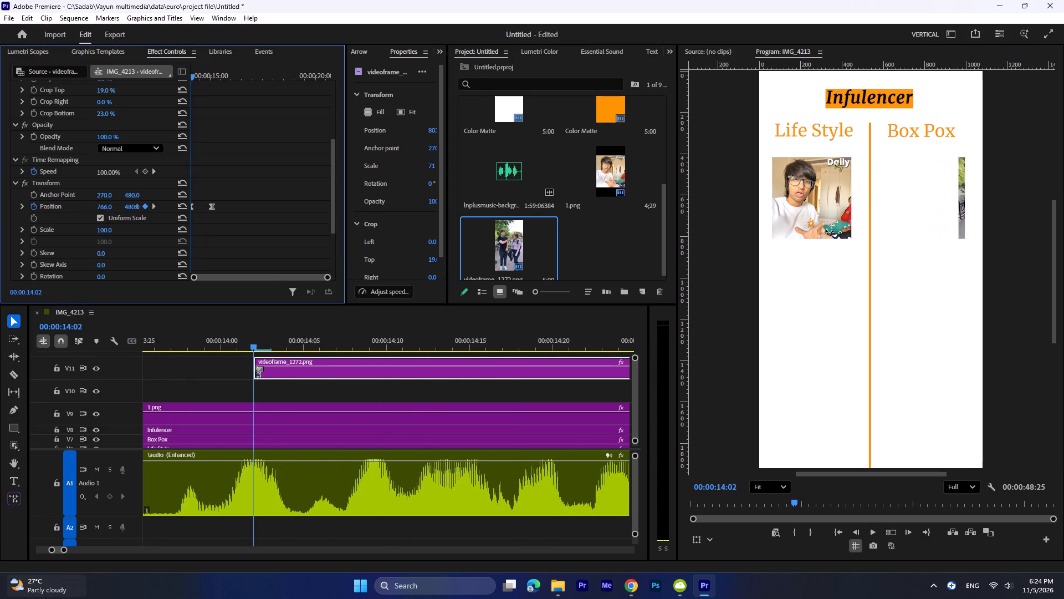
drag(410, 224, 461, 224)
key(space)
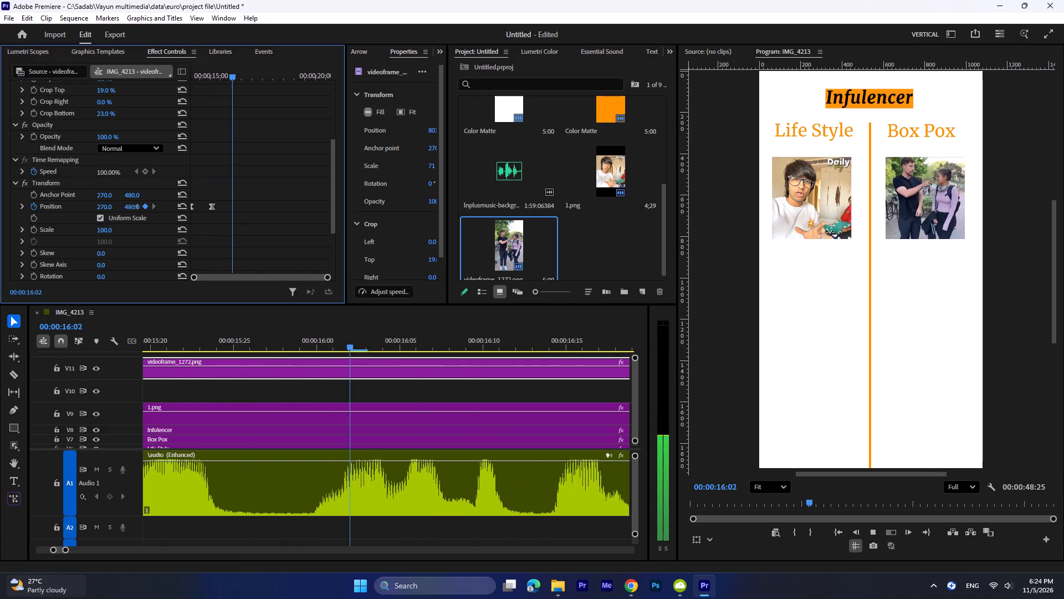
key(space)
Trim the end of videoframe_1272.png to line up with the end of 1.png, giving it a duration of 00:00:04:19.
drag(65, 548, 96, 550)
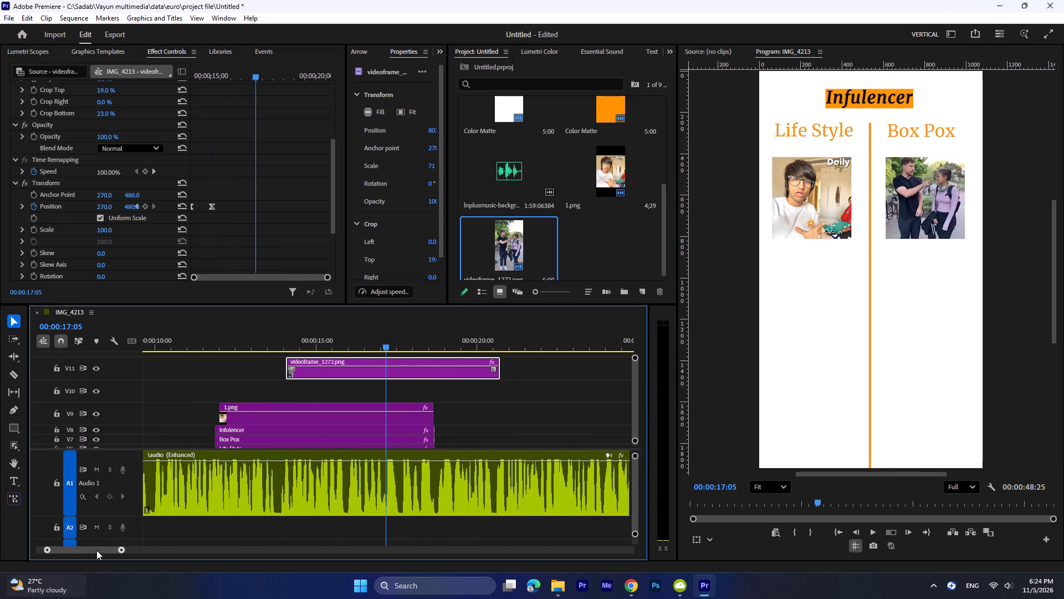
key(space)
key(space)
drag(498, 375, 431, 377)
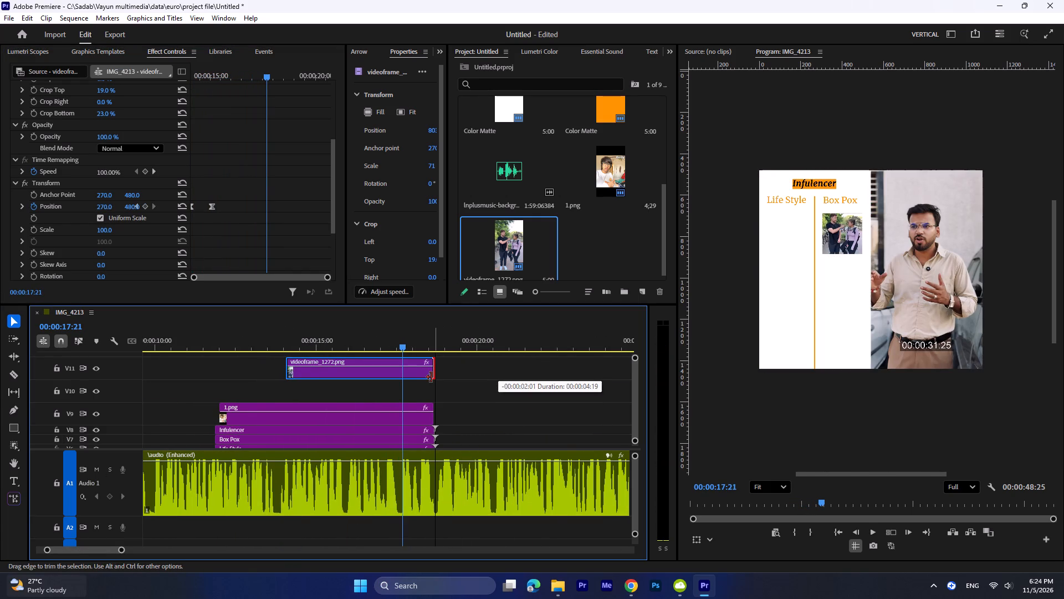
drag(431, 377, 432, 378)
Play back the end of the split graphic and the return to the talking shot to check where the graphic should end.
key(space)
key(space)
drag(469, 366, 463, 399)
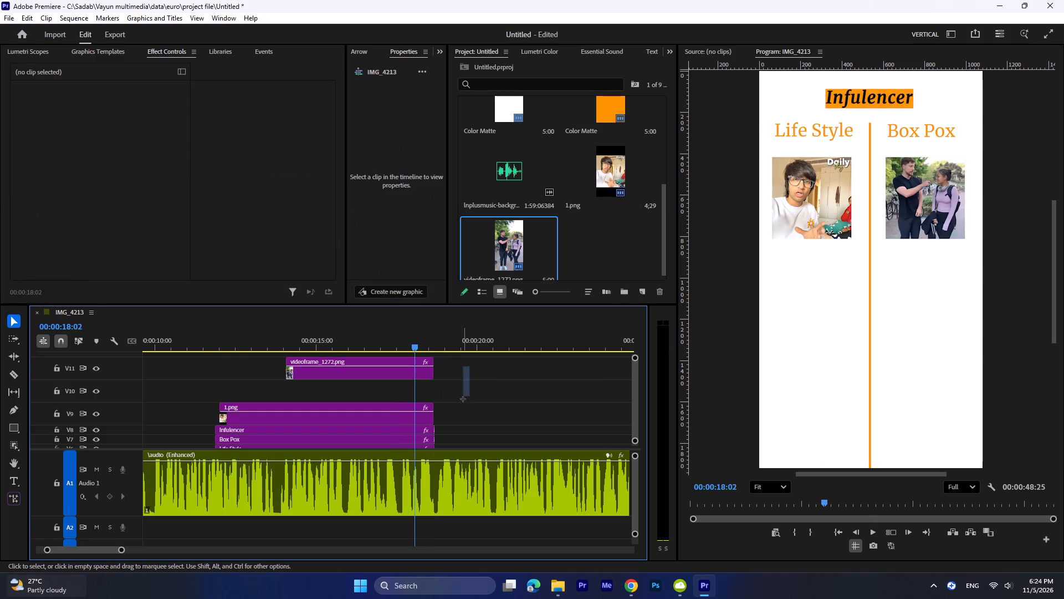
drag(463, 399, 452, 423)
key(space)
key(space)
click(434, 409)
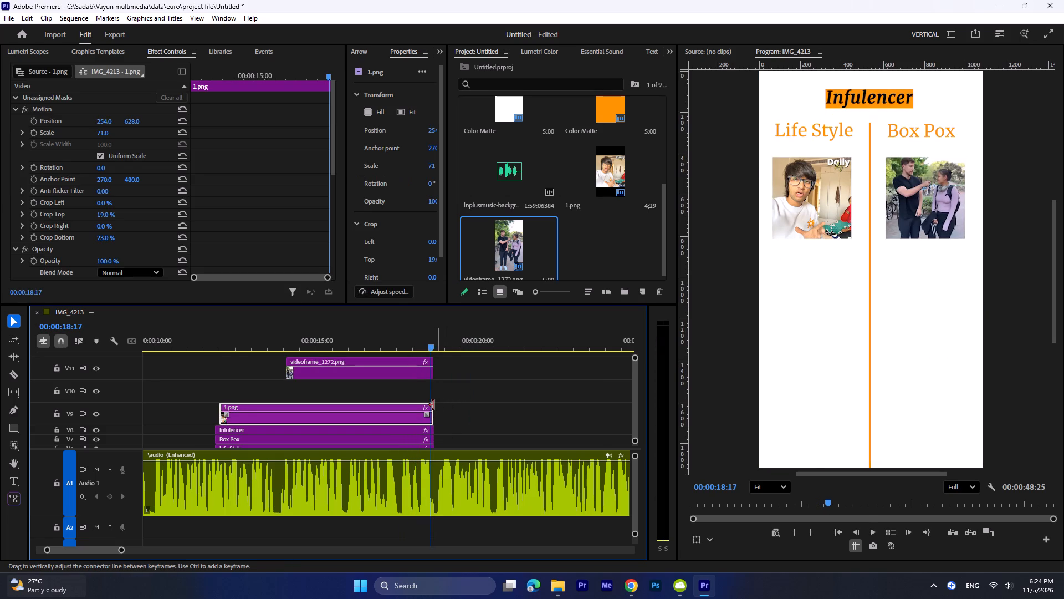
click(433, 405)
key(space)
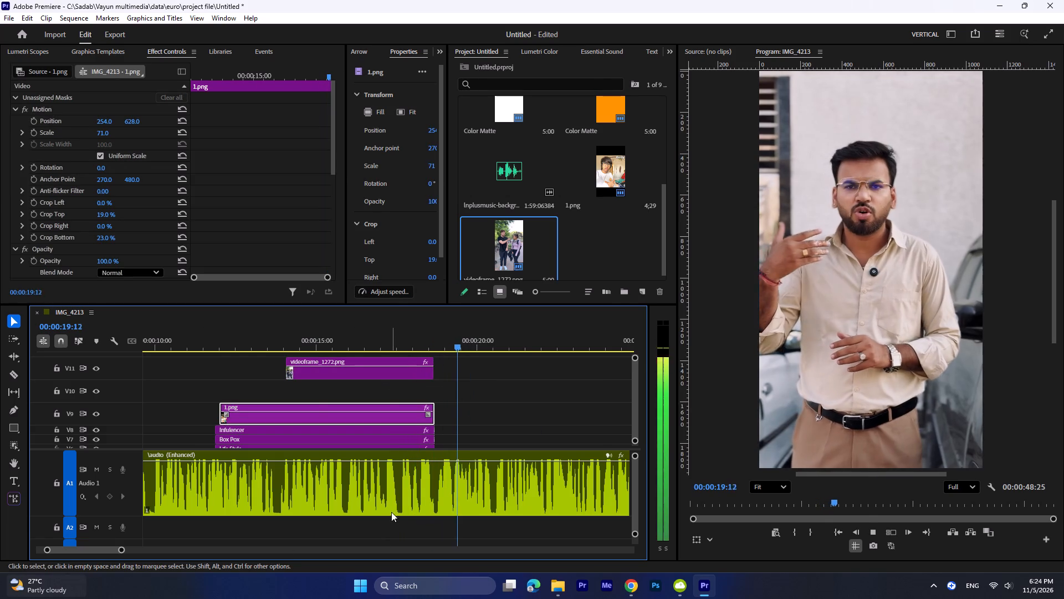
key(space)
Replay the split graphic from 00:00:15:06 and move the videoframe_1272.png clip down from V11 to V10.
drag(497, 344, 324, 349)
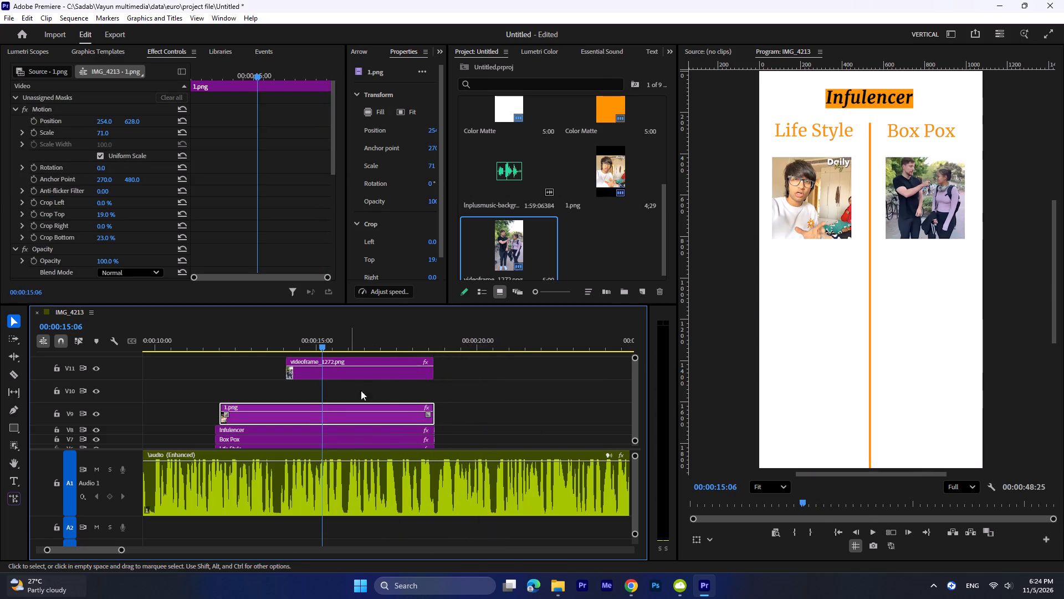
key(space)
key(space)
drag(395, 375, 393, 392)
Trim the ends of the videoframe_1272.png, 1.png, Infulencer and Box Pox clips together to 00:00:17:18.
key(space)
drag(460, 379, 421, 439)
key(space)
scroll(441, 414, down, 2)
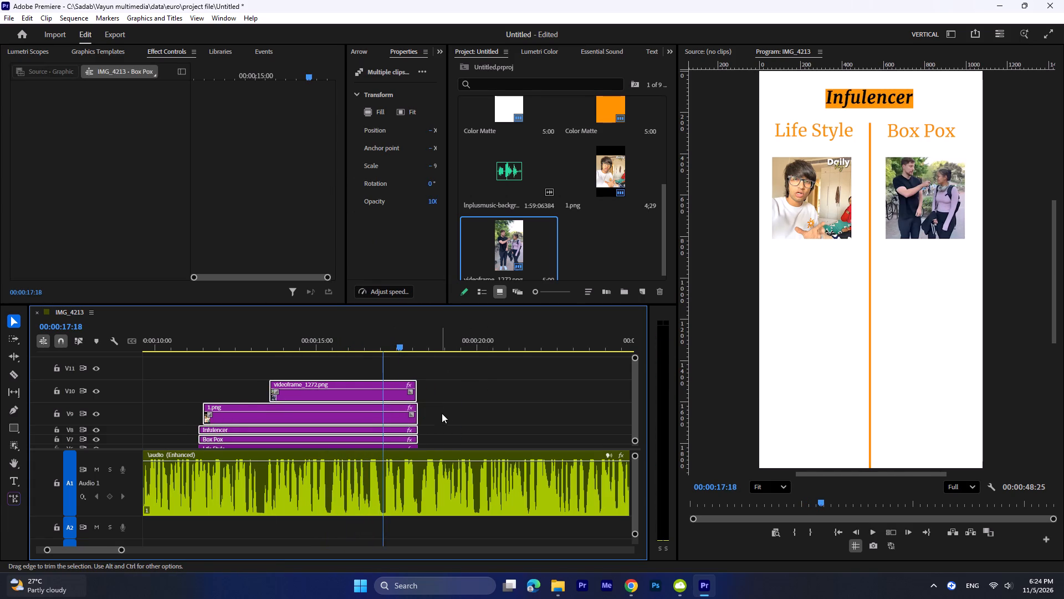
ctrl+scroll(435, 403, down, 4)
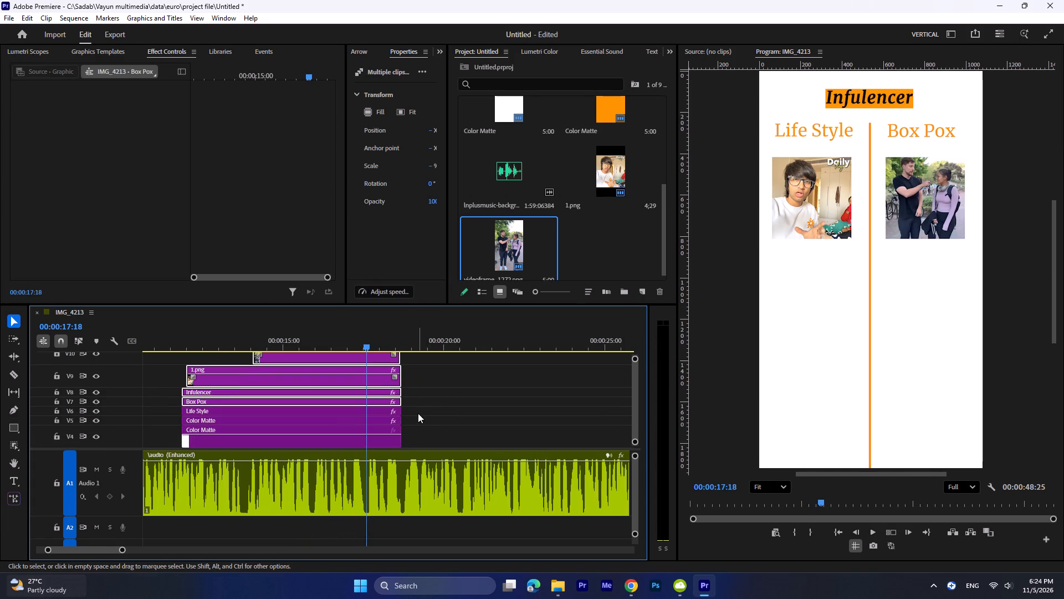
ctrl+scroll(453, 404, up, 5)
drag(437, 379, 403, 431)
drag(420, 370, 386, 446)
scroll(408, 415, down, 3)
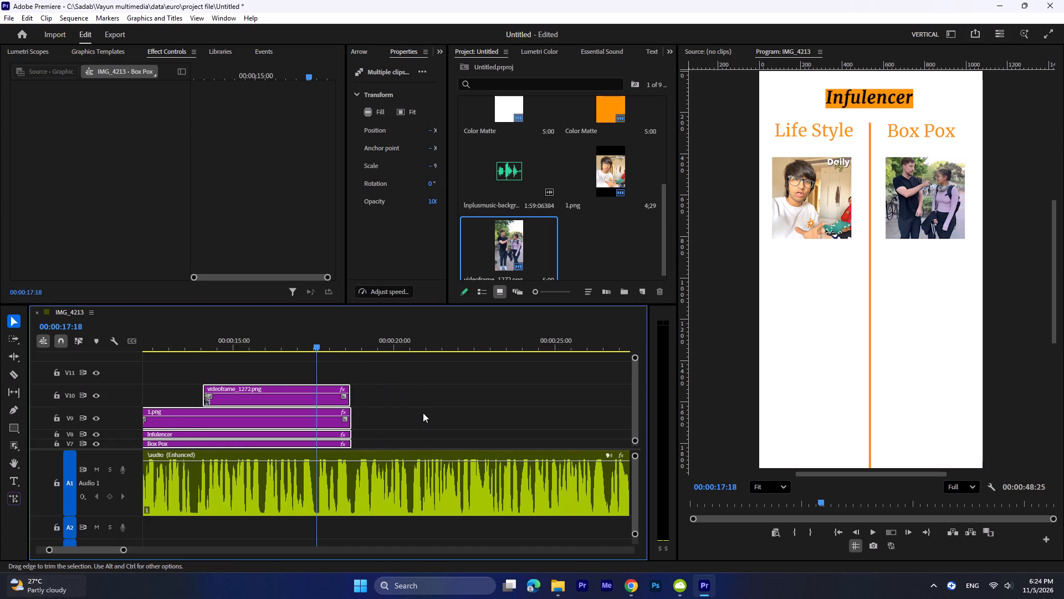
drag(358, 414, 327, 411)
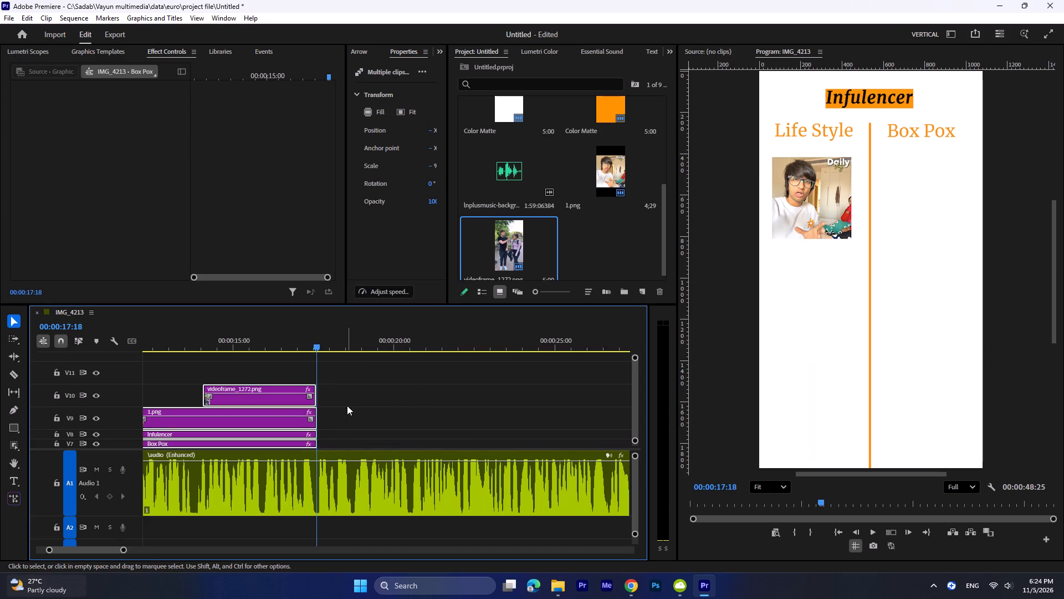
Trim the ends of the Life Style clip and both Color Matte clips beneath it to 00:00:17:18.
ctrl+scroll(352, 402, down, 6)
drag(382, 379, 349, 422)
drag(370, 387, 359, 422)
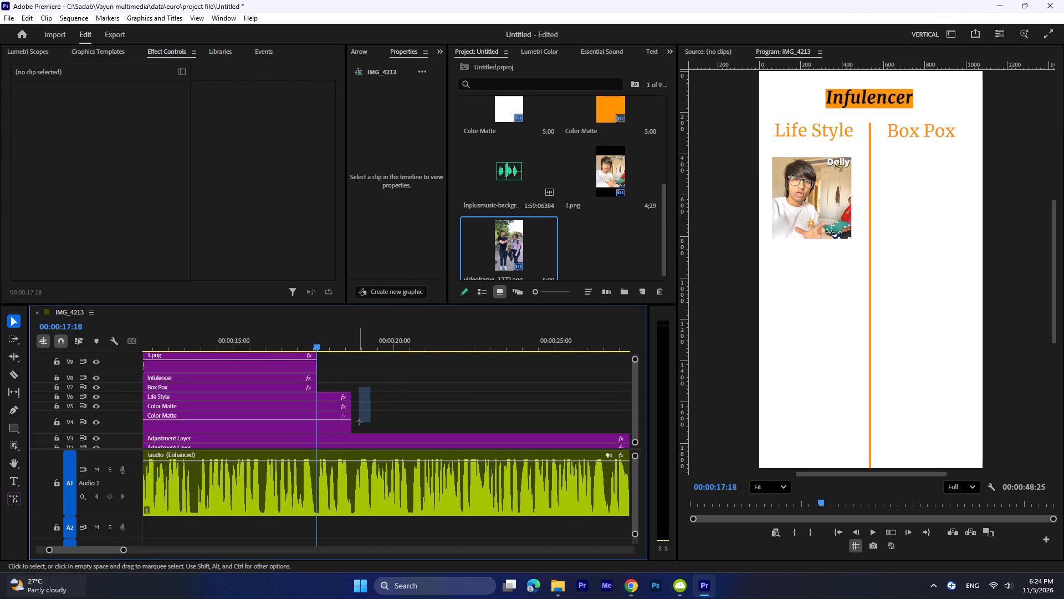
drag(359, 422, 346, 424)
drag(357, 420, 323, 415)
click(342, 410)
Play back the talking video following the split graphic and replay the section around 00:00:24:00.
key(space)
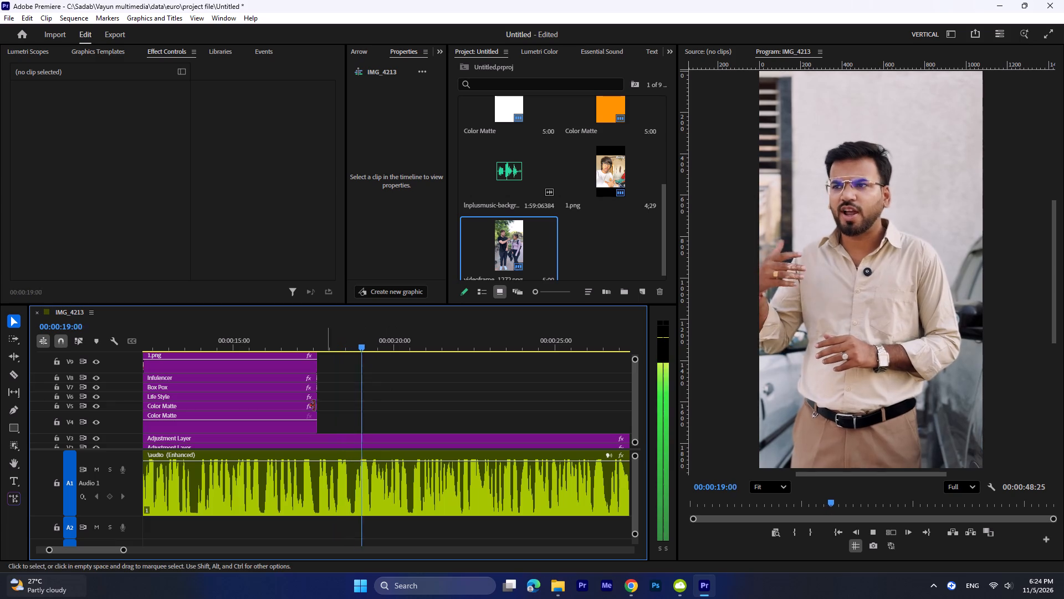
key(space)
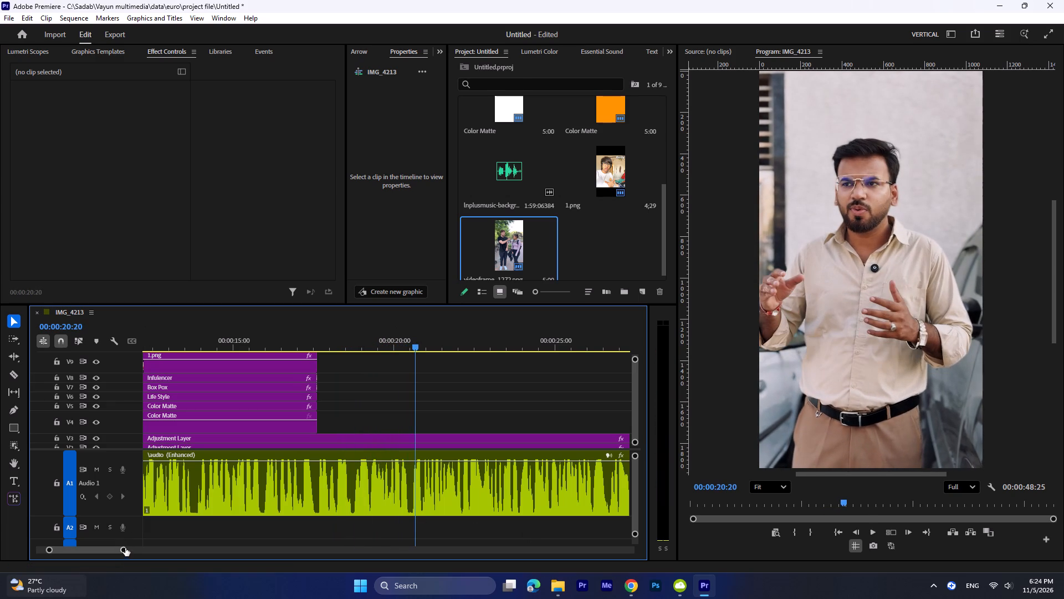
drag(125, 548, 162, 548)
key(space)
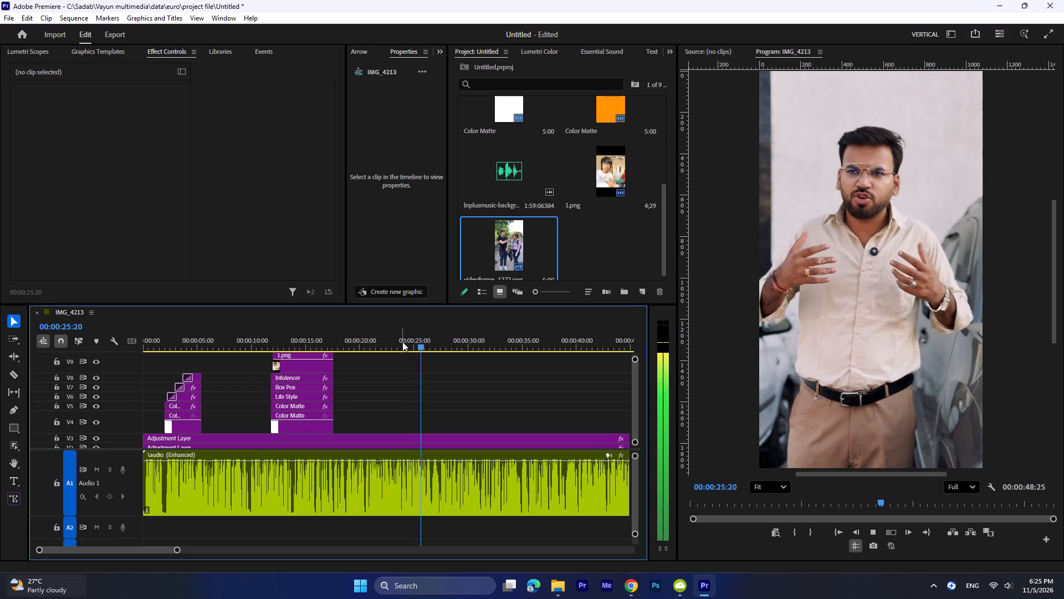
key(space)
drag(424, 345, 405, 347)
key(space)
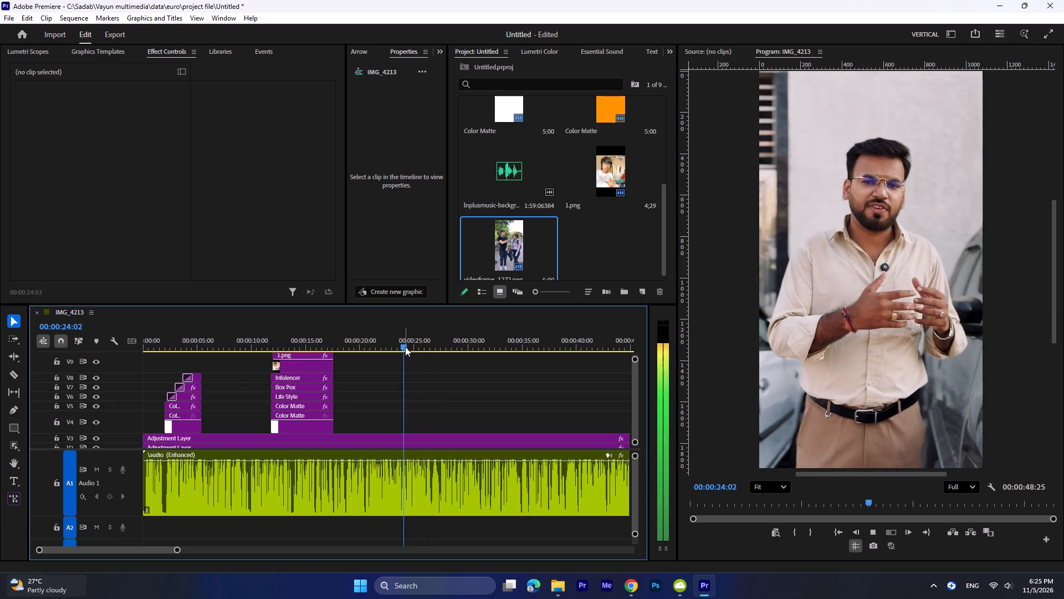
key(space)
Reduce the video track heights and enlarge the timeline area so tracks V1 to V11 all fit in view.
ctrl+scroll(367, 395, up, 3)
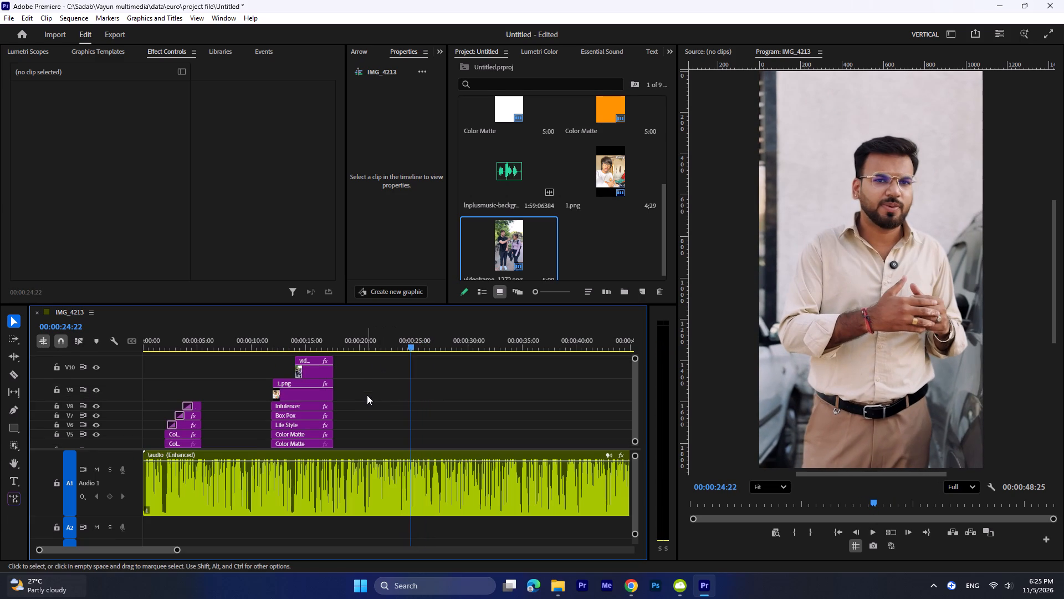
ctrl+scroll(367, 395, up, 1)
drag(364, 372, 299, 452)
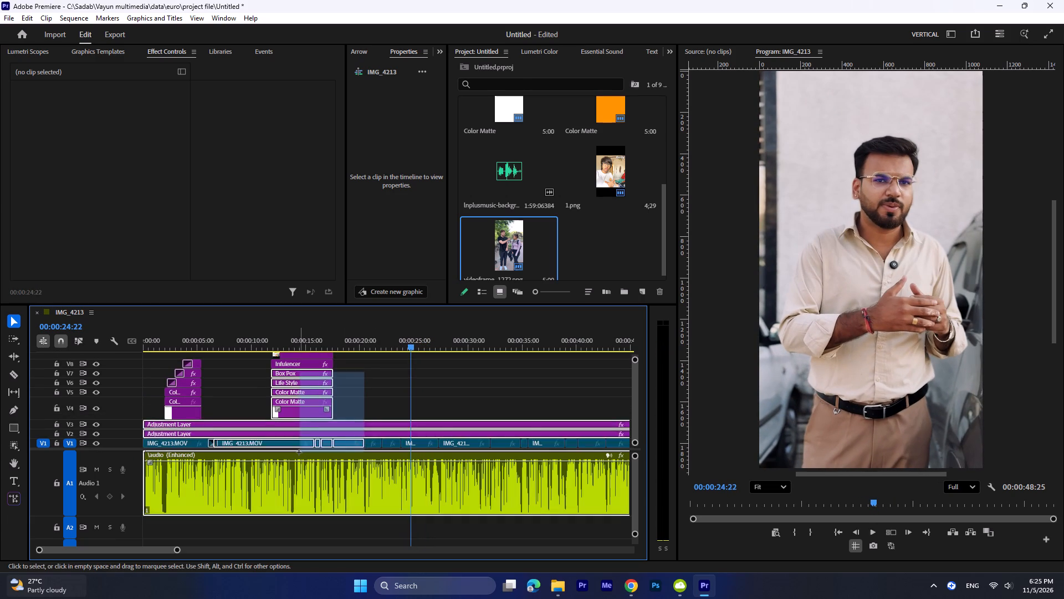
drag(299, 452, 296, 413)
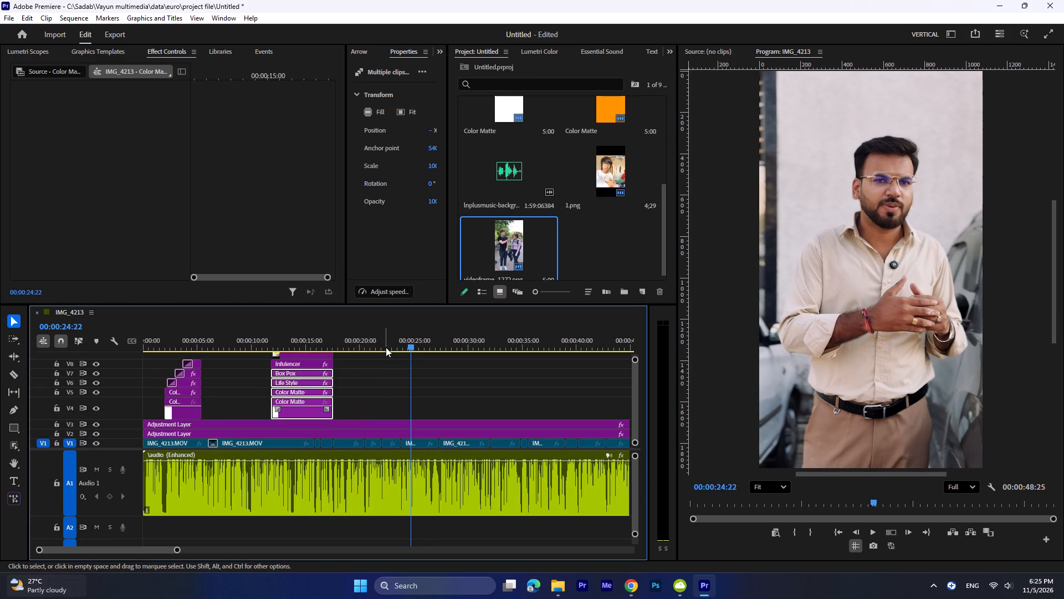
drag(117, 398, 112, 472)
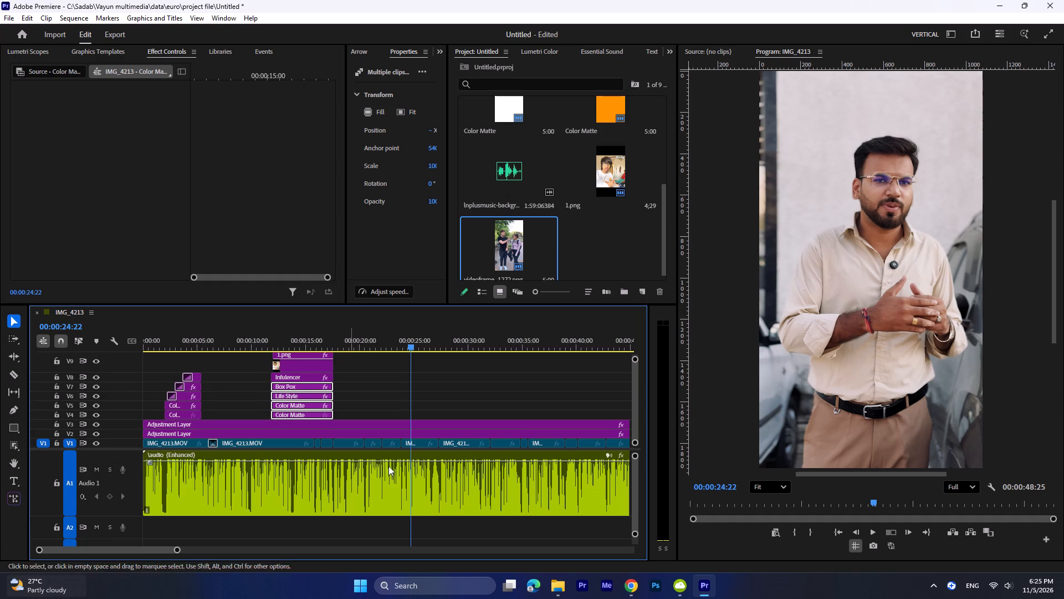
drag(634, 360, 635, 344)
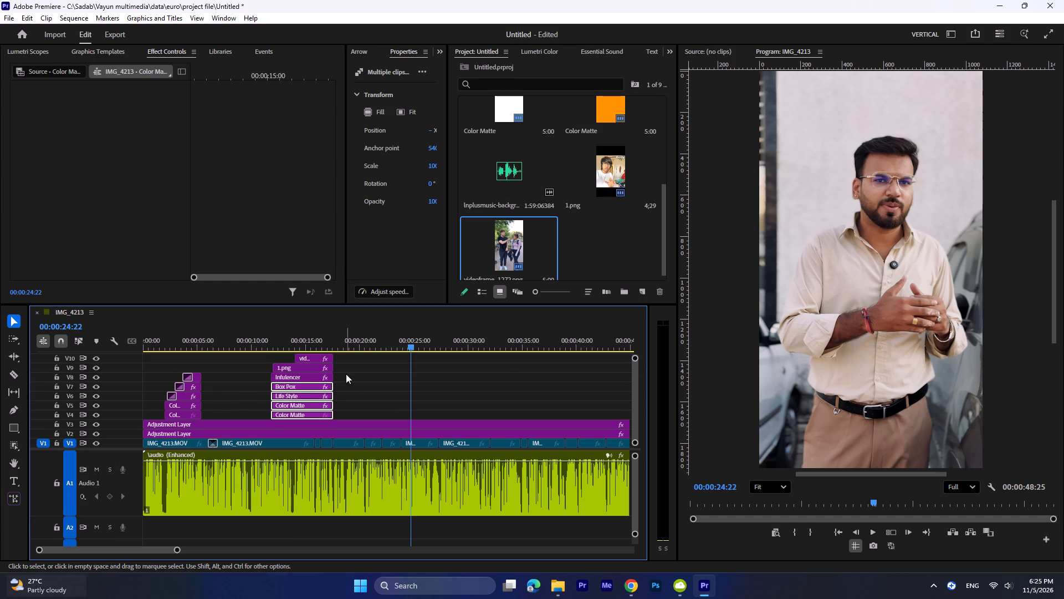
drag(373, 304, 373, 303)
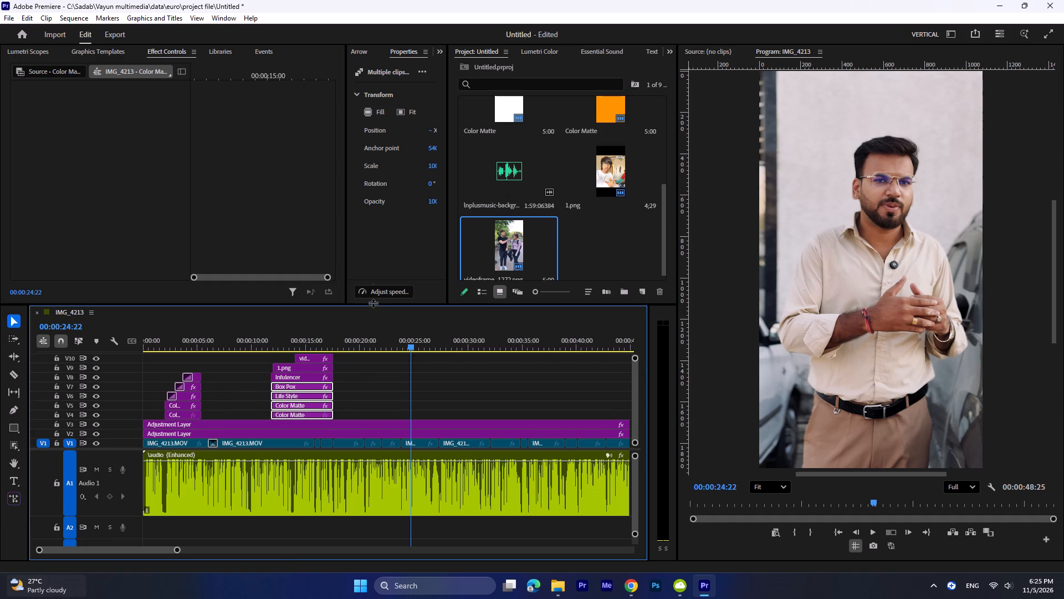
drag(373, 303, 373, 262)
Copy the seven split-graphic clips on V4 to V10 and paste the duplicate at 00:00:24:22.
drag(347, 325, 302, 393)
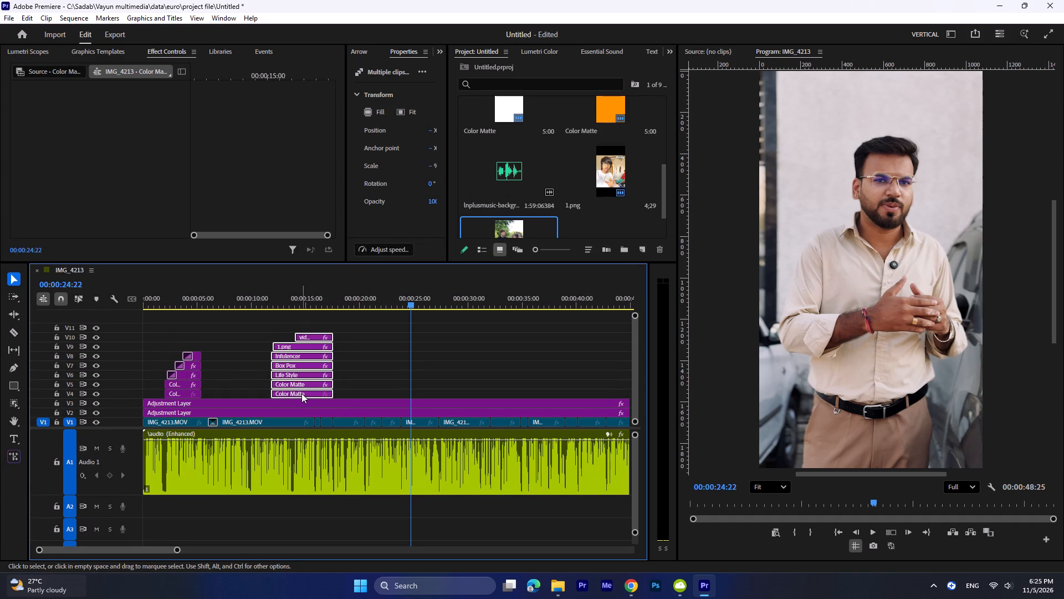
key(ctrl+c)
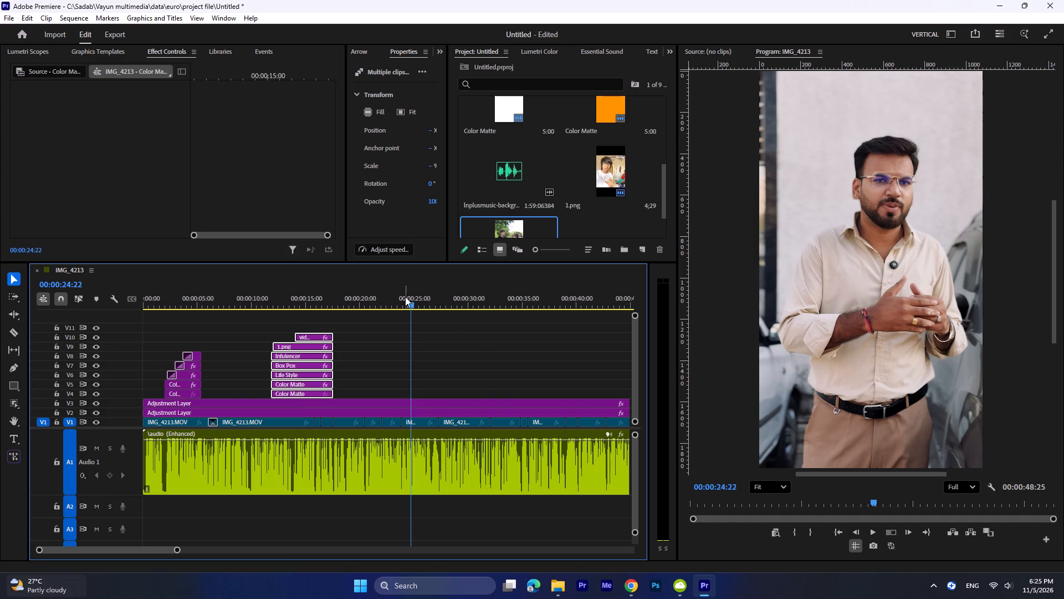
click(452, 359)
key(ctrl+v)
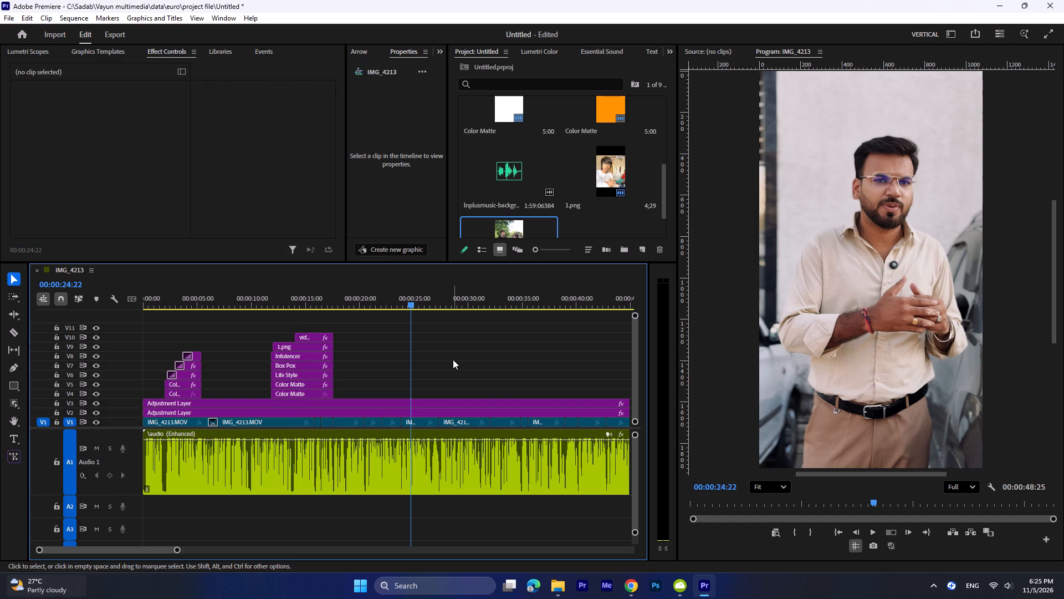
drag(362, 329, 301, 395)
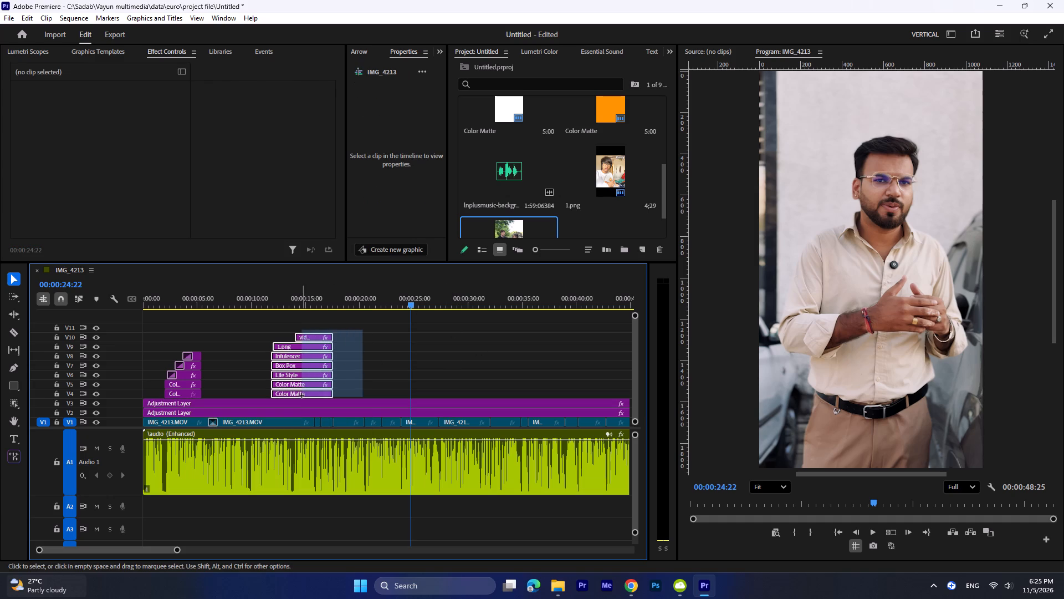
drag(301, 395, 303, 392)
key(c)
click(498, 368)
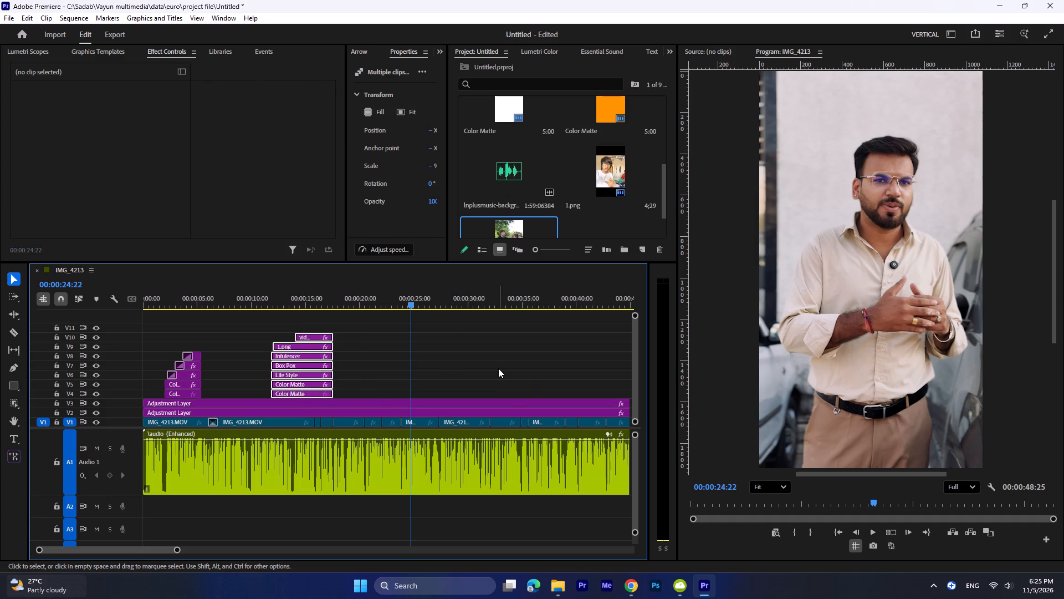
key(ctrl+v)
Play back the speech before the pasted graphic and move its seven clips earlier to start at 00:00:24:06.
drag(460, 305, 410, 302)
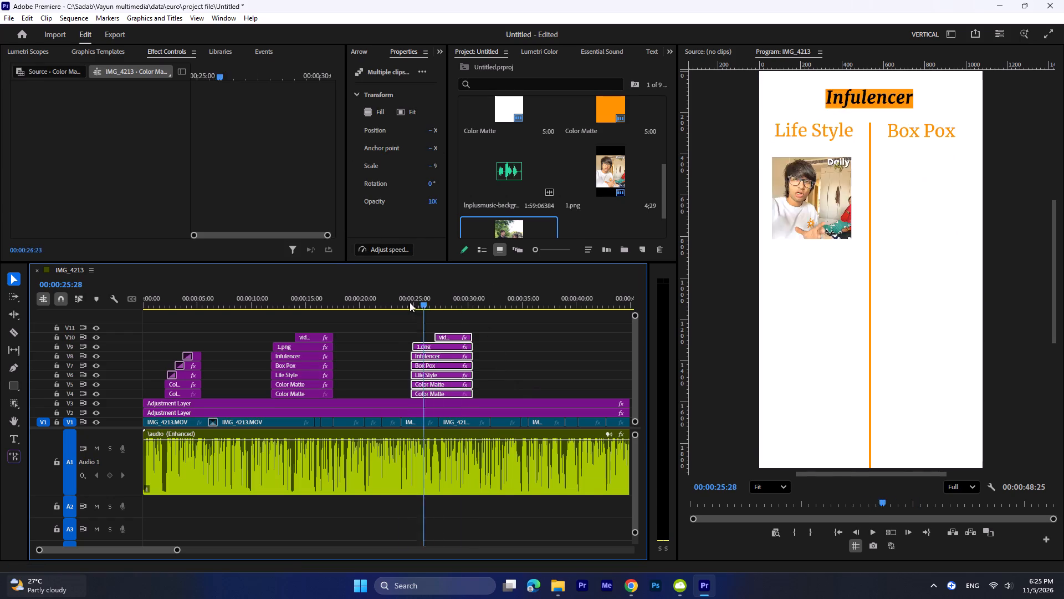
drag(410, 302, 376, 305)
key(space)
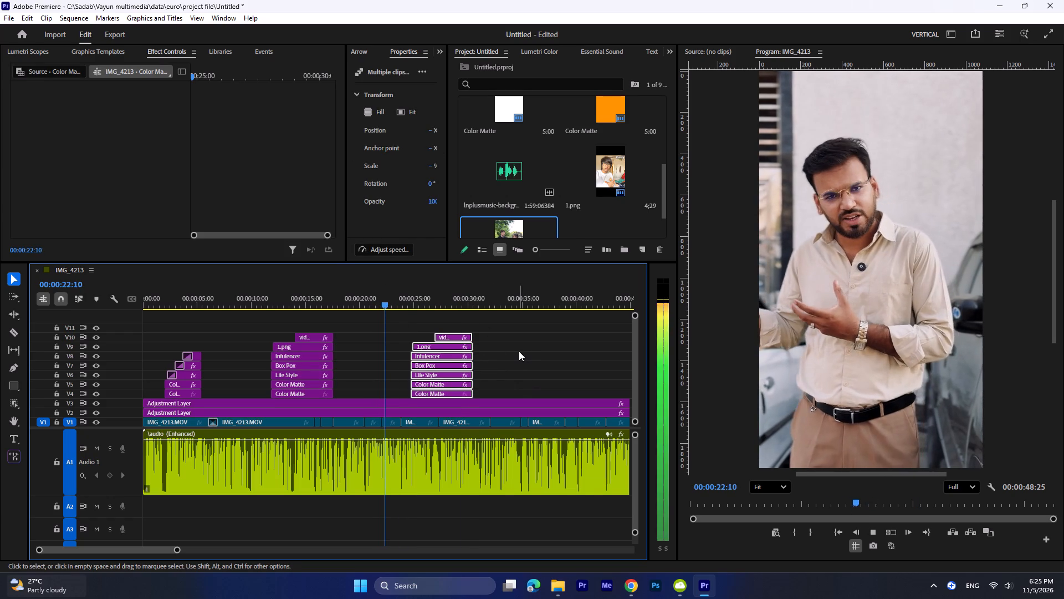
key(space)
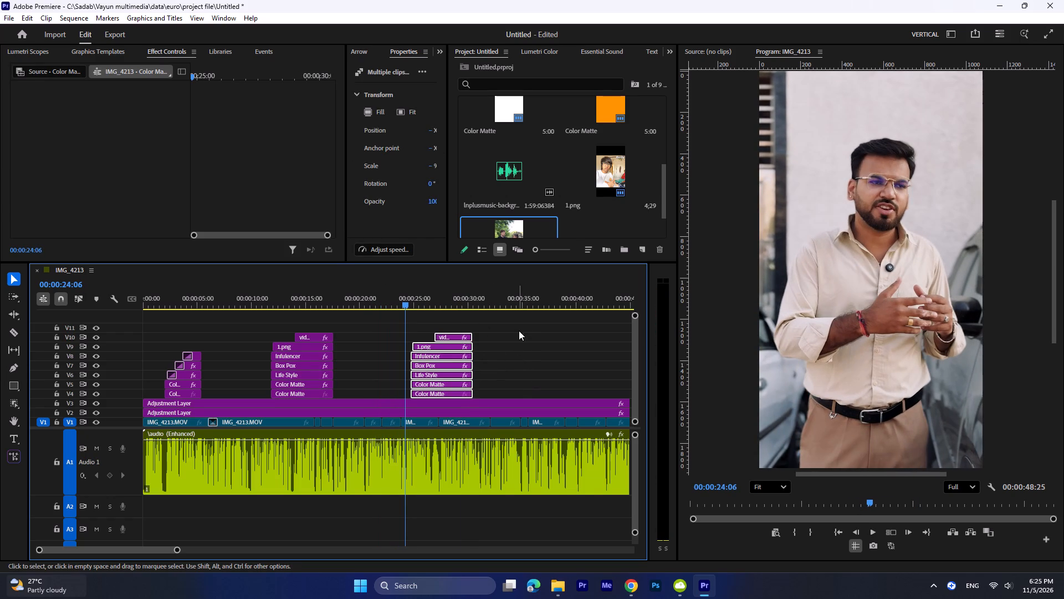
drag(515, 321, 452, 390)
drag(451, 392, 450, 392)
drag(450, 392, 446, 392)
click(509, 368)
Extend the starts of the pasted 1.png and videoframe_1272.png clips back to 00:00:24:06.
click(407, 344)
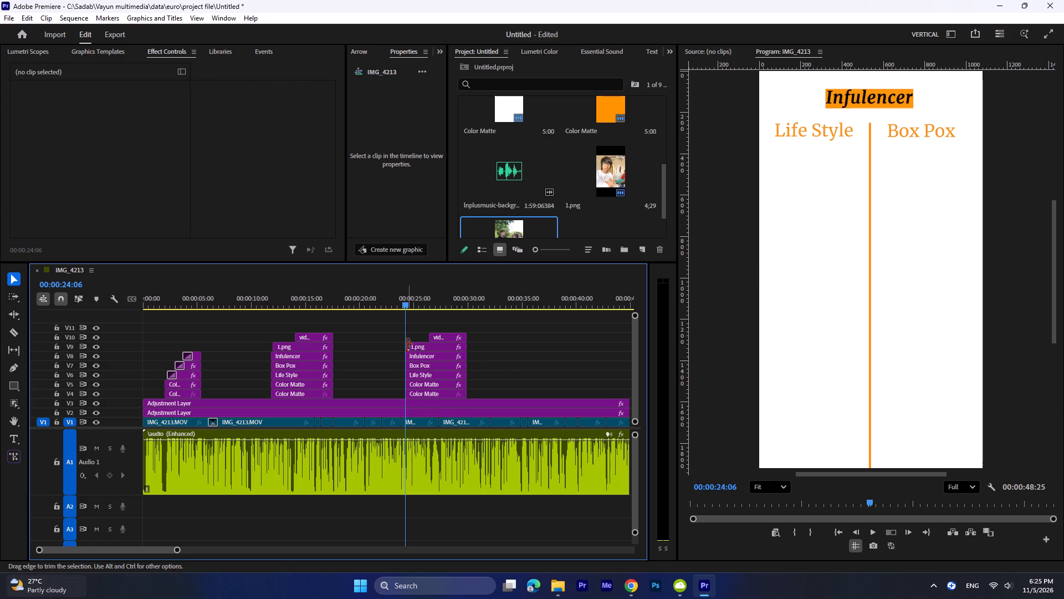
drag(401, 344, 406, 344)
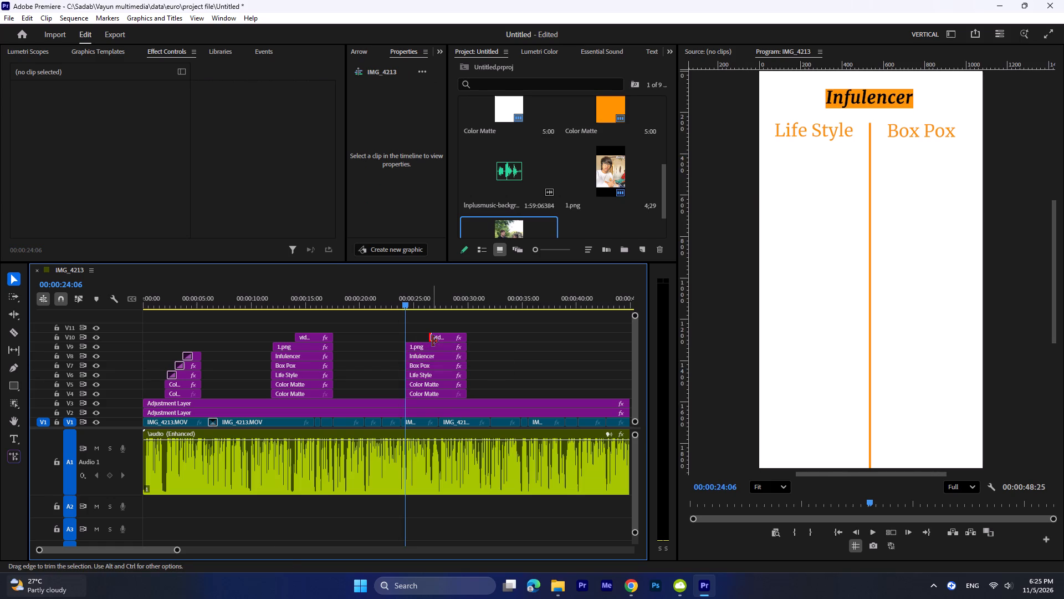
click(432, 341)
drag(433, 338, 411, 338)
click(492, 336)
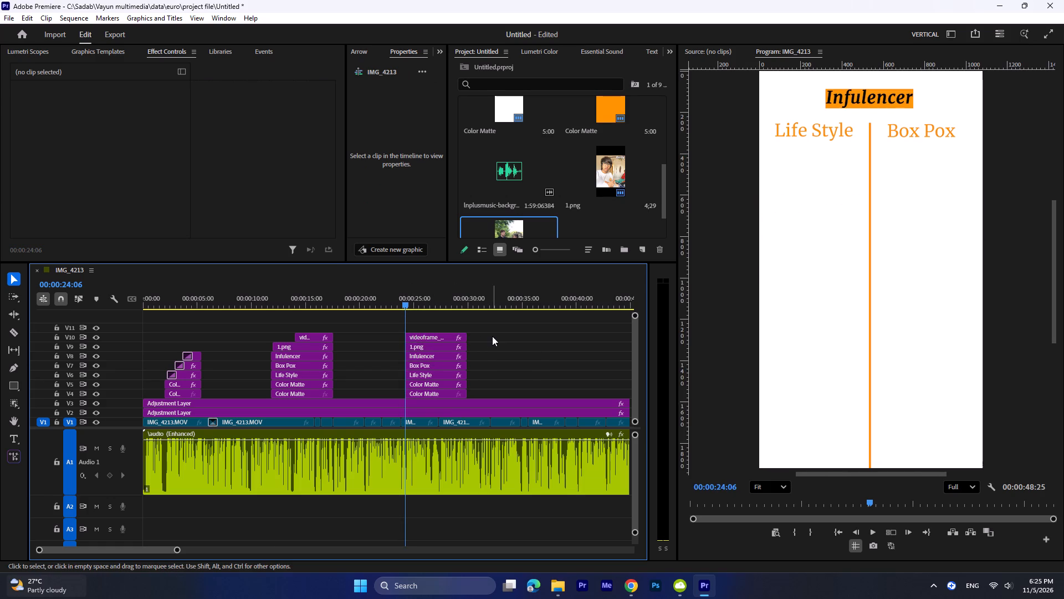
Turn off the Transform effect on the pasted videoframe_1272.png and 1.png clips.
click(439, 337)
scroll(79, 169, down, 6)
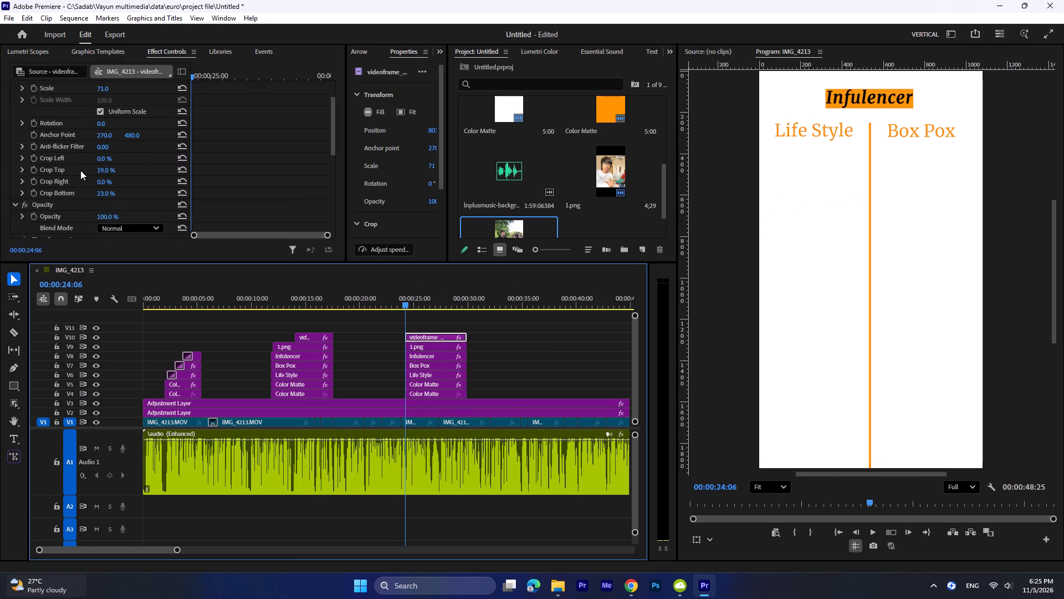
scroll(80, 170, down, 4)
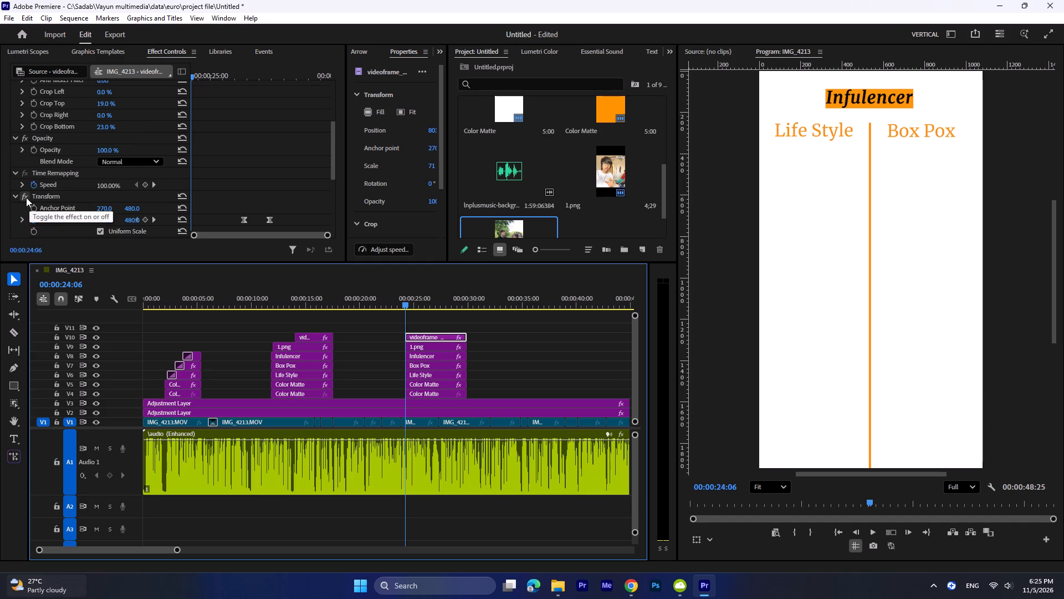
click(26, 197)
drag(405, 299, 408, 300)
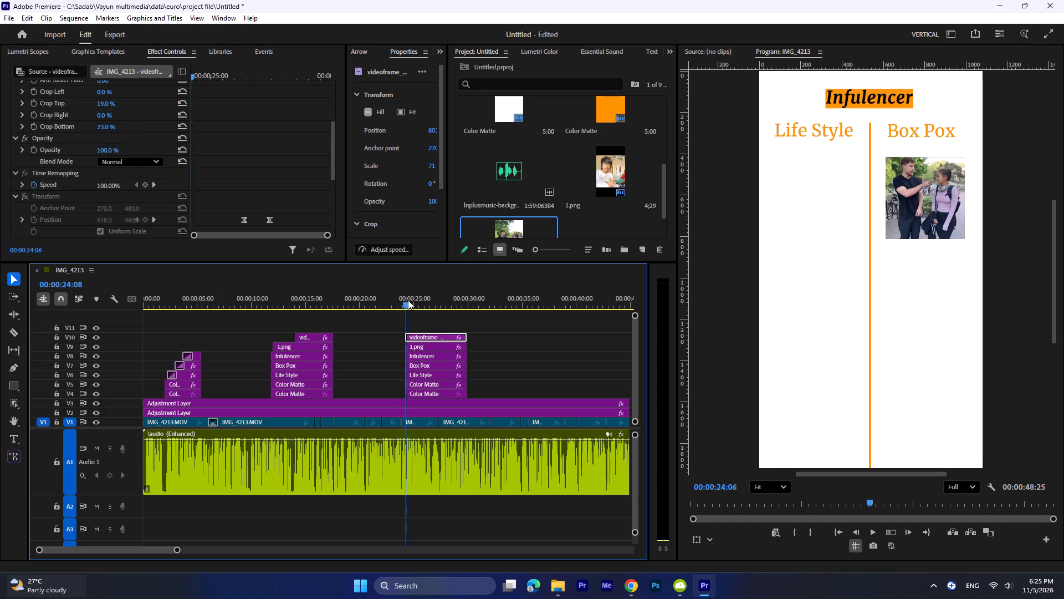
drag(408, 300, 413, 302)
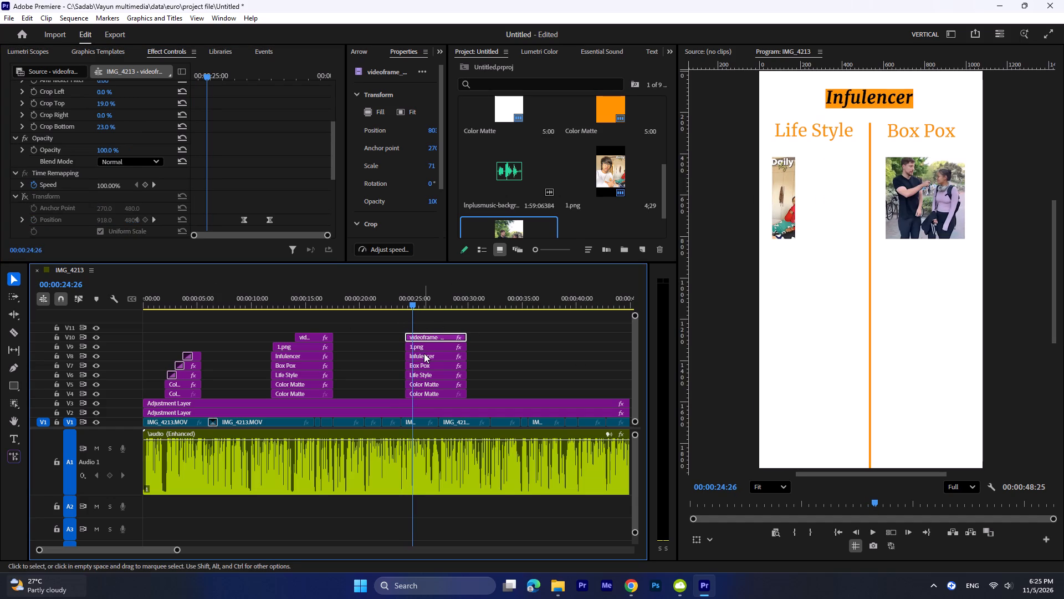
click(424, 356)
click(421, 344)
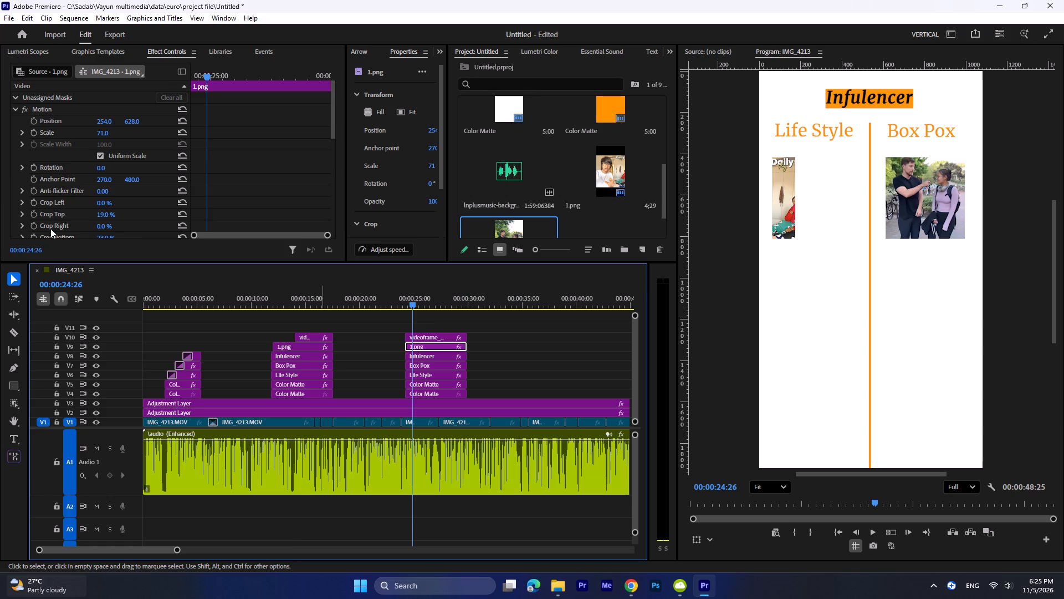
scroll(42, 191, down, 10)
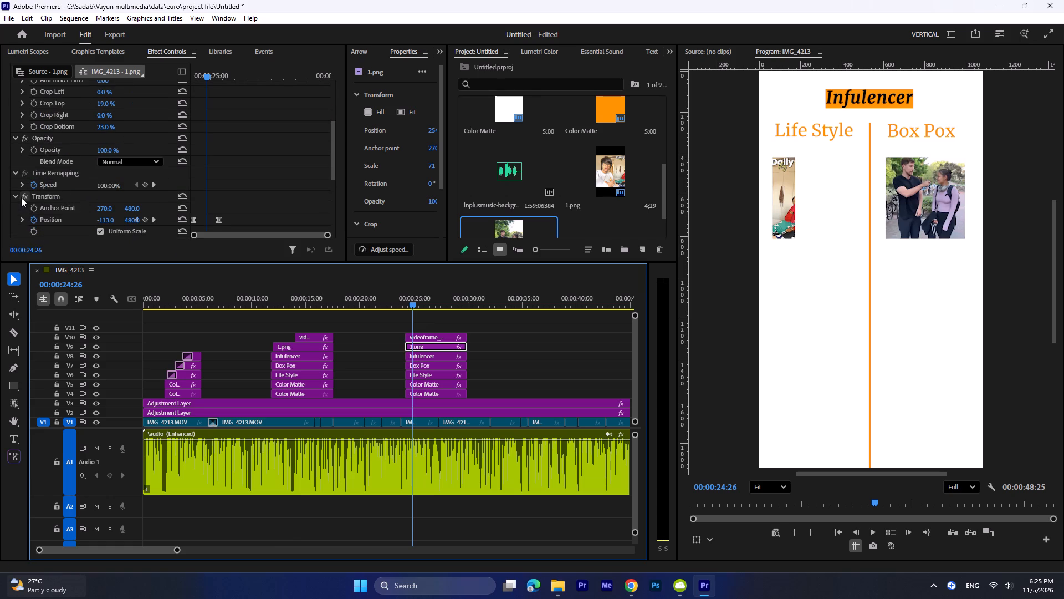
click(22, 196)
Play back the second split graphic and extend the ends of its seven clips on V4 to V10 to about 00:00:32.
click(403, 298)
key(space)
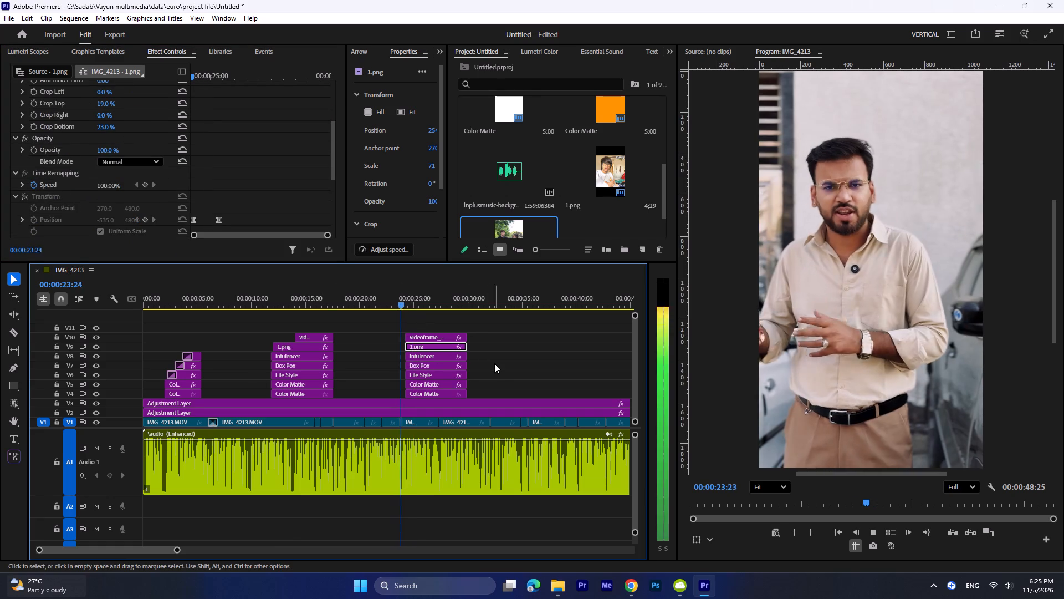
key(space)
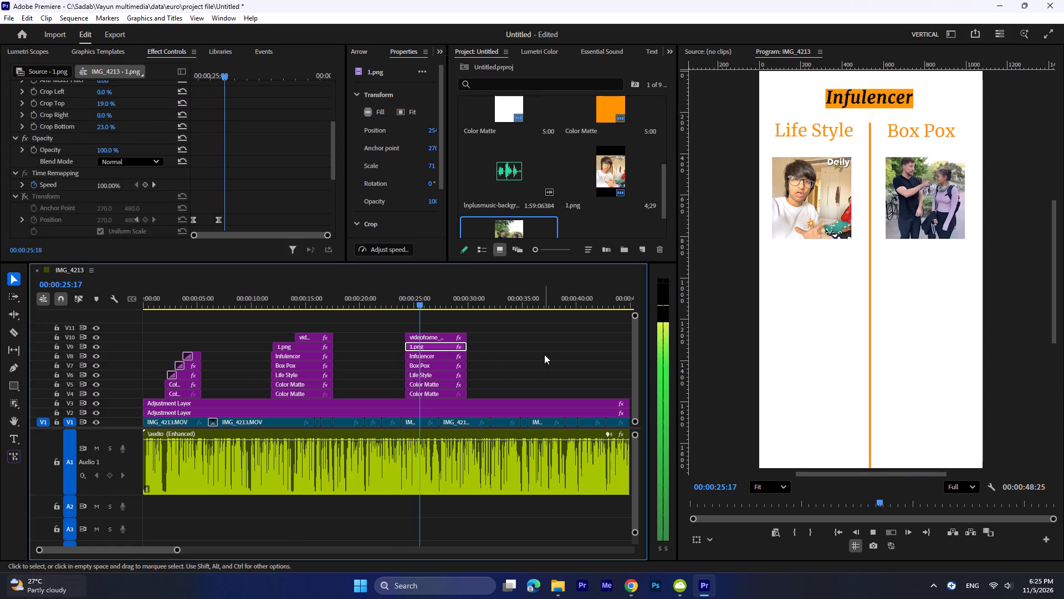
key(space)
drag(506, 323, 477, 376)
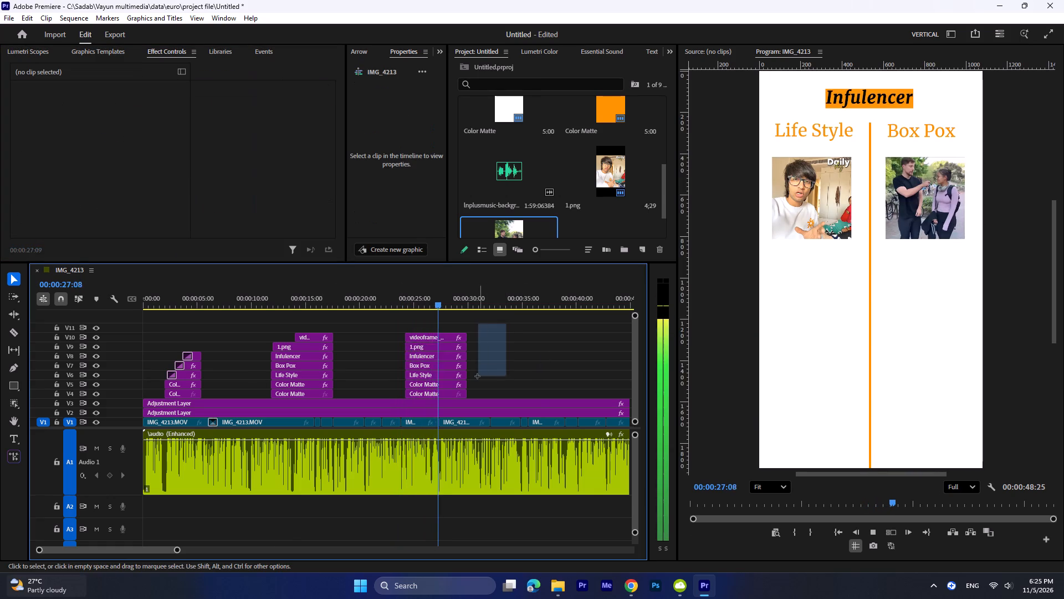
drag(477, 376, 466, 392)
key(space)
drag(469, 378, 493, 382)
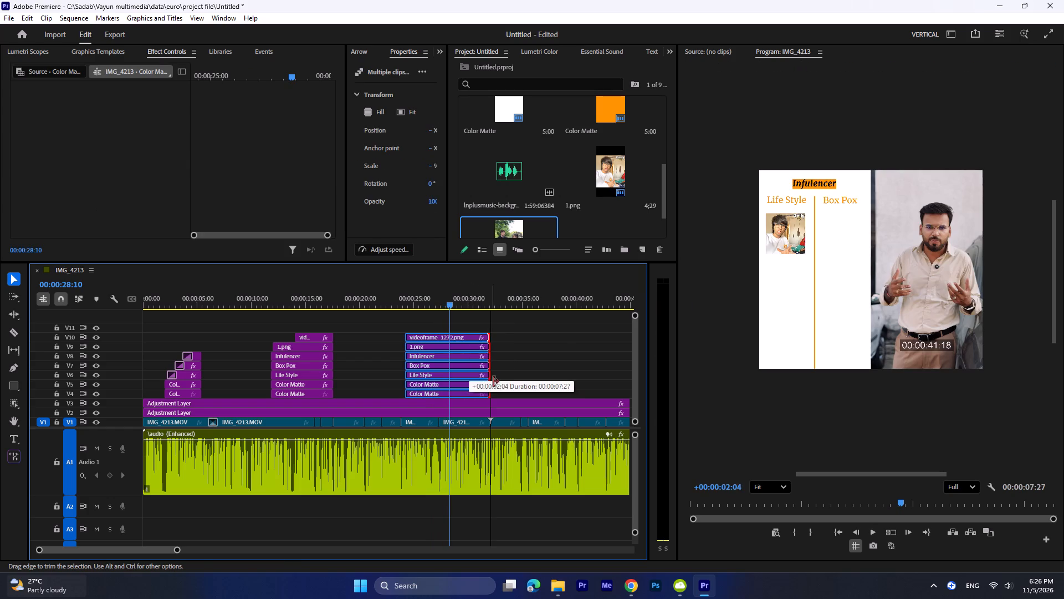
drag(493, 382, 497, 382)
click(533, 361)
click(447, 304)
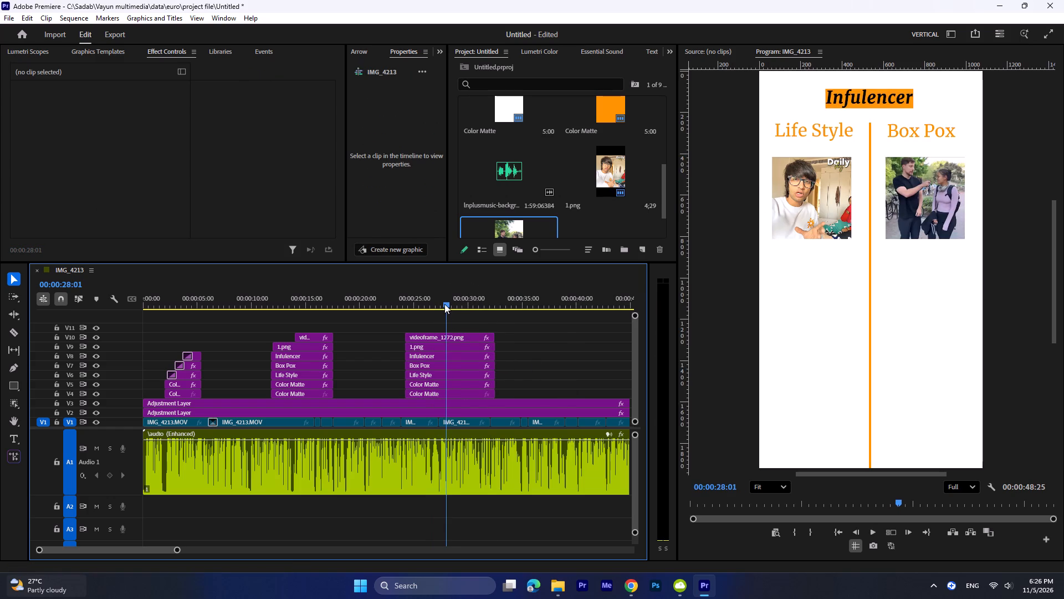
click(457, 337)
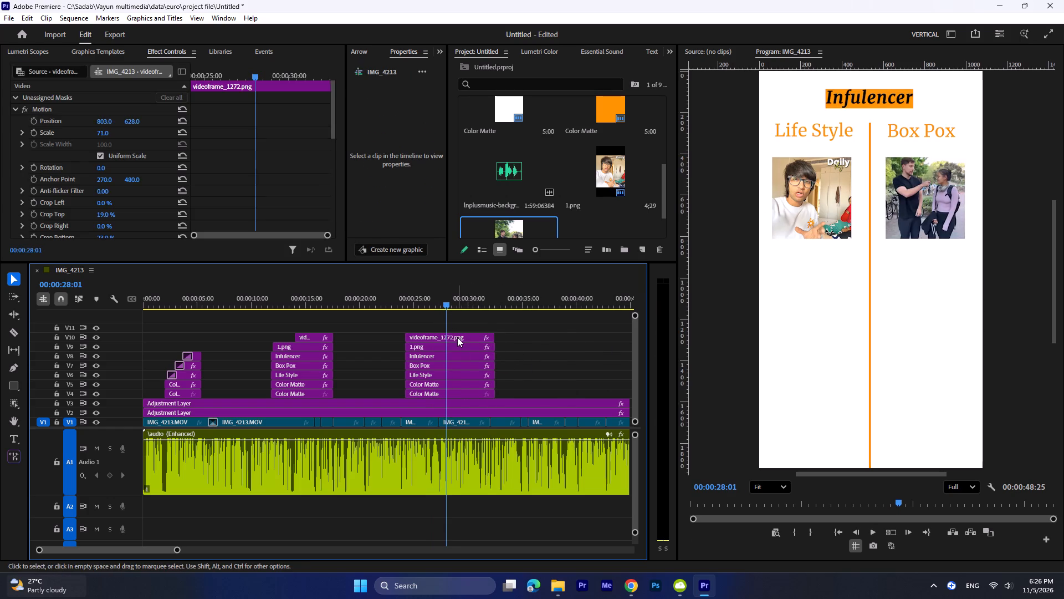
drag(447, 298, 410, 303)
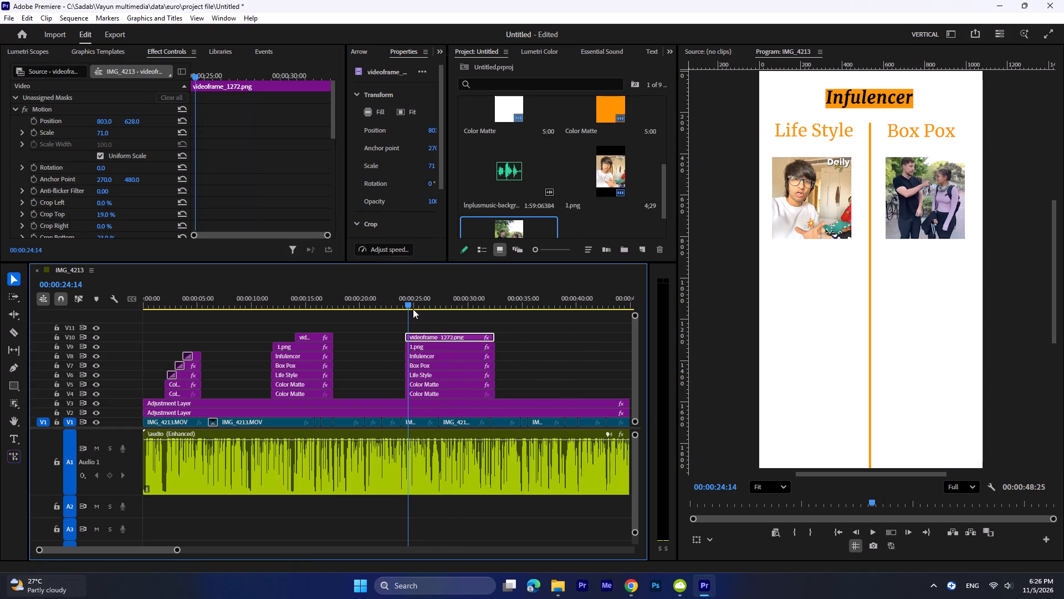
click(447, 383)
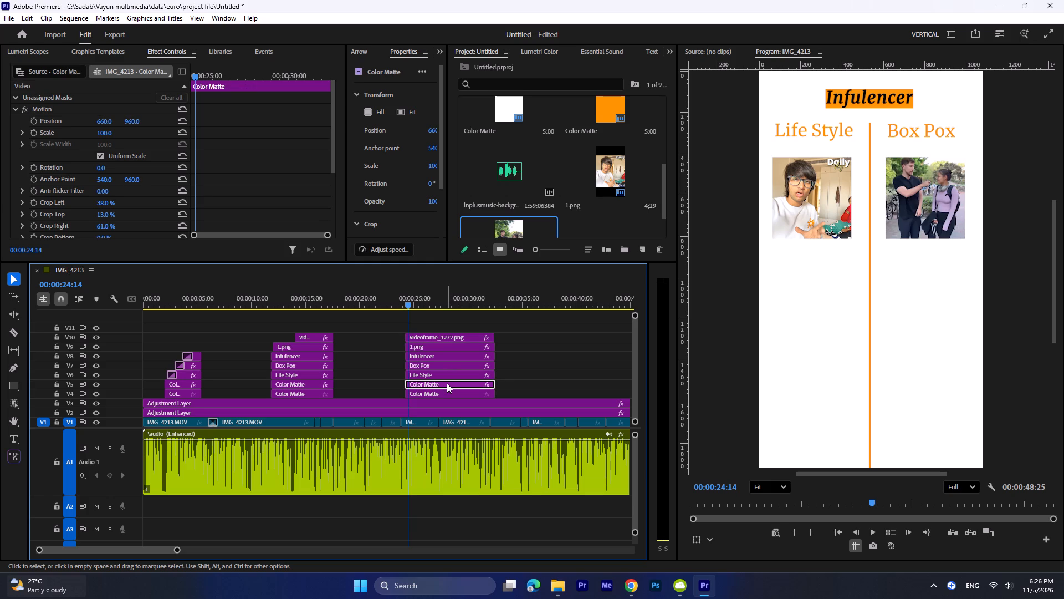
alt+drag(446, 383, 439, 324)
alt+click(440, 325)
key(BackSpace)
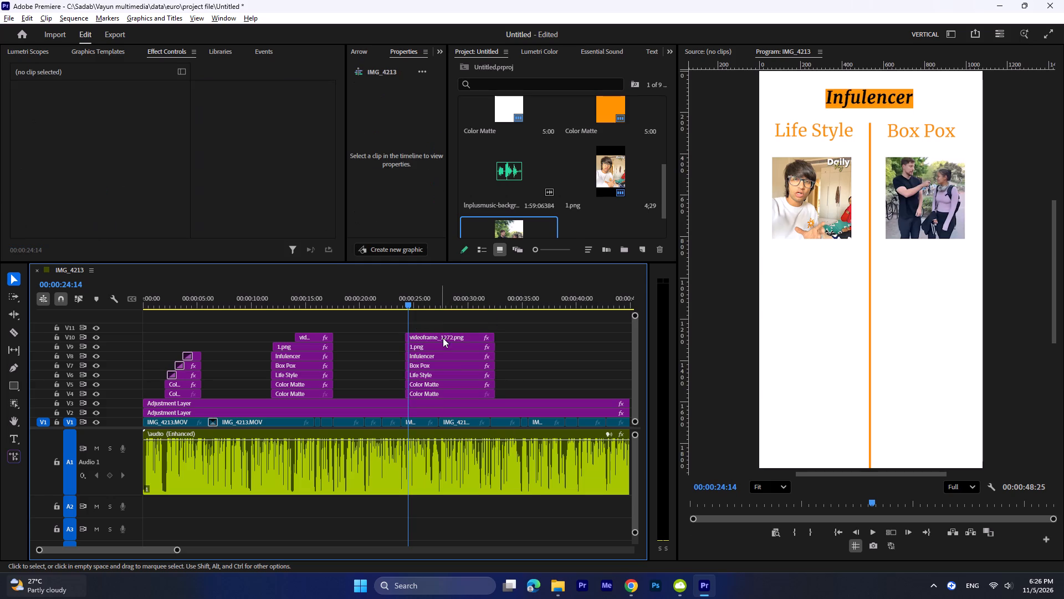
Switch to Chrome, go back to the Pinterest search page and search for "line animation".
click(634, 586)
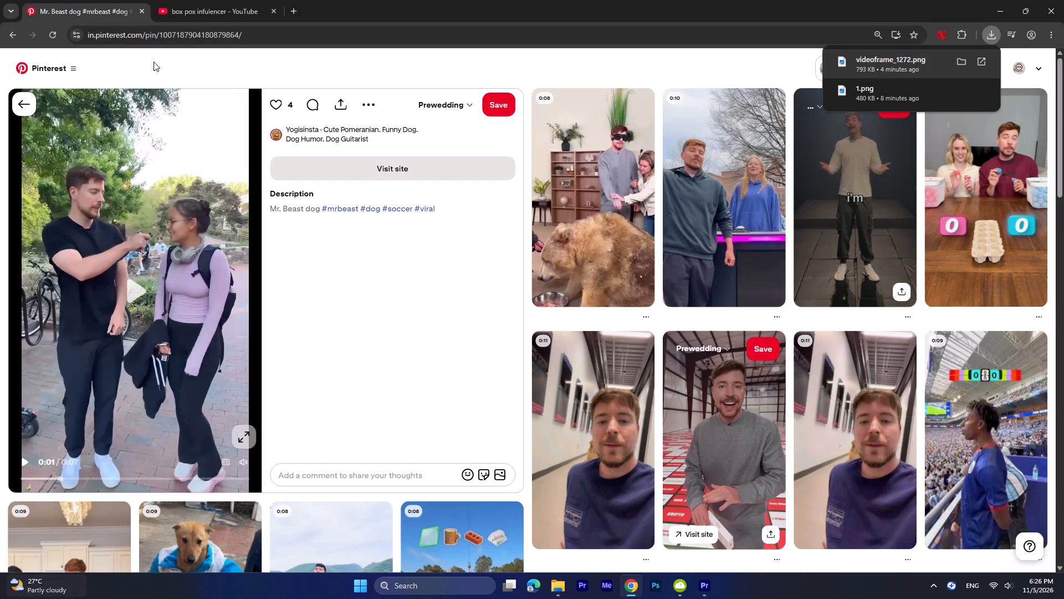
click(14, 40)
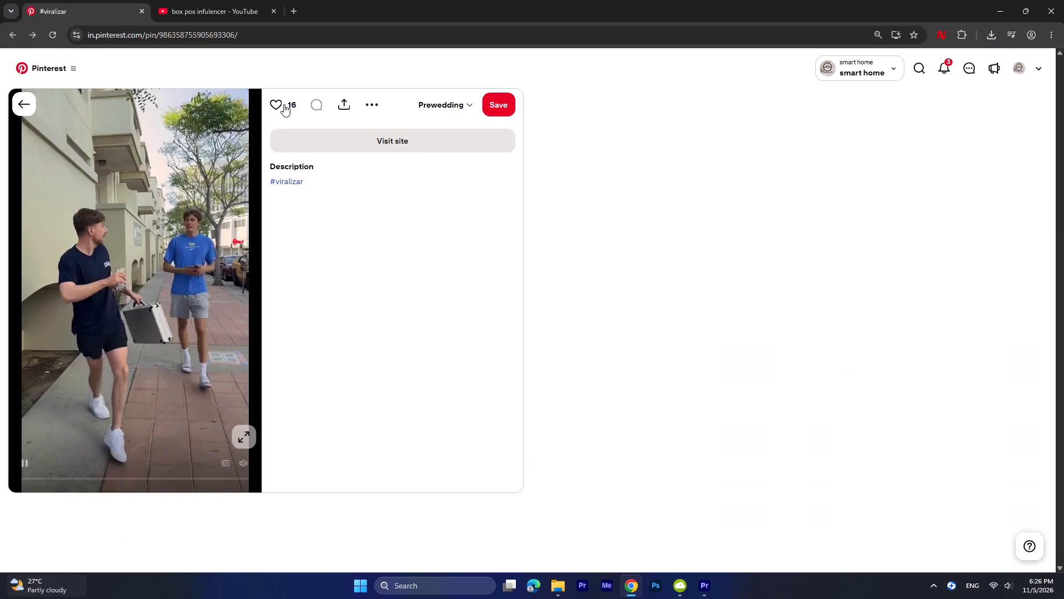
click(12, 36)
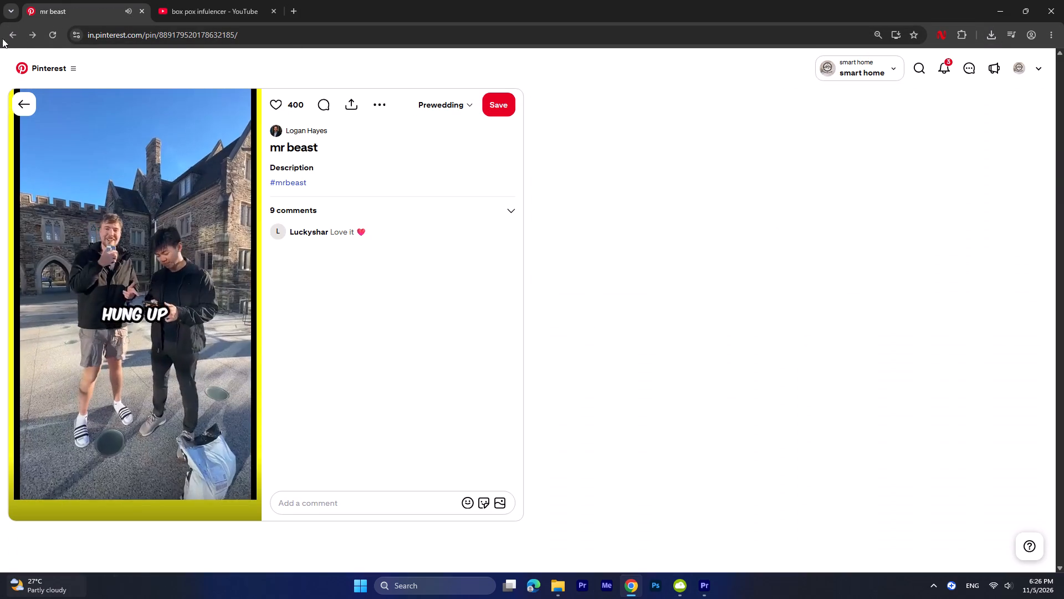
click(10, 32)
click(107, 224)
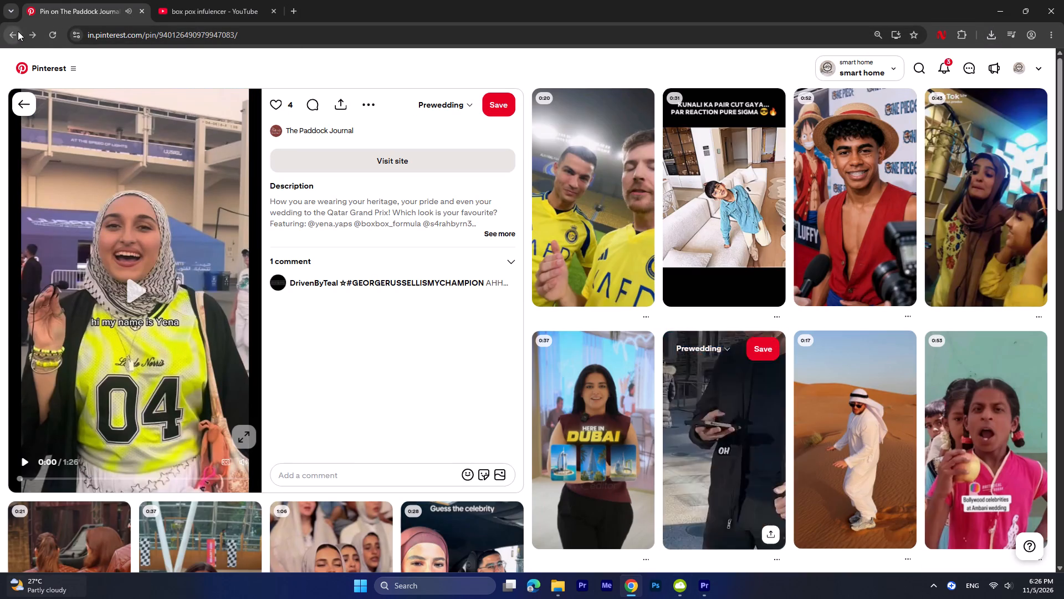
click(18, 31)
scroll(199, 321, up, 2)
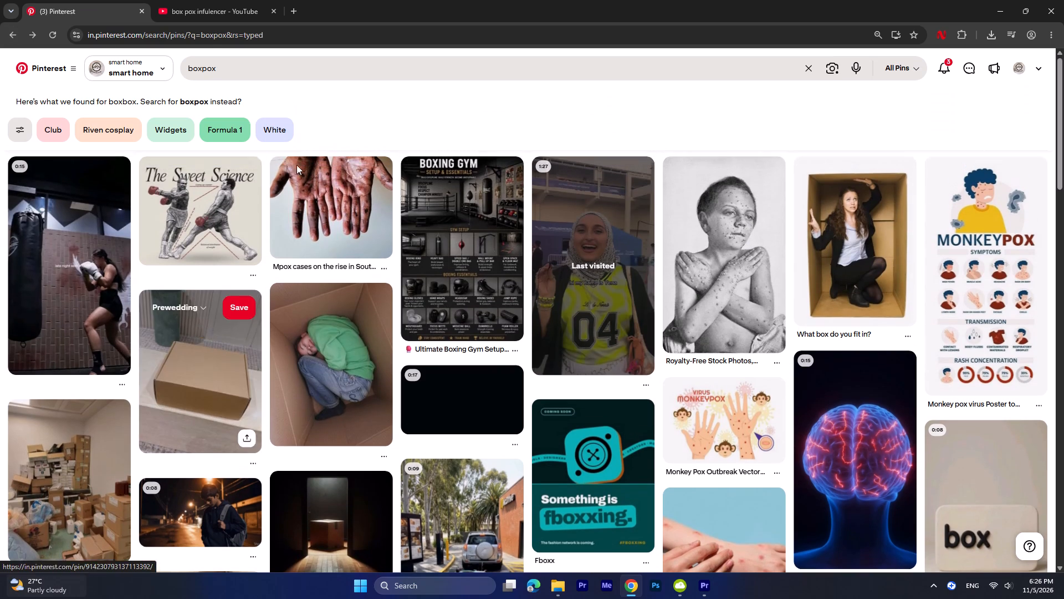
drag(221, 68, 73, 94)
key(BackSpace)
key(BackSpace)
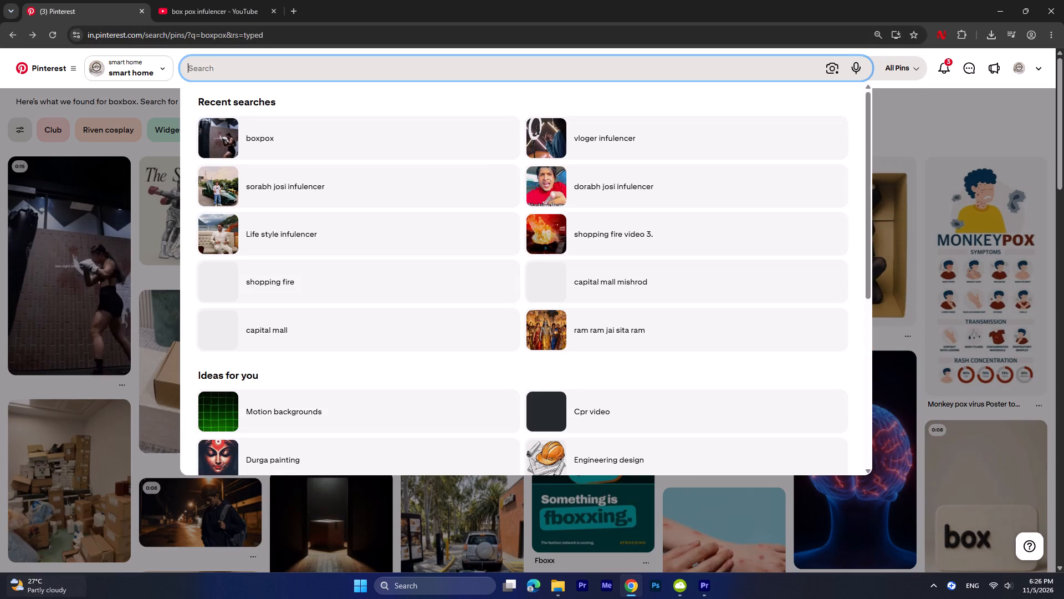
key(BackSpace)
text(line animation)
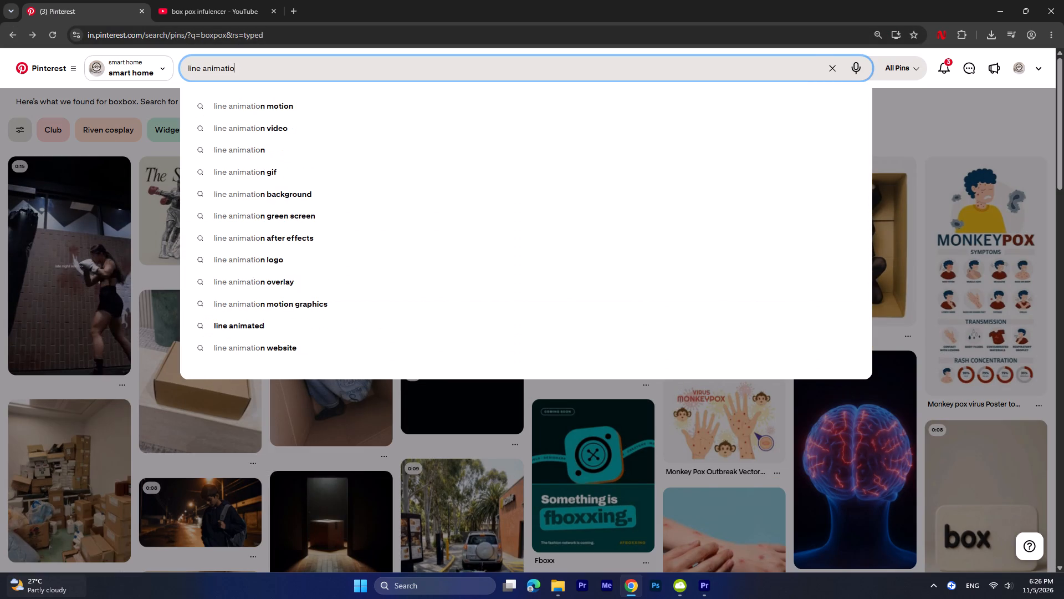
key(space)
key(Return)
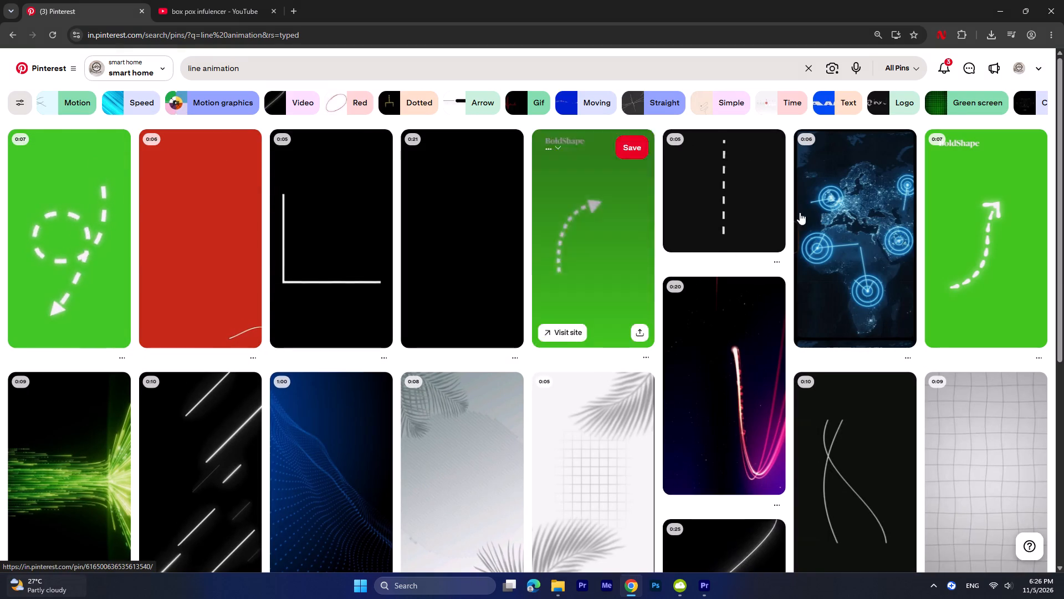
Browse the line animation results and open the green-screen pin of a black dashed arrow pointing up.
scroll(716, 207, down, 3)
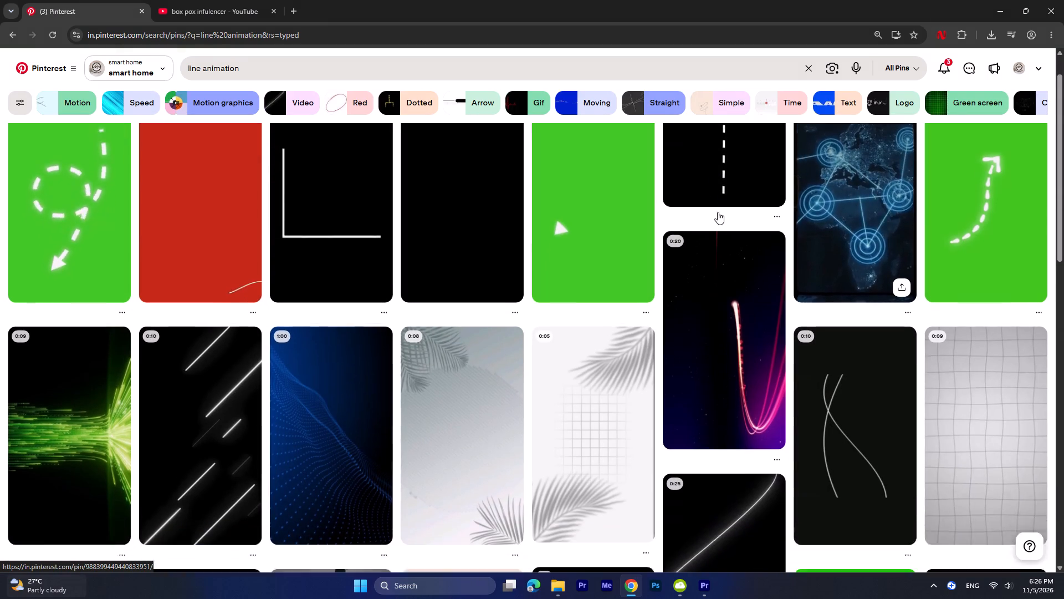
scroll(671, 256, down, 1)
scroll(667, 282, up, 6)
scroll(667, 285, down, 3)
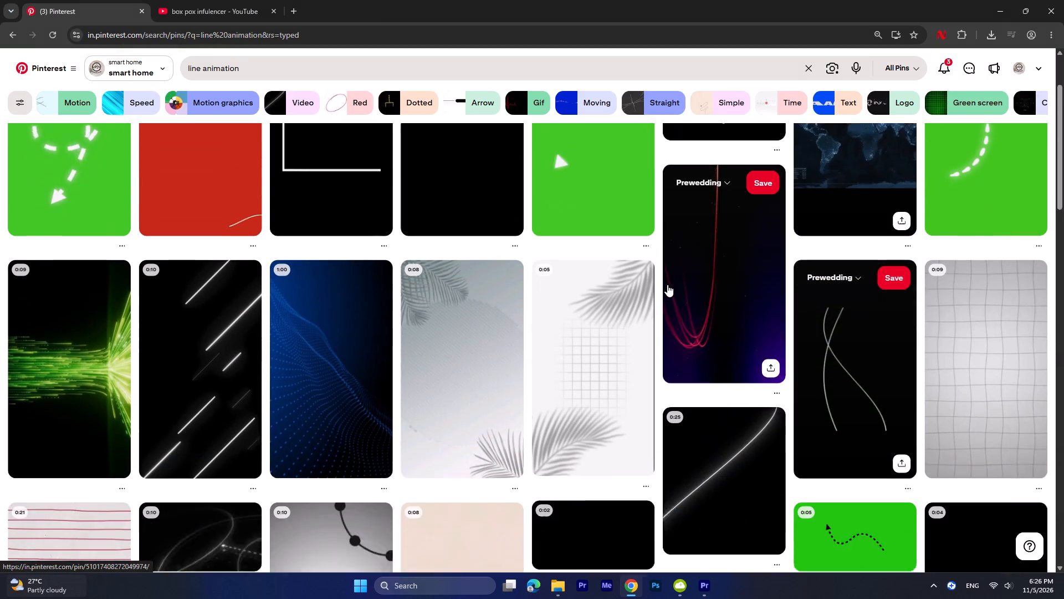
scroll(667, 285, up, 4)
scroll(763, 281, down, 4)
scroll(782, 341, down, 3)
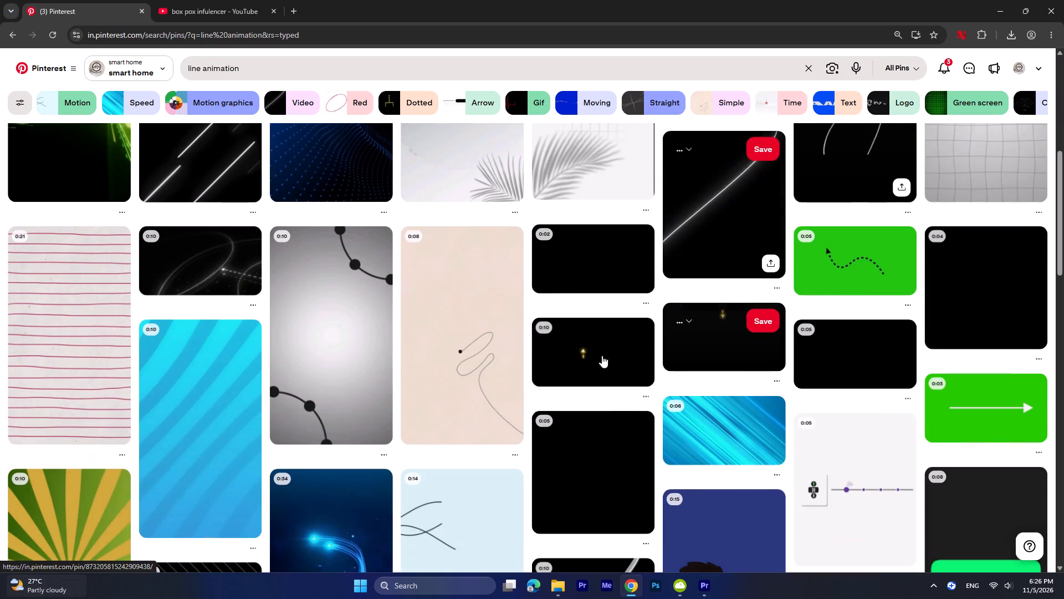
scroll(676, 326, up, 9)
click(728, 200)
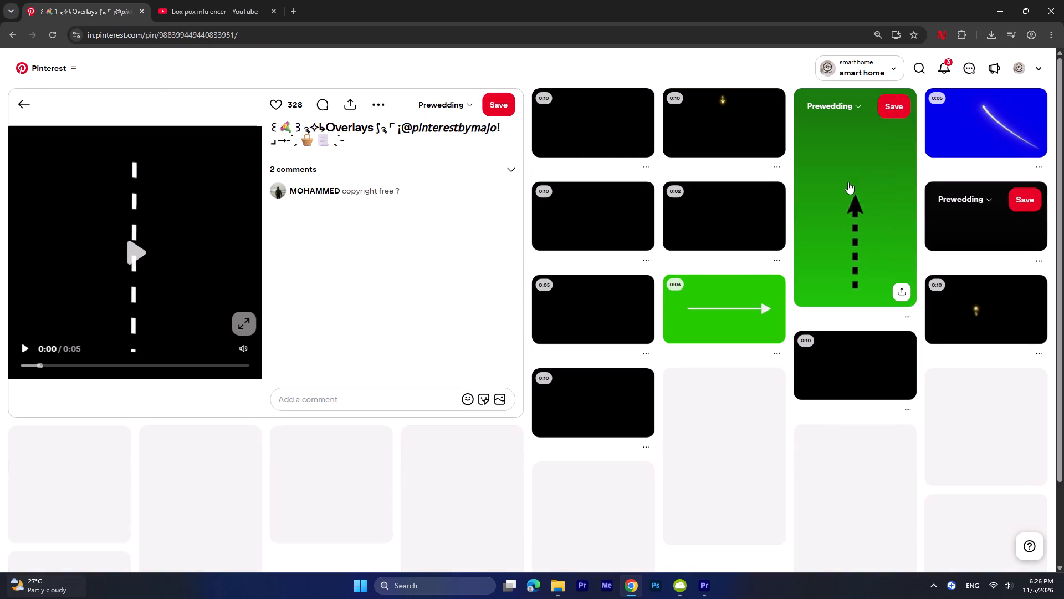
click(847, 187)
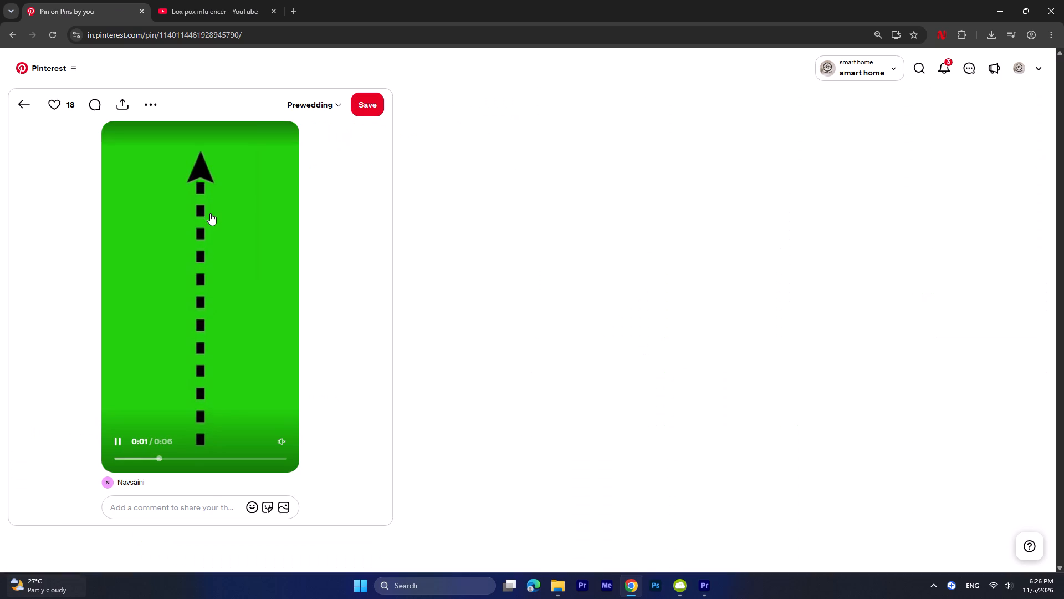
Copy the share link of the green-screen dashed arrow pin.
right_click(210, 213)
click(181, 295)
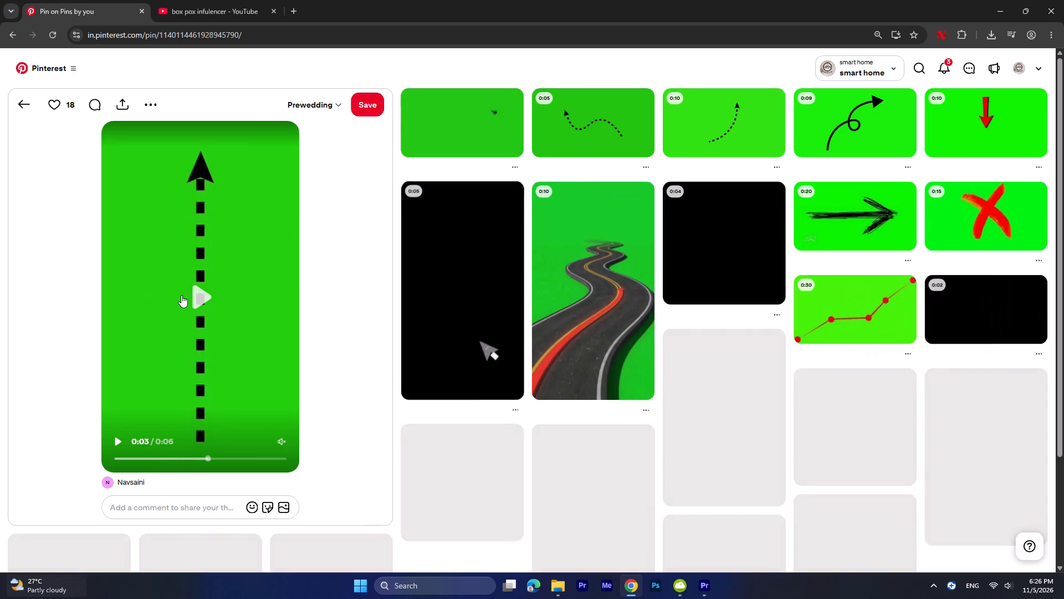
right_click(181, 295)
click(143, 424)
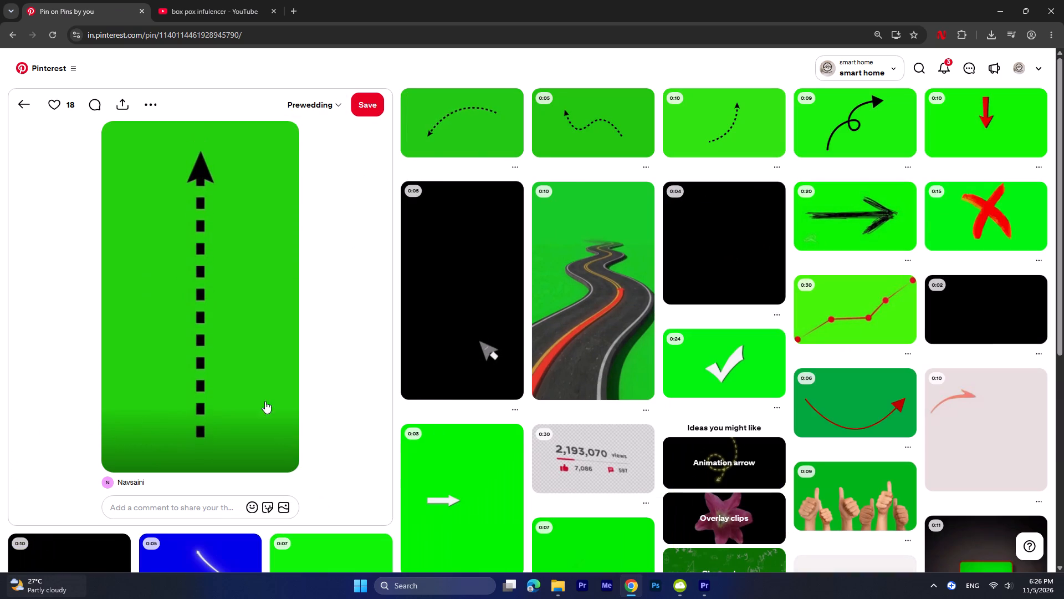
click(124, 103)
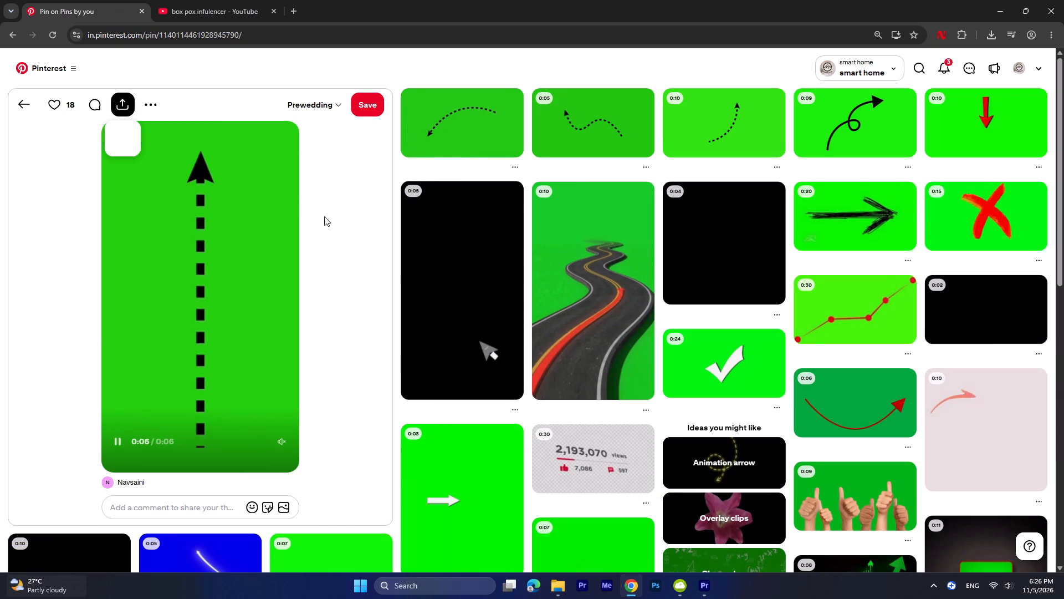
click(44, 159)
click(245, 425)
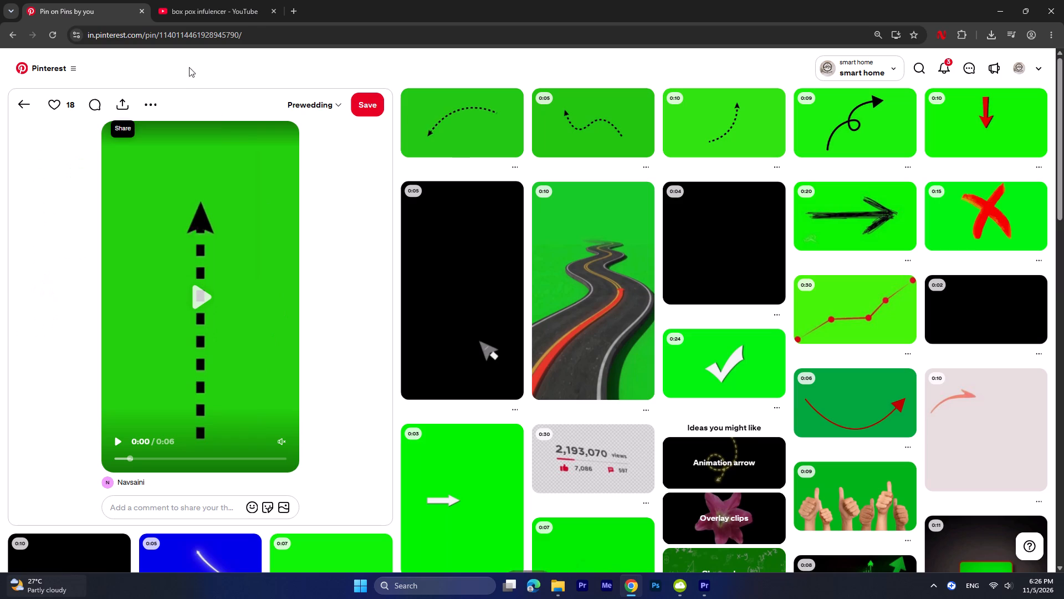
In a new browser tab, search Google for "pinteste download" and open the KlickPin Pinterest Video Downloader site.
click(291, 11)
click(312, 34)
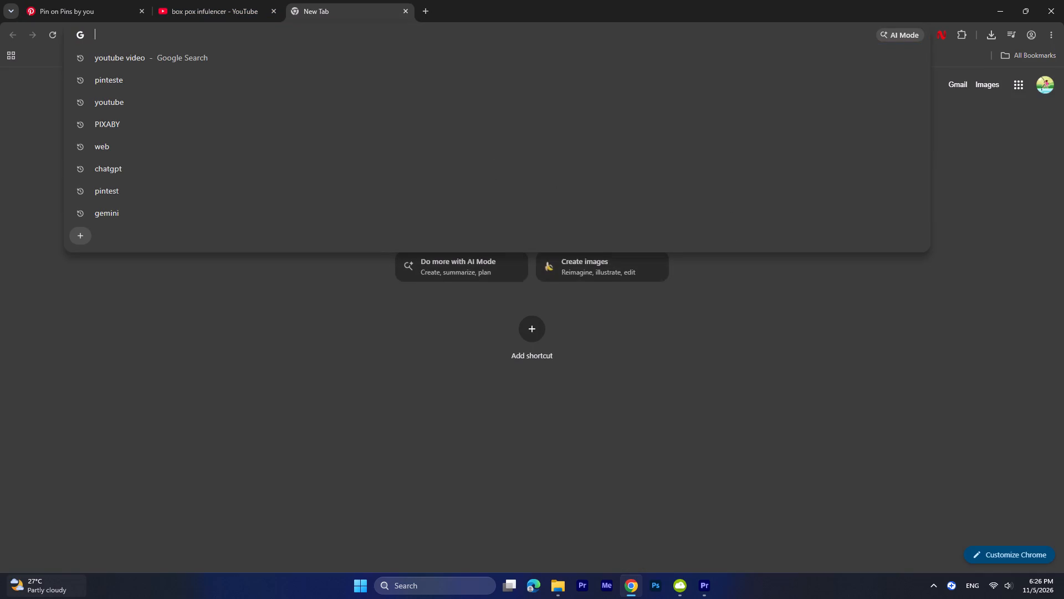
text(pint)
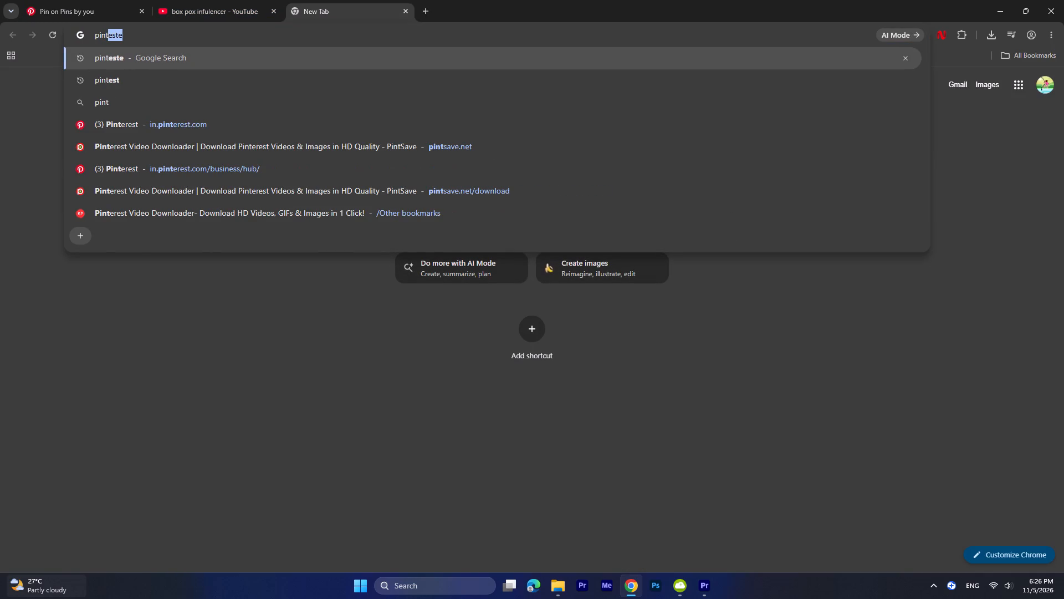
text(este)
key(space)
key(Return)
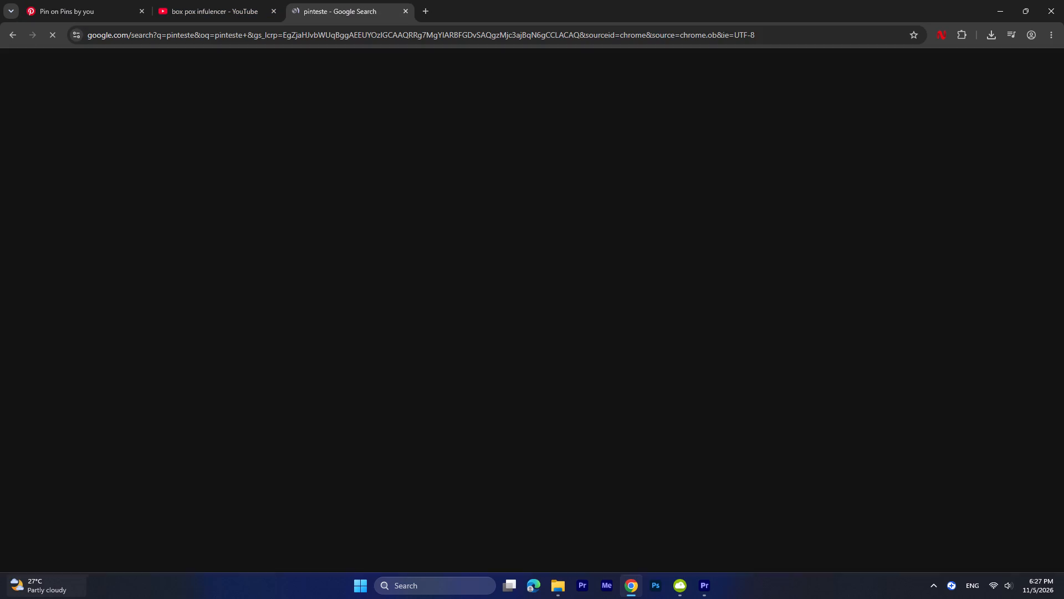
click(182, 216)
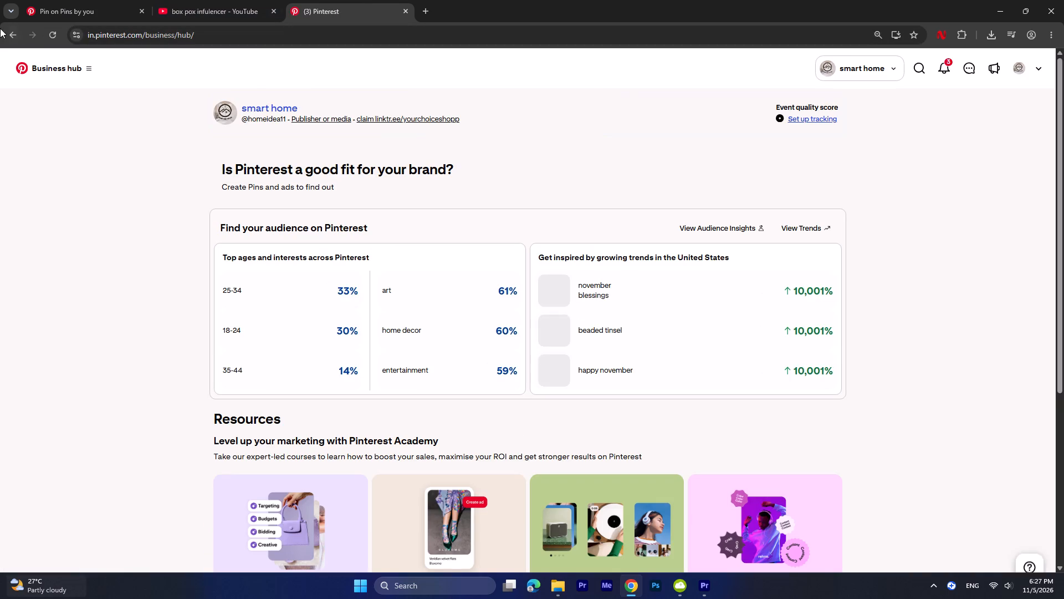
click(21, 31)
click(207, 77)
key(space)
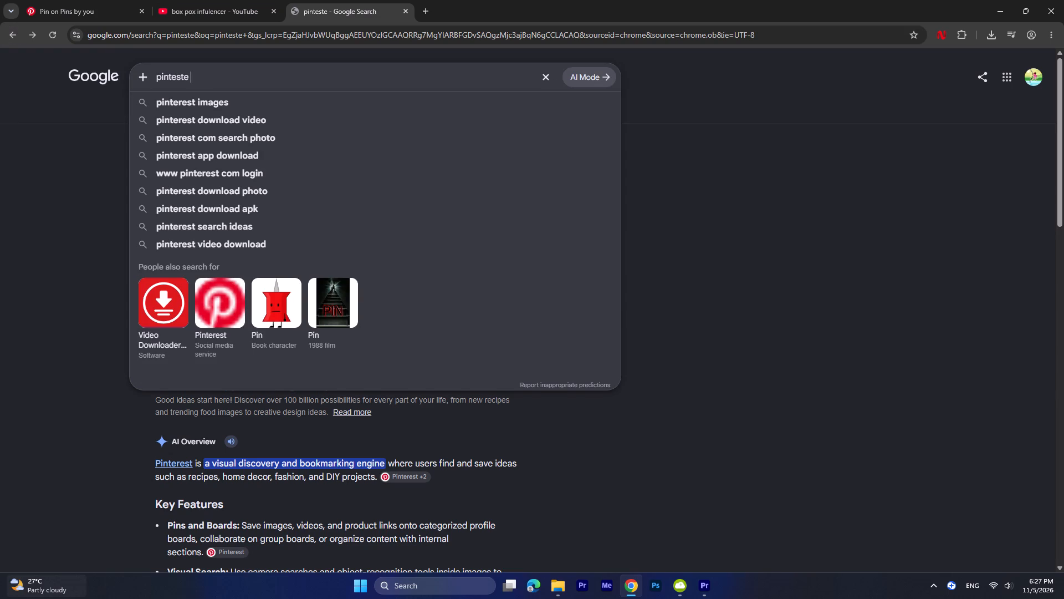
text(download)
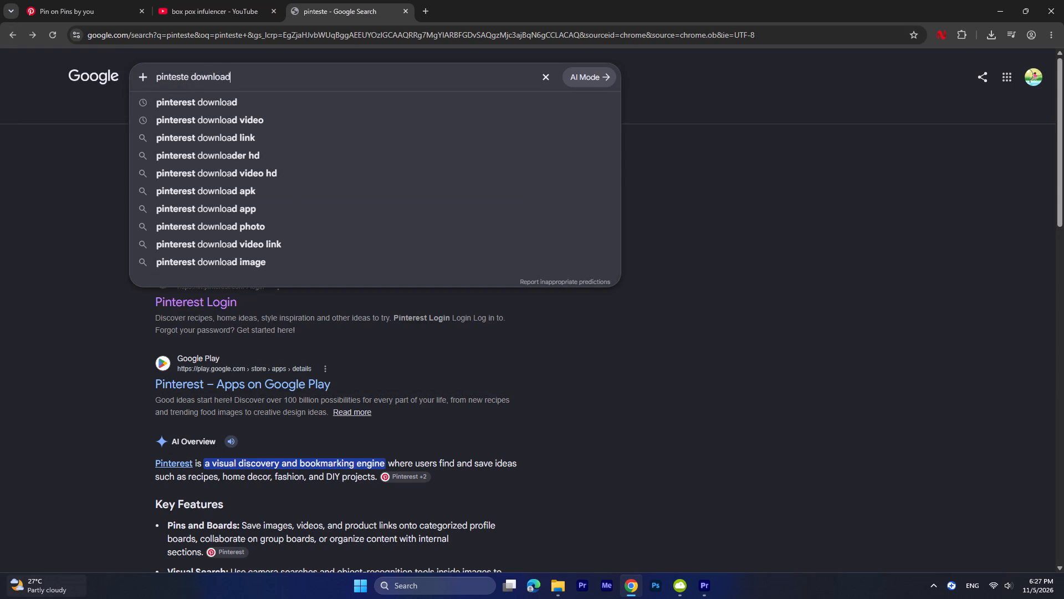
key(space)
key(Return)
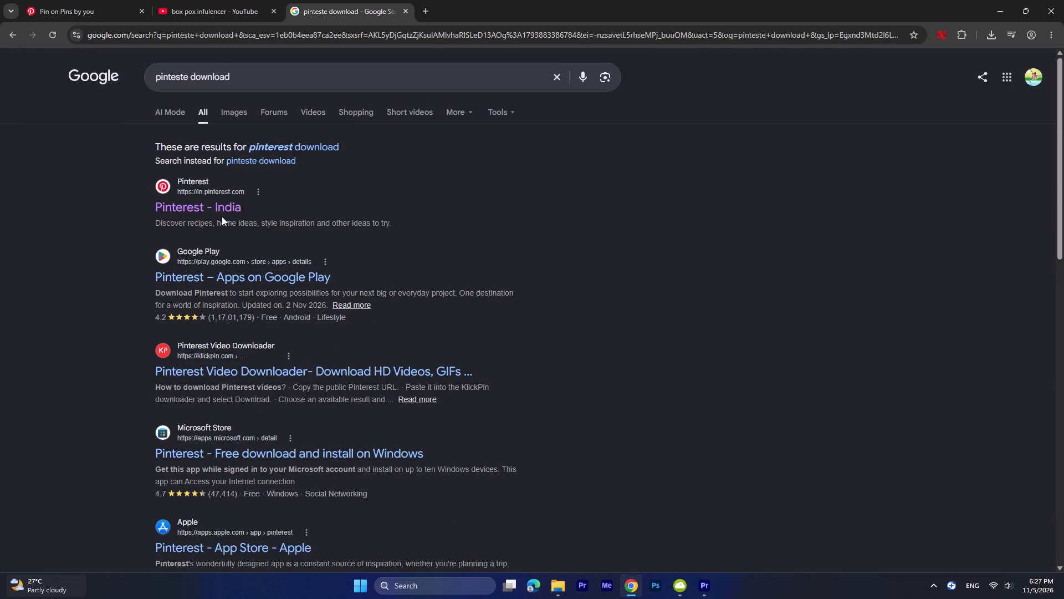
click(221, 364)
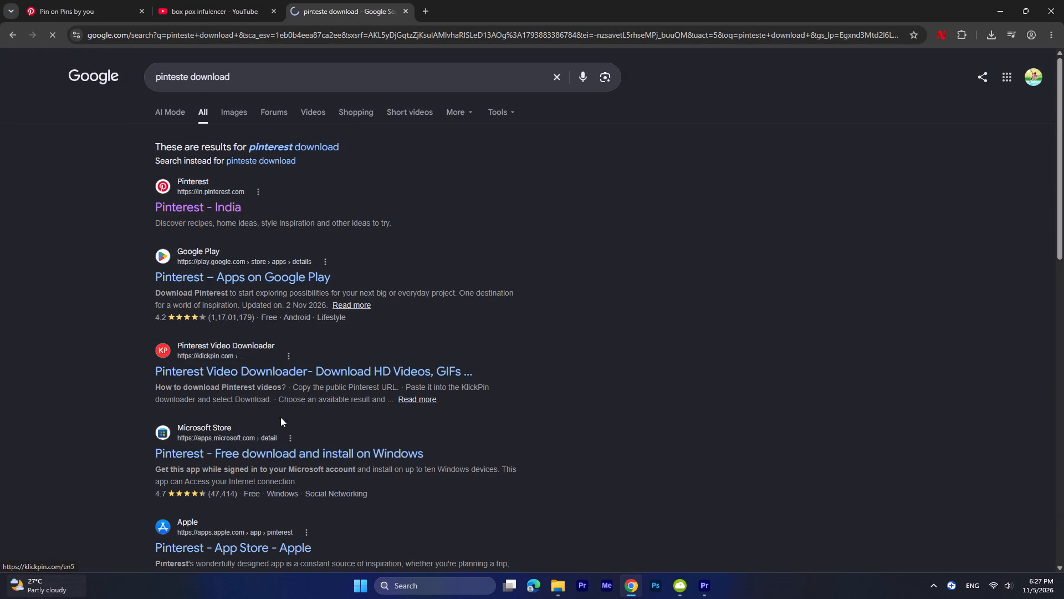
Submit the copied pin link to KlickPin and download the dashed arrow video.
click(364, 154)
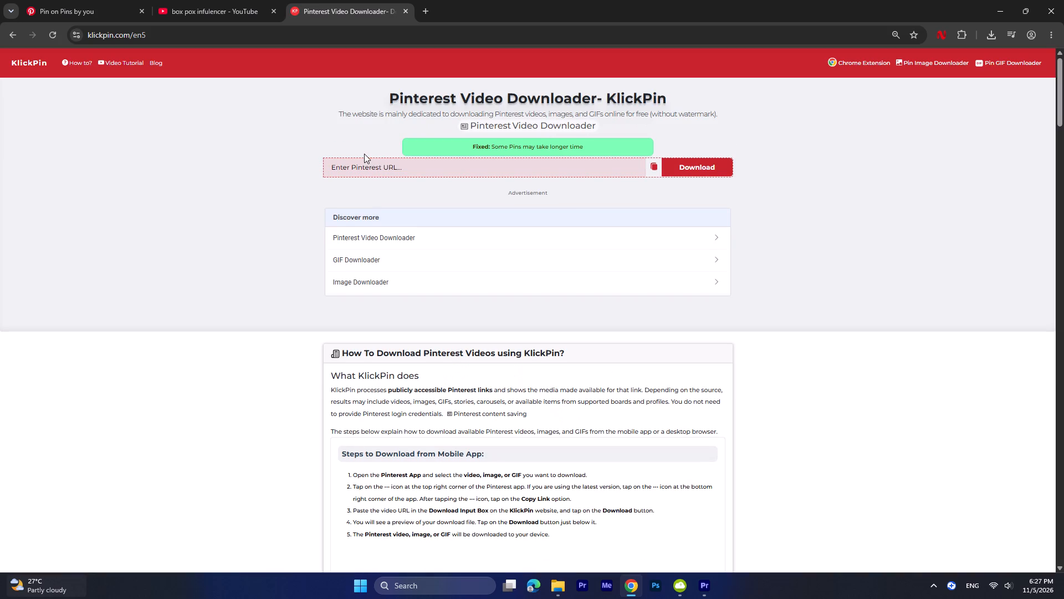
click(364, 166)
key(ctrl+v)
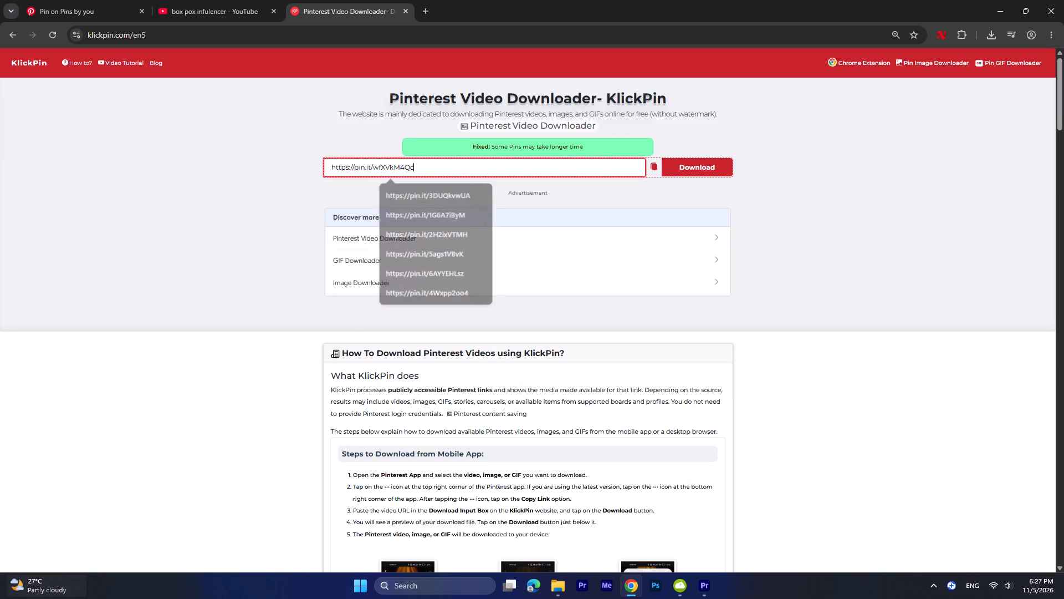
key(Return)
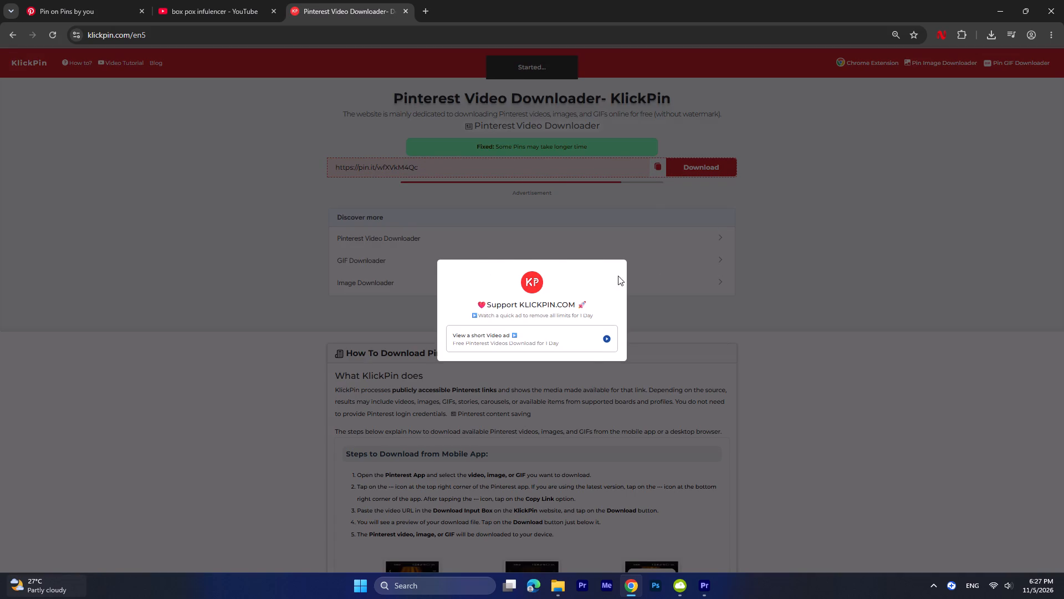
click(579, 338)
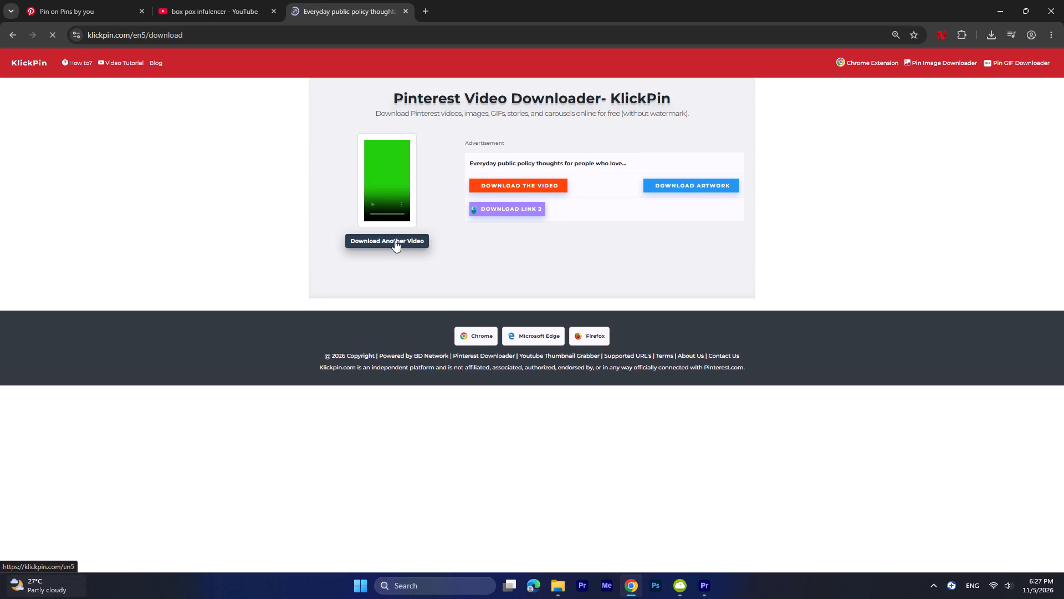
drag(395, 240, 695, 222)
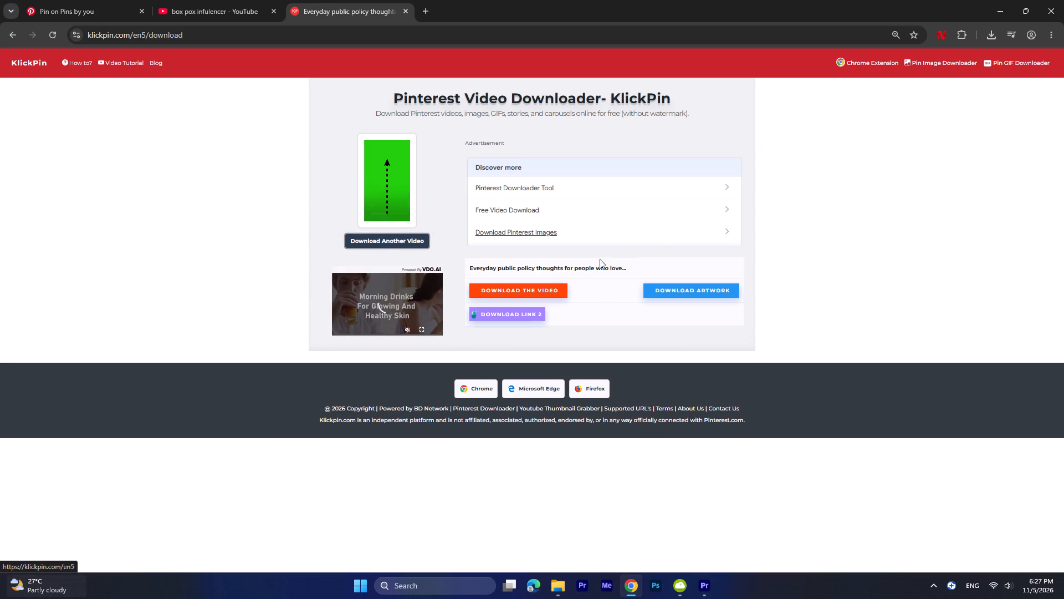
click(505, 286)
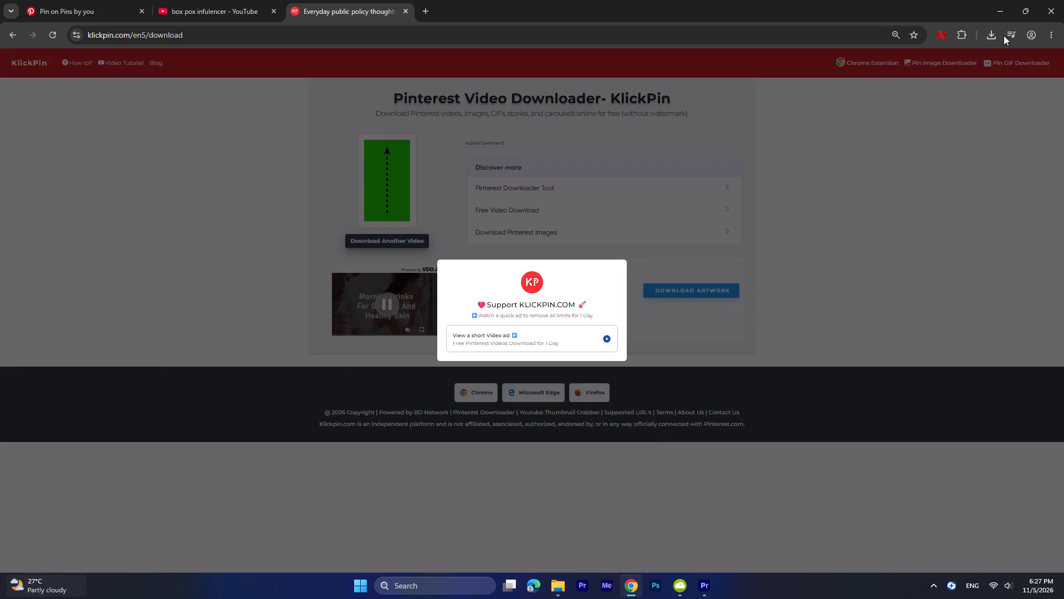
click(717, 357)
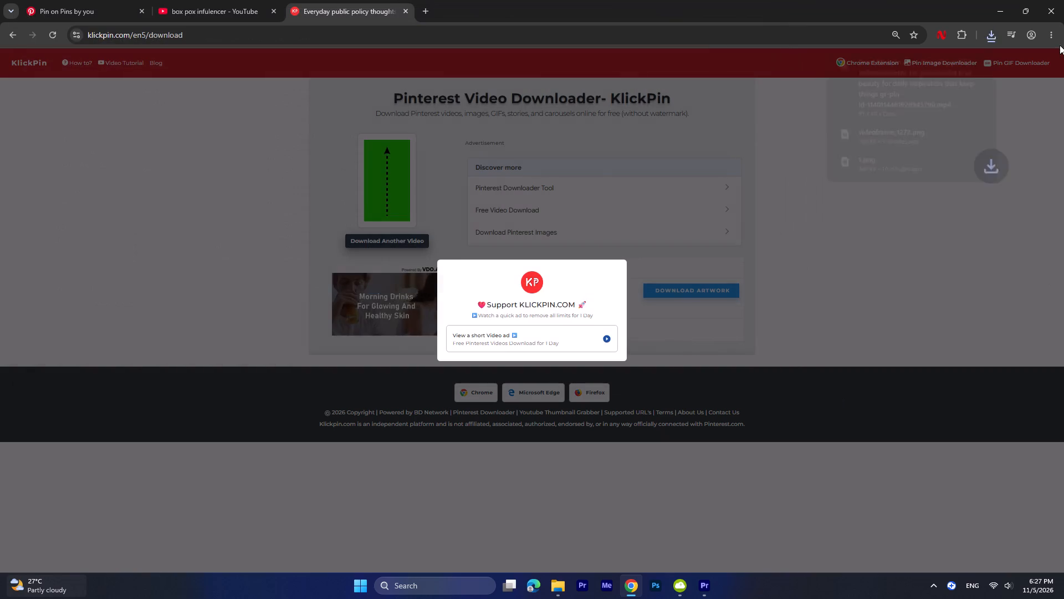
Import the downloaded KlickPin arrow MP4 from the browser's downloads into the Premiere Pro project.
drag(927, 57, 702, 586)
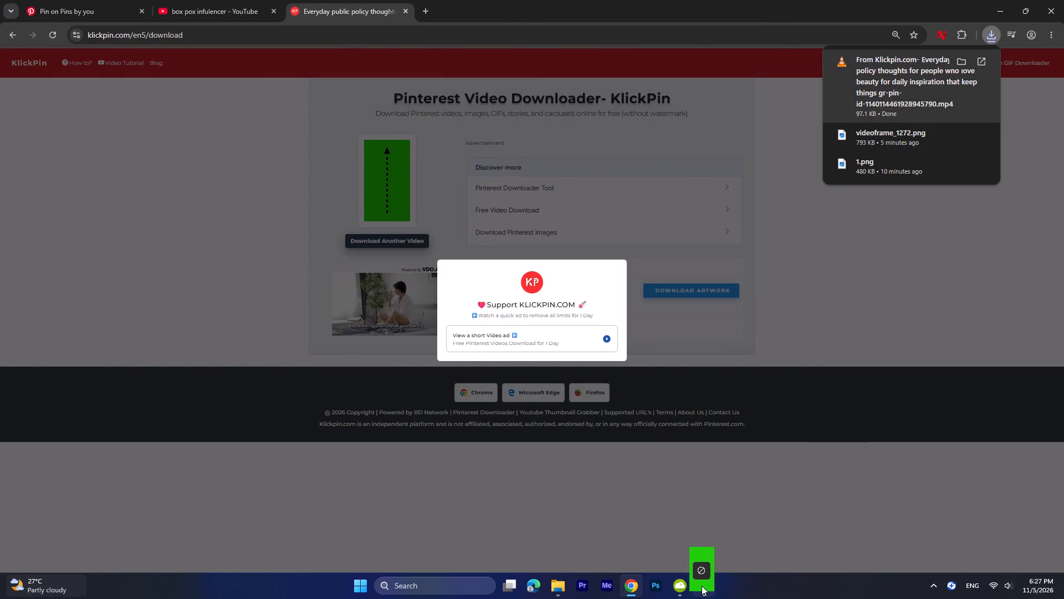
drag(702, 586, 600, 227)
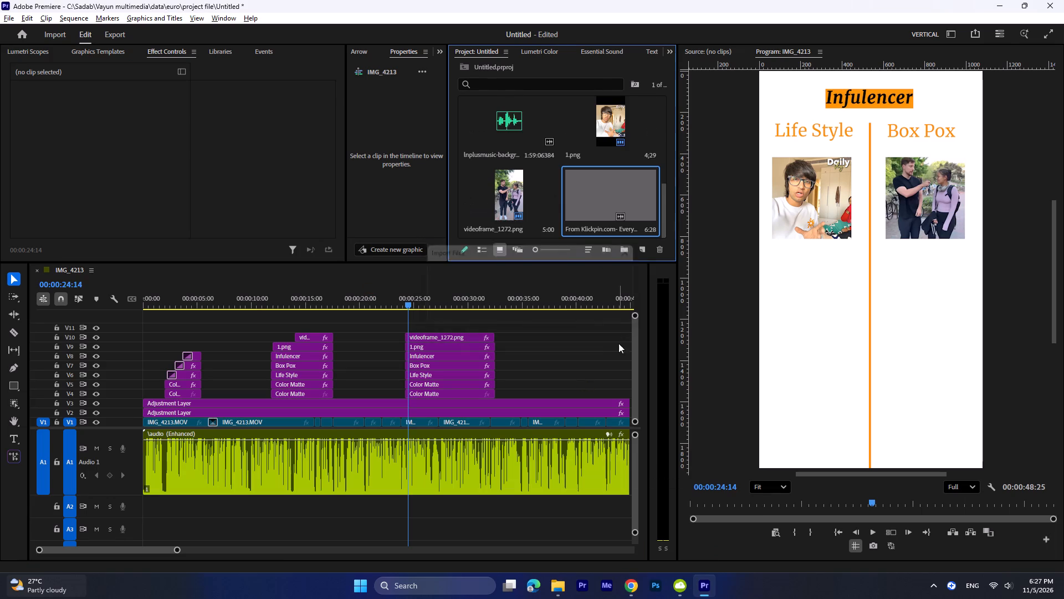
Open the imported KlickPin arrow clip in the Source monitor.
double_click(631, 204)
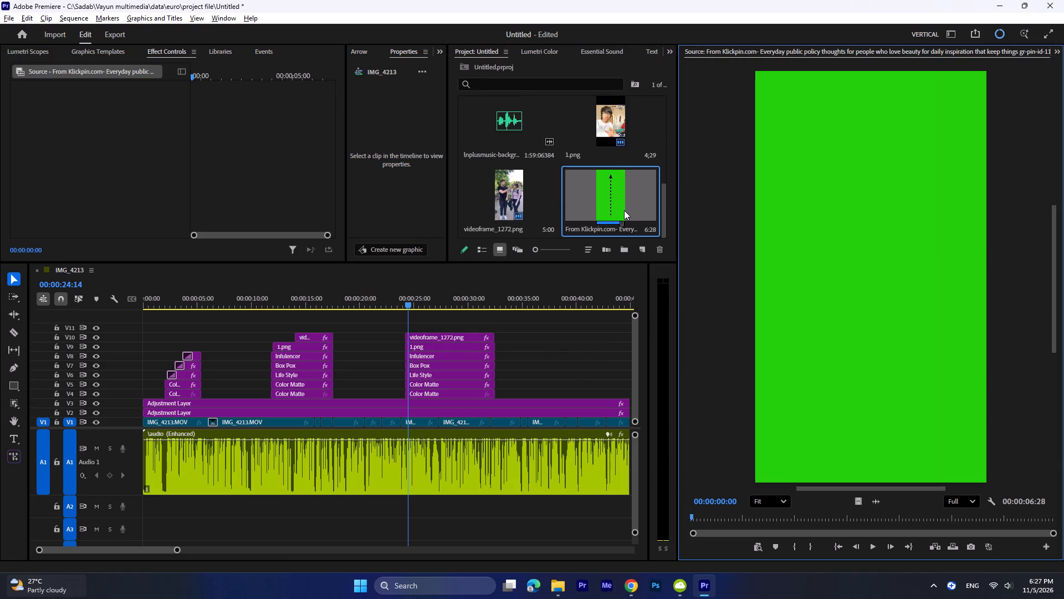
Place the KlickPin arrow clip on track V11 above the second Life Style/Box Pox graphic, aligned with the graphic's start.
double_click(622, 206)
drag(602, 192, 426, 320)
drag(616, 185, 420, 328)
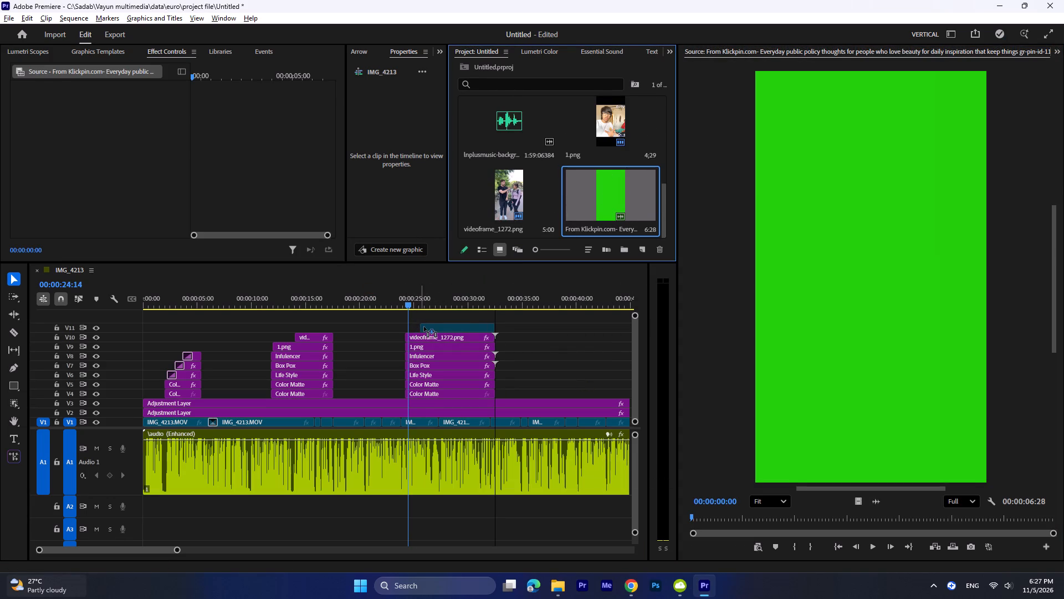
drag(434, 326, 422, 327)
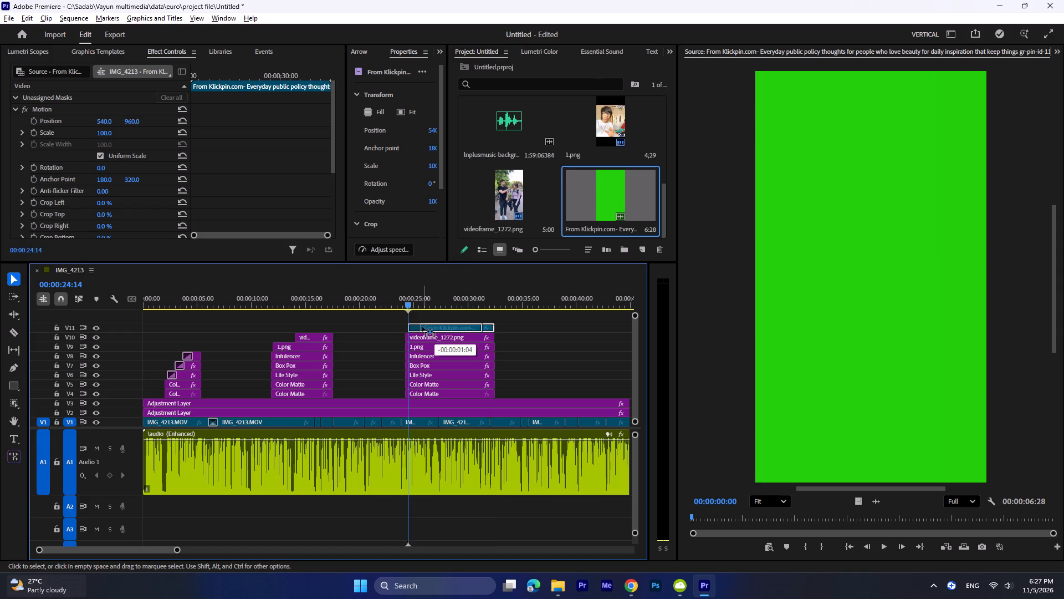
drag(422, 327, 420, 327)
click(422, 328)
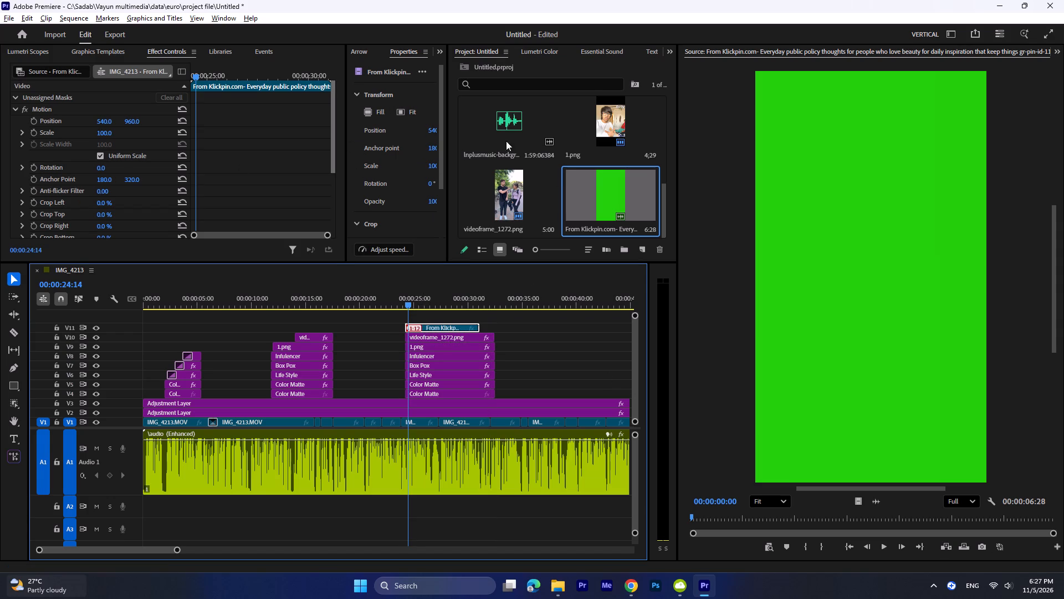
Search the Dagger effect launcher for "key" and apply the Chroma Key effect to the arrow clip.
key(F9)
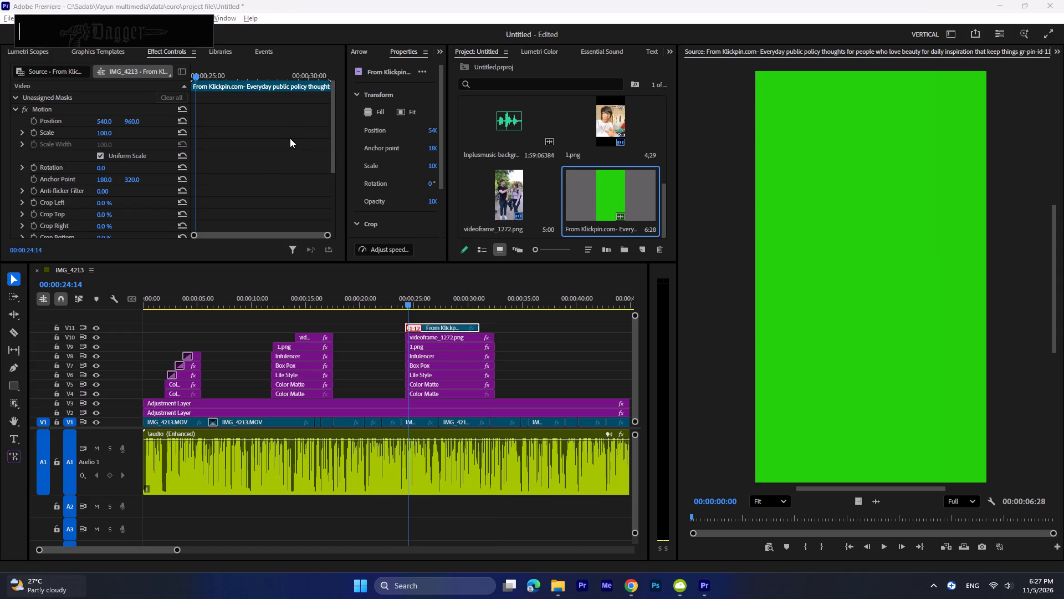
text(colo)
key(u)
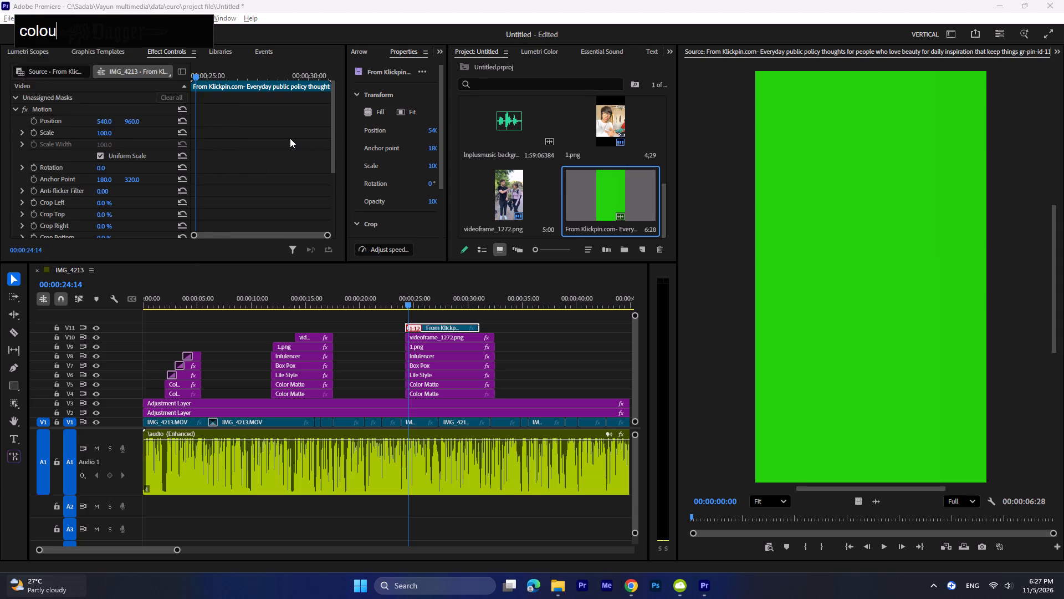
key(BackSpace)
key(BackSpace)
key(BackSpace)
key(BackSpace)
key(BackSpace)
text(key)
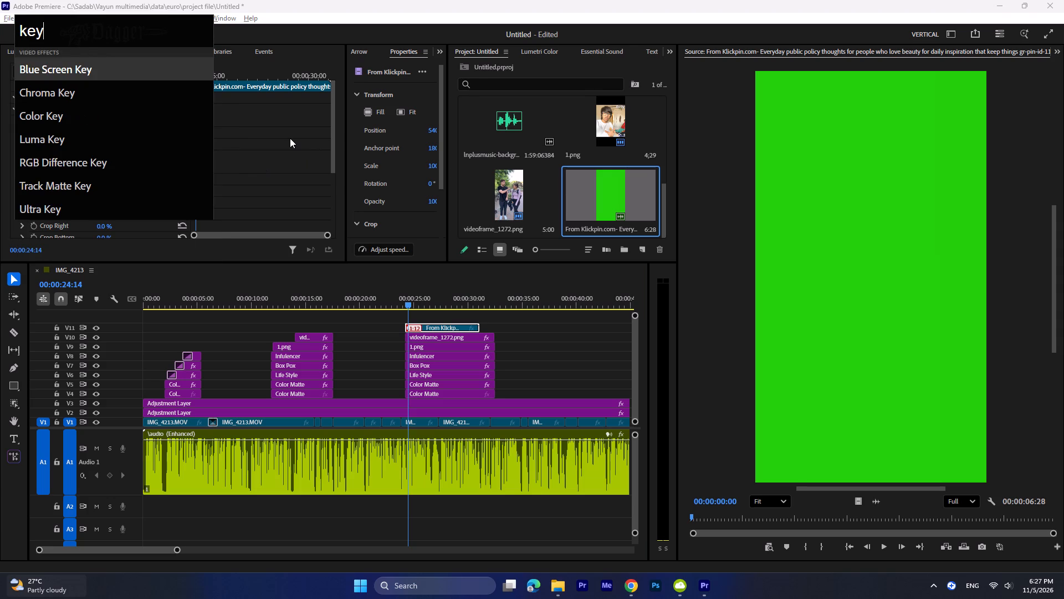
click(79, 95)
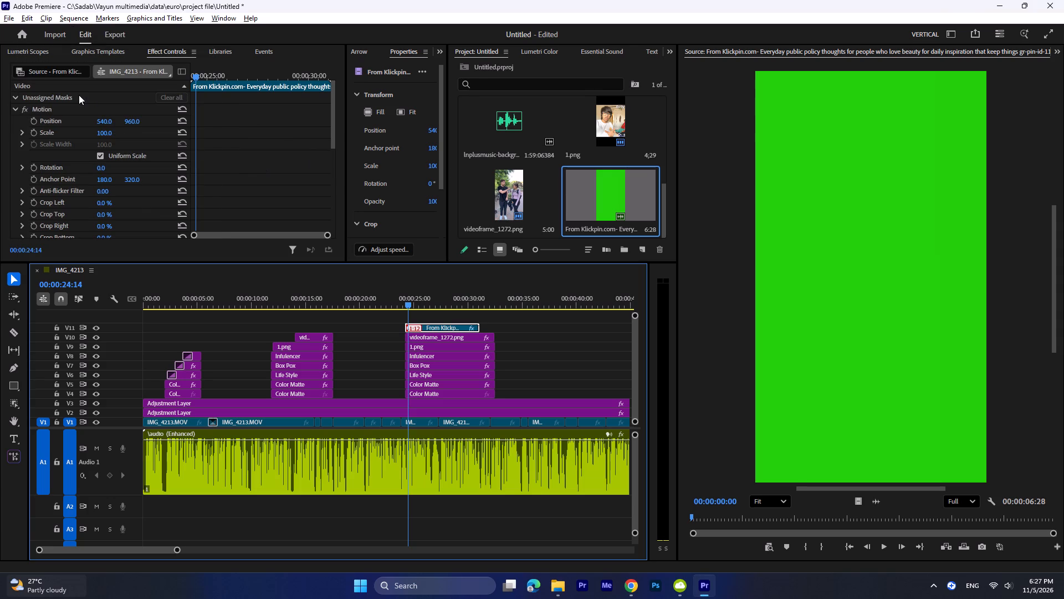
Key out the arrow clip's sampled green background with Chroma Key Similarity at 53%.
scroll(109, 164, down, 13)
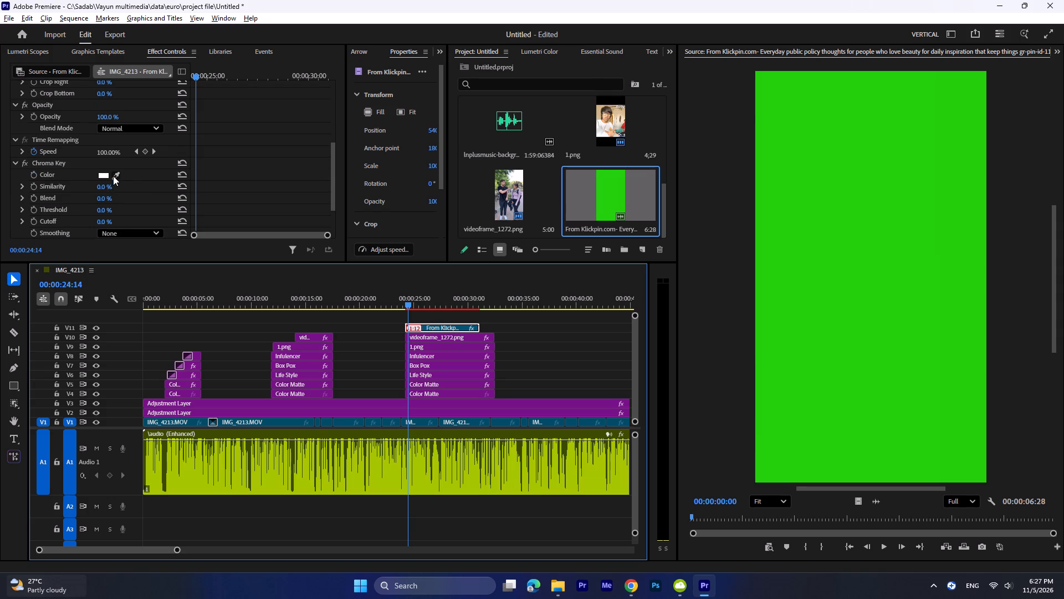
click(113, 176)
click(795, 177)
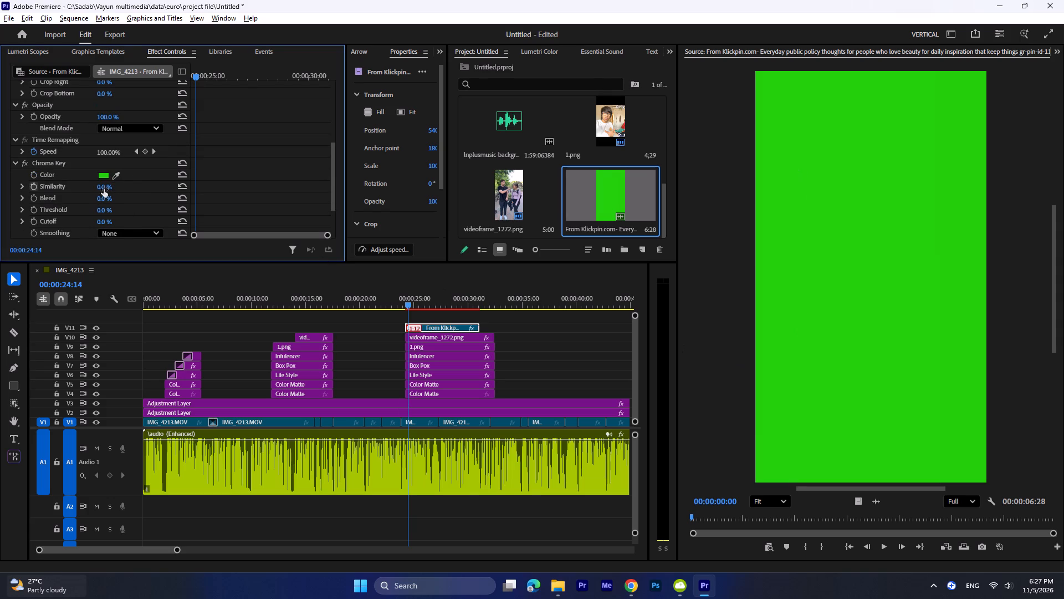
click(411, 302)
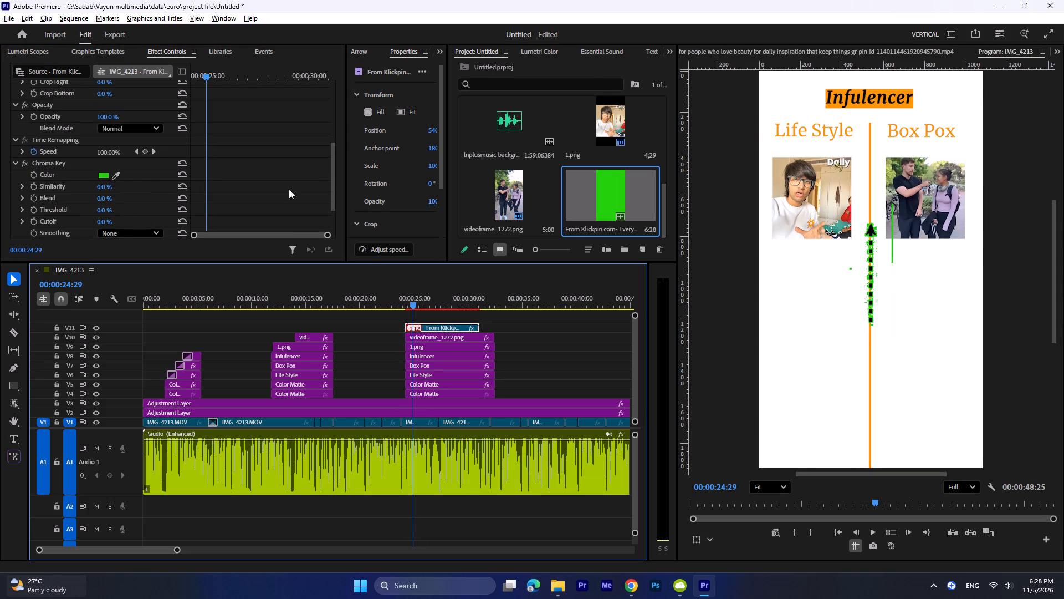
drag(109, 190, 136, 186)
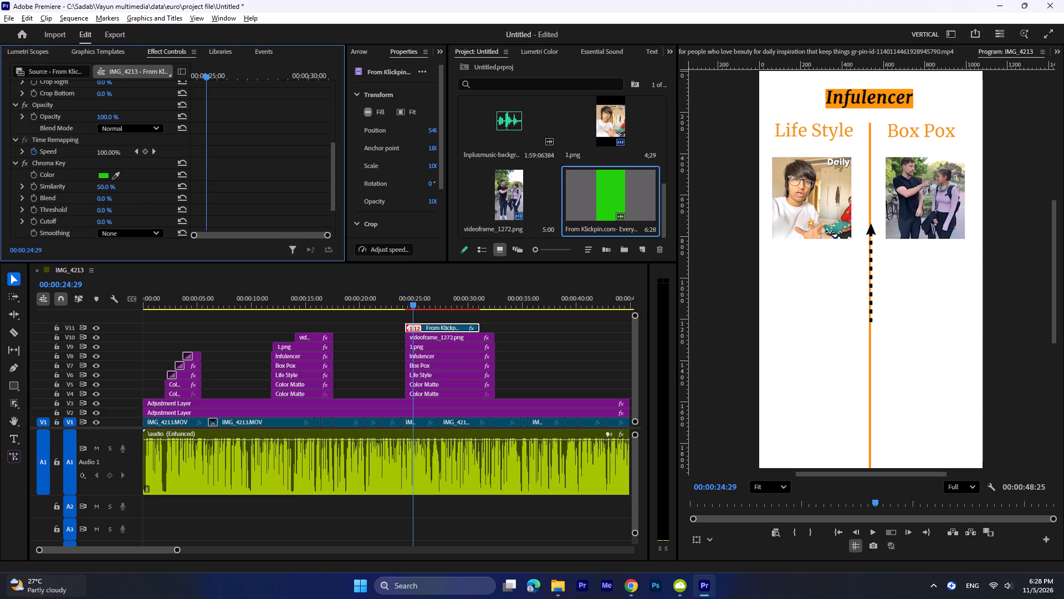
drag(136, 186, 138, 185)
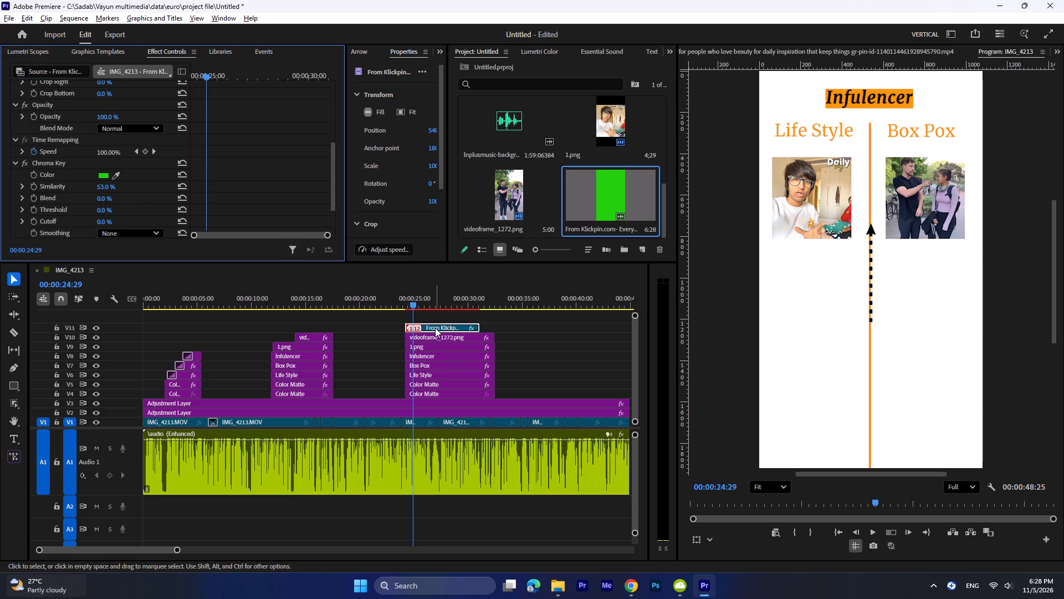
Move the arrow clip below the Life Style photo, at about position 243, 1006.
click(435, 328)
drag(406, 303, 411, 303)
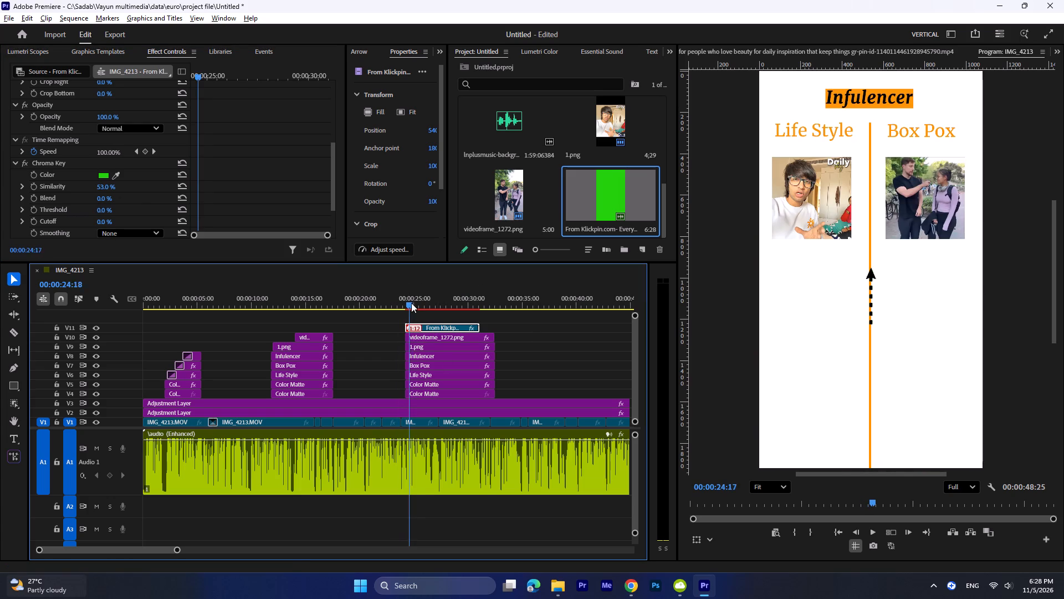
drag(411, 303, 413, 303)
click(428, 320)
click(444, 327)
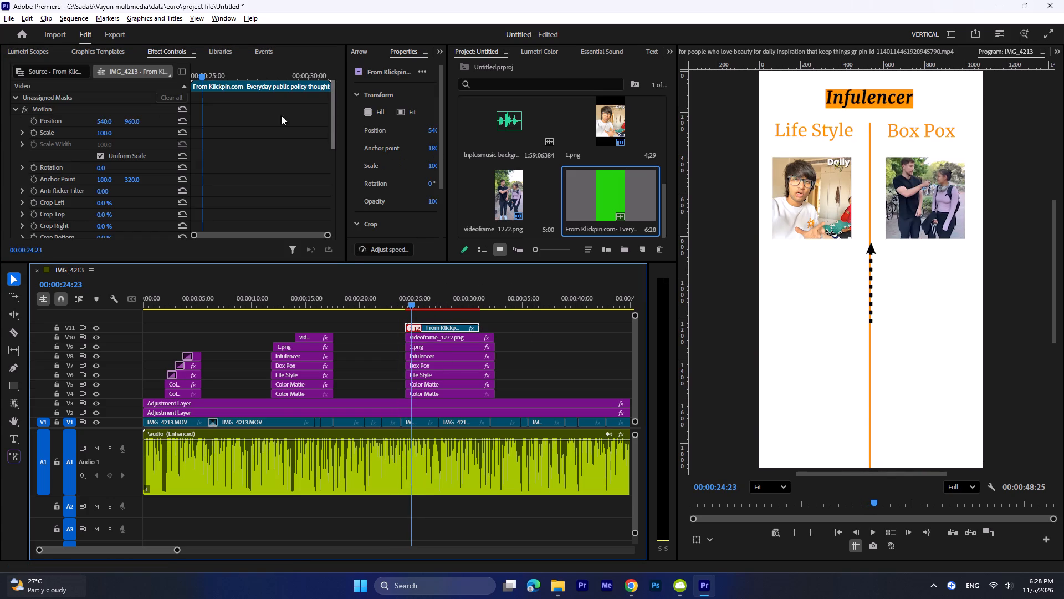
drag(138, 121, 208, 119)
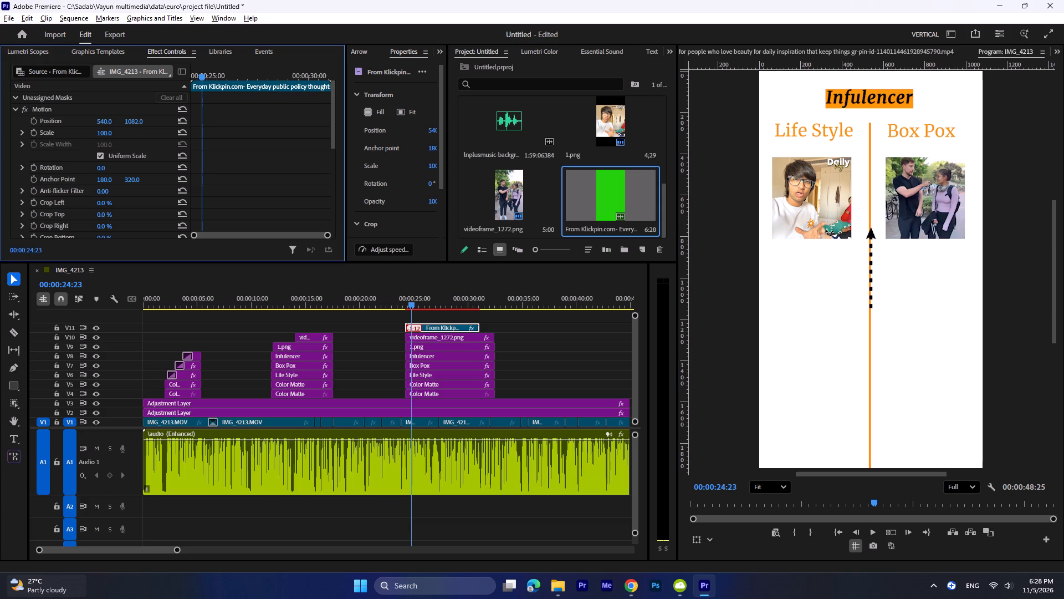
drag(208, 119, 208, 119)
drag(103, 120, 42, 120)
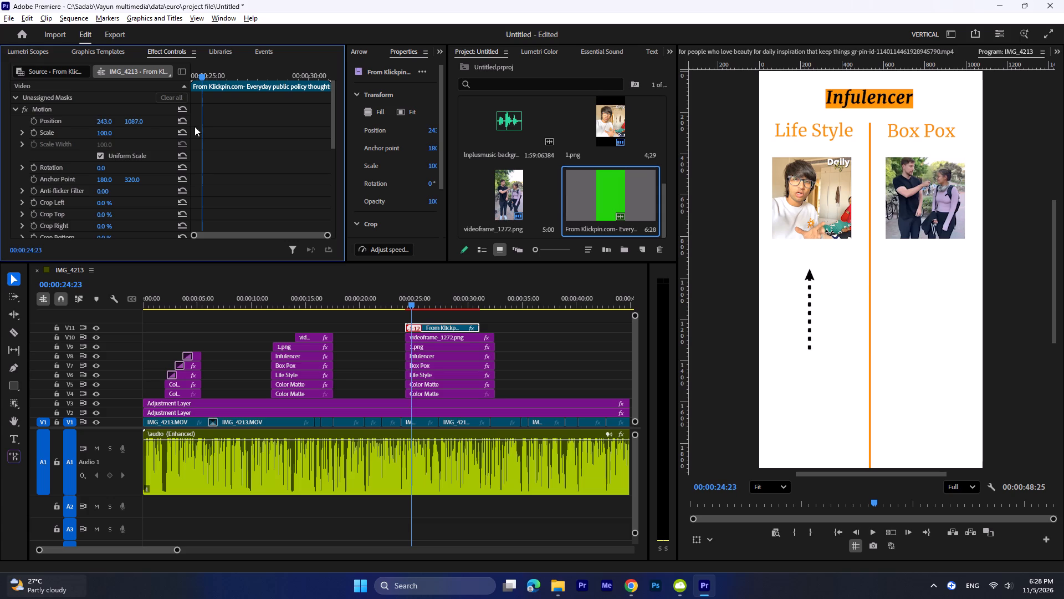
drag(149, 123, 105, 129)
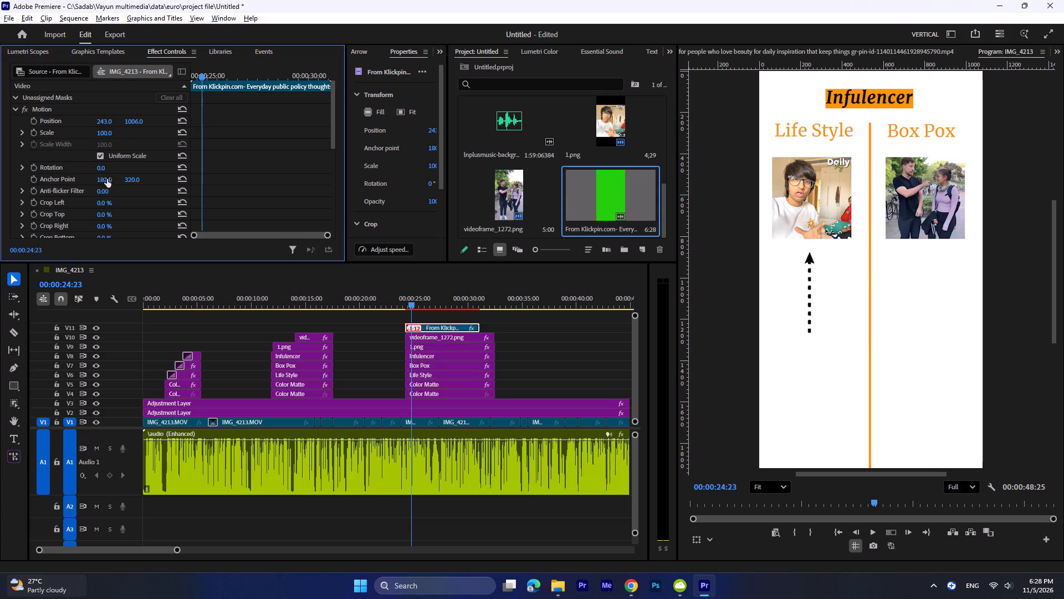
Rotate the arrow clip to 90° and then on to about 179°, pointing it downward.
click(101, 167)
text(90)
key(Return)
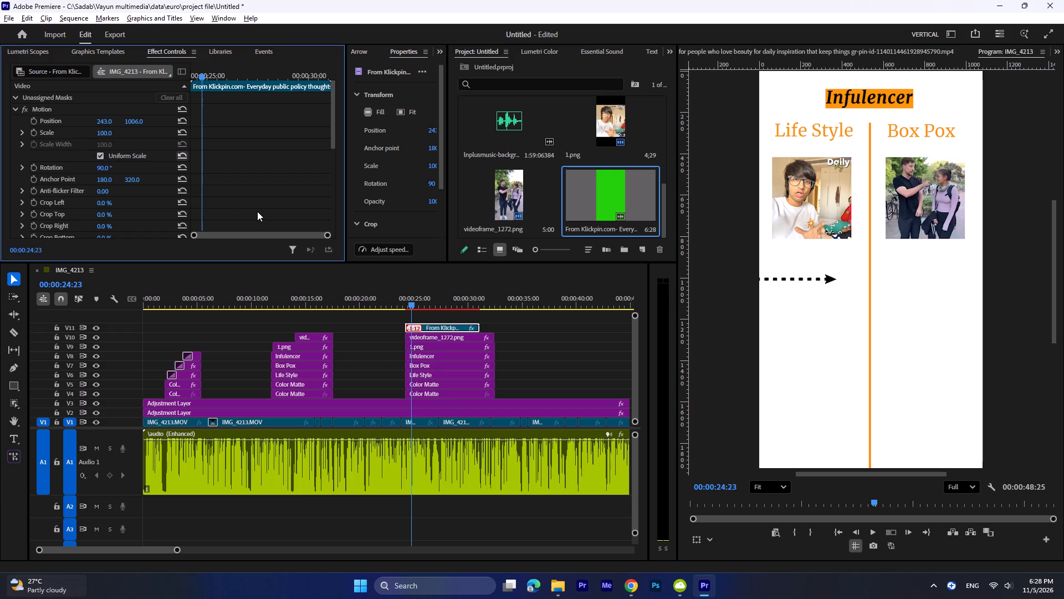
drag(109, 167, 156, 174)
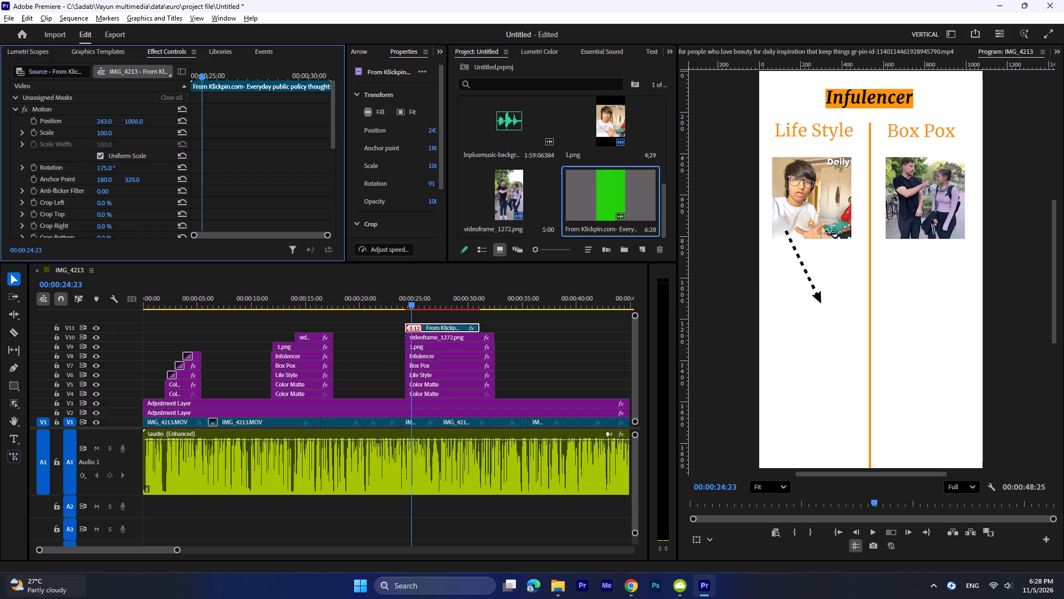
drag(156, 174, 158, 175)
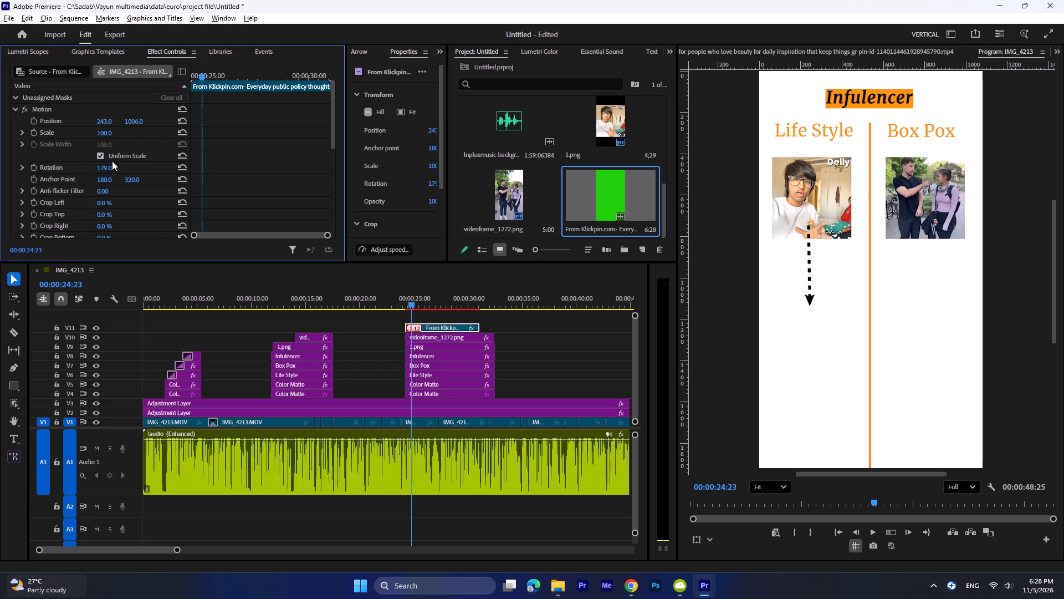
Shift the arrow clip to position 248, 1092 so it starts just beneath the Life Style photo.
drag(136, 119, 187, 96)
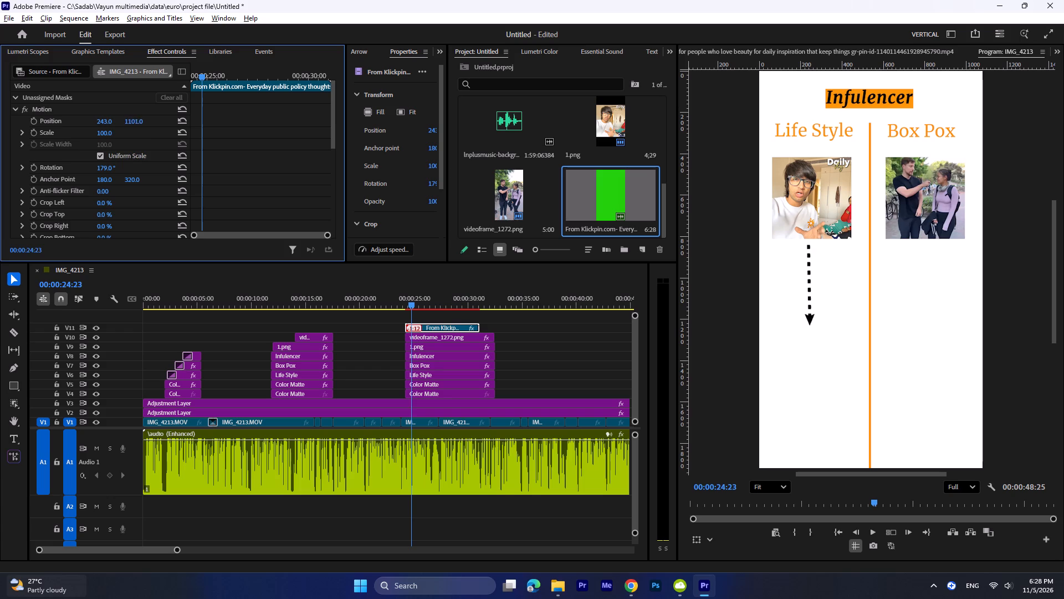
drag(187, 96, 183, 97)
click(103, 123)
Set the arrow clip's rotation to 180°.
click(110, 167)
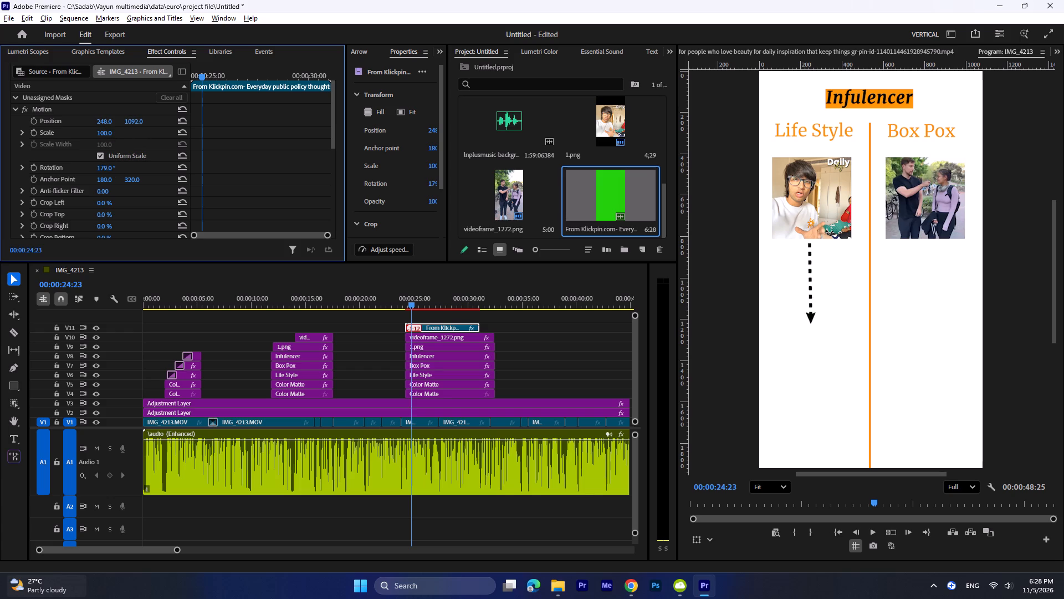
double_click(109, 166)
double_click(109, 166)
text(180)
key(Return)
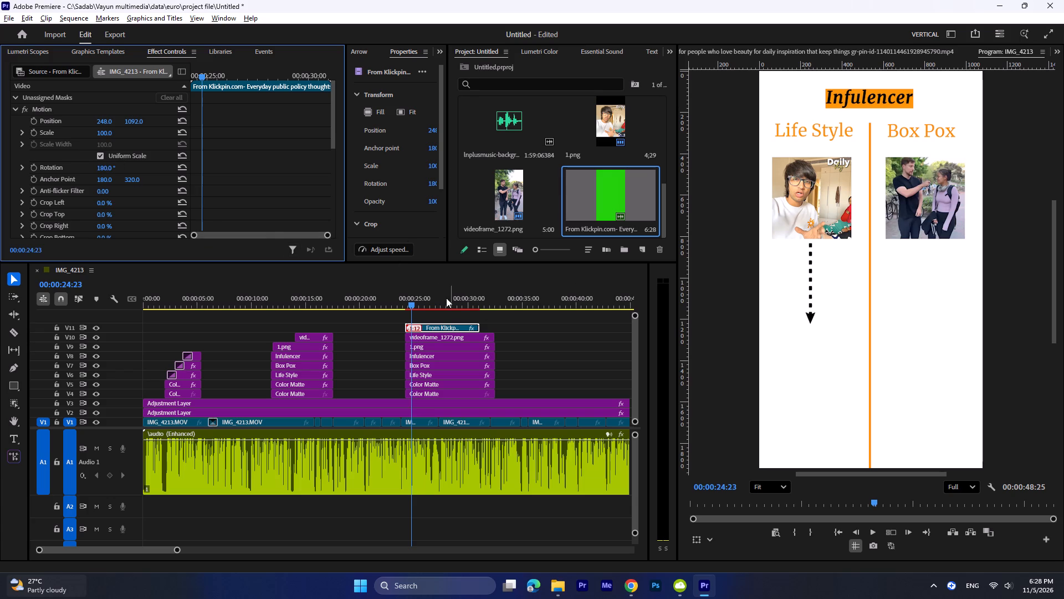
Play back the dashed arrow animation from the start of the second split graphic to examine its growth and timing.
drag(427, 302, 401, 305)
key(space)
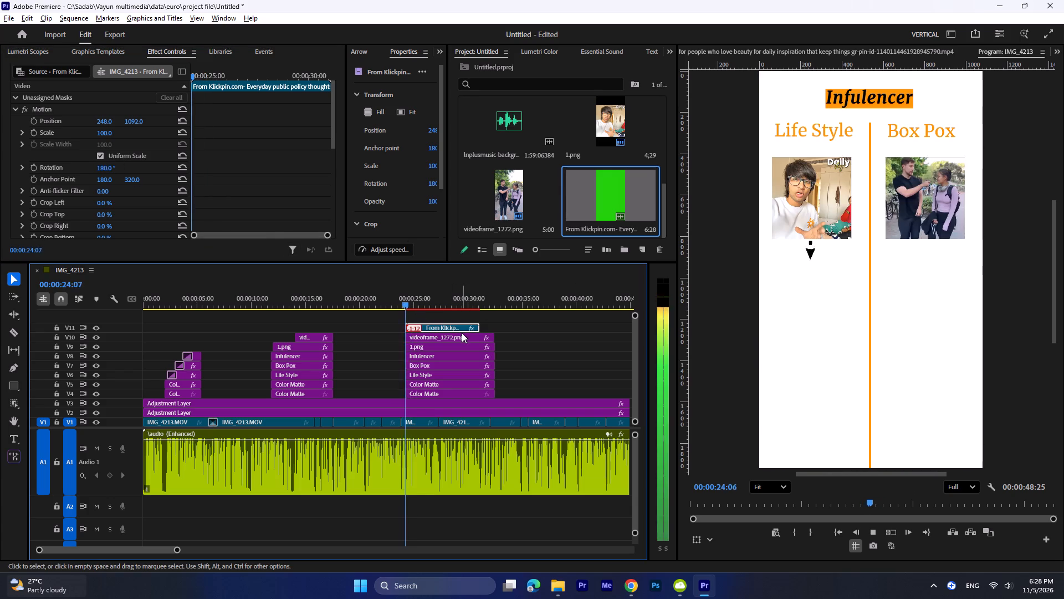
key(space)
key(space)
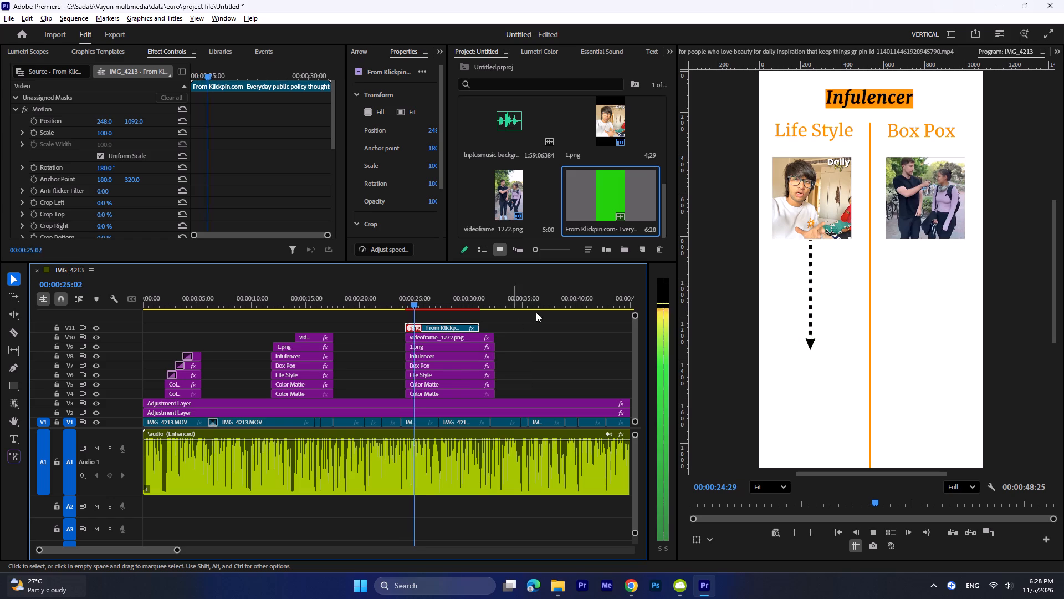
key(space)
key(space)
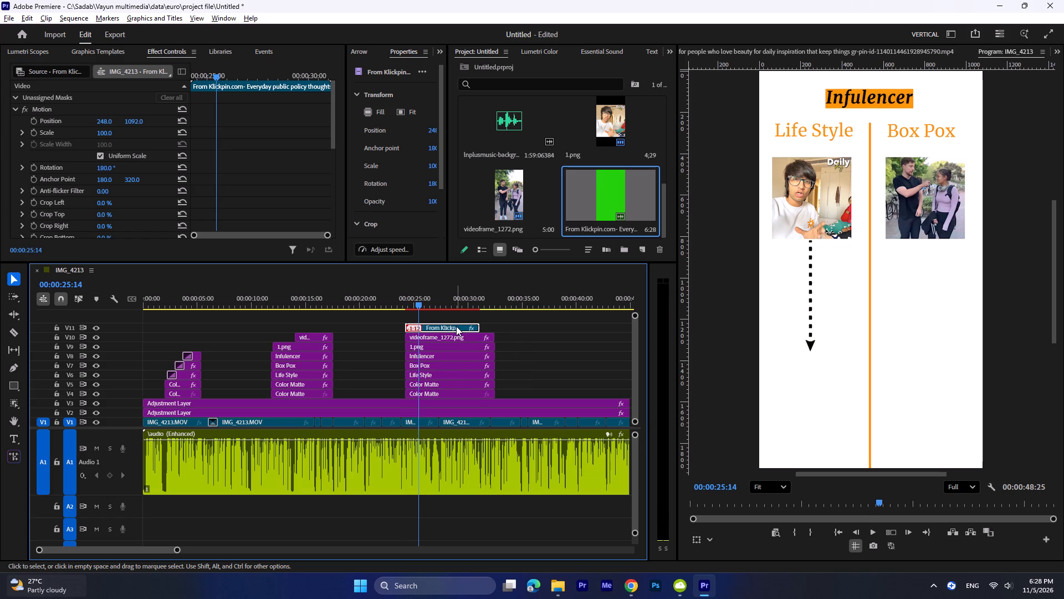
key(space)
Add a text layer at 00:00:27:08 and begin its wording with "Daily".
click(441, 302)
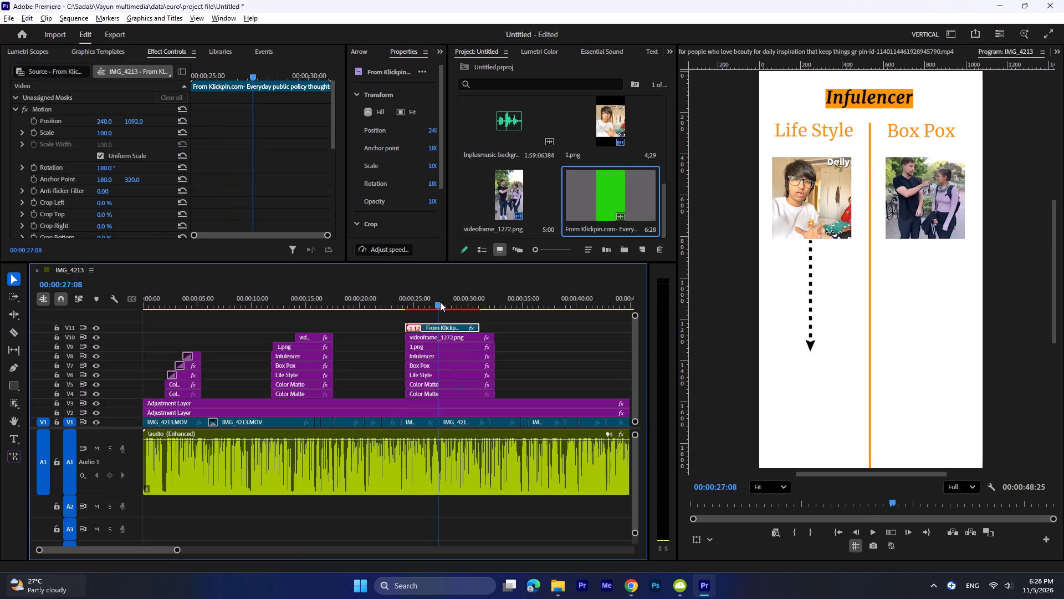
key(ctrl+t)
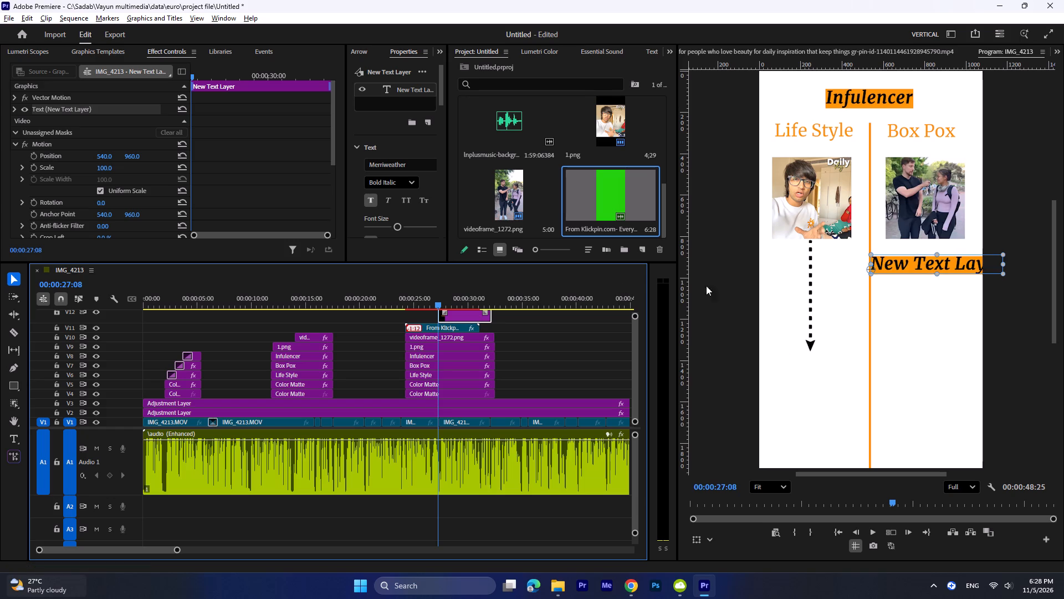
triple_click(938, 266)
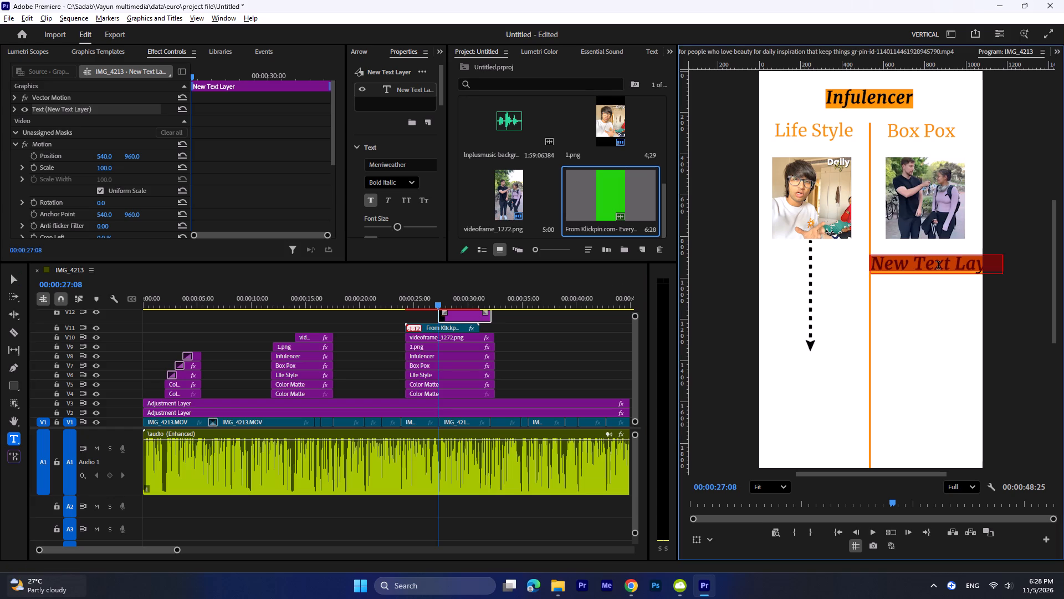
text(Daily)
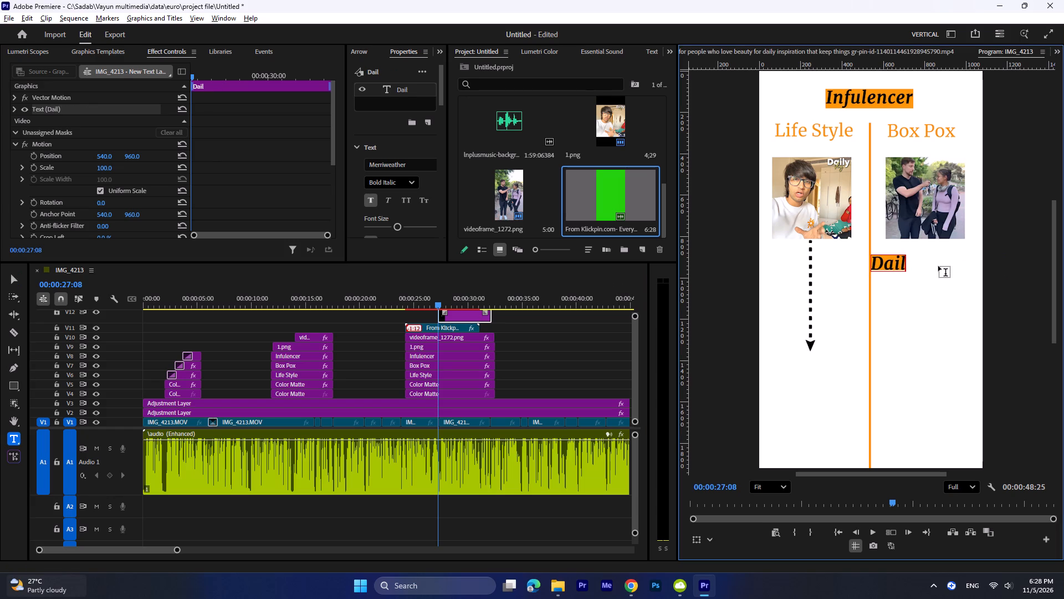
key(space)
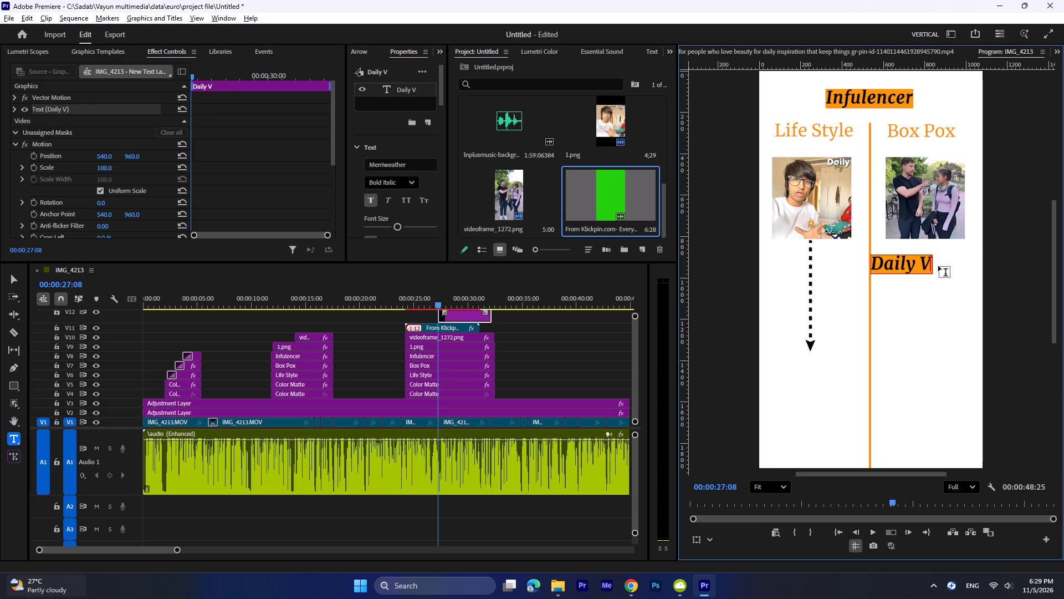
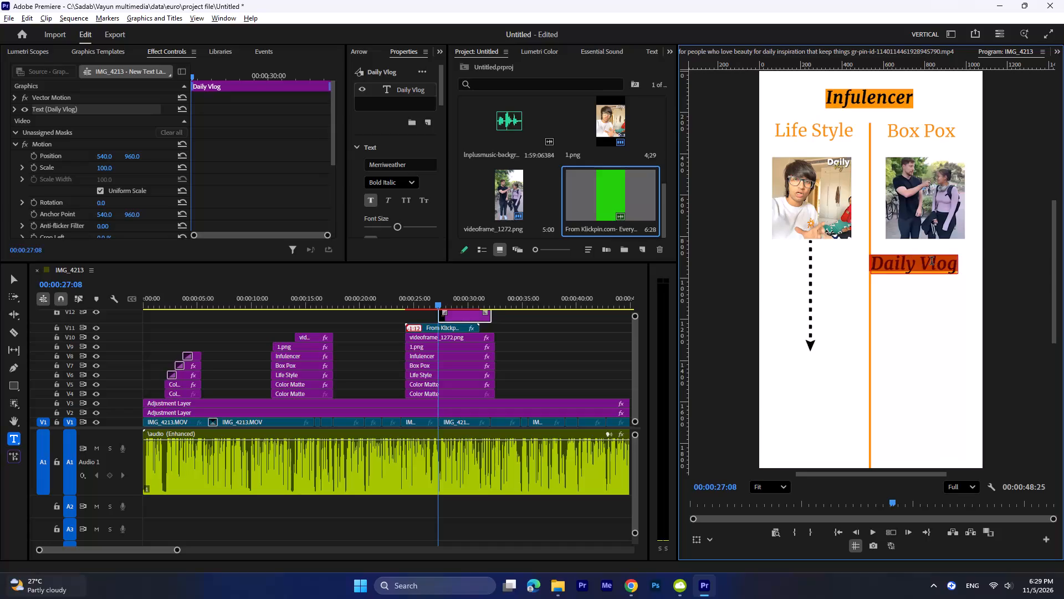
Position the Daily Vlog text at 54, 1433, just below the dashed arrow in the Life Style column.
drag(109, 156, 21, 174)
drag(136, 156, 231, 141)
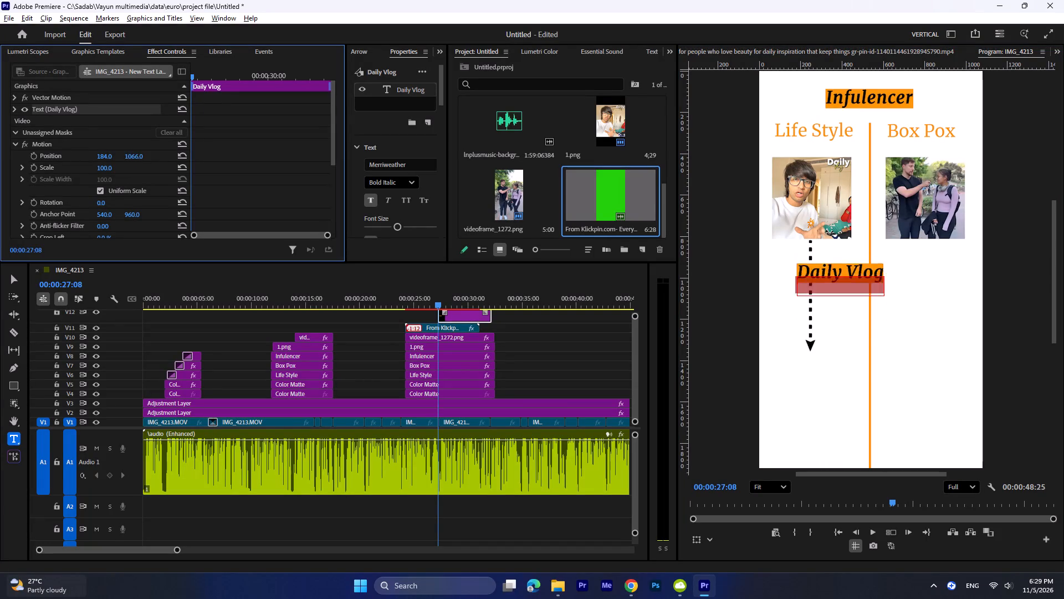
drag(231, 141, 397, 109)
drag(109, 154, 29, 156)
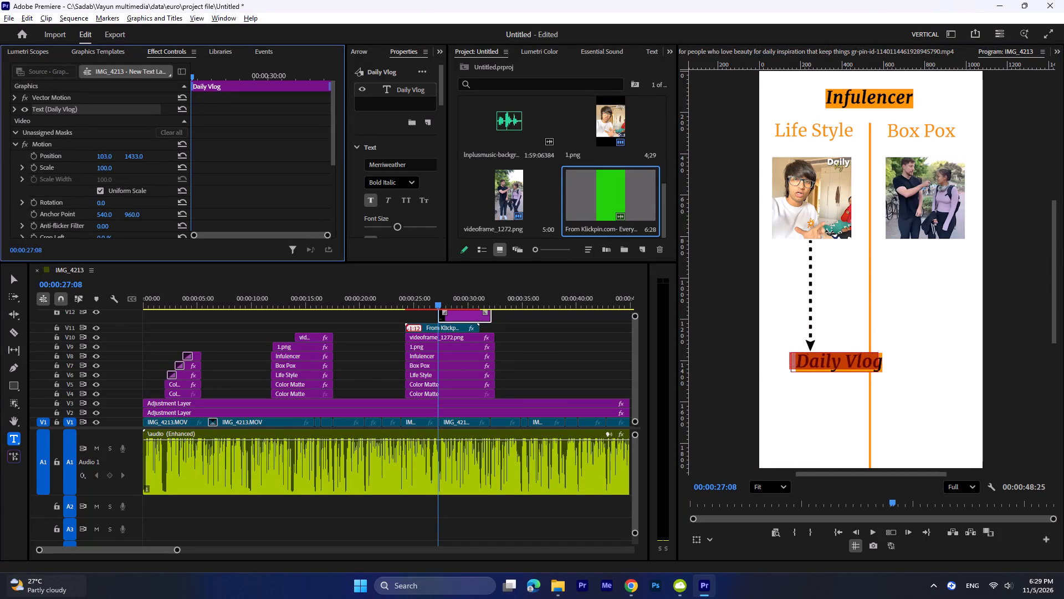
drag(29, 156, 33, 161)
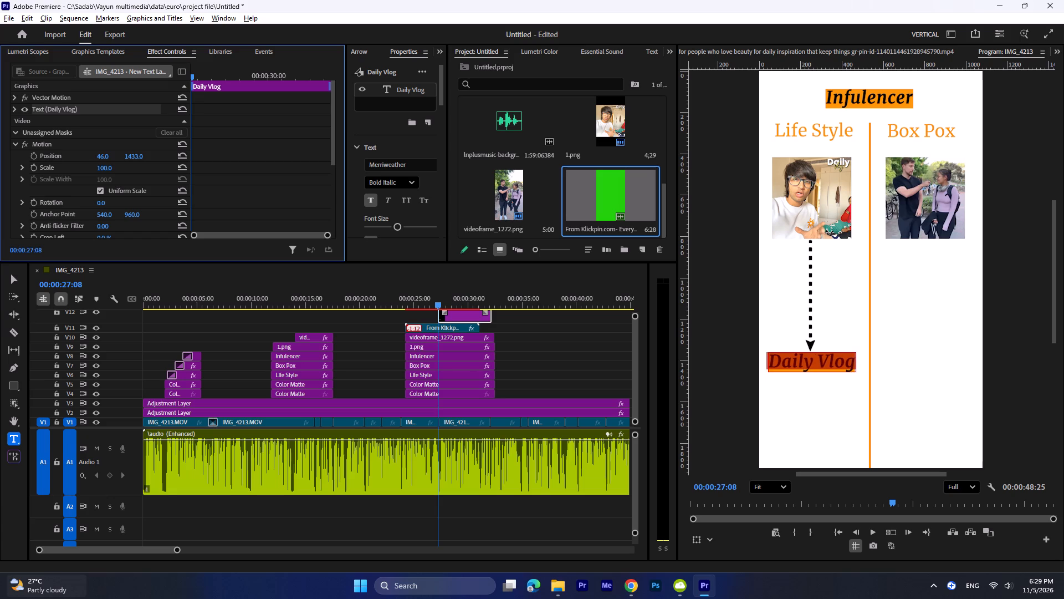
drag(33, 161, 38, 160)
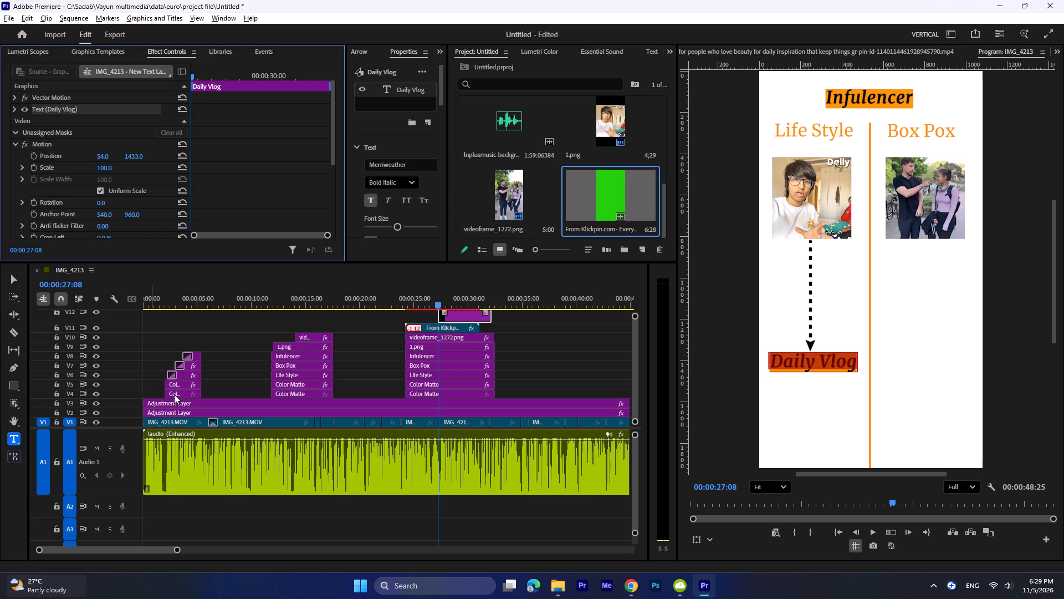
Check the section's timing against the speech and move the Daily Vlog clip on V12 earlier, starting at about 00:00:26:04.
drag(442, 300, 378, 309)
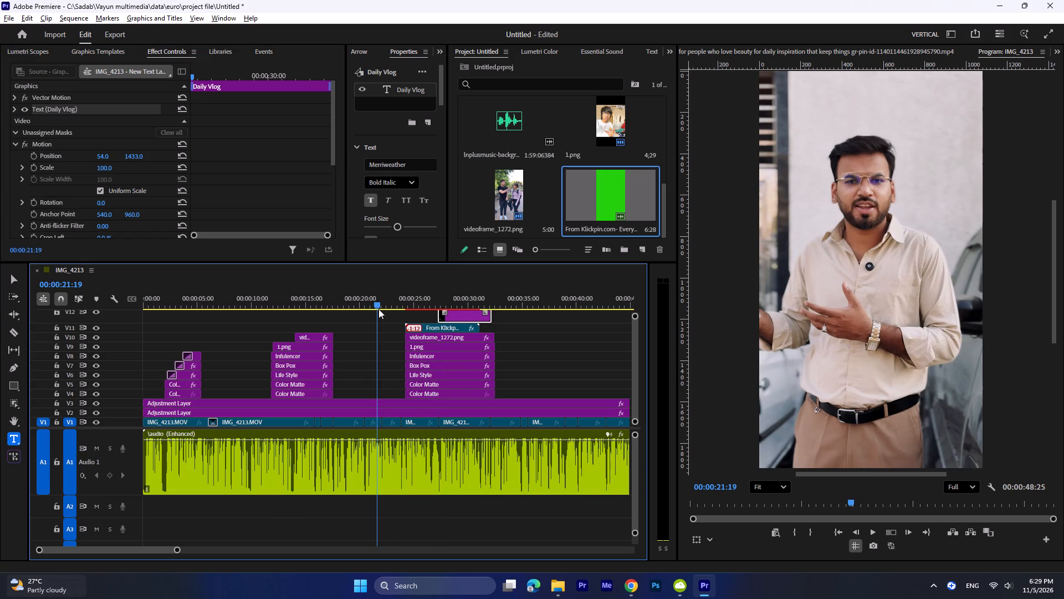
key(space)
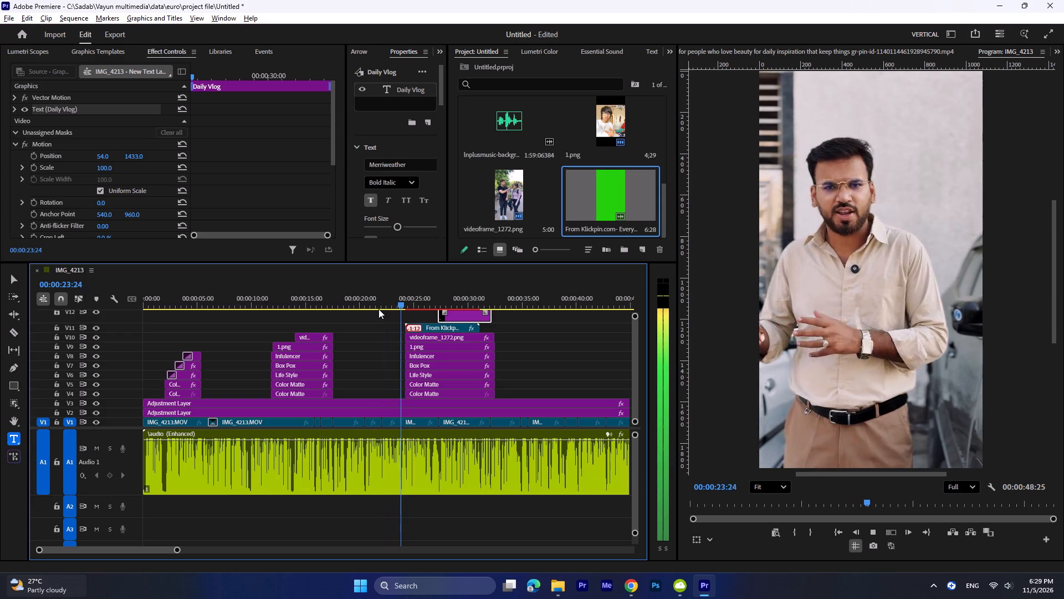
key(space)
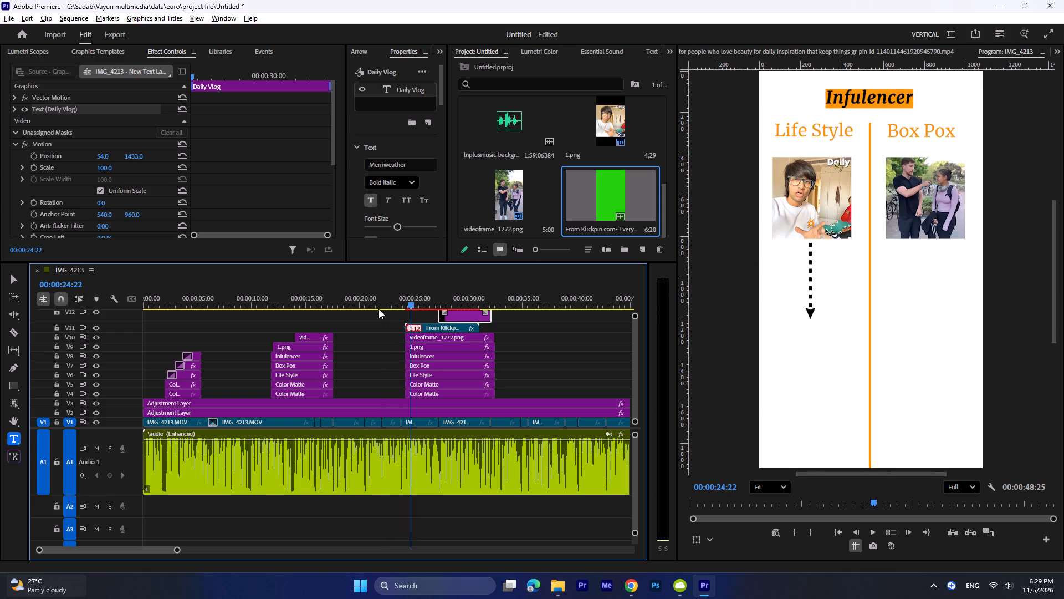
key(space)
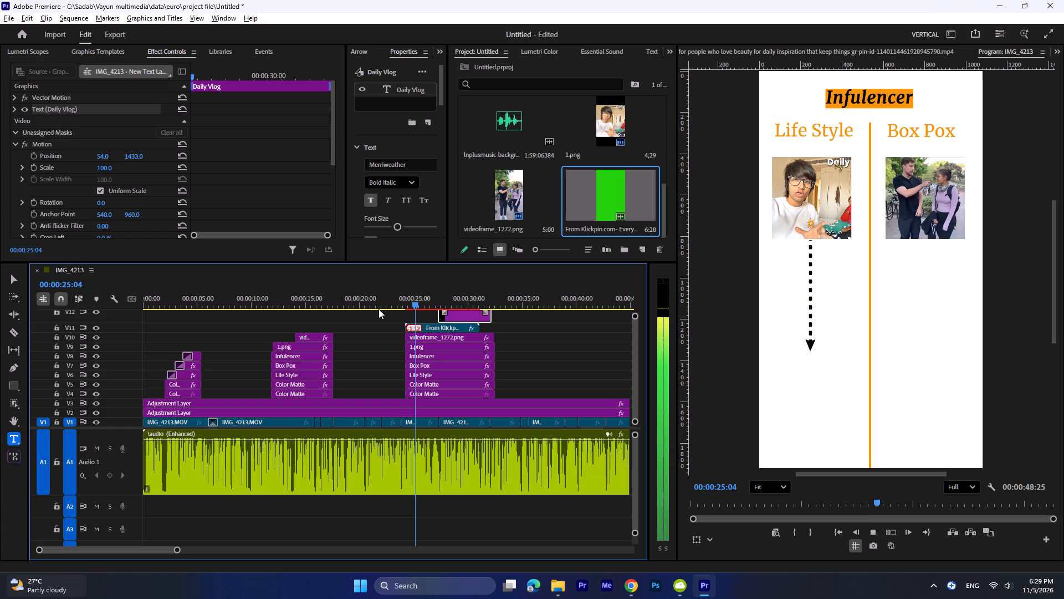
key(space)
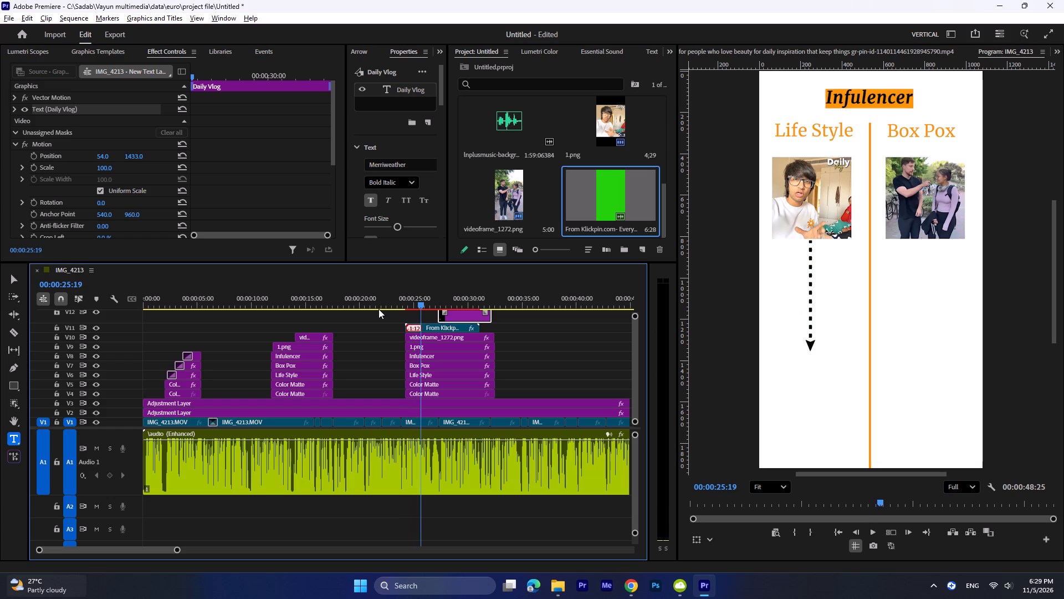
key(space)
key(space)
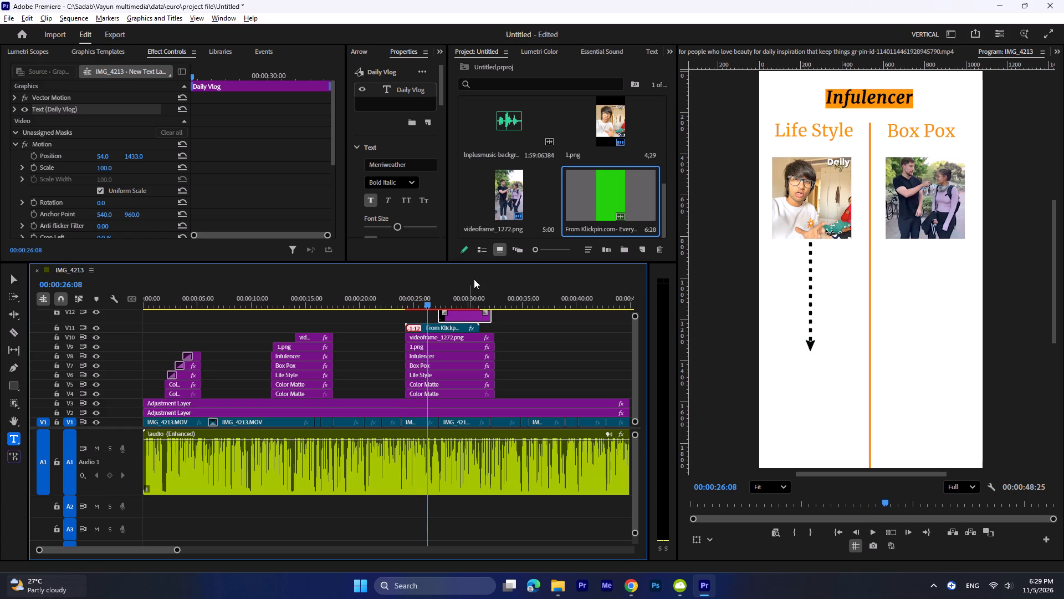
drag(412, 302, 426, 302)
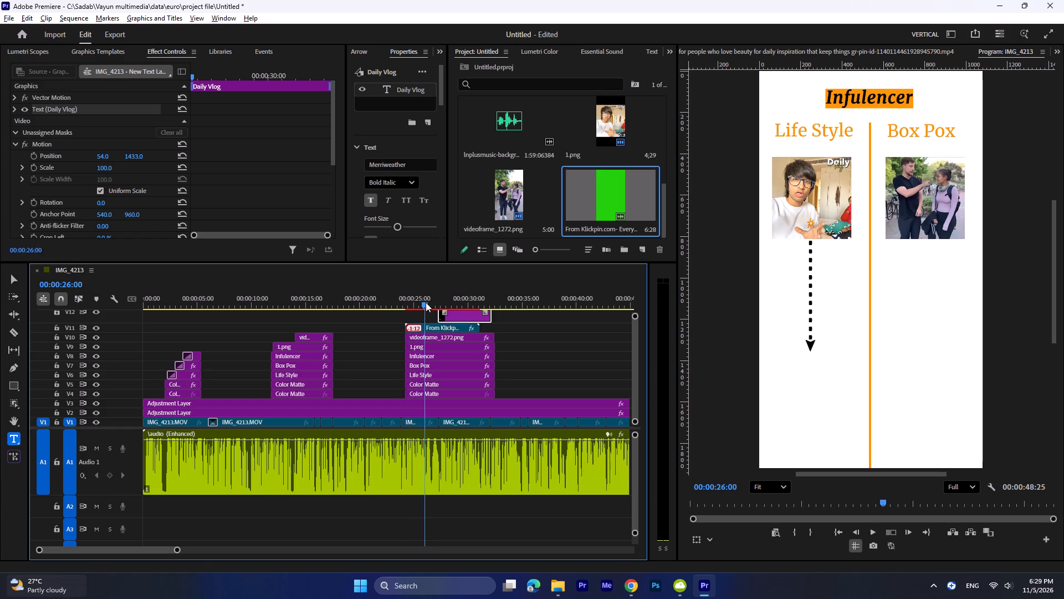
drag(426, 302, 427, 302)
drag(457, 318, 447, 318)
drag(429, 296, 407, 298)
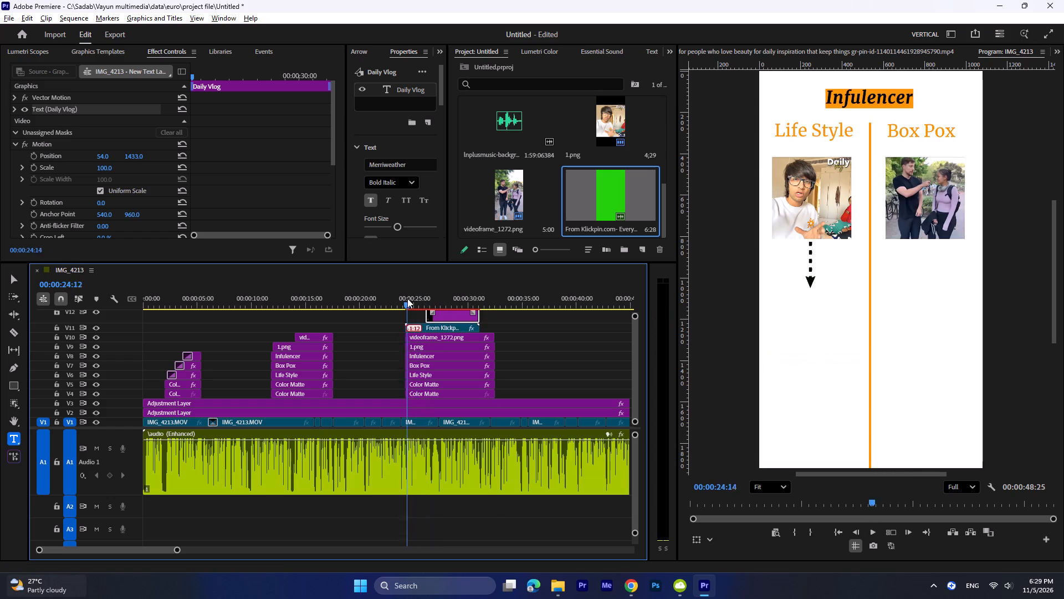
drag(407, 298, 442, 301)
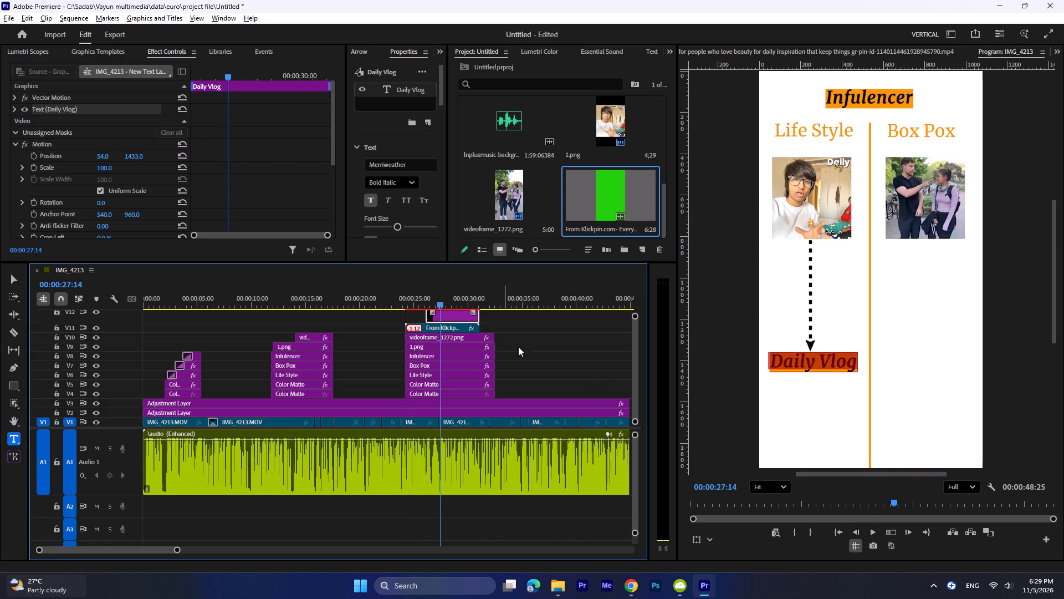
Replay the arrow animation and extend the start of the Daily Vlog clip on V12 back to 00:00:25:13.
click(601, 378)
drag(432, 287, 381, 293)
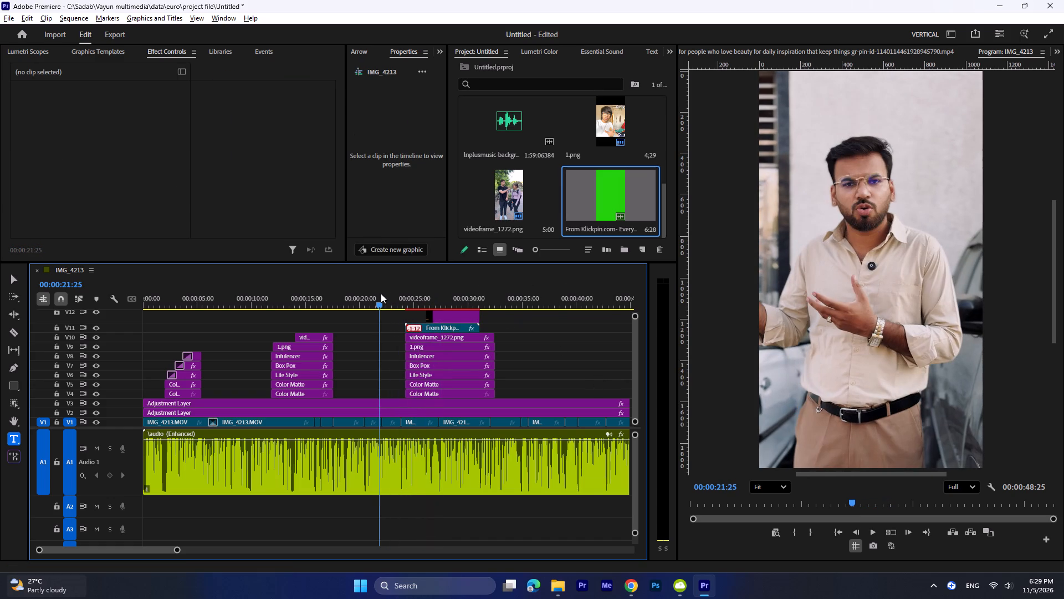
key(space)
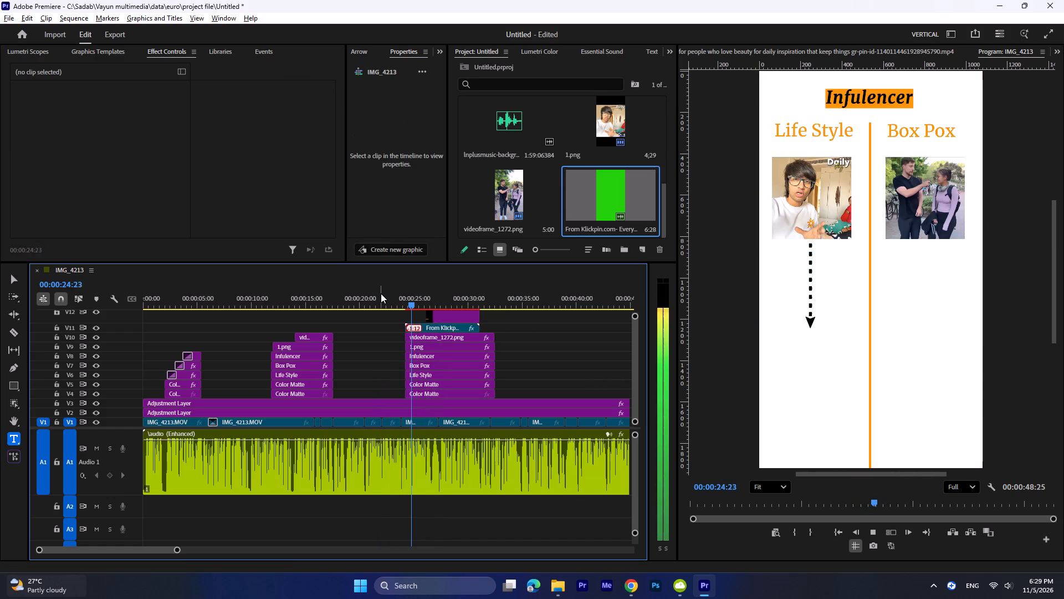
key(space)
key(space)
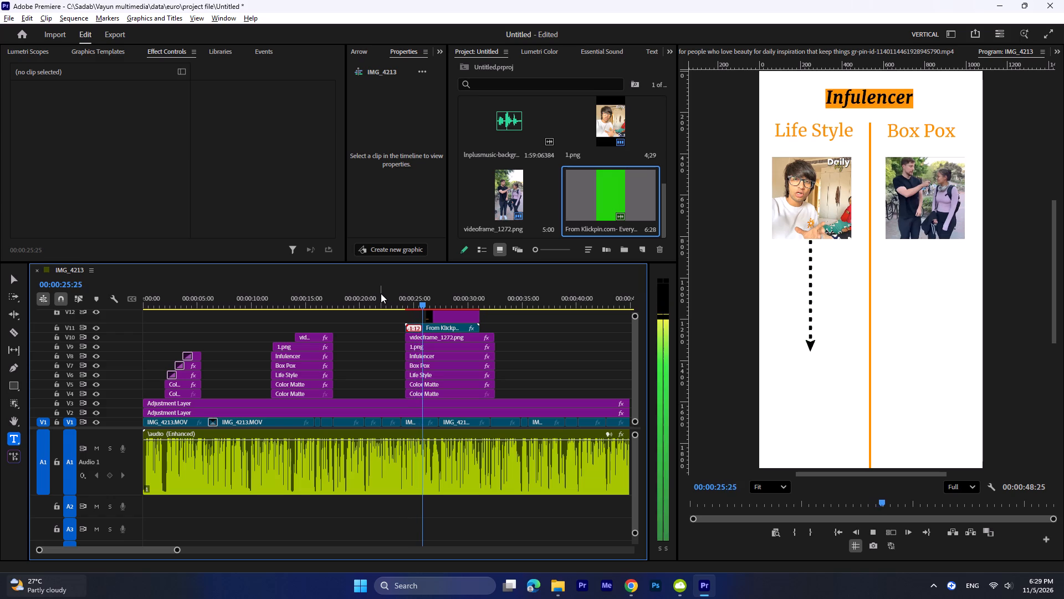
key(space)
drag(438, 299, 416, 299)
key(space)
key(space)
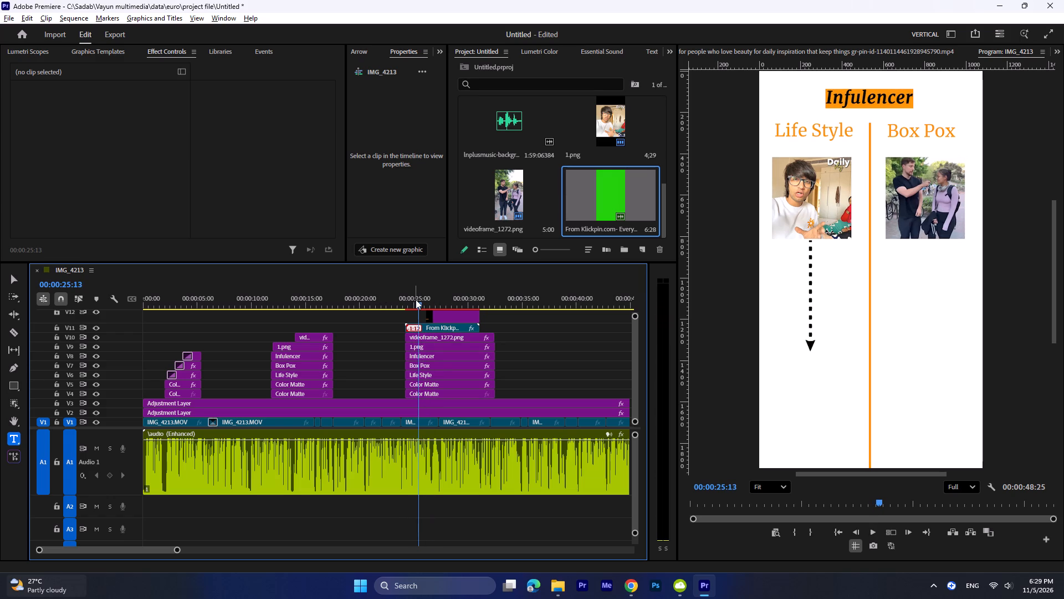
click(426, 312)
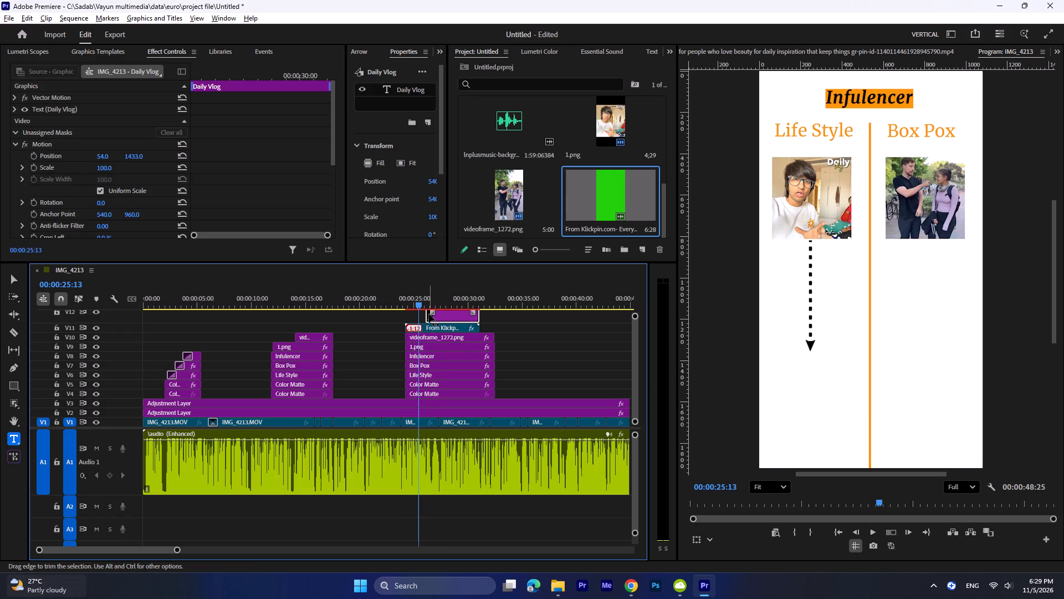
click(429, 314)
drag(428, 314, 420, 314)
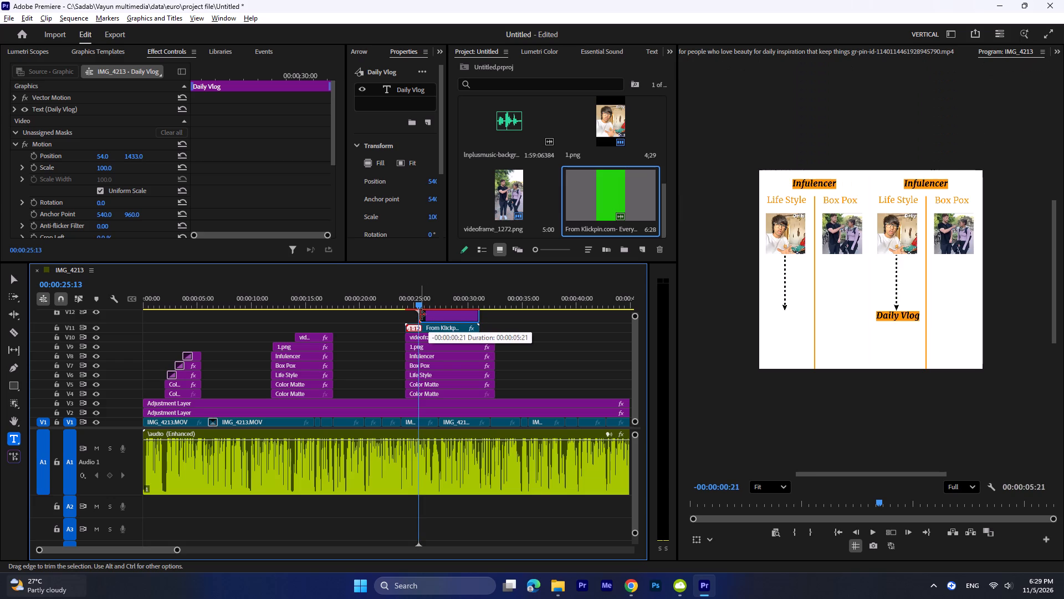
drag(420, 314, 421, 314)
Play the influencer comparison in short stretches from about 23 to 31 seconds to check the Daily Vlog and arrow timing.
drag(421, 301, 401, 301)
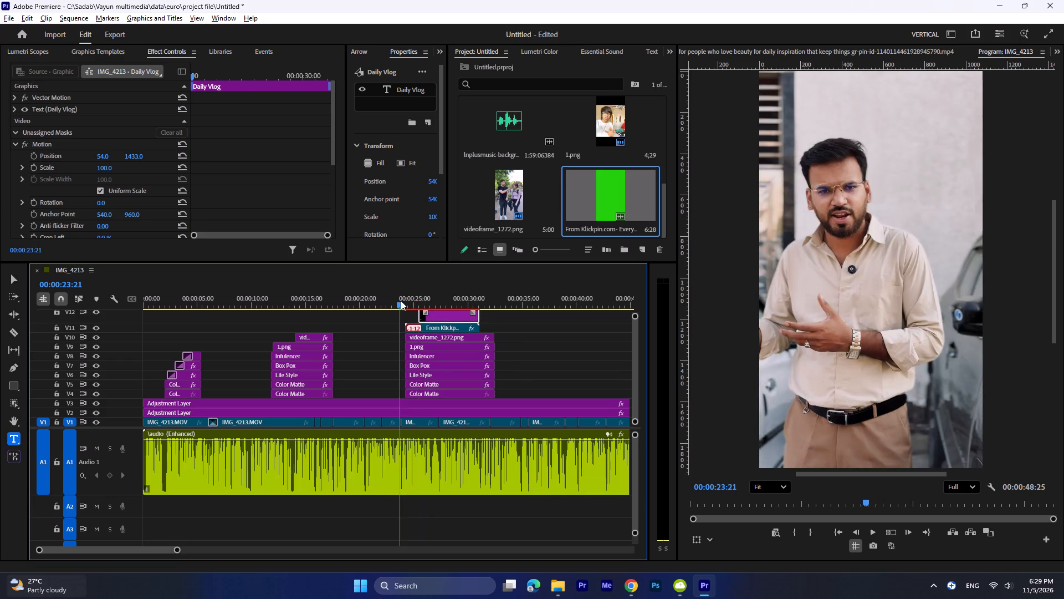
drag(401, 301, 410, 303)
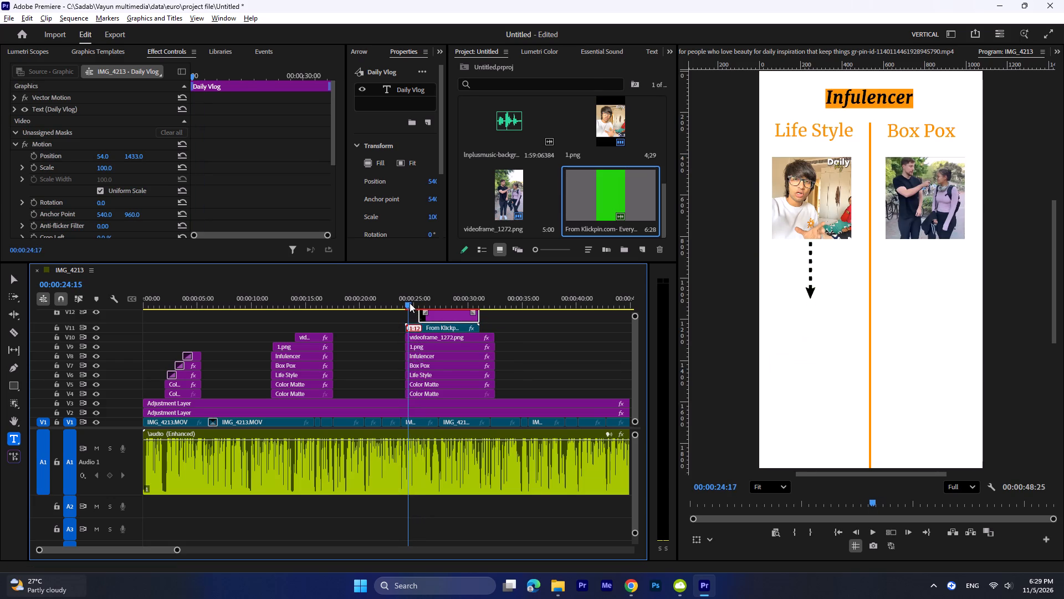
drag(410, 303, 396, 304)
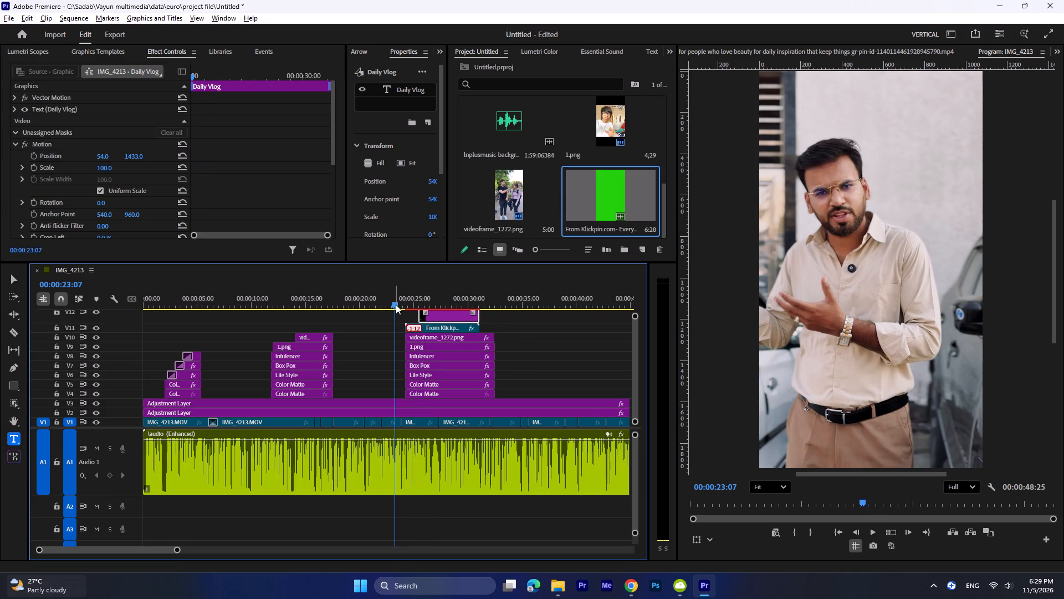
key(space)
key(space)
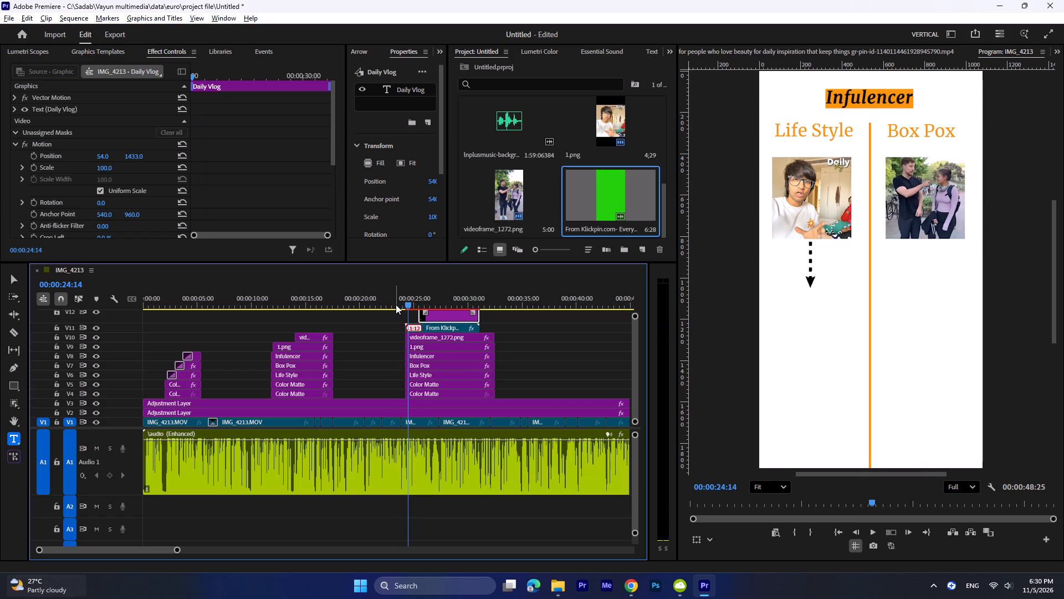
key(space)
key(space)
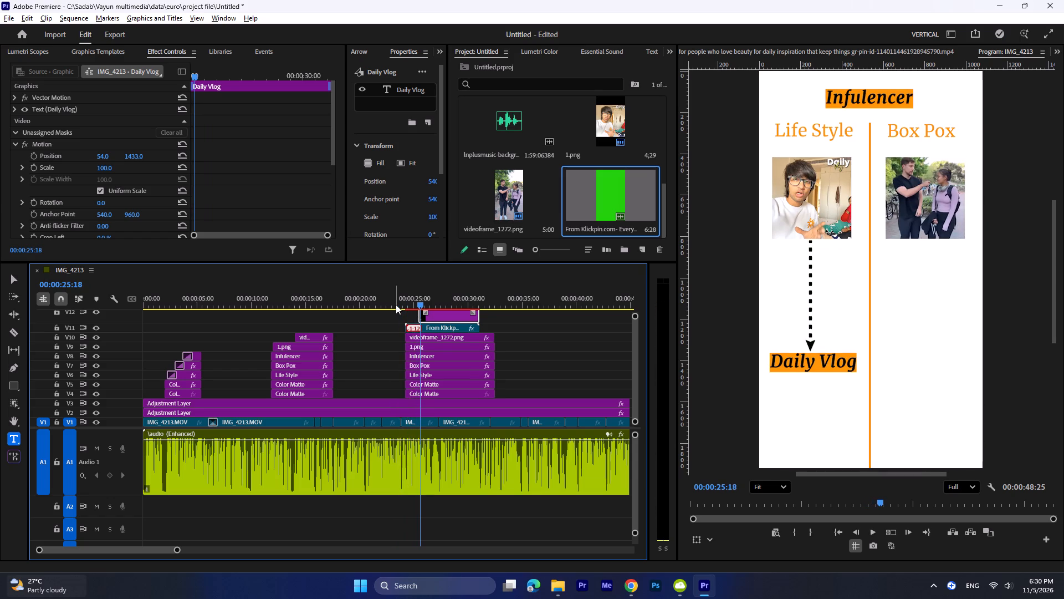
key(space)
key(space)
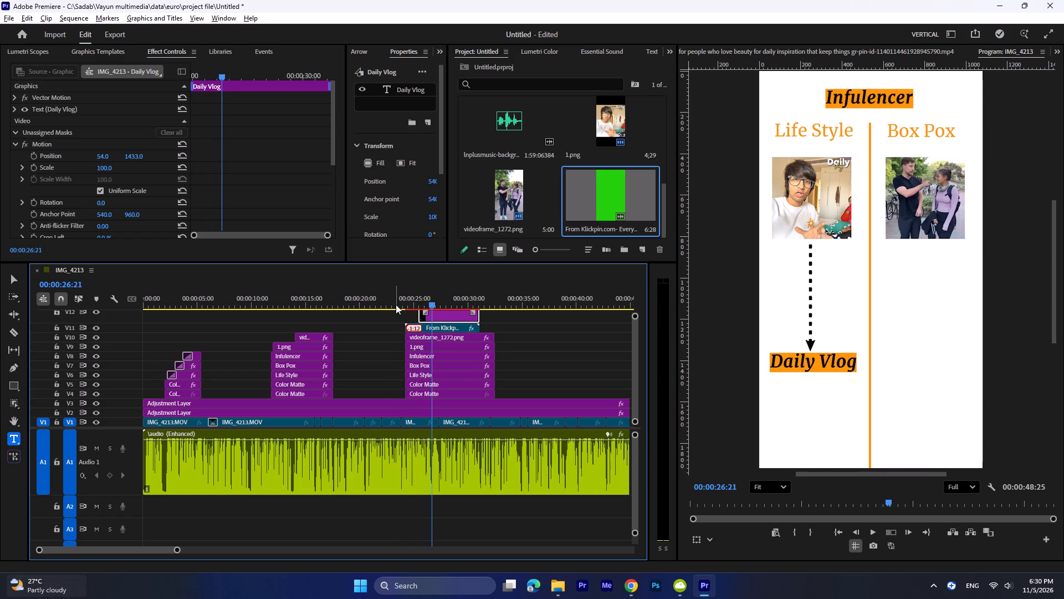
key(space)
key(space)
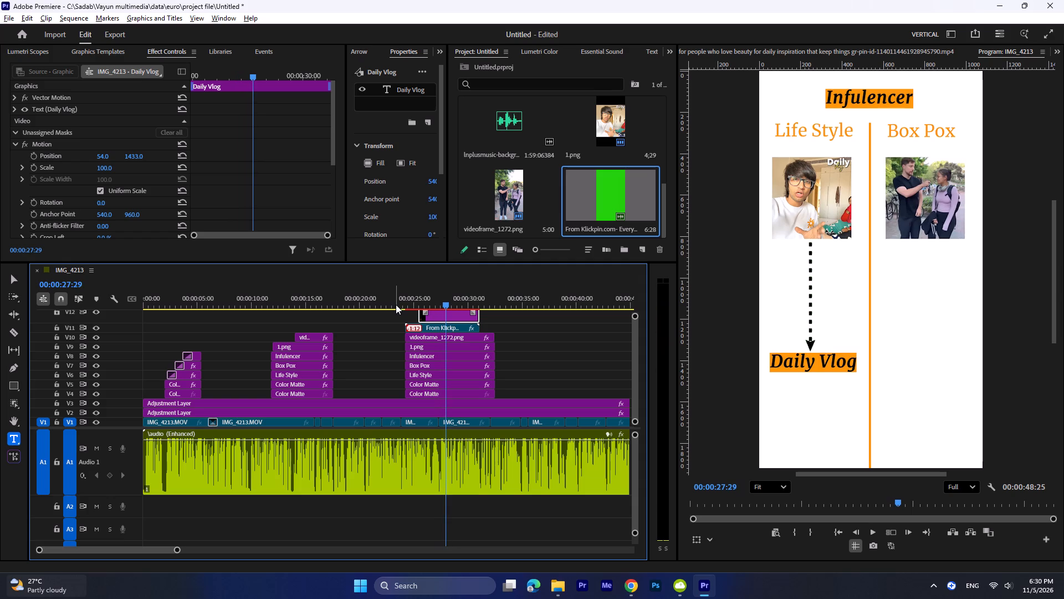
key(space)
key(space)
key(space)
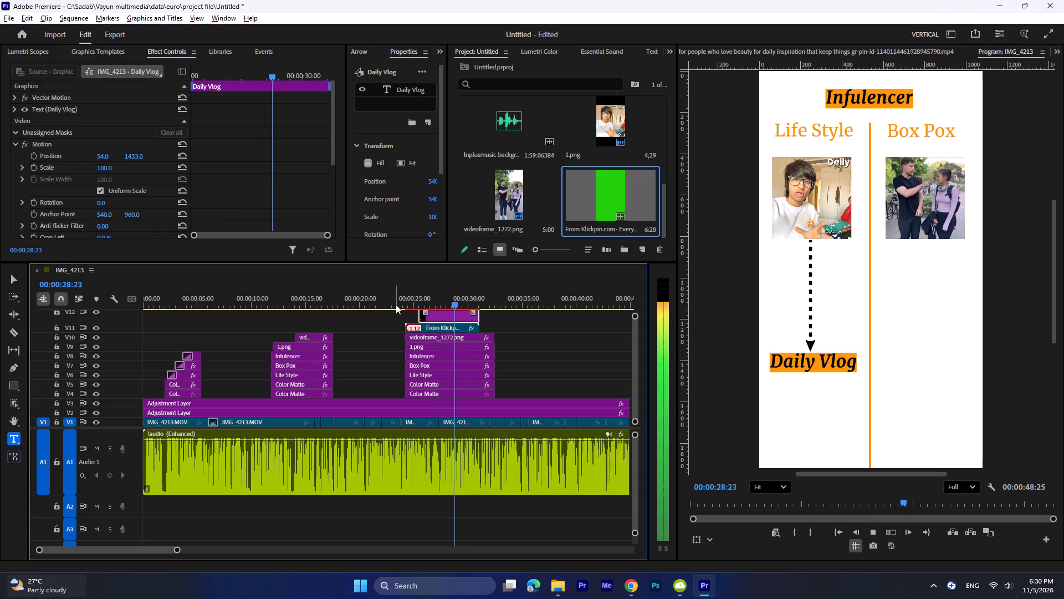
key(space)
key(space)
key(space)
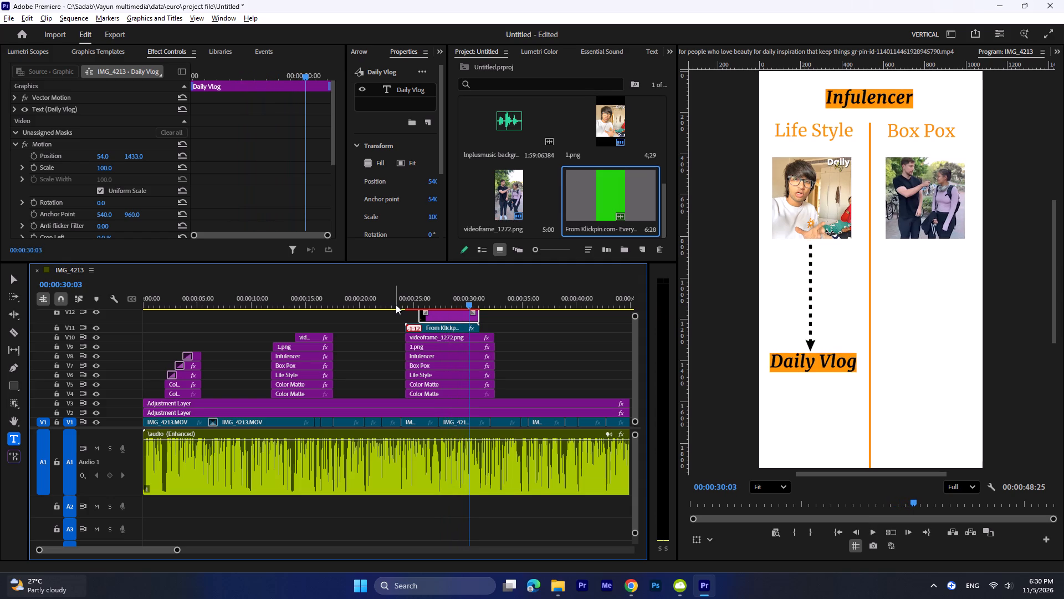
key(space)
key(space)
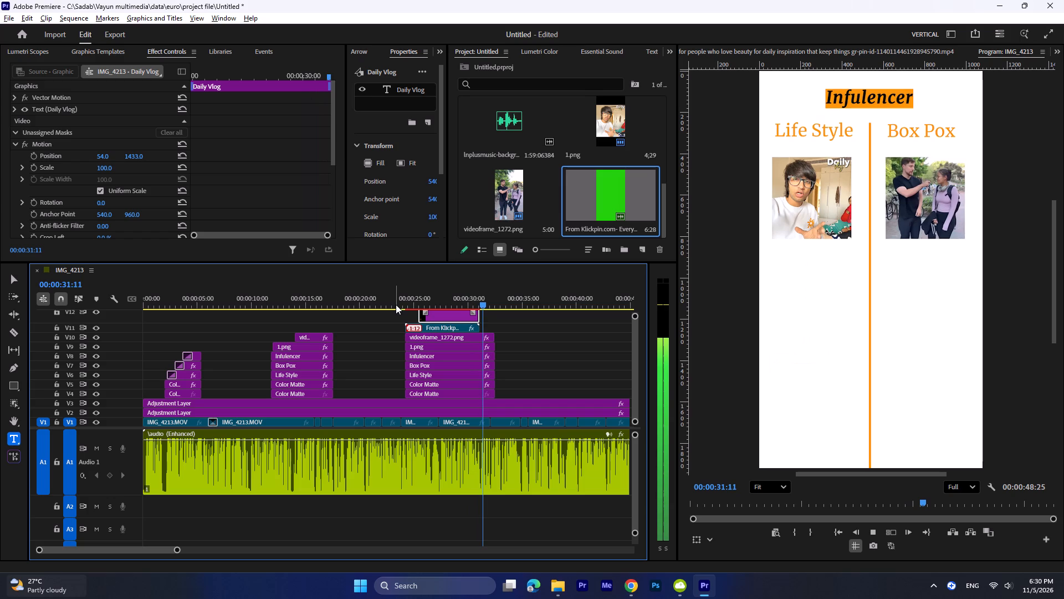
Replay the sequence from 00:00:24:00 to about 00:00:28:17 to review the arrow and Daily Vlog label once more.
drag(433, 300, 420, 304)
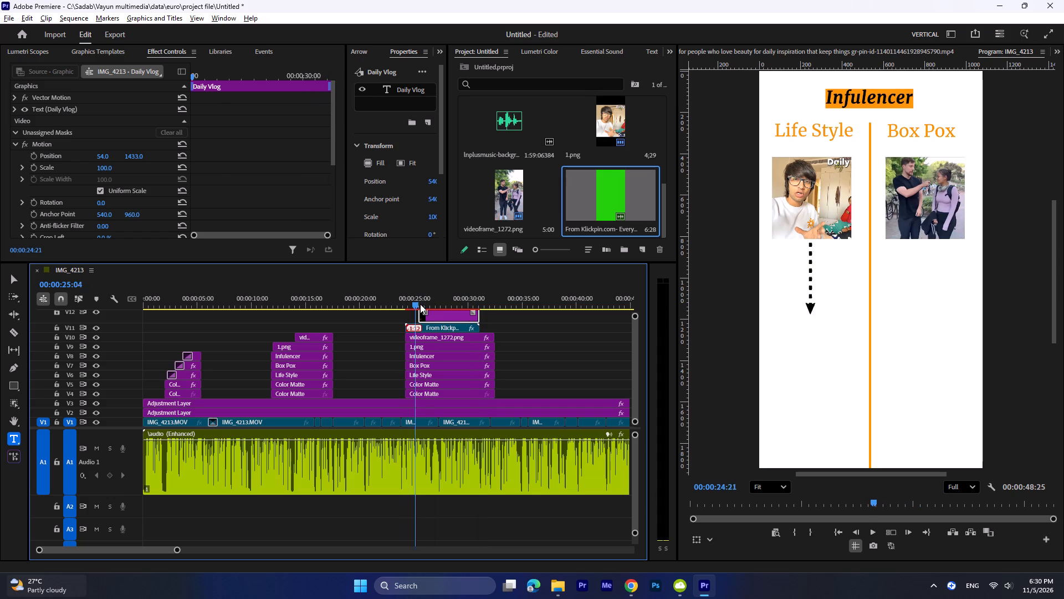
drag(420, 304, 405, 304)
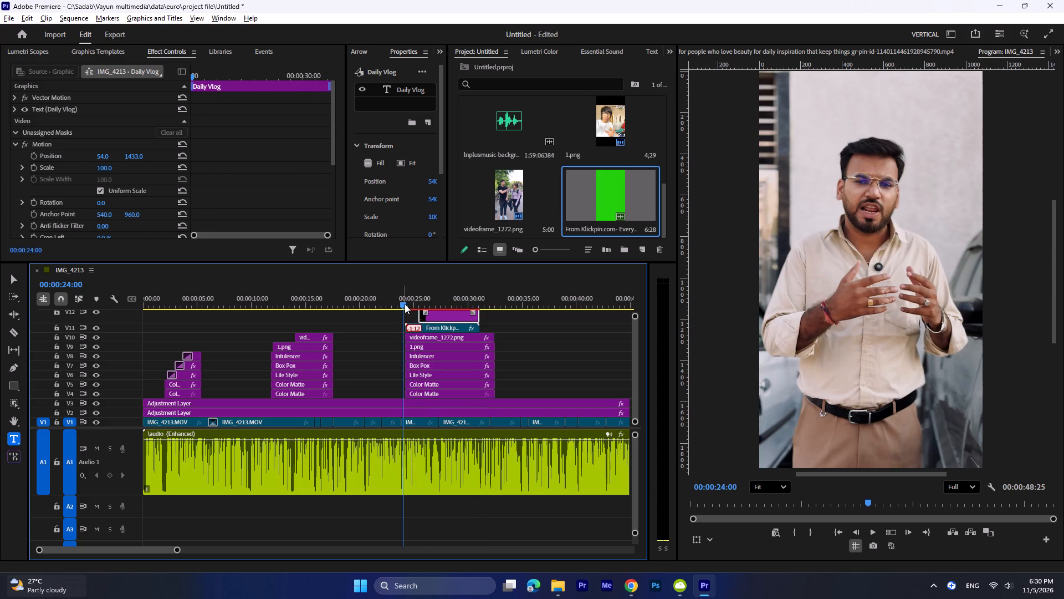
key(space)
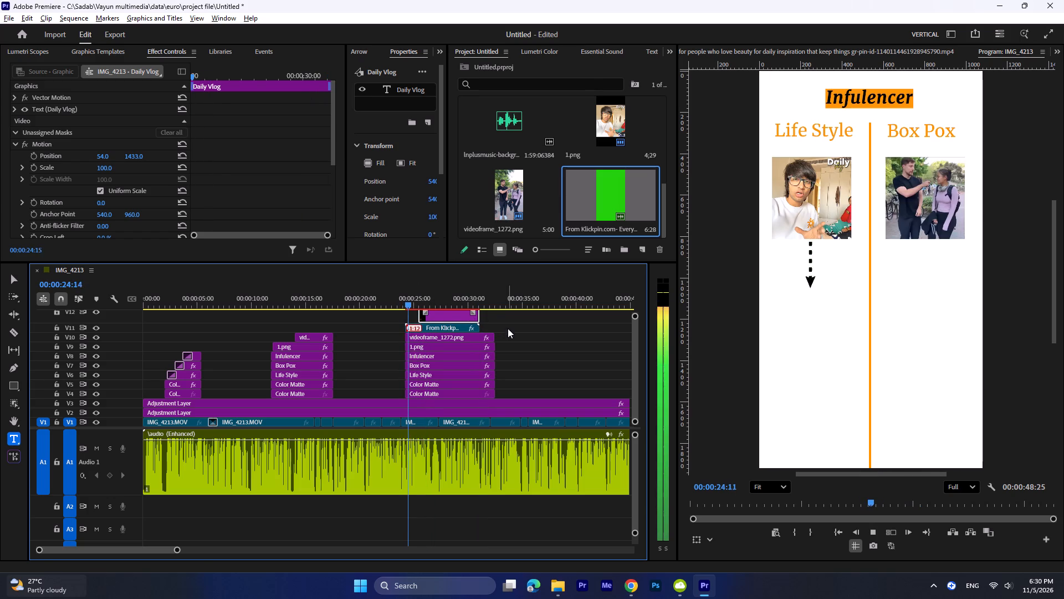
key(space)
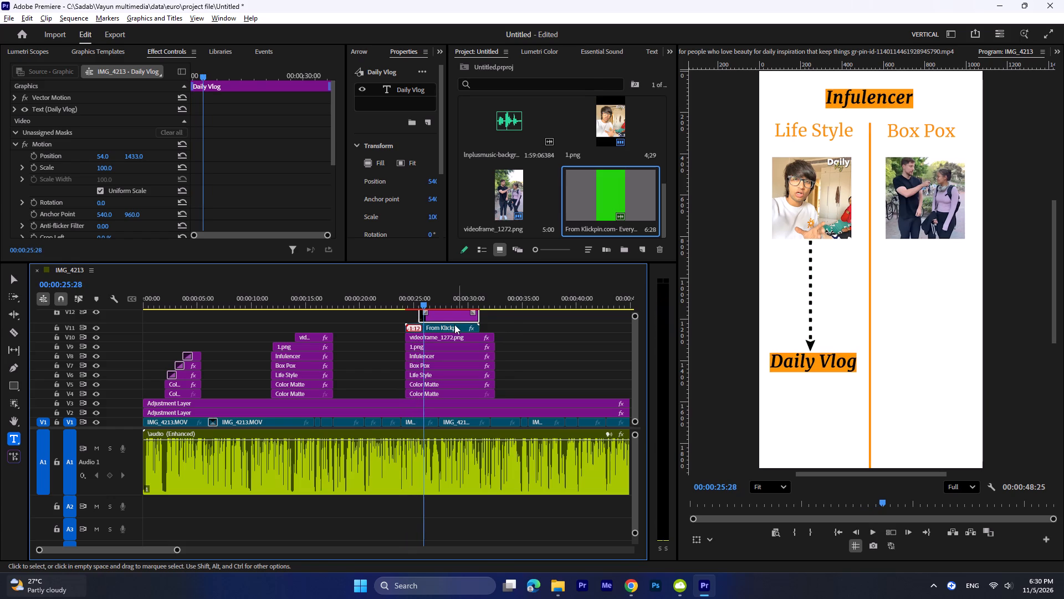
key(space)
click(454, 318)
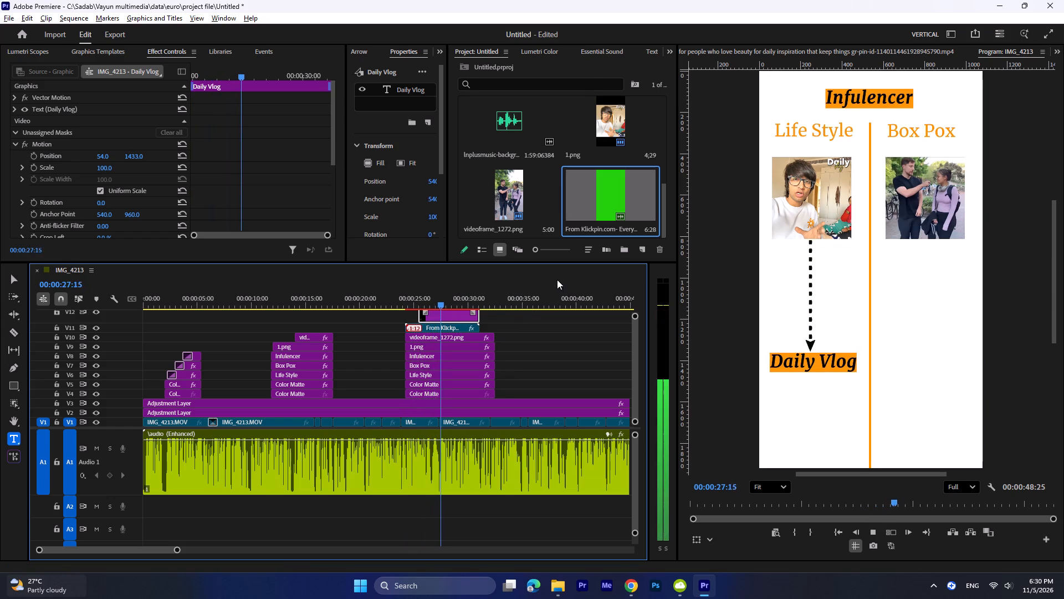
key(space)
Check the speech near 28 seconds and trim the ends of the Daily Vlog and arrow clips on V12 and V11 back to 00:00:28:16.
drag(495, 312, 482, 317)
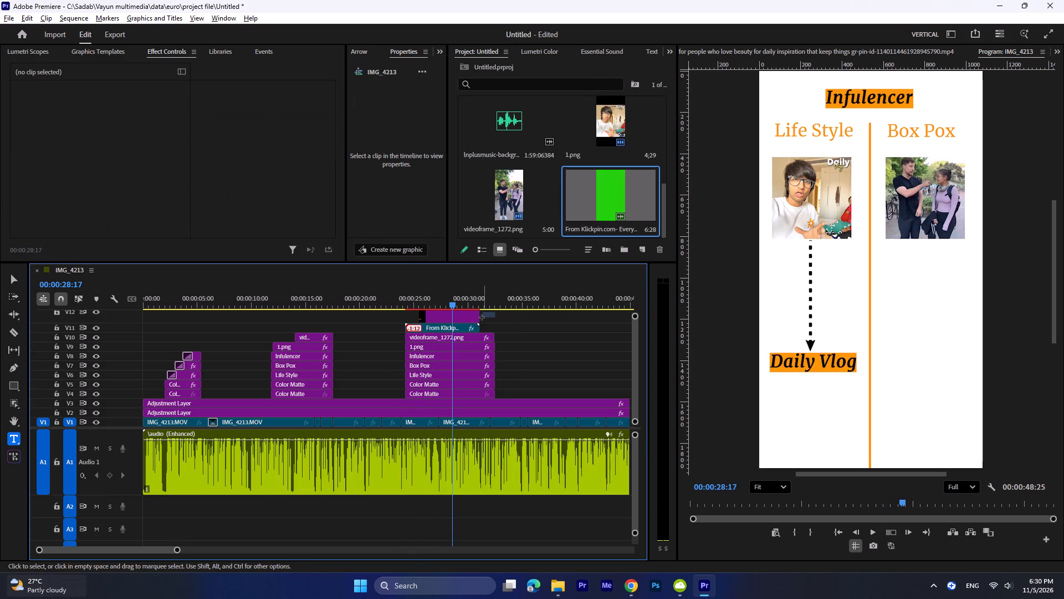
drag(482, 317, 490, 318)
ctrl+scroll(516, 361, up, 6)
drag(115, 321, 116, 327)
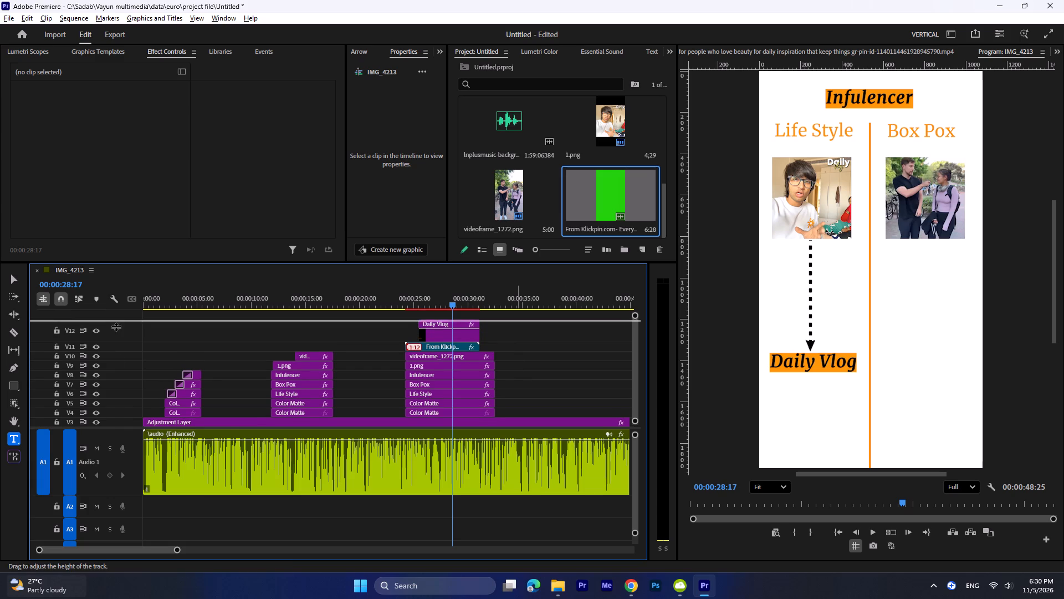
drag(116, 327, 117, 369)
key(space)
drag(466, 295, 455, 297)
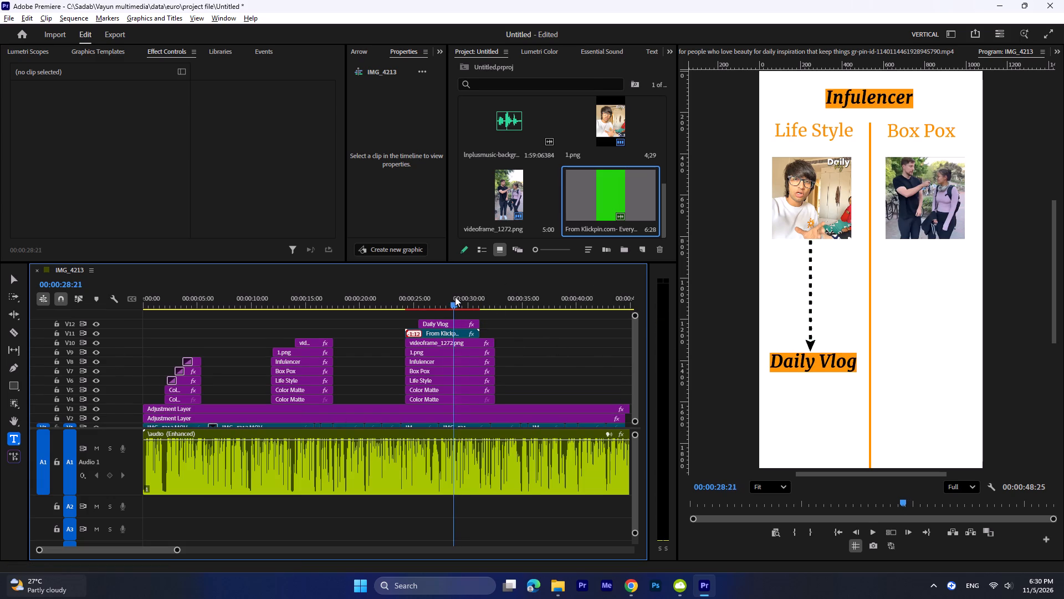
drag(455, 297, 441, 300)
key(space)
key(space)
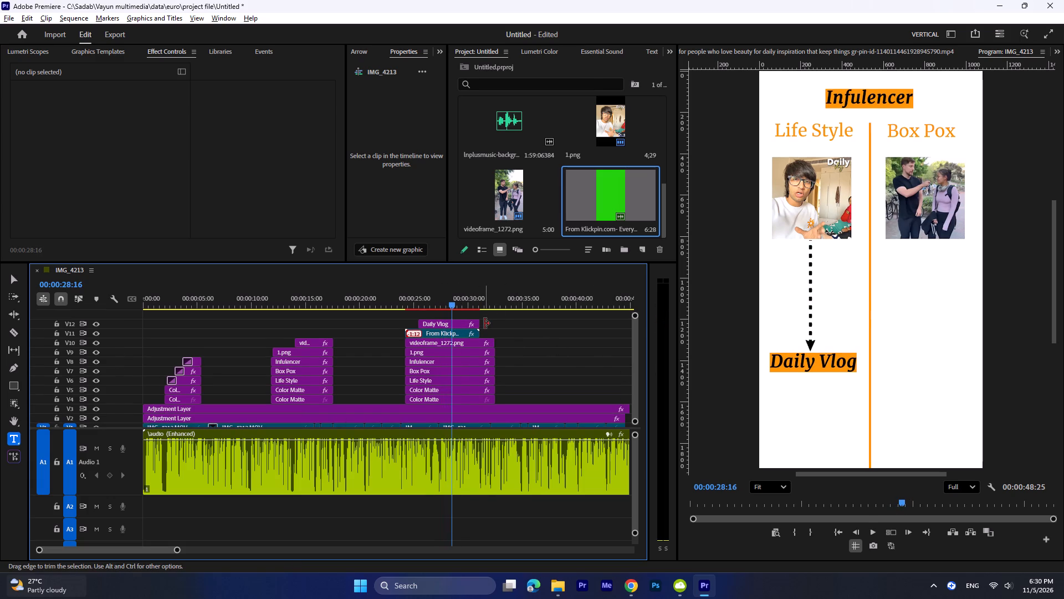
drag(490, 319, 504, 364)
click(483, 318)
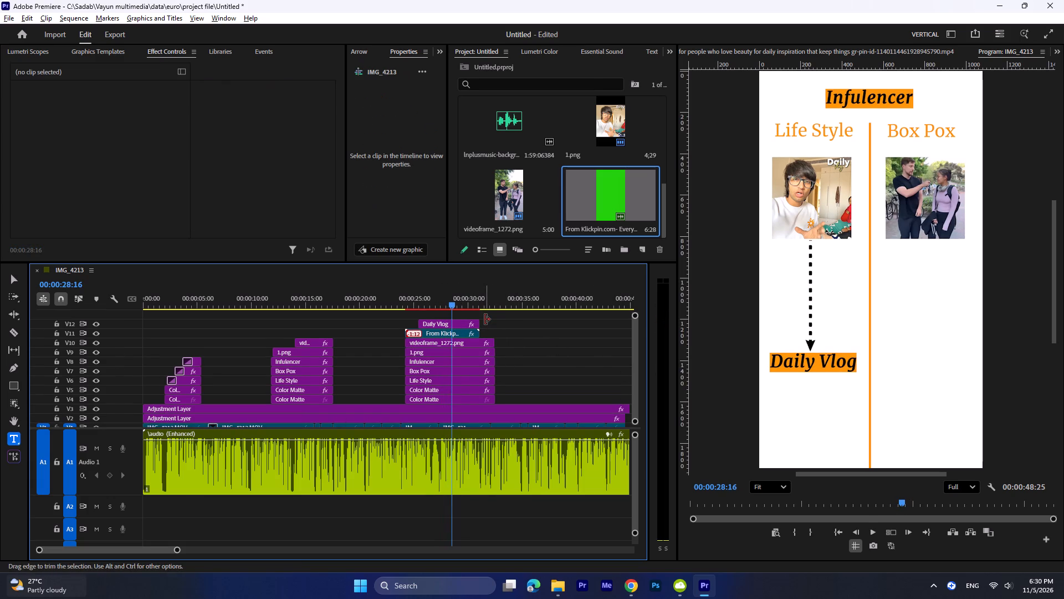
drag(492, 316, 478, 334)
drag(484, 334, 471, 331)
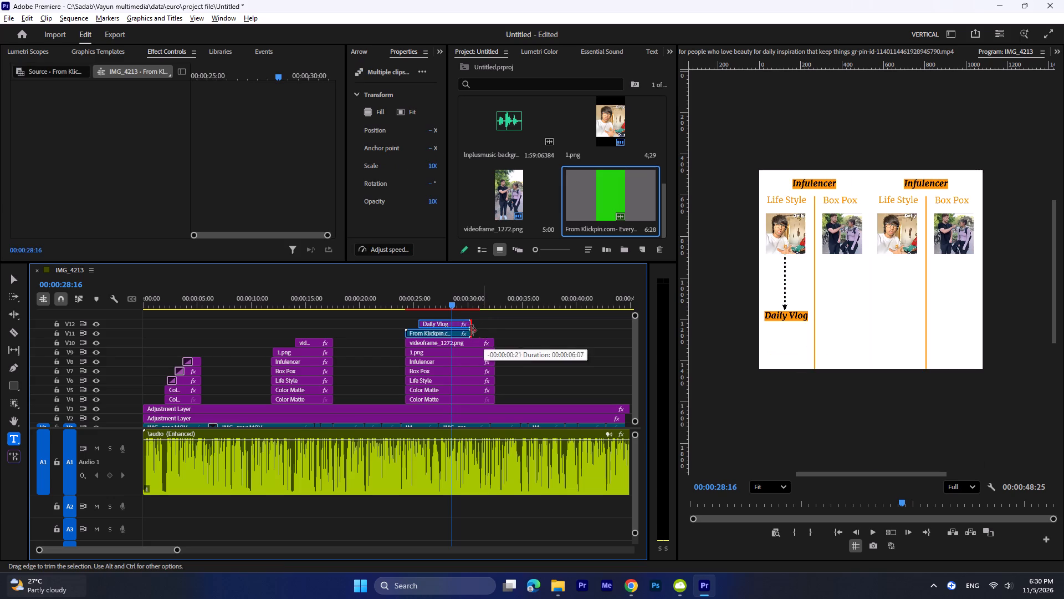
drag(471, 331, 458, 329)
click(489, 324)
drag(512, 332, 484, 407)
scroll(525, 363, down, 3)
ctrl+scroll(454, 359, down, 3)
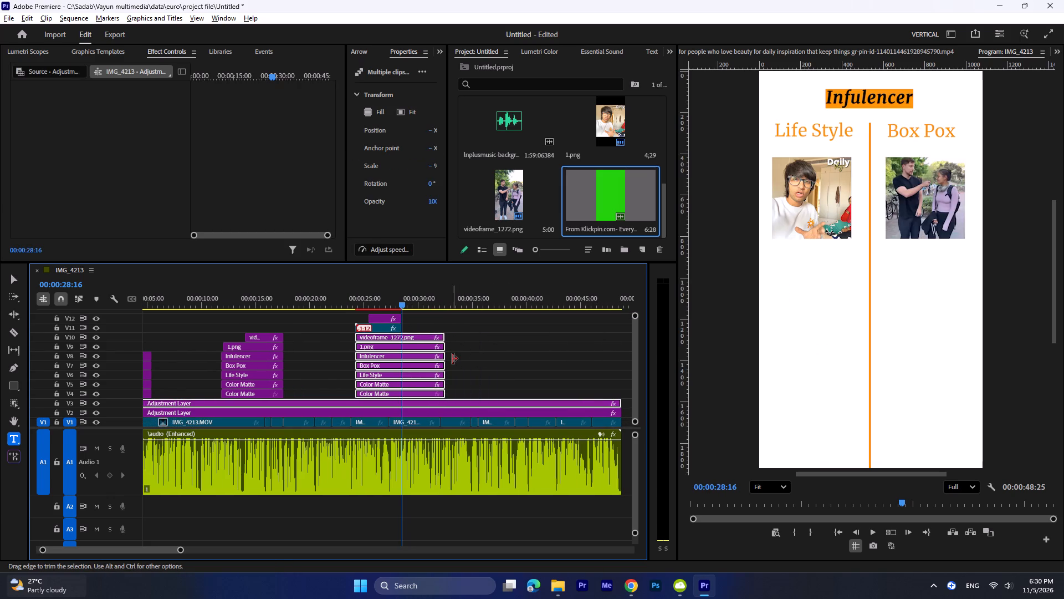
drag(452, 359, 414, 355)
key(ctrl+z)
Trim the ends of the comparison clips on V4 to V10 back to 00:00:28:16, leaving out the adjustment layers.
click(481, 327)
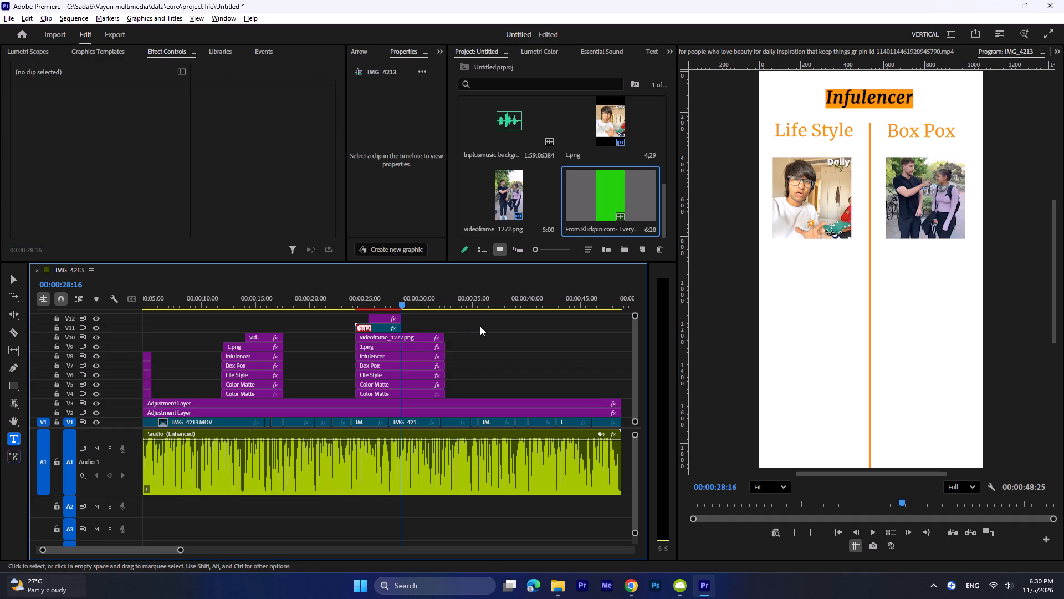
drag(476, 322, 438, 393)
drag(447, 389, 417, 382)
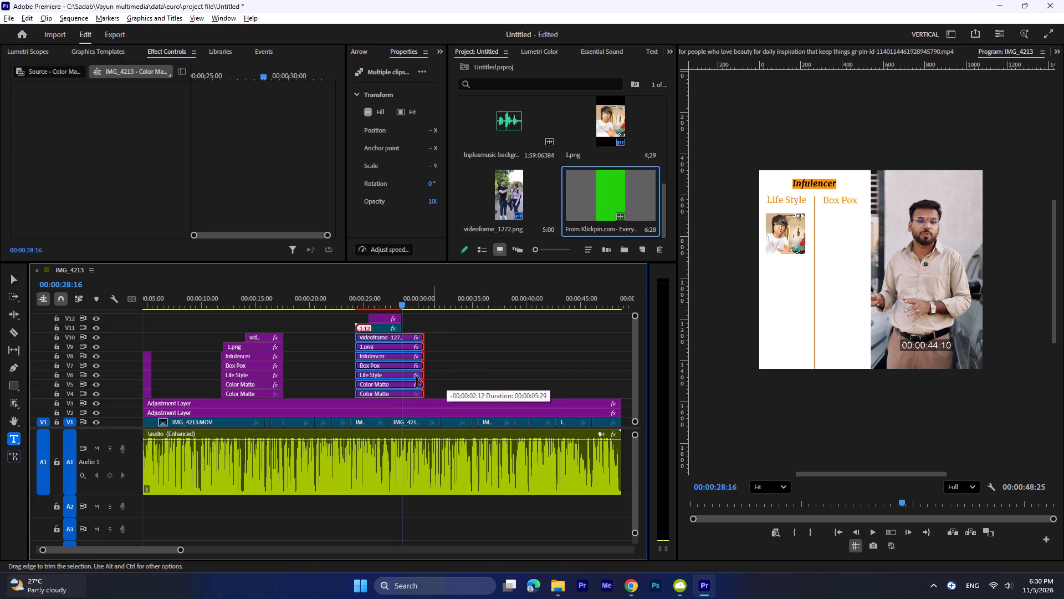
drag(417, 382, 406, 380)
click(452, 343)
Replay the arrow section, apply the default transition to the Daily Vlog clip on V12, and keep it only at the clip's start.
drag(395, 292, 357, 308)
key(space)
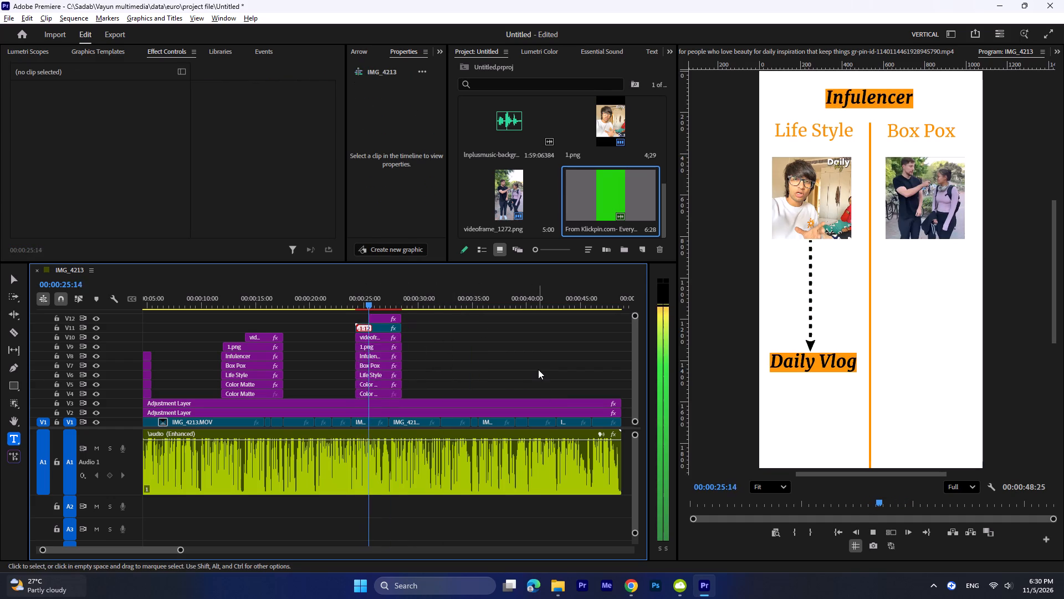
key(space)
click(374, 320)
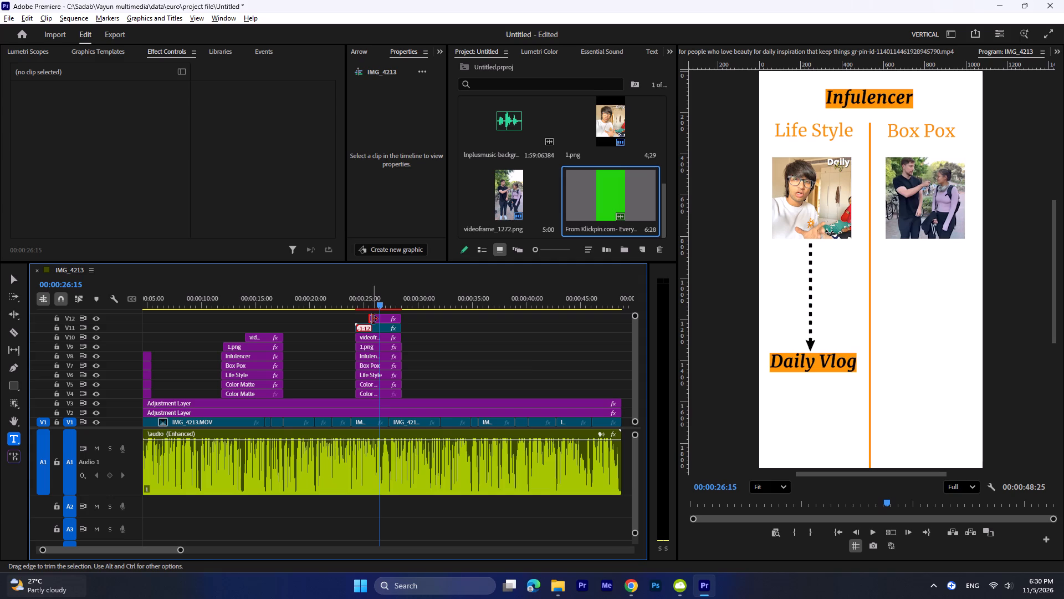
click(379, 319)
key(ctrl+d)
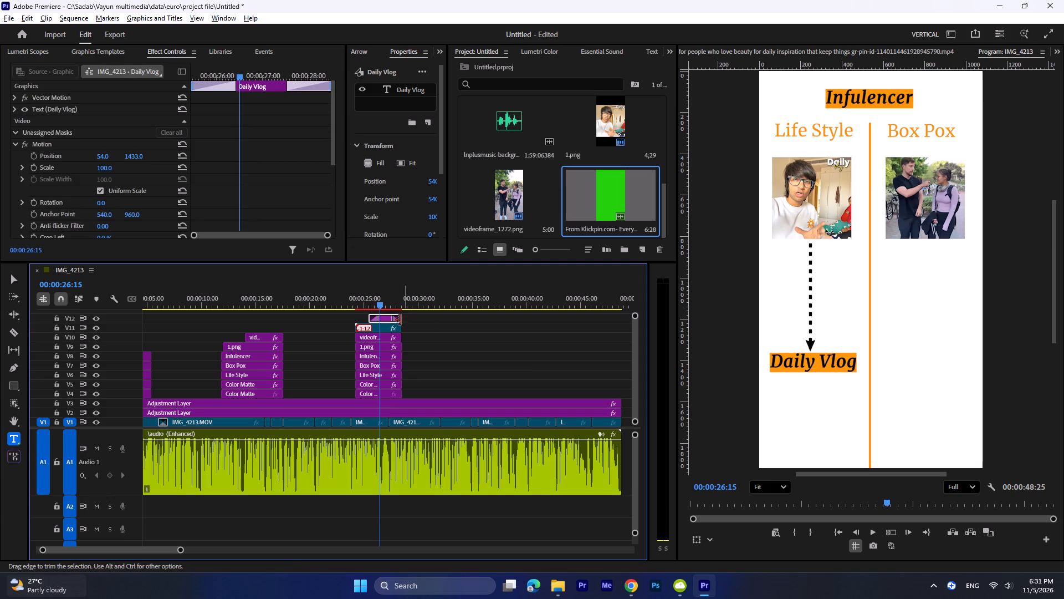
click(395, 320)
key(BackSpace)
Replay from about 24 to 33 seconds to check the Daily Vlog fade-in and where the comparison graphic ends.
drag(388, 290, 354, 306)
key(space)
key(b)
click(369, 319)
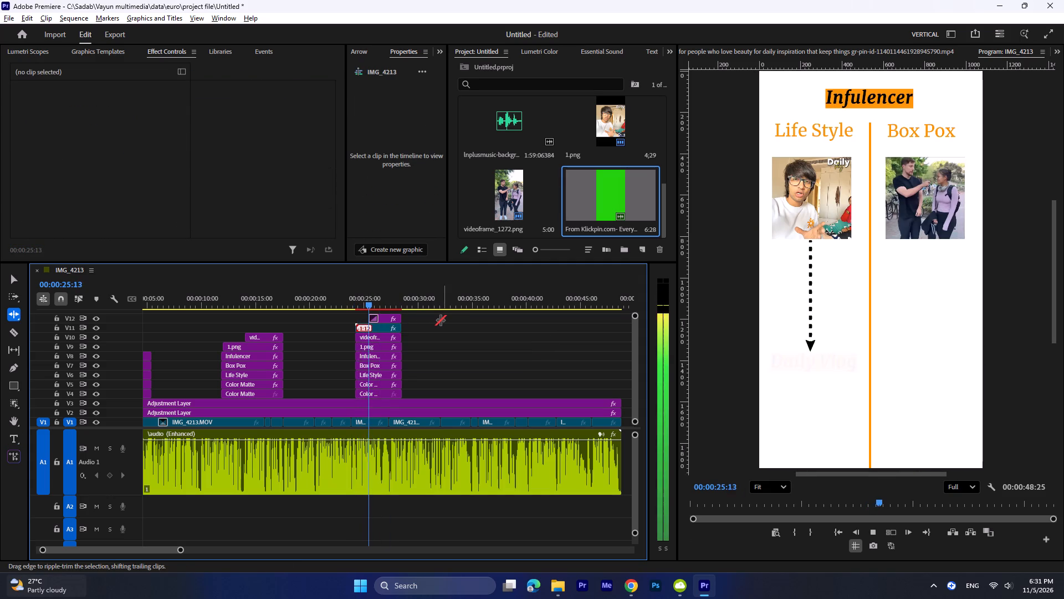
key(space)
key(space)
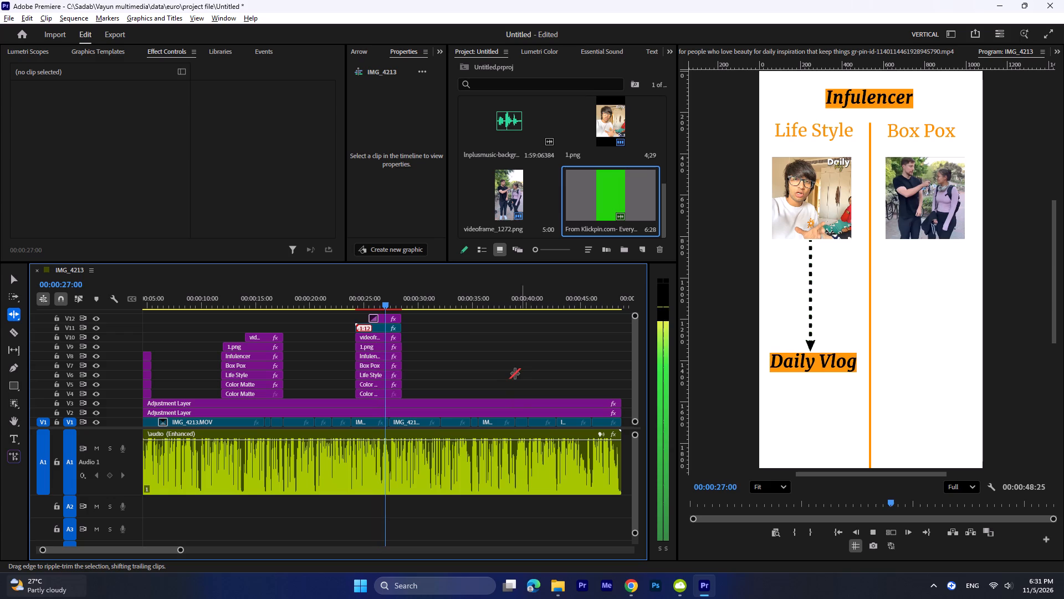
key(v)
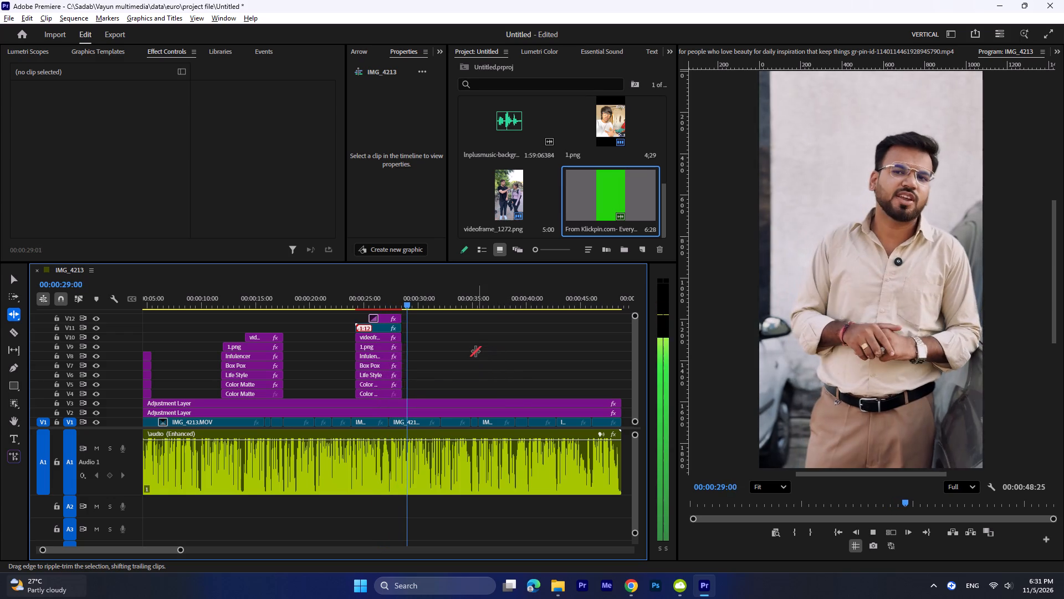
click(17, 278)
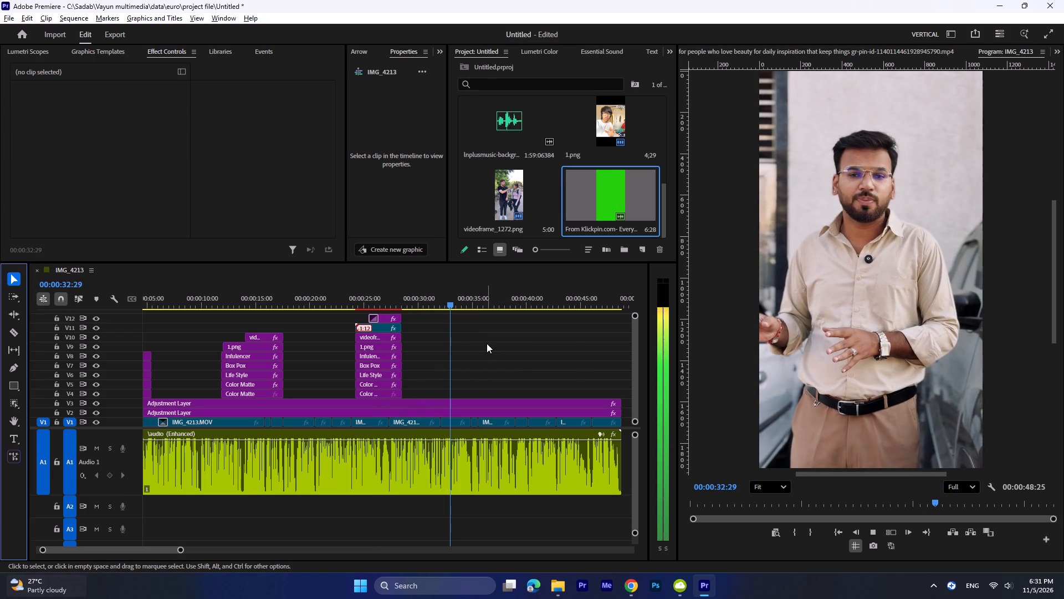
key(space)
Listen to the speech between about 30 and 38 seconds and duplicate the whole V4 to V12 comparison stack at 00:00:34:07.
drag(452, 305, 428, 312)
key(space)
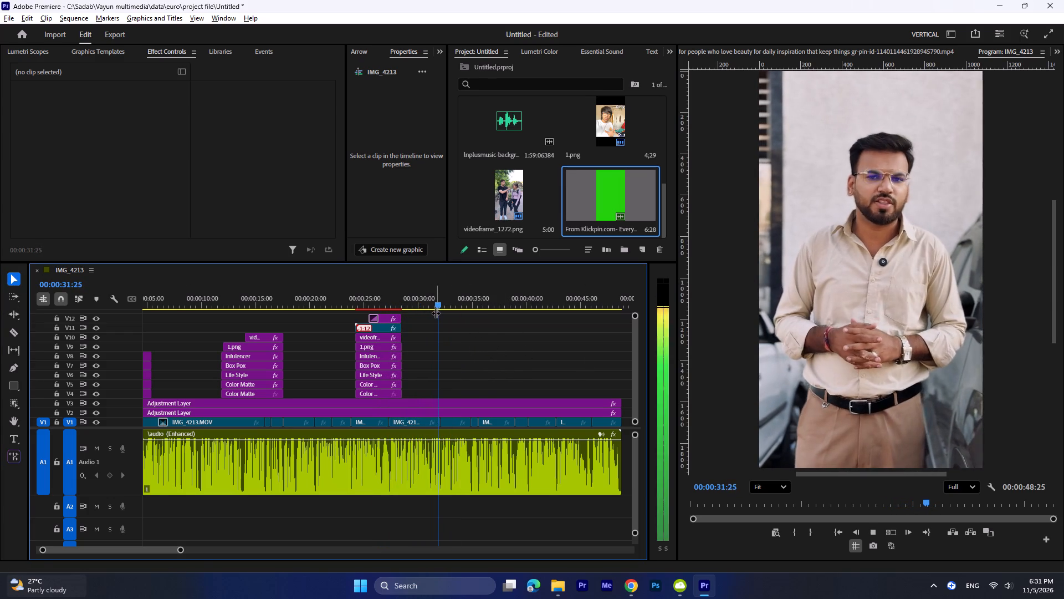
drag(442, 307, 423, 308)
key(space)
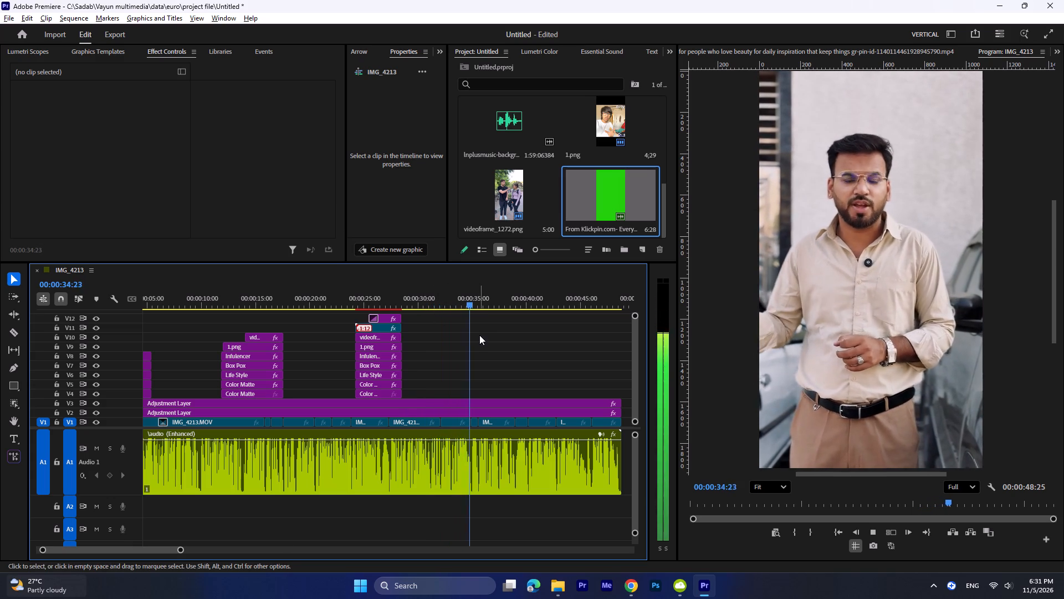
key(space)
key(space)
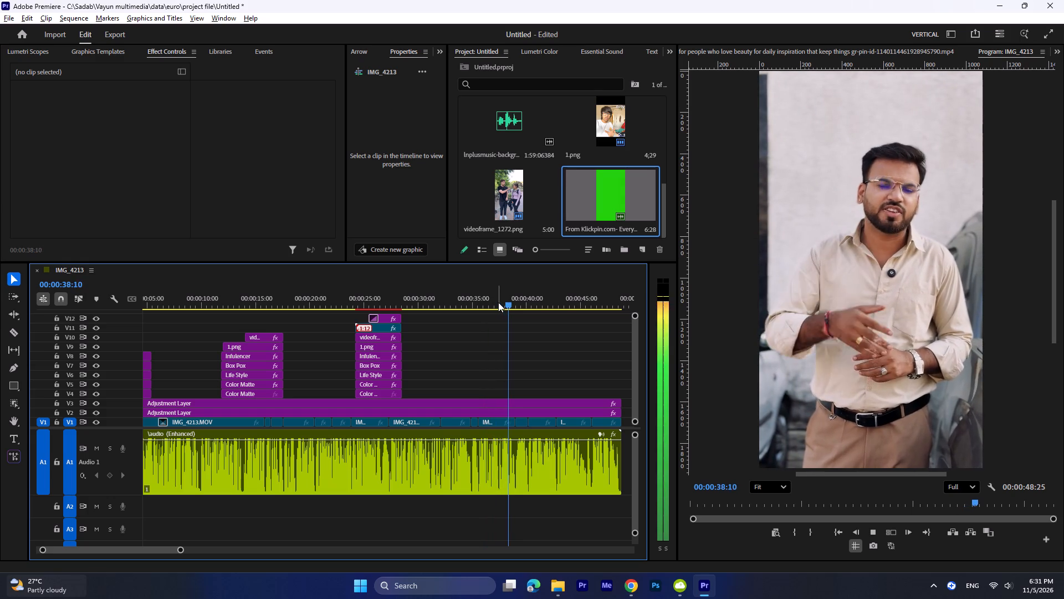
drag(506, 302, 456, 309)
key(space)
key(space)
drag(427, 316, 405, 380)
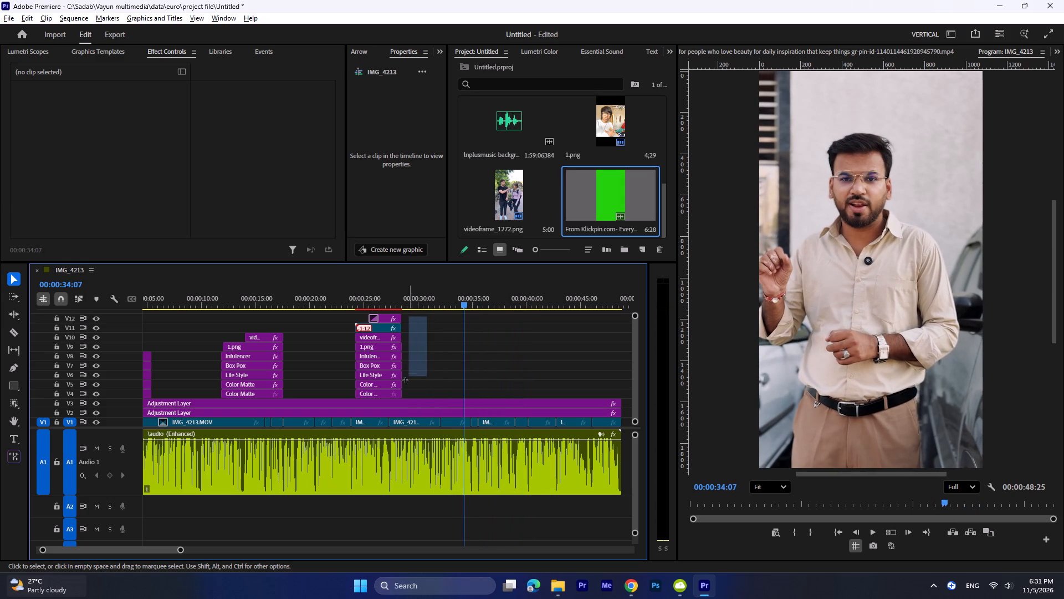
drag(405, 380, 389, 392)
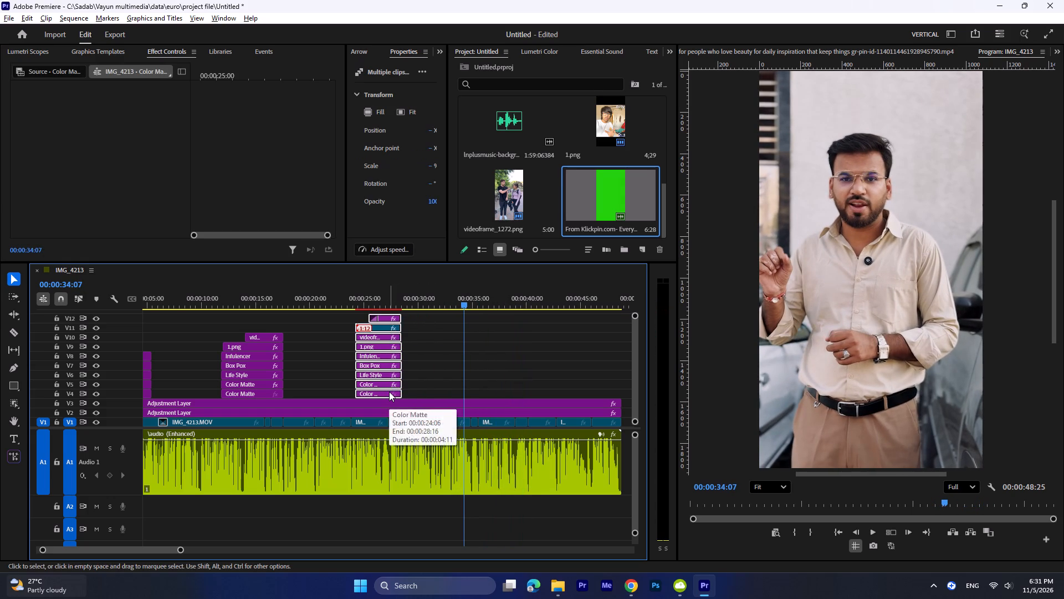
alt+drag(386, 393, 496, 391)
alt+click(601, 358)
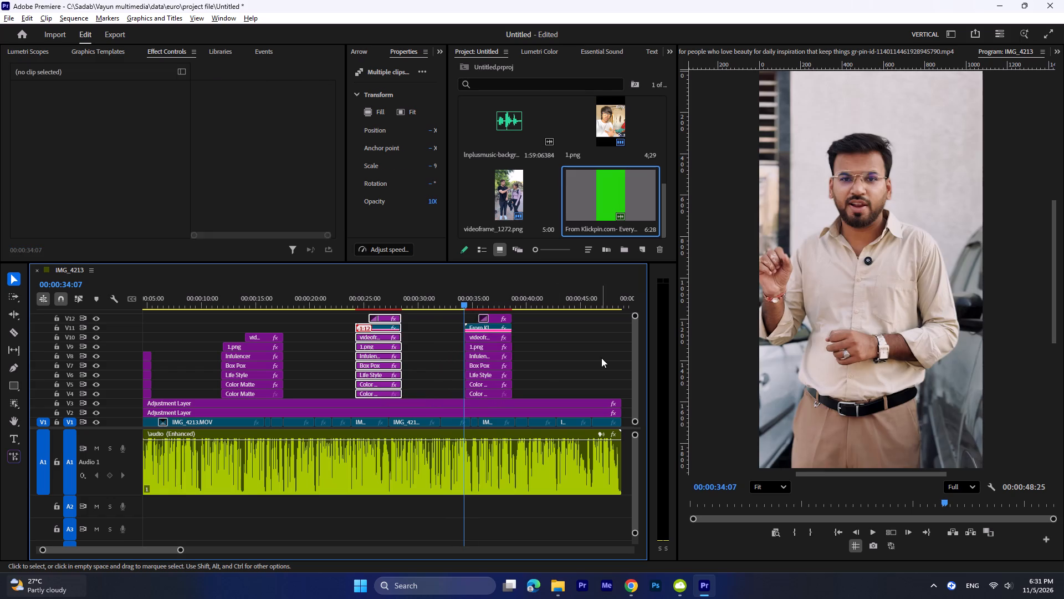
Play the duplicated comparison and extend the start of its Daily Vlog clip on V12 back to the stack's start at 00:00:34:07.
drag(461, 296, 448, 301)
key(space)
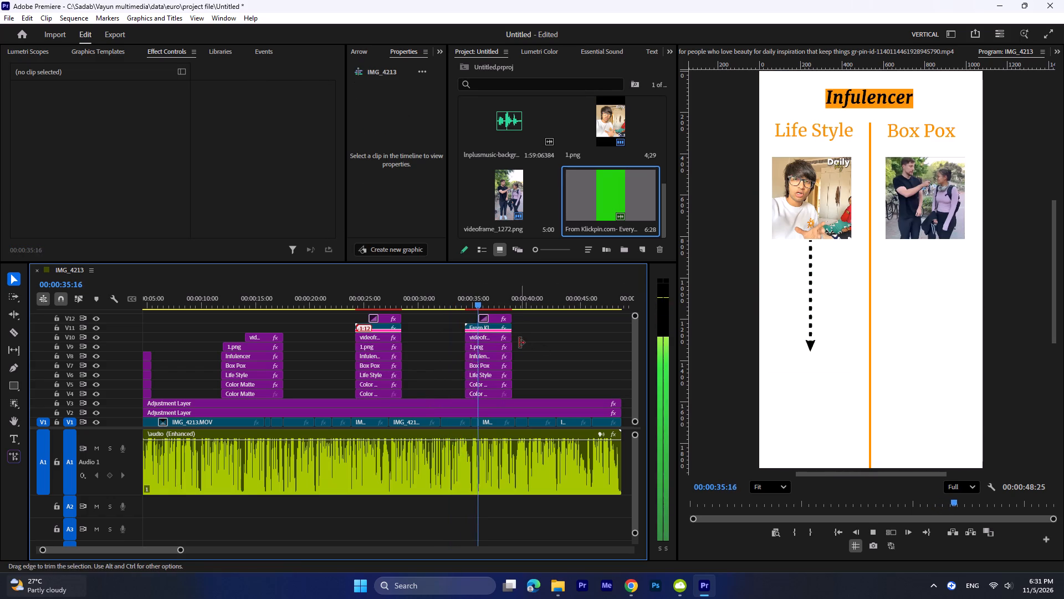
key(space)
click(488, 328)
click(484, 320)
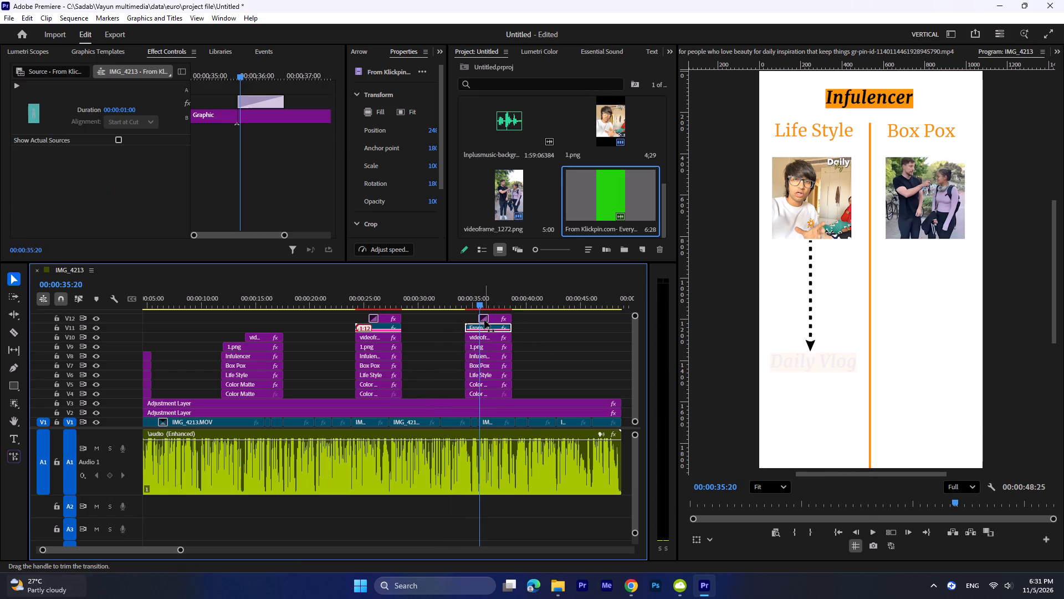
drag(475, 319, 464, 318)
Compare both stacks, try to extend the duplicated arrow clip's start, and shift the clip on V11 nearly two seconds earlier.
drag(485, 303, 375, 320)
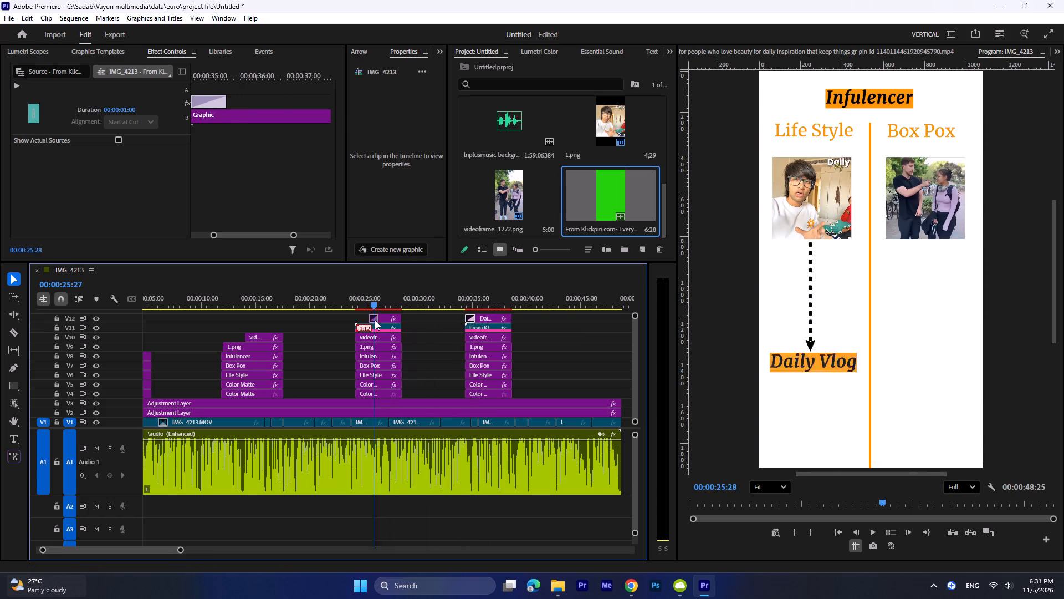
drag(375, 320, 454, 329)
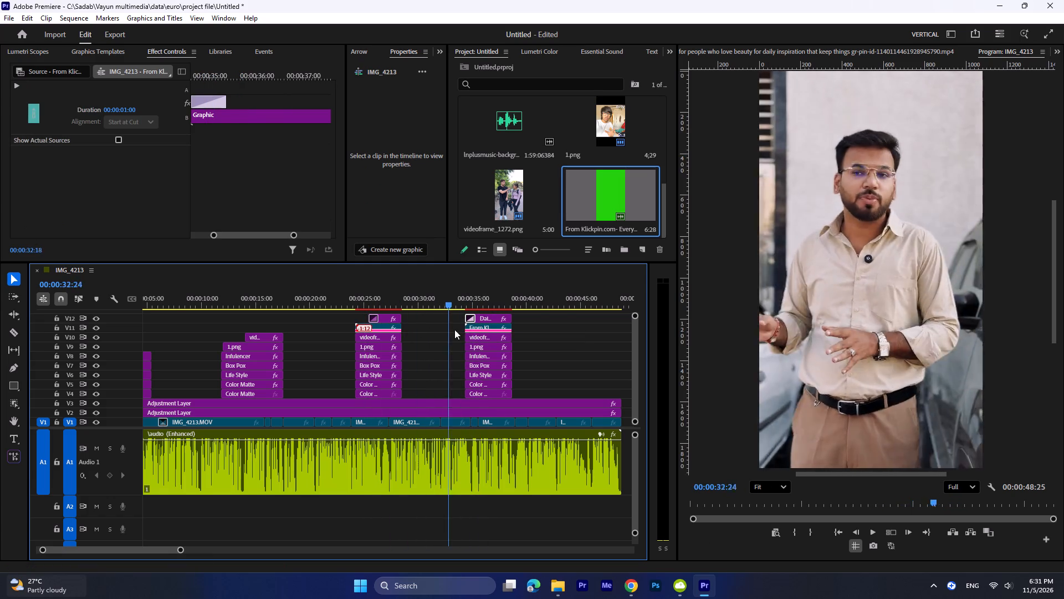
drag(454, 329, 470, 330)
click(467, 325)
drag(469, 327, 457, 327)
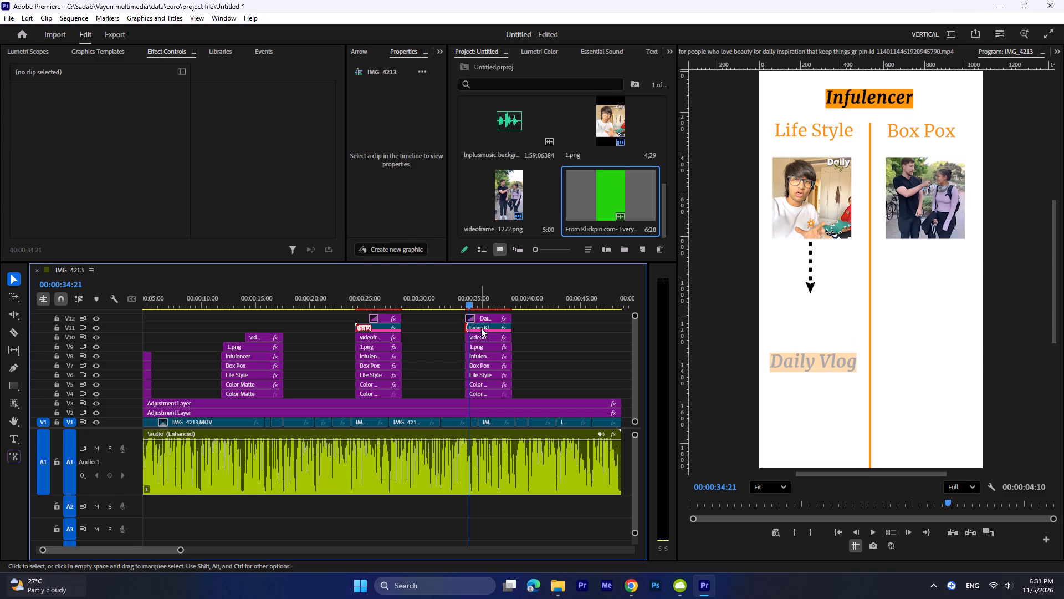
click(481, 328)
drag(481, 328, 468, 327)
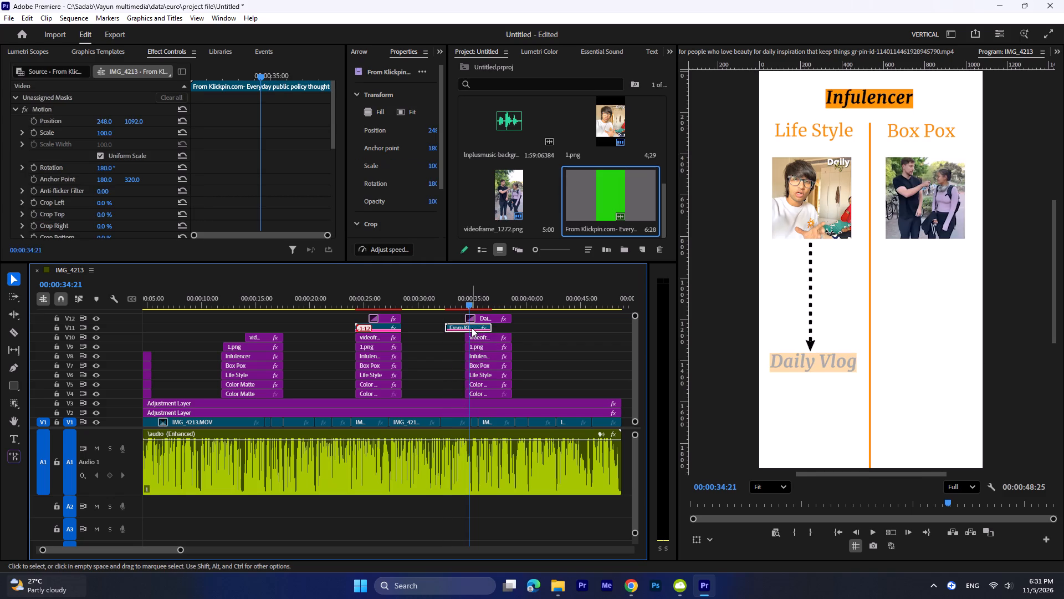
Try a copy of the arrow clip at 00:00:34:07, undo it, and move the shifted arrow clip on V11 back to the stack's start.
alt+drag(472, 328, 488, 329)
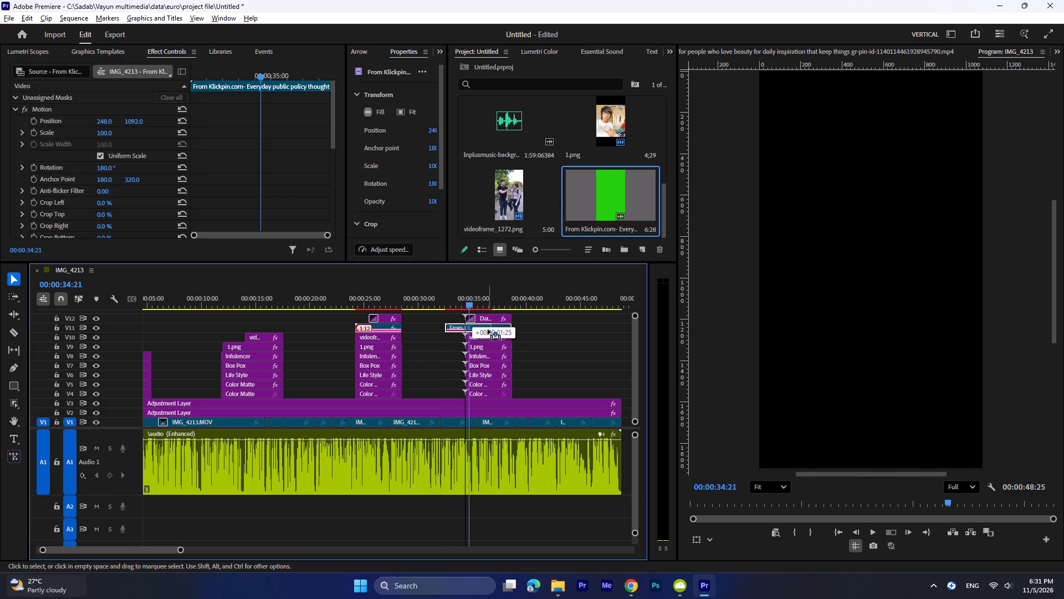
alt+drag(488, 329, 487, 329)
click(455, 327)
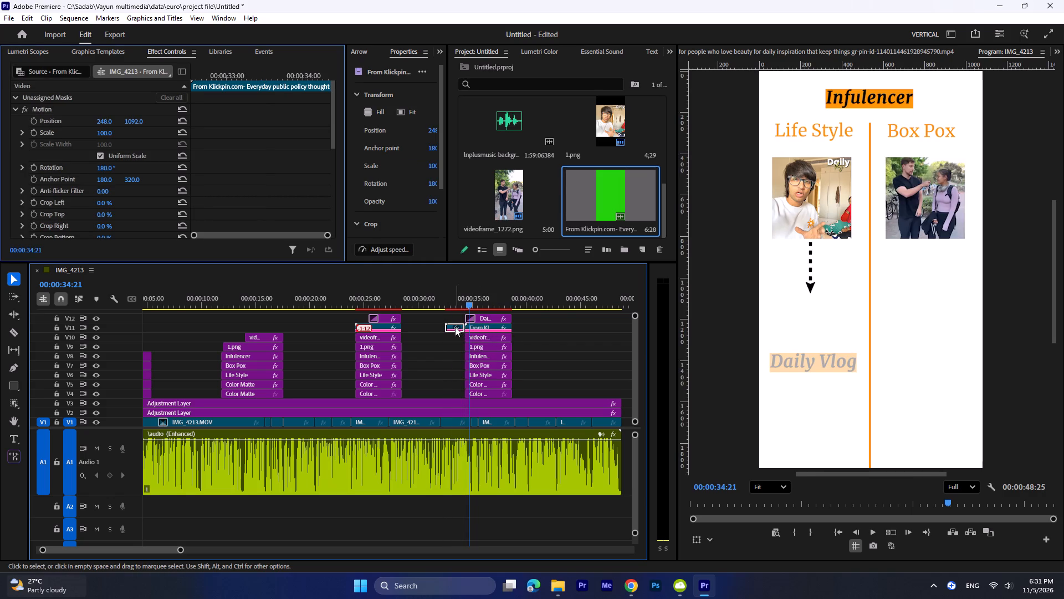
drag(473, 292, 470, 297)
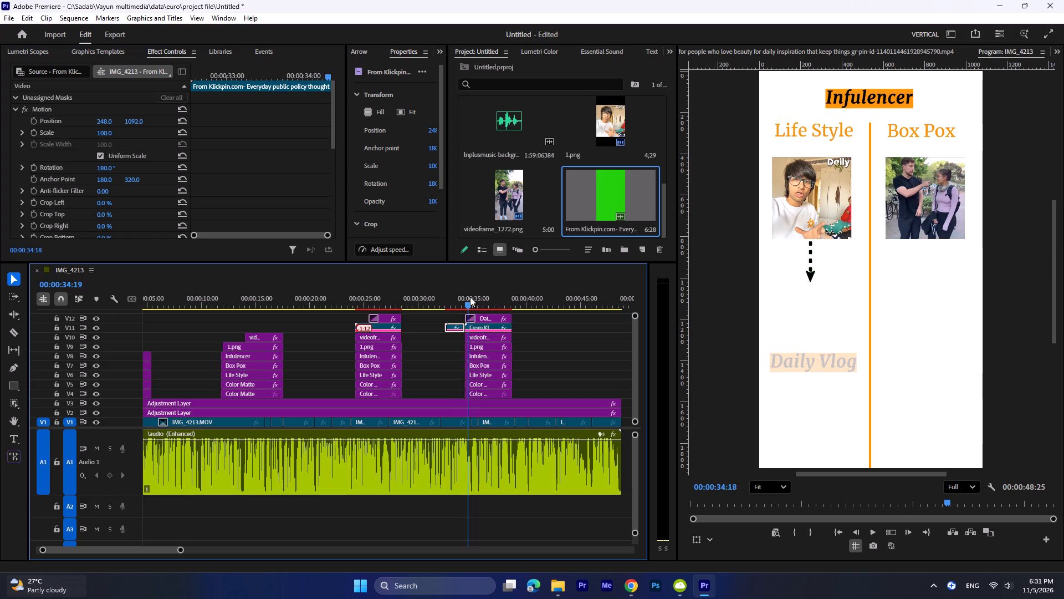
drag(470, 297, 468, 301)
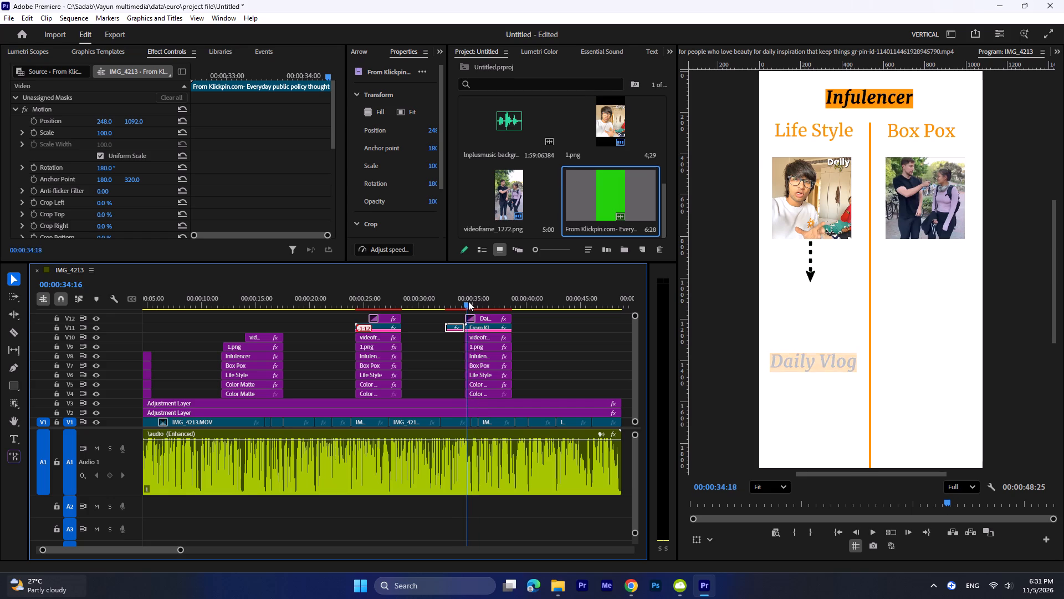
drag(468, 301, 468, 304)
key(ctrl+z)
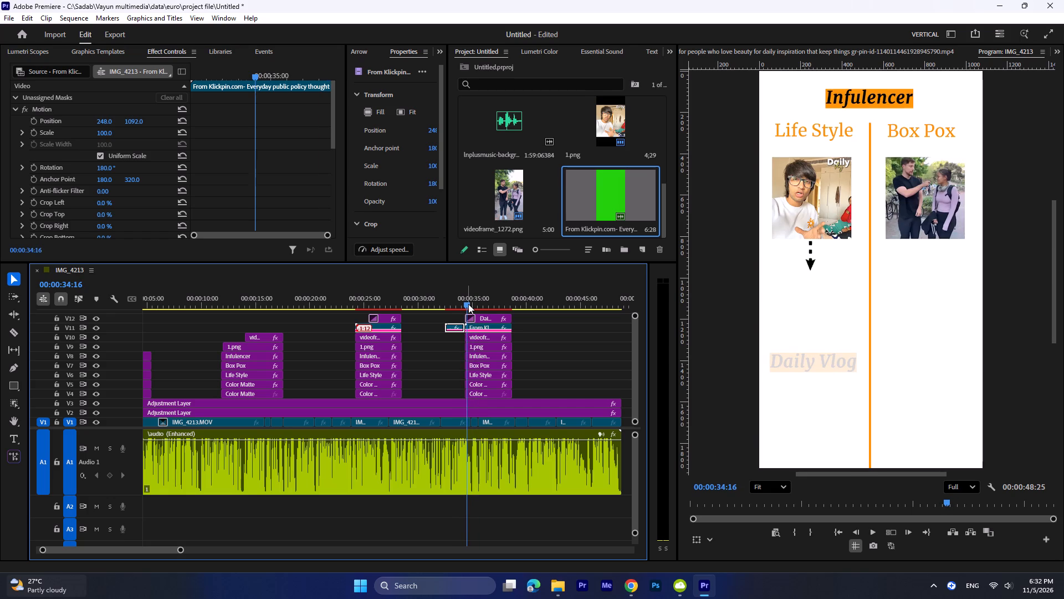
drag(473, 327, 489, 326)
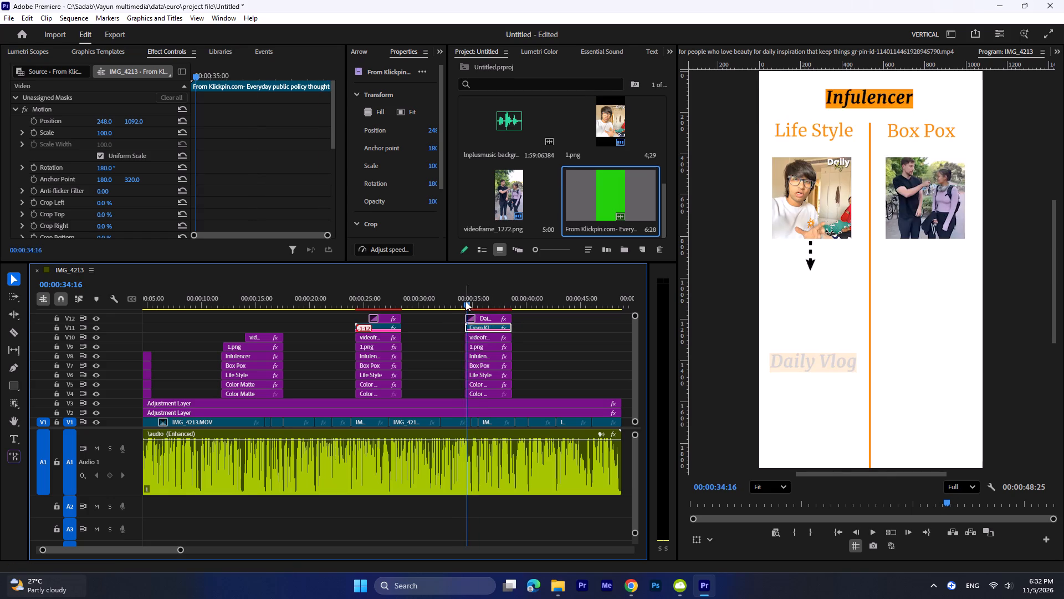
Split the duplicated arrow clip on V11 at 00:00:35:09 and delete the part before the cut.
drag(465, 301, 477, 305)
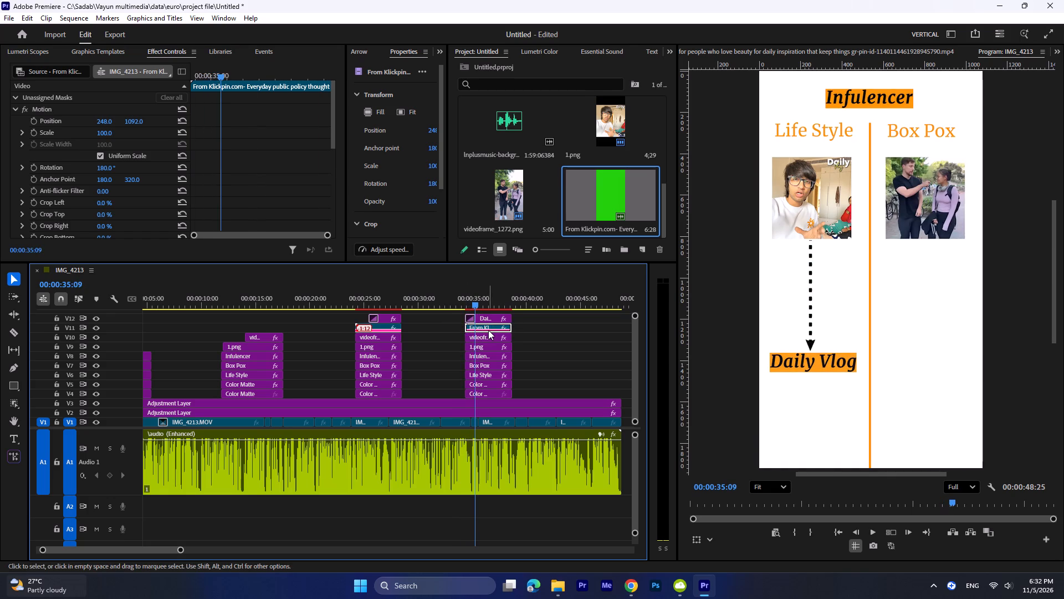
click(488, 330)
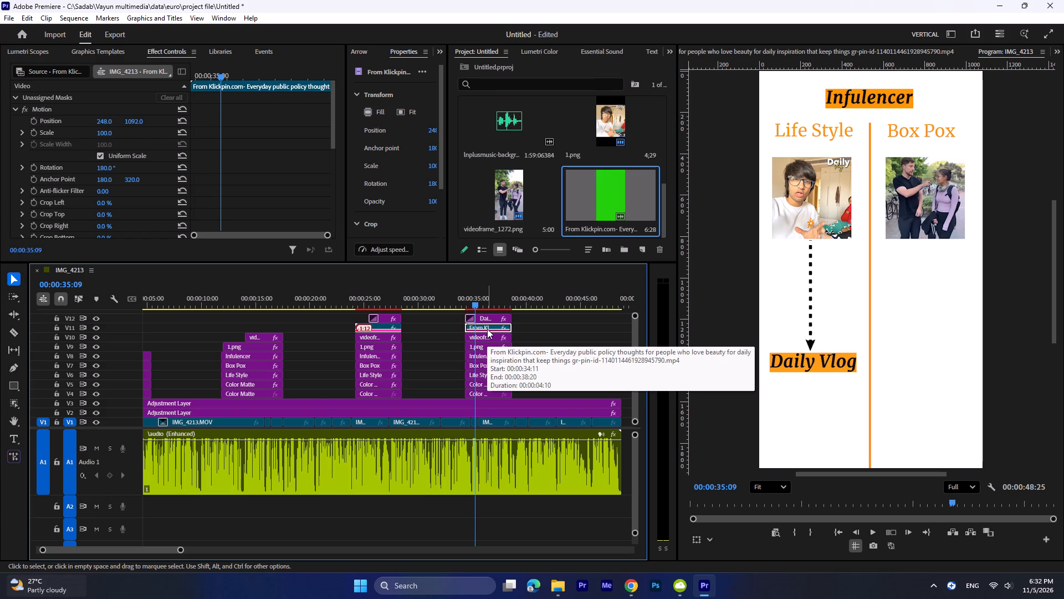
key(w)
click(471, 328)
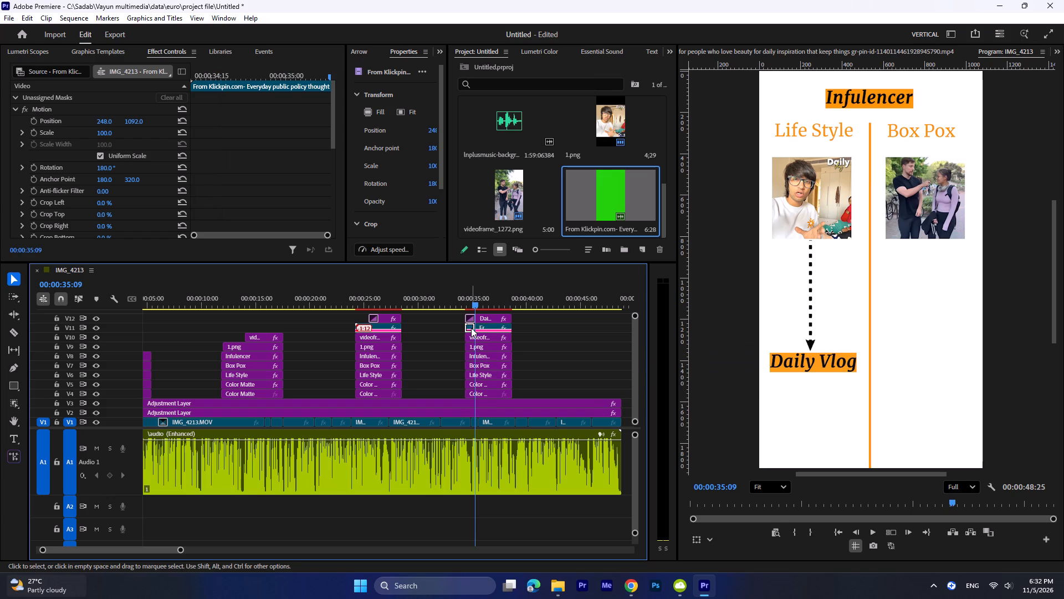
key(BackSpace)
Move the remaining arrow clip on V11 to the second stack's start and fill the rest of the stack with a copy.
drag(490, 327, 481, 327)
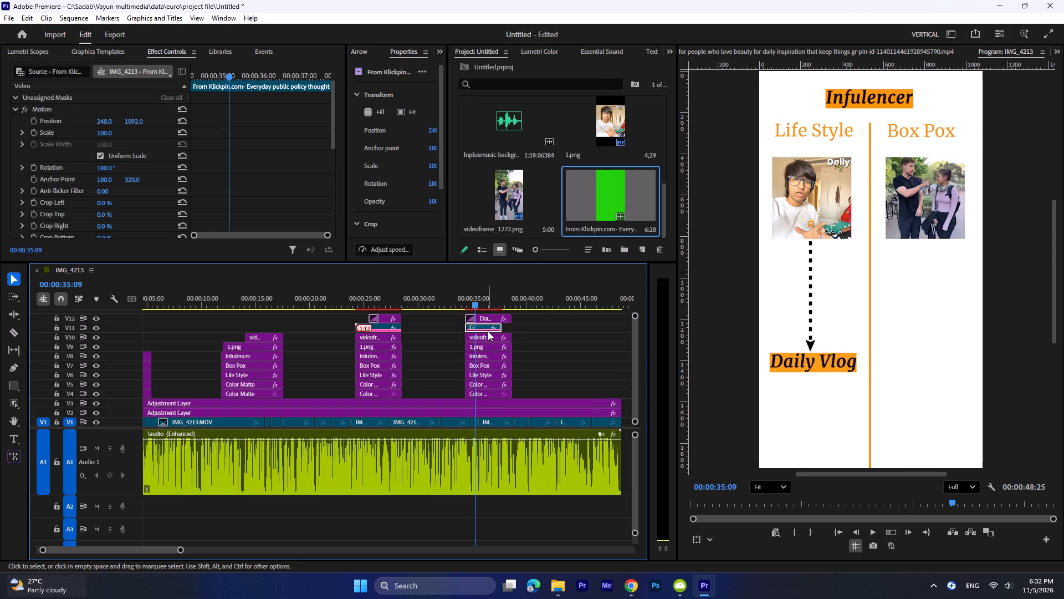
alt+drag(483, 328, 491, 327)
alt+click(558, 328)
Remove the transition at the start of the duplicated Daily Vlog clip on V12 and play the comparison from 00:00:34:11.
drag(479, 298, 462, 299)
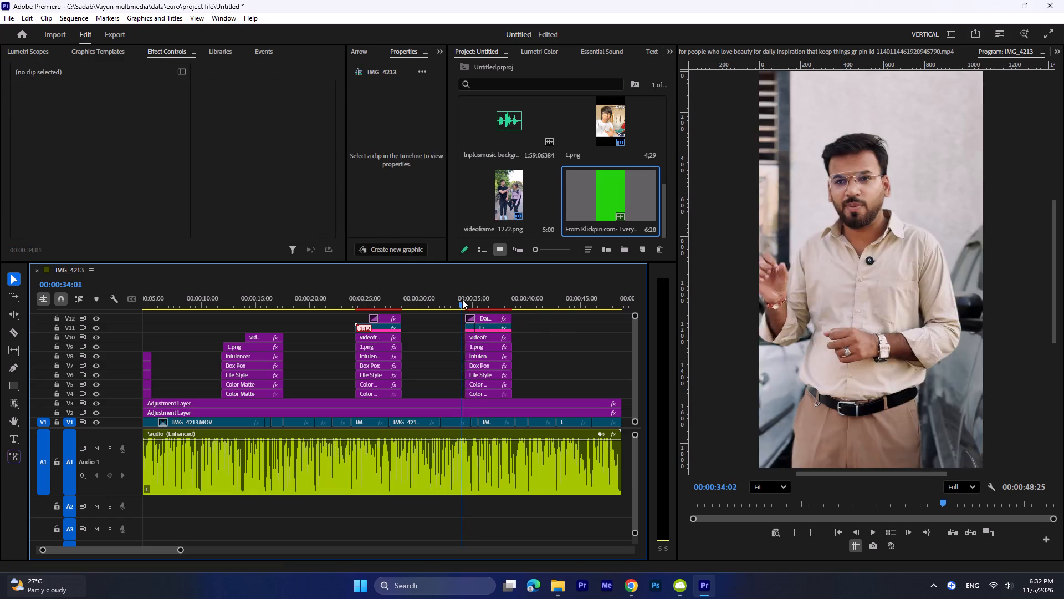
drag(462, 299, 467, 304)
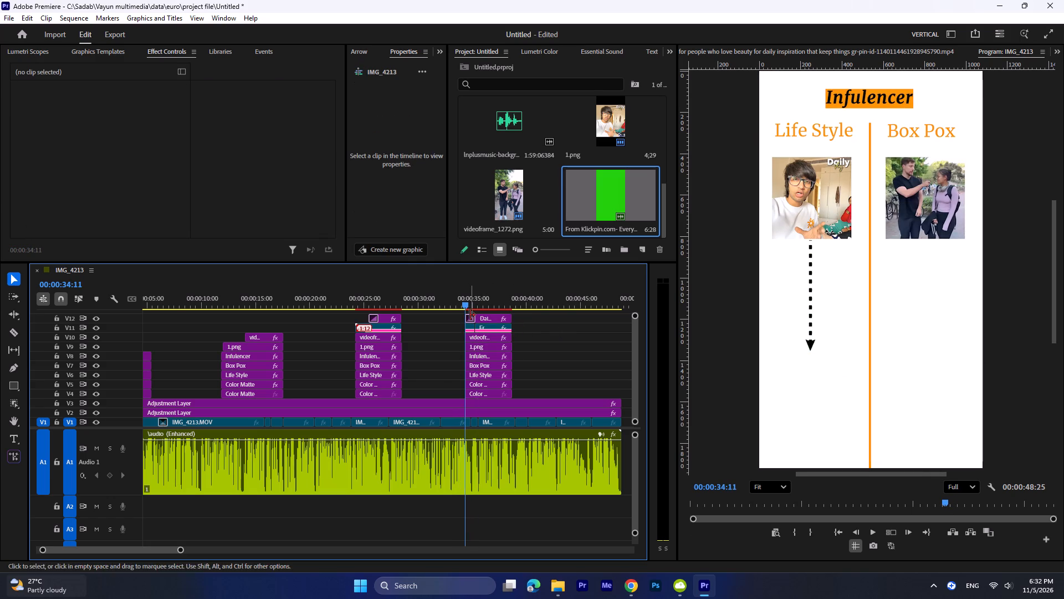
click(470, 315)
click(474, 318)
key(BackSpace)
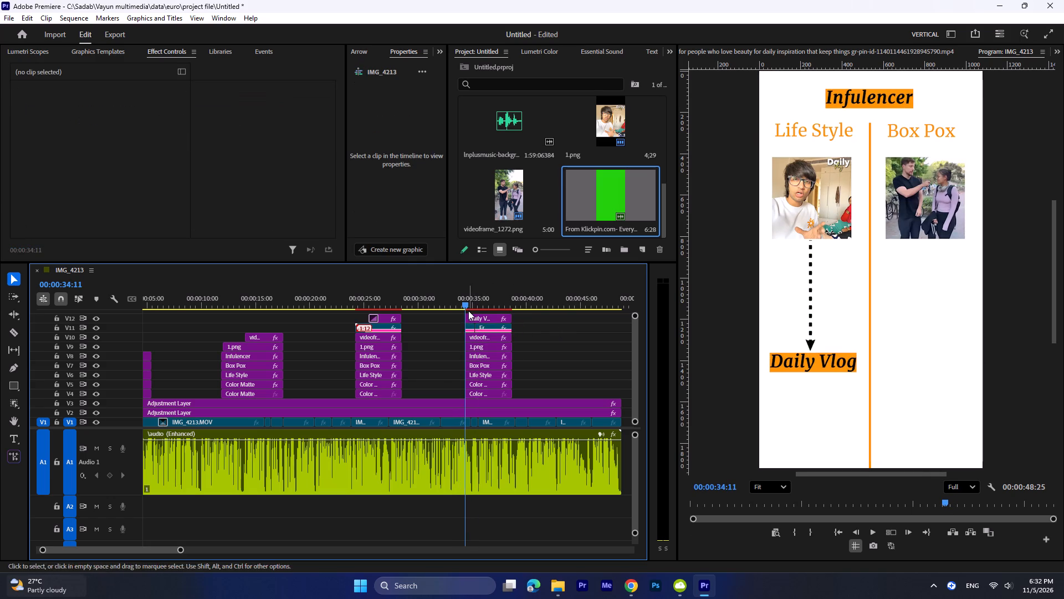
key(space)
key(space)
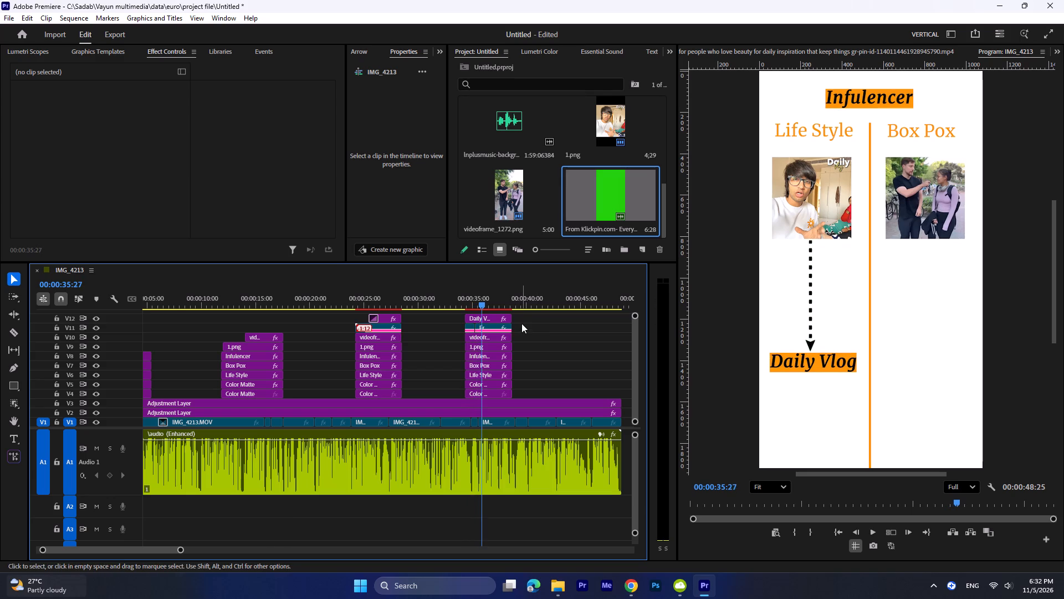
Inspect the duplicated comparison stack between about 00:00:34 and 00:00:36, including its Daily Vlog clip.
drag(494, 306, 482, 309)
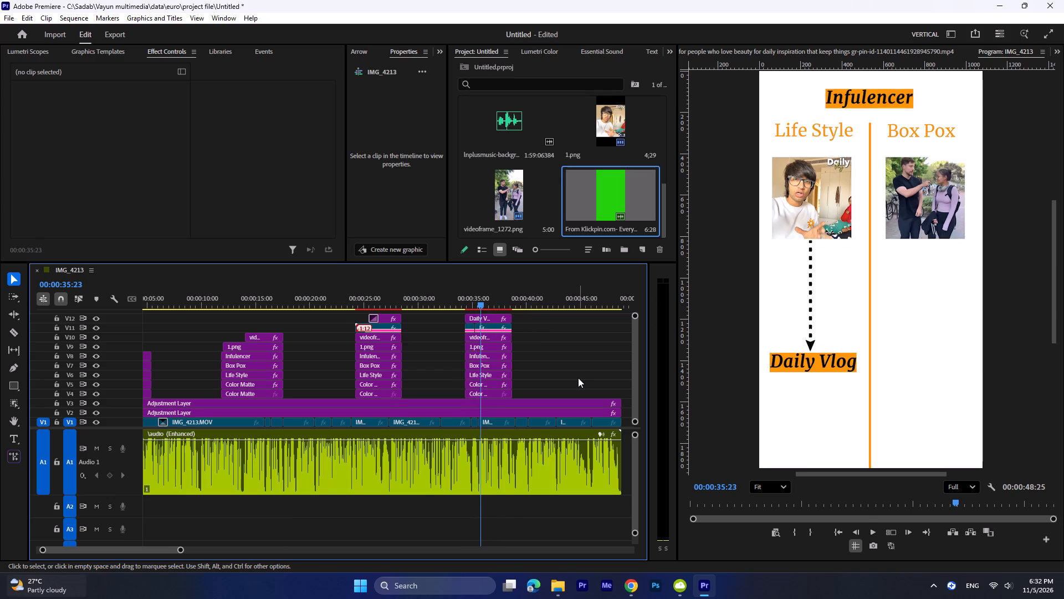
shift+scroll(578, 378, up, 3)
ctrl+scroll(572, 356, up, 12)
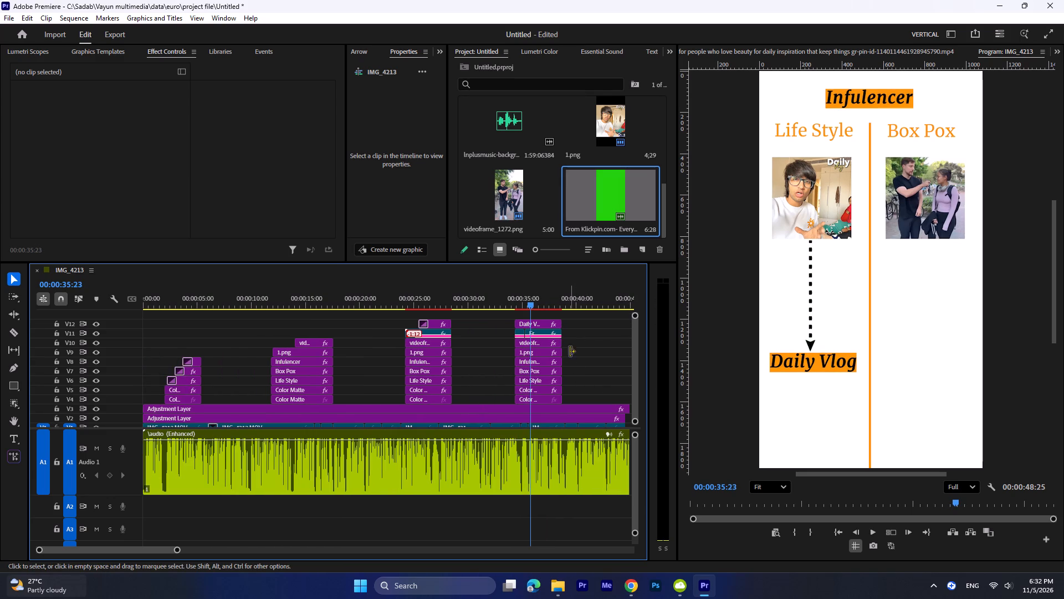
ctrl+scroll(570, 352, up, 4)
drag(537, 297, 525, 306)
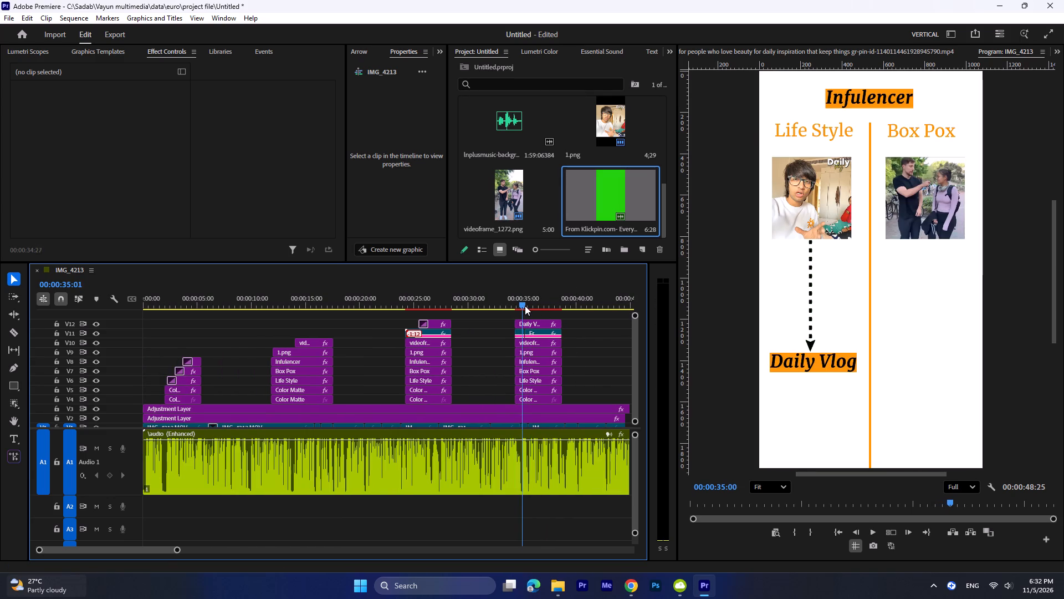
drag(525, 306, 526, 306)
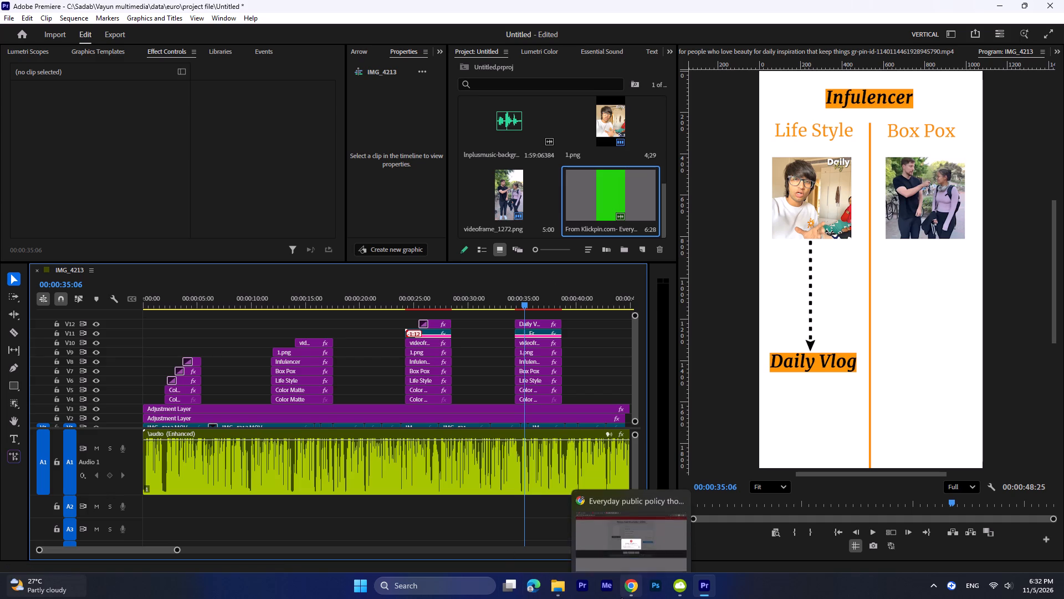
click(535, 325)
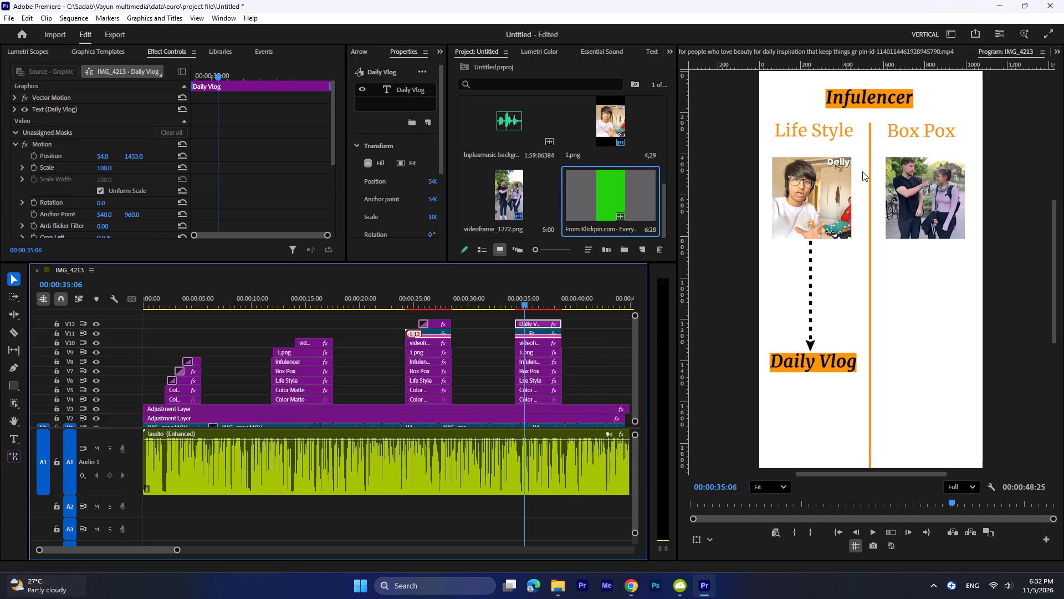
drag(528, 304, 515, 304)
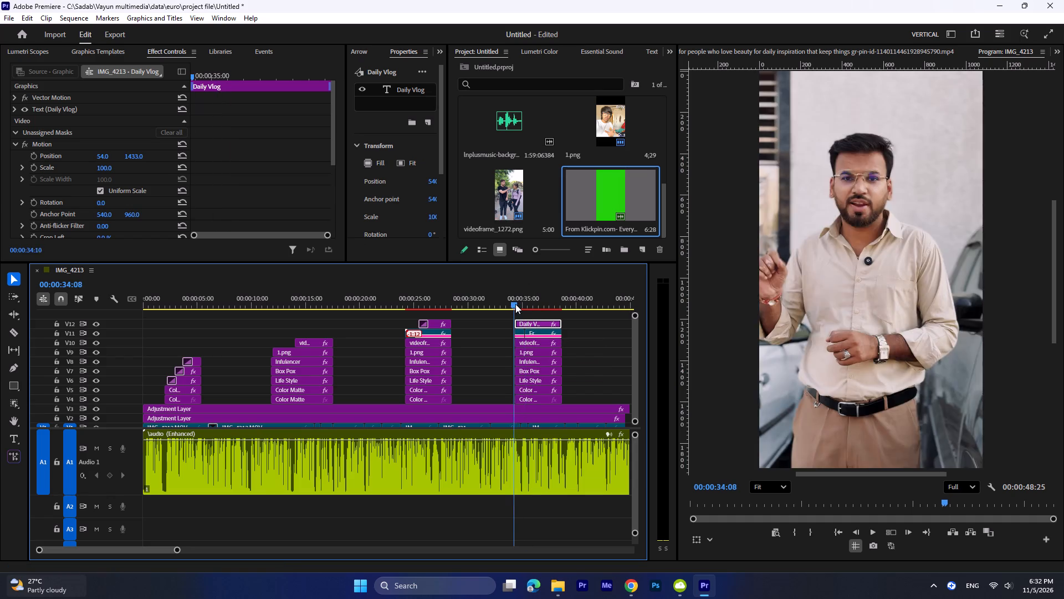
Play the opening of the sequence up to 00:00:13:27 and review the remaining comparison stacks up to about 00:00:39.
drag(515, 304, 255, 349)
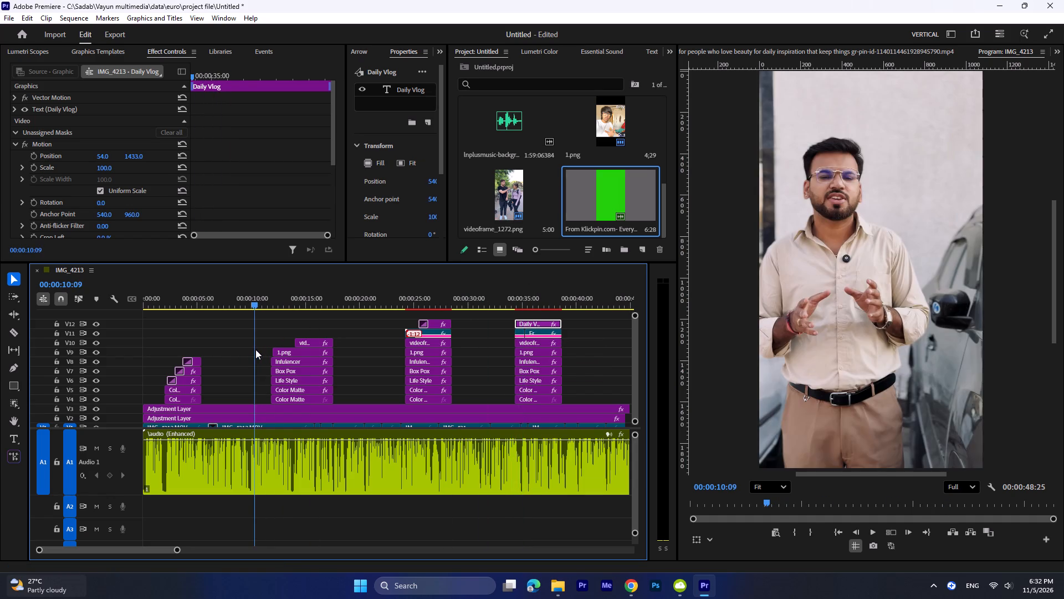
drag(255, 349, 182, 360)
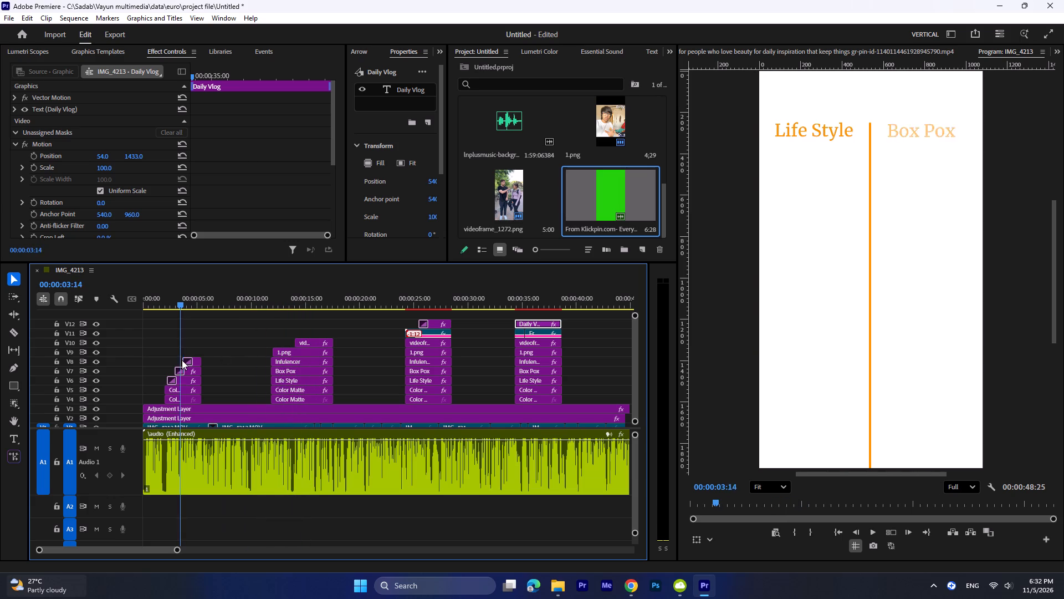
drag(182, 360, 159, 359)
key(space)
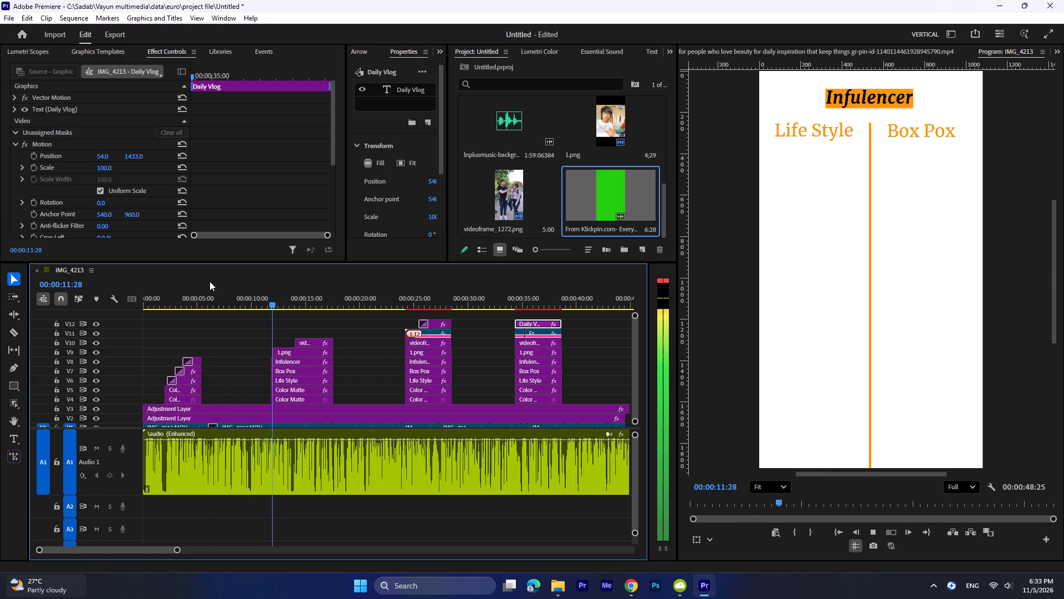
key(space)
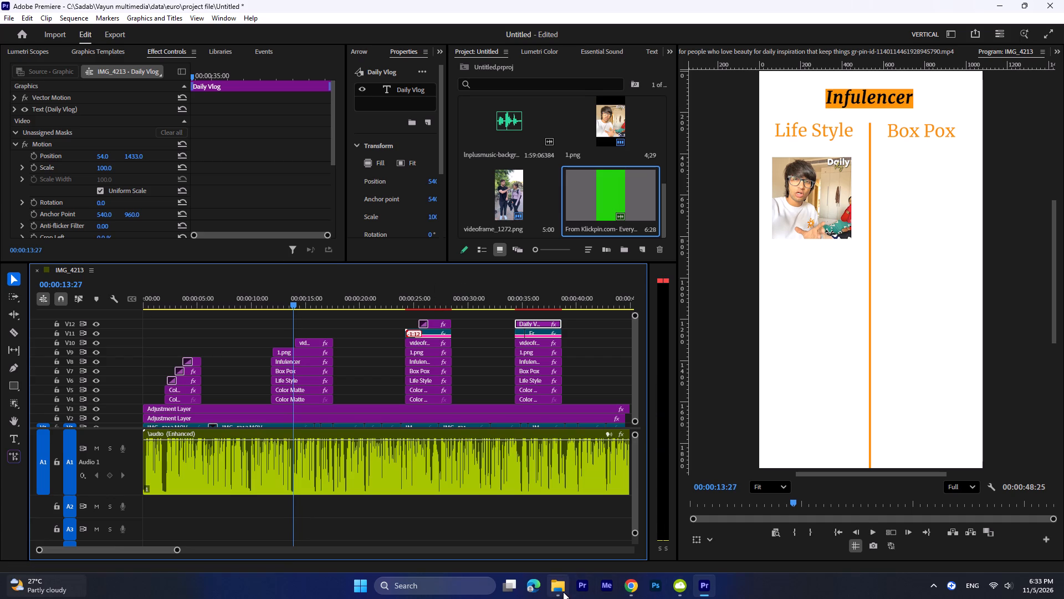
drag(300, 301, 317, 299)
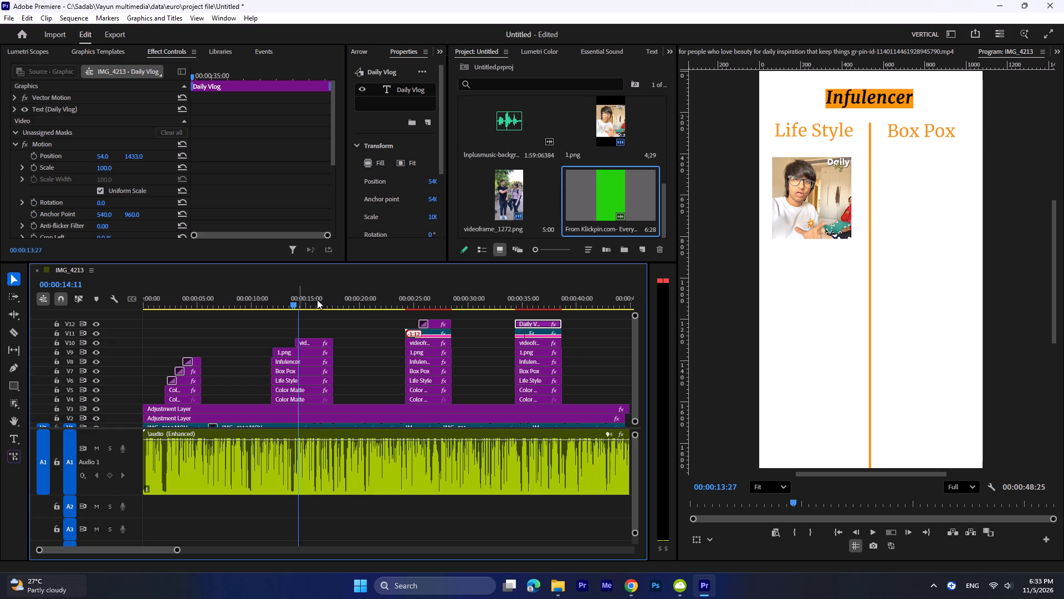
drag(317, 299, 504, 307)
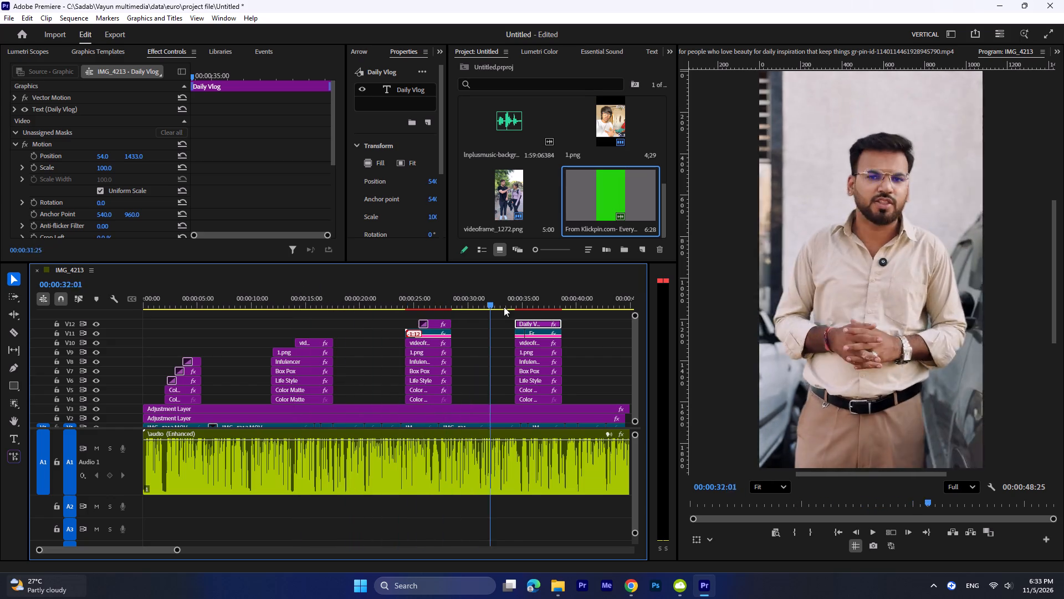
drag(504, 307, 573, 328)
drag(590, 321, 179, 404)
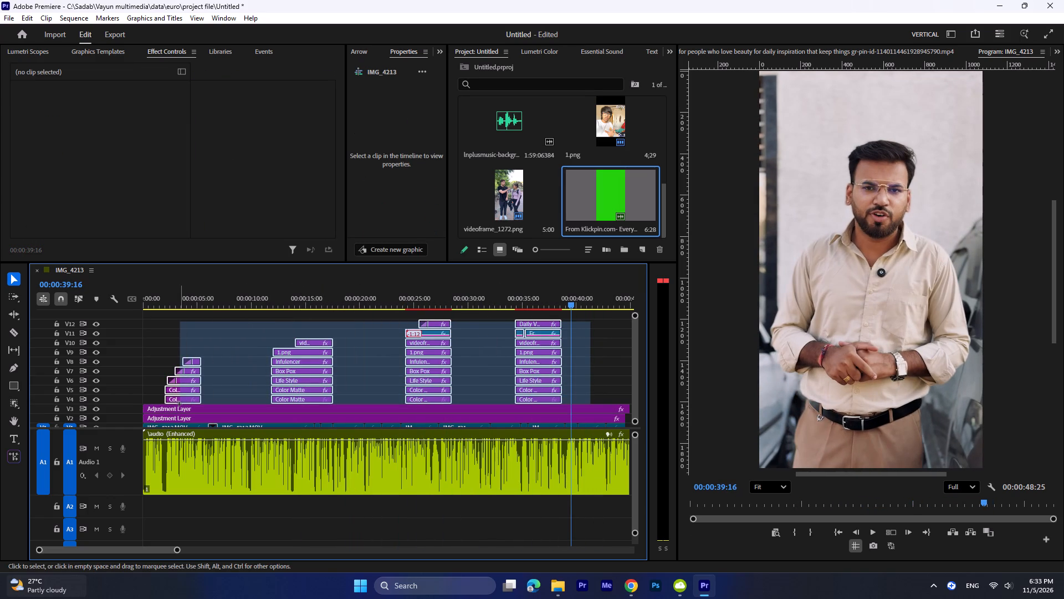
drag(179, 404, 525, 423)
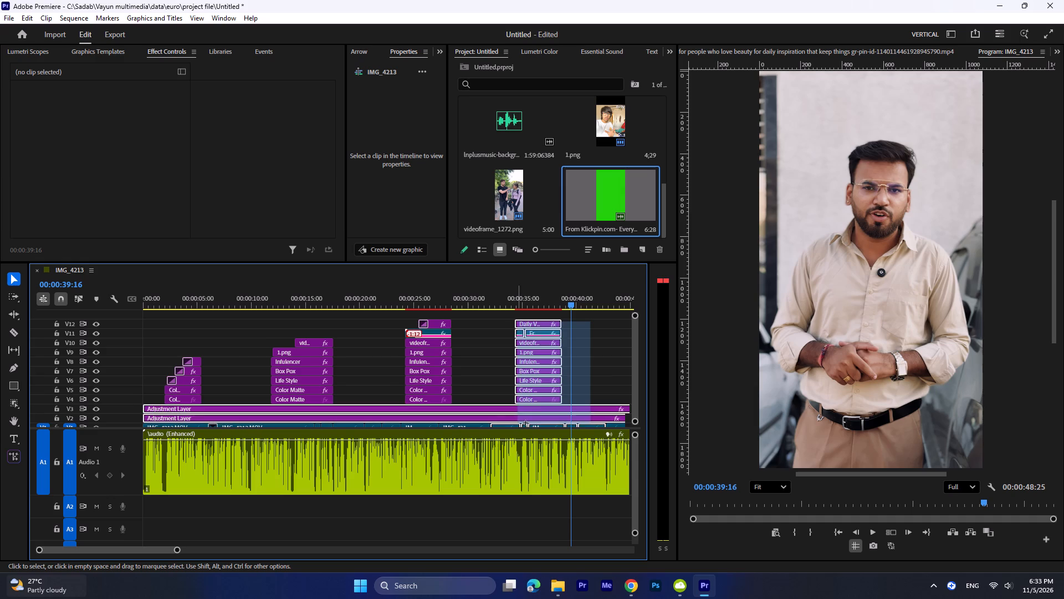
drag(525, 423, 578, 388)
drag(541, 297, 420, 291)
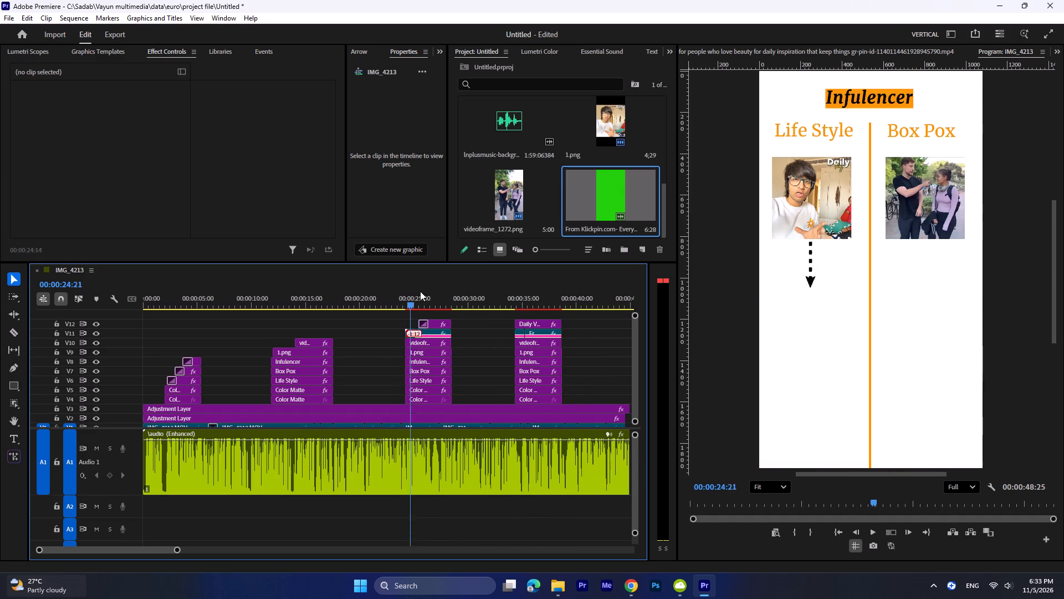
drag(420, 291, 436, 292)
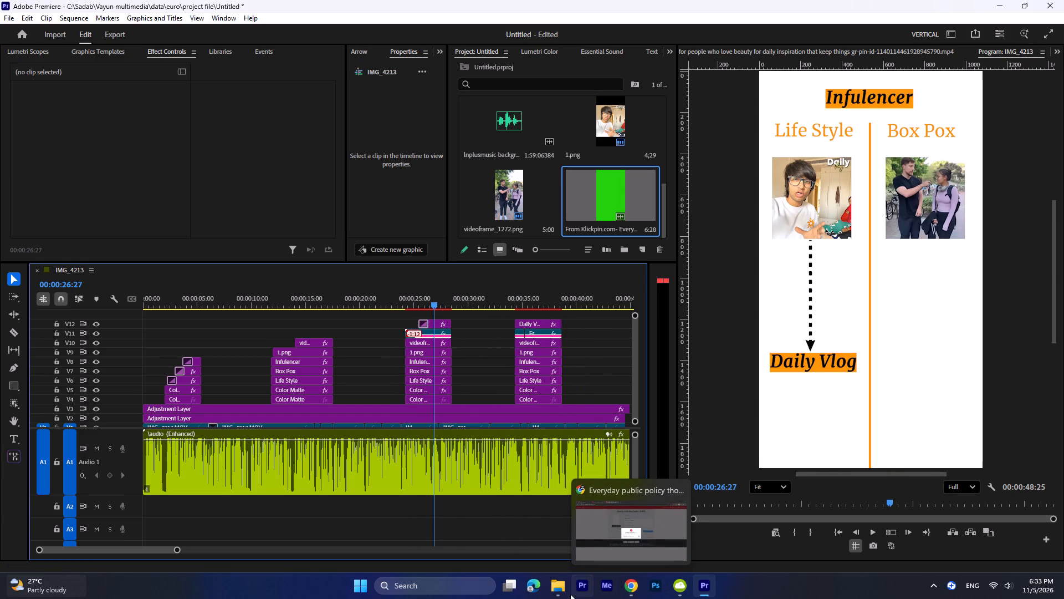
Switch to Chrome, search Google for "life style infulencer" in a new tab and show the image results.
click(636, 582)
click(427, 9)
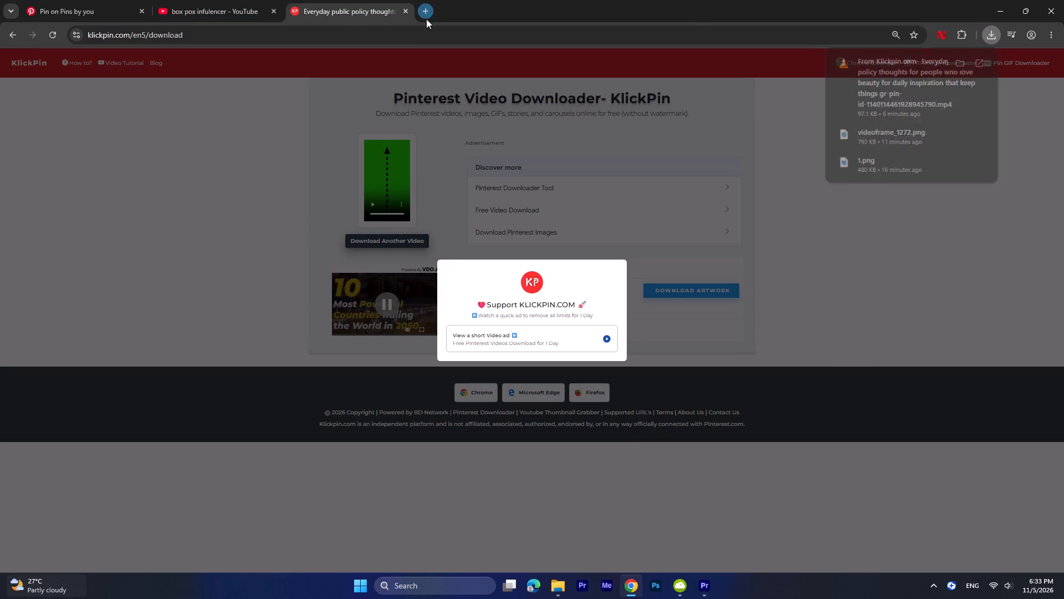
click(391, 28)
text(life style infulencer)
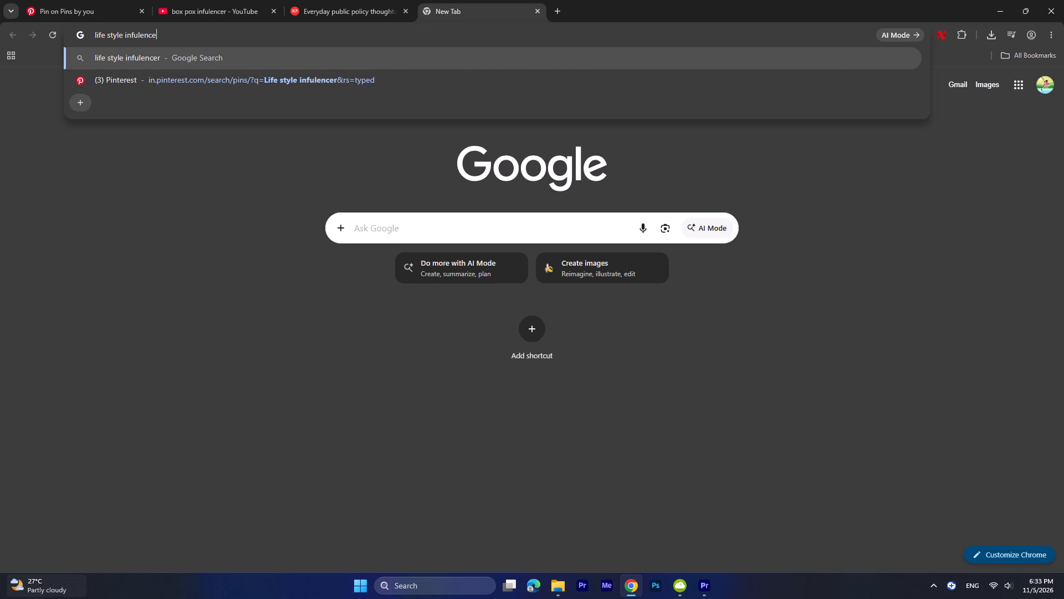
key(space)
key(Return)
scroll(242, 334, down, 3)
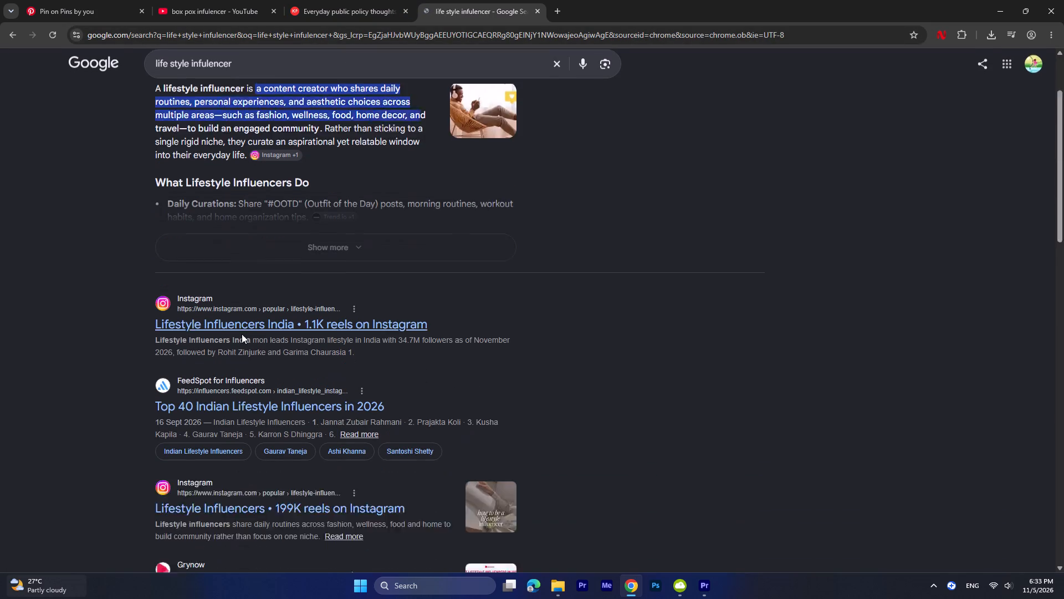
scroll(245, 327, up, 3)
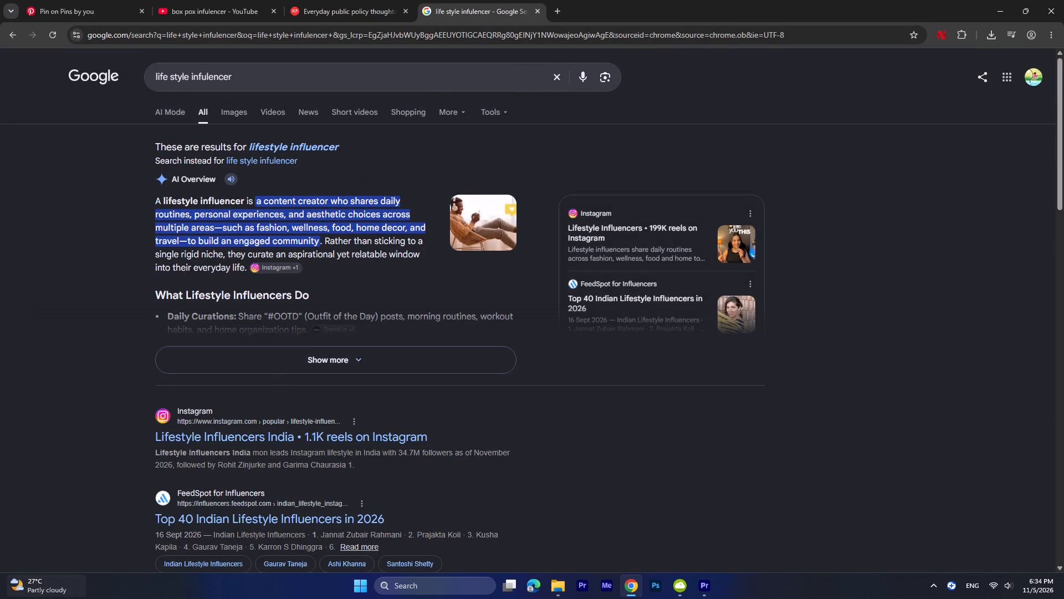
click(227, 114)
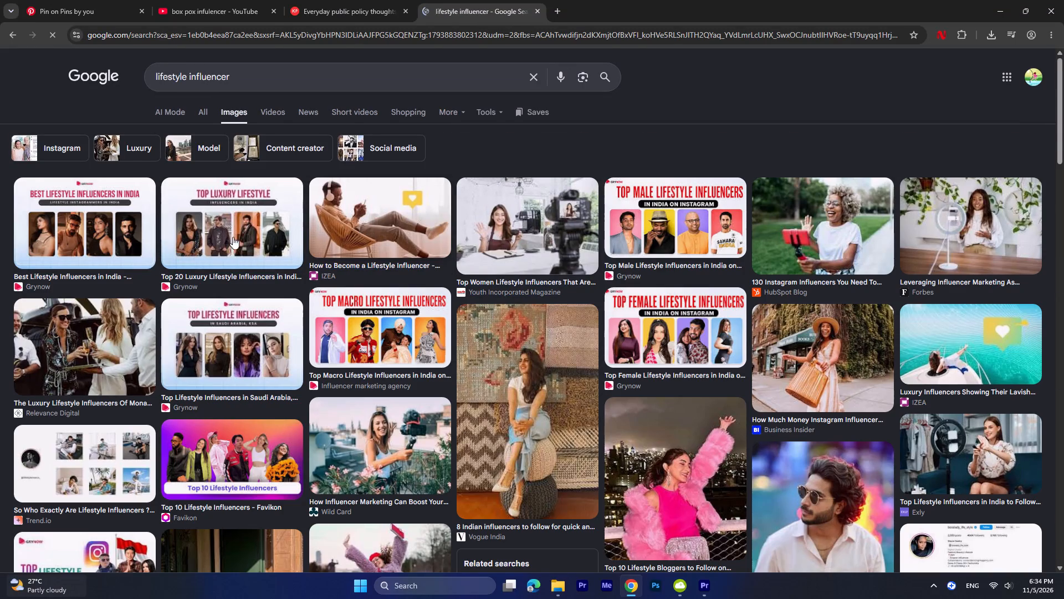
Browse the lifestyle influencer images and examine the Grynow "Top Lifestyle Influencers in Saudi Arabia, KSA" result with its related images.
scroll(124, 278, down, 1)
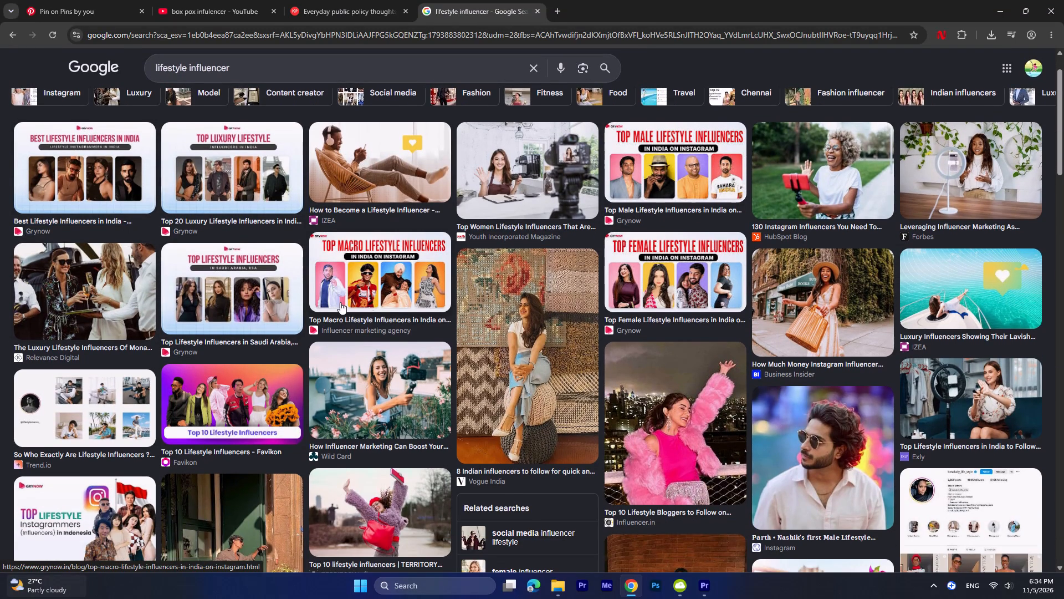
scroll(671, 219, up, 1)
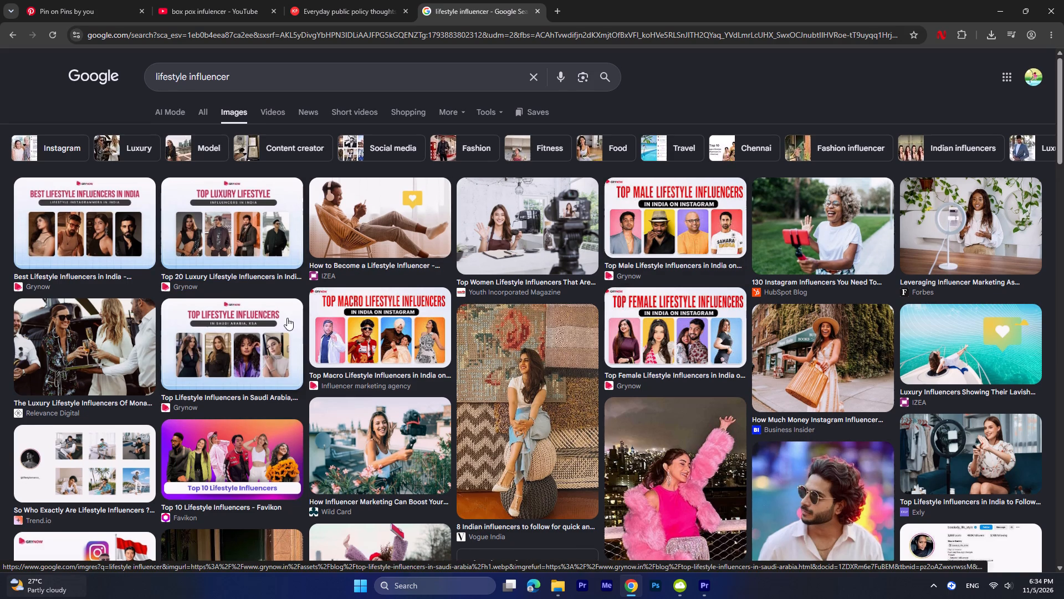
click(236, 358)
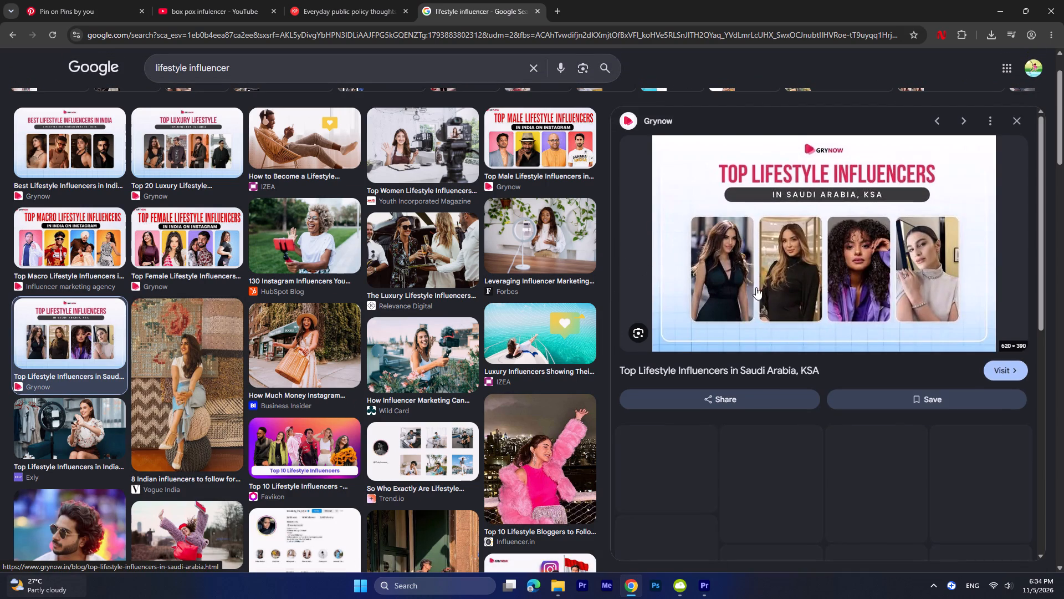
scroll(866, 295, down, 1)
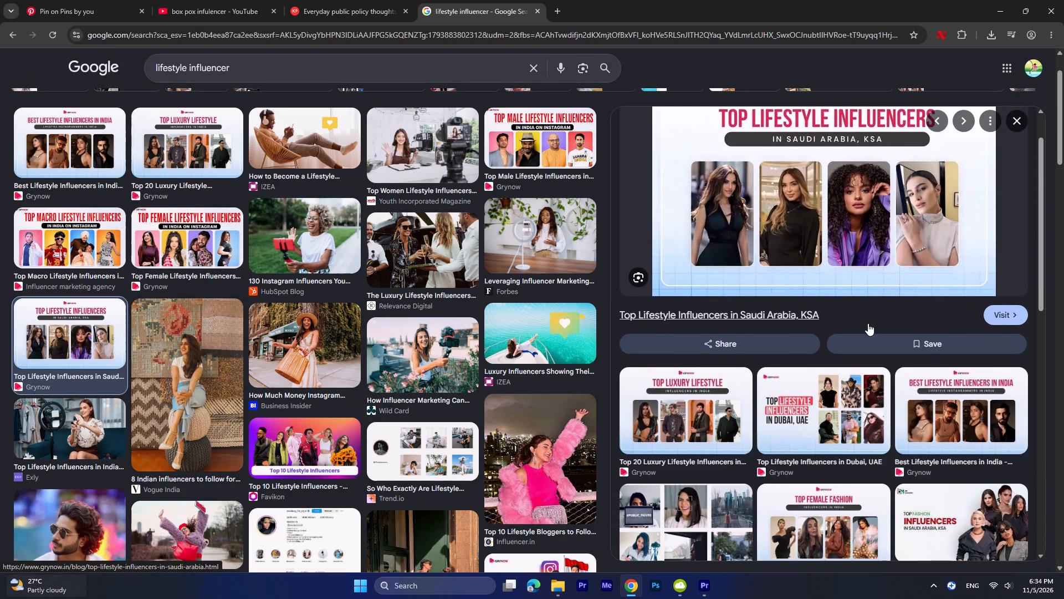
scroll(872, 336, down, 2)
scroll(875, 342, up, 3)
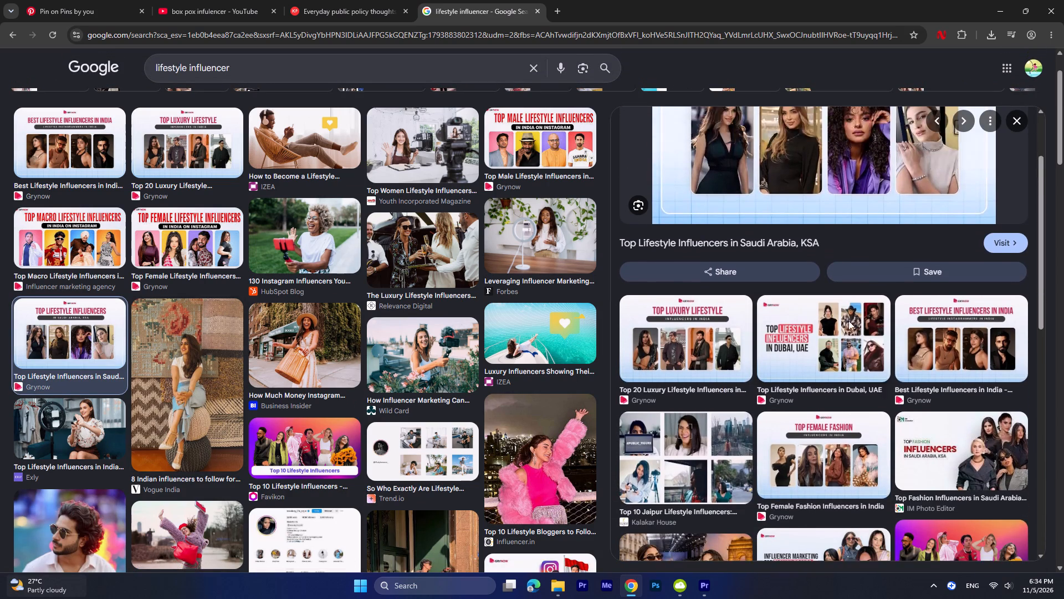
Refine the image search to "lifestyle influencer indian".
click(254, 73)
key(space)
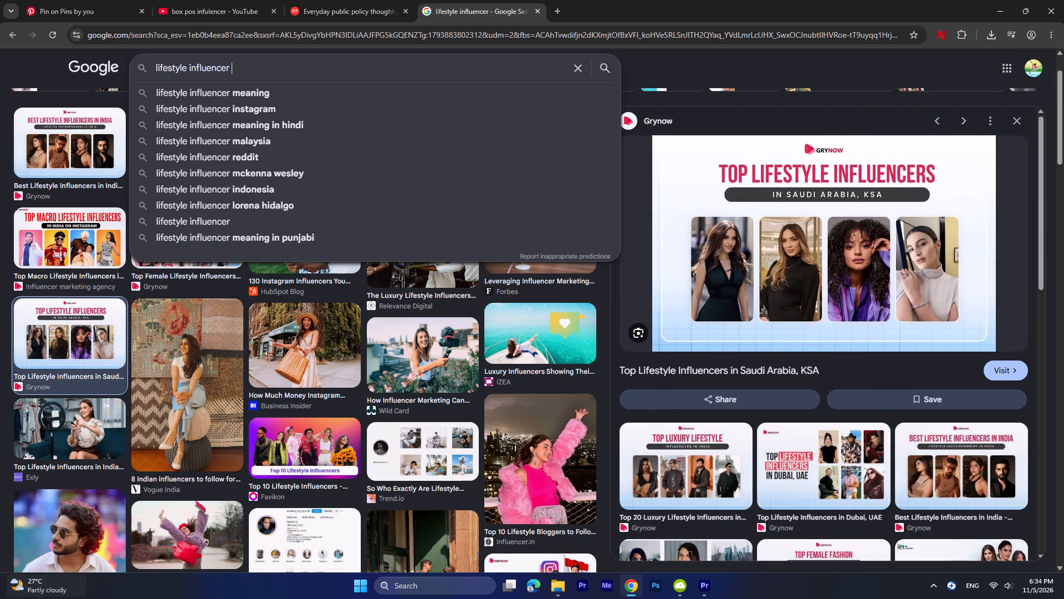
text(indiamn)
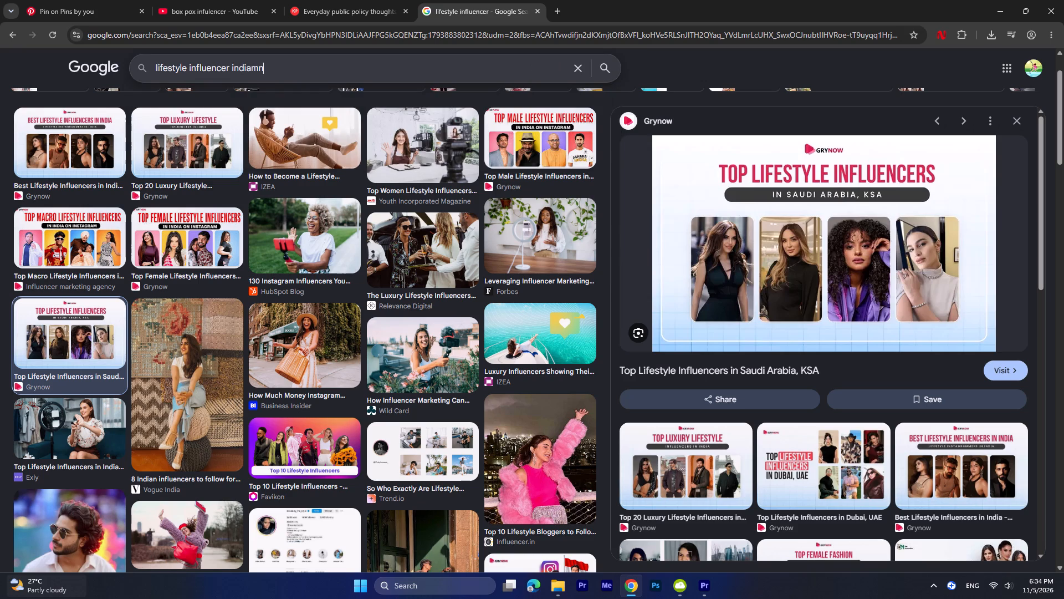
key(BackSpace)
key(BackSpace)
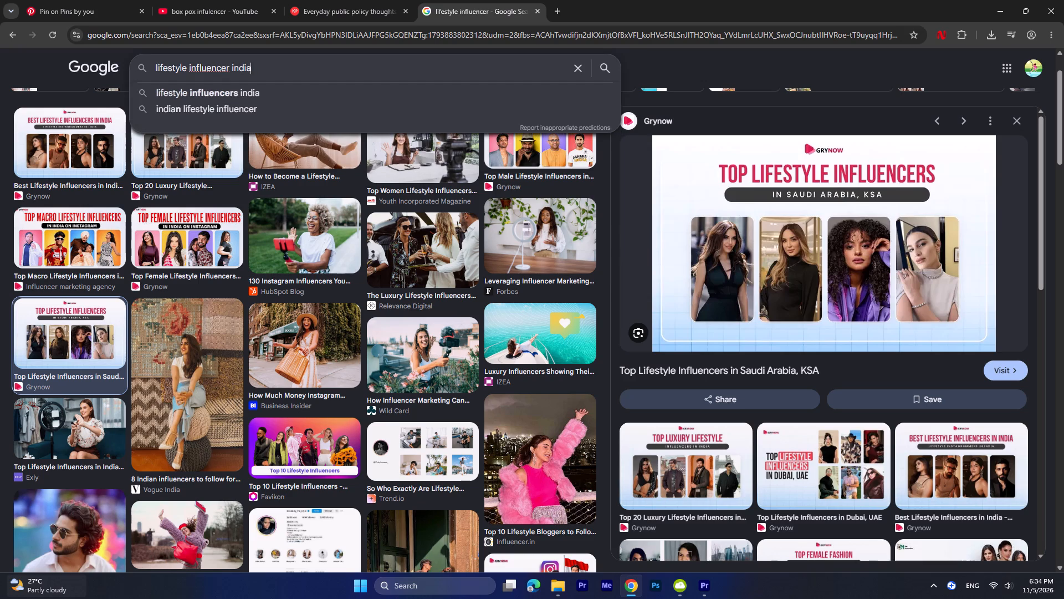
key(n)
key(Return)
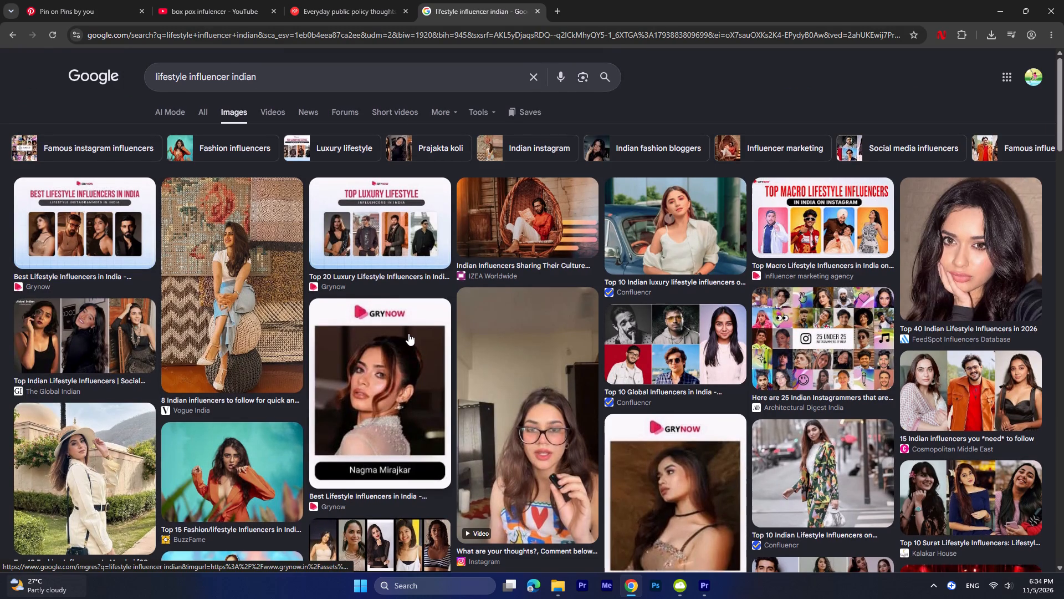
Browse the Indian lifestyle influencer image results for pictures suitable for the comparison graphic, and return to the first results.
scroll(408, 333, down, 1)
scroll(544, 314, down, 1)
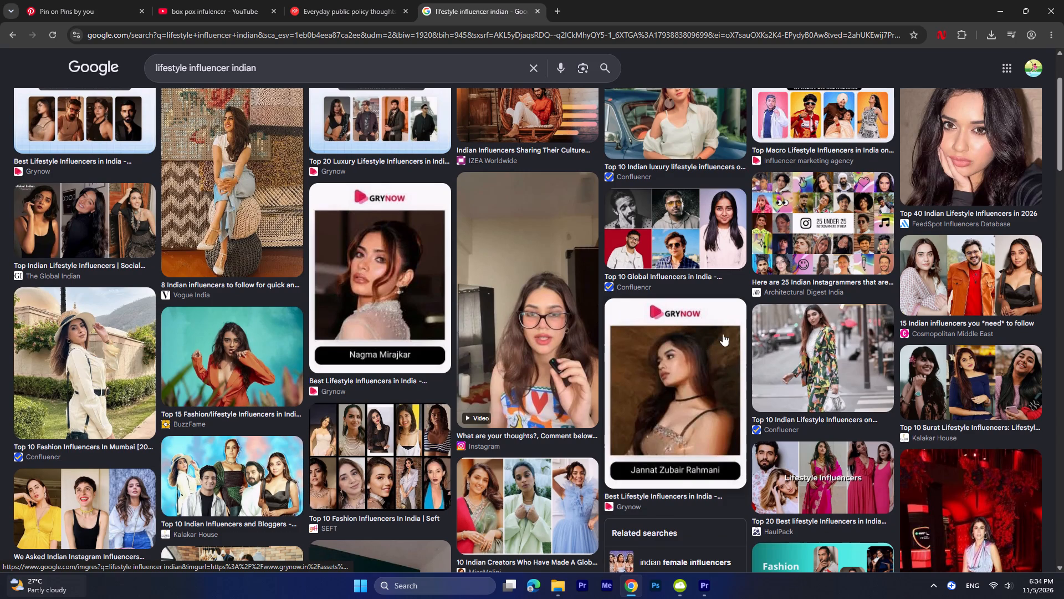
scroll(751, 330, down, 1)
scroll(687, 434, down, 2)
scroll(492, 422, down, 2)
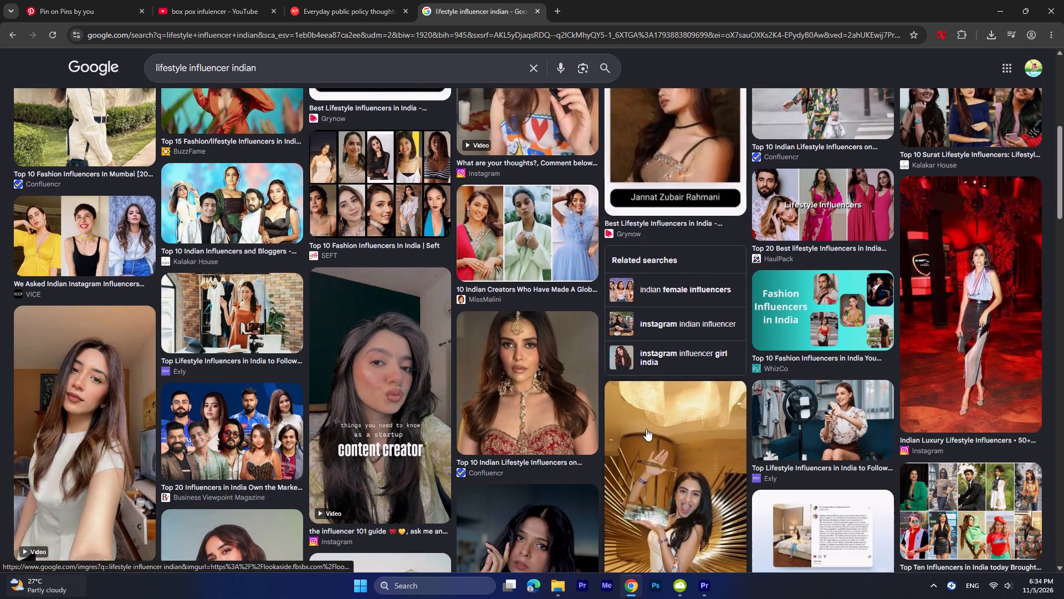
scroll(572, 422, down, 2)
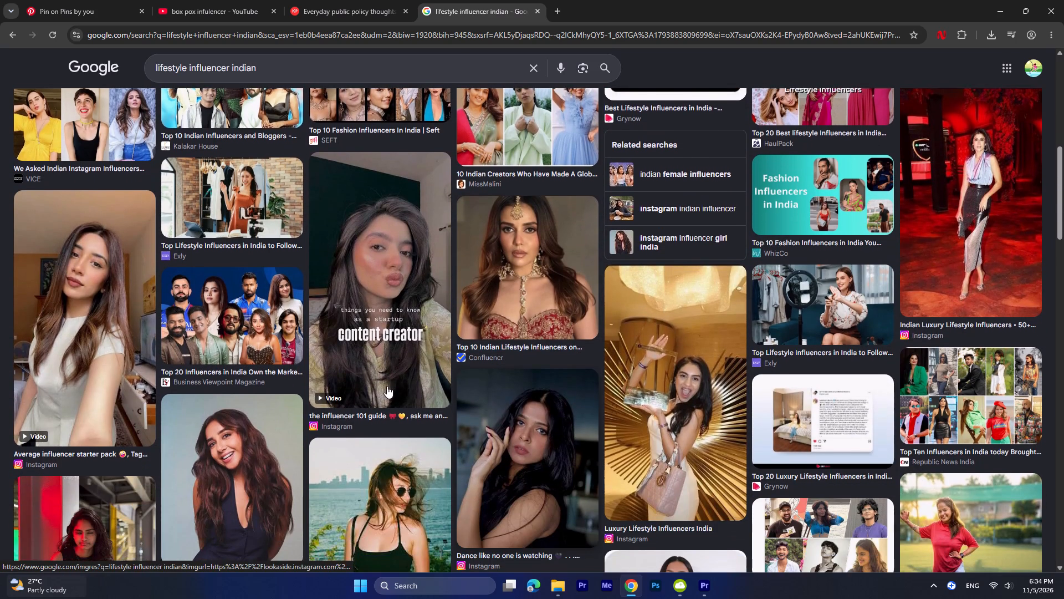
scroll(387, 386, down, 4)
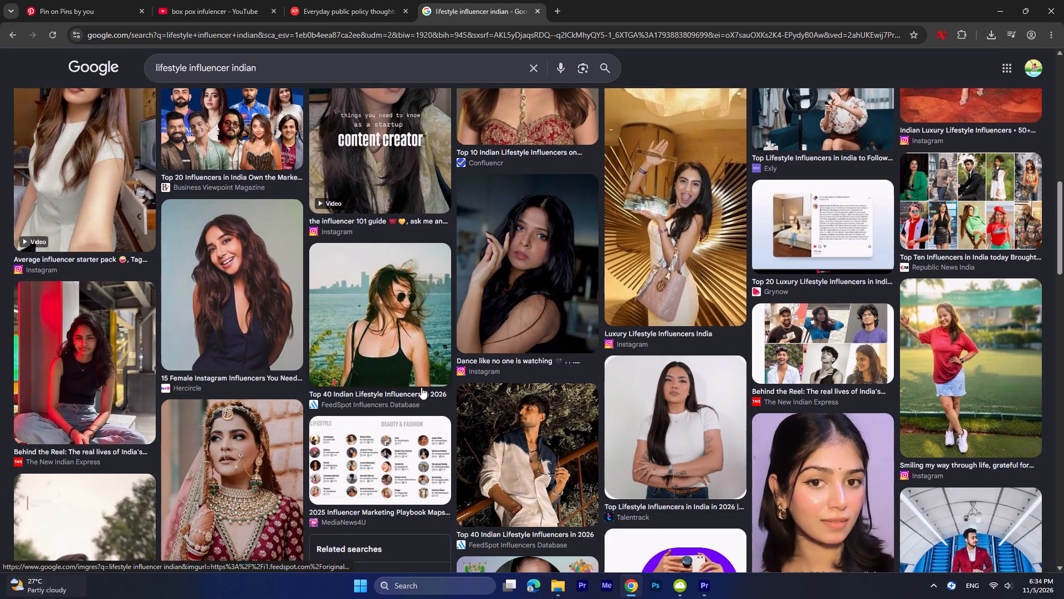
scroll(421, 387, down, 11)
scroll(421, 387, up, 3)
scroll(421, 387, down, 3)
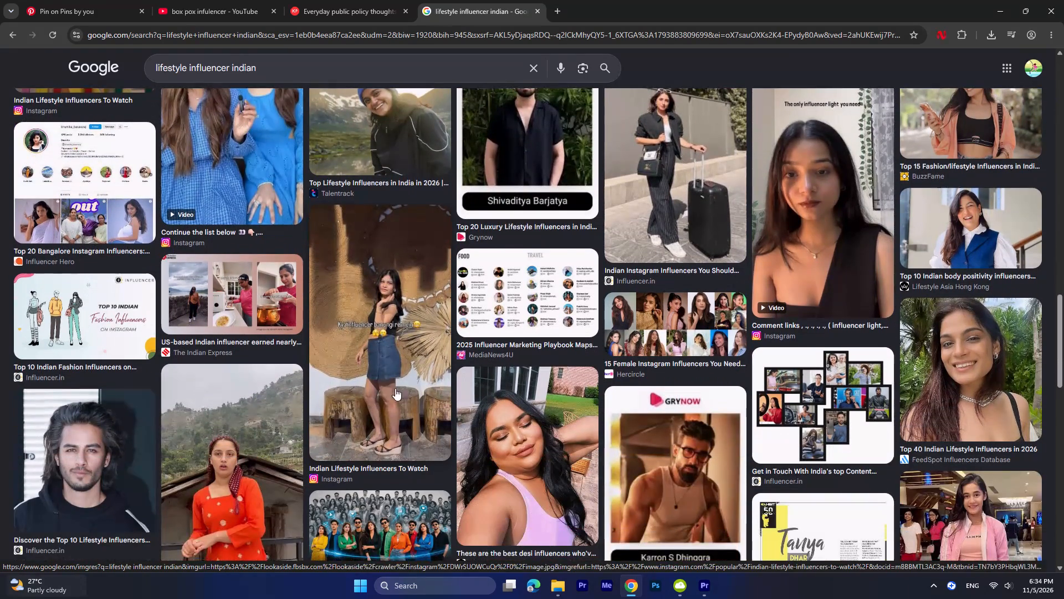
scroll(443, 398, down, 9)
scroll(554, 393, down, 1)
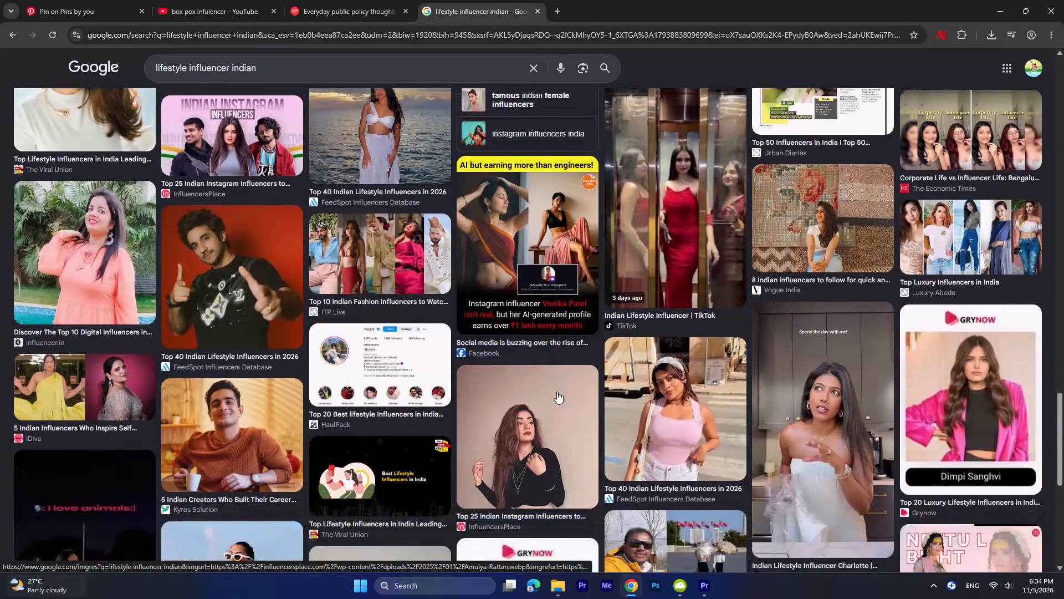
scroll(575, 377, down, 2)
scroll(673, 379, down, 5)
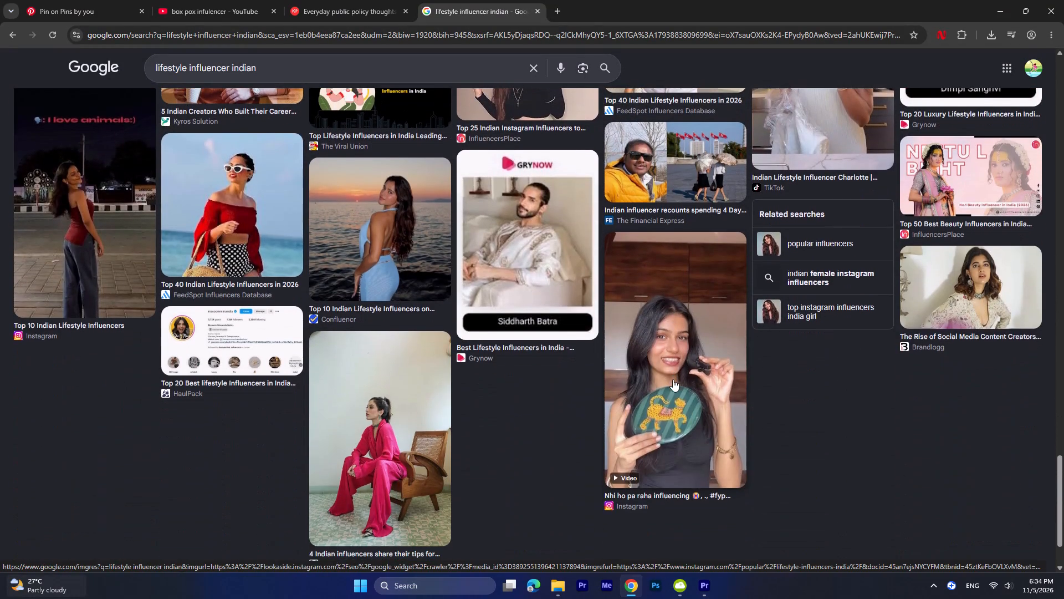
scroll(673, 379, down, 7)
scroll(679, 314, up, 2)
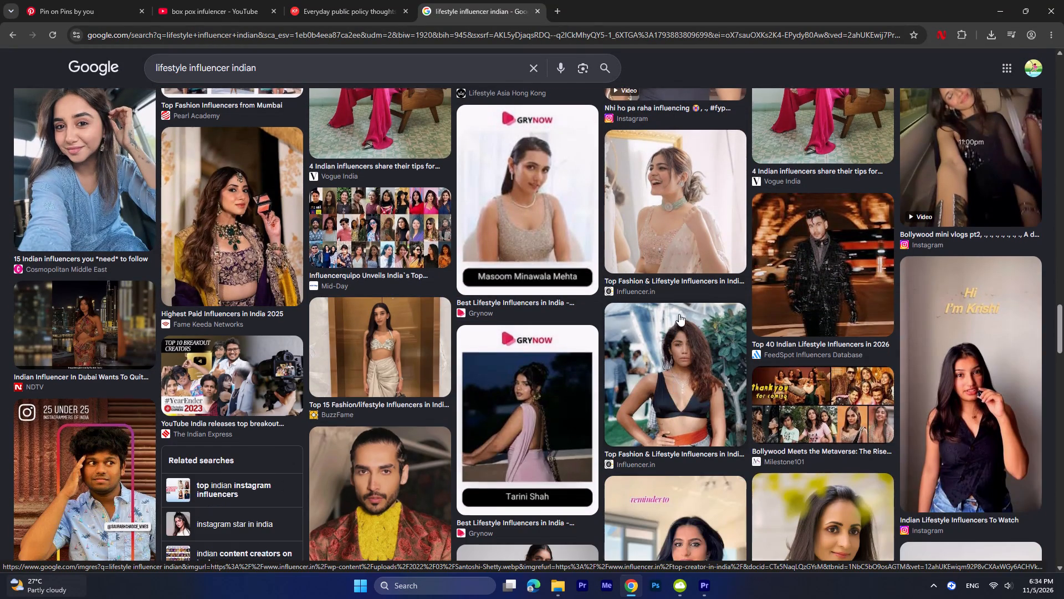
scroll(679, 314, up, 4)
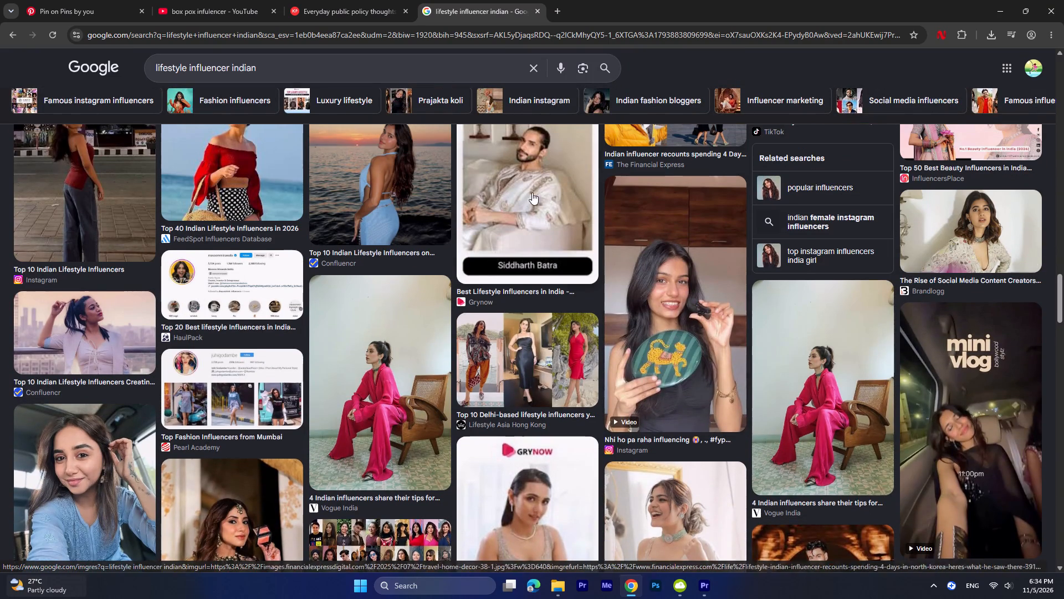
scroll(524, 262, up, 10)
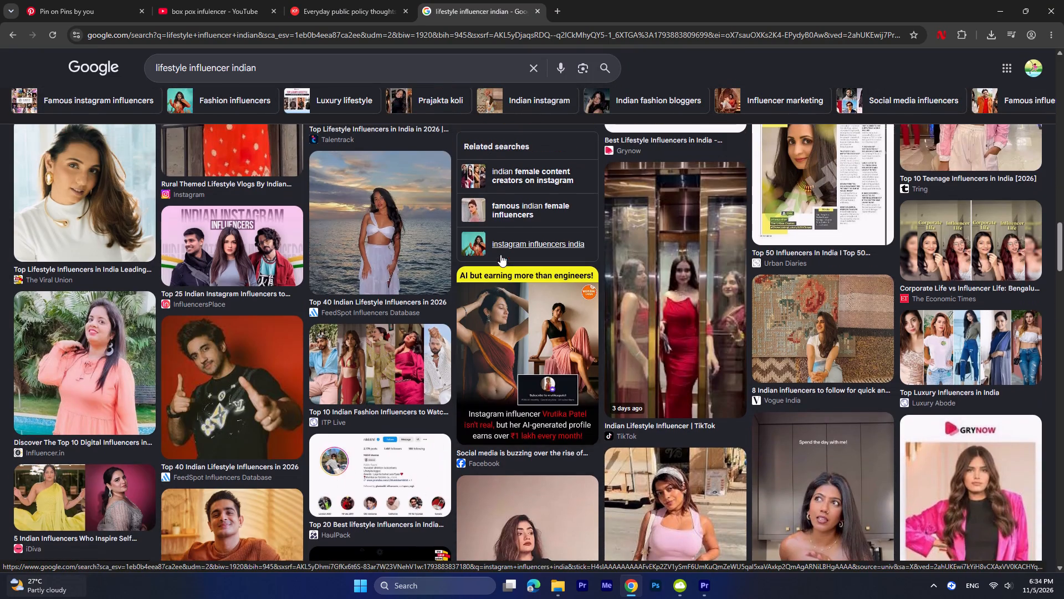
scroll(483, 231, up, 6)
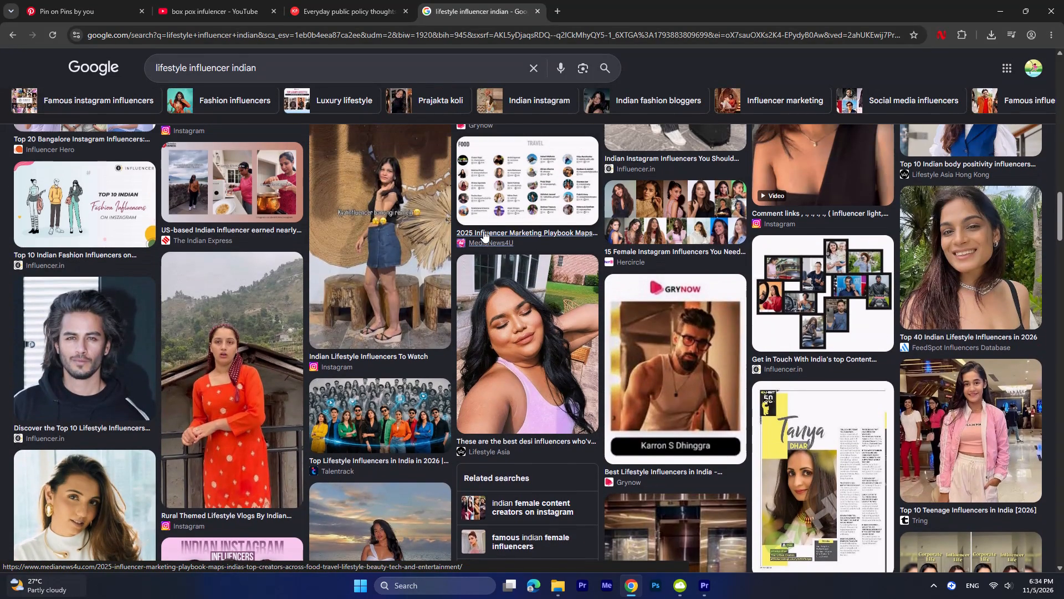
scroll(483, 231, up, 3)
drag(519, 323, 519, 334)
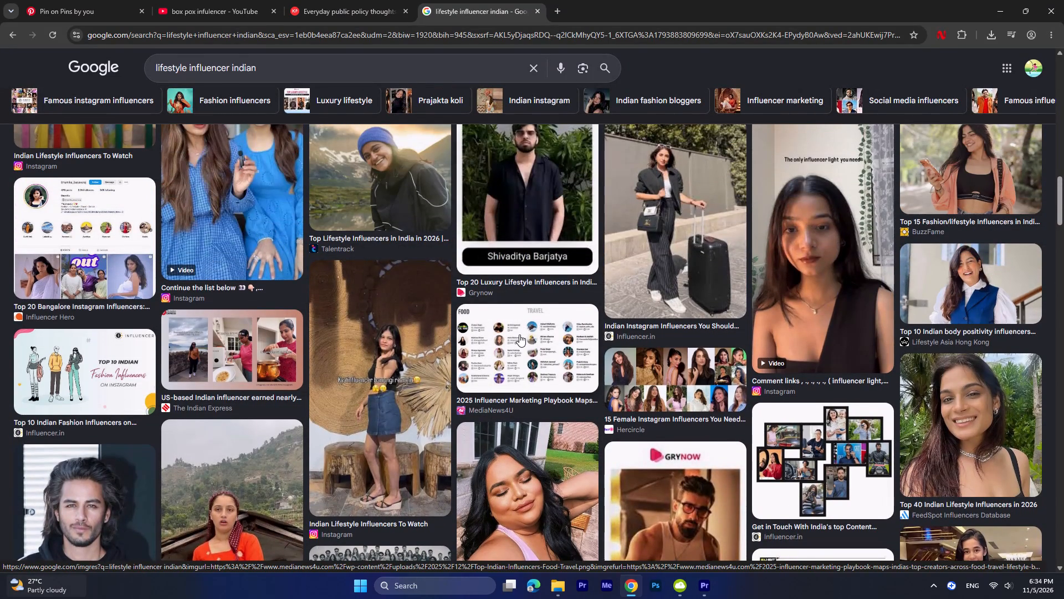
scroll(516, 331, up, 4)
scroll(468, 248, up, 4)
scroll(340, 199, up, 4)
scroll(288, 216, up, 5)
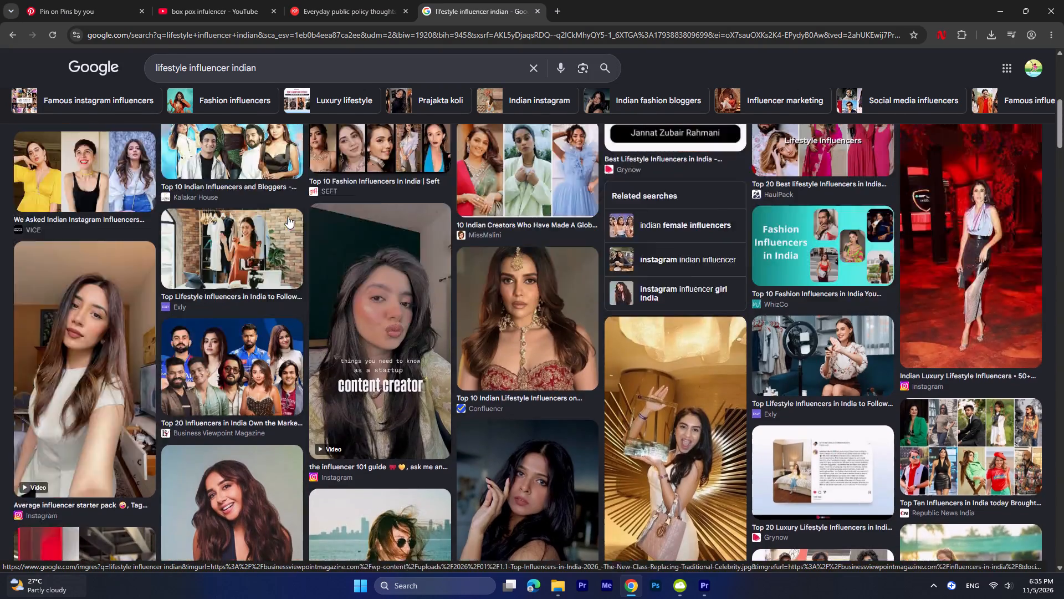
scroll(277, 211, up, 15)
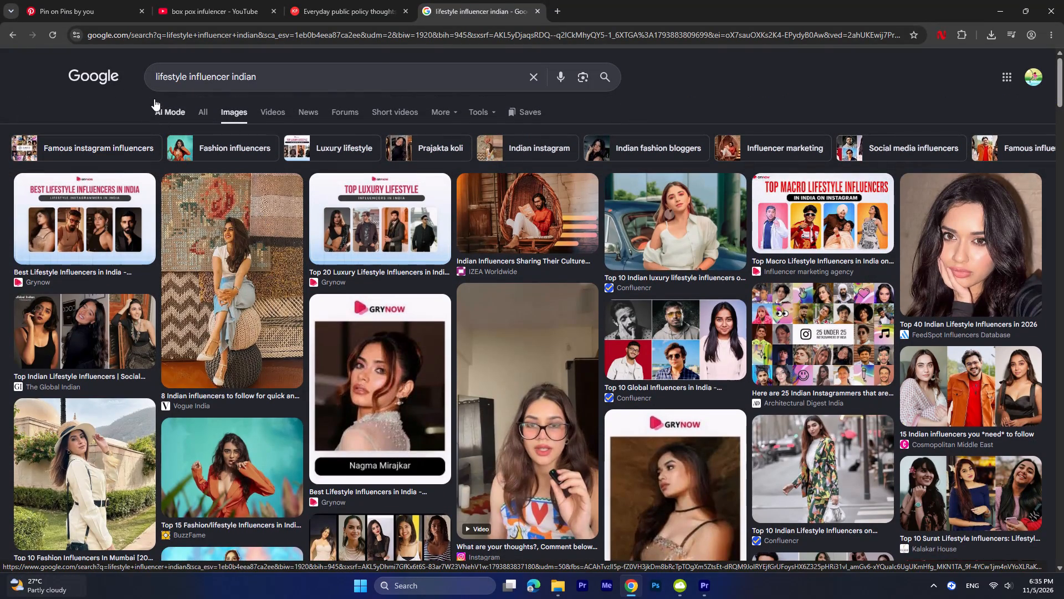
Refine the image search to "top celebrety lifestyle influencer indian".
click(151, 74)
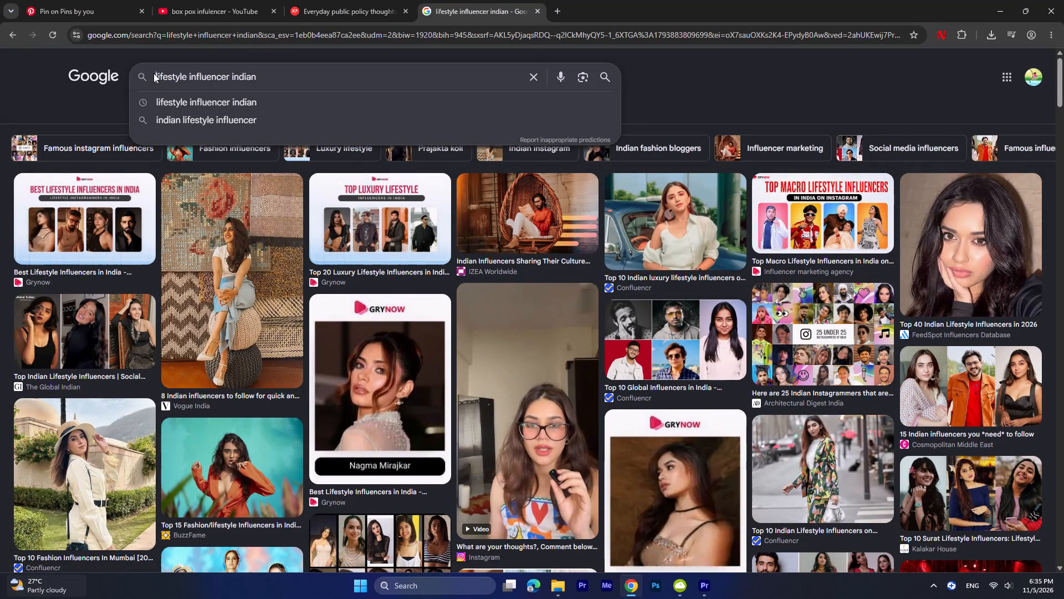
key(t)
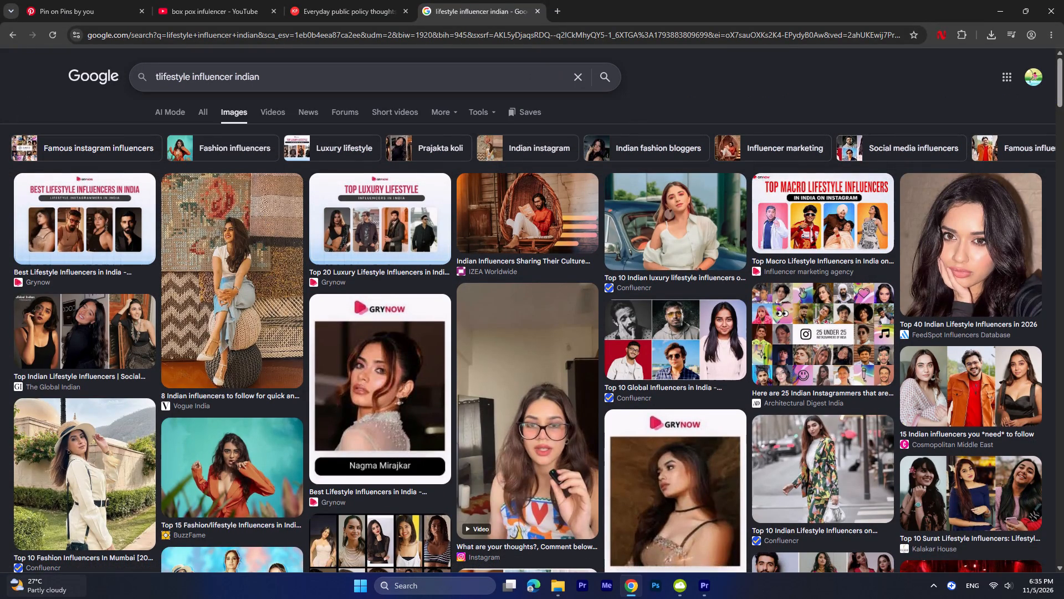
text(op)
key(space)
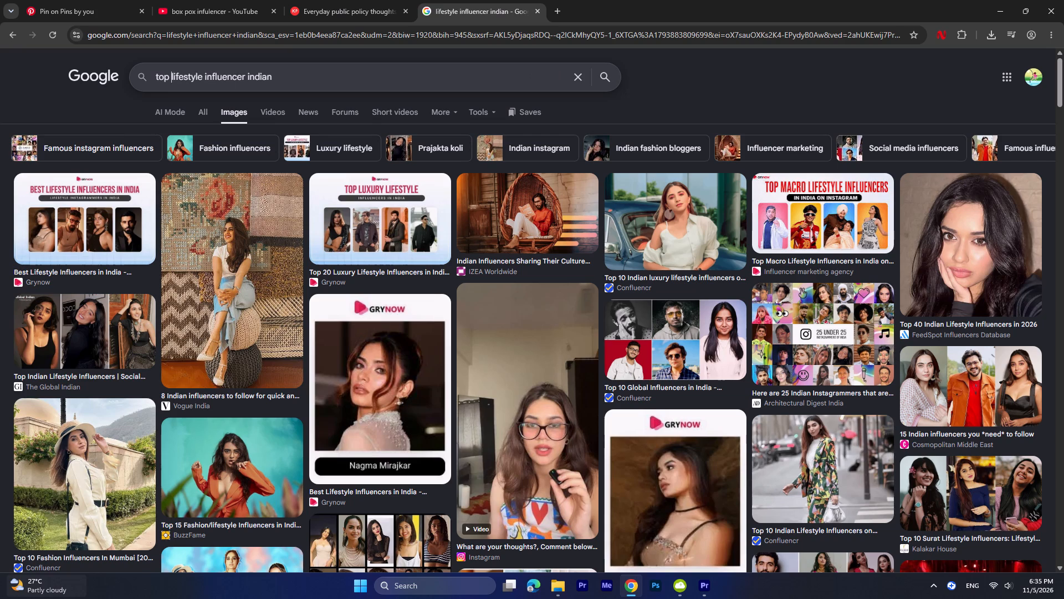
text(celebrety)
key(space)
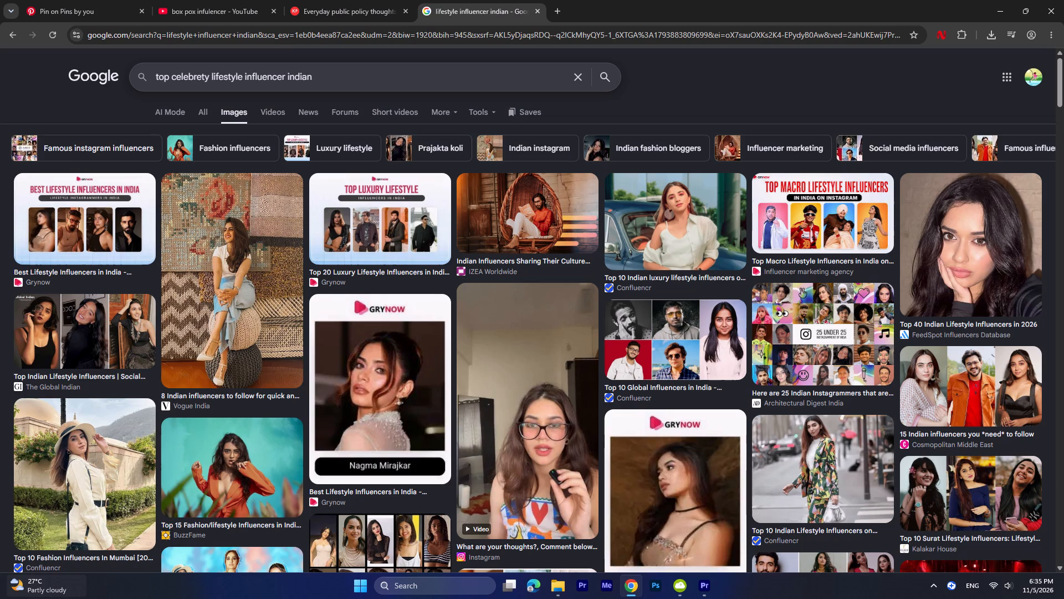
key(Return)
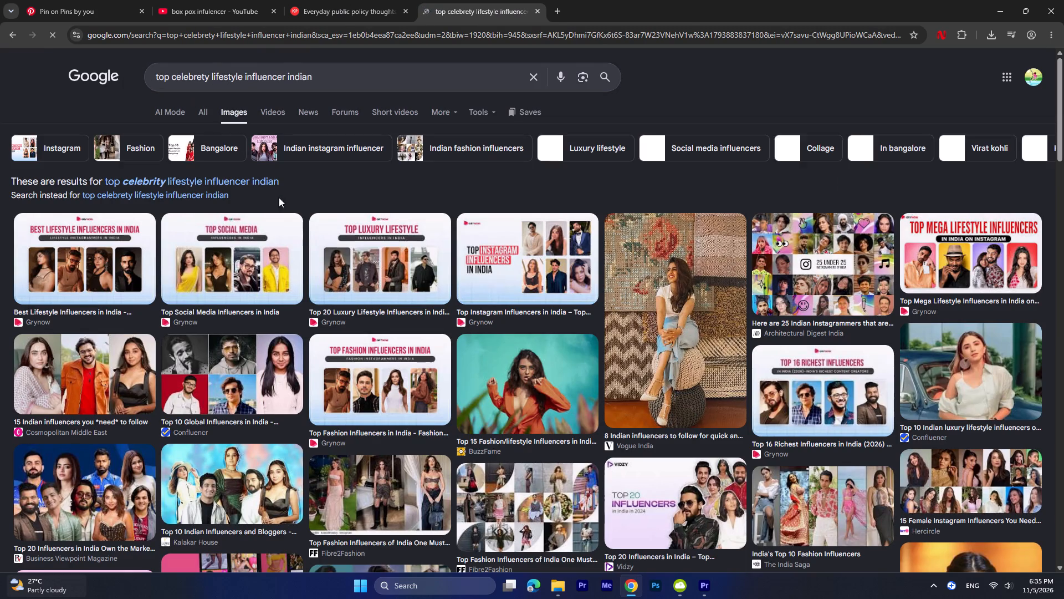
From Confluencr's "Top 10 Global Influencers in India" result, open IWMBuzz's related "Top 5 Indian Social Media Influencers" three-man image and save it as JPG in the data folder.
click(268, 363)
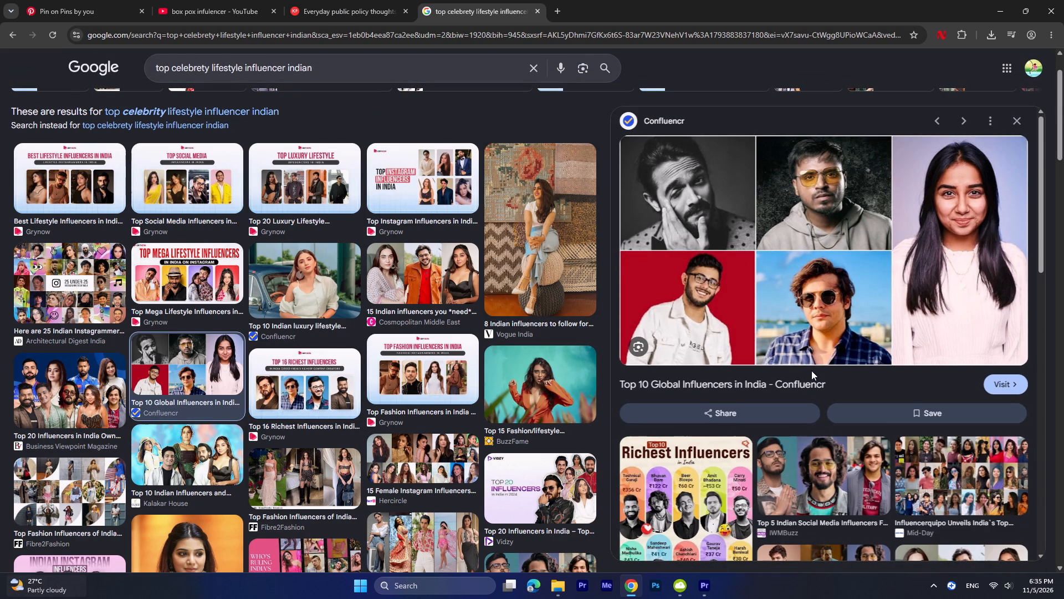
click(806, 450)
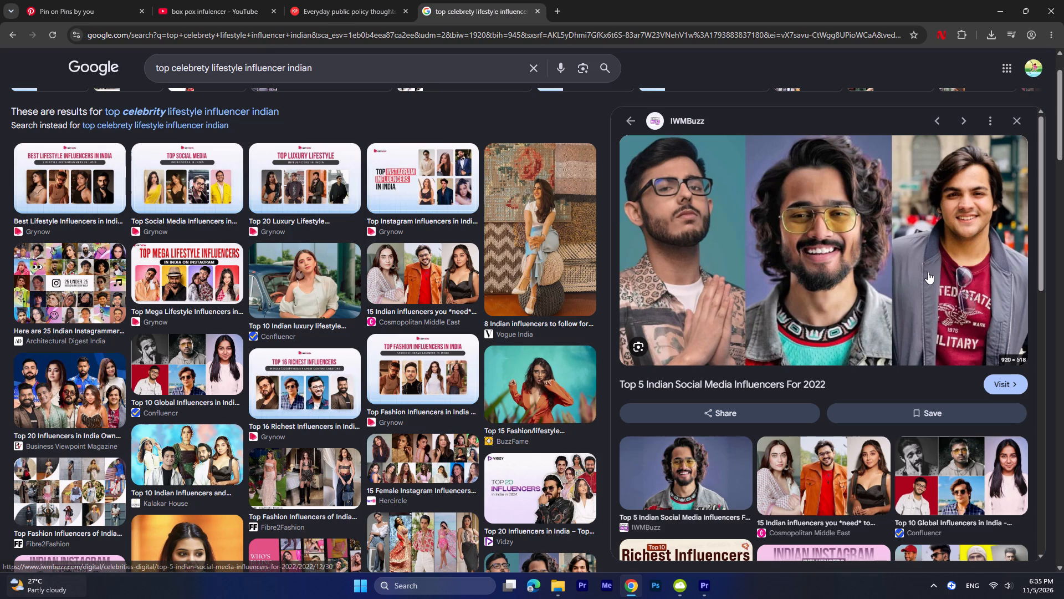
right_click(904, 208)
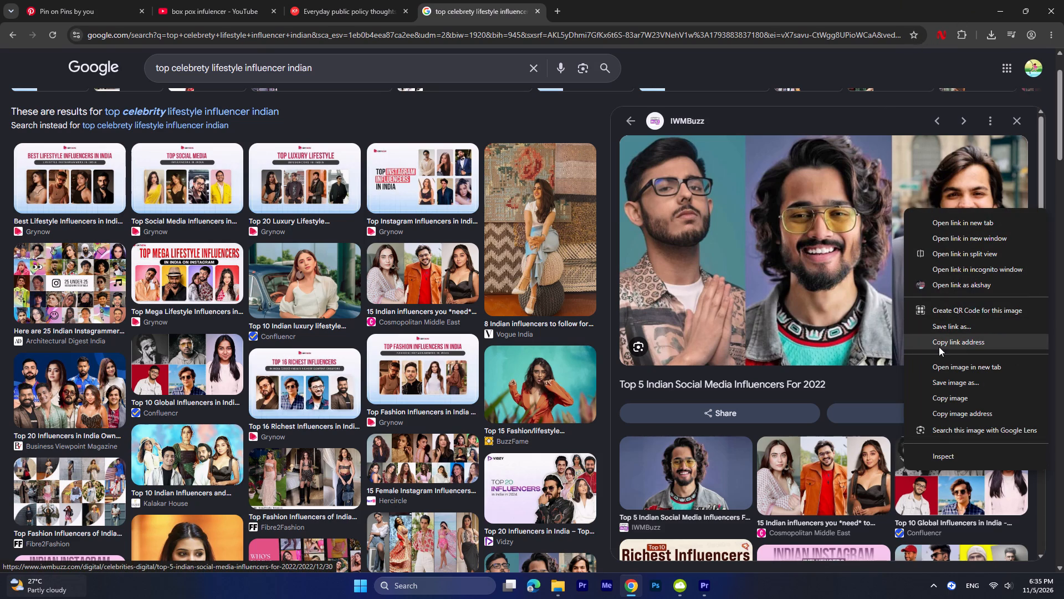
click(960, 382)
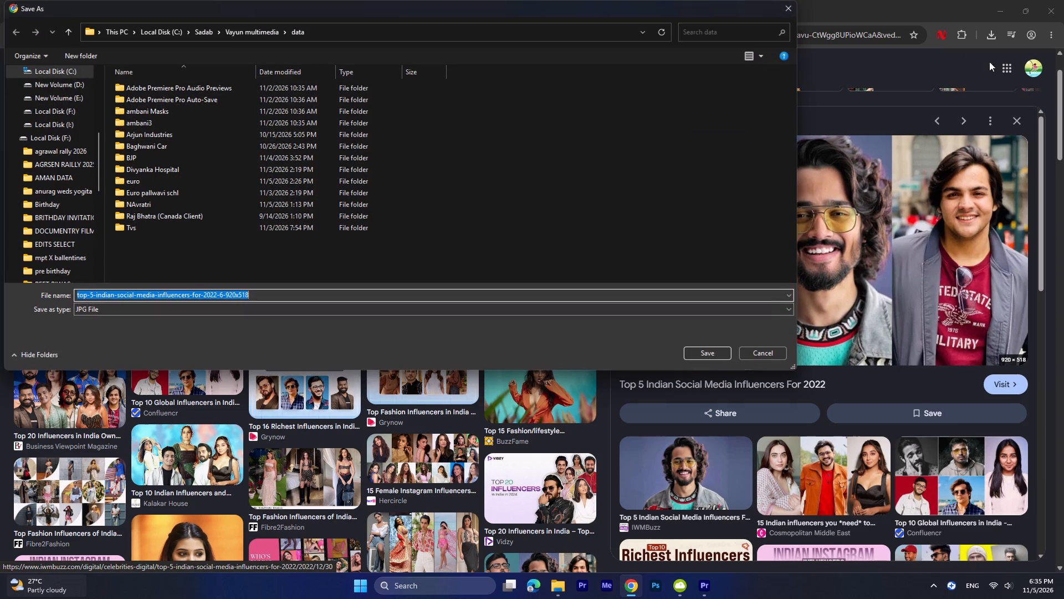
click(702, 355)
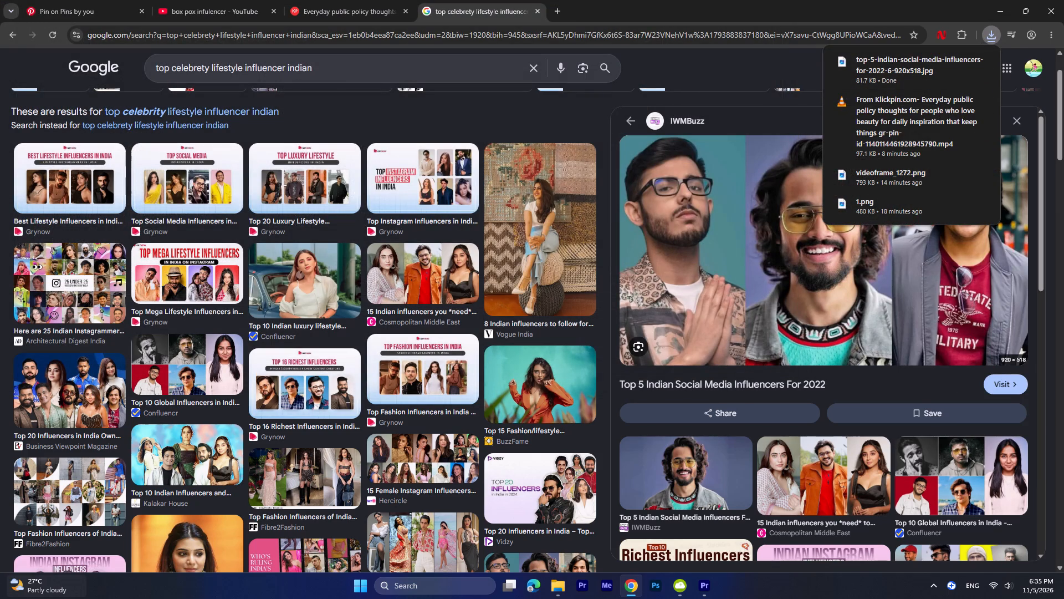
Change the image search to "top celebrety vox pox influencer indian" and look over the first results.
drag(212, 67, 242, 67)
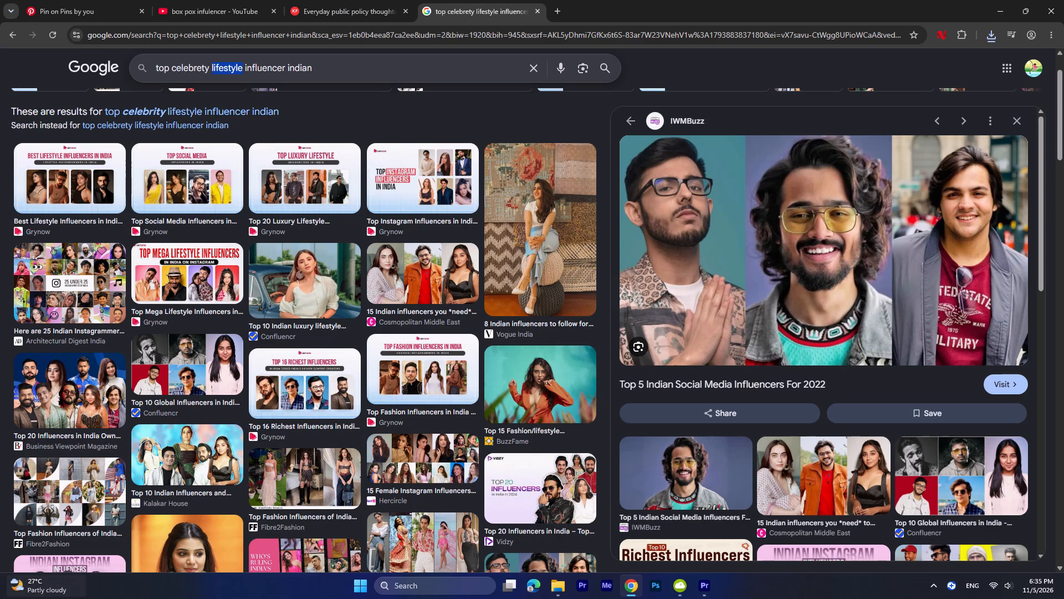
text(boc)
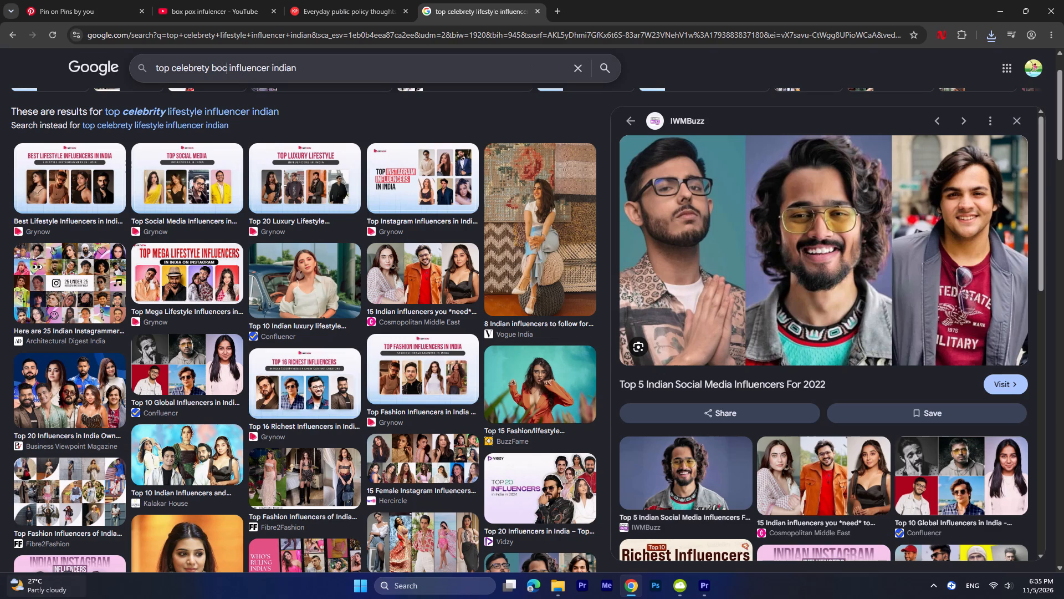
key(BackSpace)
key(BackSpace)
key(BackSpace)
text(voc)
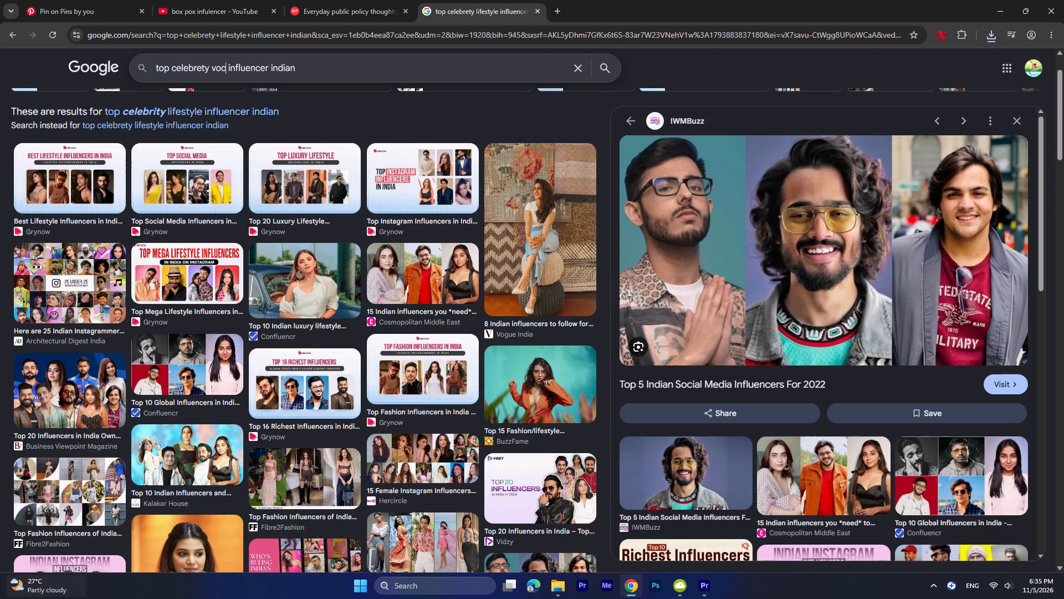
key(BackSpace)
text(x pox)
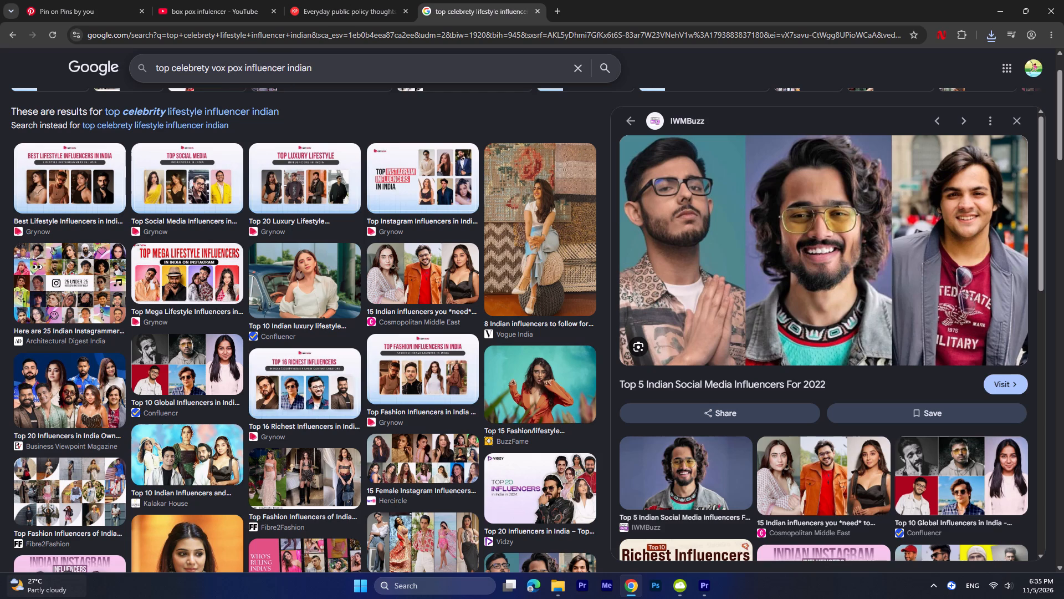
key(Return)
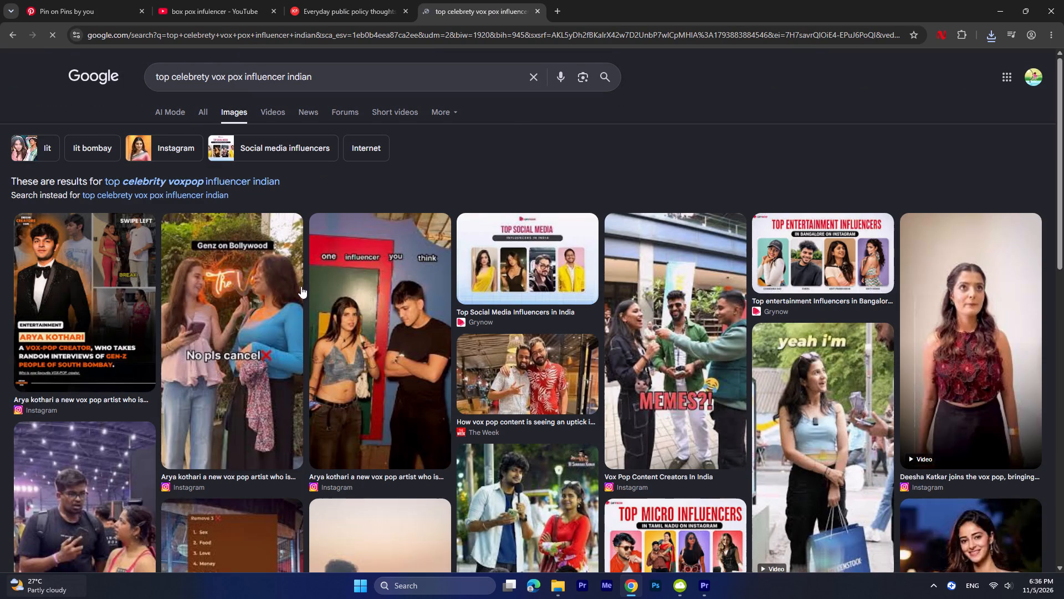
scroll(311, 298, down, 1)
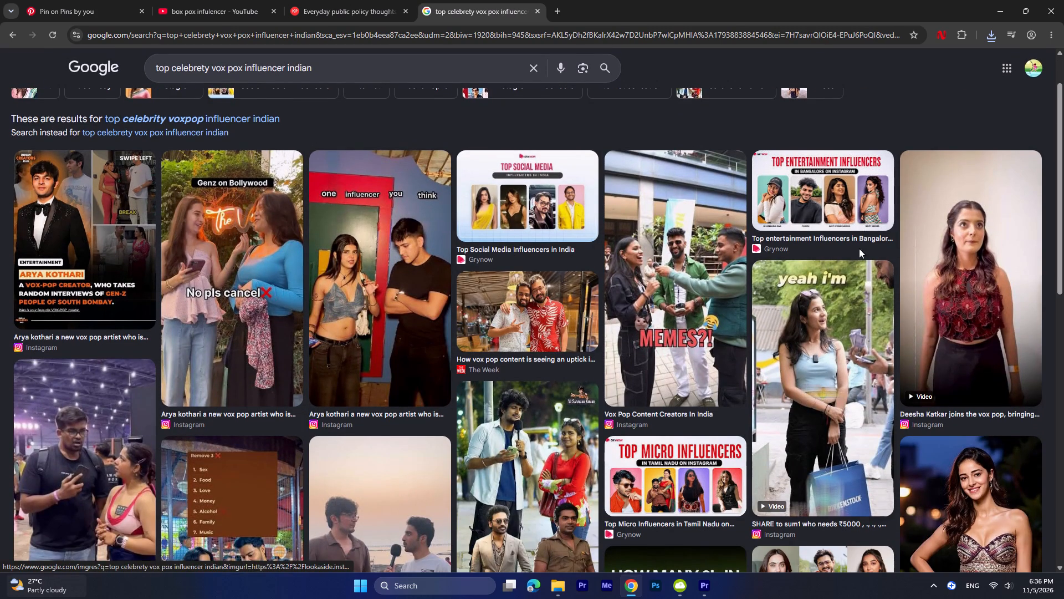
Look through the vox pop influencer image results and open the first one, the South Bombay vox-pop creator in a tuxedo.
scroll(796, 343, down, 3)
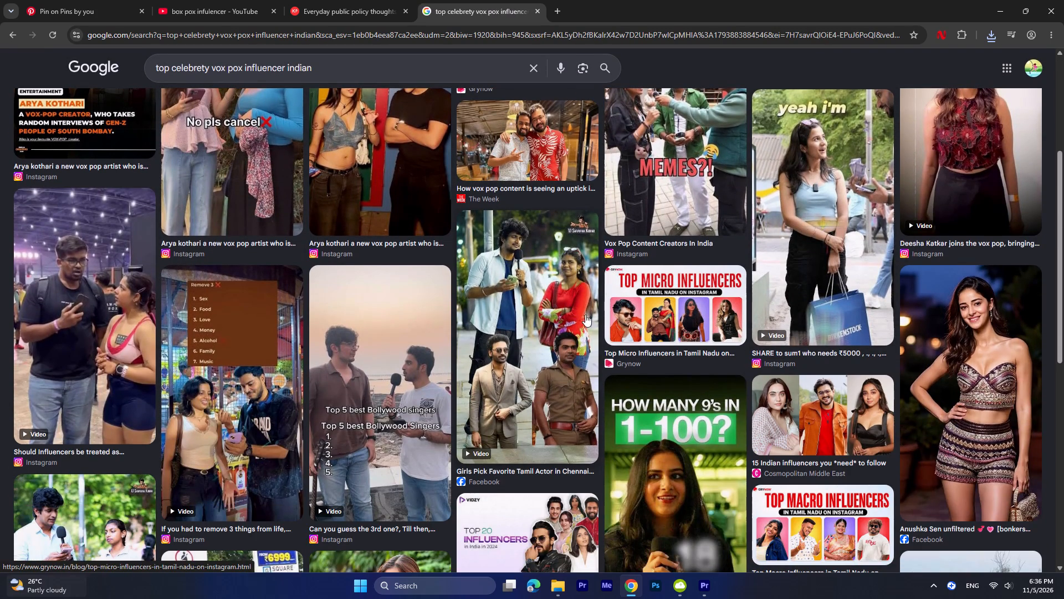
scroll(676, 334, down, 2)
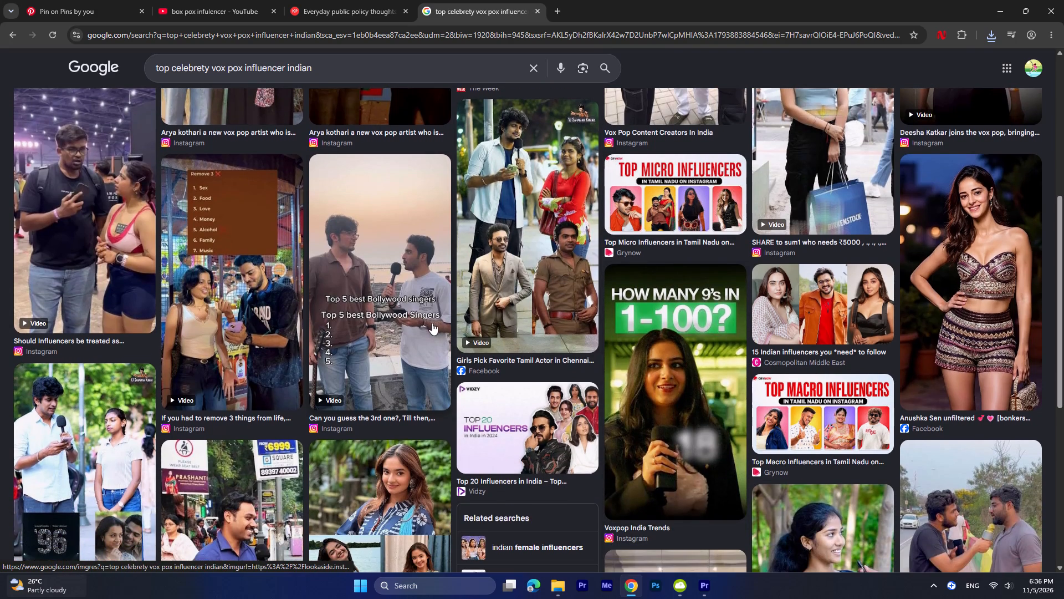
scroll(811, 400, down, 2)
scroll(555, 343, down, 1)
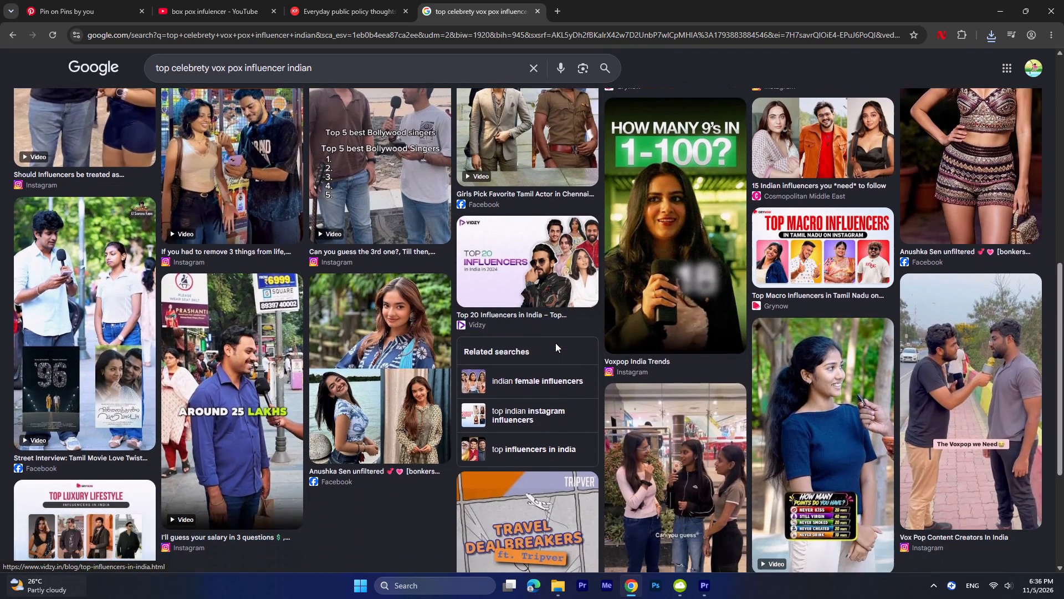
scroll(625, 361, down, 3)
scroll(727, 344, down, 3)
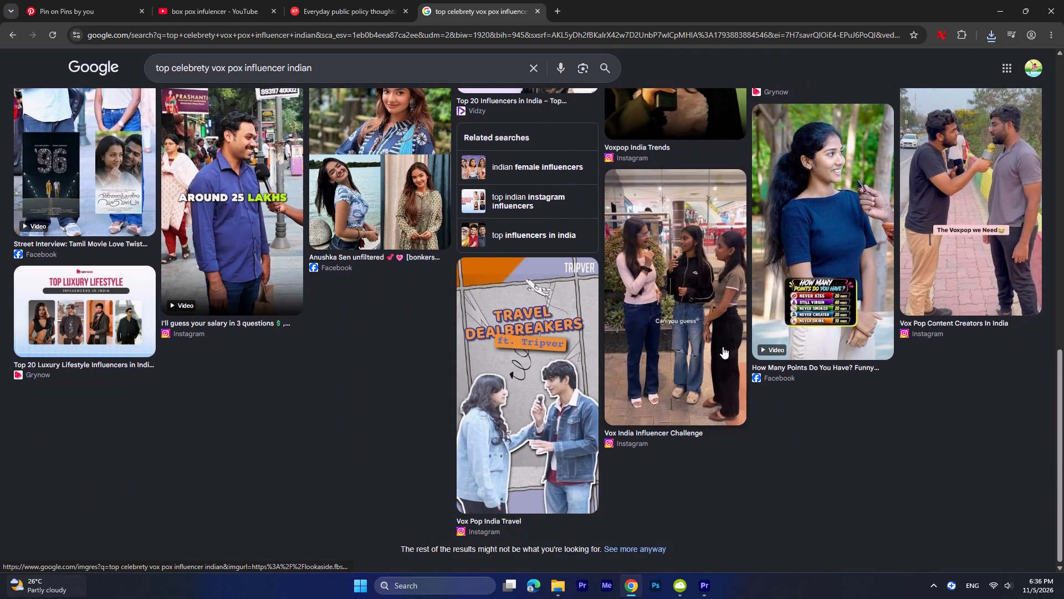
scroll(579, 383, down, 3)
scroll(579, 383, up, 3)
scroll(579, 383, down, 3)
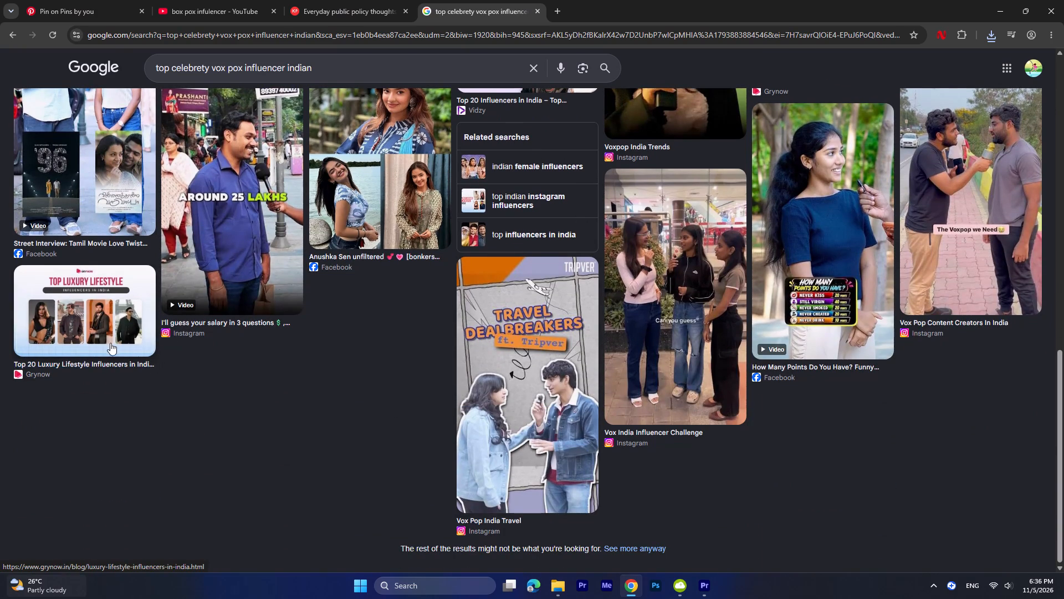
scroll(219, 366, up, 16)
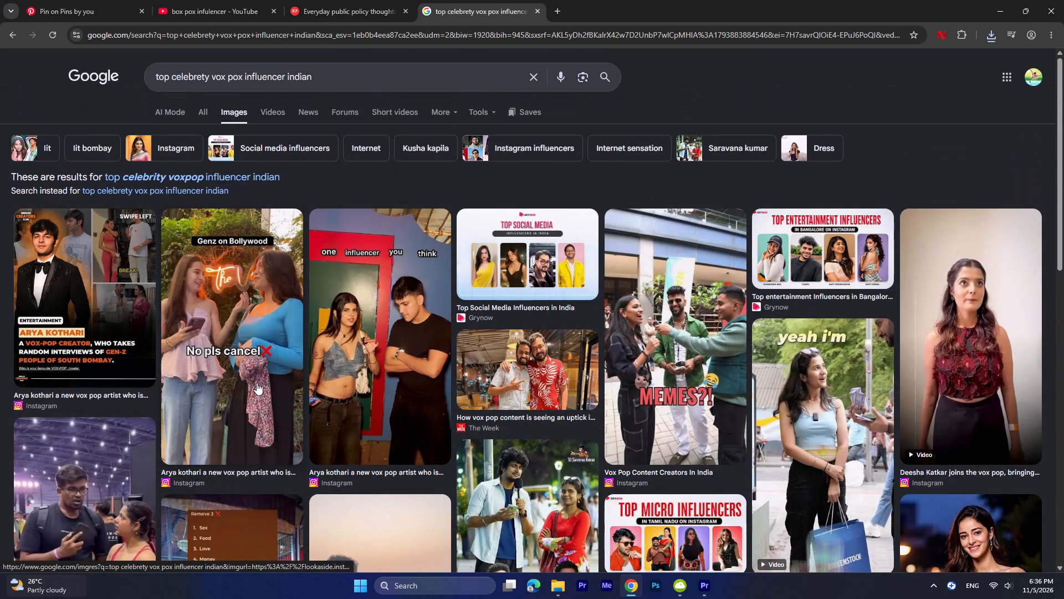
scroll(257, 383, up, 3)
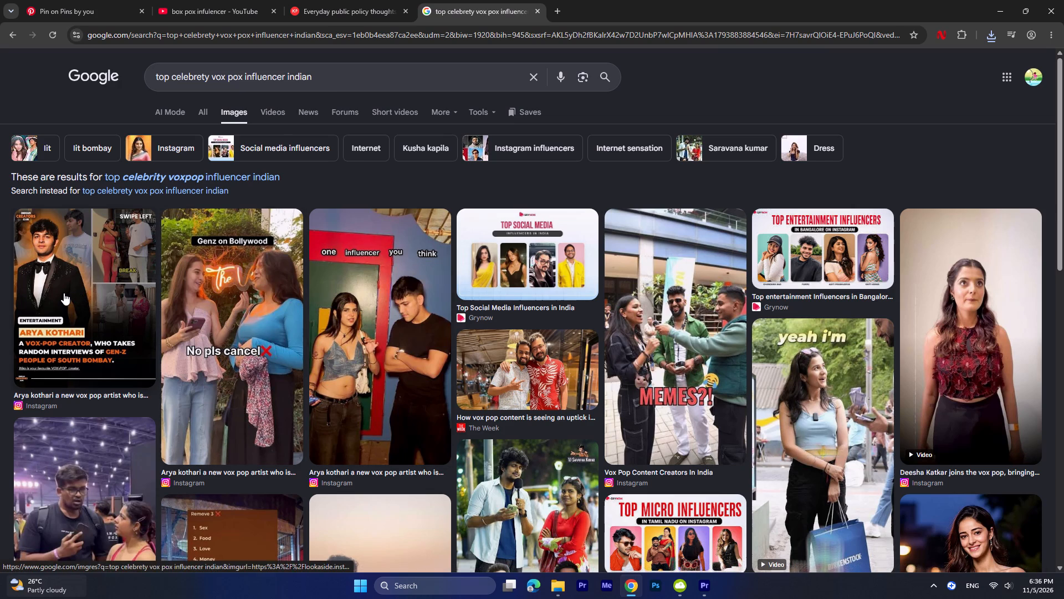
click(101, 304)
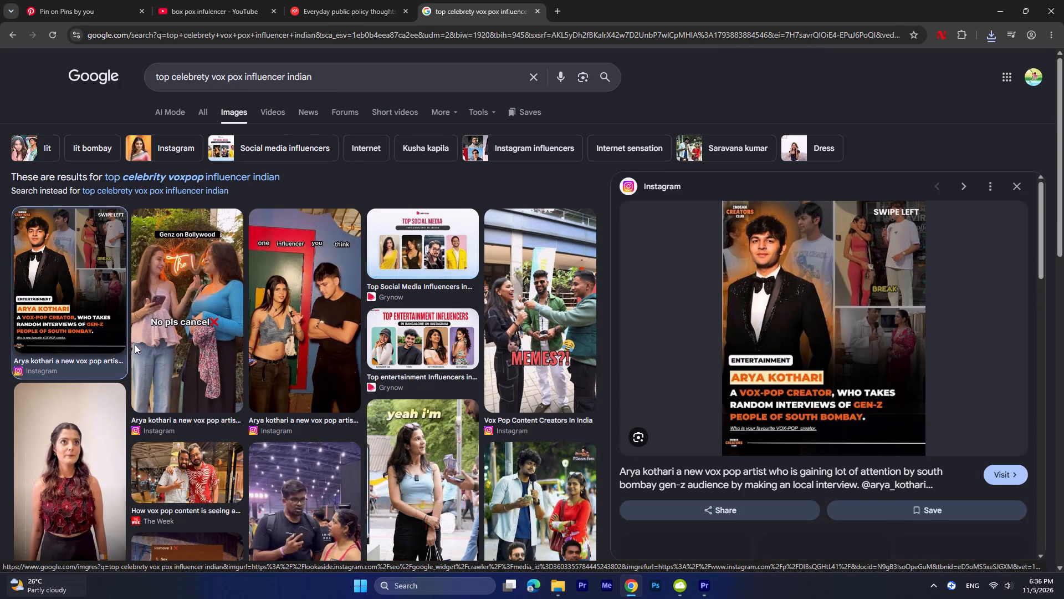
Look through the images related to the South Bombay vox-pop creator's tuxedo picture.
scroll(700, 291, down, 2)
scroll(779, 342, down, 3)
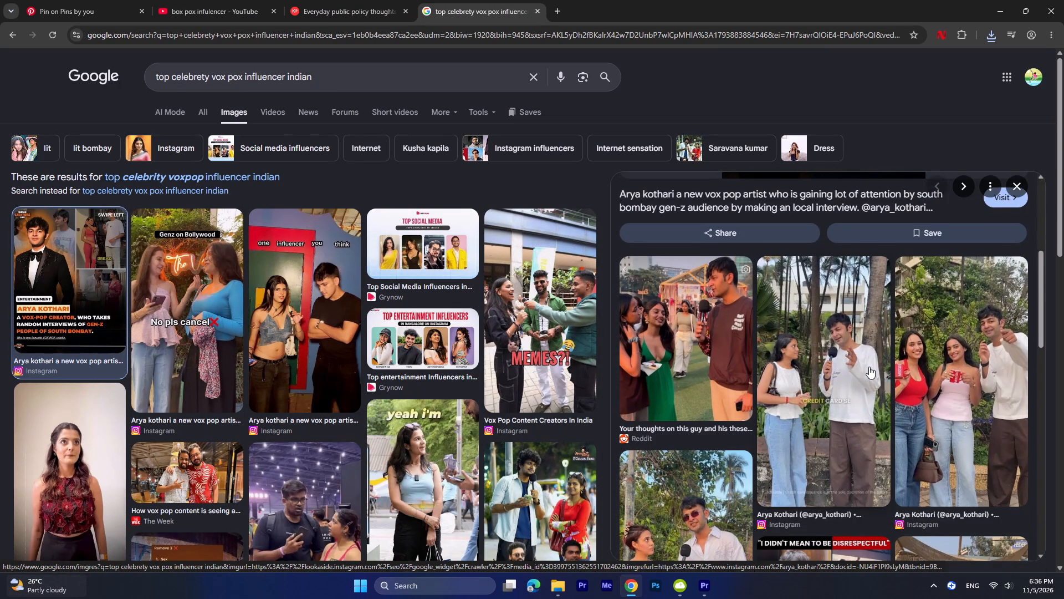
scroll(869, 367, down, 5)
scroll(832, 403, down, 1)
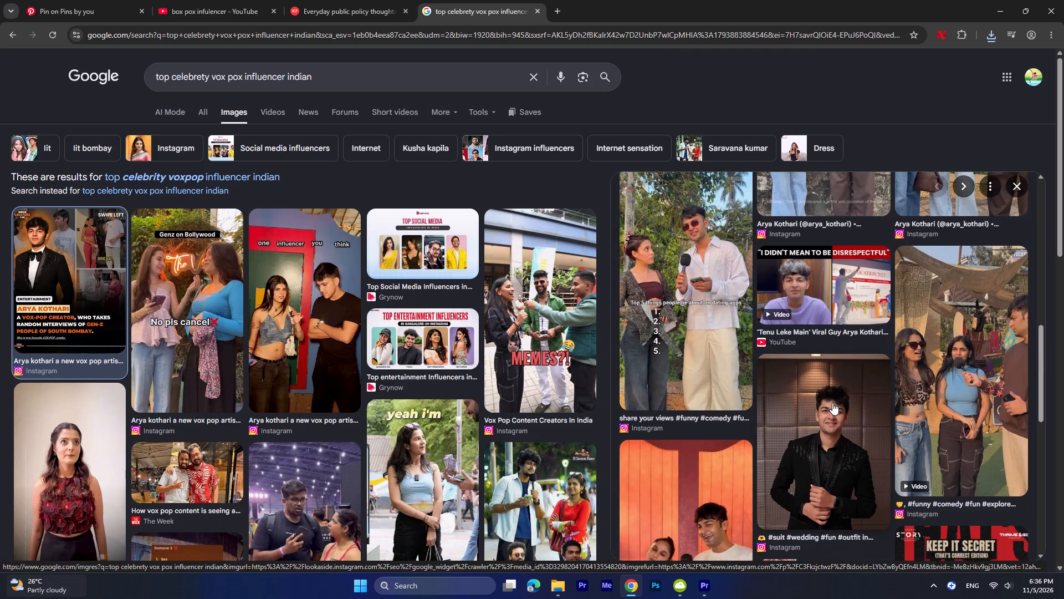
scroll(832, 403, down, 2)
scroll(755, 404, up, 14)
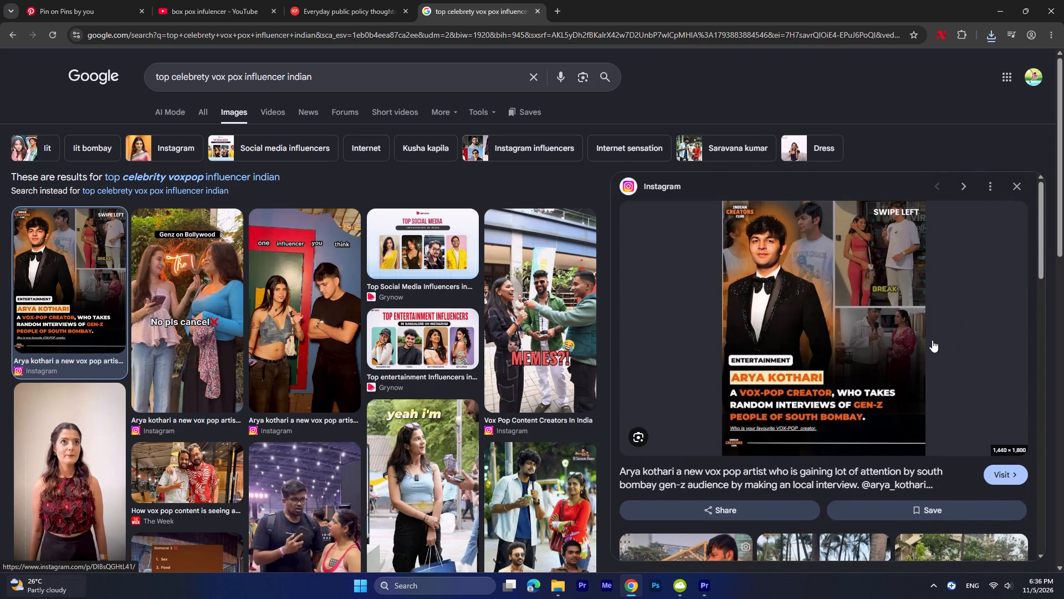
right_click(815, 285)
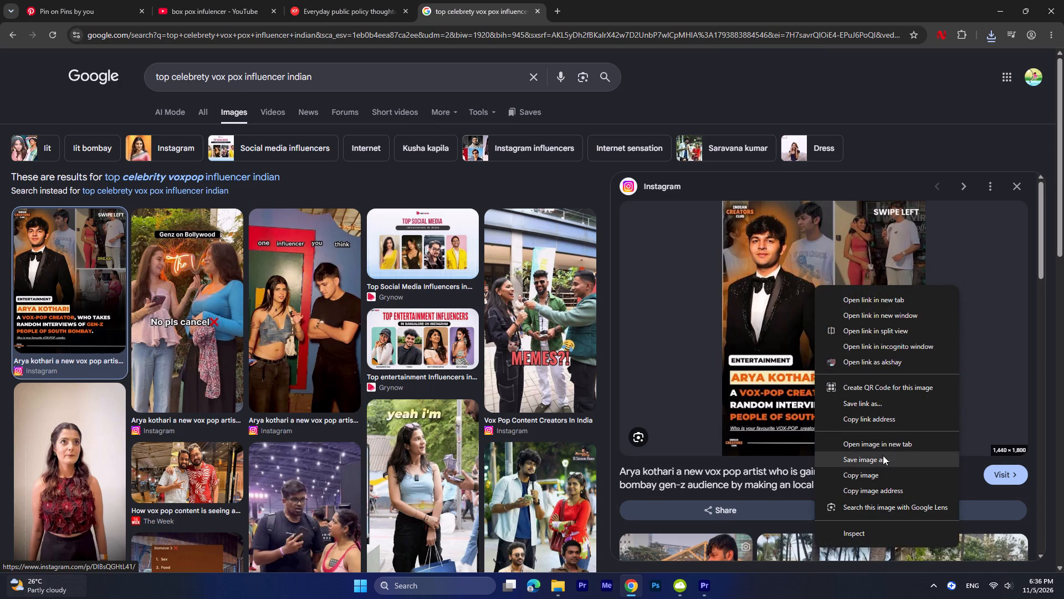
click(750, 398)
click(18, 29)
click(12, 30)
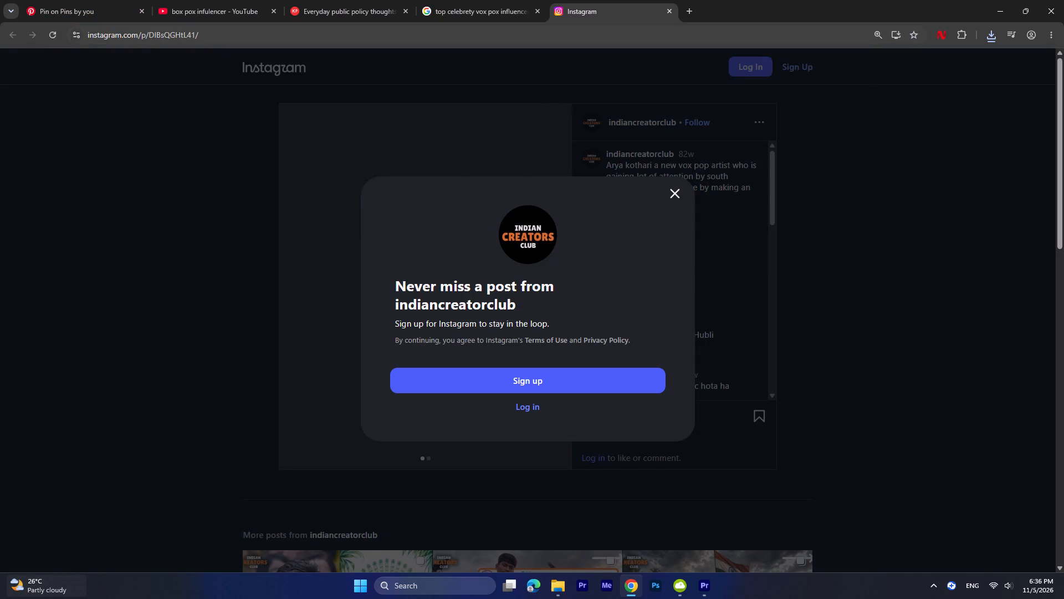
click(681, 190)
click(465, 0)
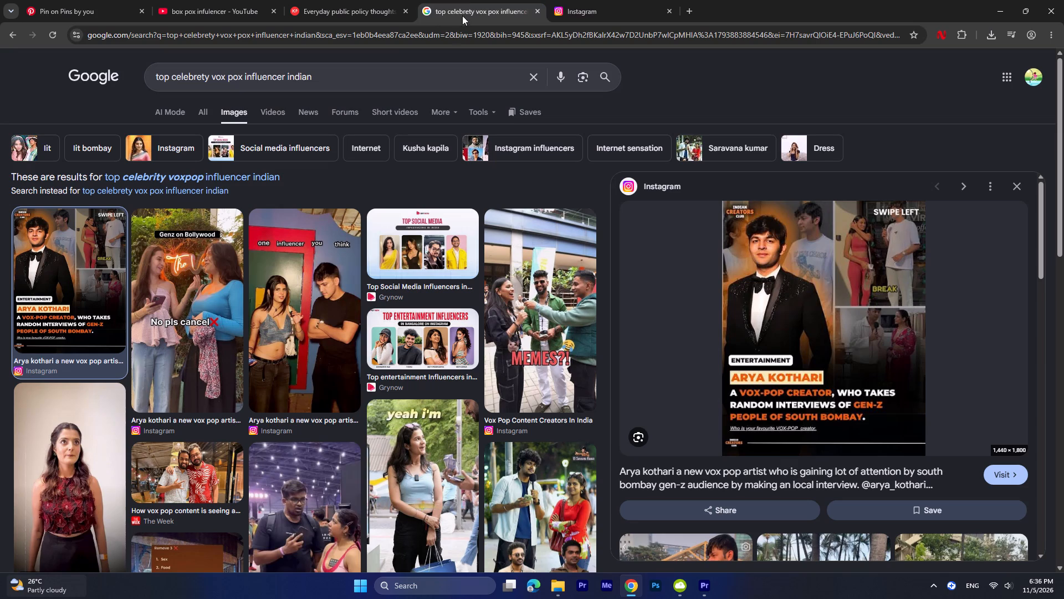
Extend the image search to "top celebrety vox pox influencer indian kk cretor".
click(317, 75)
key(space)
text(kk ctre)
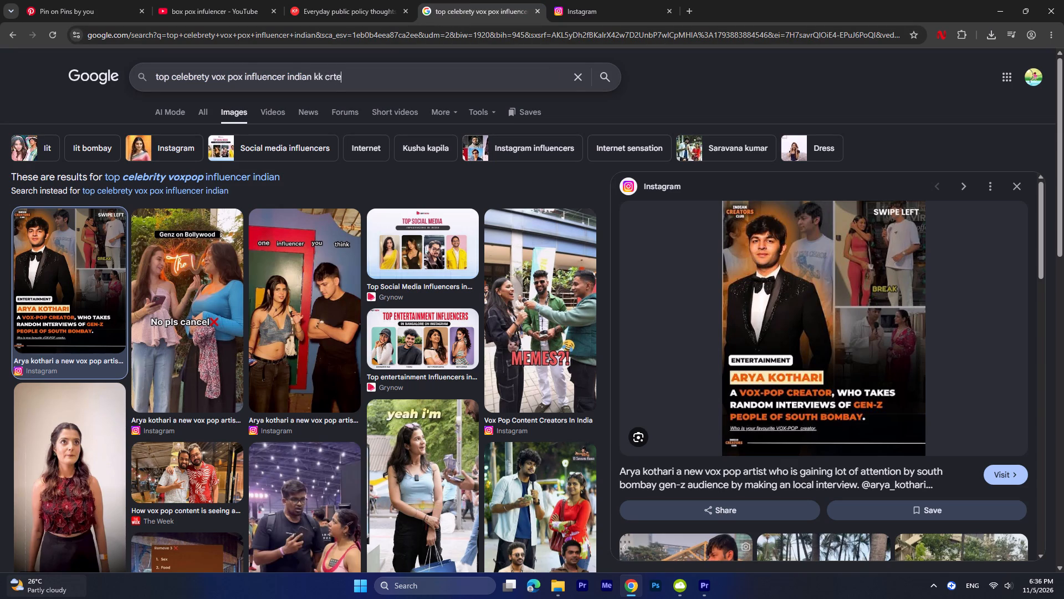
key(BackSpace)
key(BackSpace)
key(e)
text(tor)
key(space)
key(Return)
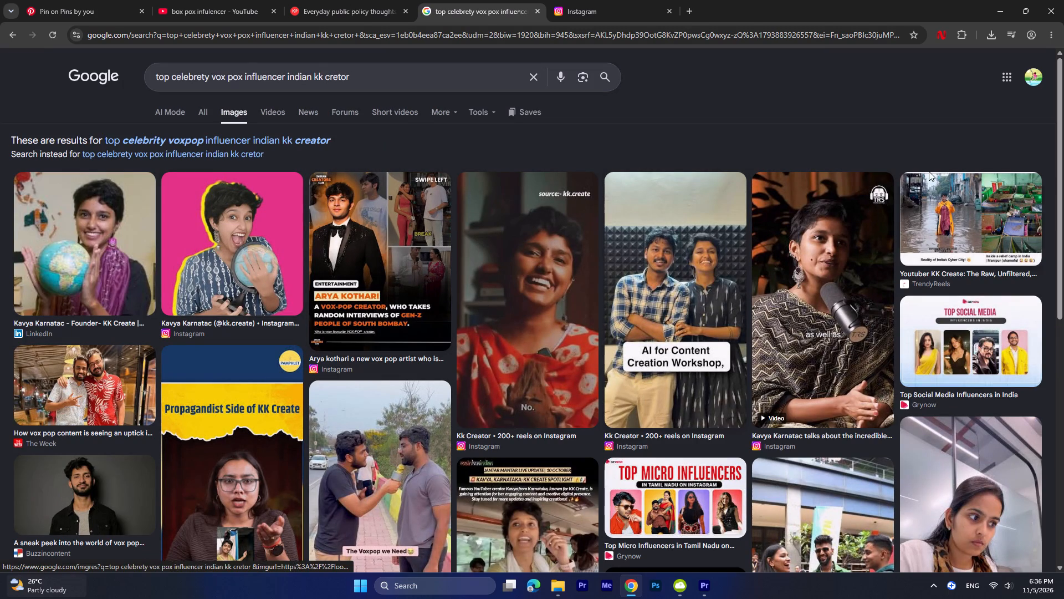
Open TrendyReels' "Youtuber KK Create" flooded-street image and look through its related images and the other search results.
click(968, 215)
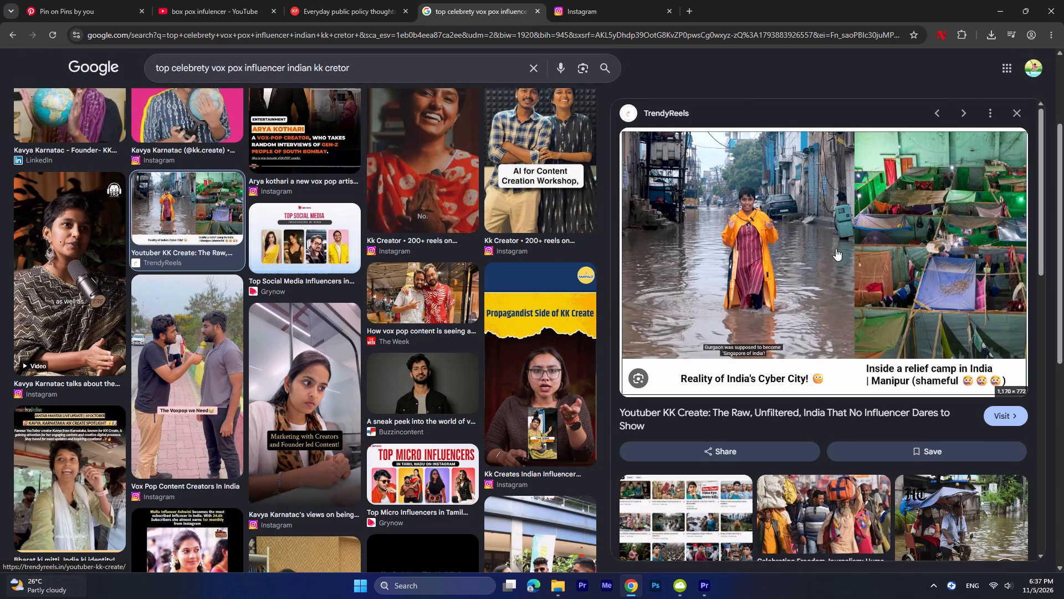
scroll(836, 258, down, 1)
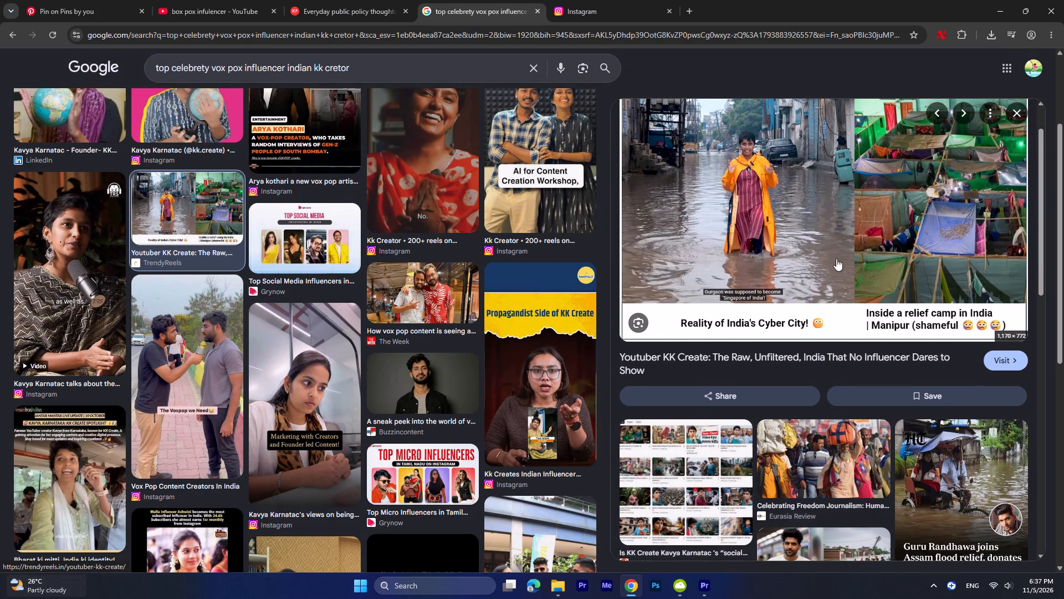
scroll(836, 258, down, 1)
scroll(836, 258, up, 2)
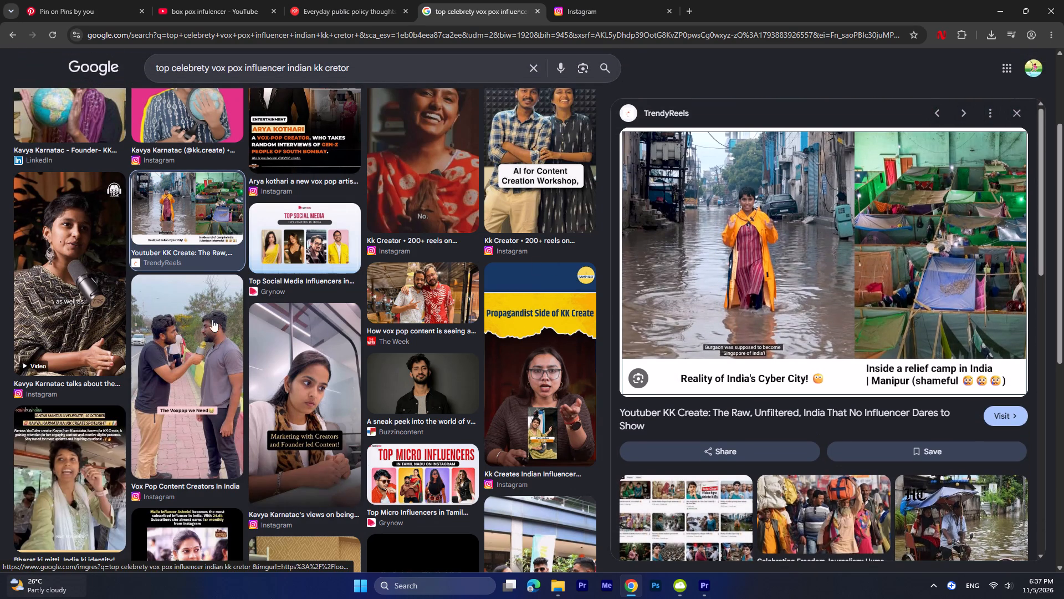
scroll(494, 349, down, 3)
scroll(758, 403, up, 1)
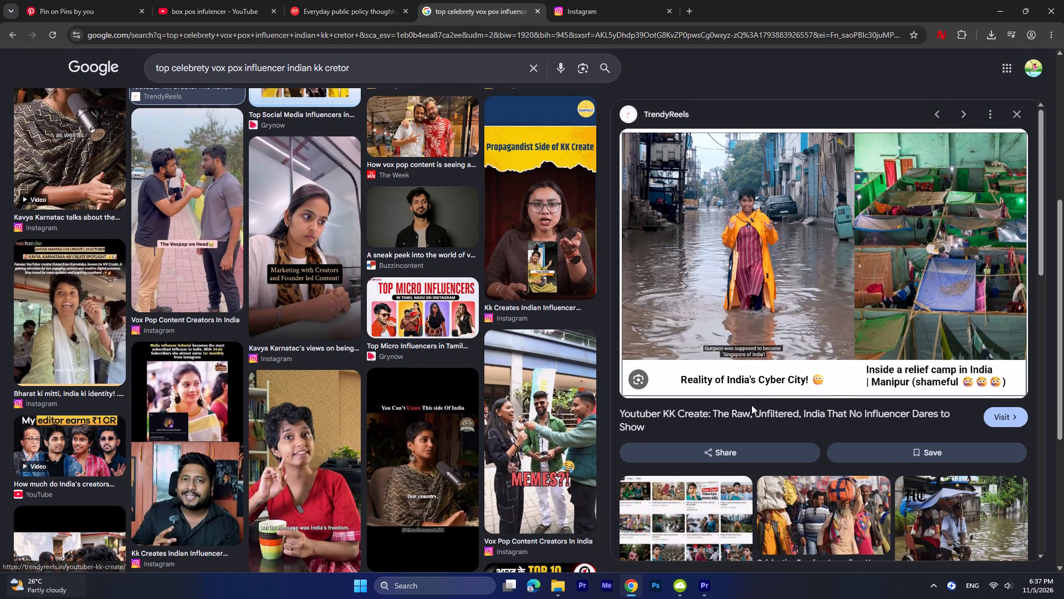
scroll(283, 425, down, 1)
scroll(242, 402, up, 1)
From the "KK Create Spotlight" Instagram result, open News The Truth's related "DETAINED!" selfie image and save it as JPEG in the data folder.
click(80, 338)
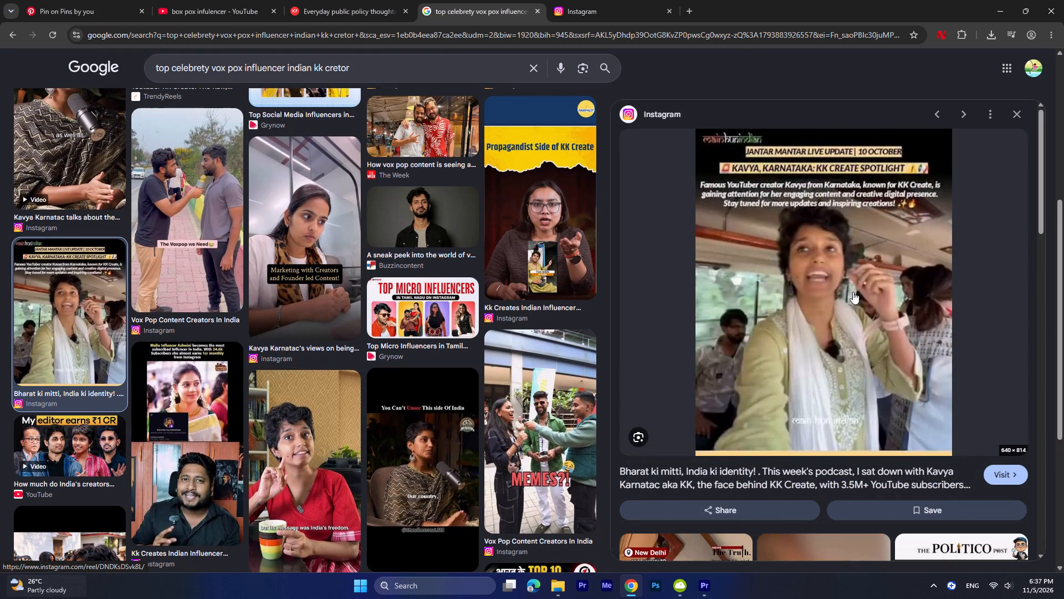
scroll(848, 267, down, 4)
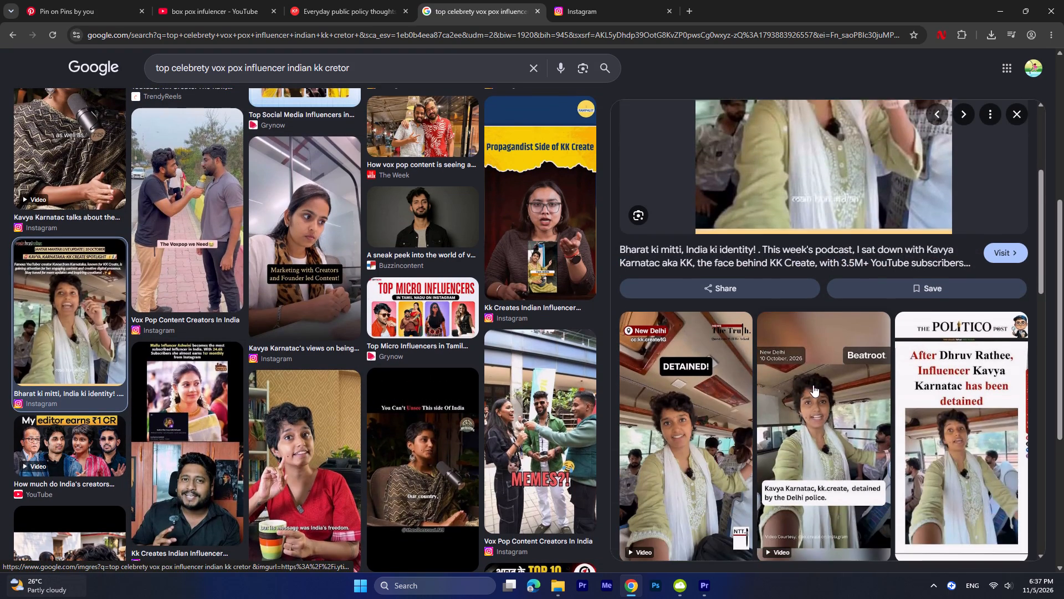
scroll(819, 384, down, 2)
click(702, 365)
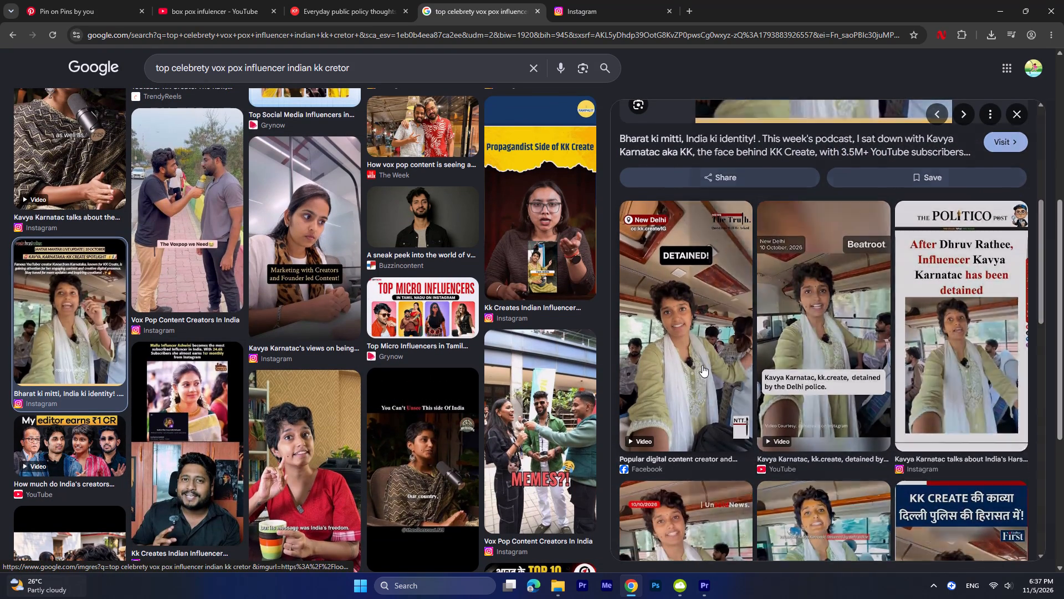
right_click(838, 258)
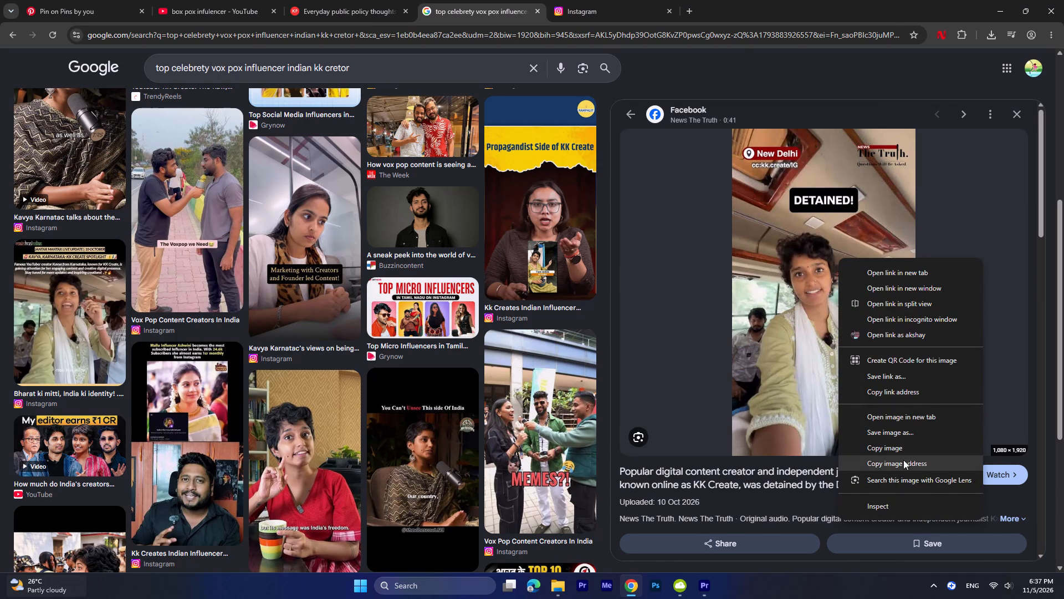
click(909, 433)
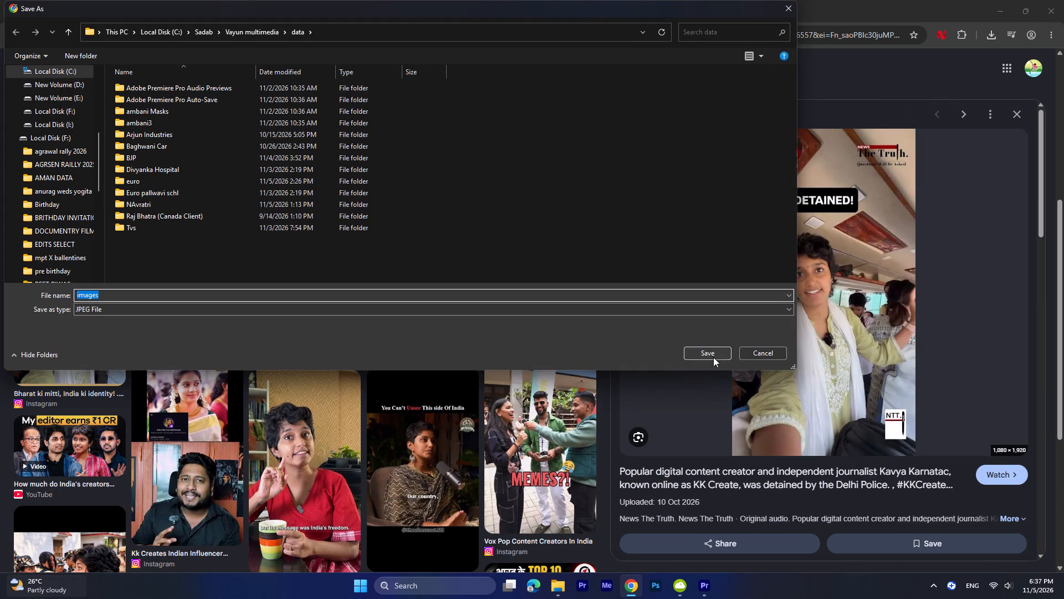
click(710, 354)
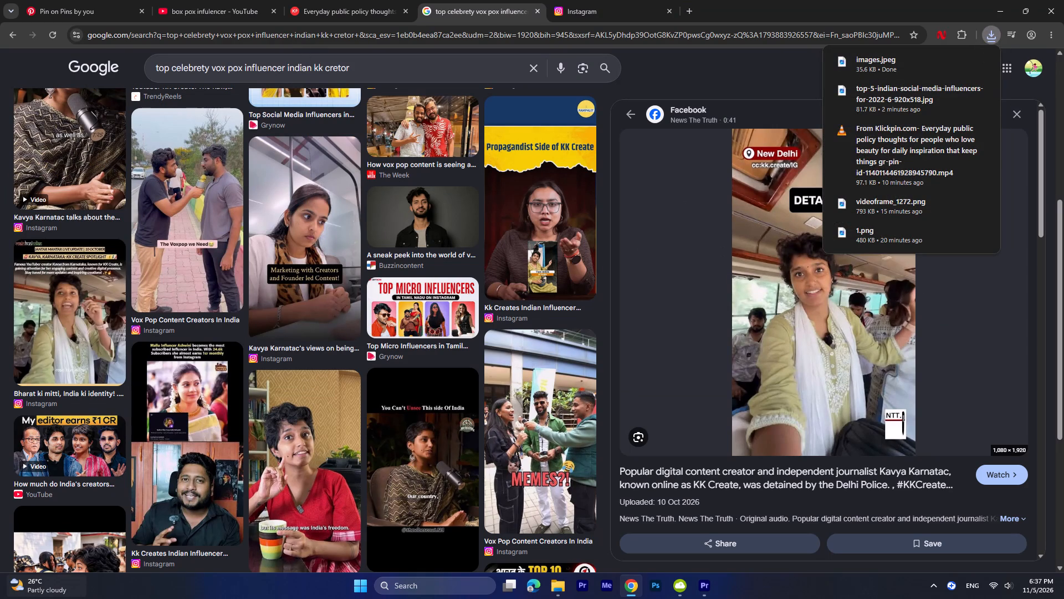
Change the image search to "top celebrety vox pox influencer indian soniji live".
click(362, 64)
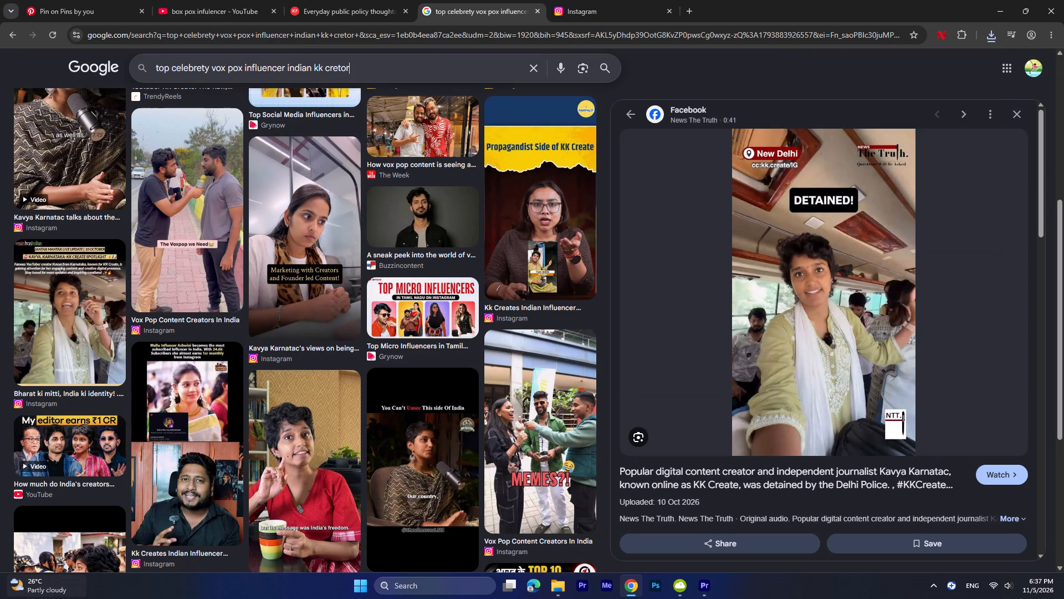
key(BackSpace)
key(BackSpace)
key(BackSpace)
key(BackSpace)
key(BackSpace)
key(BackSpace)
key(BackSpace)
key(BackSpace)
key(BackSpace)
key(BackSpace)
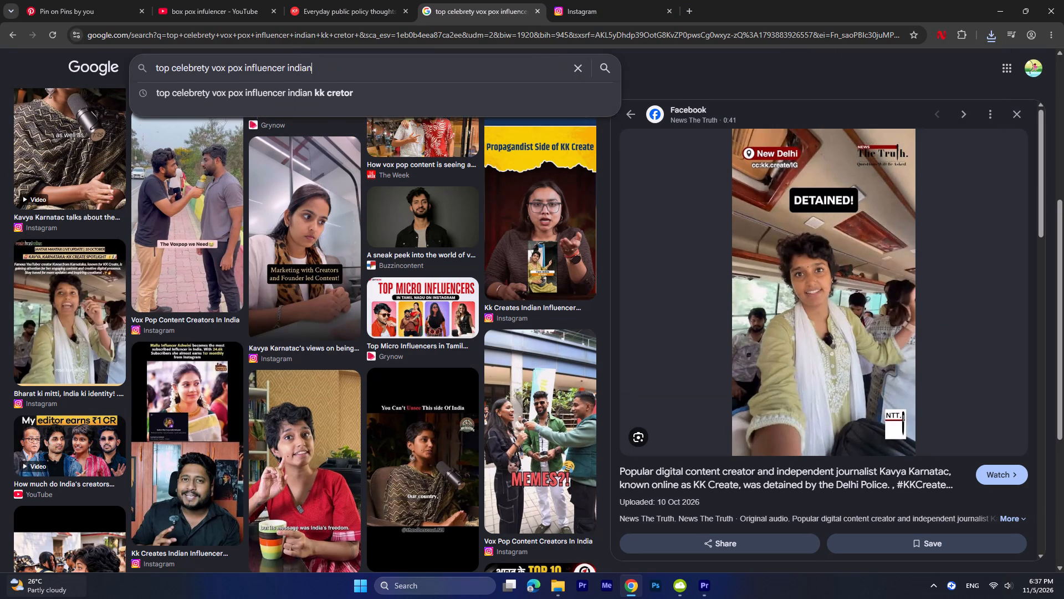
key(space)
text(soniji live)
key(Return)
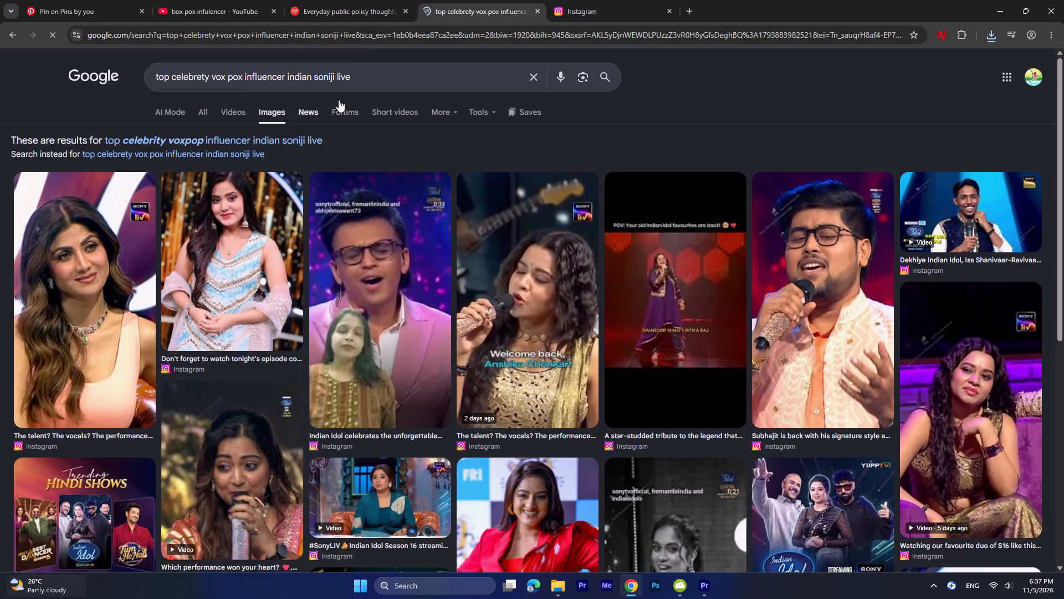
Open the image search query for editing.
click(330, 76)
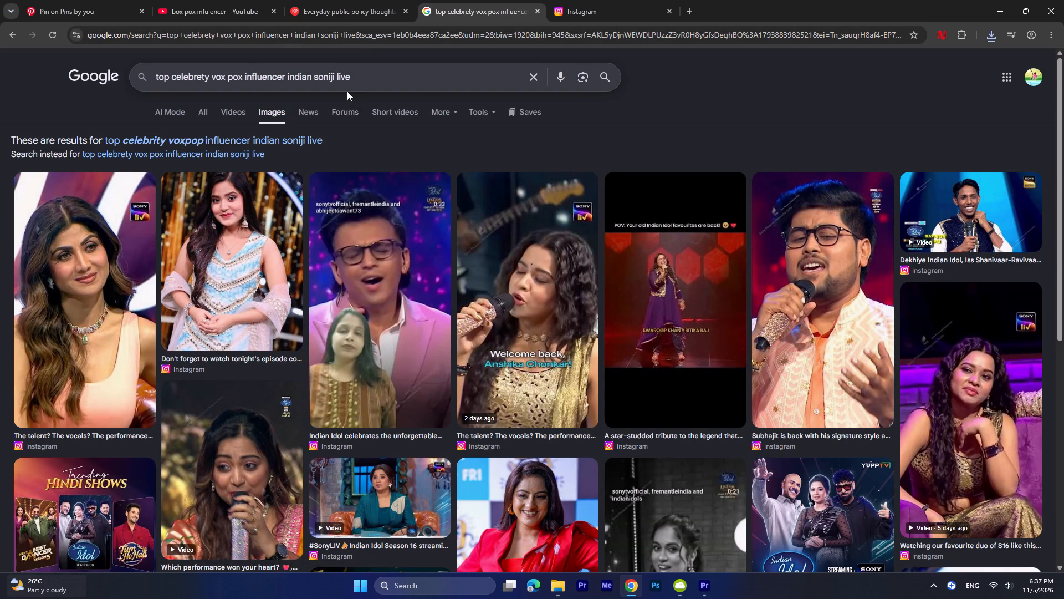
Change the image search to "top celebrety vox pox influencer indian sonig.live" and look over the results.
key(Right)
key(Right)
key(BackSpace)
key(BackSpace)
key(g)
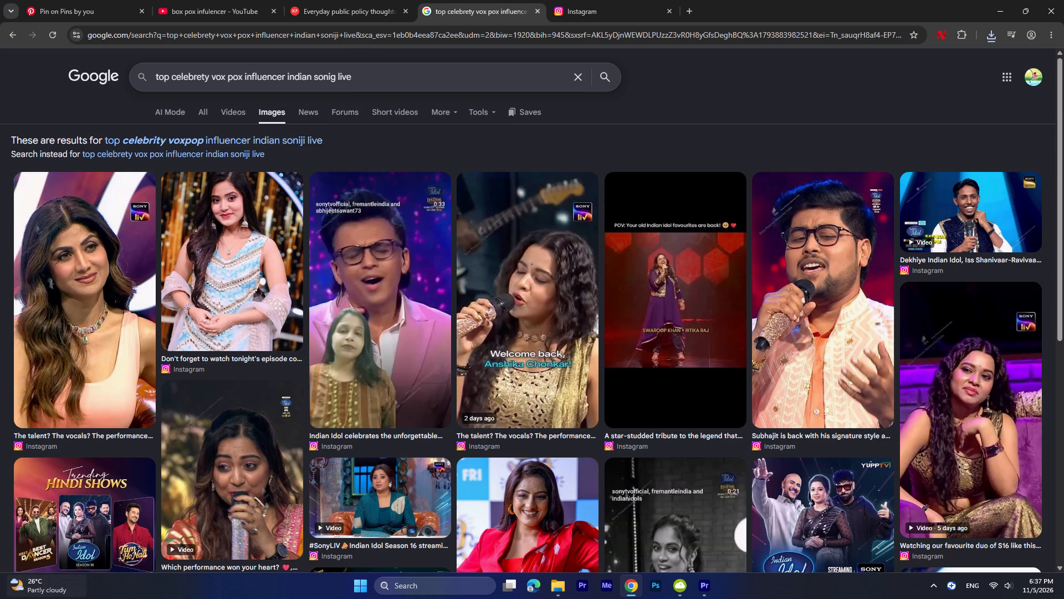
key(period)
key(Right)
key(BackSpace)
key(period)
key(BackSpace)
key(Return)
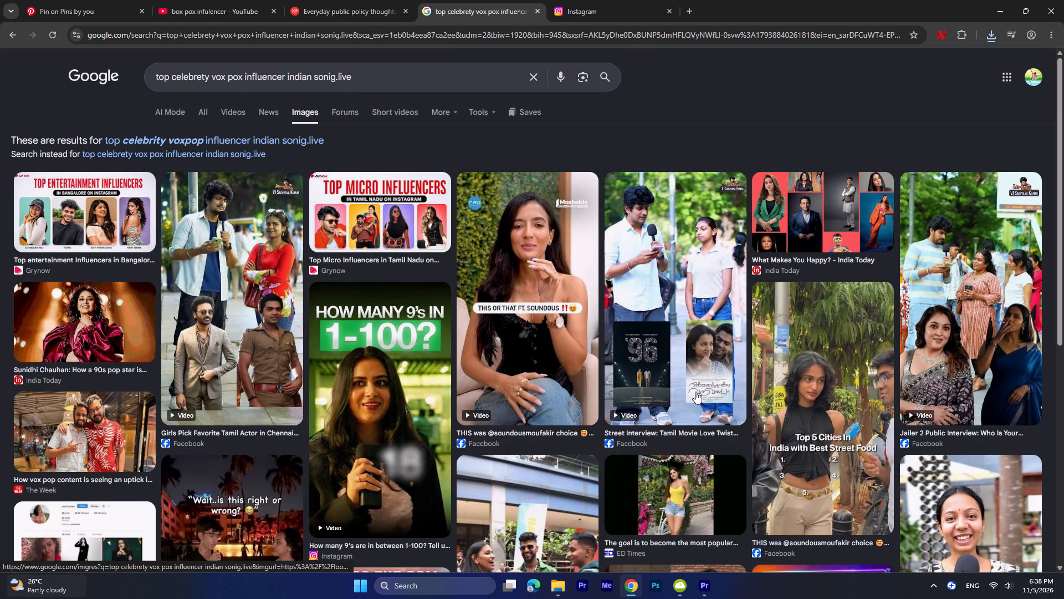
scroll(695, 392, down, 1)
Change the image search to "top celebrety vox pox influencer parley" and look over the results.
scroll(526, 306, up, 4)
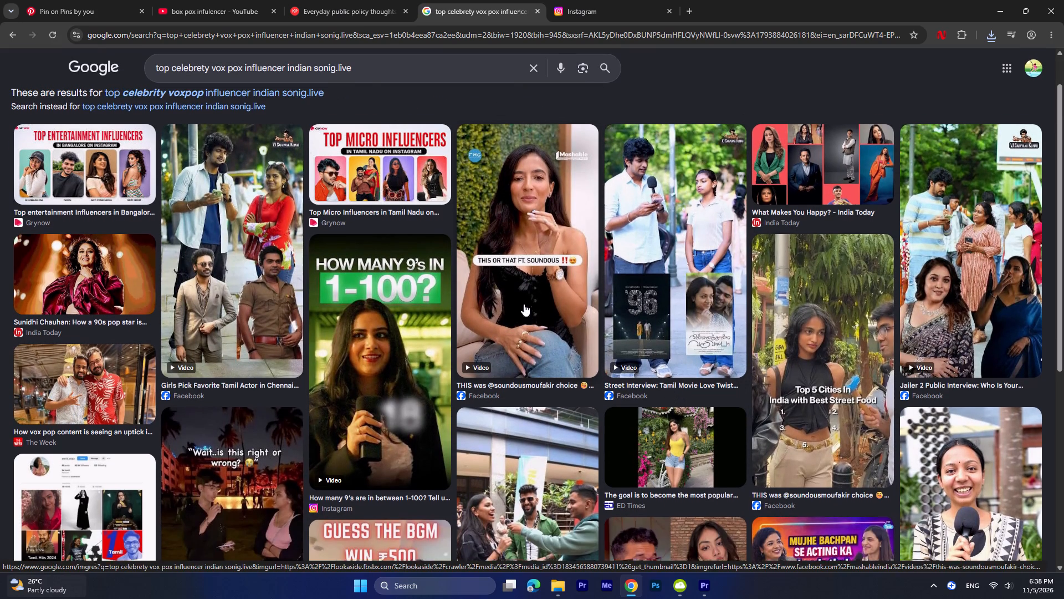
scroll(524, 304, up, 1)
drag(374, 73, 294, 77)
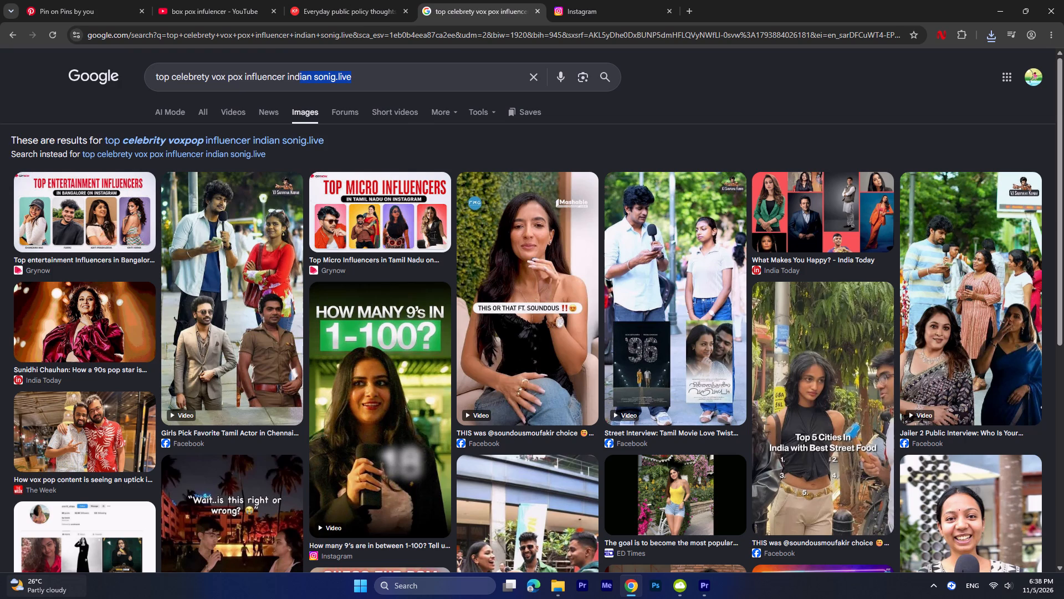
drag(294, 77, 314, 77)
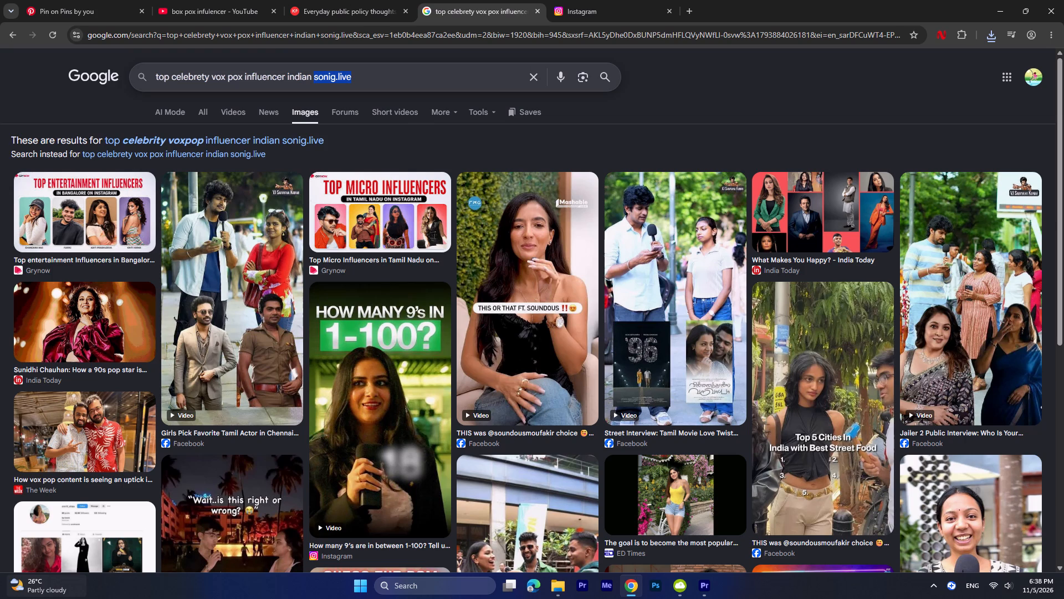
text(th)
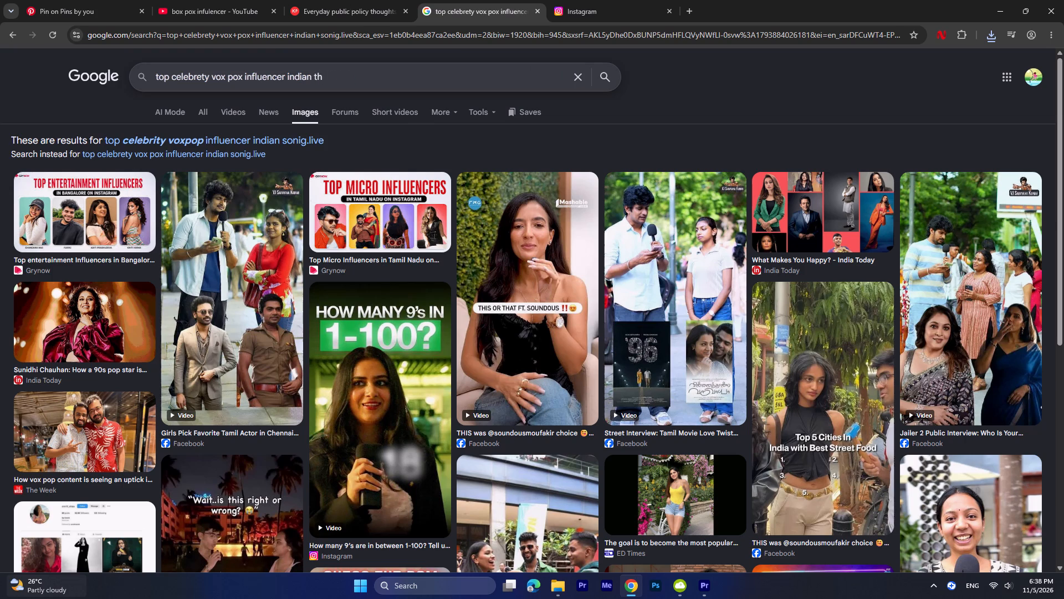
key(r)
key(BackSpace)
key(BackSpace)
key(BackSpace)
key(BackSpace)
key(BackSpace)
key(BackSpace)
key(BackSpace)
key(BackSpace)
key(BackSpace)
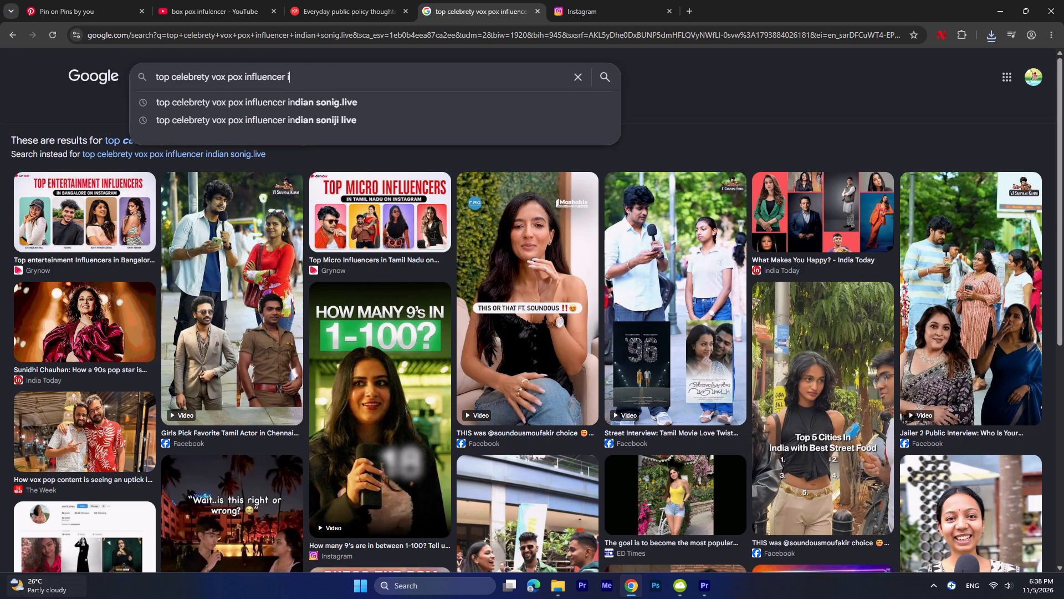
key(BackSpace)
text(pa)
key(r)
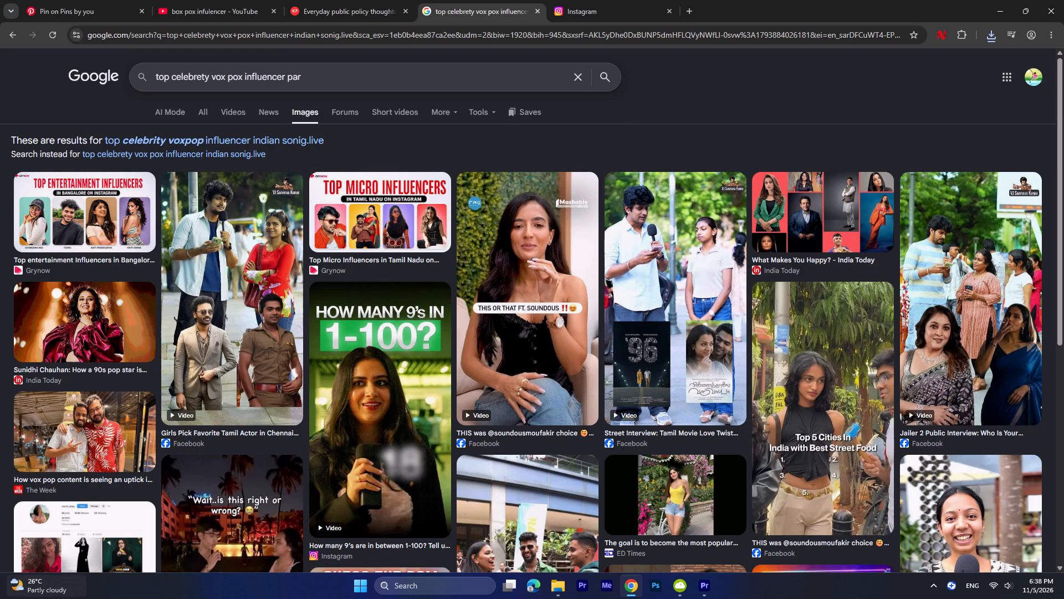
text(le)
key(y)
key(Return)
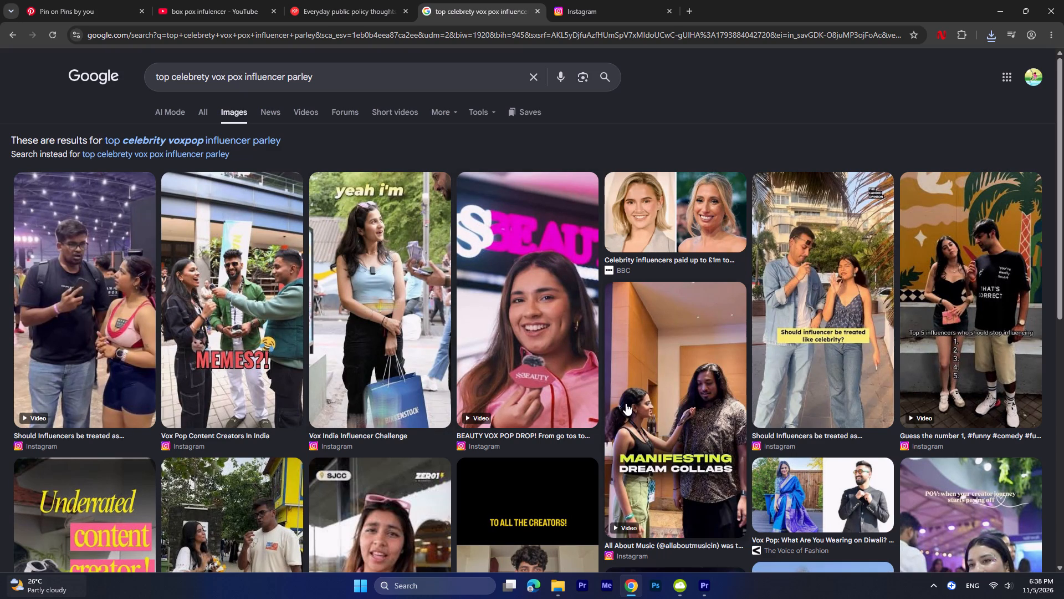
scroll(626, 403, down, 5)
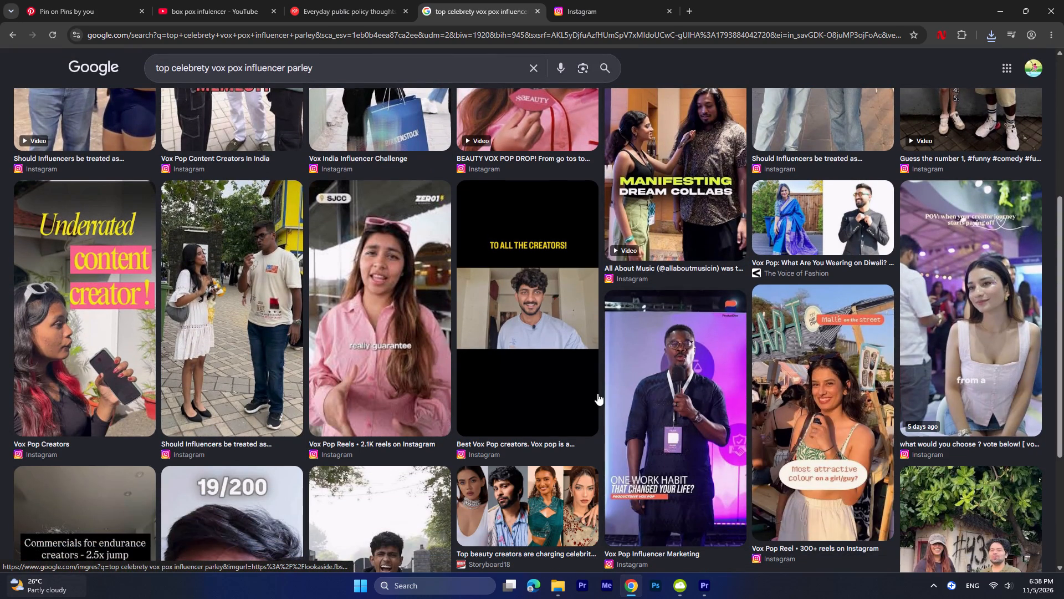
Shorten the image search to "vox pox influencer parley".
scroll(301, 278, up, 11)
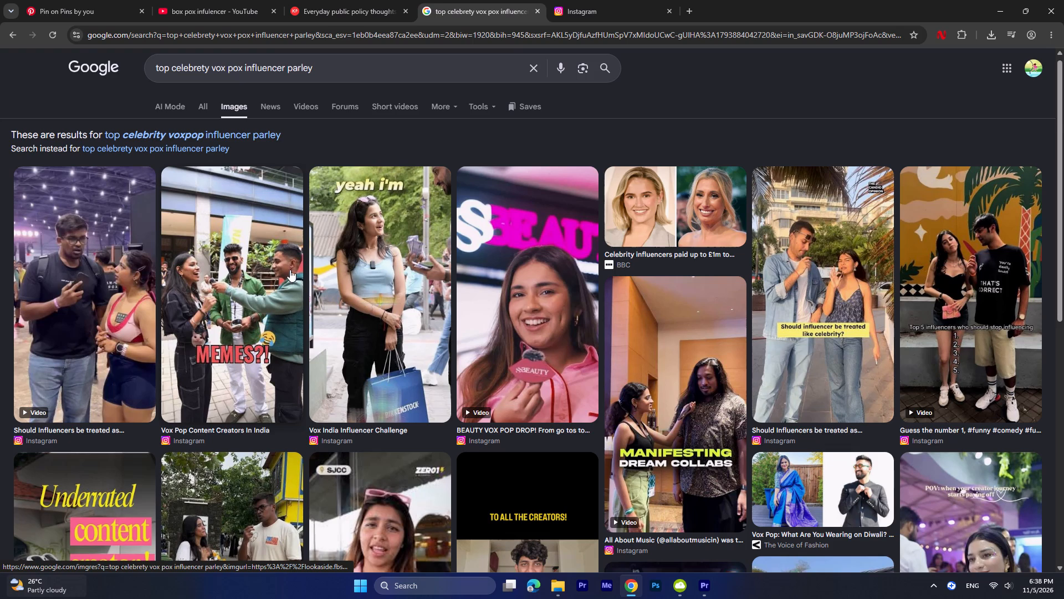
click(245, 73)
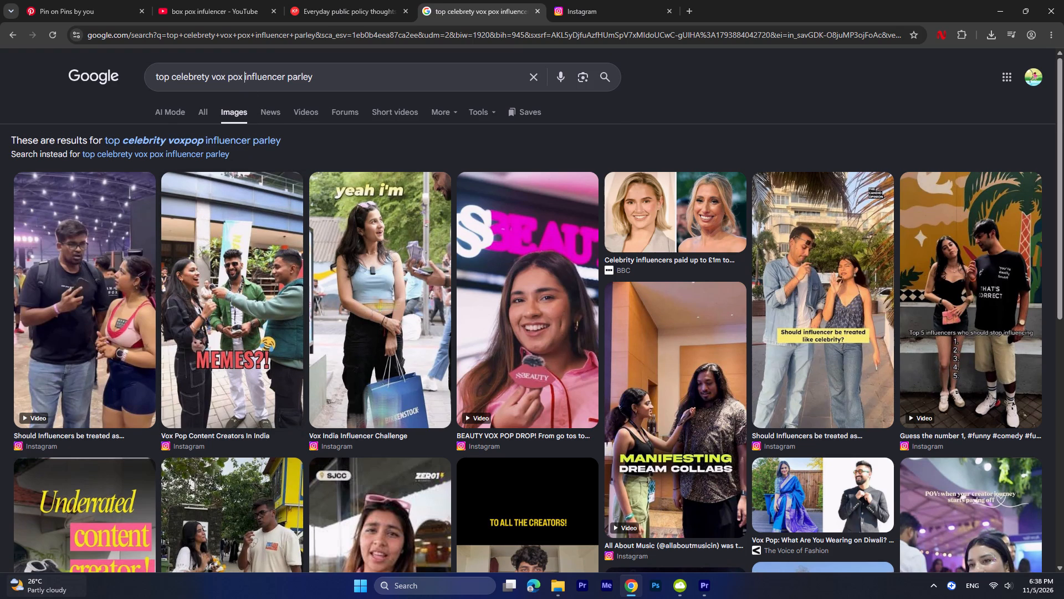
drag(247, 73, 237, 73)
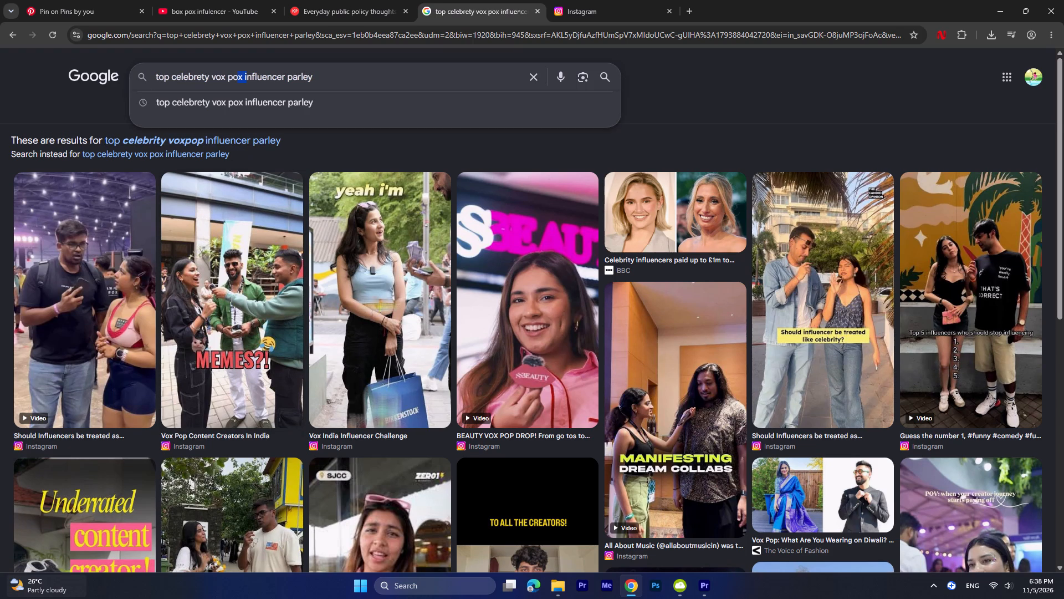
drag(209, 75, 95, 79)
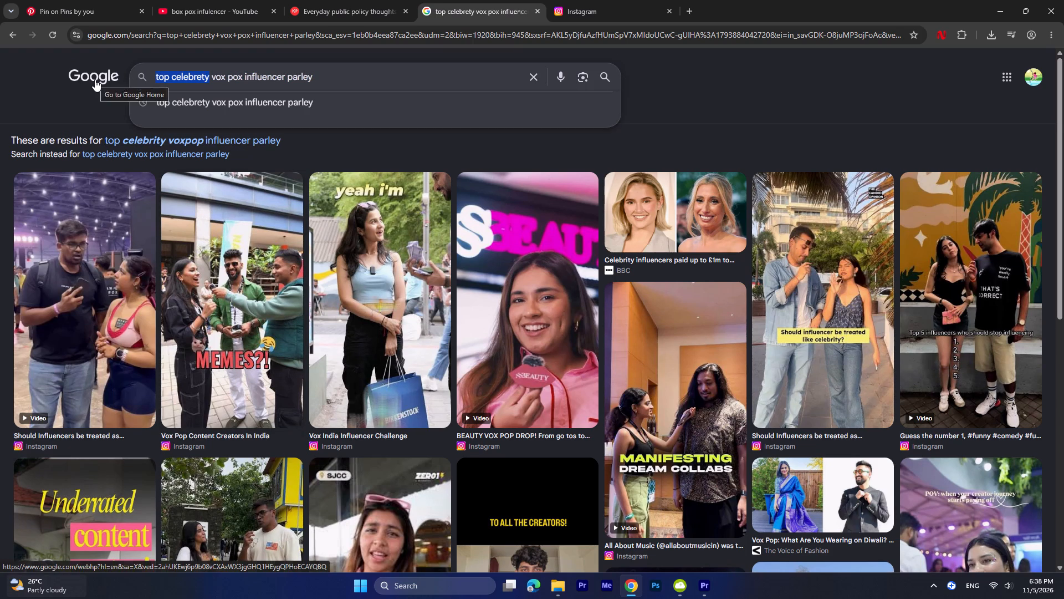
key(BackSpace)
key(Return)
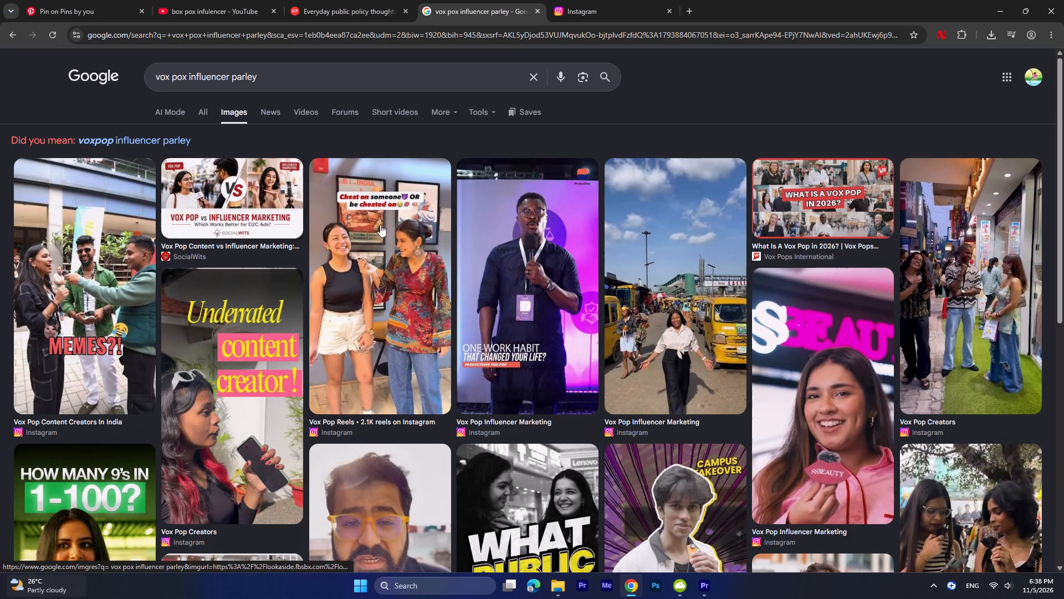
Look through the "vox pox influencer parley" image results and open the Pune Vox Pop image of two women.
scroll(277, 146, down, 5)
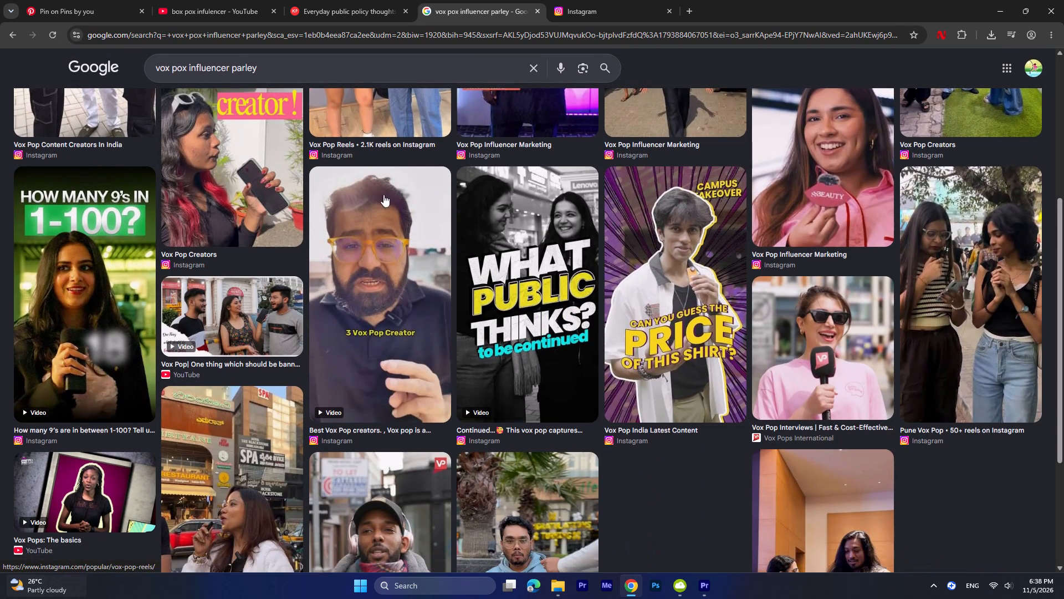
scroll(690, 352, down, 5)
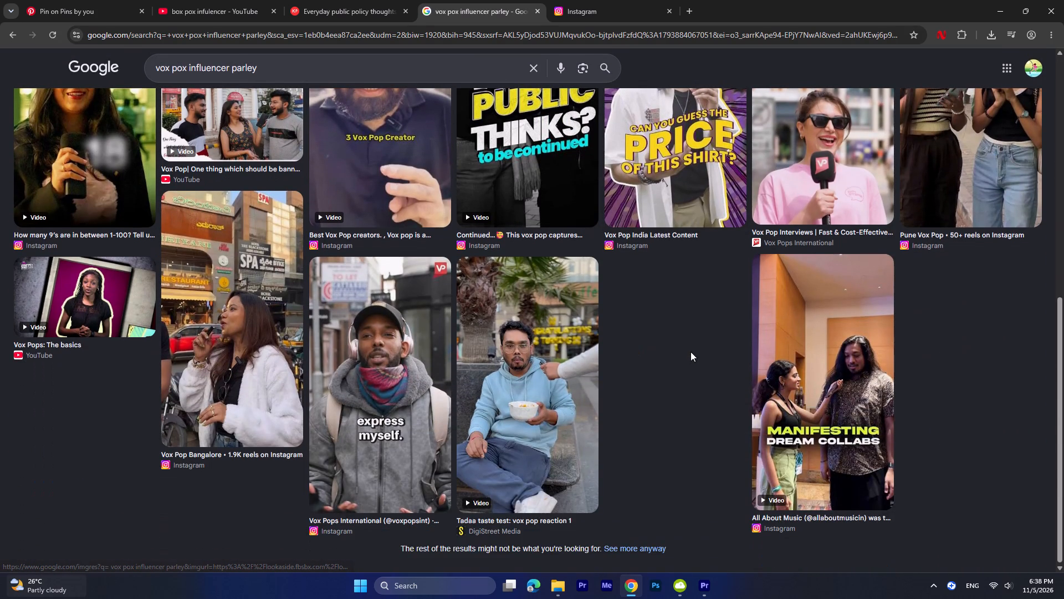
scroll(674, 333, up, 6)
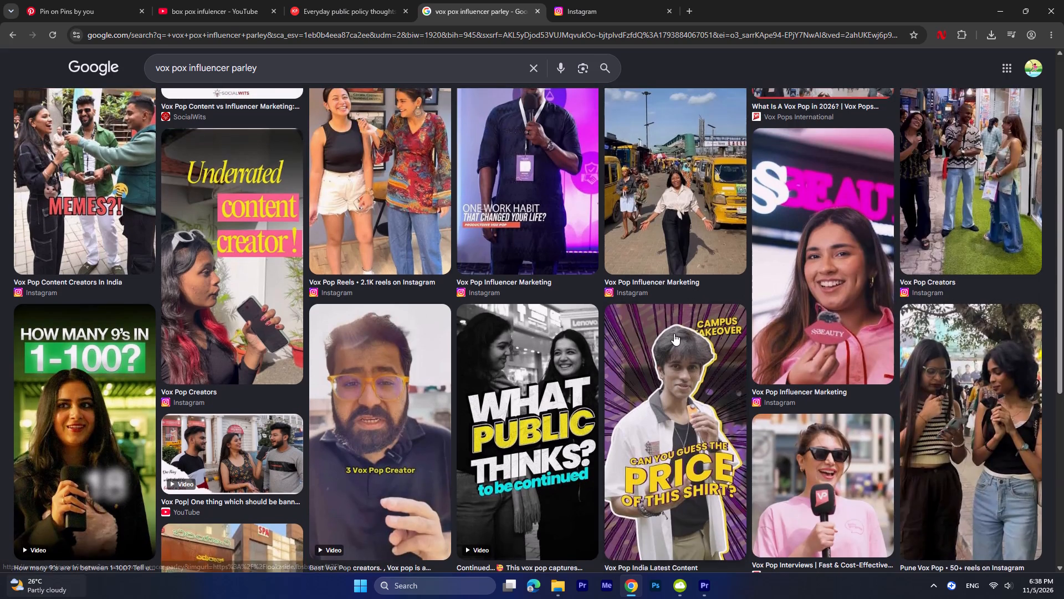
scroll(674, 333, down, 6)
scroll(760, 283, up, 12)
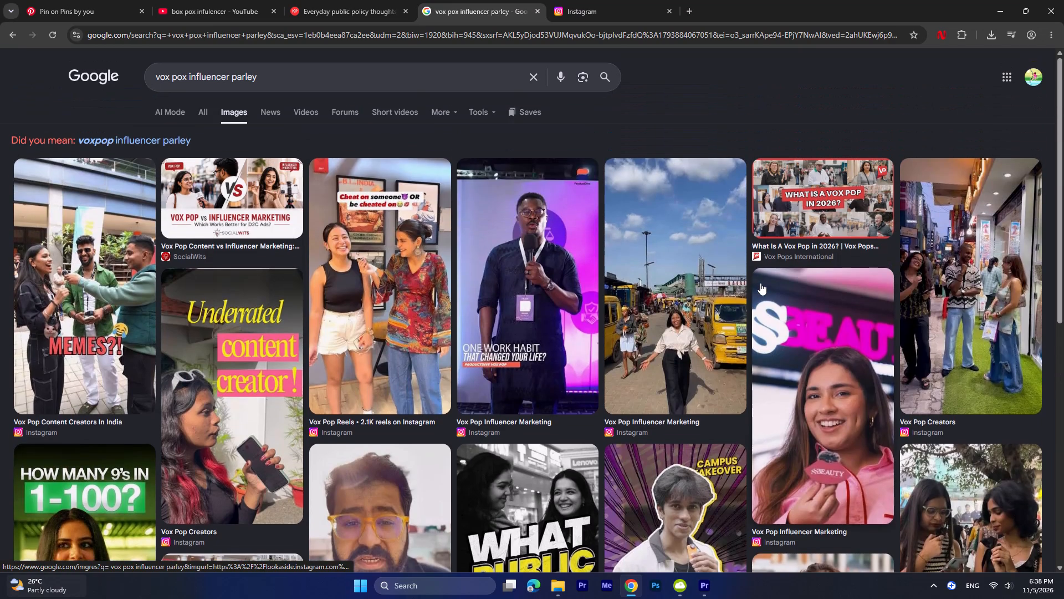
scroll(852, 449, down, 3)
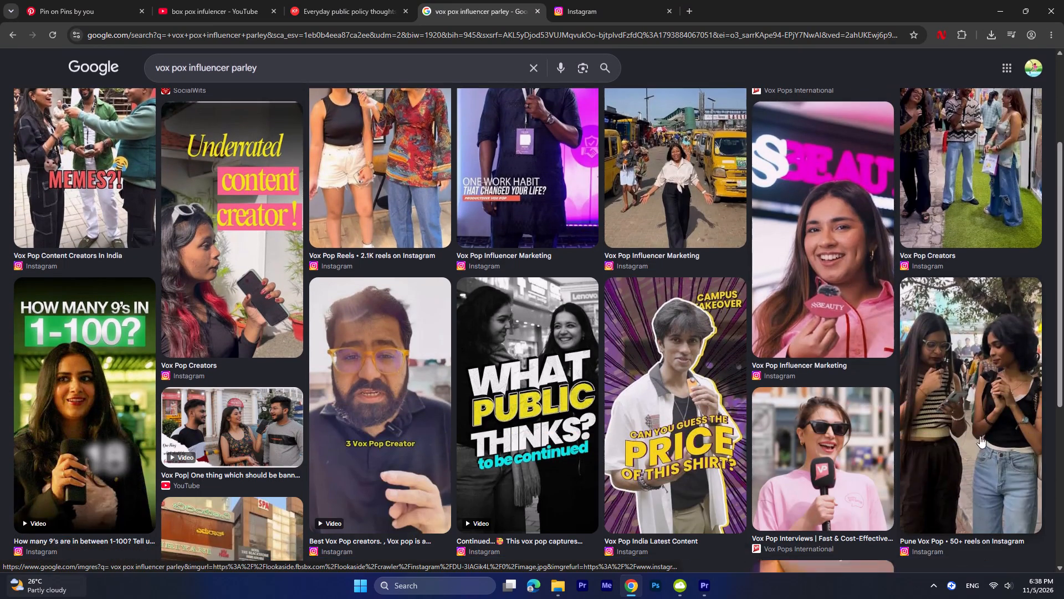
click(984, 385)
View the Pune Vox Pop image's Instagram source page, close it, and look through the related images.
right_click(802, 243)
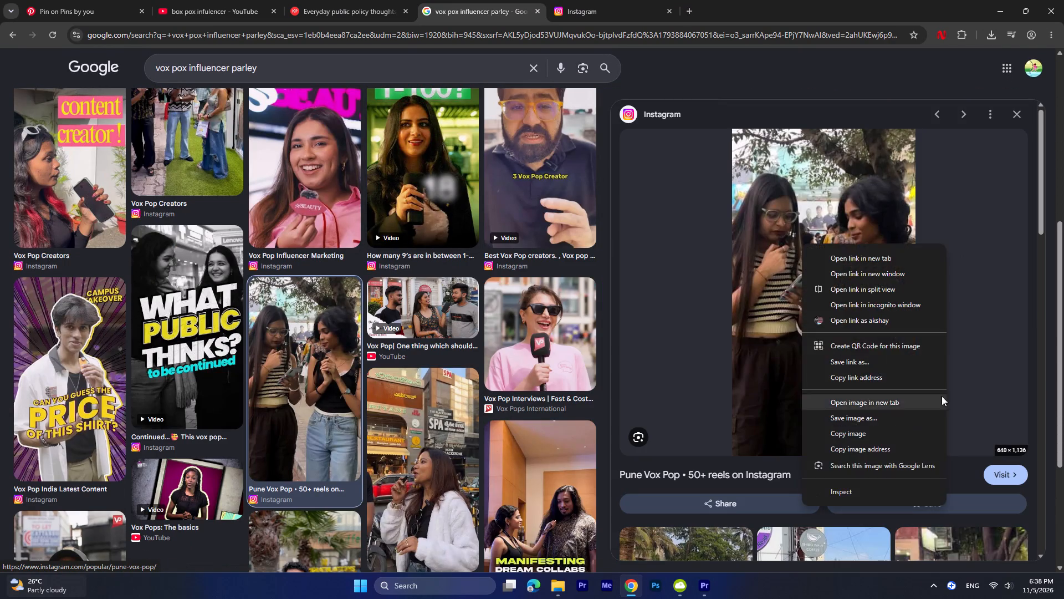
click(713, 245)
scroll(763, 336, down, 5)
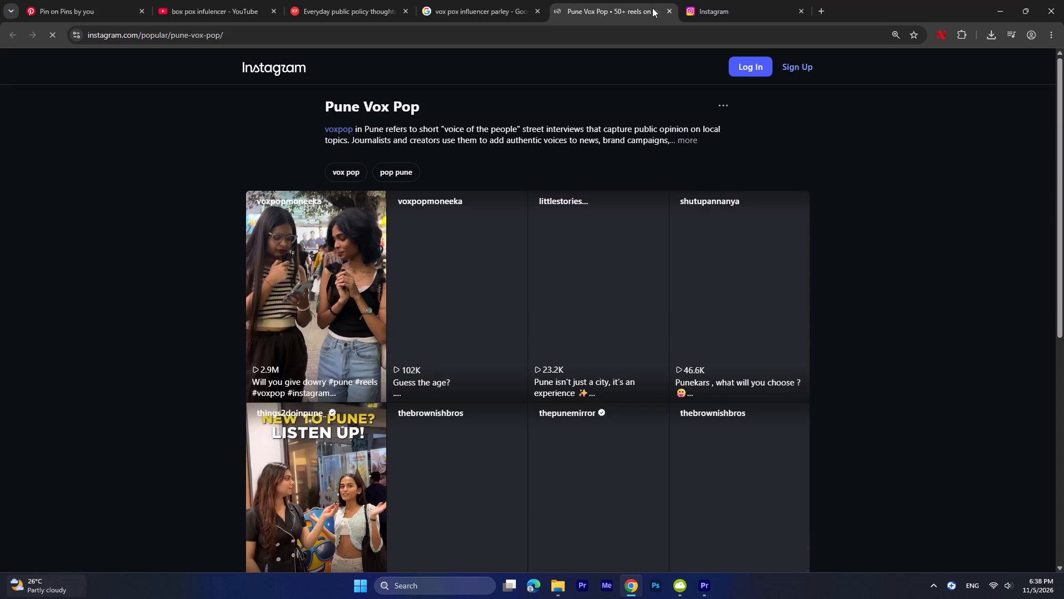
click(668, 8)
scroll(803, 321, down, 6)
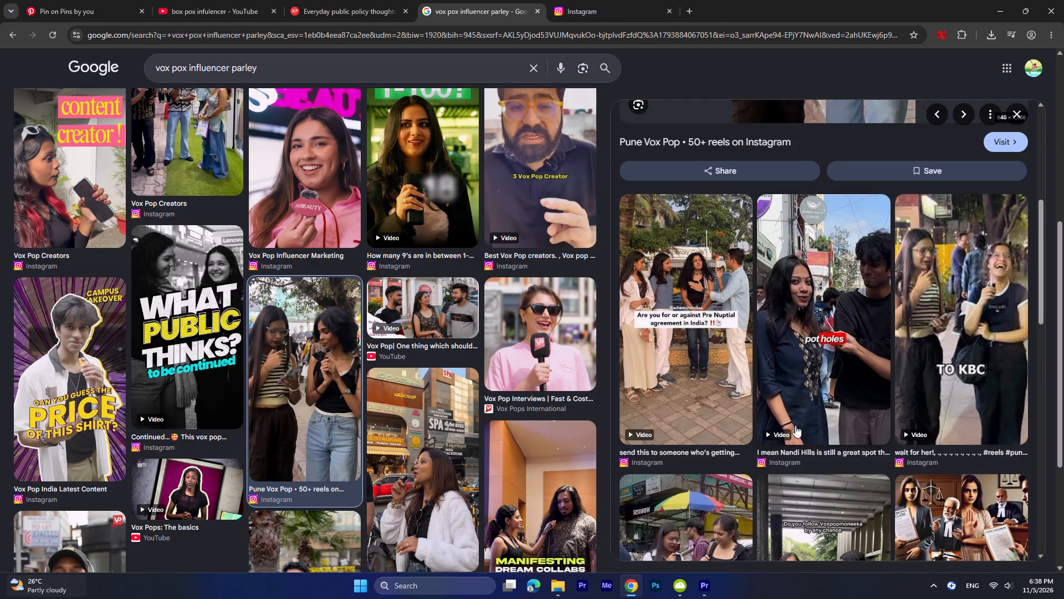
scroll(797, 415, down, 4)
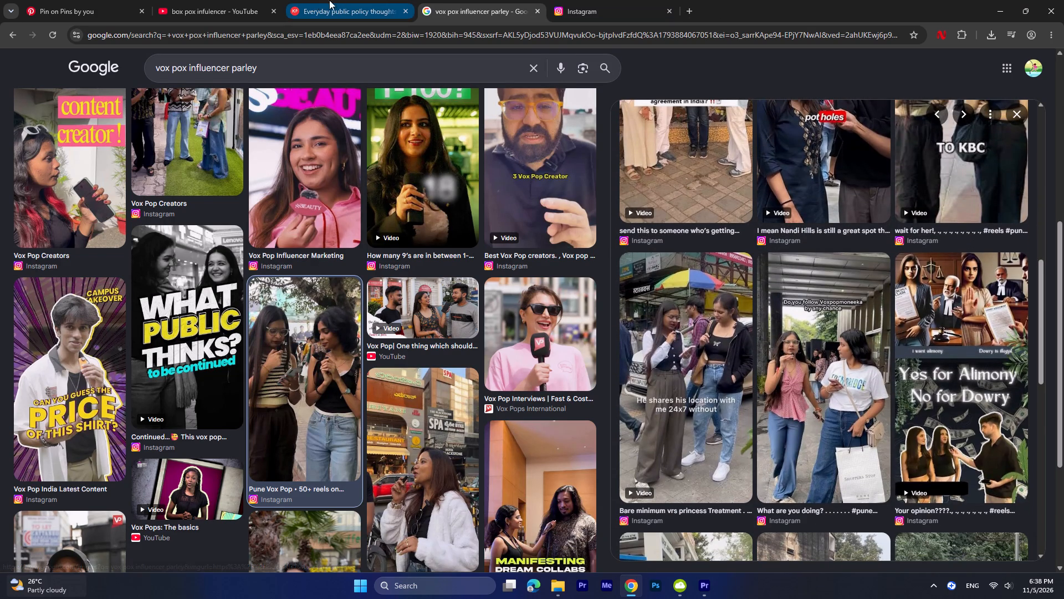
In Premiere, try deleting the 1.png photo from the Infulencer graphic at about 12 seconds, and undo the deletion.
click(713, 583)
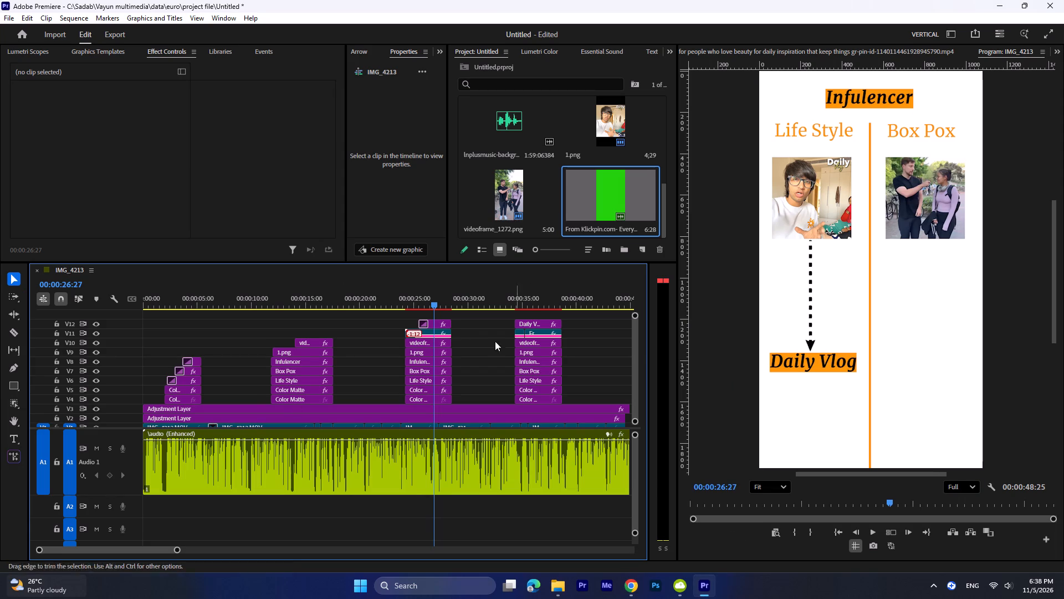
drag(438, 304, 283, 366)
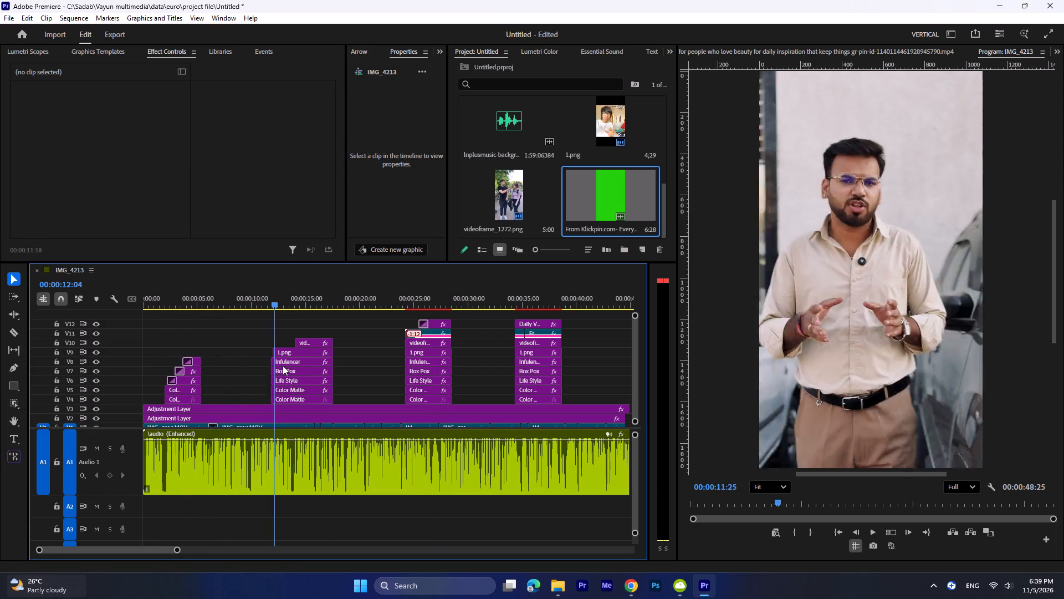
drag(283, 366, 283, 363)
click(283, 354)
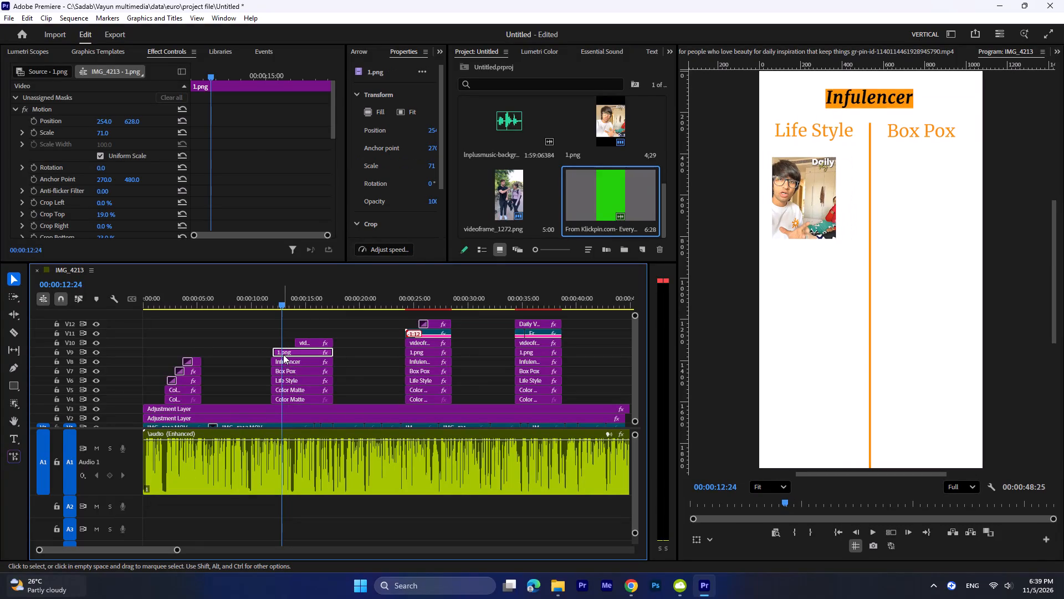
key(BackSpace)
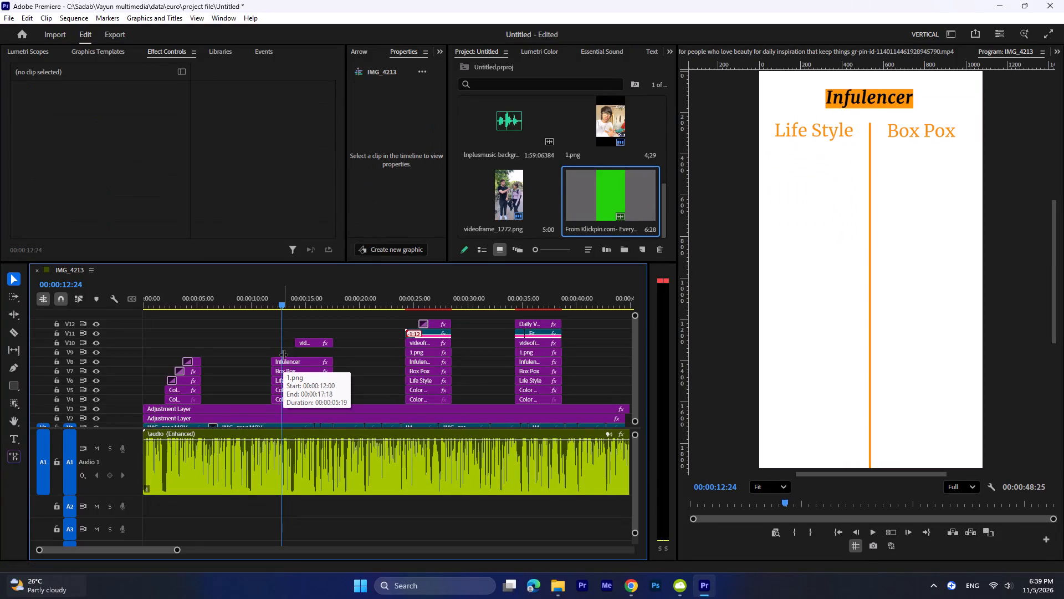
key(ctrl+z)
Select the 1.png clip under the playhead and look over the imported images in the project.
click(287, 349)
scroll(588, 163, down, 4)
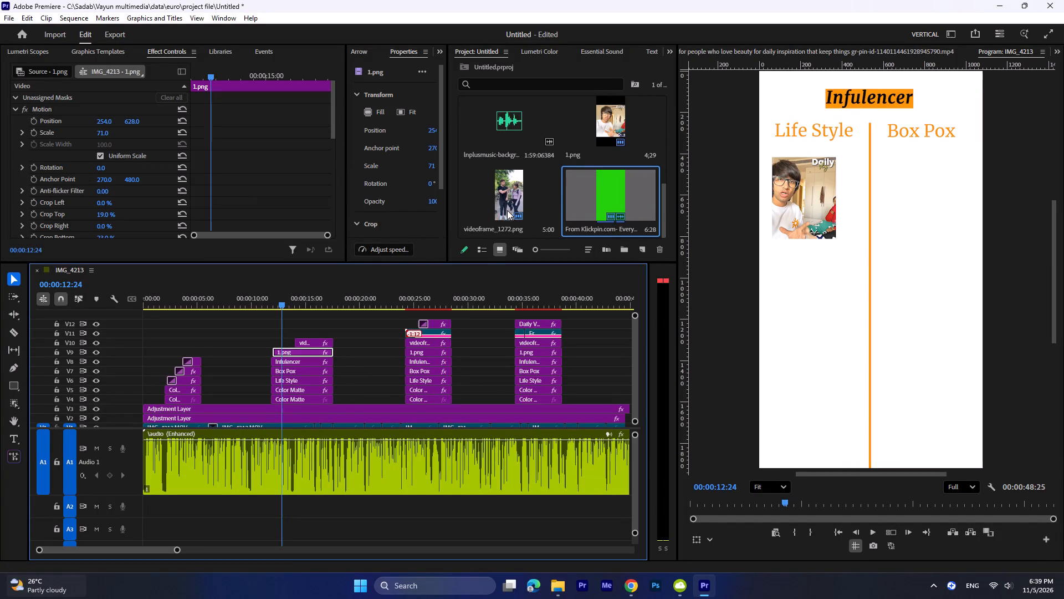
scroll(603, 172, down, 4)
click(559, 185)
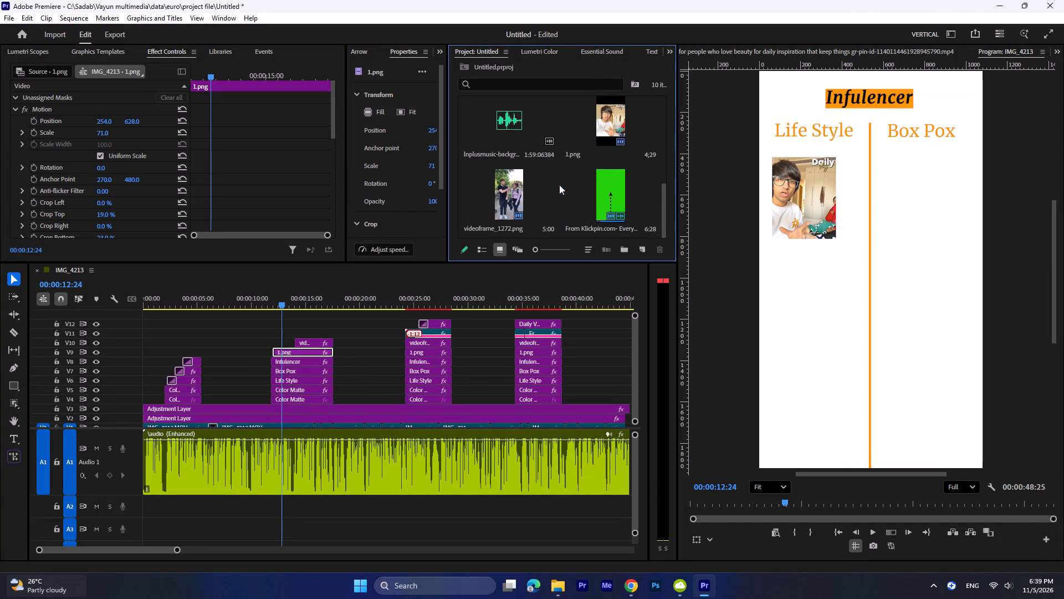
Switch back to the vox pox influencer image results in Chrome.
click(627, 583)
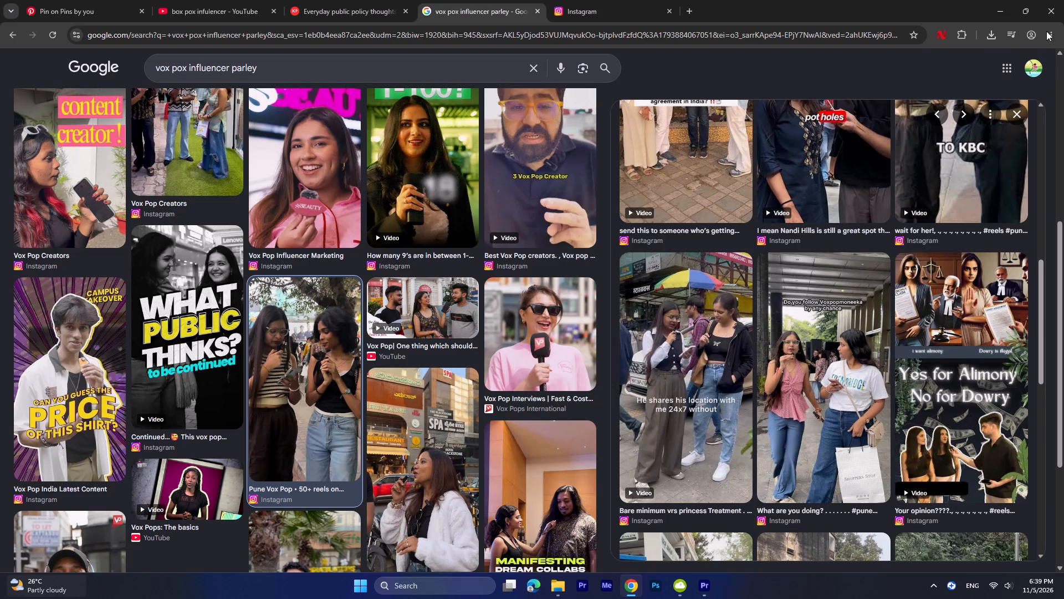
Import images.jpeg from Chrome's recent downloads into the Untitled project in Premiere.
click(990, 37)
drag(862, 88, 910, 232)
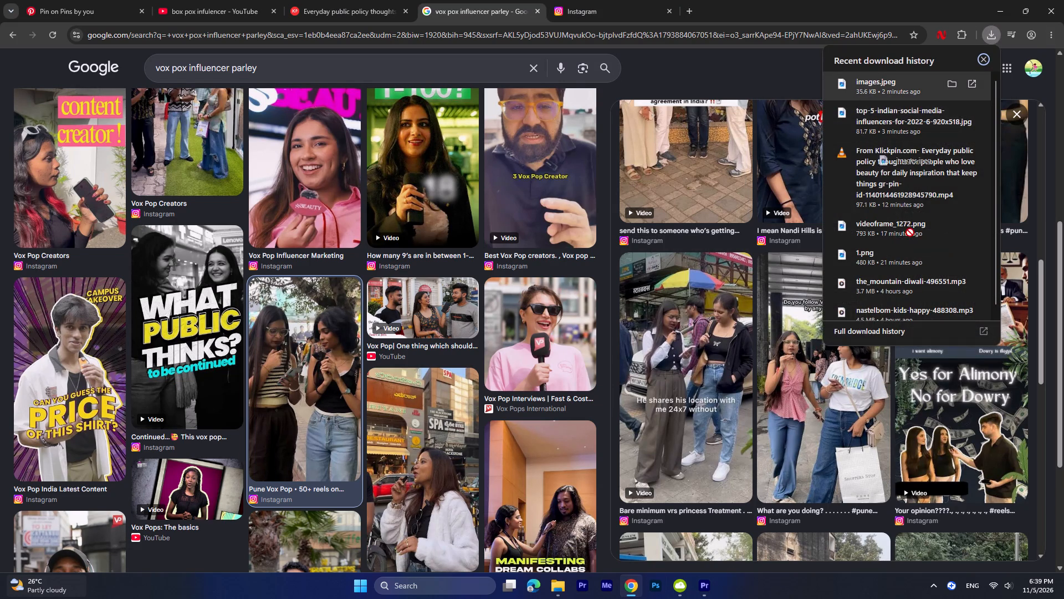
drag(910, 232, 289, 348)
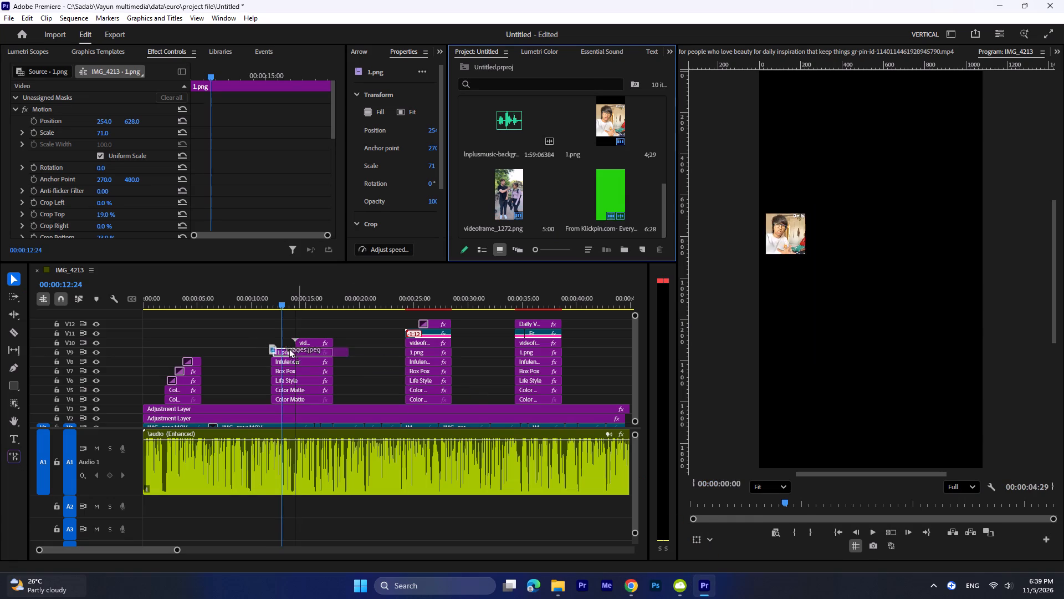
drag(289, 348, 555, 196)
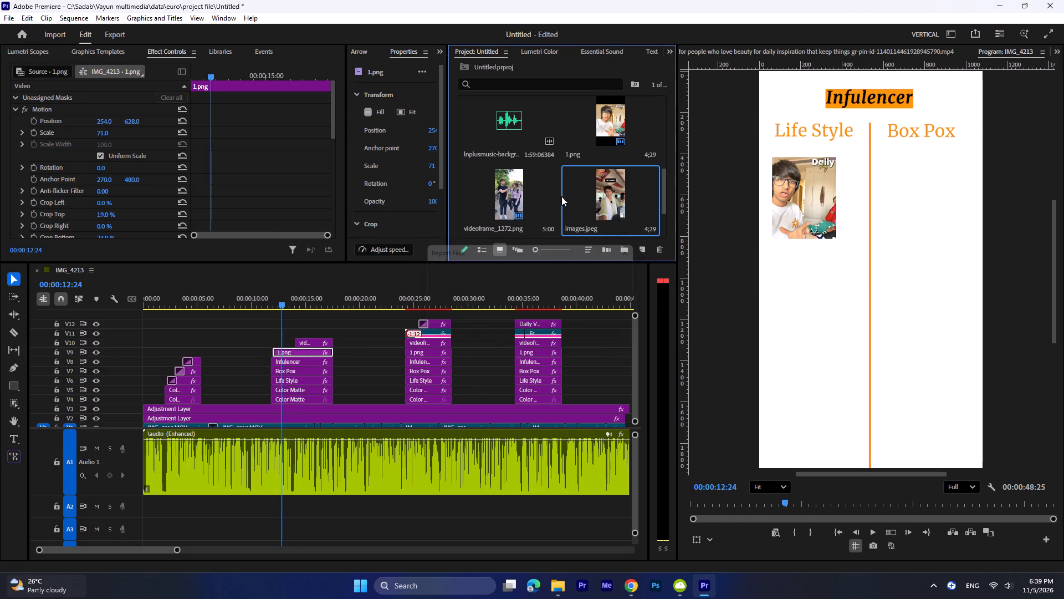
Replace the 1.png clip on V9 of the first Life Style/Box Pox graphic, at 00:00:12:00, with images.jpeg, keeping the clip's timing and effects.
alt+drag(608, 185, 577, 217)
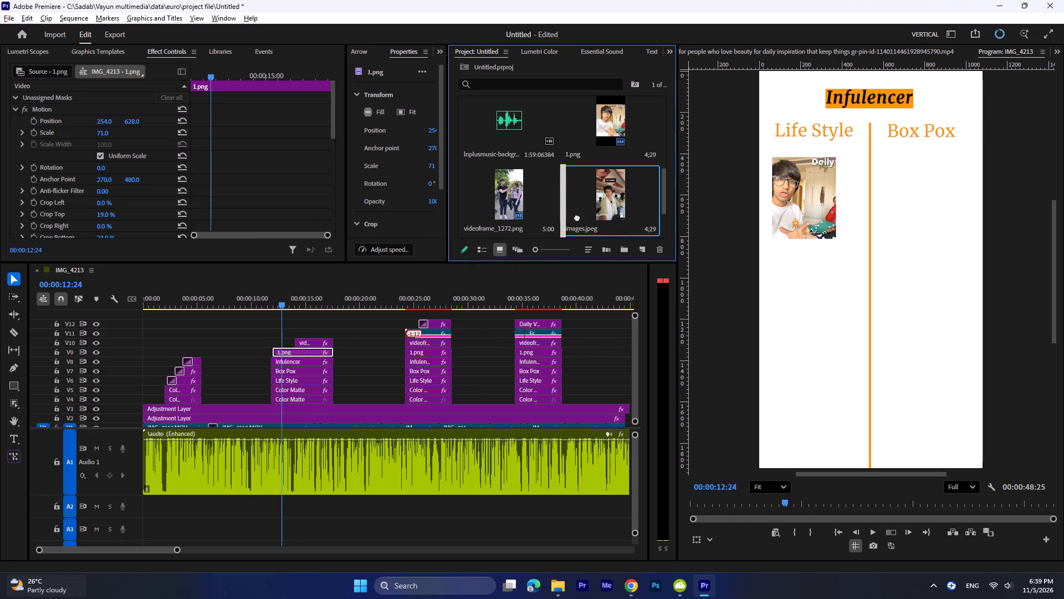
alt+drag(577, 217, 303, 350)
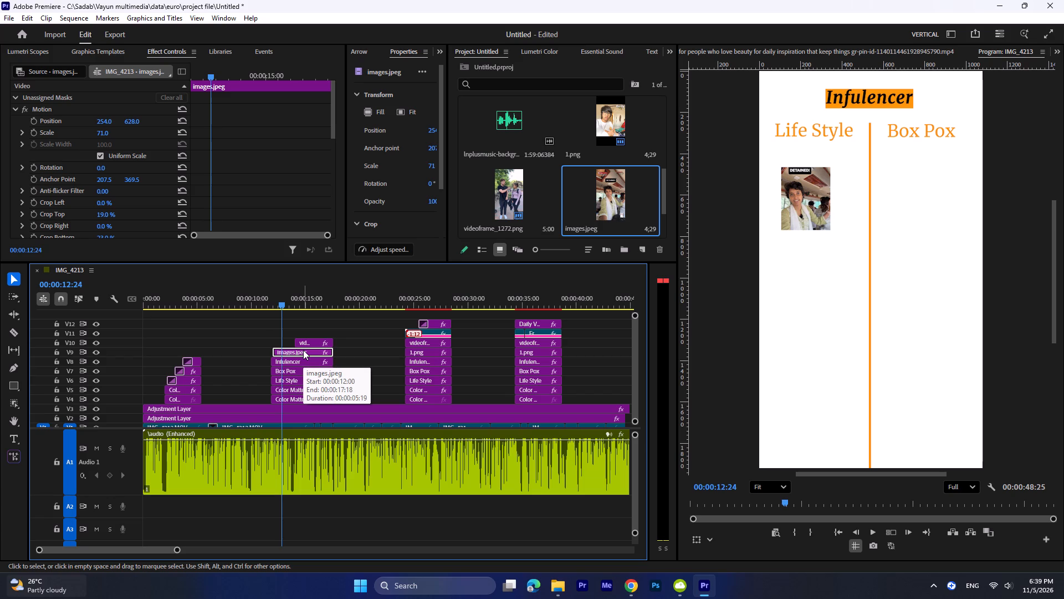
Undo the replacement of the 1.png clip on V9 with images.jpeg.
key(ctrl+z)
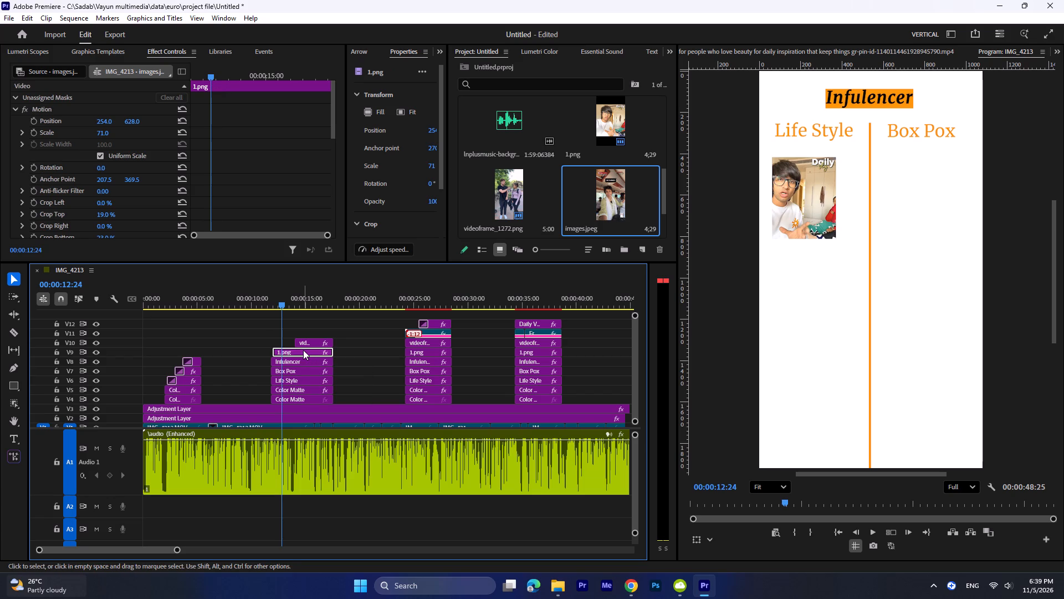
Import the top-5-indian-social-media-influencers JPG from Chrome's recent downloads into the Untitled project in Premiere.
scroll(626, 179, down, 4)
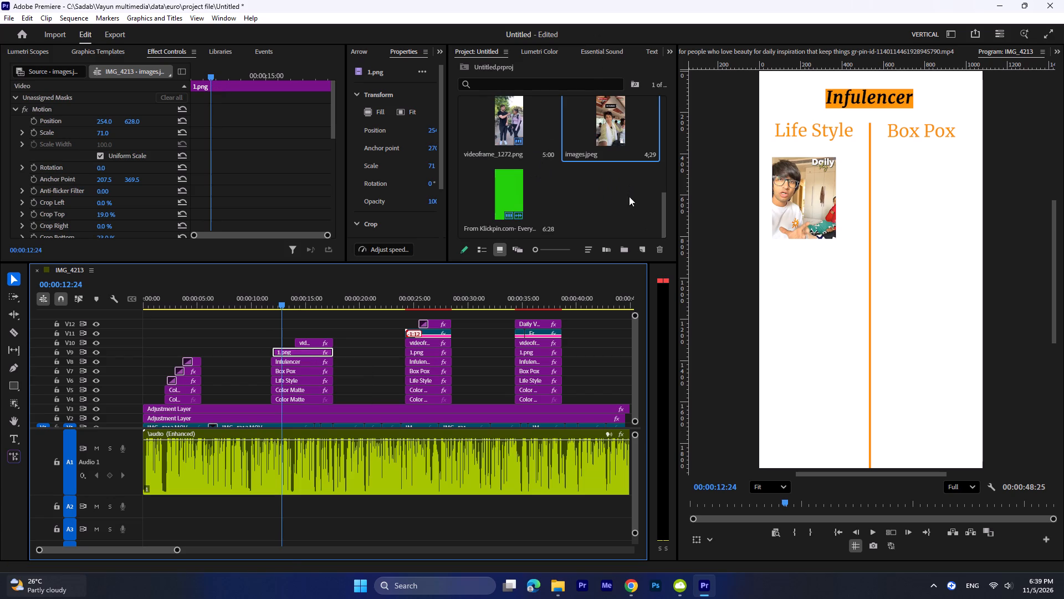
click(611, 195)
click(635, 582)
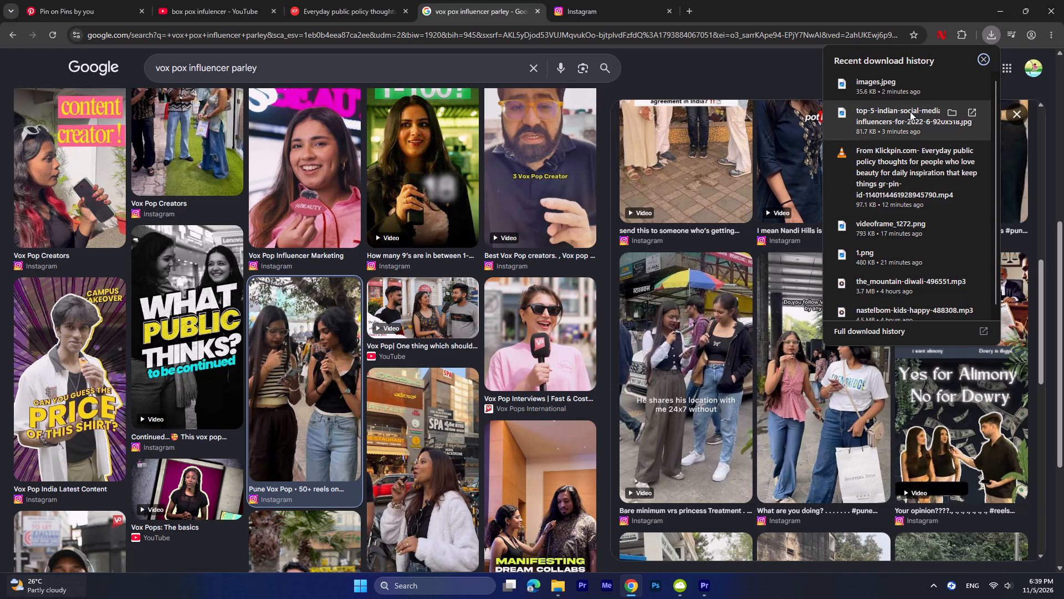
drag(910, 111, 703, 598)
drag(703, 598, 585, 188)
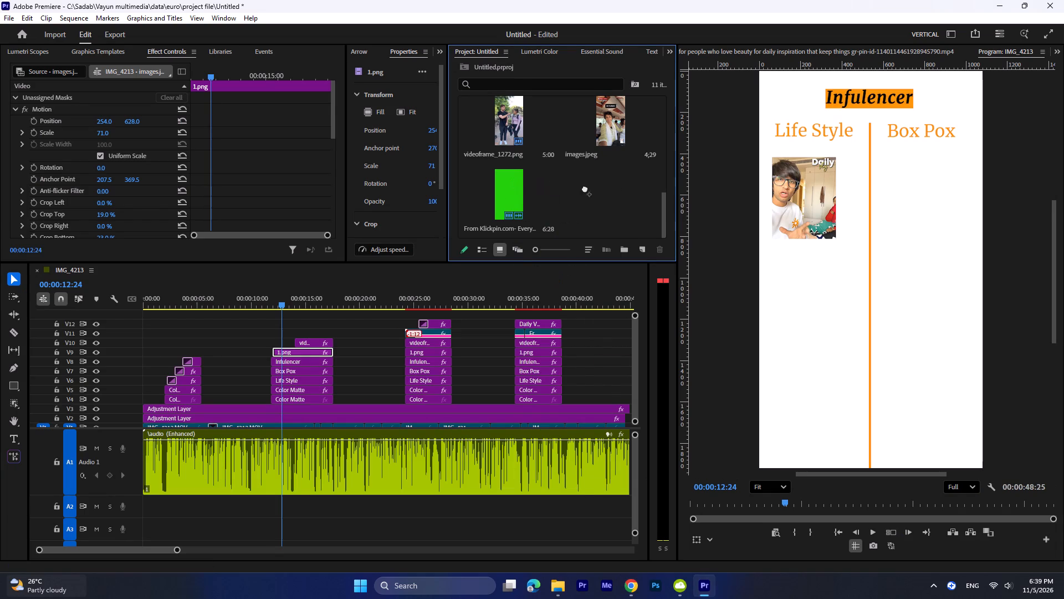
Replace the 1.png clip on V9 of the first Life Style/Box Pox graphic with the top-5-indian-social-media-influencers image, keeping its timing and effects.
alt+drag(608, 190, 353, 346)
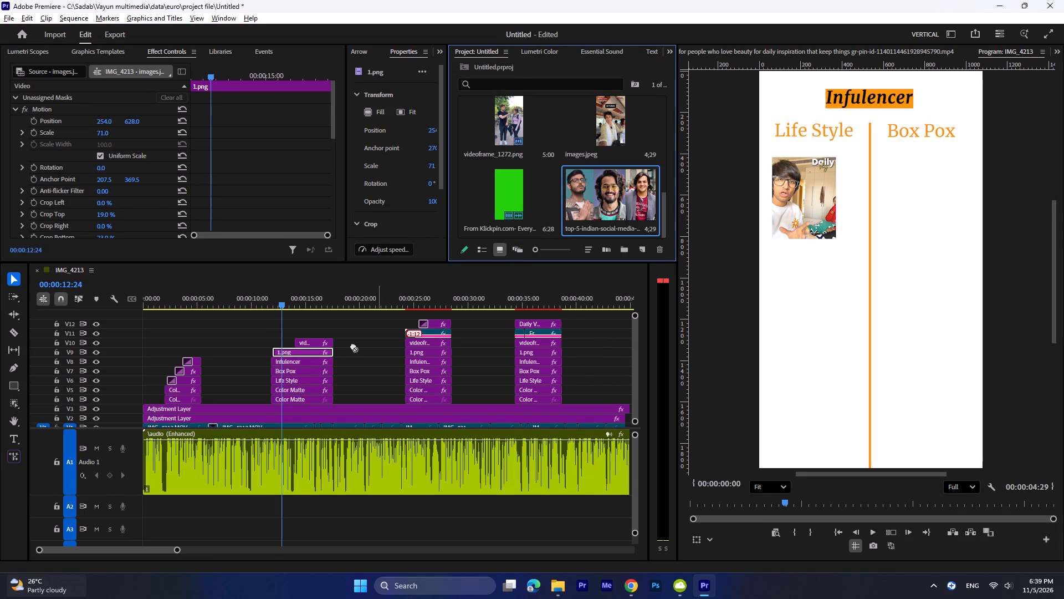
alt+drag(353, 346, 298, 351)
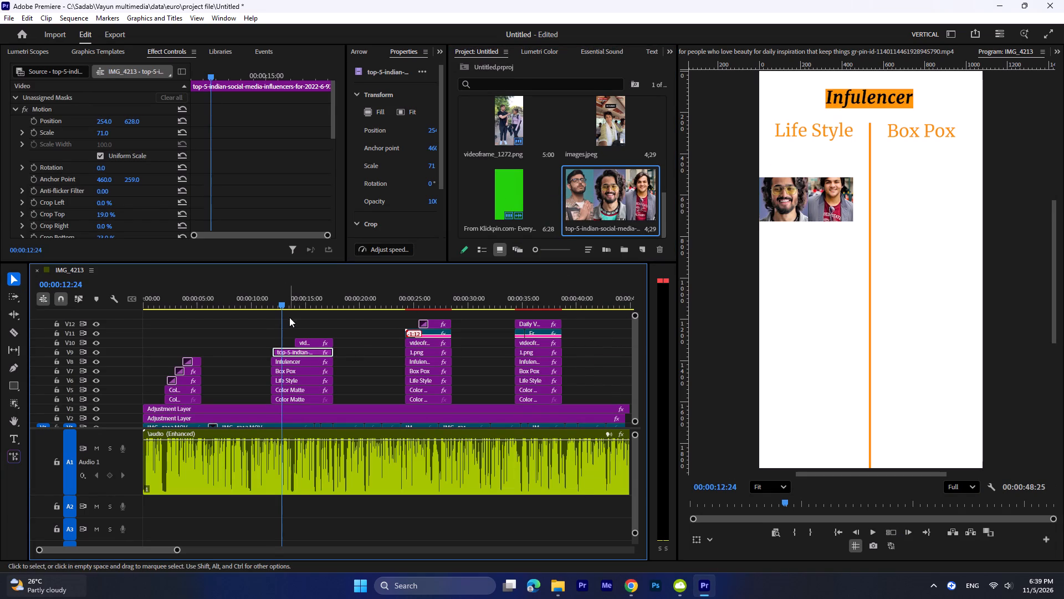
Set the Crop Top and Crop Bottom of the new influencer image clip on V9 to 0%.
click(296, 352)
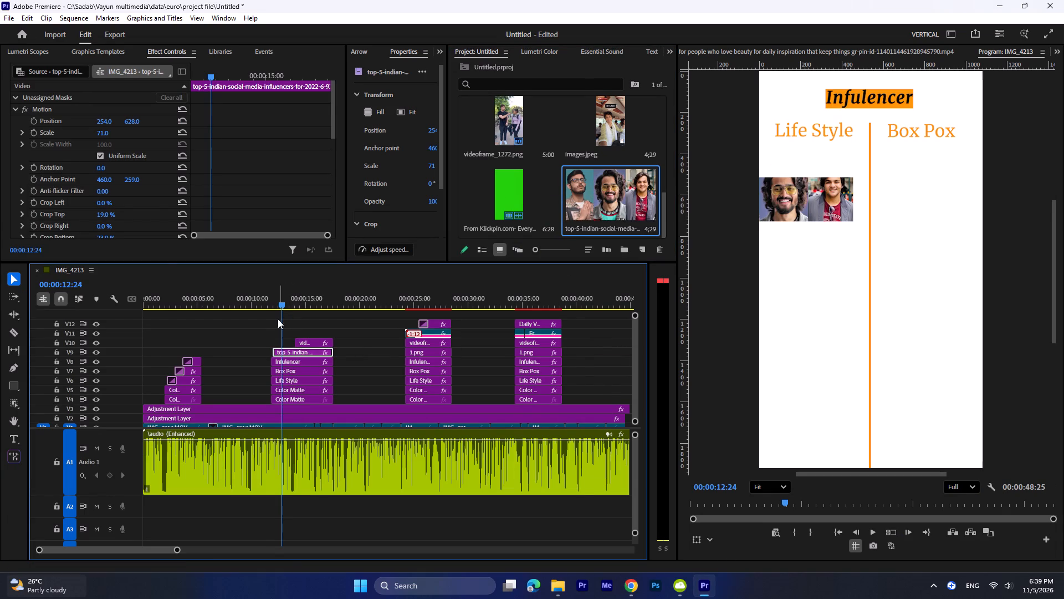
drag(117, 212, 130, 215)
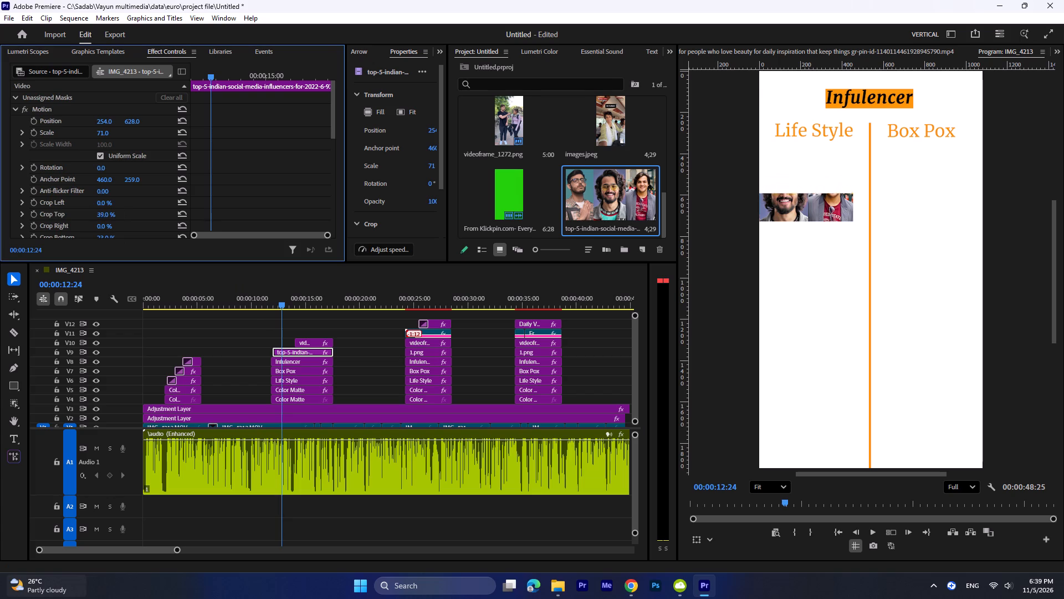
drag(130, 215, 79, 210)
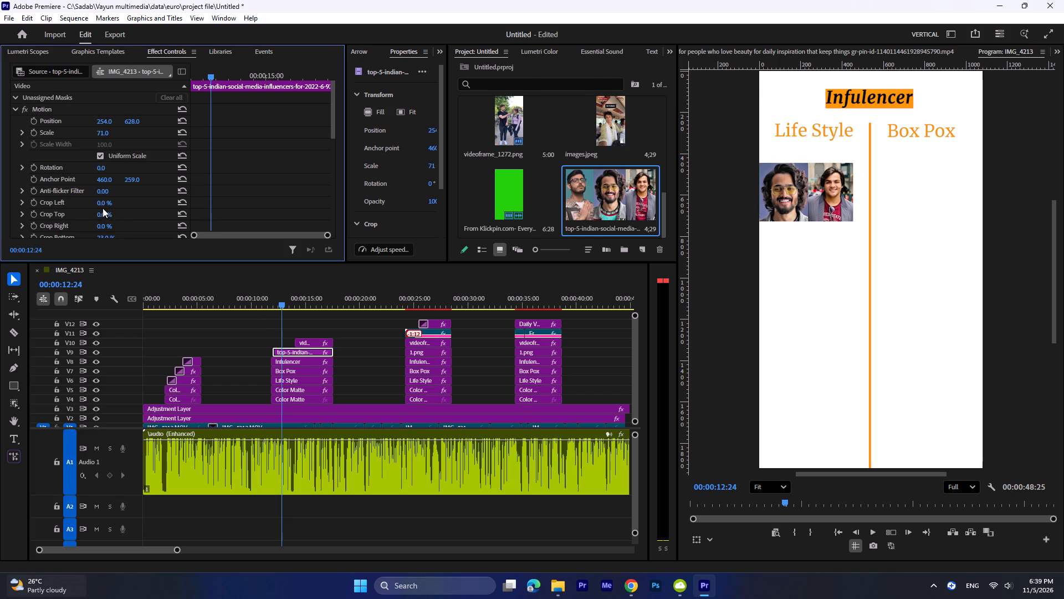
scroll(115, 219, down, 4)
drag(110, 192, 113, 191)
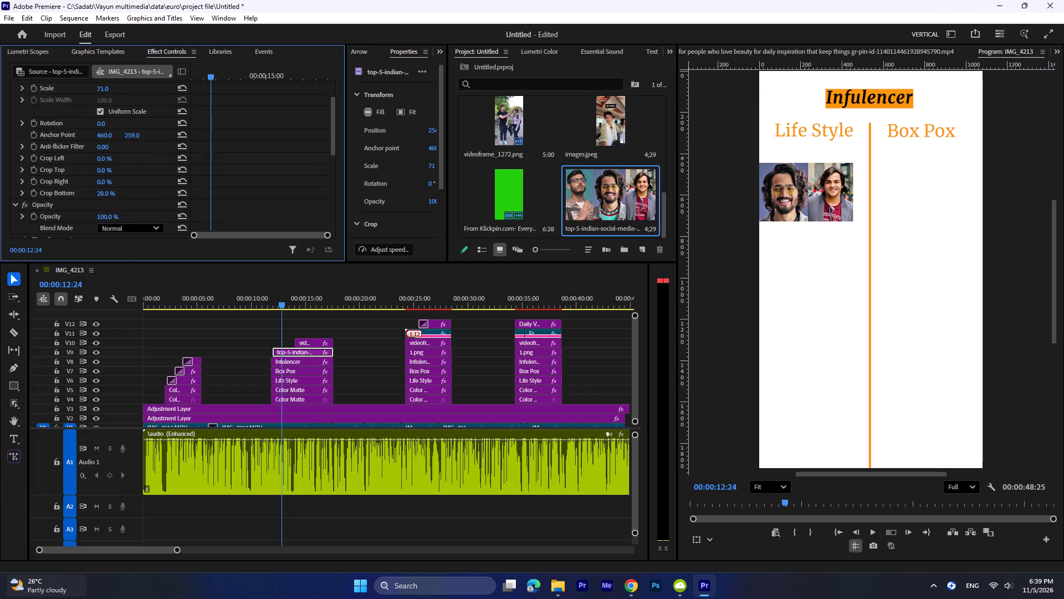
drag(113, 191, 62, 183)
Scale the V9 influencer image to 51 so it fits inside the Life Style column, checking it at 00:00:15:15 beside the Box Pox image.
drag(282, 304, 288, 305)
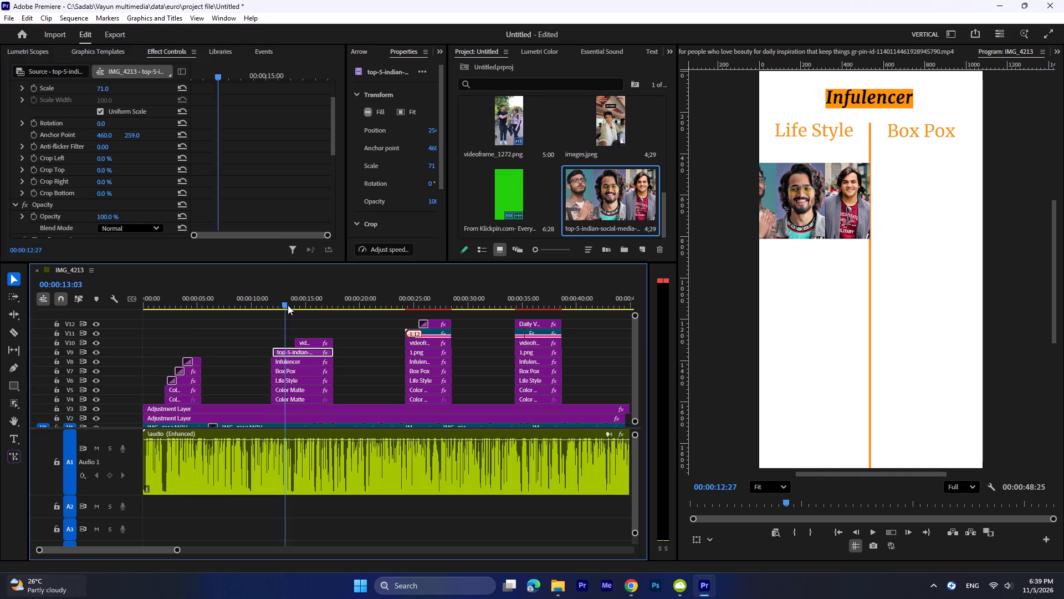
drag(288, 305, 311, 306)
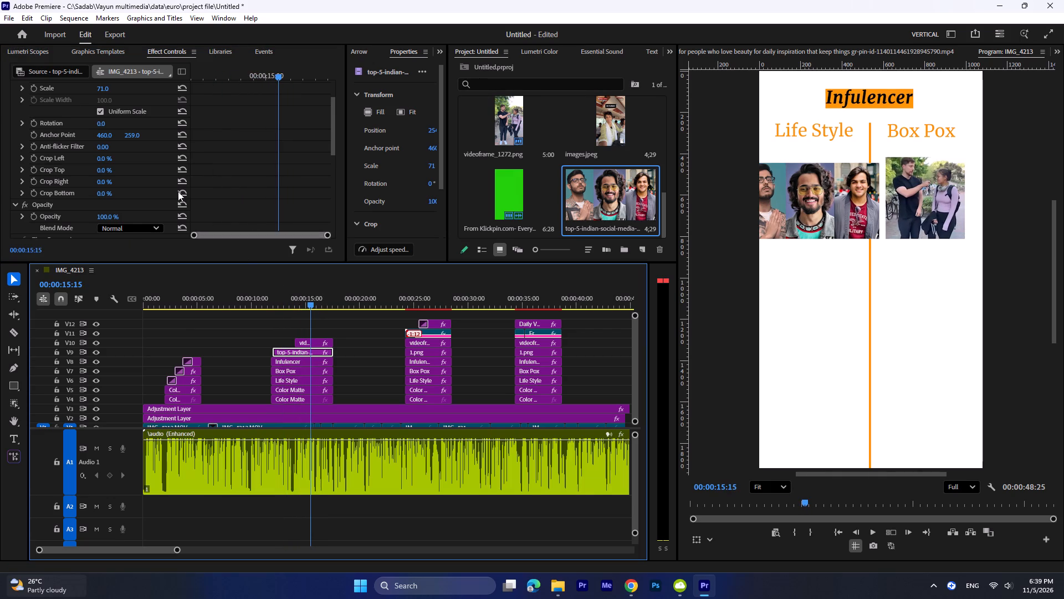
scroll(139, 144, up, 4)
drag(110, 131, 99, 131)
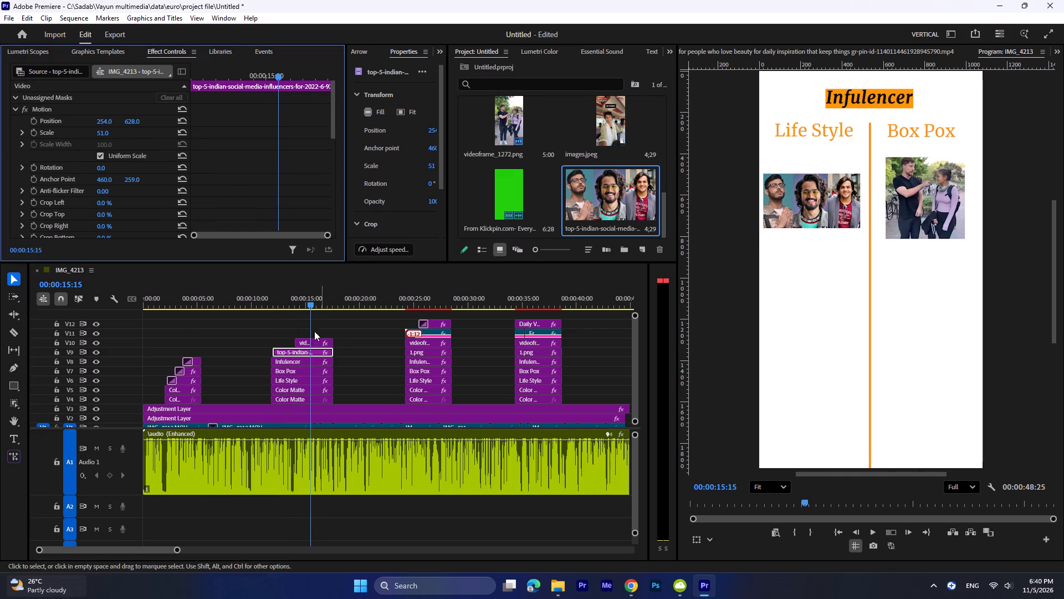
Scrub through the first Life Style/Box Pox graphic from about 00:00:12:00 to 00:00:15:10 to review both images' animation.
drag(302, 287, 299, 293)
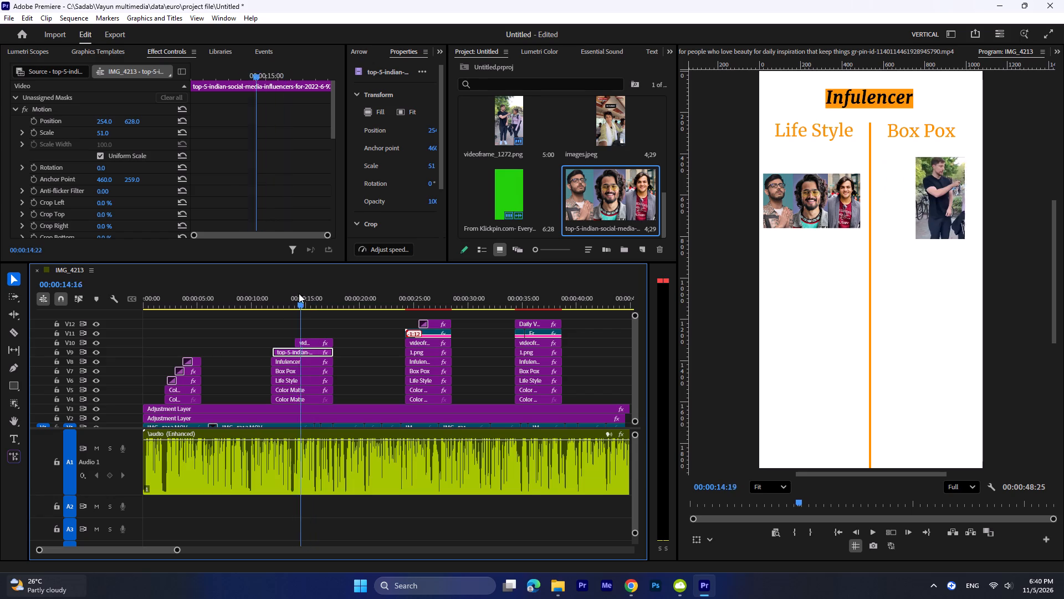
drag(299, 293, 273, 293)
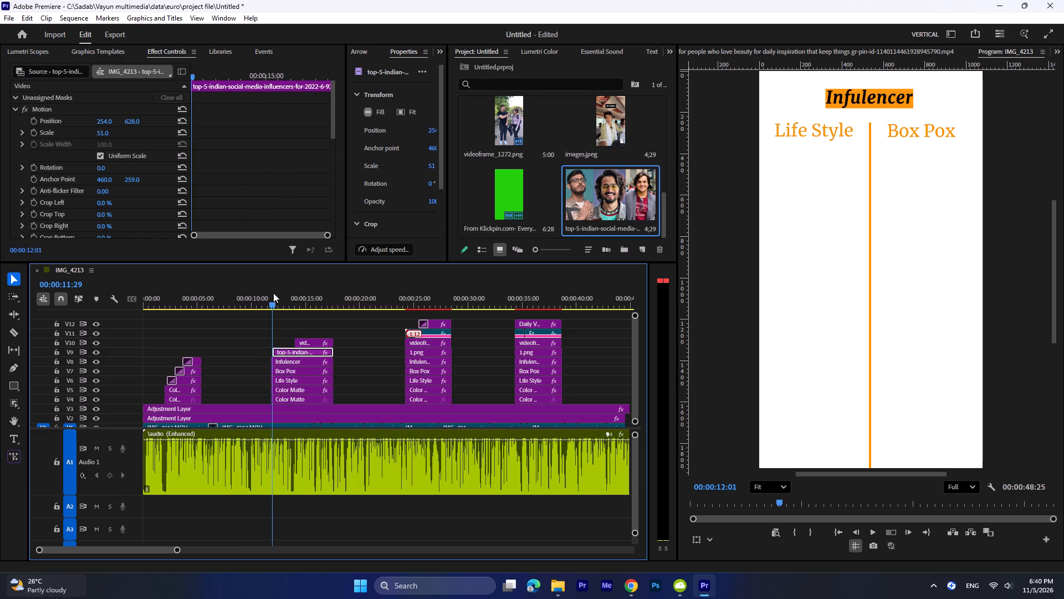
drag(273, 293, 300, 301)
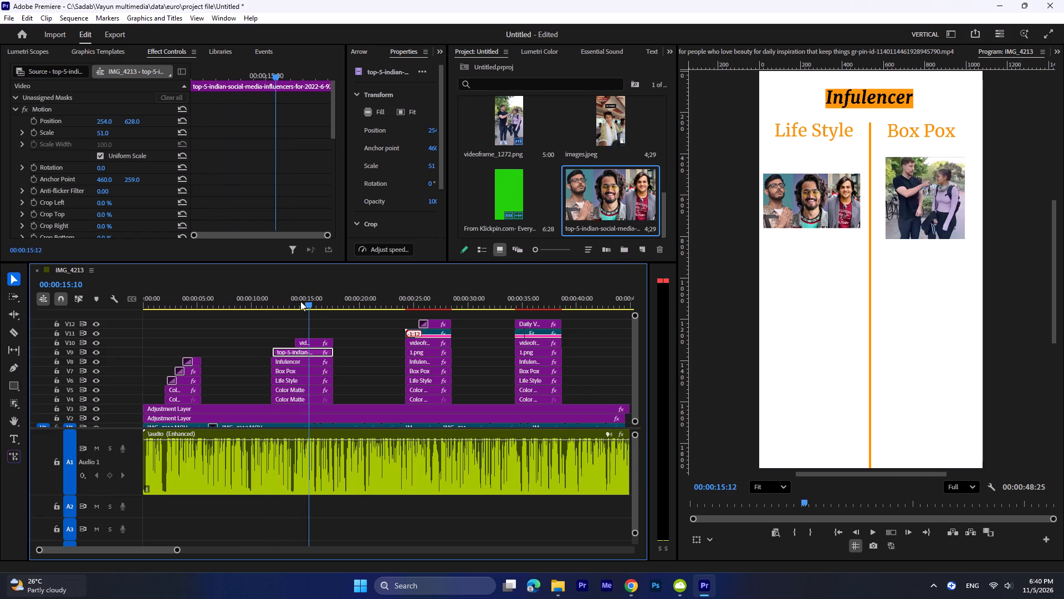
Place images.jpeg on V11 directly above the videoframe_1272.png clip in the first Life Style/Box Pox graphic, trimming its end to match that clip.
drag(300, 301, 304, 307)
click(311, 342)
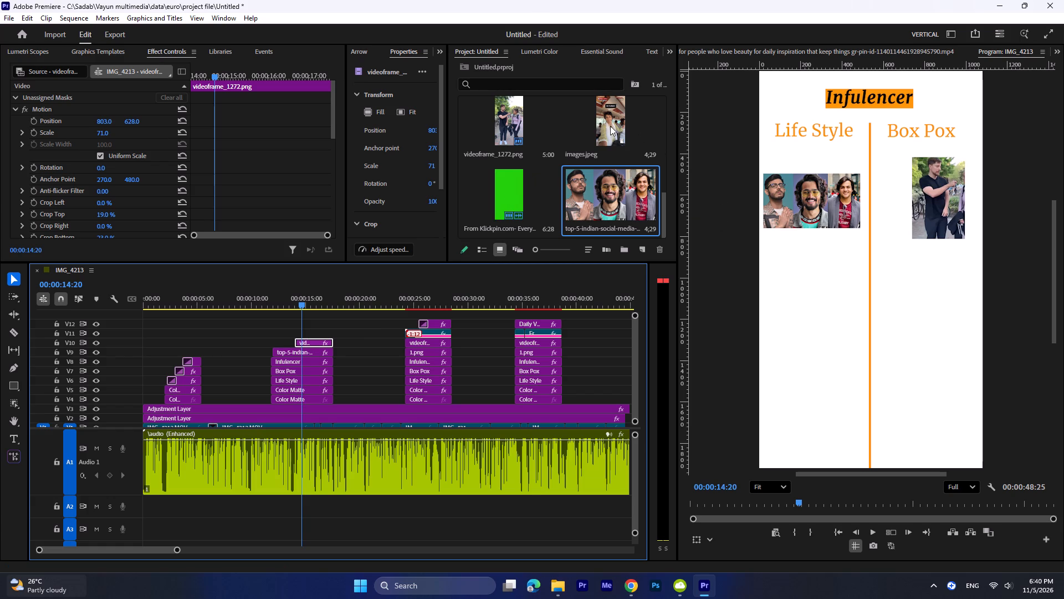
drag(612, 124, 589, 108)
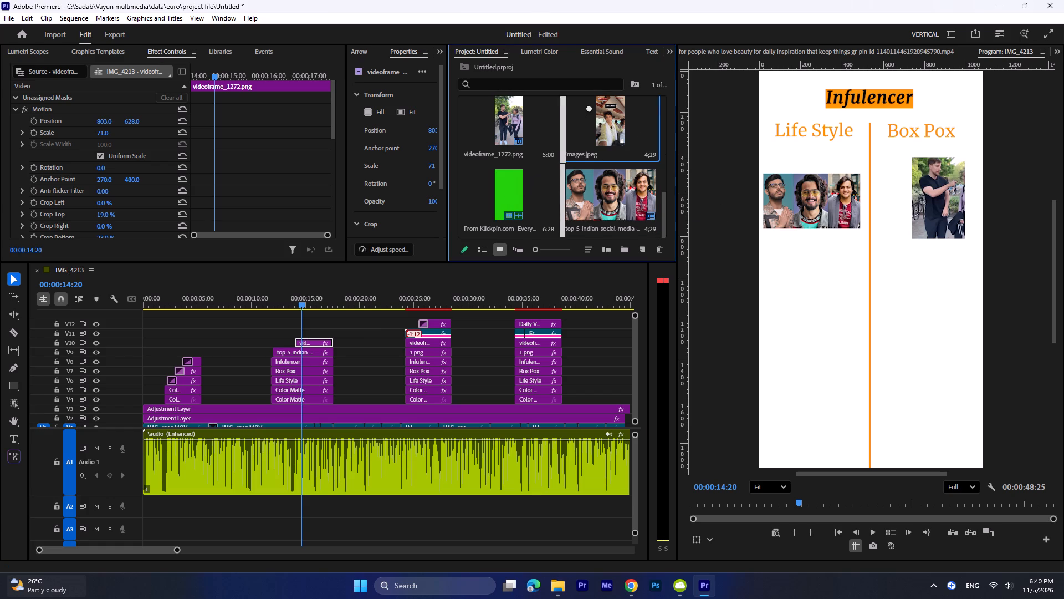
drag(589, 108, 288, 334)
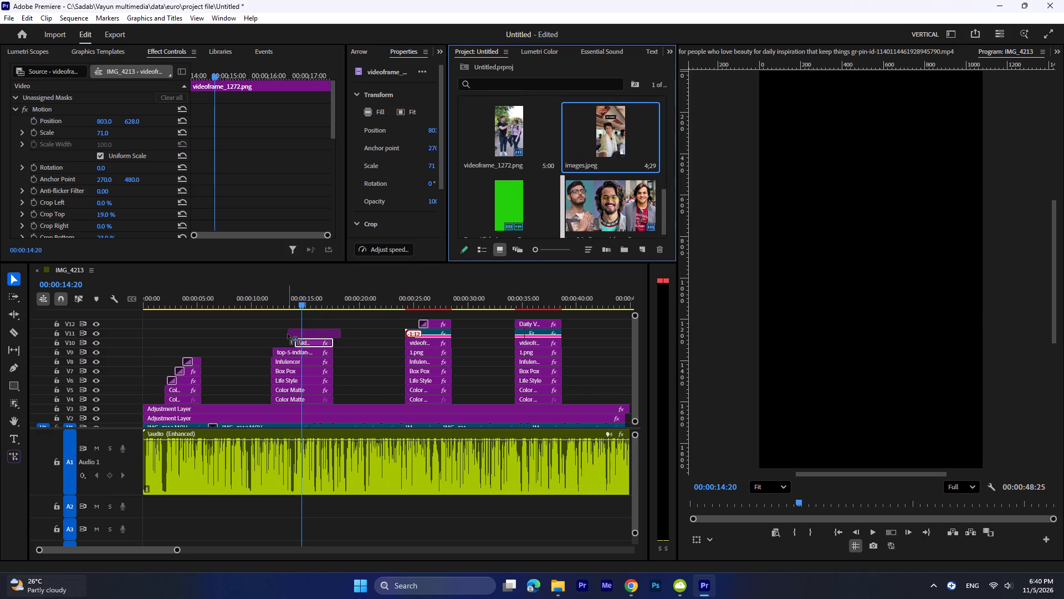
drag(288, 334, 295, 336)
drag(354, 336, 338, 335)
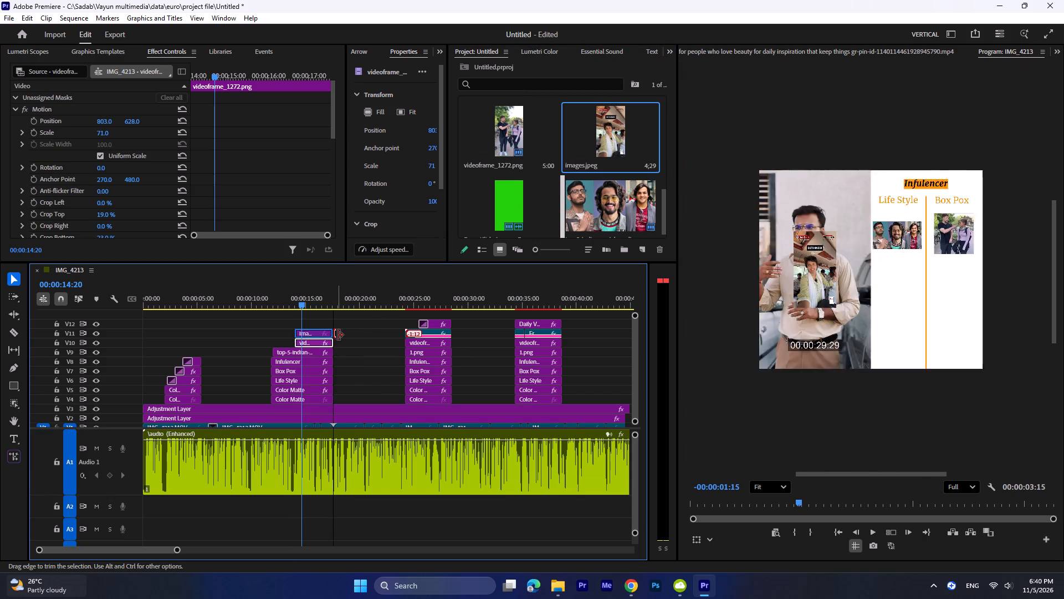
drag(338, 335, 337, 335)
Switch to Chrome and open a new tab for a Google search.
click(628, 587)
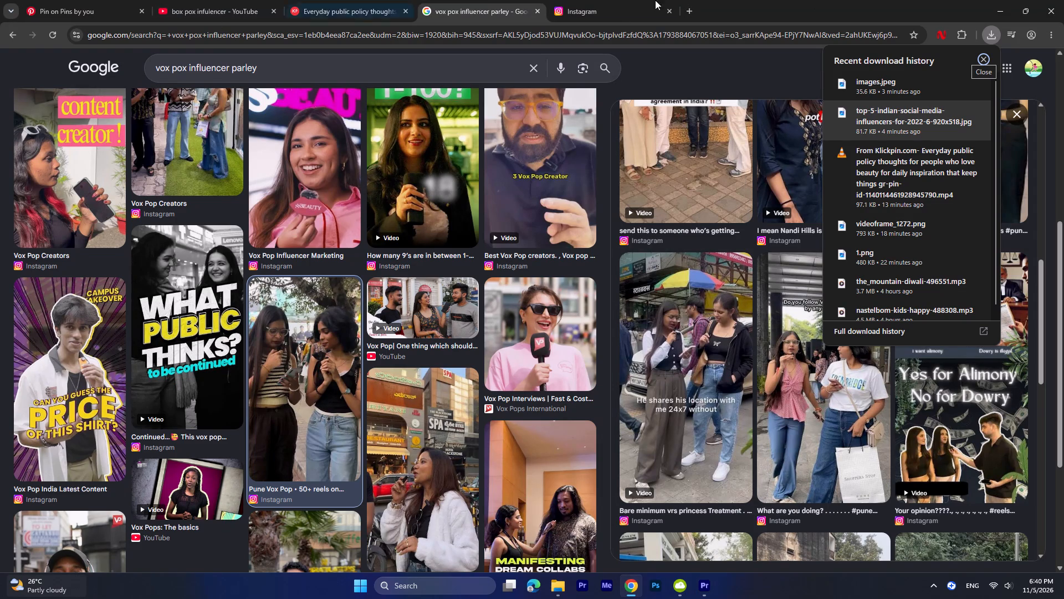
click(689, 6)
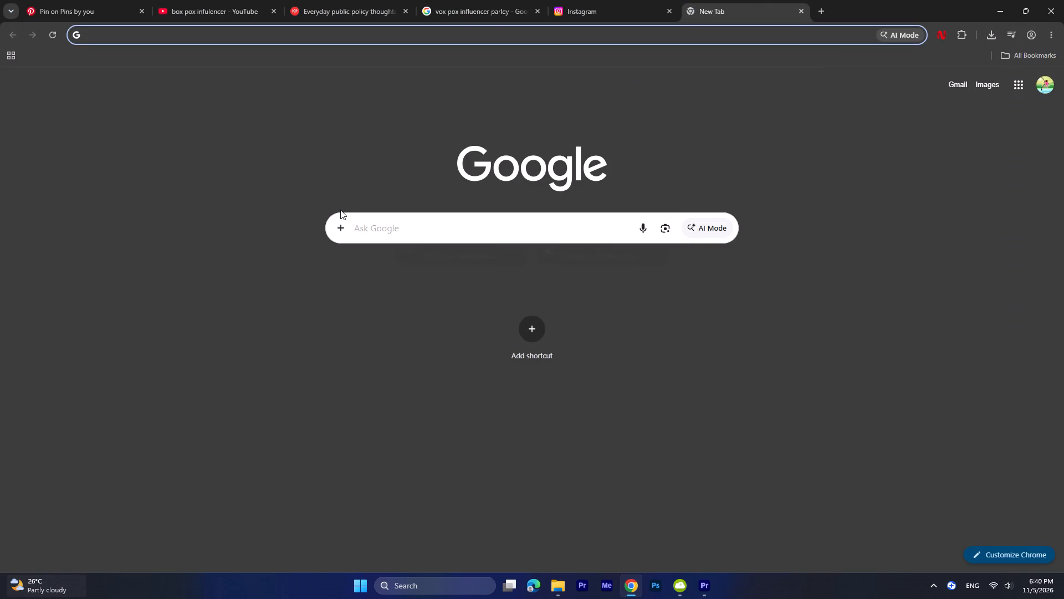
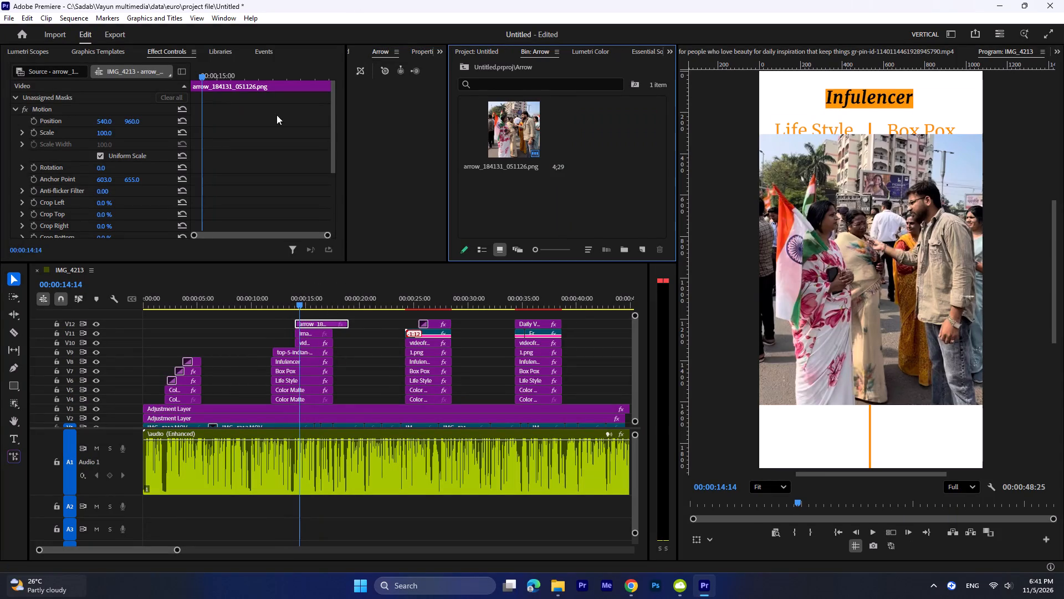
Capture the current frame at 00:00:14:14 as a still image and place it above the V12 street-interview image.
click(381, 72)
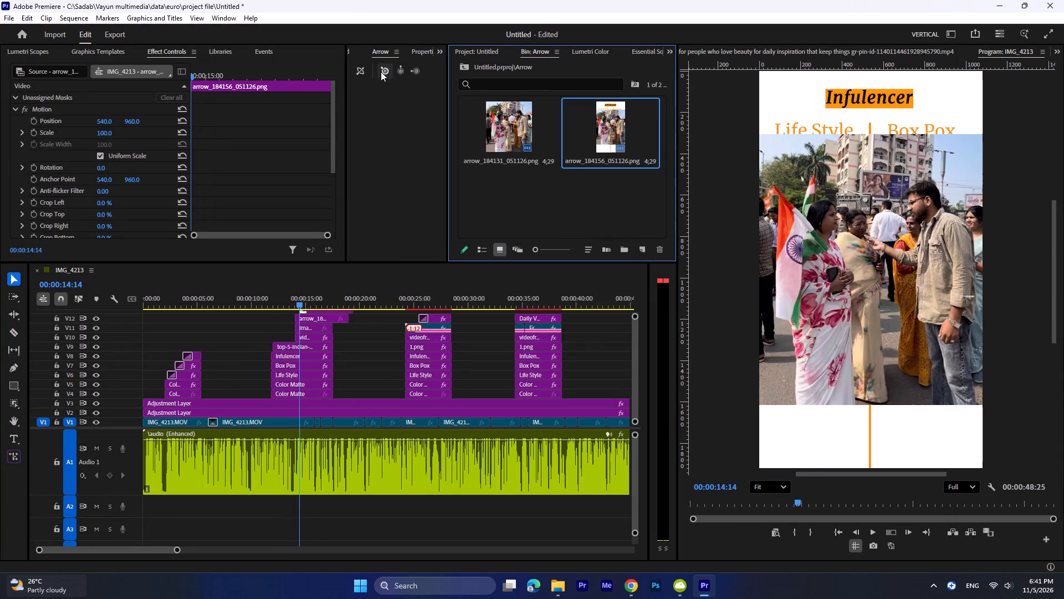
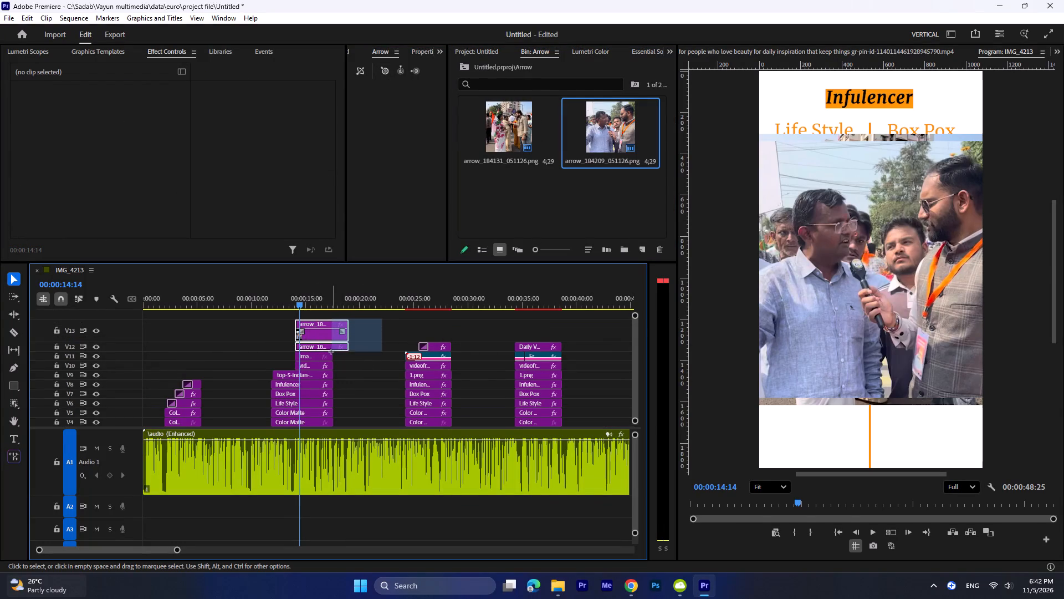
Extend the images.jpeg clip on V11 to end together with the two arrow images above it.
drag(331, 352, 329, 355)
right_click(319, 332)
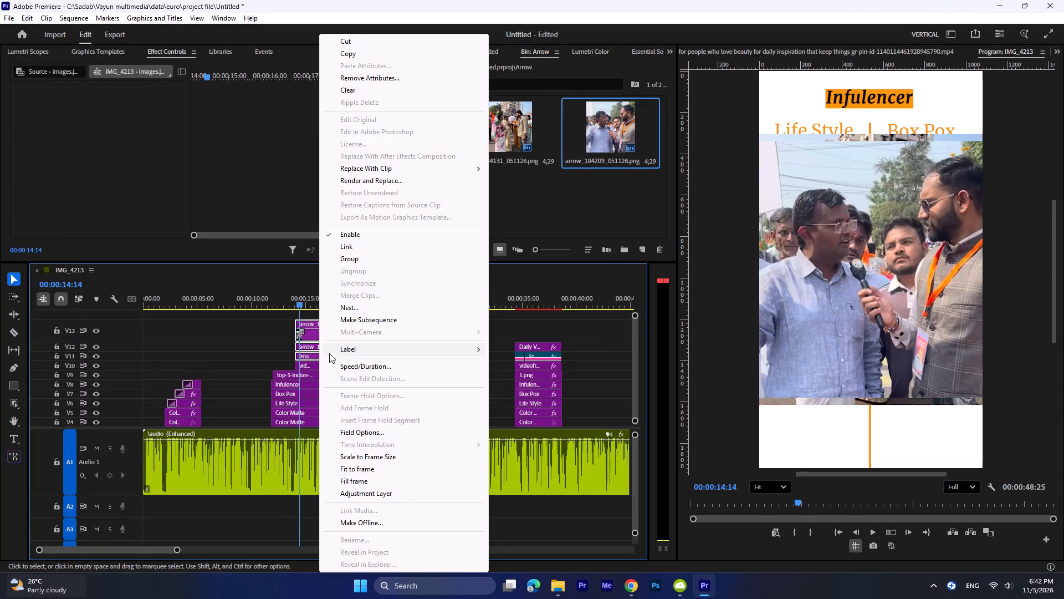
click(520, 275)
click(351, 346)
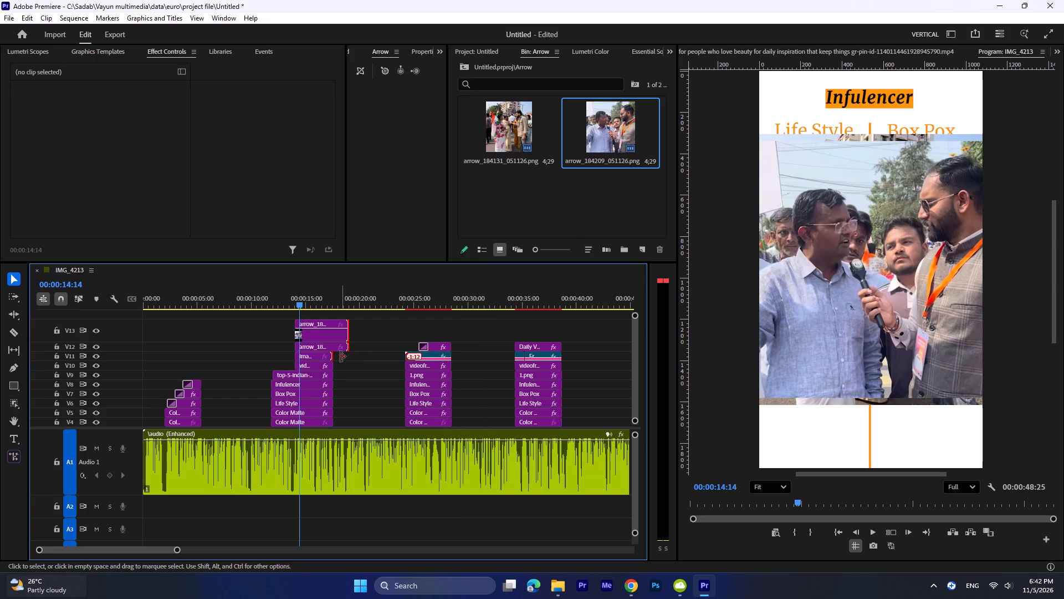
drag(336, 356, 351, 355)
Nest the stacked arrow images on V13 and V12 and images.jpeg on V11 into one sequence, keeping the default name.
drag(361, 311, 351, 330)
drag(351, 330, 337, 354)
key(F4)
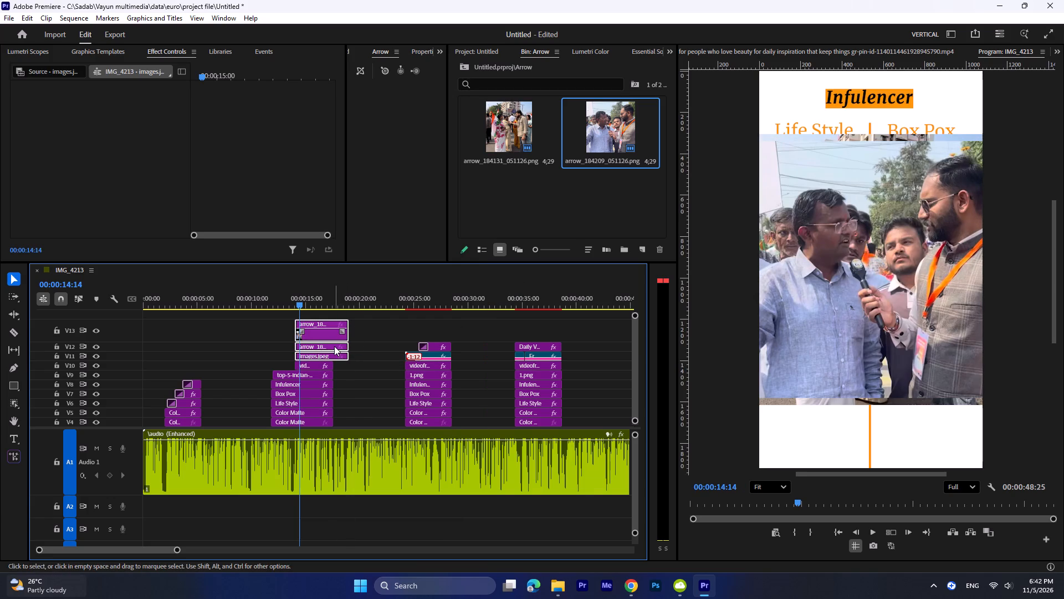
key(F3)
key(Return)
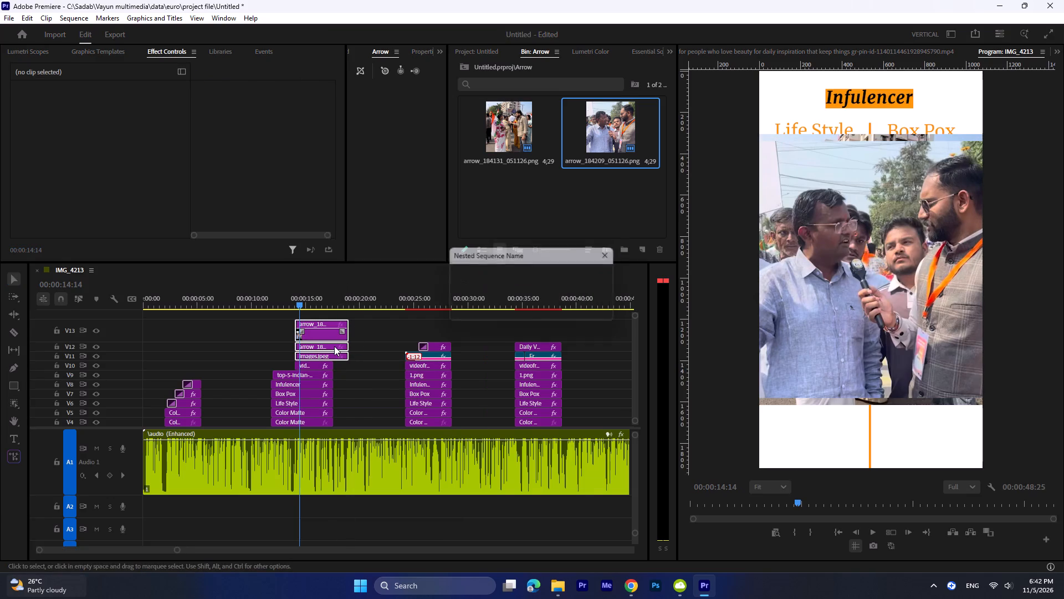
Inside the new nested sequence, place the white Color Matte on V10 at the start, beneath the three image clips.
double_click(329, 355)
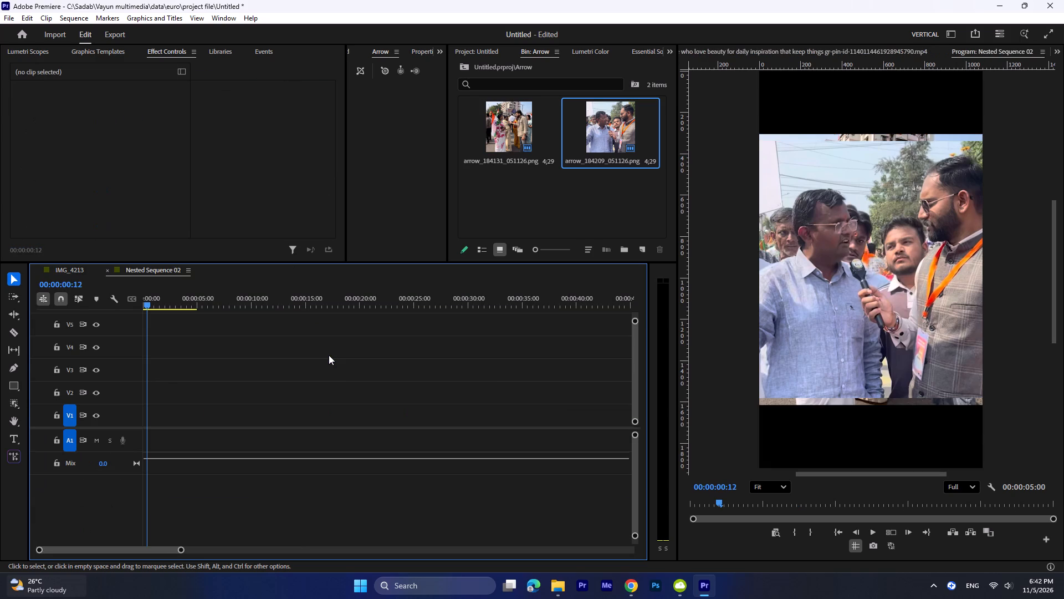
drag(105, 551, 7, 522)
drag(171, 290, 63, 321)
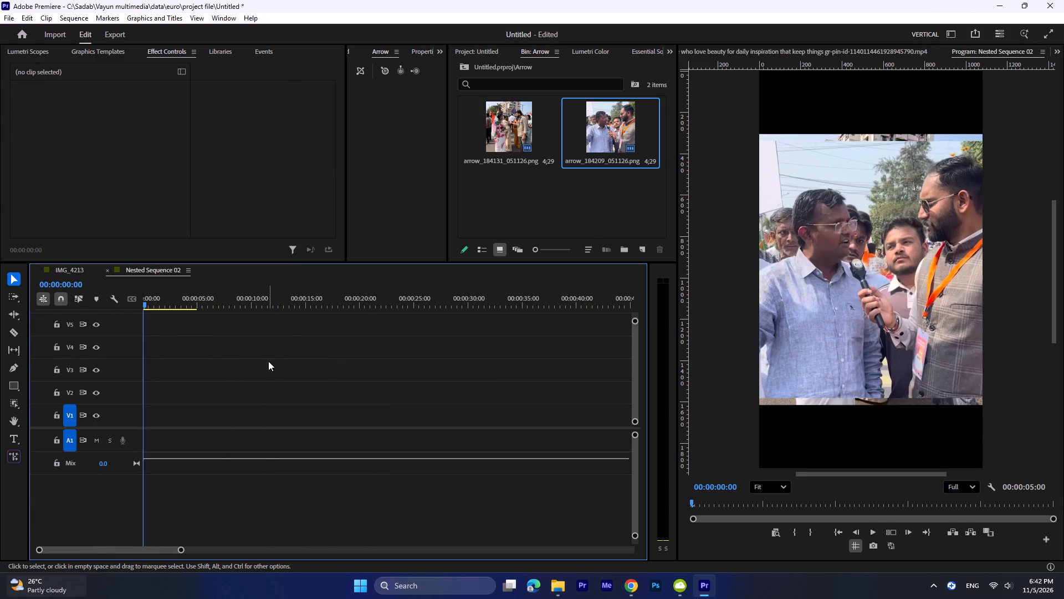
ctrl+scroll(268, 361, up, 20)
ctrl+scroll(268, 361, up, 1)
drag(238, 321, 223, 352)
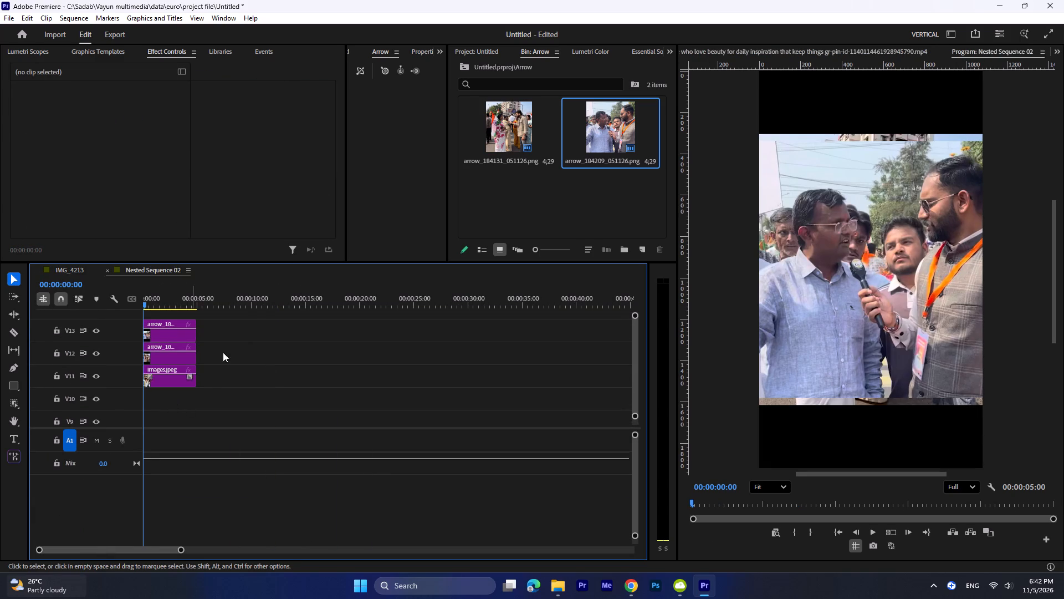
drag(223, 352, 197, 380)
drag(252, 311, 238, 337)
click(239, 337)
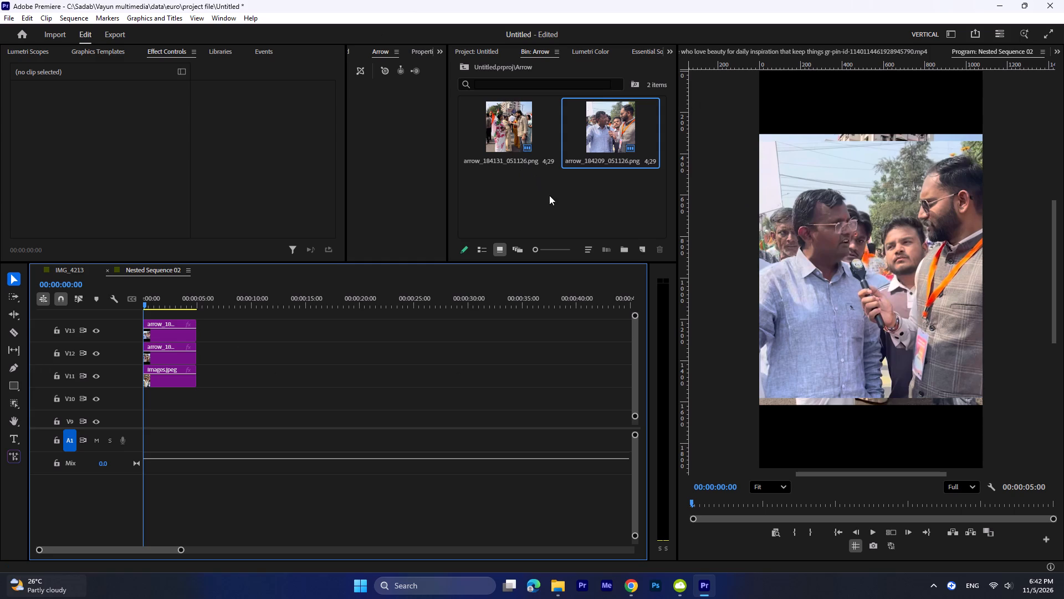
double_click(465, 62)
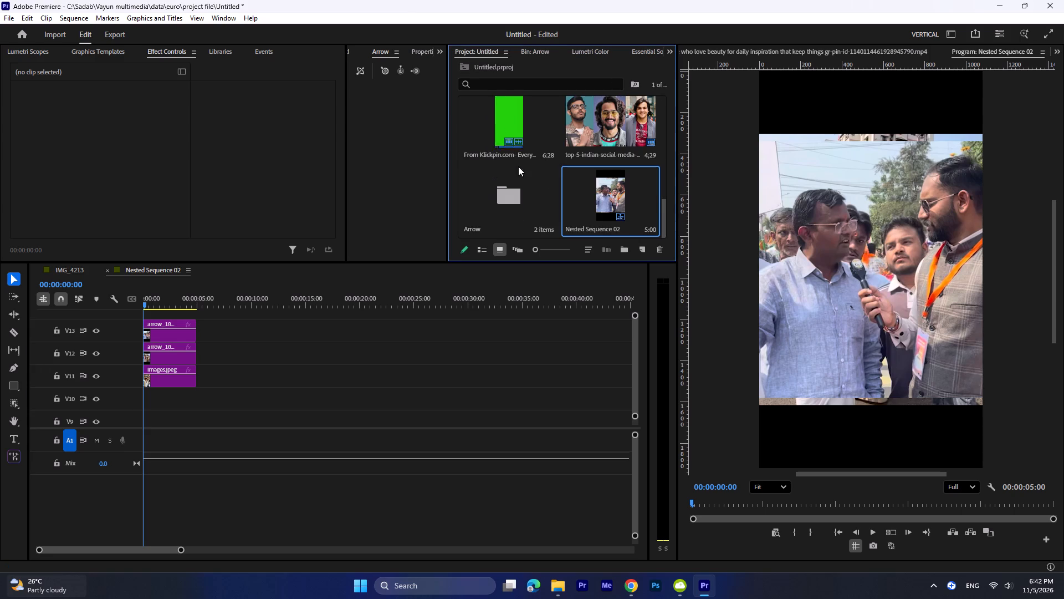
scroll(518, 166, up, 4)
drag(505, 185, 144, 397)
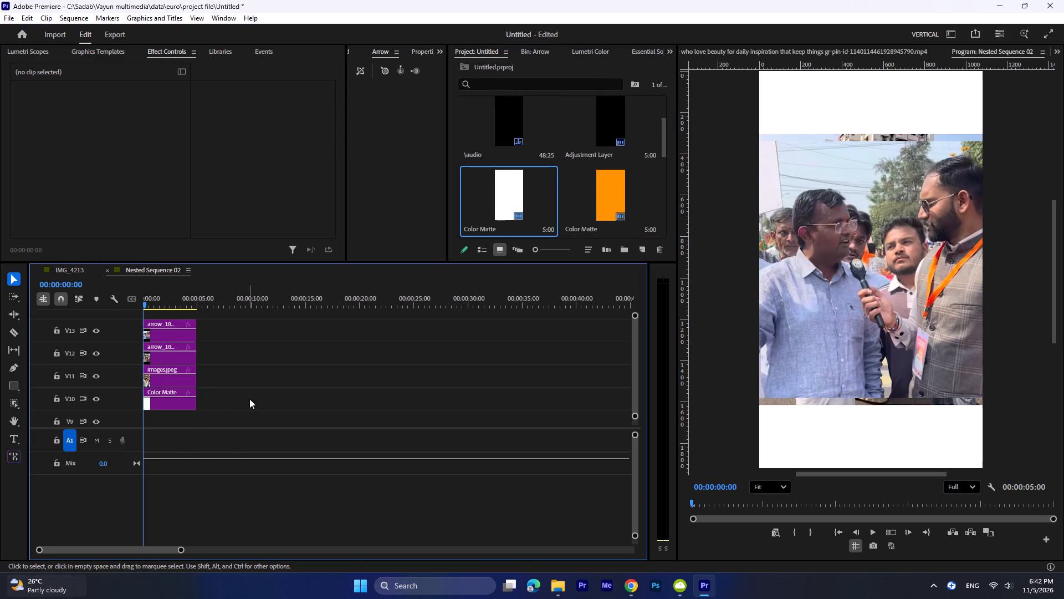
click(250, 398)
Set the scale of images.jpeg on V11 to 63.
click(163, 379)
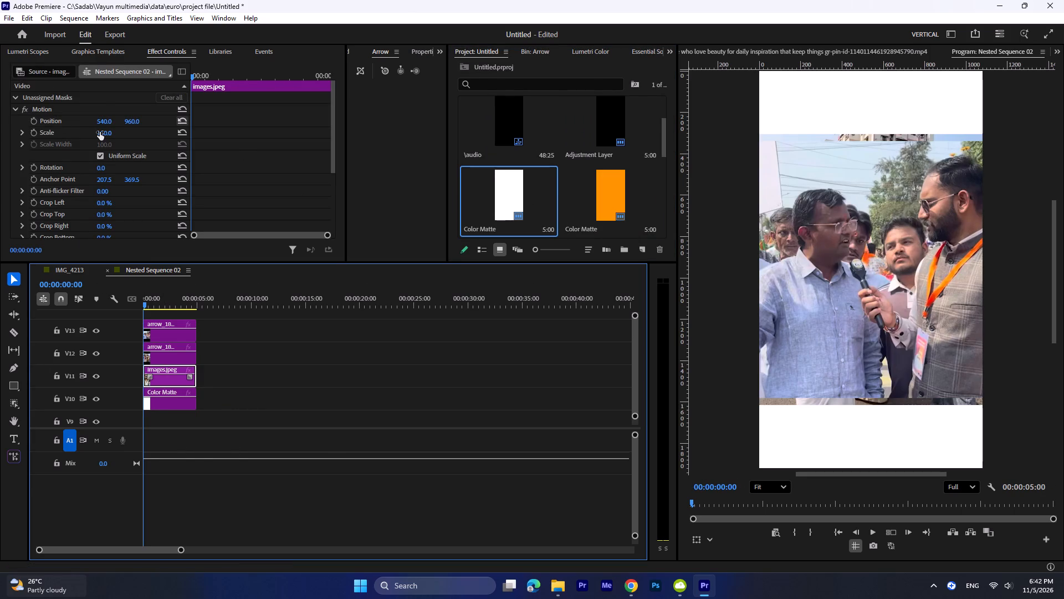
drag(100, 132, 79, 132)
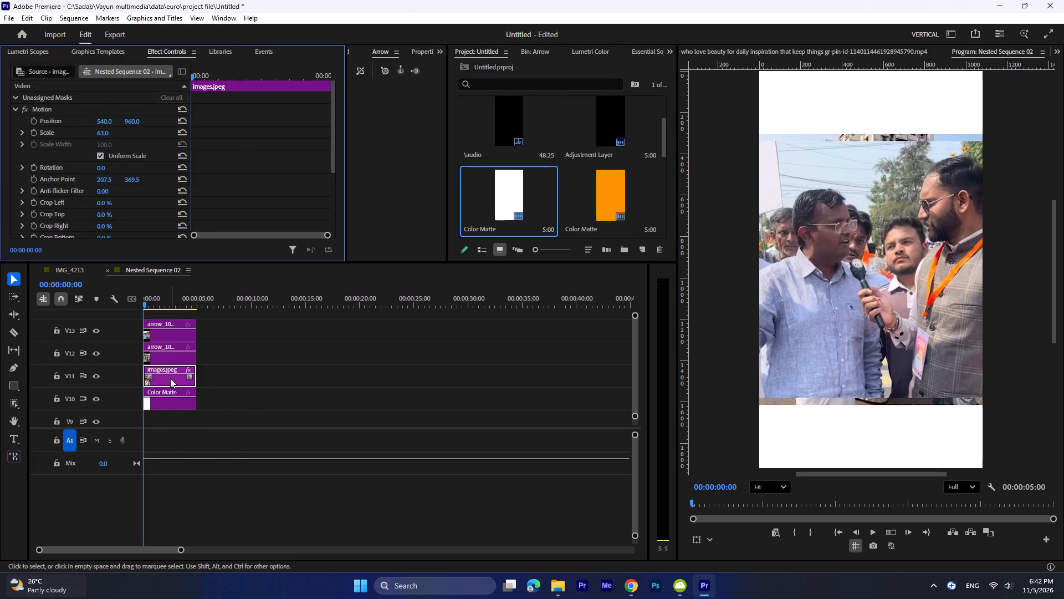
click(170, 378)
Scale the microphone interview image on V13 to 54 and crop its top by 2%.
click(161, 336)
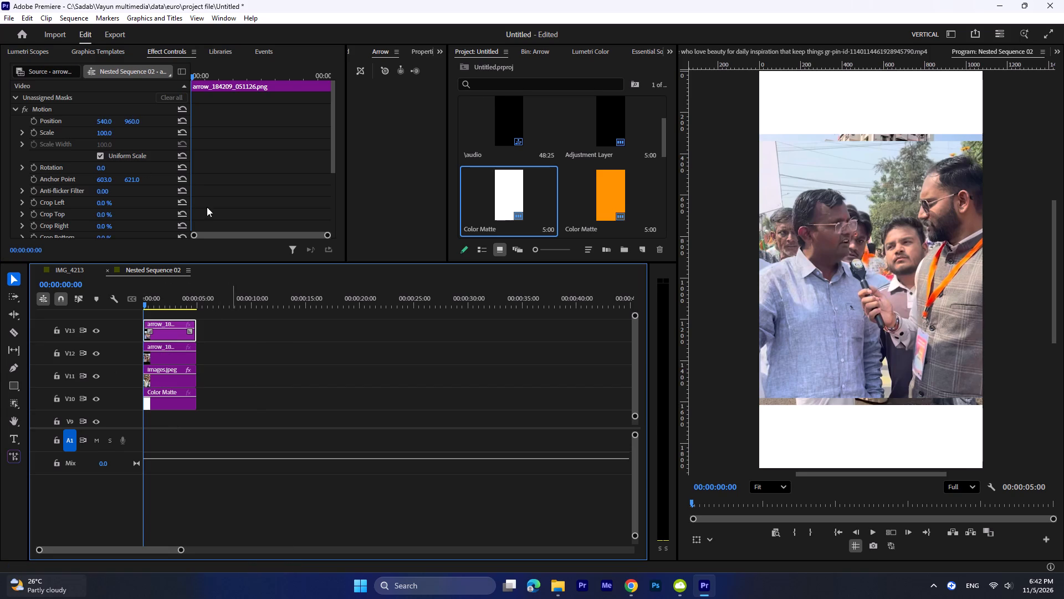
drag(110, 133, 79, 131)
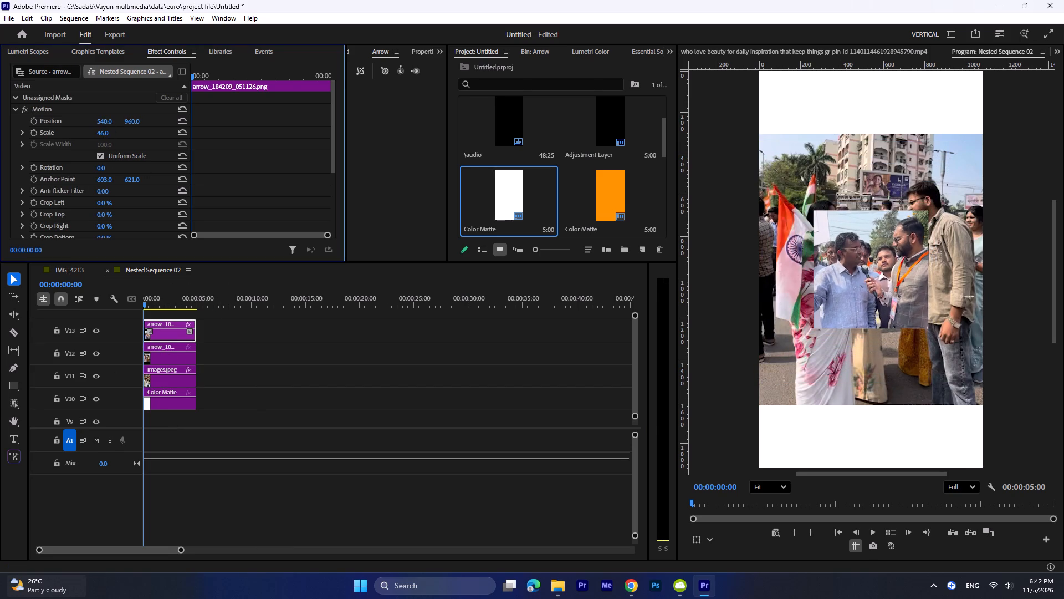
drag(79, 131, 84, 131)
scroll(116, 205, down, 3)
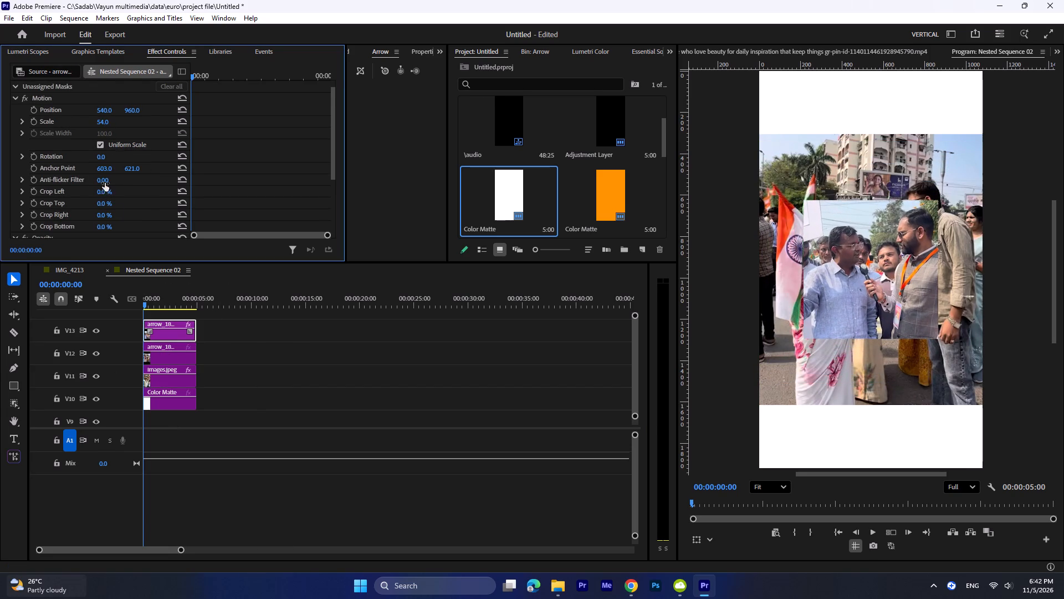
click(105, 181)
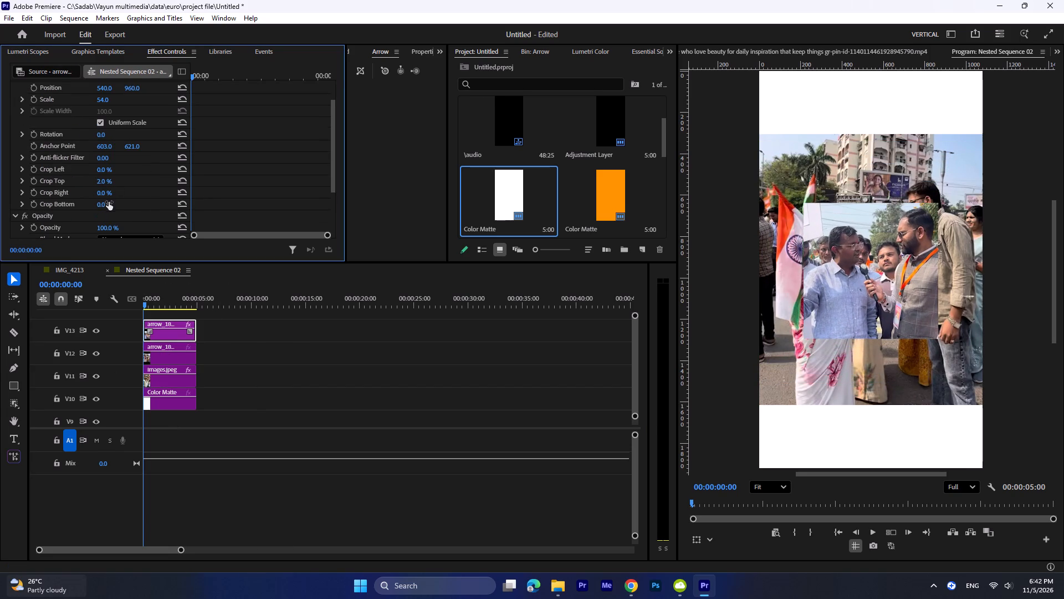
Scale the street flag image on V12 to 47 and set its vertical position to 339, above the interview image.
click(160, 351)
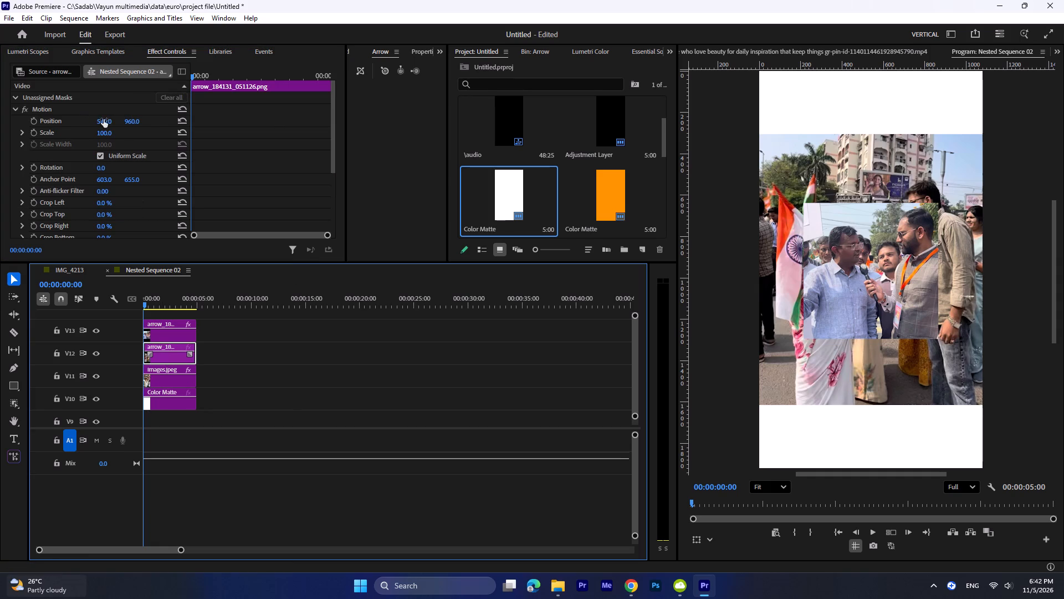
drag(110, 134, 80, 134)
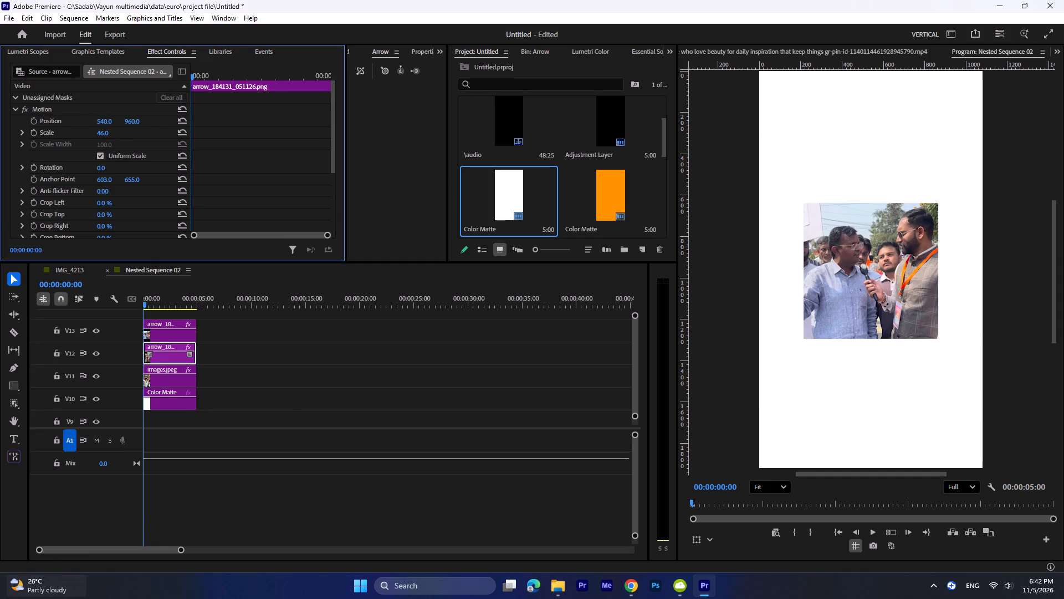
drag(80, 134, 83, 136)
drag(130, 120, 61, 112)
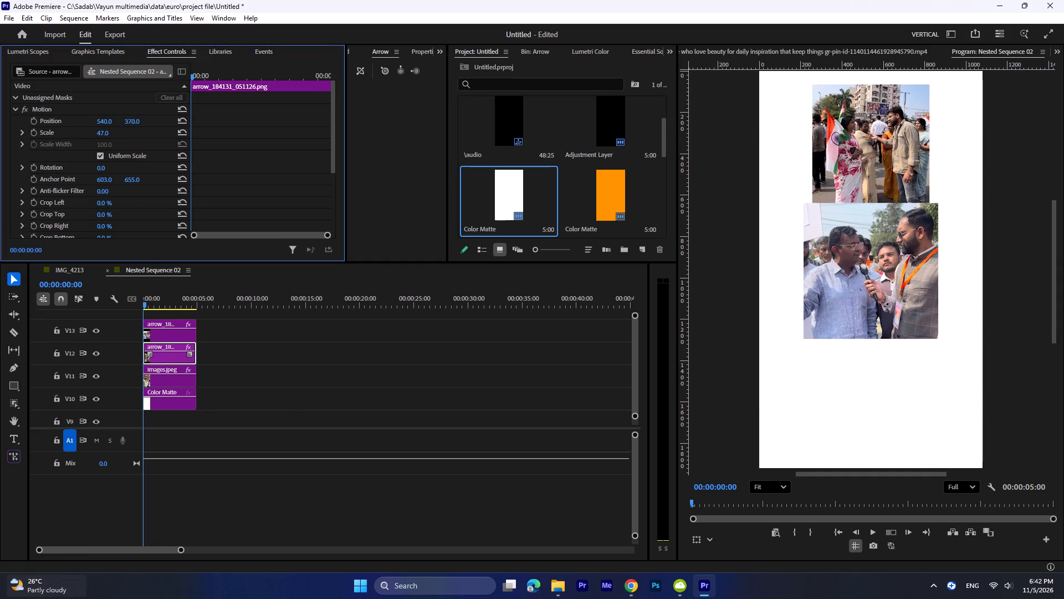
drag(61, 112, 51, 119)
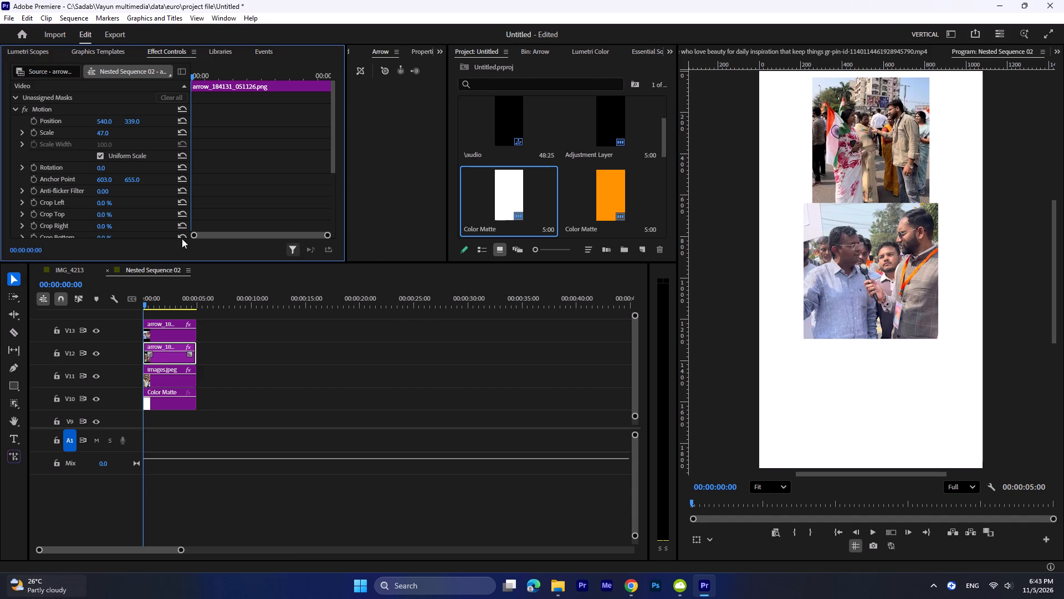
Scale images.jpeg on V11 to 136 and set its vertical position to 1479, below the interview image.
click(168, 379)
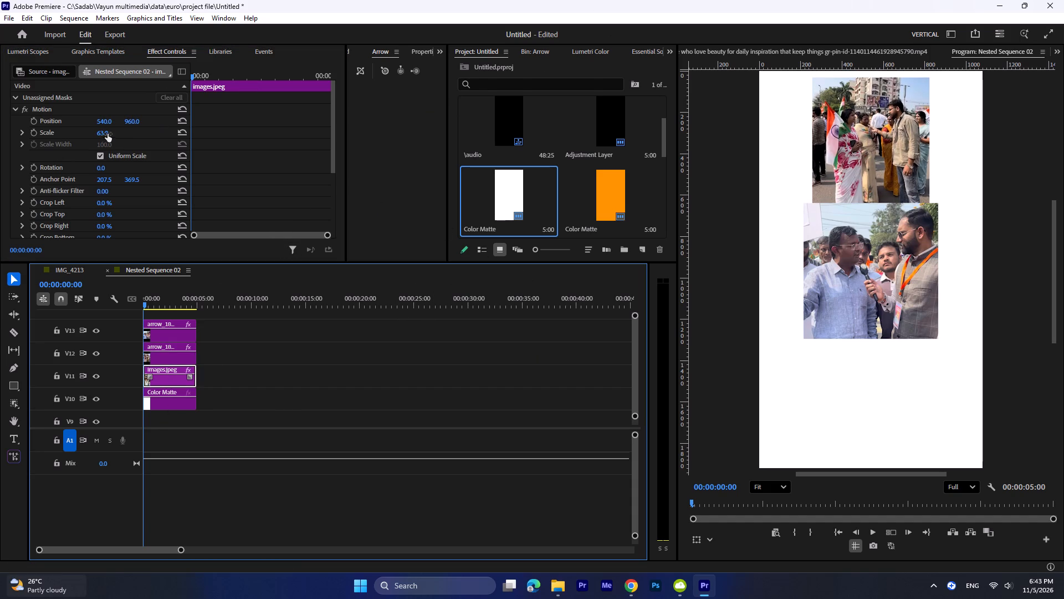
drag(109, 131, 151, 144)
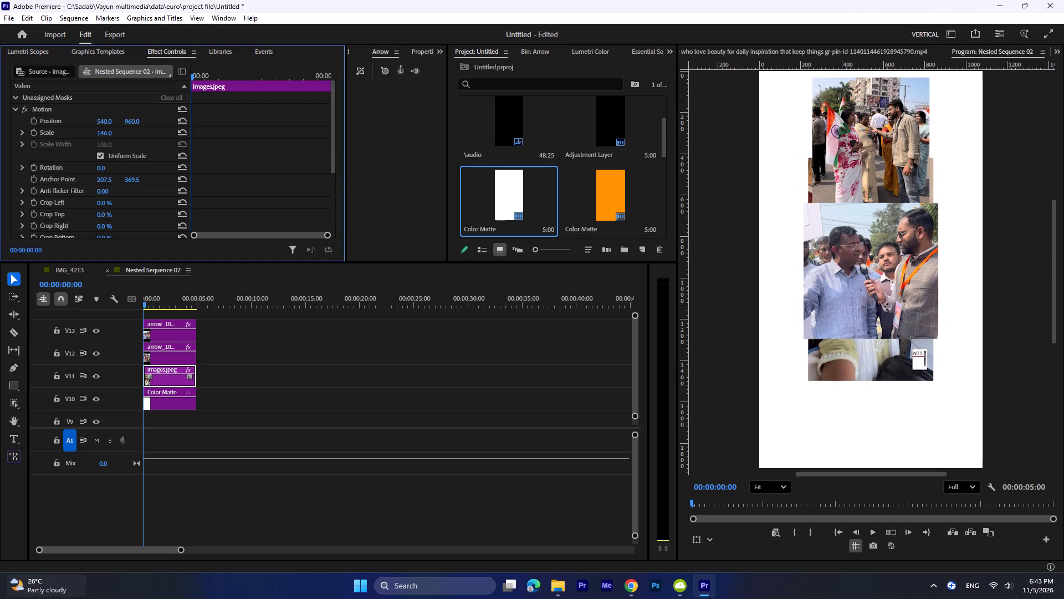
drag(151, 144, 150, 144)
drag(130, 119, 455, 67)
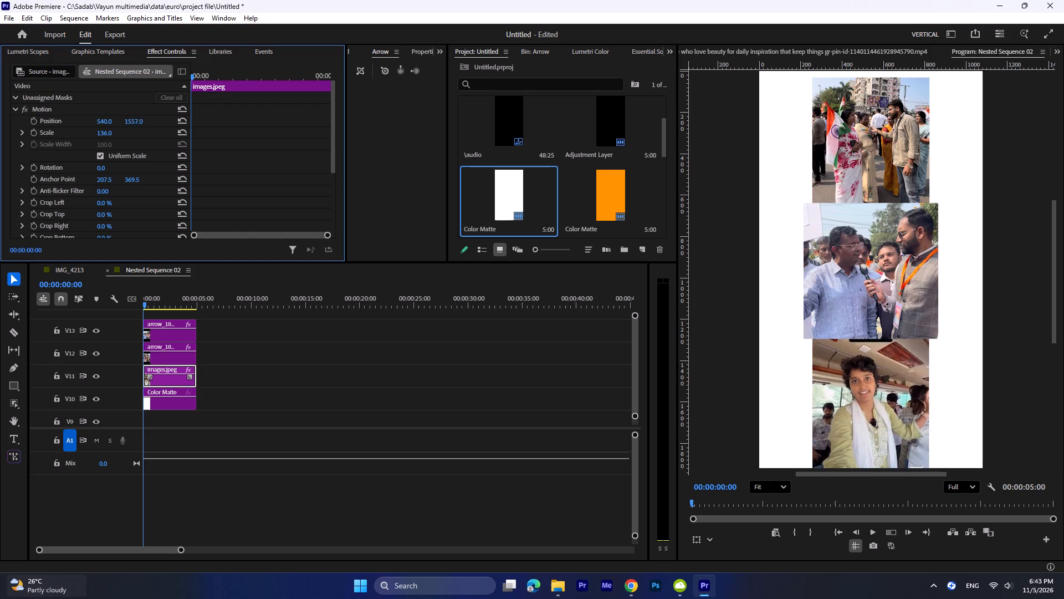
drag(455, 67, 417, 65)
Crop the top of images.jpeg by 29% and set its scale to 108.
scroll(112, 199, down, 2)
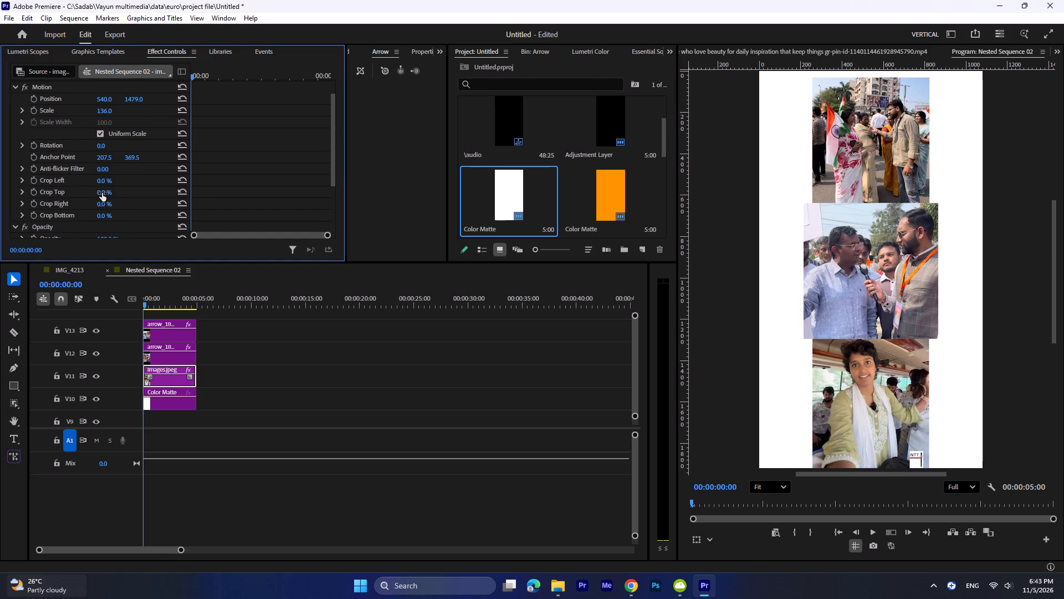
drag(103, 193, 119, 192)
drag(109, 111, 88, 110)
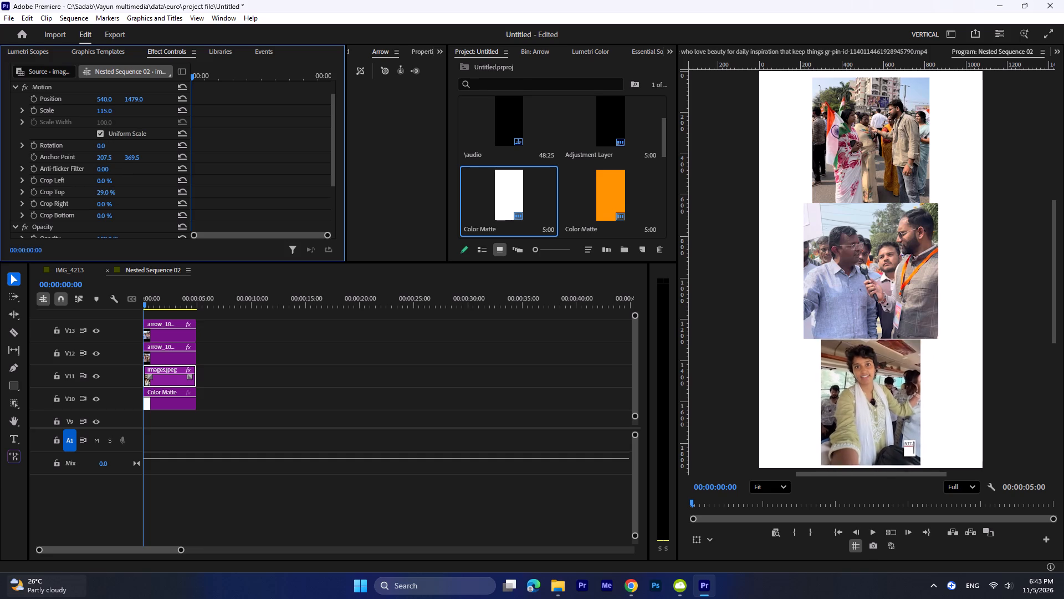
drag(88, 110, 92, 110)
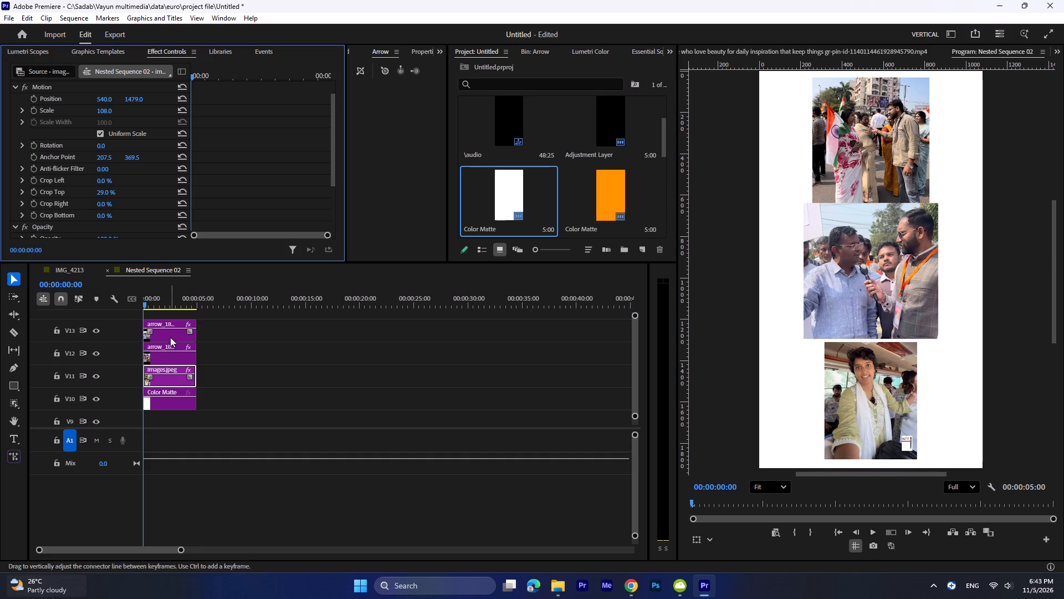
Delete the images.jpeg clip from V11 in the nested sequence.
click(166, 383)
key(BackSpace)
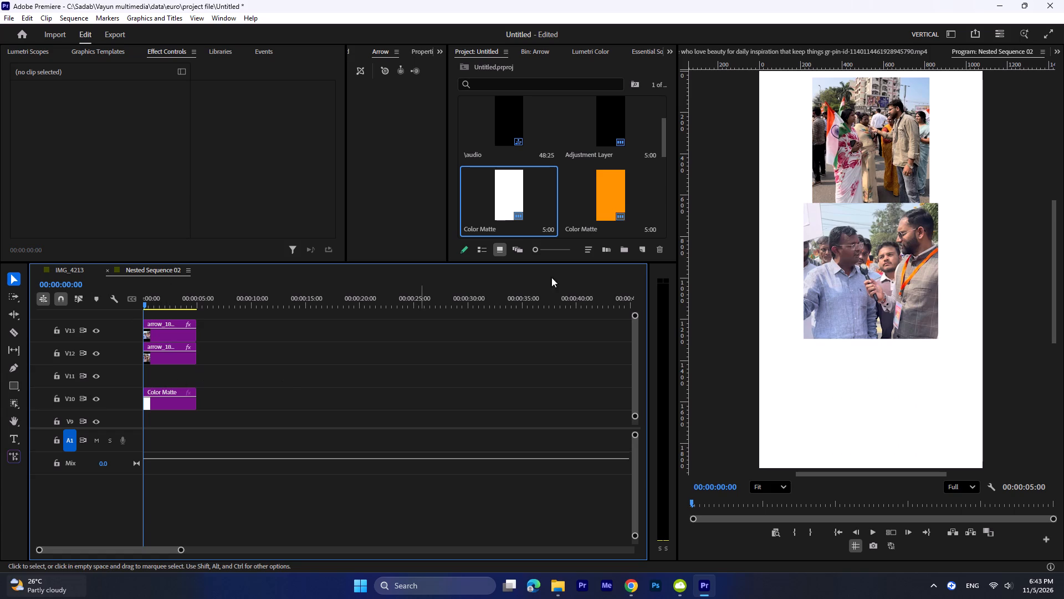
Scale the street flag image on V12 to 48 and set its position to 44, 773, partly behind the interview image.
click(173, 360)
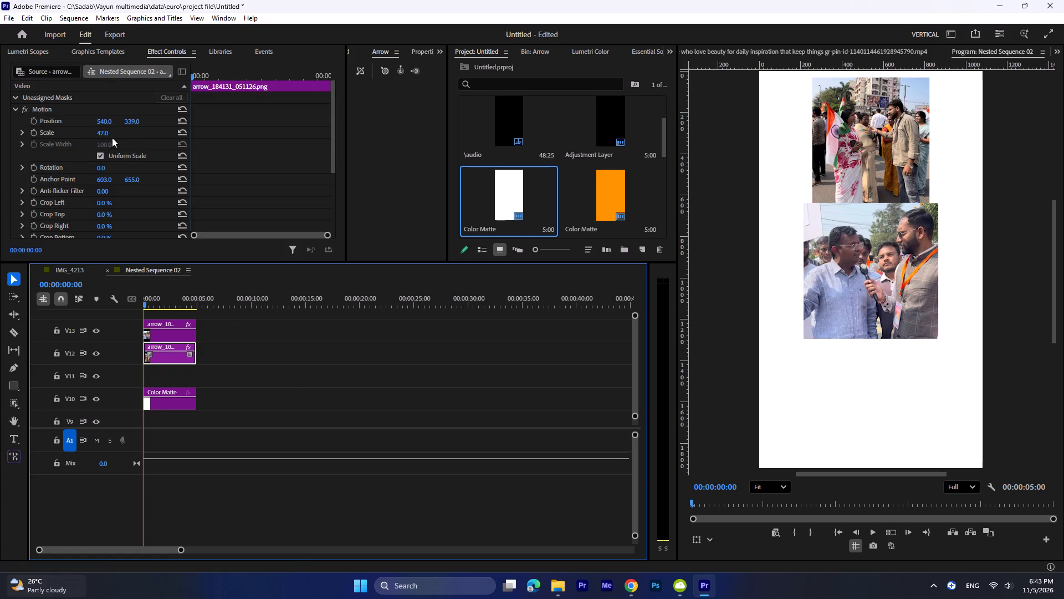
click(111, 134)
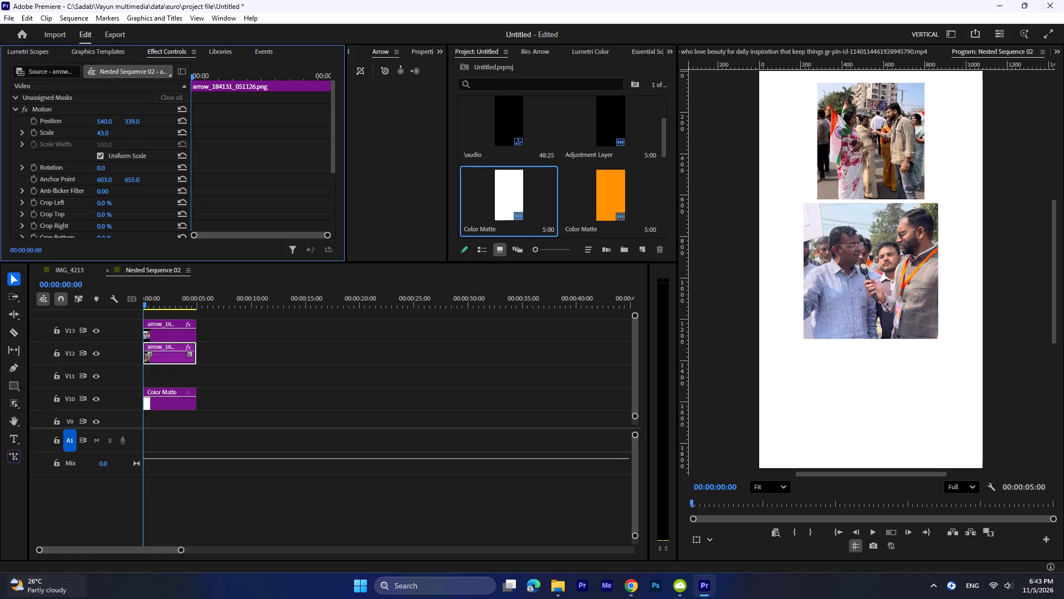
drag(112, 123, 57, 135)
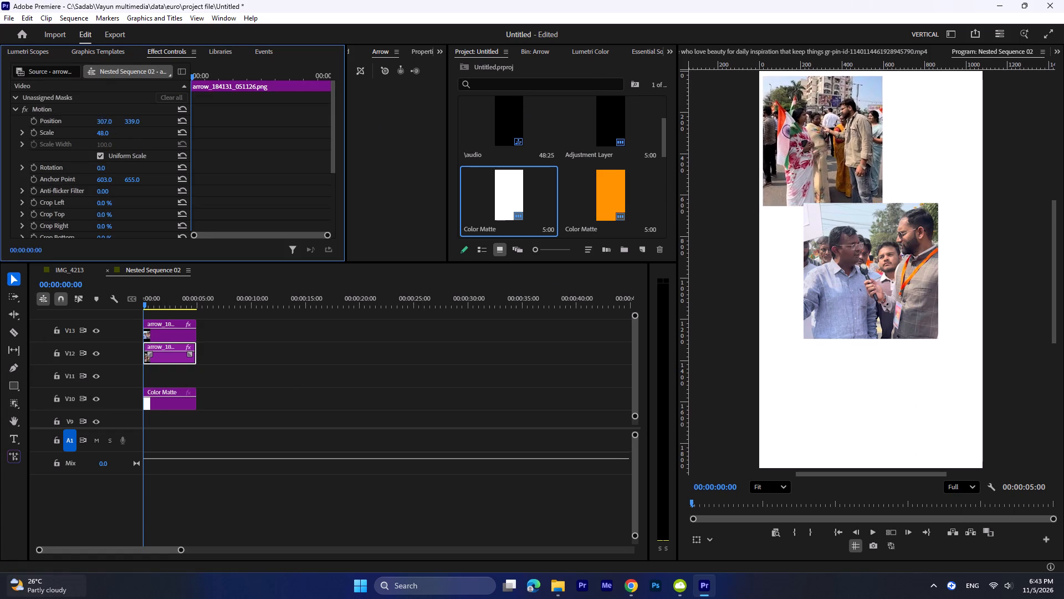
drag(57, 135, 64, 134)
drag(135, 121, 213, 116)
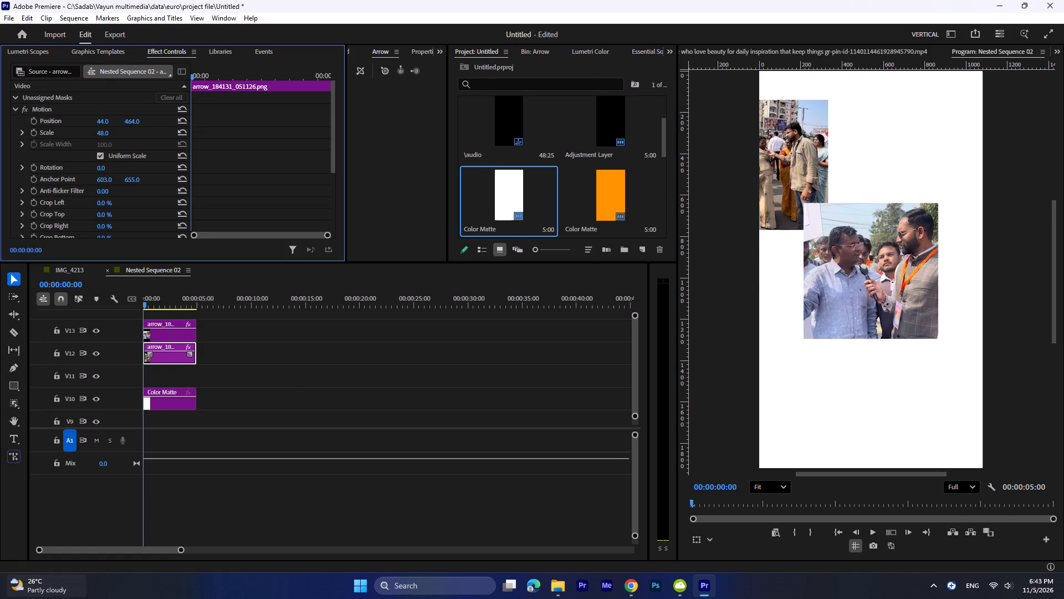
drag(213, 116, 447, 78)
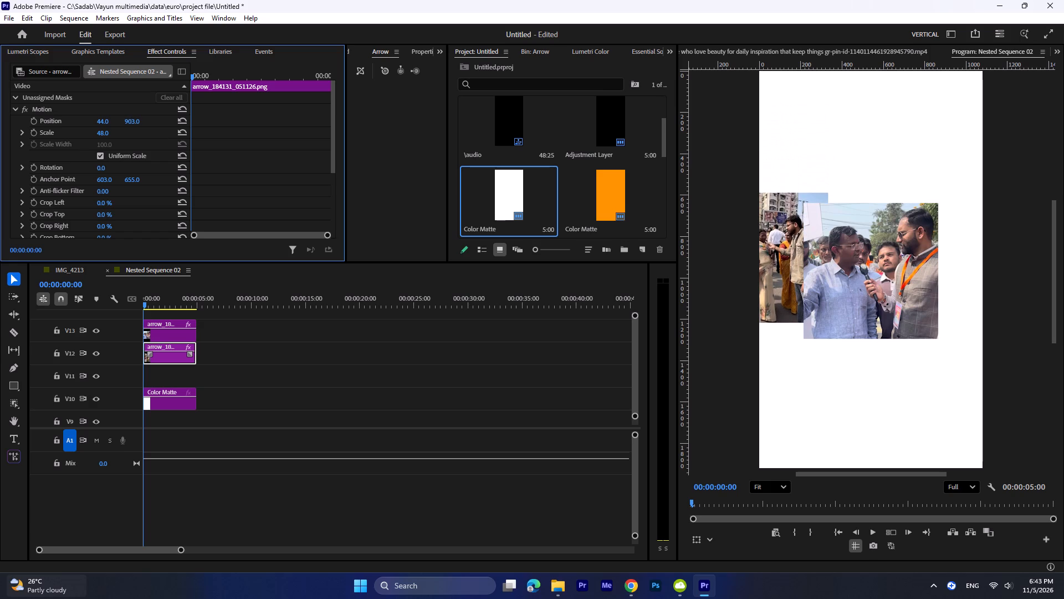
drag(447, 78, 360, 78)
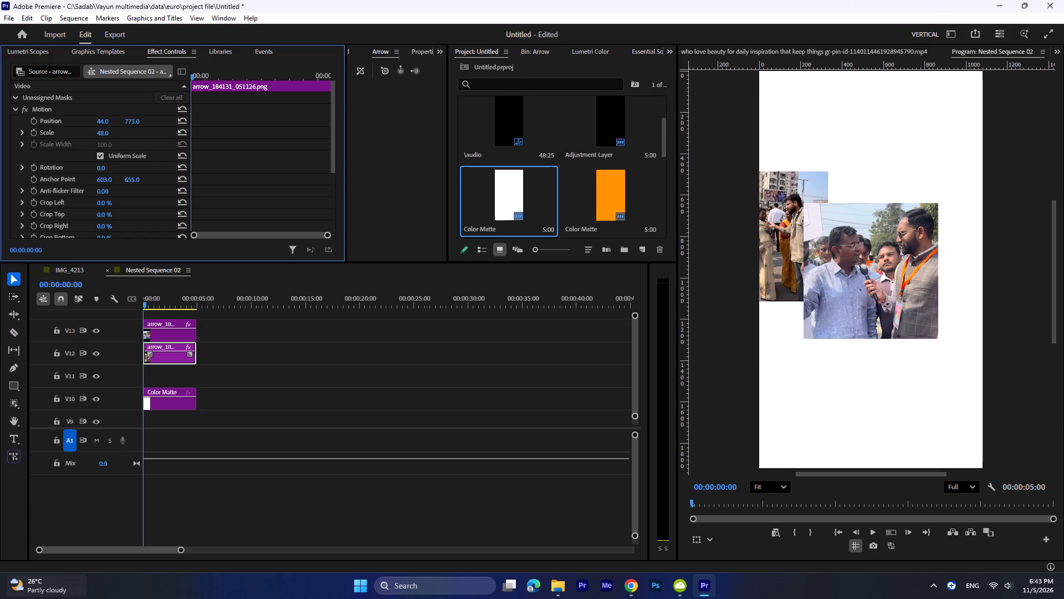
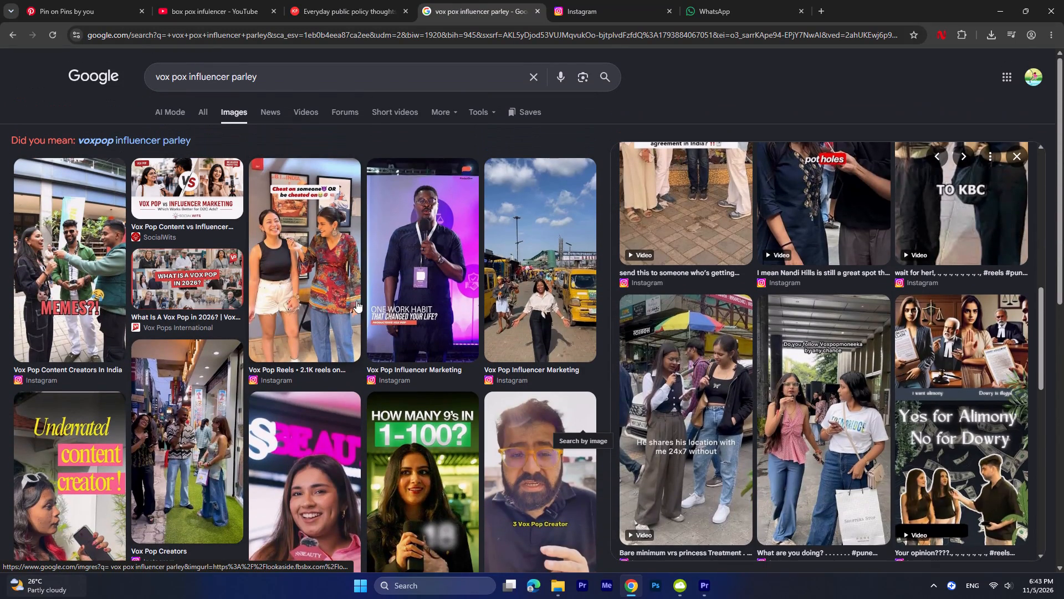
Look through the "vox pox influencer parley" image results for another street-interview picture suited to the collage.
scroll(398, 311, down, 2)
scroll(575, 357, down, 1)
scroll(782, 349, down, 1)
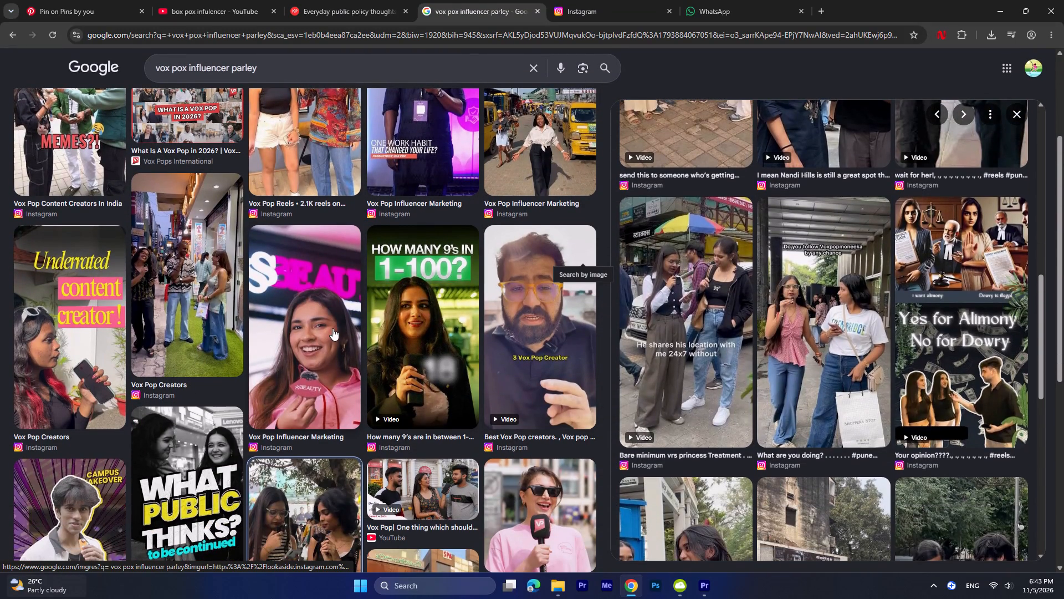
scroll(305, 336, down, 3)
click(319, 401)
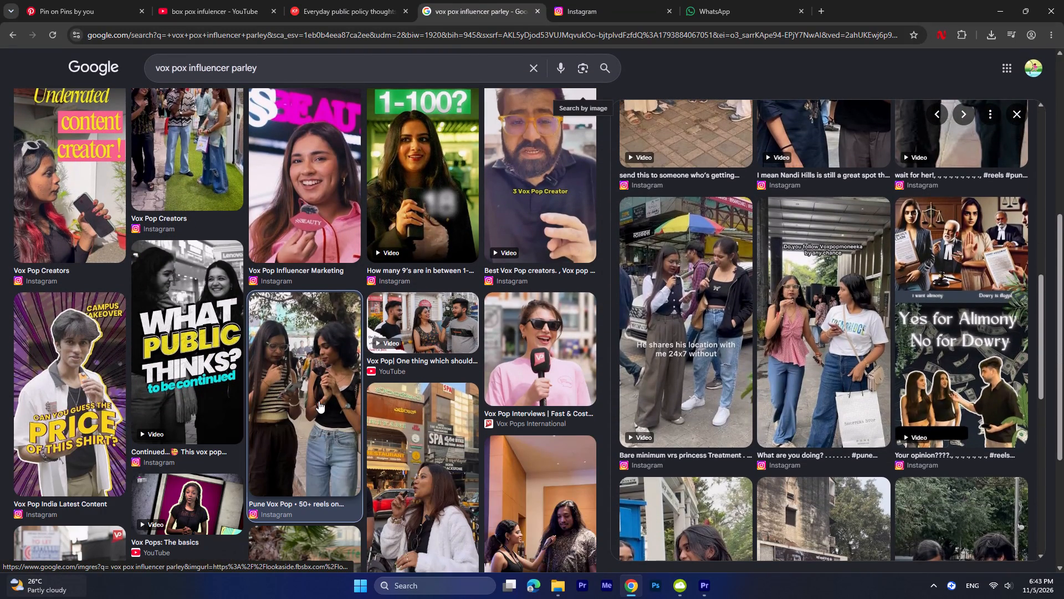
scroll(501, 358, down, 7)
scroll(472, 359, up, 3)
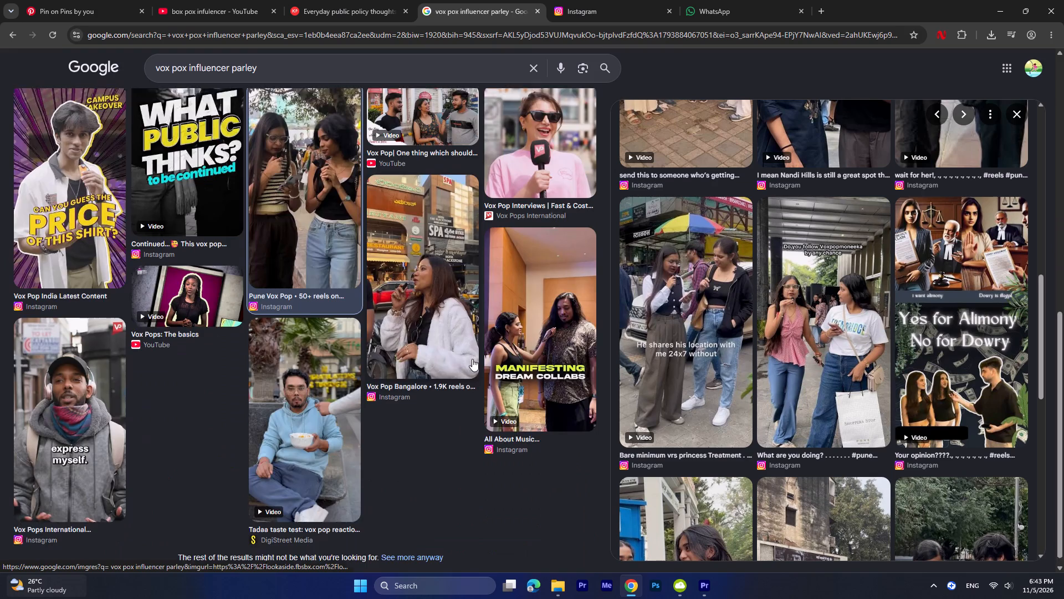
scroll(469, 358, up, 11)
drag(272, 75, 218, 75)
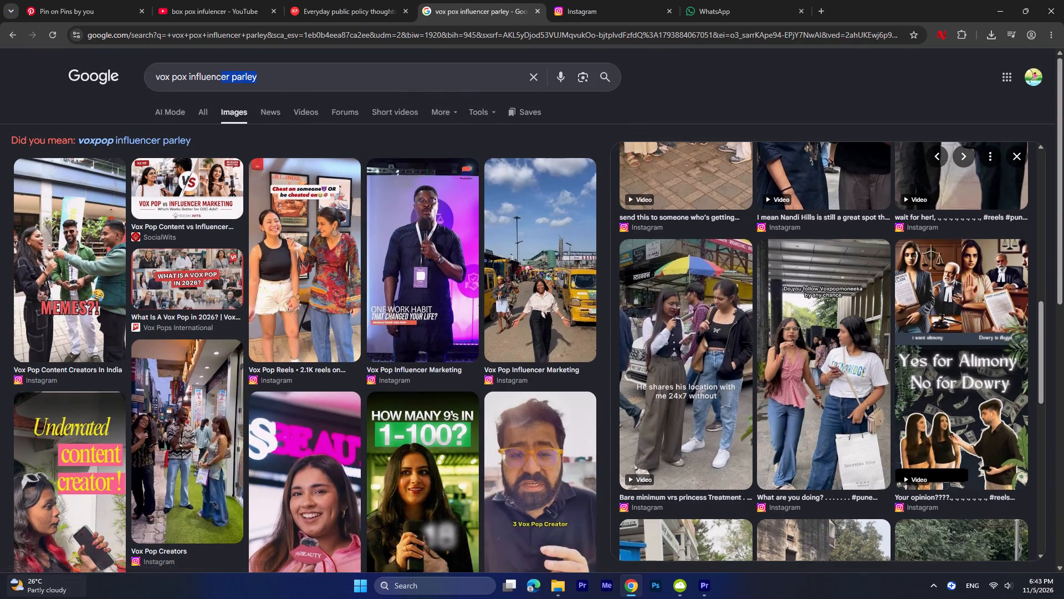
drag(218, 75, 231, 80)
Open the "Vox Pop Content Creators In India" result showing three people with the MEMES caption and copy its image.
click(78, 266)
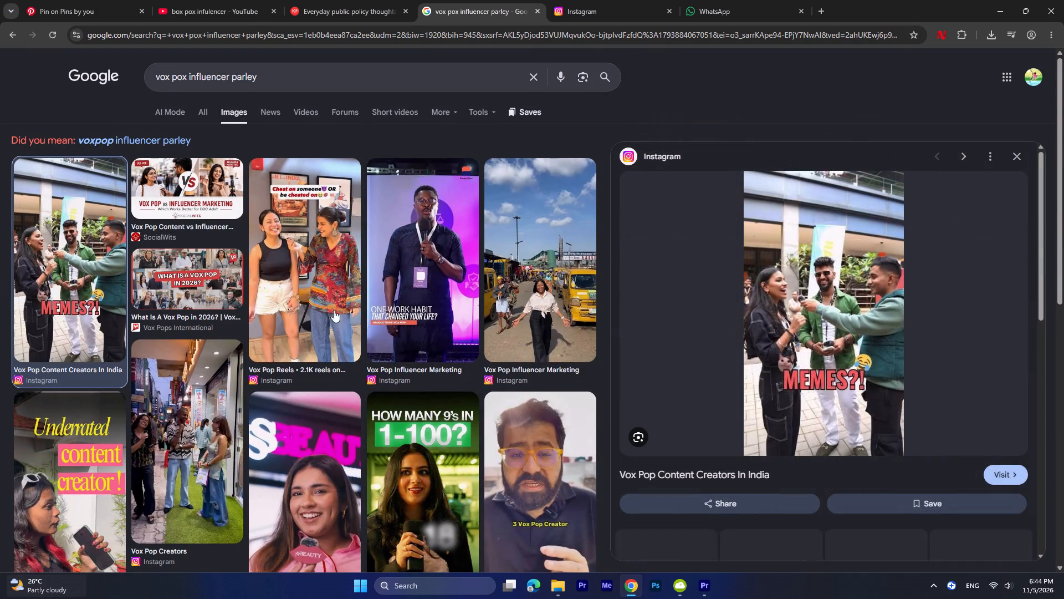
right_click(845, 266)
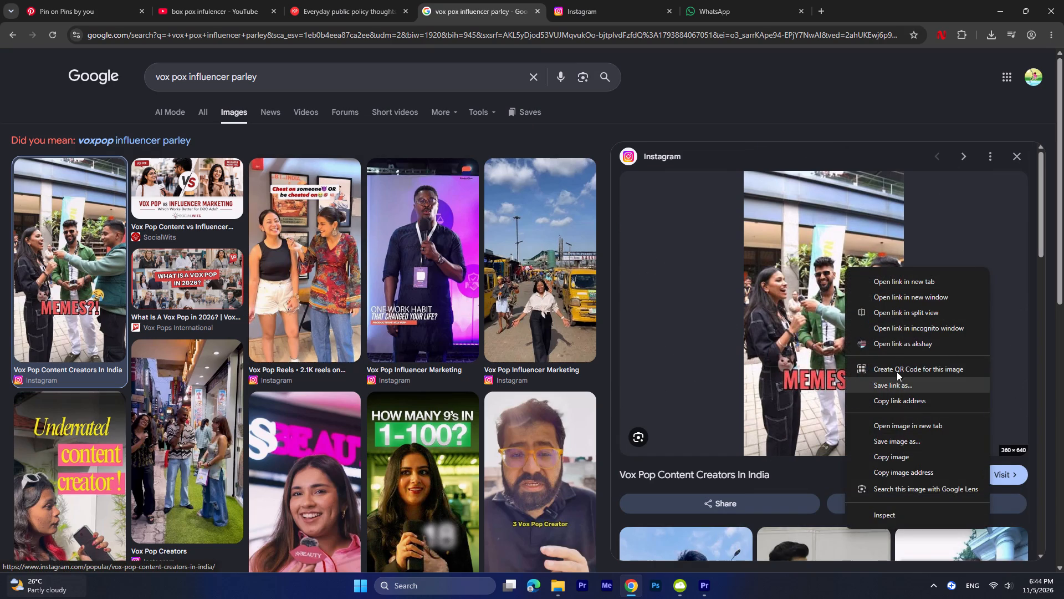
click(888, 457)
Examine the related vox pop images for more interview pictures and open the YouTube result "Vox Pop| One thing which should be banned in India".
scroll(748, 354, down, 5)
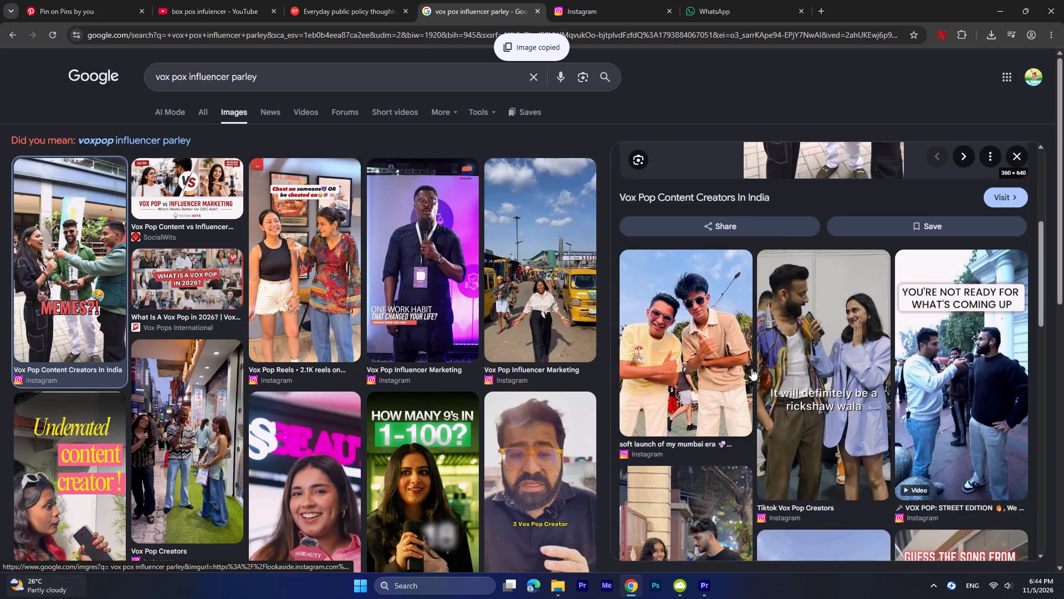
scroll(959, 384, down, 3)
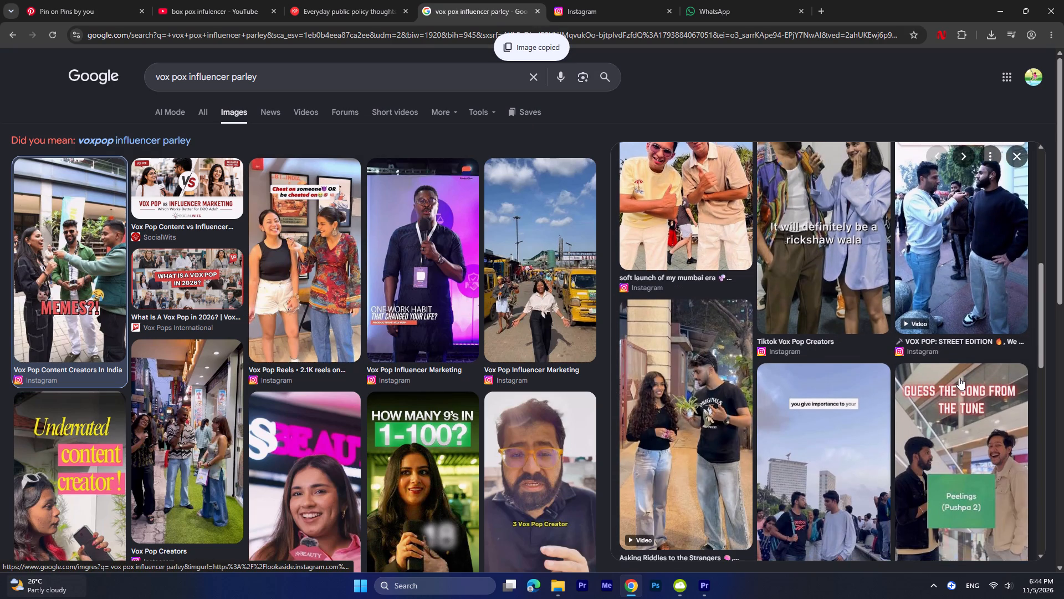
scroll(959, 378, down, 2)
scroll(688, 328, down, 3)
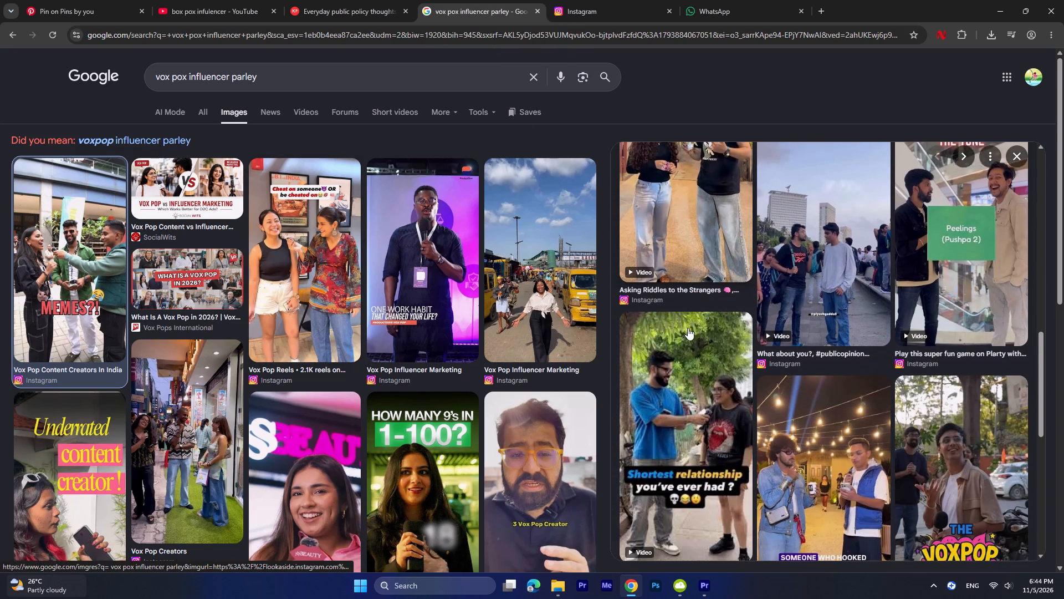
scroll(700, 367, down, 1)
scroll(827, 402, down, 2)
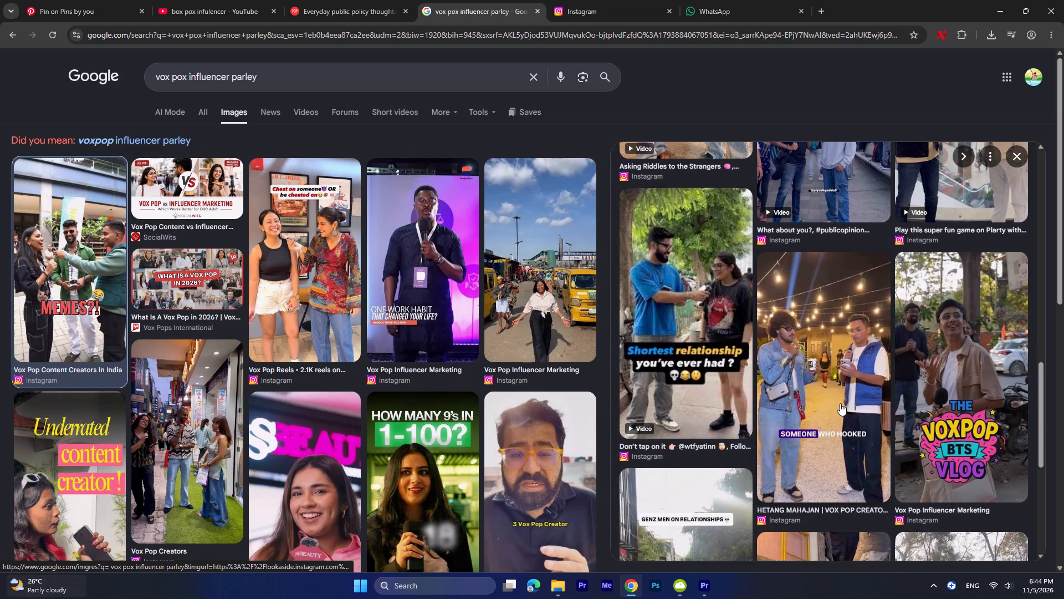
scroll(840, 403, down, 6)
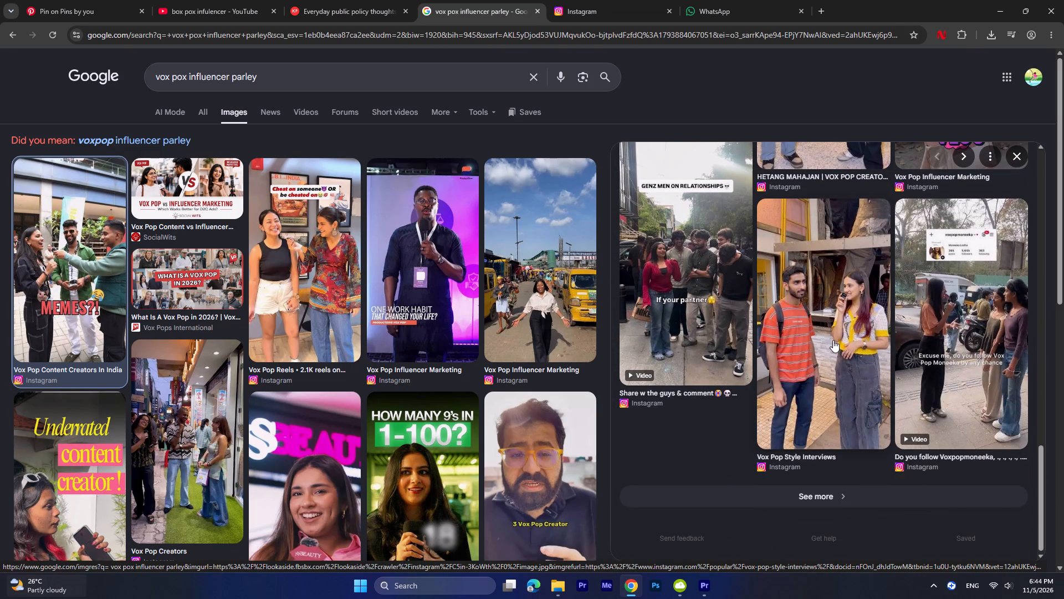
scroll(664, 370, down, 3)
scroll(429, 412, down, 8)
click(423, 214)
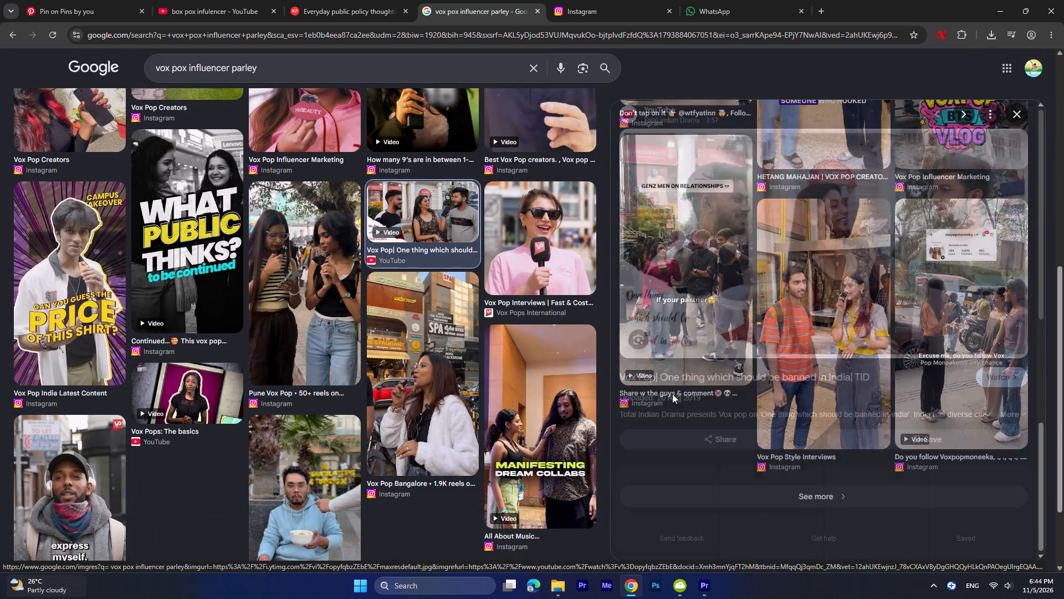
Preview the 77th Independence Day Vox Pop interview image from the related results and open its YouTube page separately.
scroll(820, 292, down, 3)
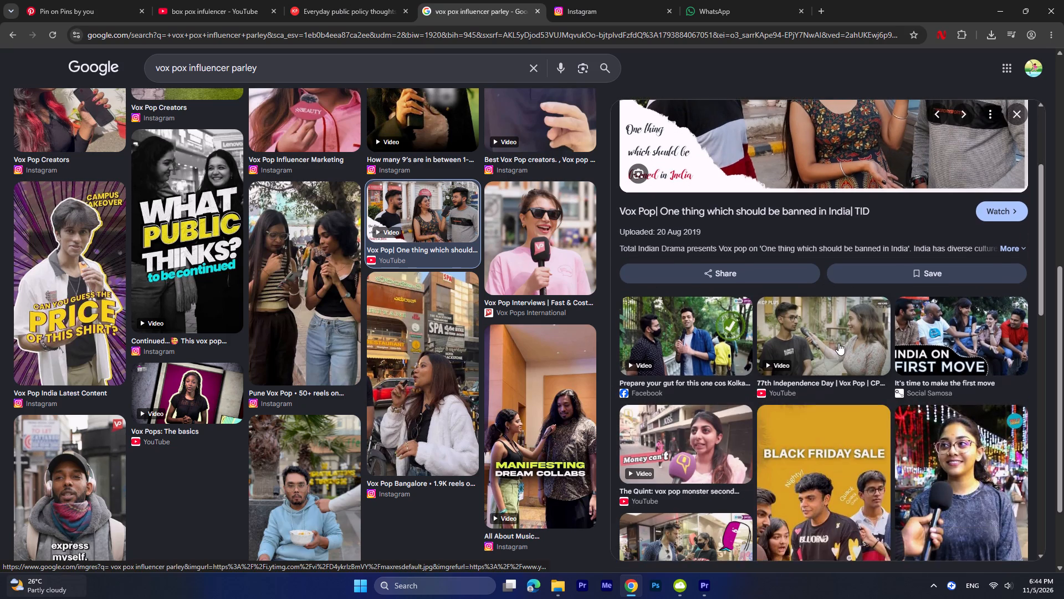
click(822, 323)
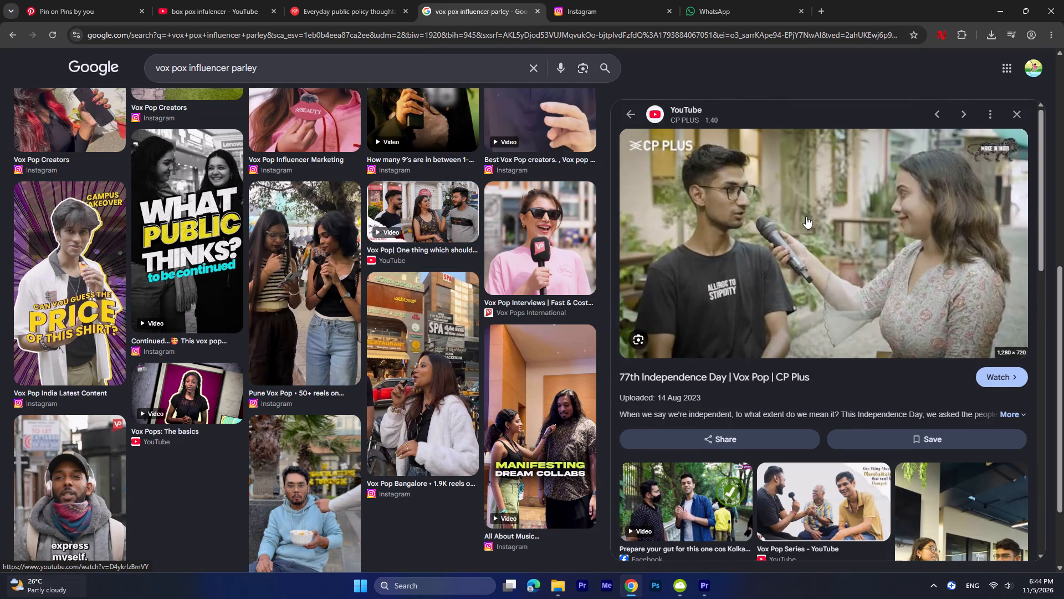
right_click(761, 192)
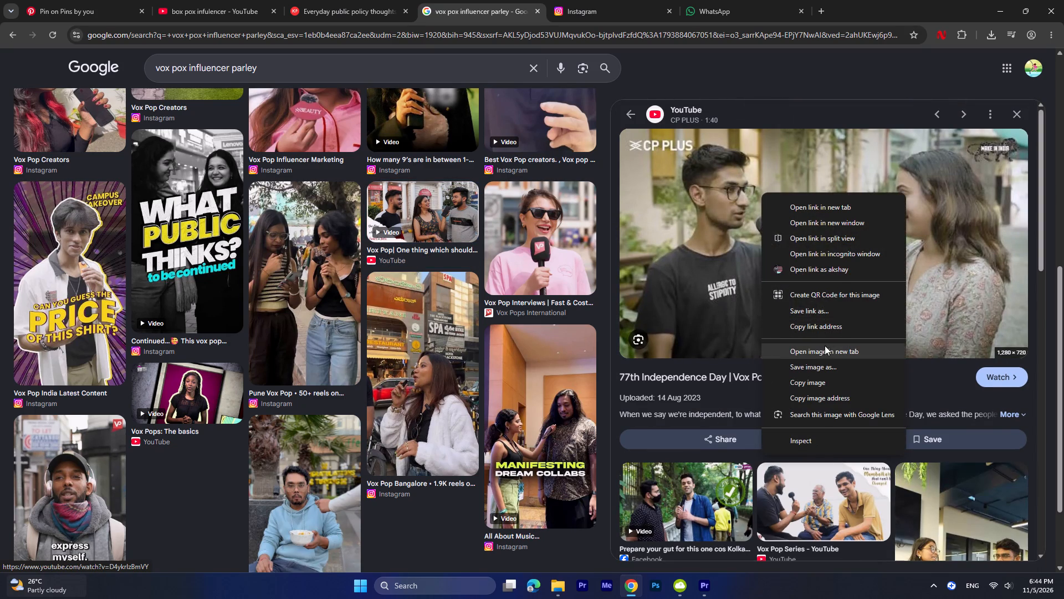
click(729, 268)
click(487, 0)
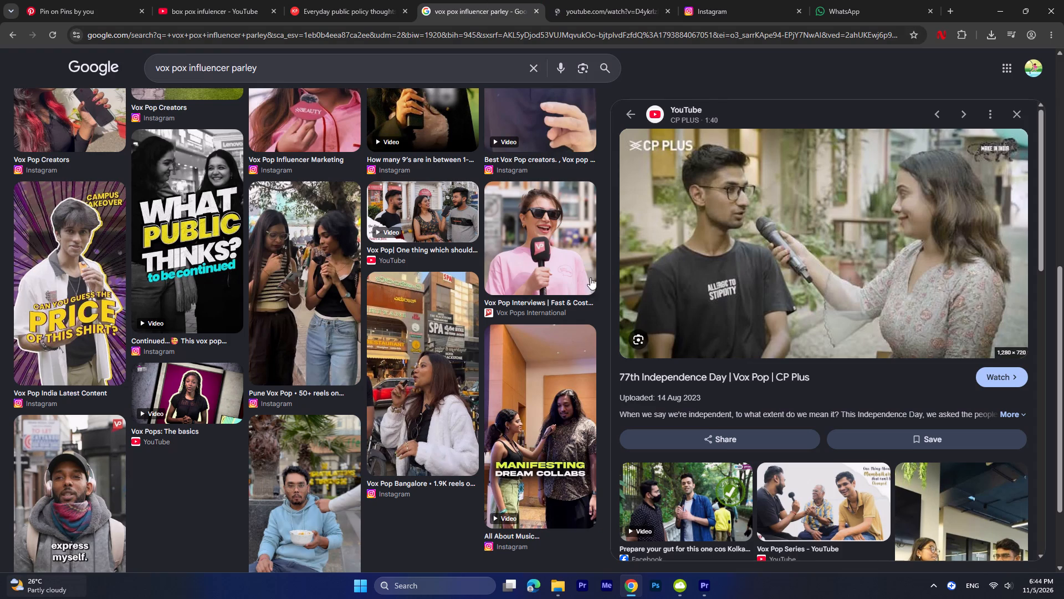
scroll(906, 278, down, 2)
right_click(779, 139)
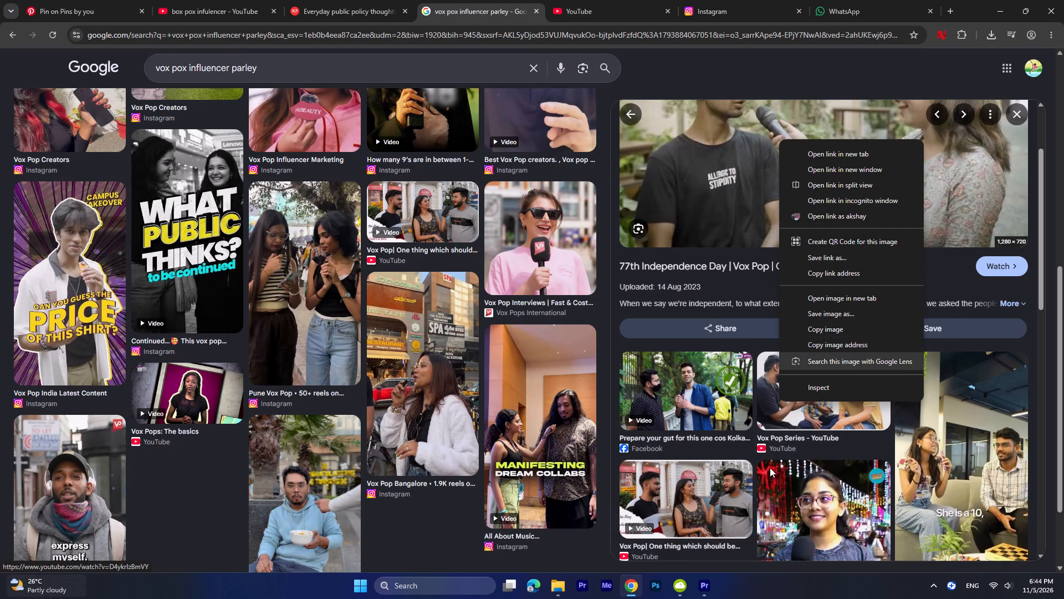
Open the related Vox Pop Series image and save it as hq720 in the data folder.
click(801, 418)
right_click(793, 243)
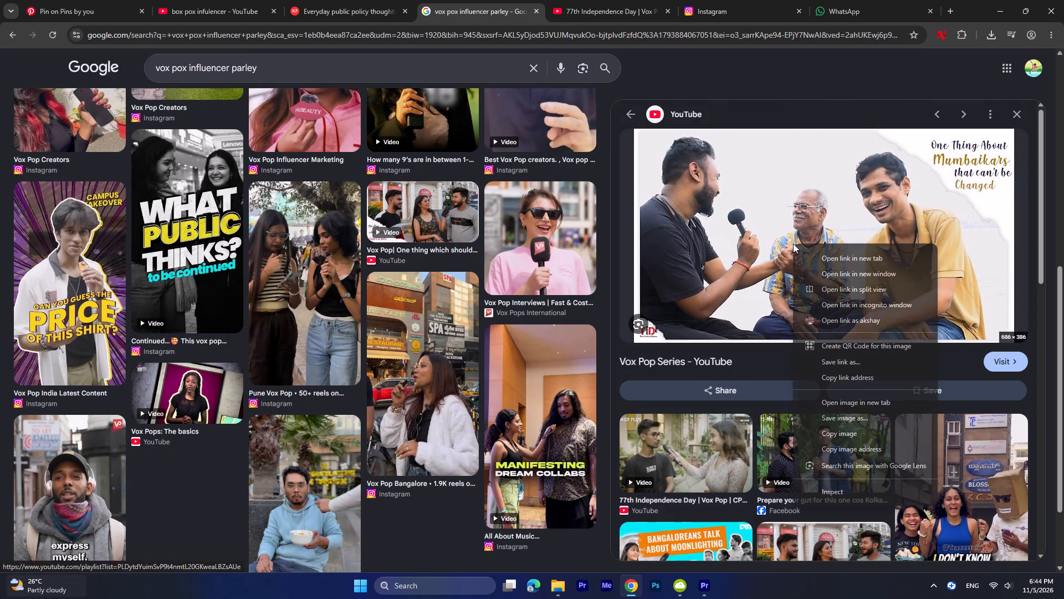
click(848, 422)
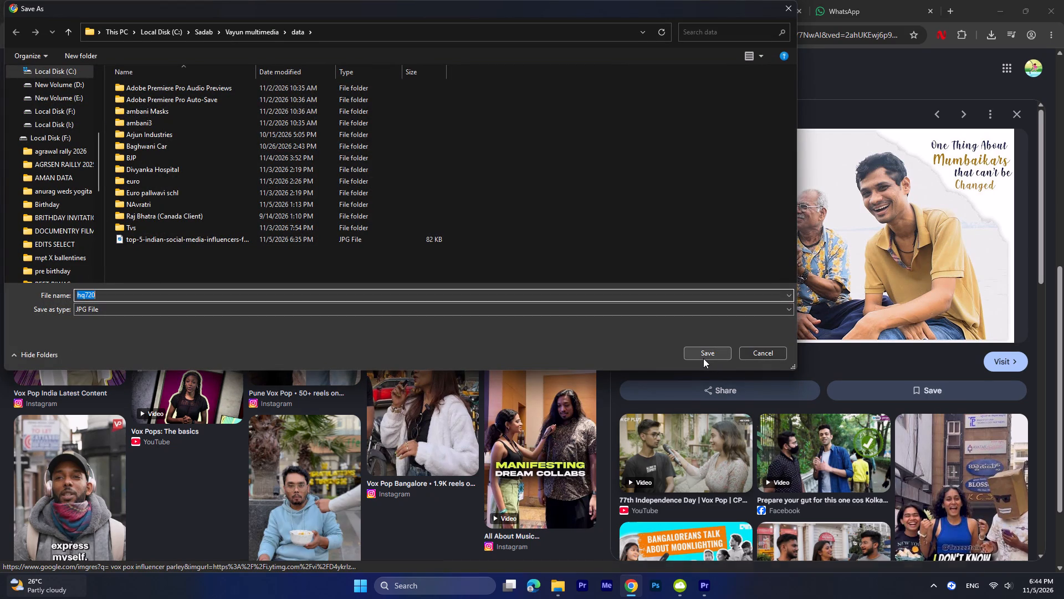
click(702, 356)
Look through the related vox pop images for more street interview pictures, previewing VOXPOP: Indian Women Question GST.
scroll(787, 496, down, 5)
scroll(797, 415, up, 3)
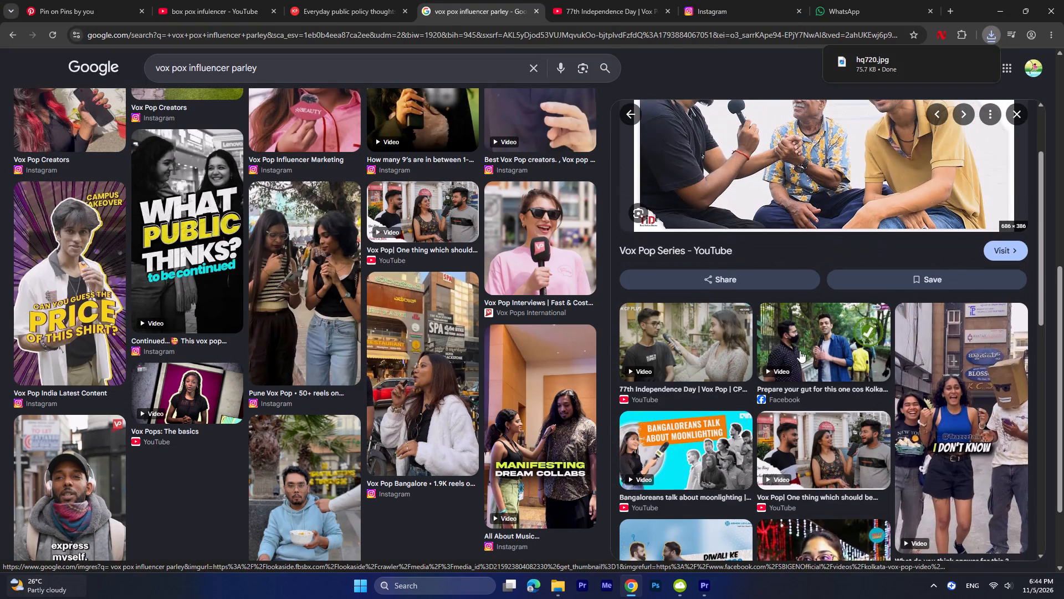
scroll(832, 397, down, 5)
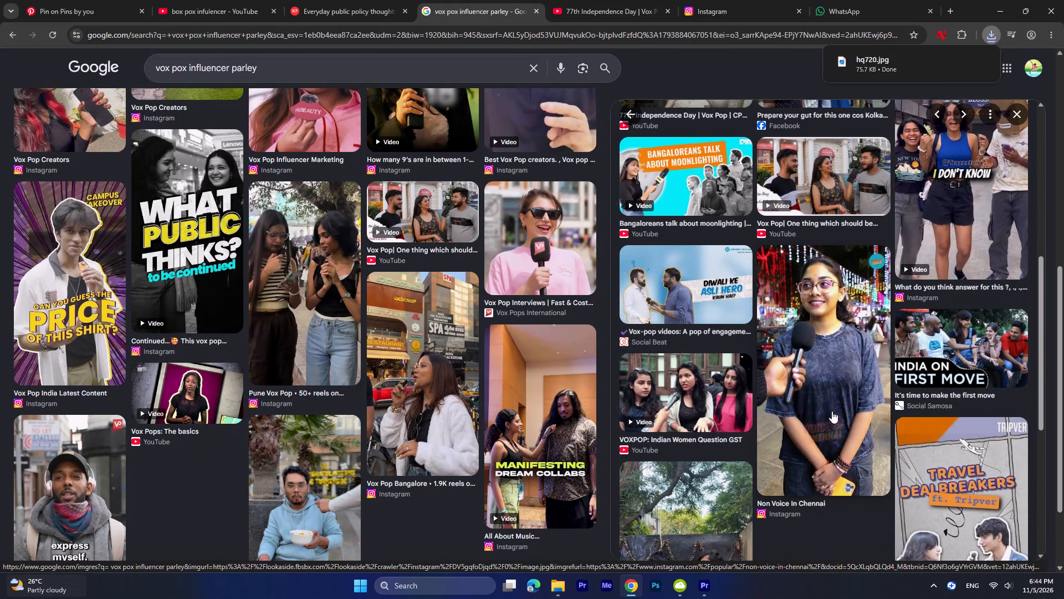
scroll(795, 377, down, 2)
scroll(730, 338, down, 3)
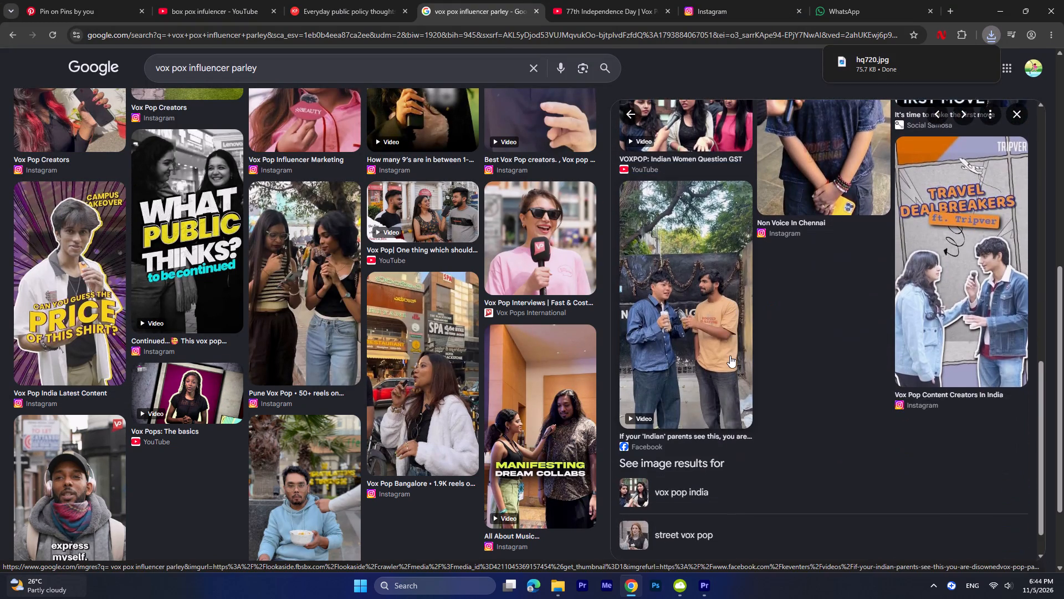
scroll(730, 356, up, 3)
click(696, 265)
right_click(821, 256)
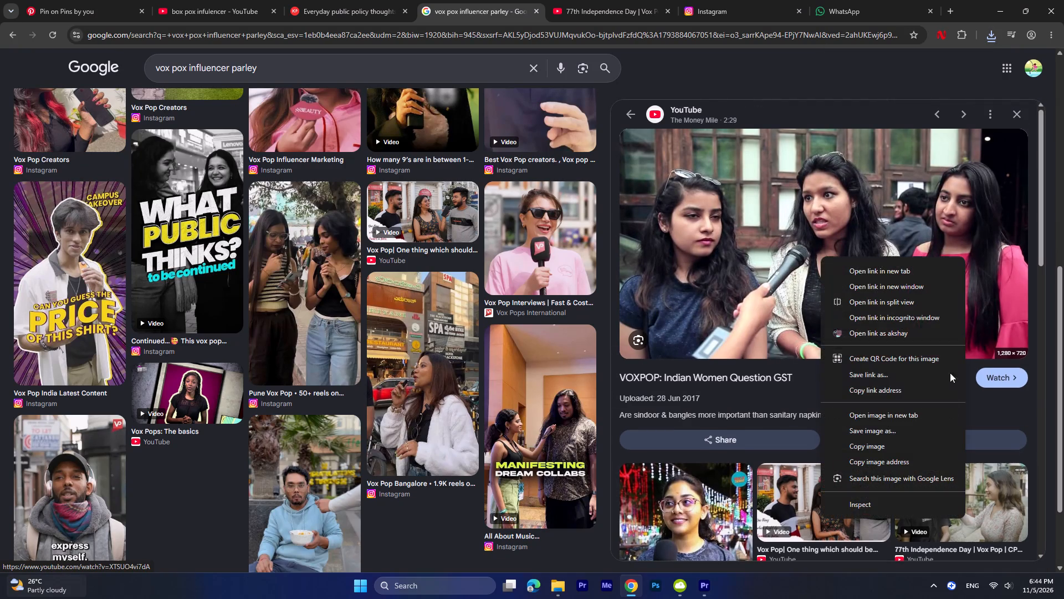
scroll(633, 300, down, 3)
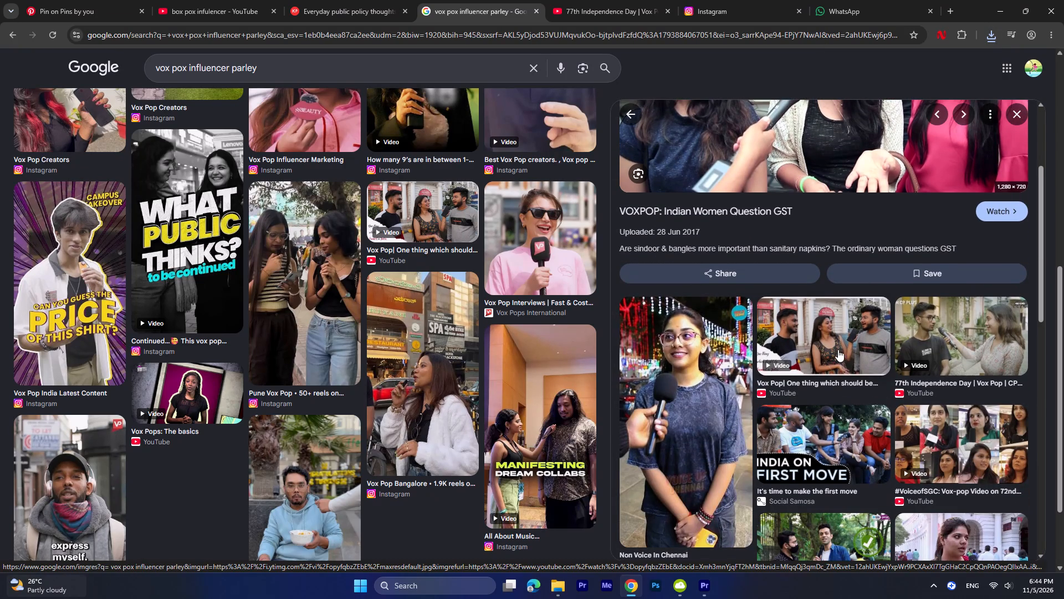
scroll(885, 395, down, 2)
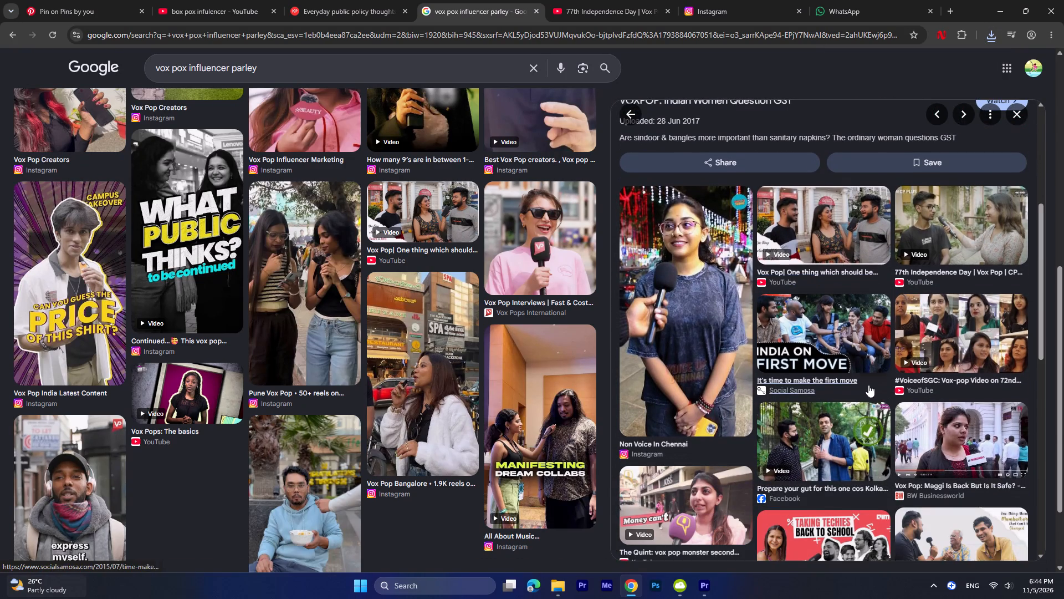
scroll(854, 366, down, 2)
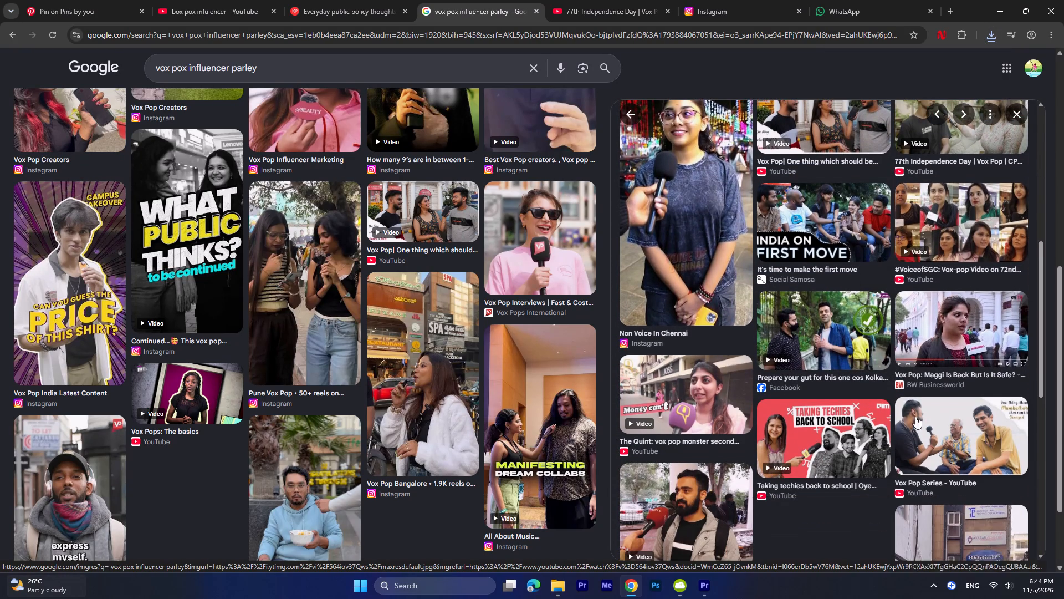
scroll(836, 450, down, 3)
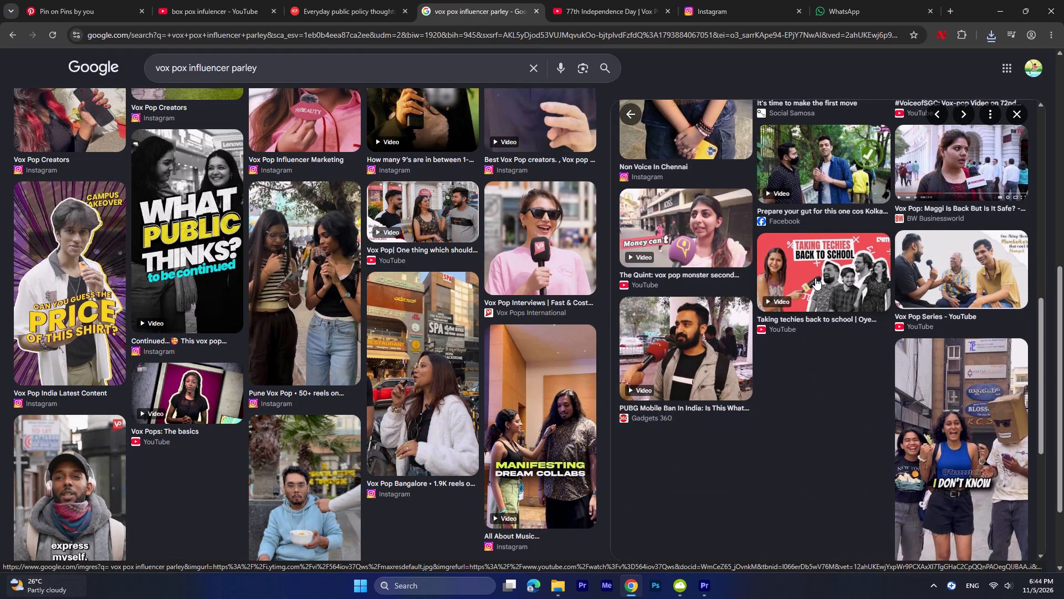
scroll(681, 350, down, 8)
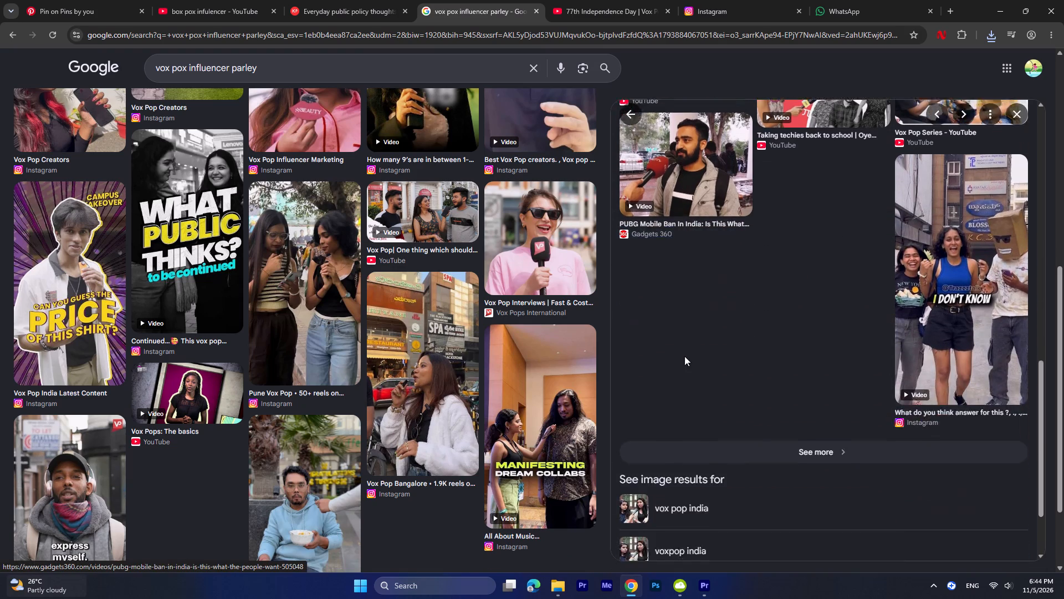
Switch to Premiere Pro and import the copied street image into the Arrow bin and onto V1 of Nested Sequence 02.
click(693, 590)
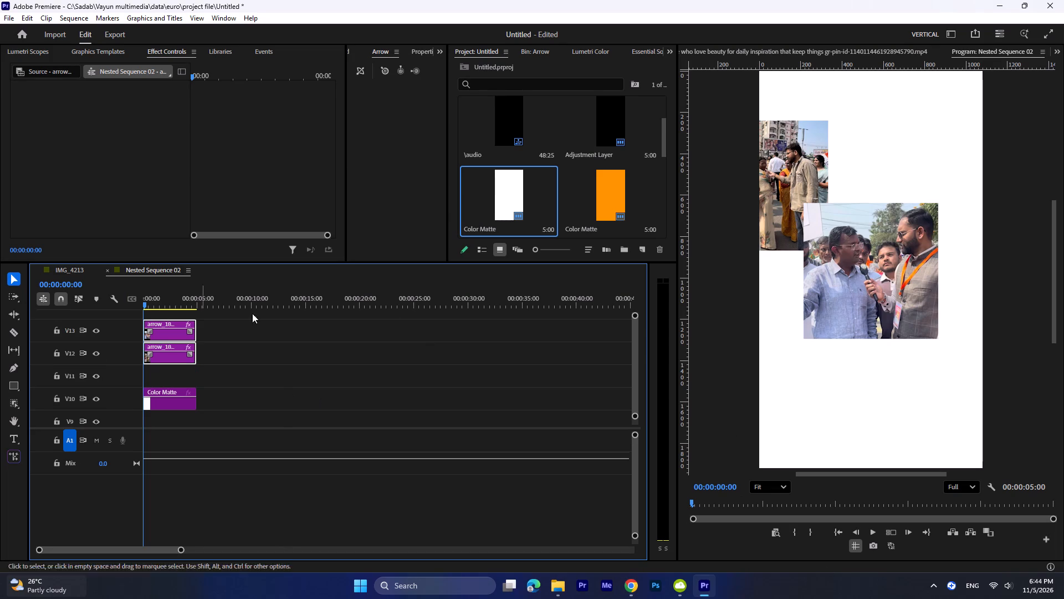
click(384, 74)
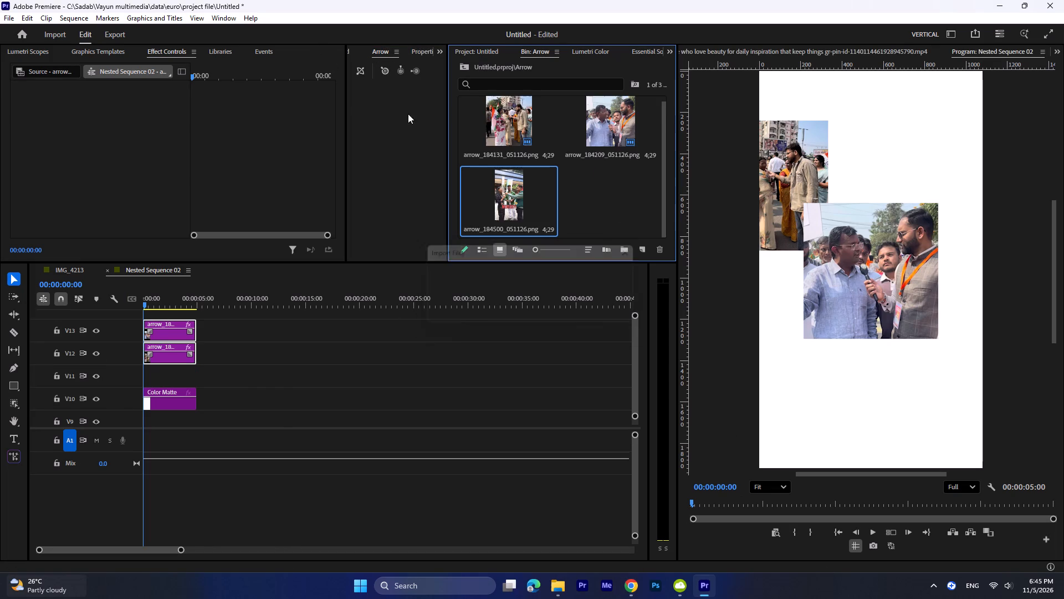
drag(507, 200, 514, 200)
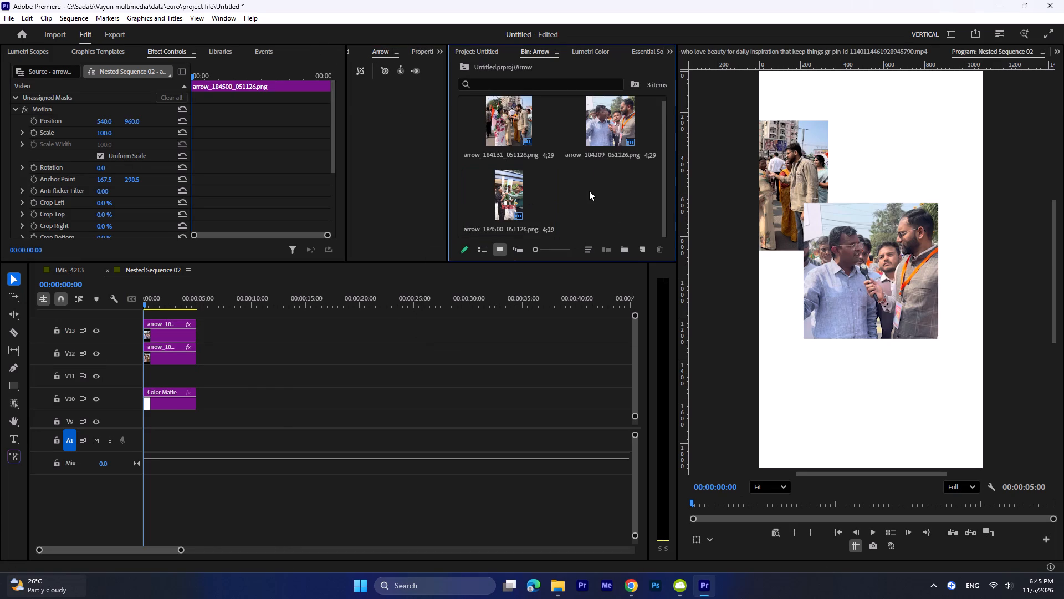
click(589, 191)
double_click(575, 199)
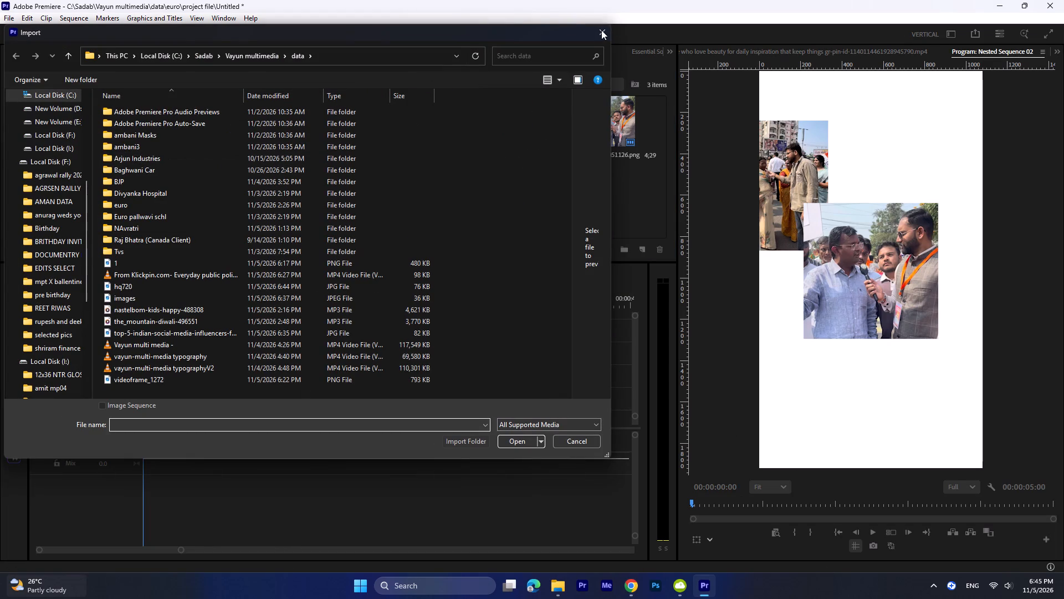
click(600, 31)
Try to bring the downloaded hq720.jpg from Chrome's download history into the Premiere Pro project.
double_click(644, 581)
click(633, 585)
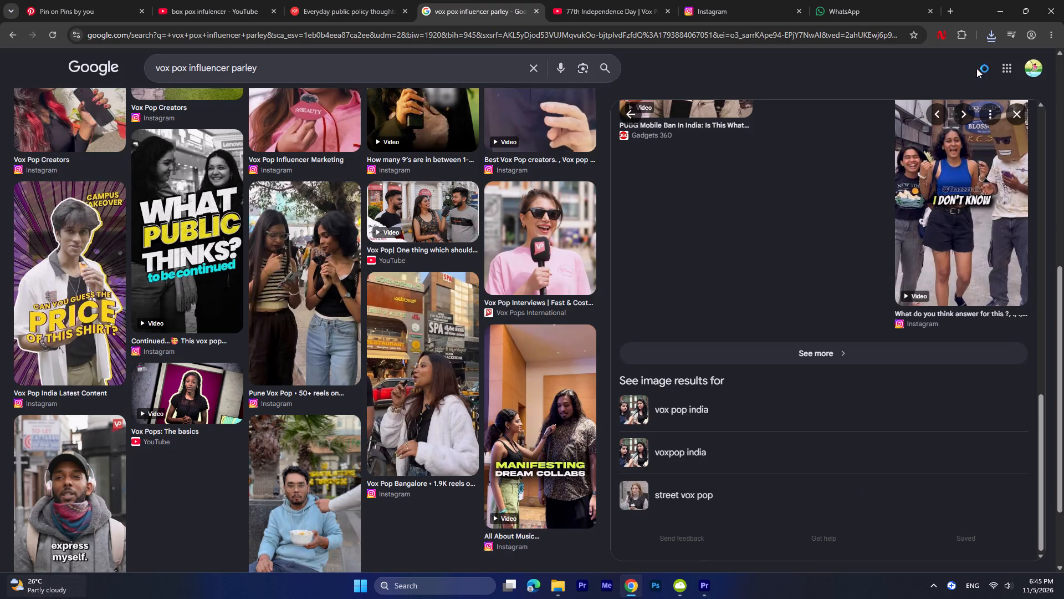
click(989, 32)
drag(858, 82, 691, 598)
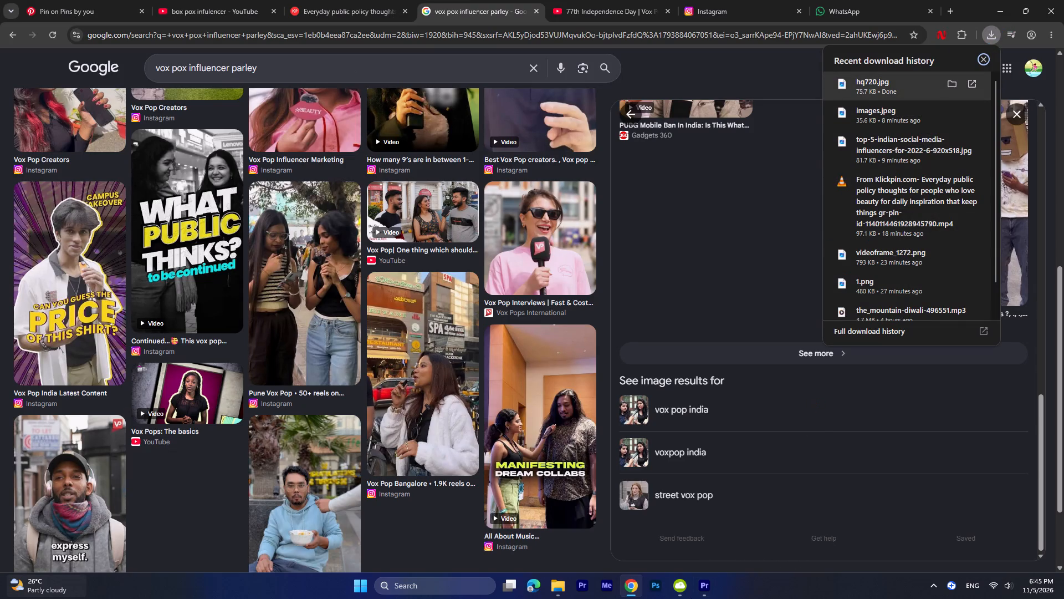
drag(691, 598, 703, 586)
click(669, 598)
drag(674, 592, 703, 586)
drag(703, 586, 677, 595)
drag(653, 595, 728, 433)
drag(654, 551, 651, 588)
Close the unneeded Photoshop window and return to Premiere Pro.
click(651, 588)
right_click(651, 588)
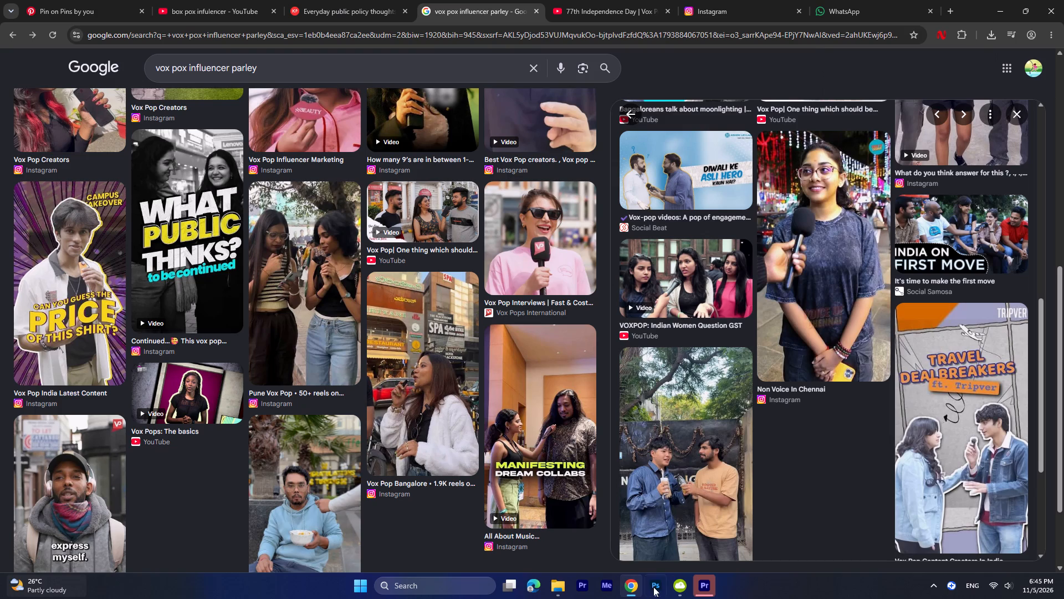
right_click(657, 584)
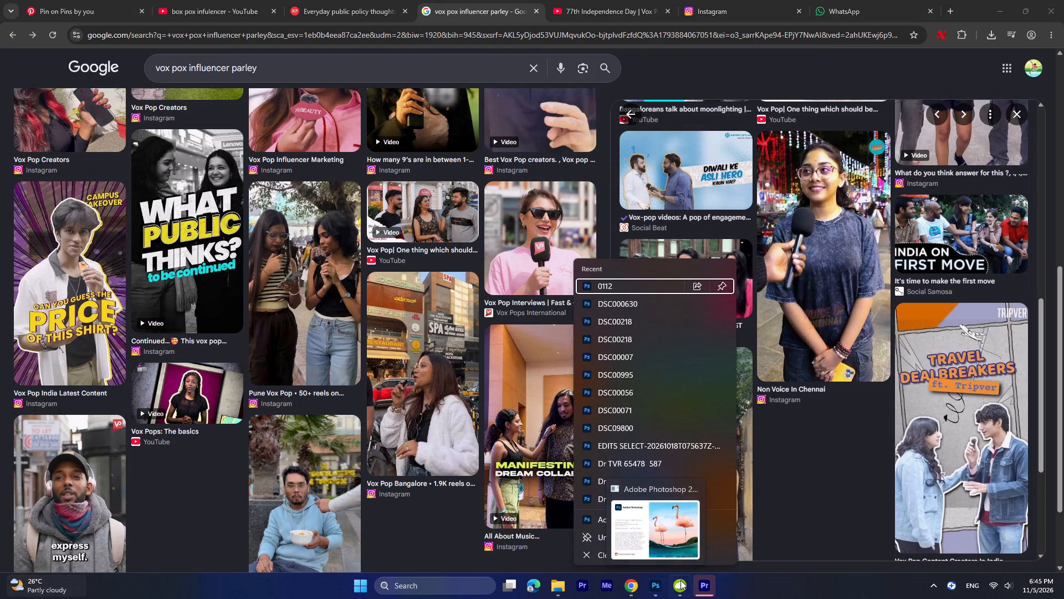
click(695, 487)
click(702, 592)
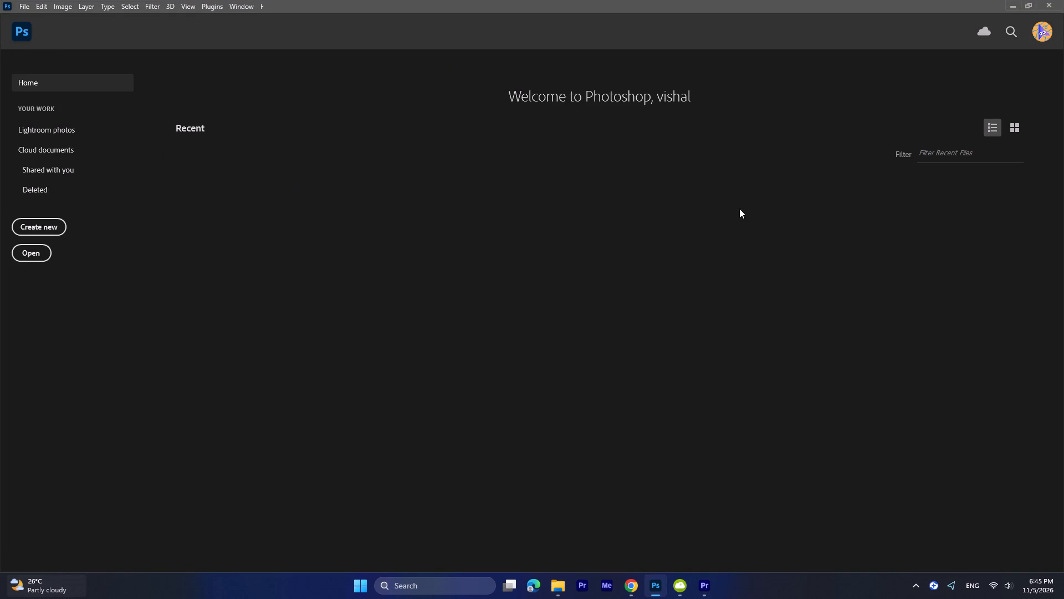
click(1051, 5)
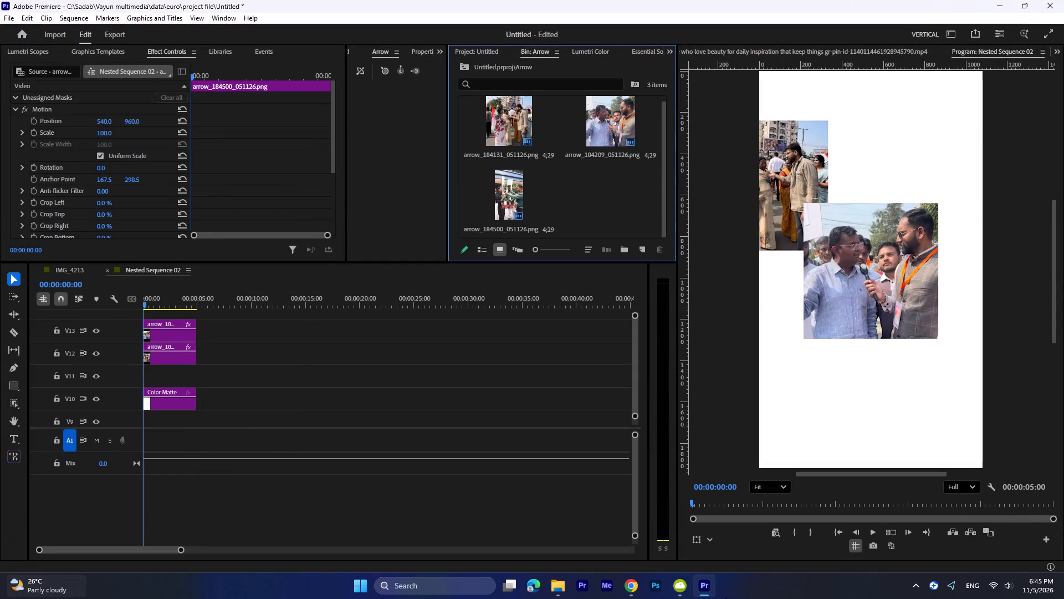
Import hq720.jpg from Chrome's downloads into the Arrow bin and place it on V14 at the start of Nested Sequence 02.
click(627, 583)
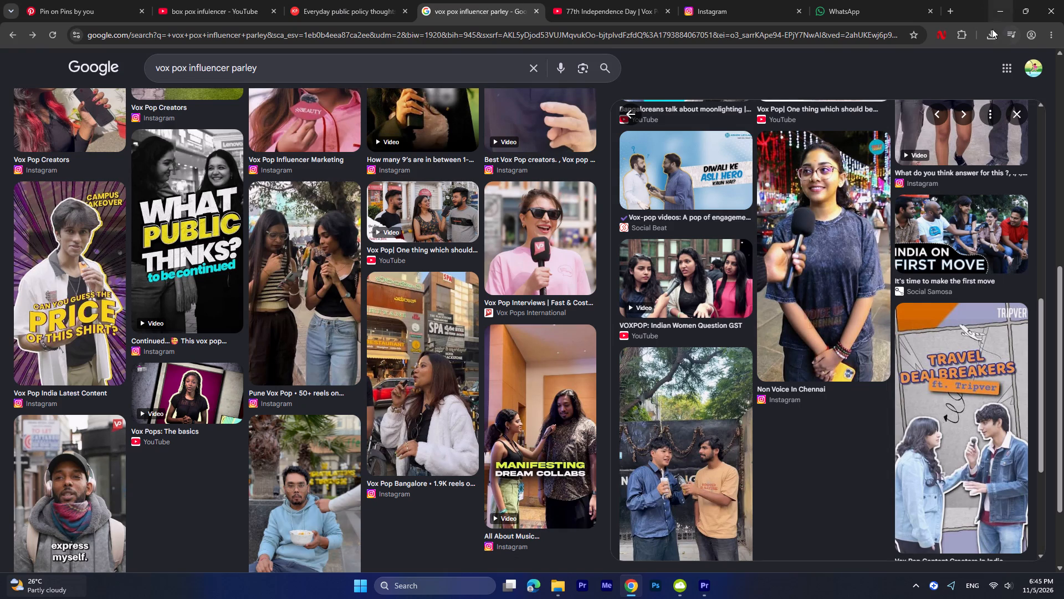
click(990, 31)
drag(877, 91, 709, 592)
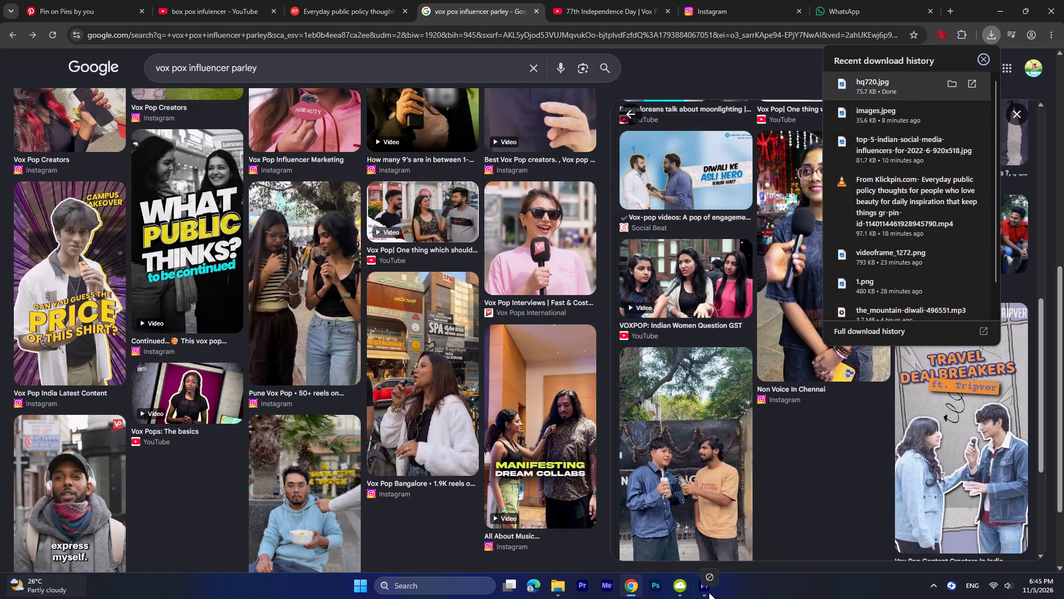
drag(709, 592, 580, 183)
drag(598, 184, 142, 312)
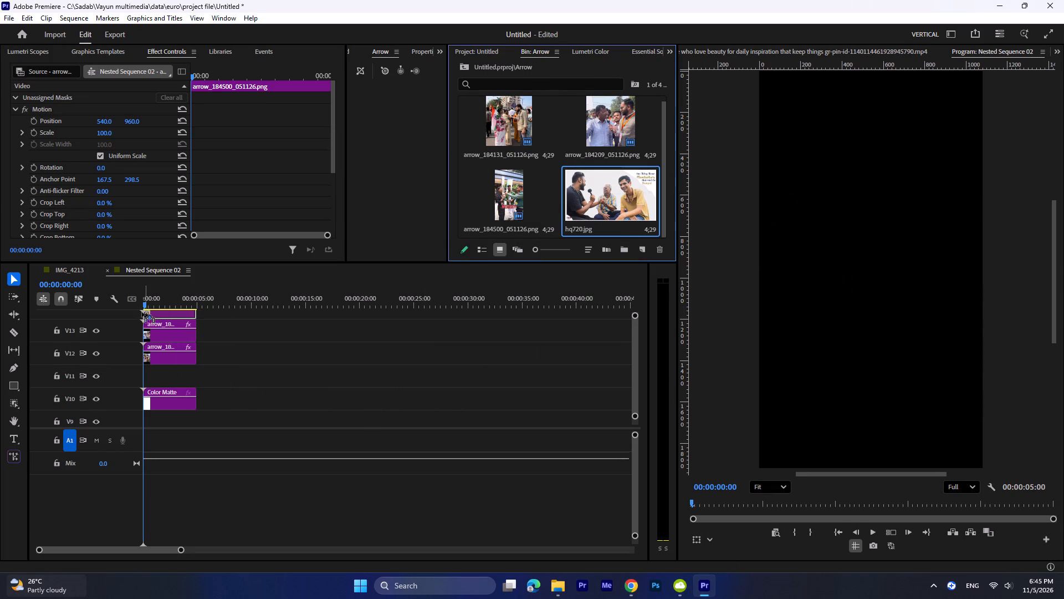
drag(142, 312, 138, 314)
drag(156, 306, 141, 309)
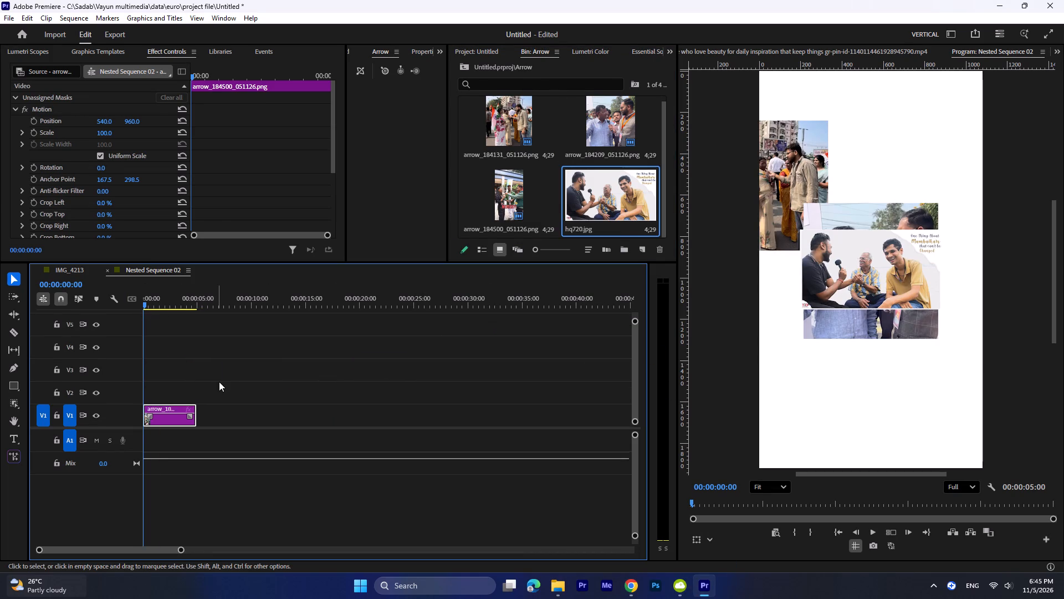
Move the arrow_184500_051126.png clip from V1 up to V11, directly above the white Color Matte.
ctrl+scroll(219, 382, up, 10)
ctrl+scroll(222, 384, down, 20)
drag(172, 423, 172, 338)
ctrl+scroll(211, 374, up, 8)
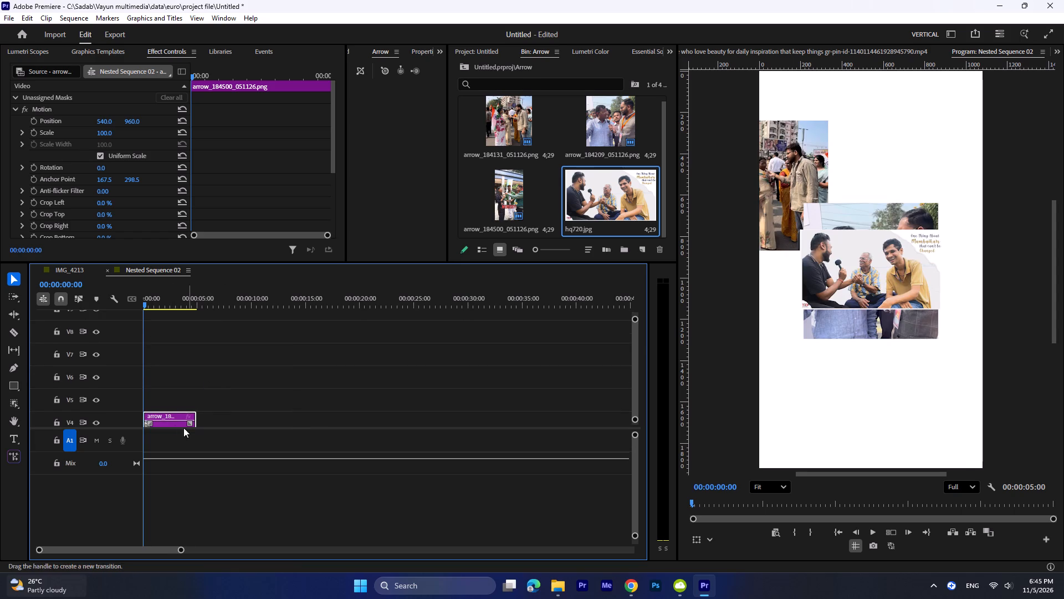
drag(170, 415, 170, 335)
ctrl+scroll(200, 392, up, 9)
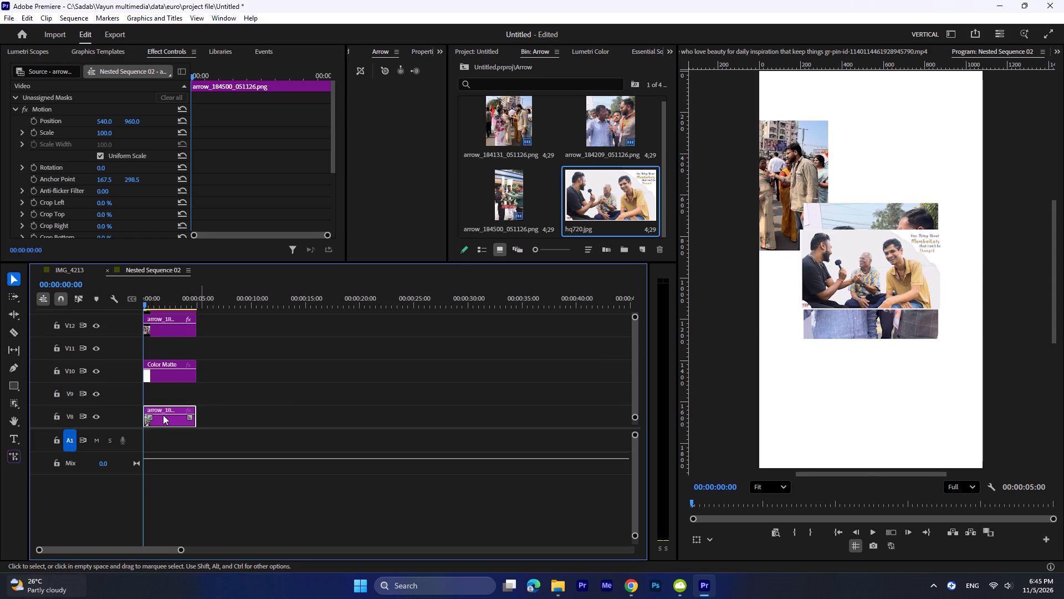
drag(163, 415, 162, 395)
drag(168, 424, 162, 346)
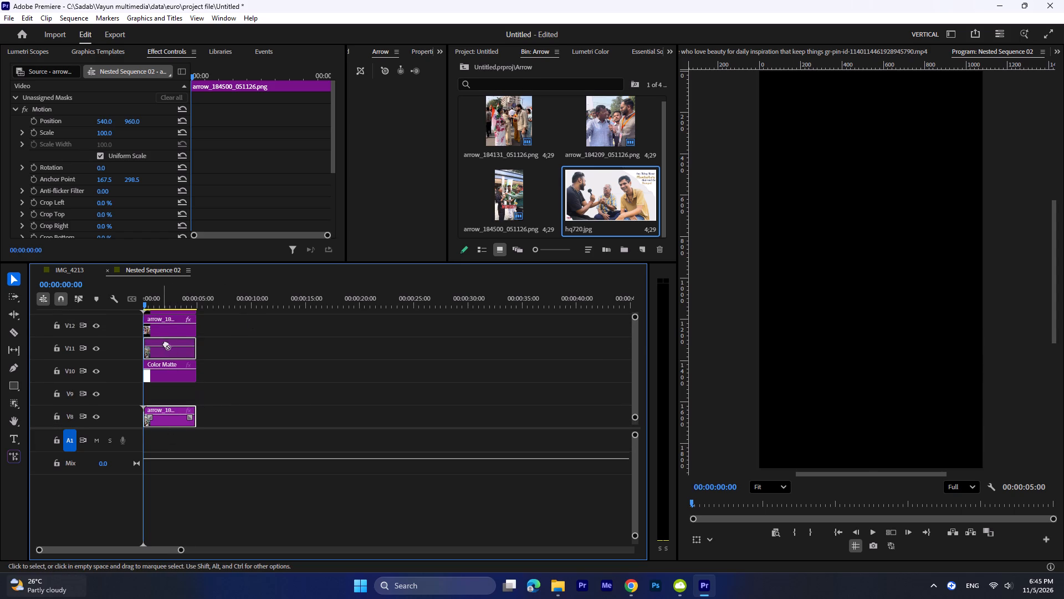
Delete the street and interview image clips from V12 and V13 in the nested sequence.
ctrl+scroll(250, 338, up, 4)
drag(212, 349, 175, 359)
key(BackSpace)
Move the hq720.jpg clip down from V14 to V12, directly above the arrow_184500_051126.png clip.
drag(163, 313, 162, 346)
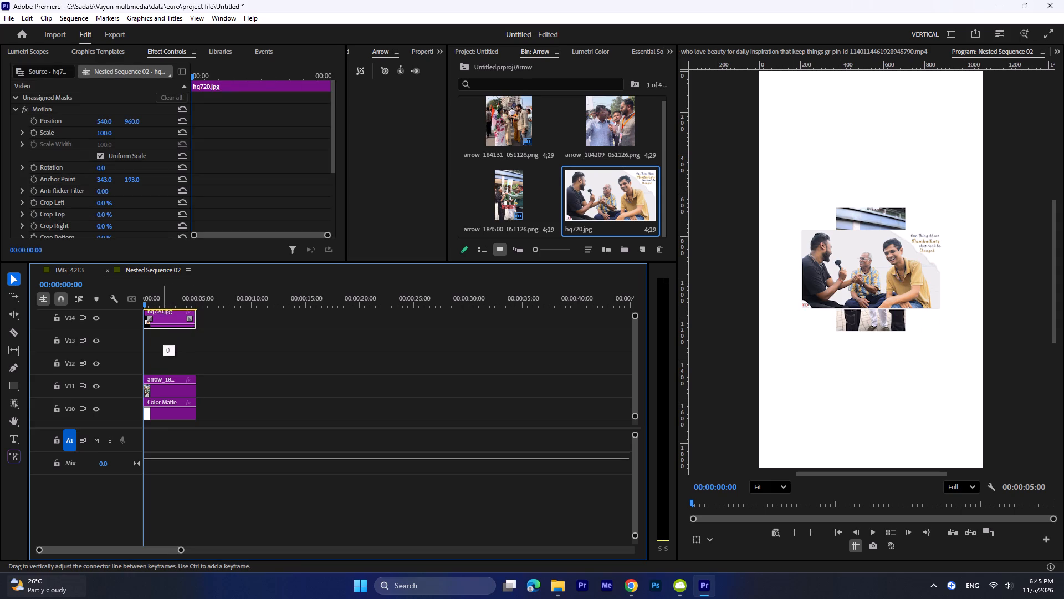
drag(162, 346, 162, 346)
drag(171, 323, 171, 291)
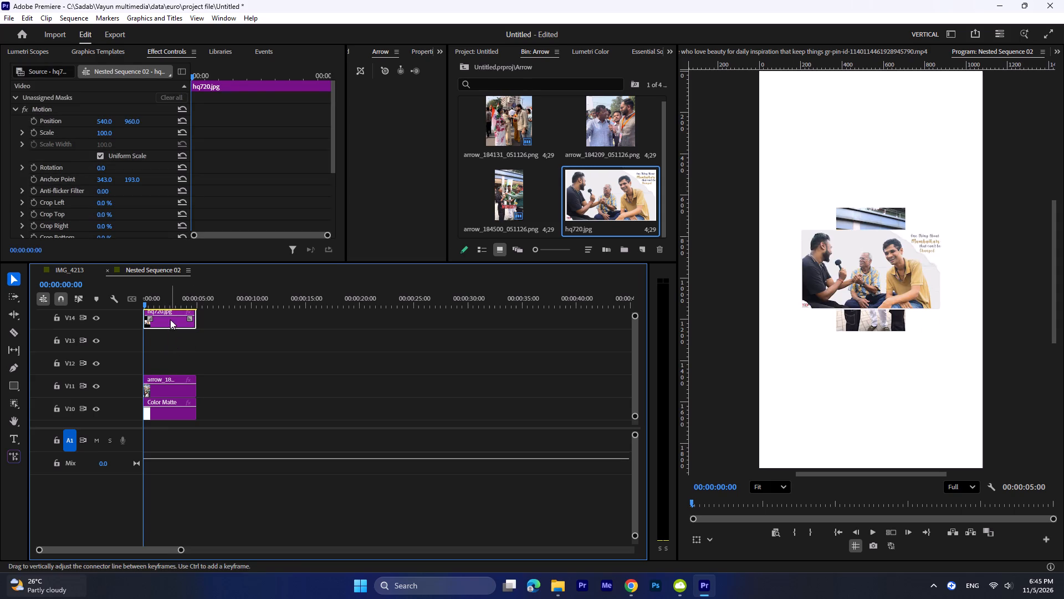
drag(170, 319, 164, 364)
click(248, 358)
click(175, 374)
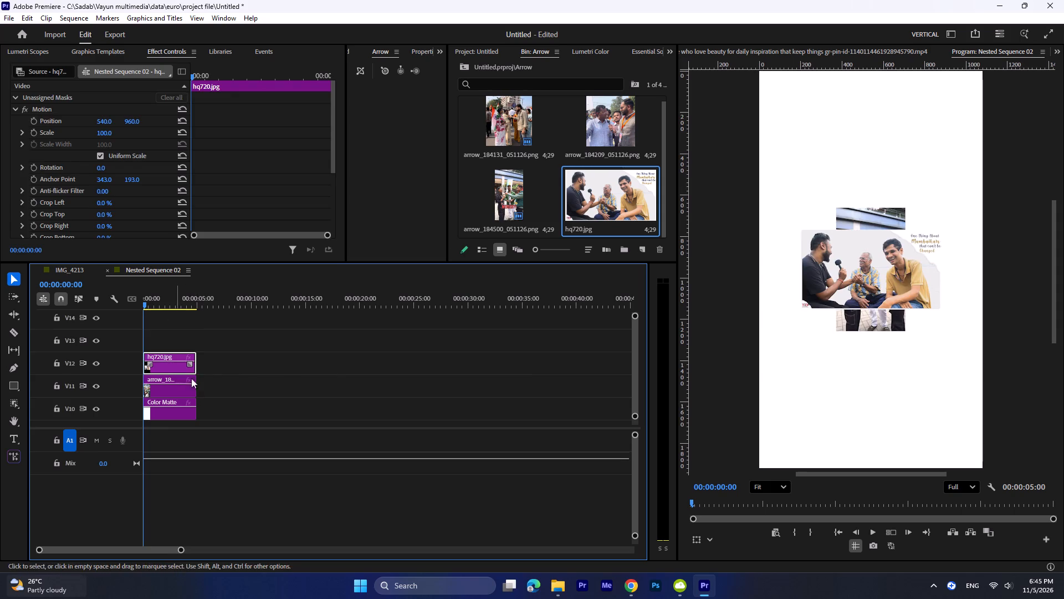
Crop 24% off the right side of hq720.jpg and raise the image to a vertical position of 411.
drag(111, 128, 70, 137)
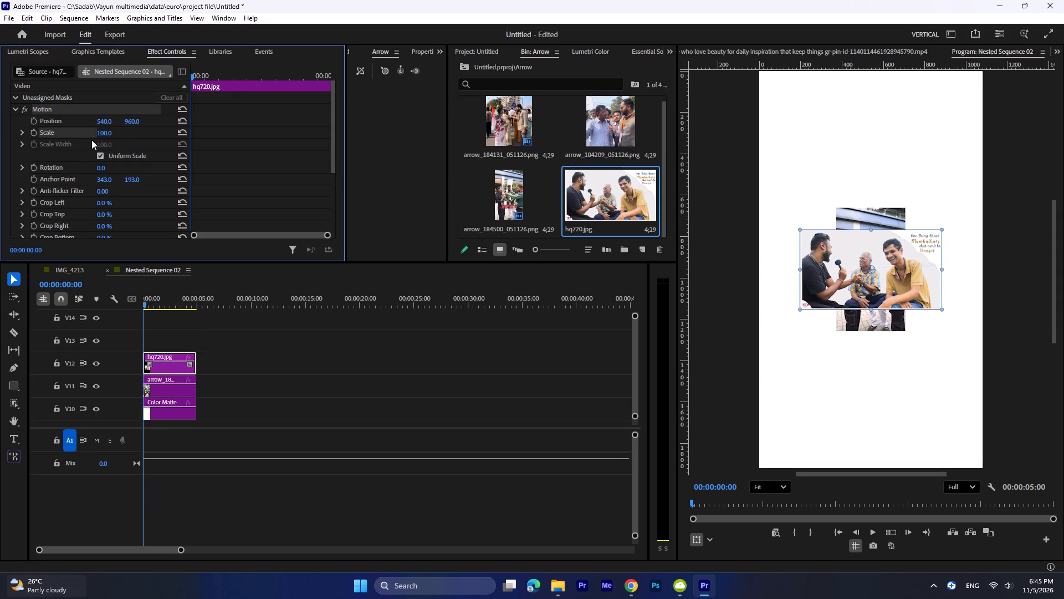
scroll(106, 210, down, 1)
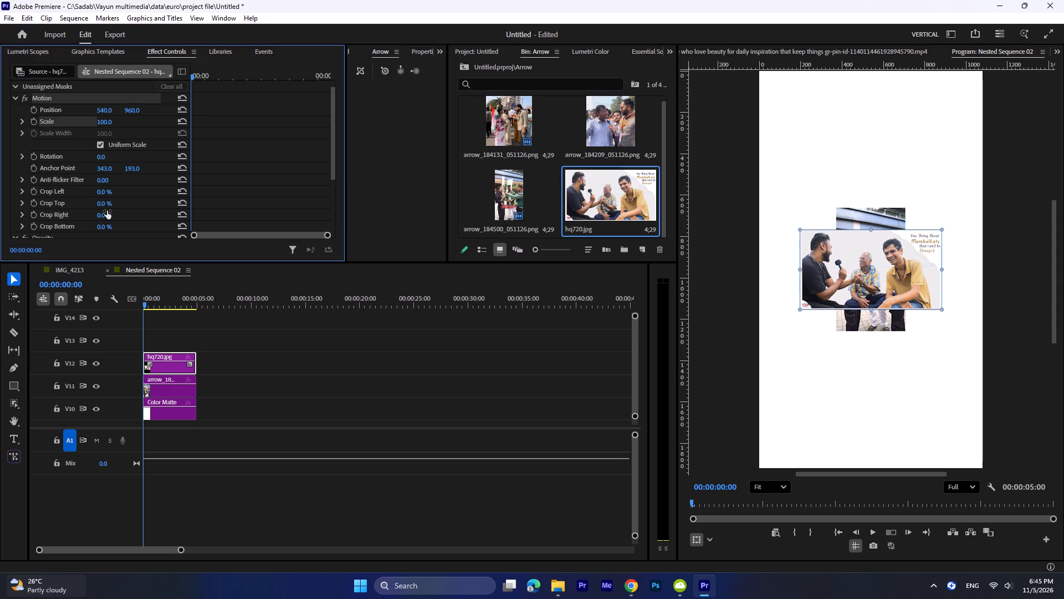
drag(107, 211, 115, 215)
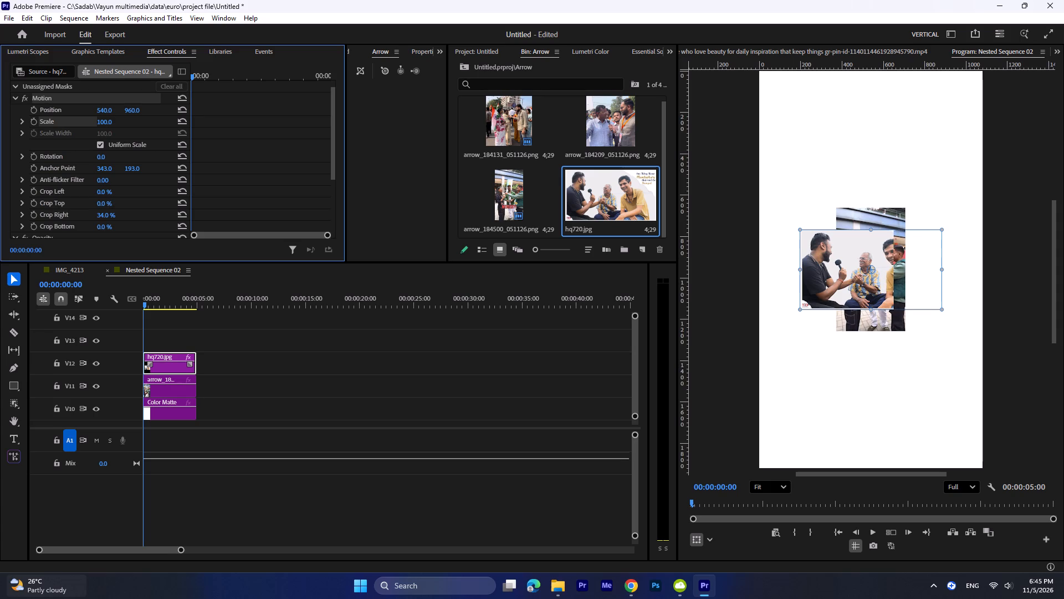
drag(115, 215, 111, 217)
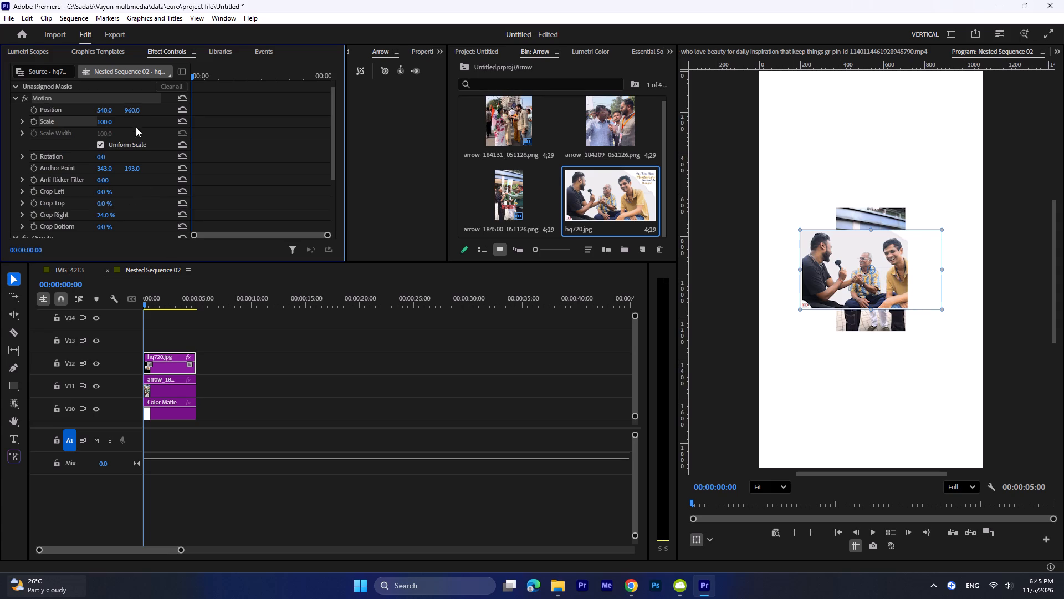
drag(129, 108, 84, 121)
Crop the arrow_184500_051126.png image on V11 by 23% at the top and 35% at the bottom.
click(170, 385)
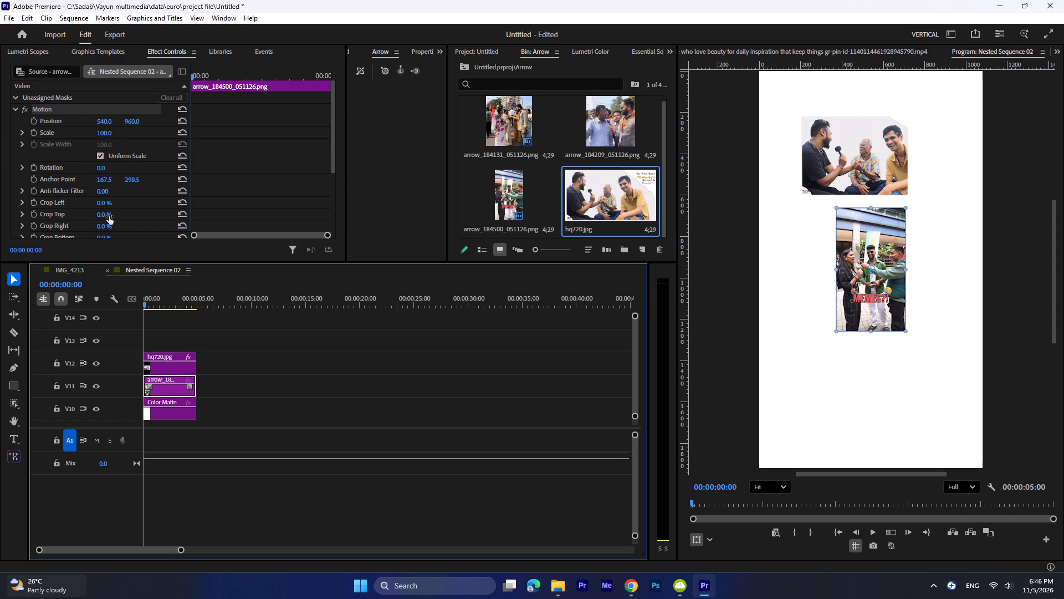
drag(109, 215, 118, 214)
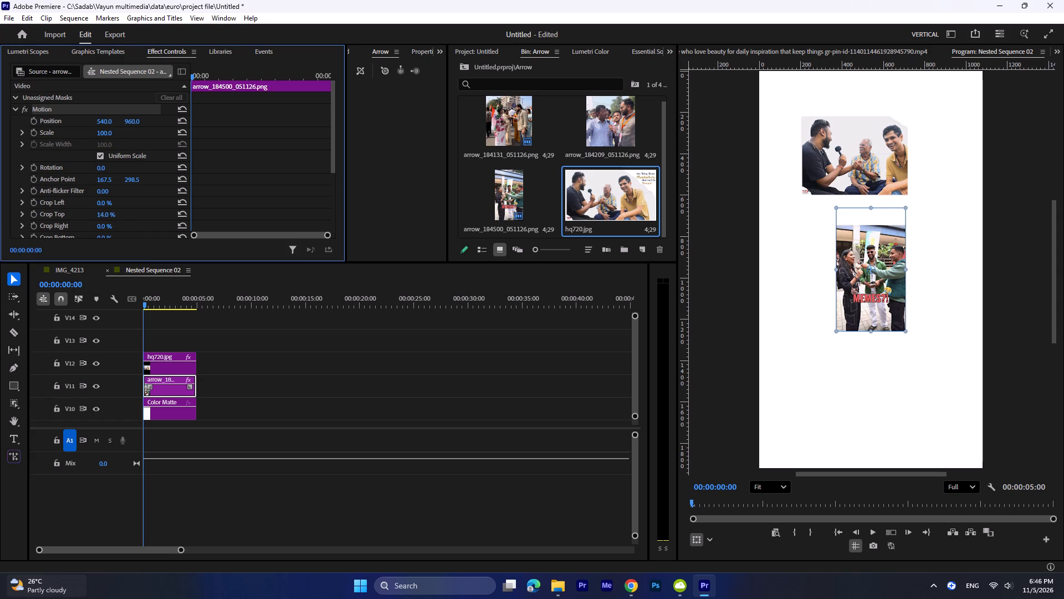
drag(118, 214, 121, 214)
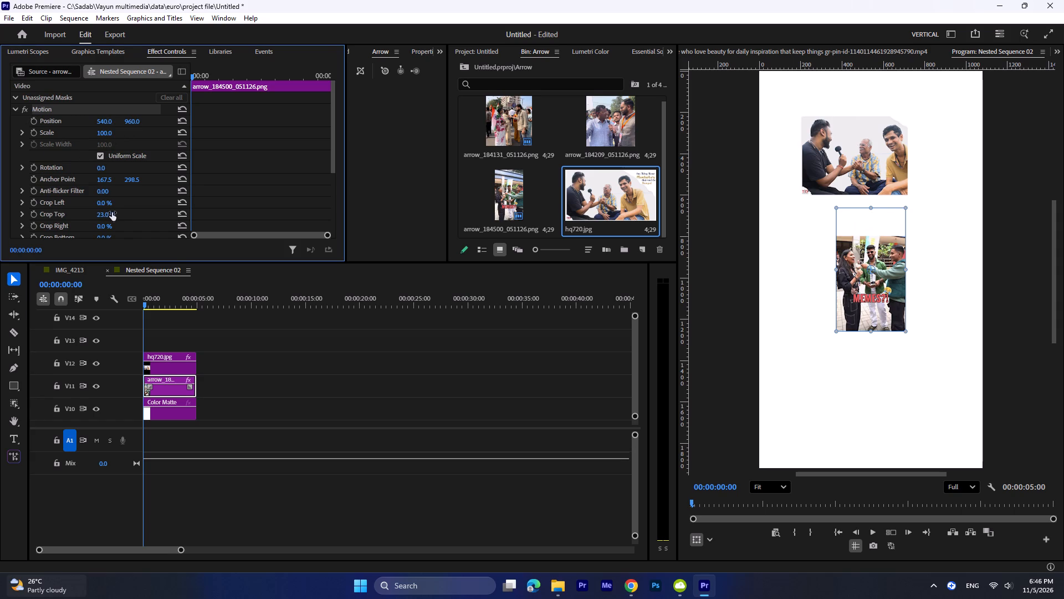
scroll(113, 222, down, 2)
drag(105, 217, 112, 217)
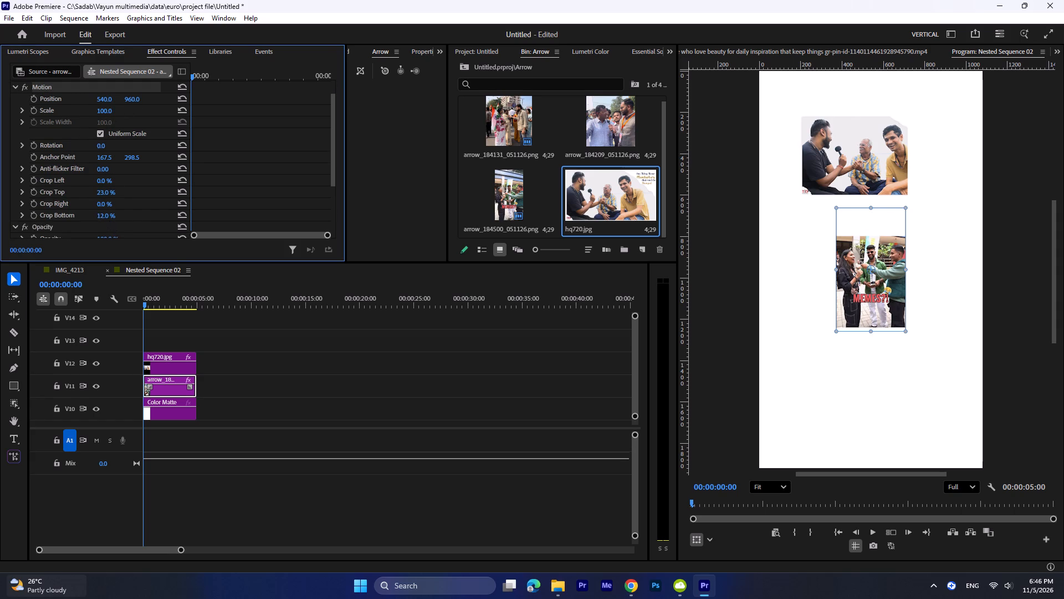
drag(112, 217, 124, 216)
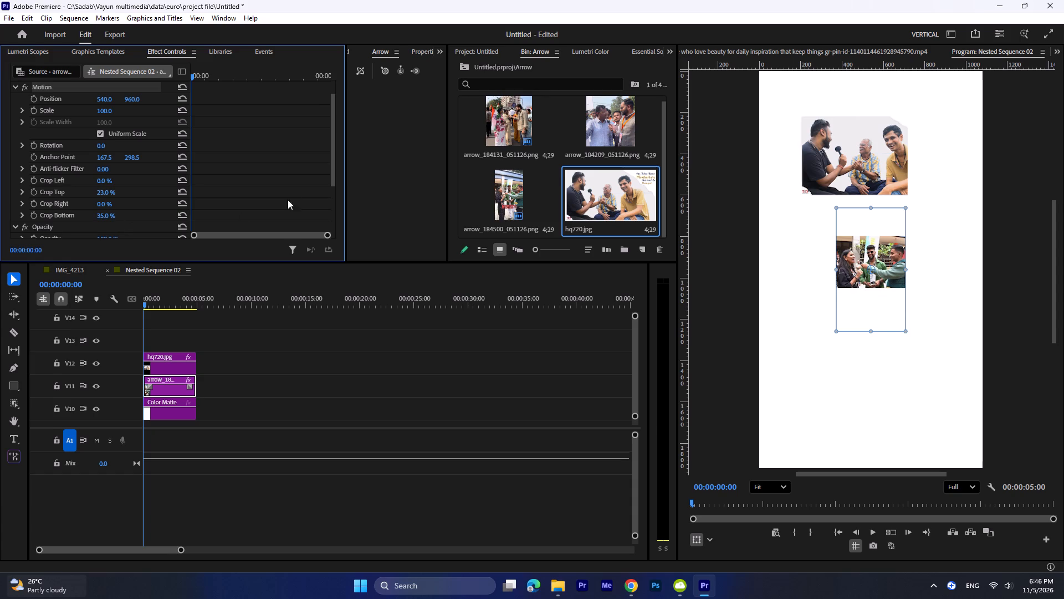
Scale arrow_184500_051126.png to 134 and position it in the frame's upper right at 819.7, 445.1.
drag(886, 285, 957, 179)
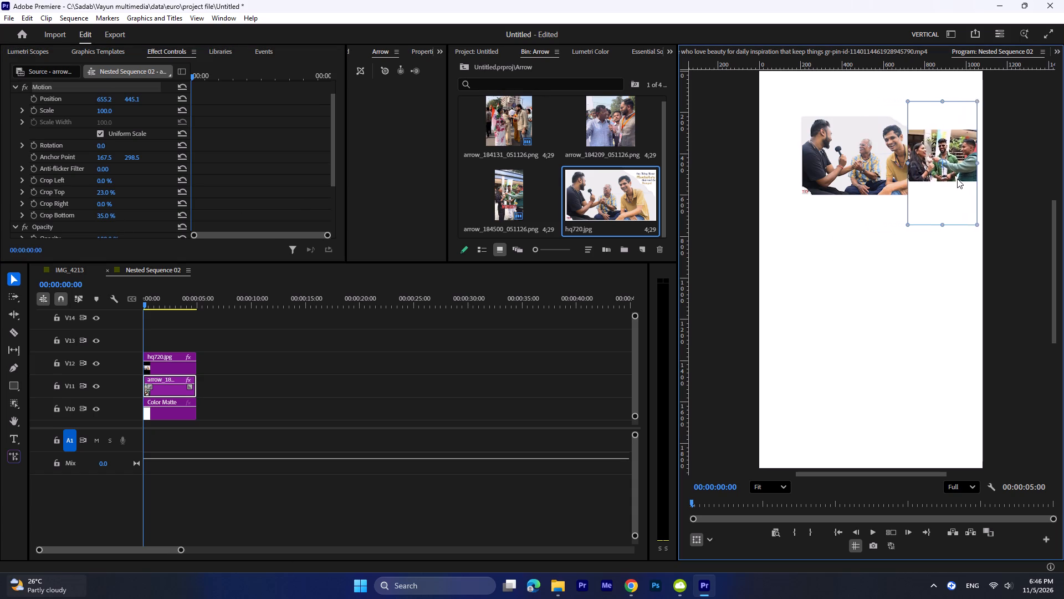
drag(957, 179, 959, 179)
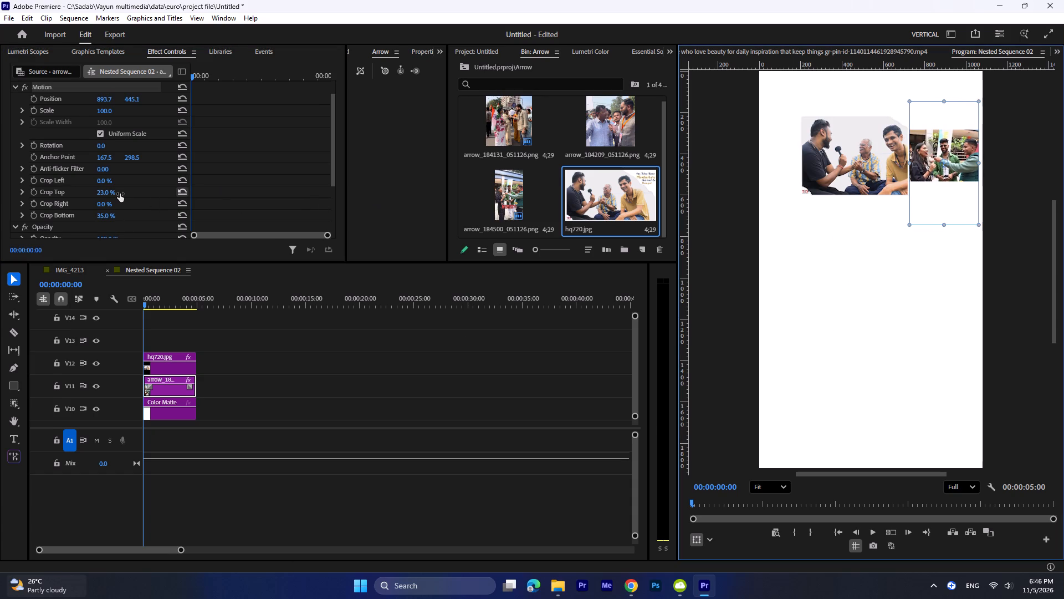
scroll(119, 191, up, 2)
drag(113, 134, 120, 135)
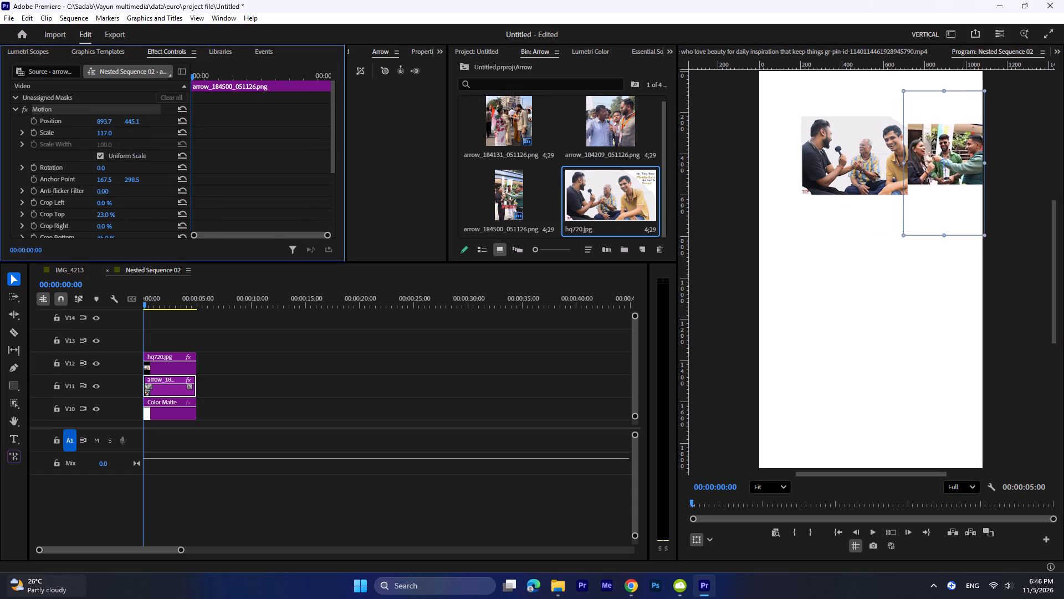
drag(120, 135, 130, 135)
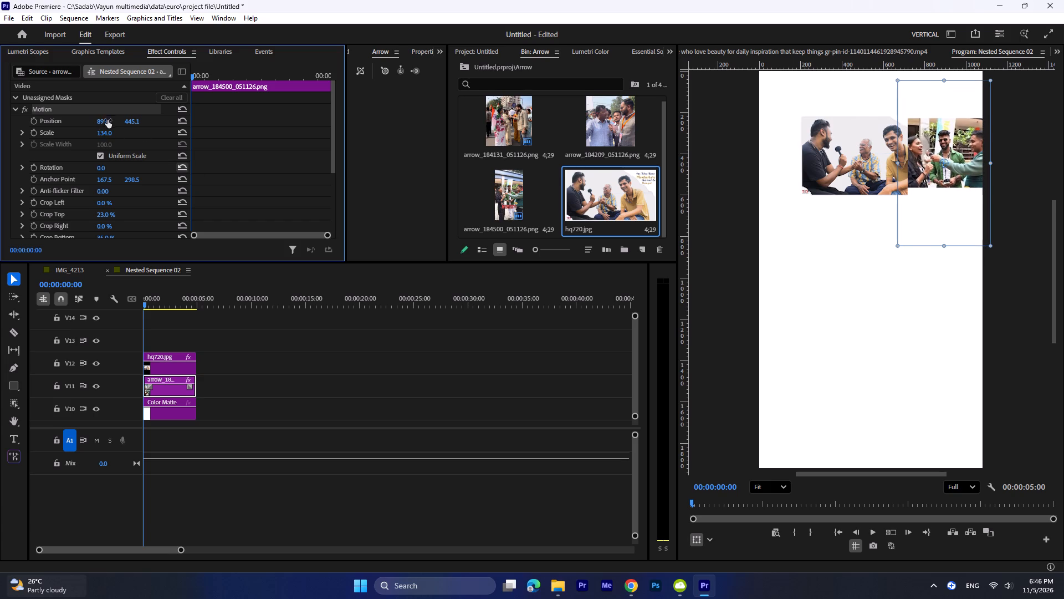
drag(110, 119, 68, 118)
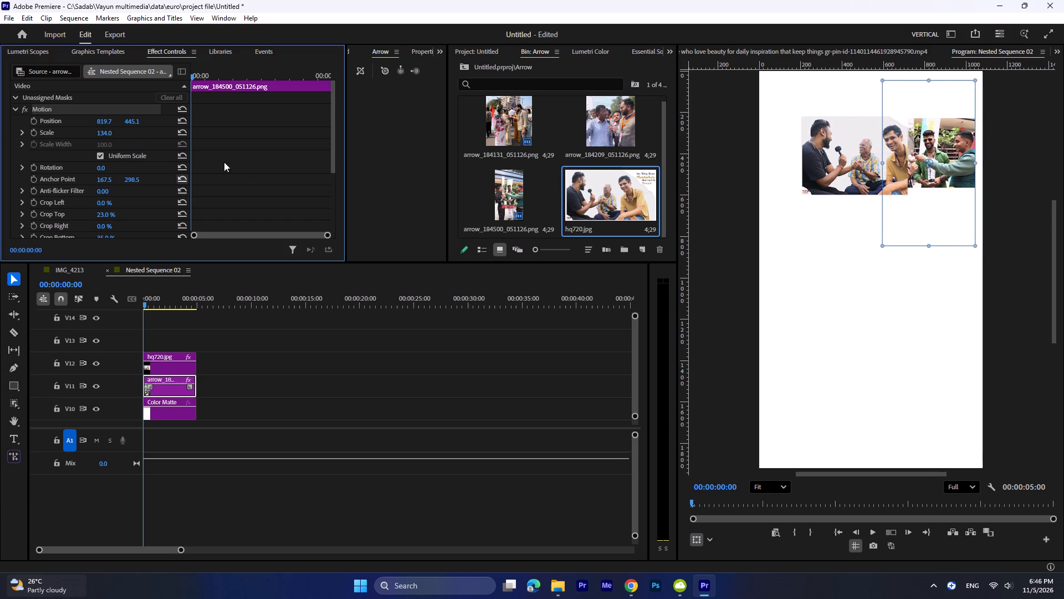
Position hq720.jpg directly beneath the cropped street interview image, at 710, 756.
click(166, 361)
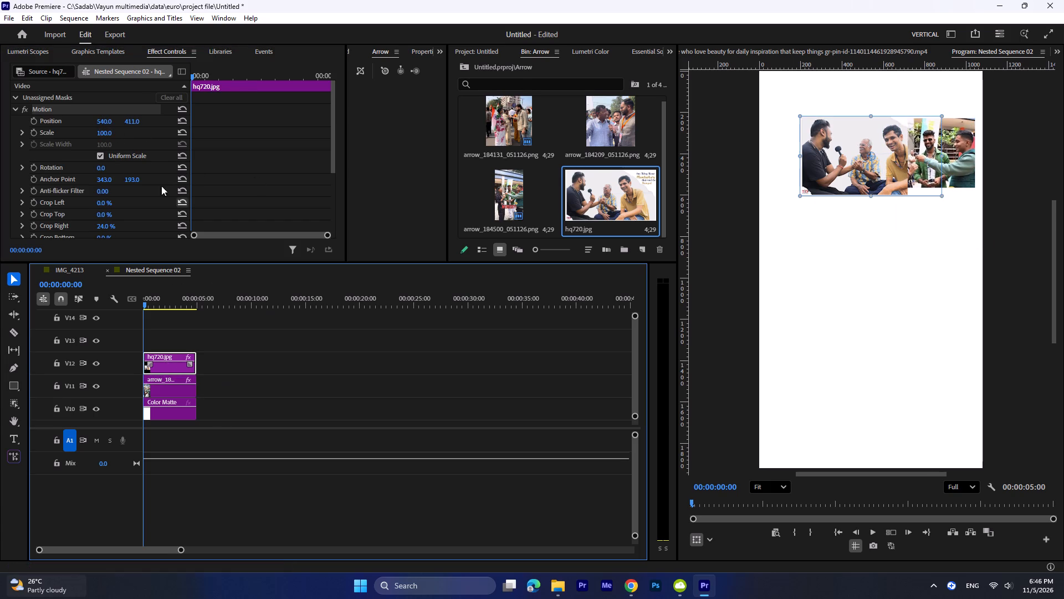
drag(106, 120, 22, 124)
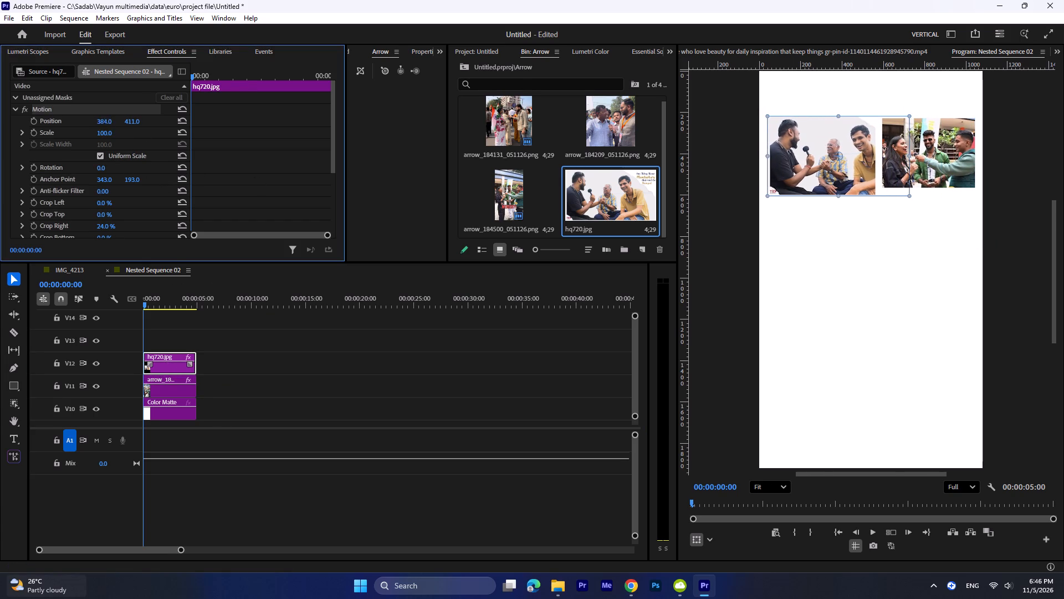
drag(22, 124, 26, 124)
drag(141, 122, 124, 121)
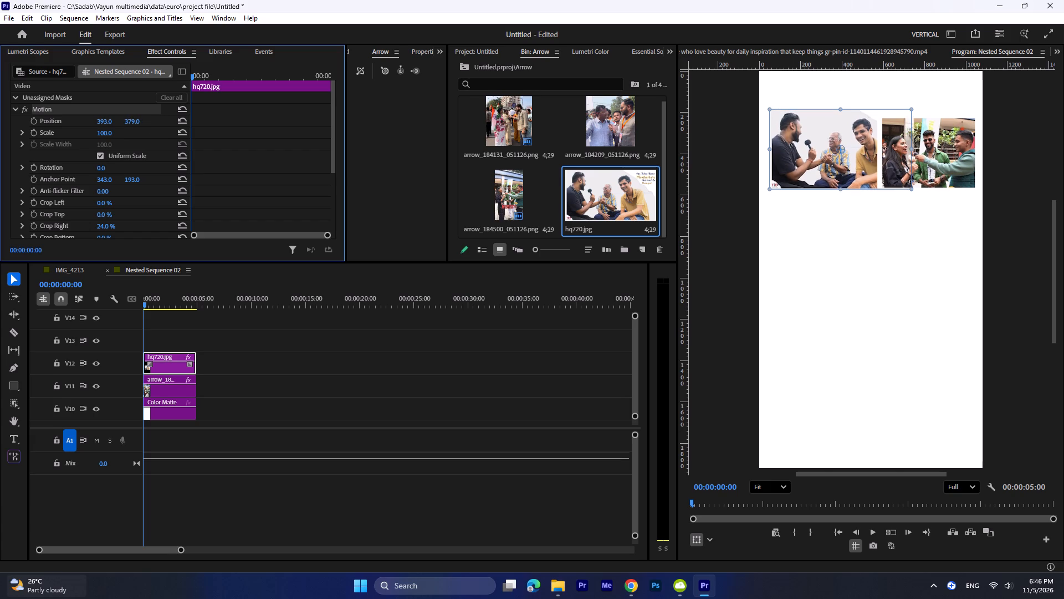
drag(124, 121, 374, 146)
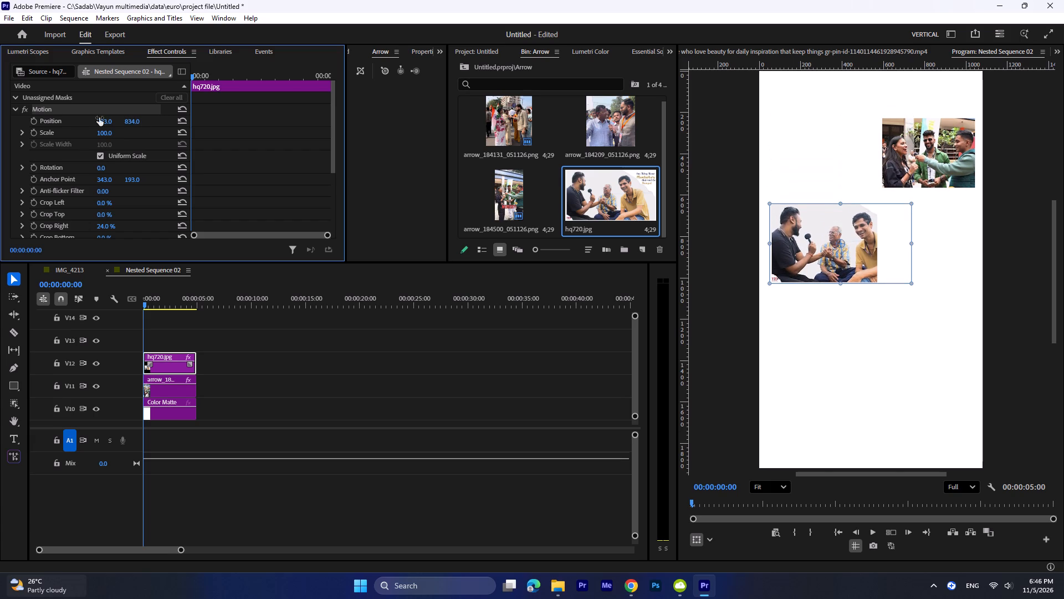
drag(100, 118, 346, 109)
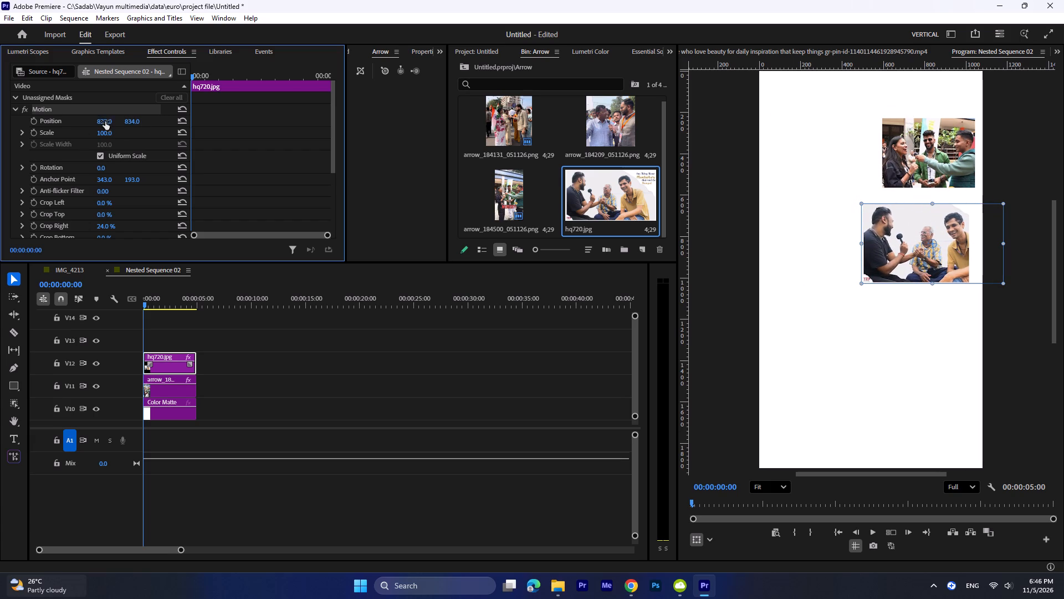
drag(107, 120, 167, 120)
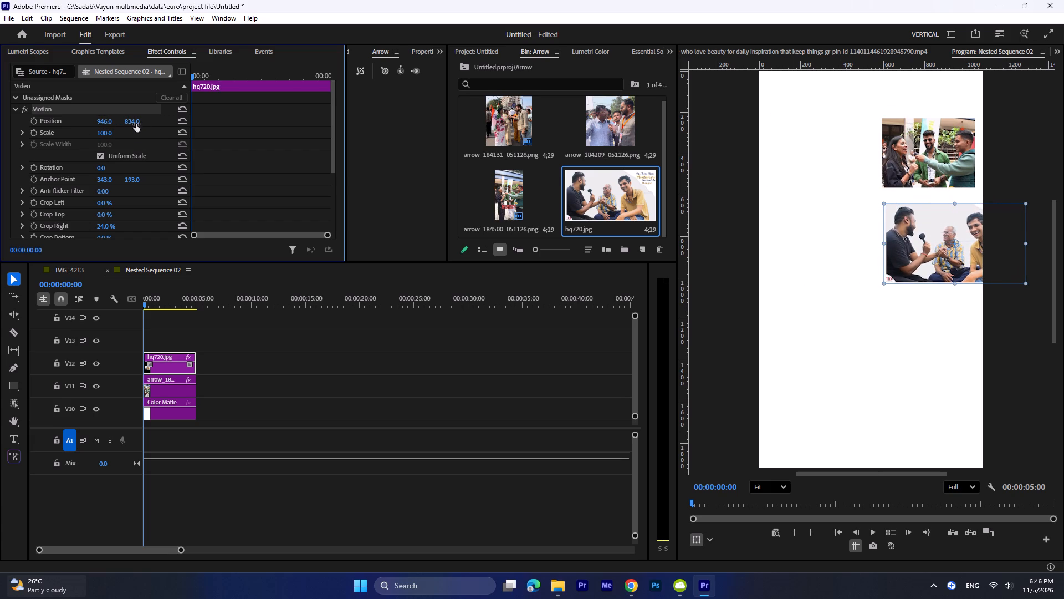
drag(134, 123, 90, 124)
drag(238, 321, 190, 388)
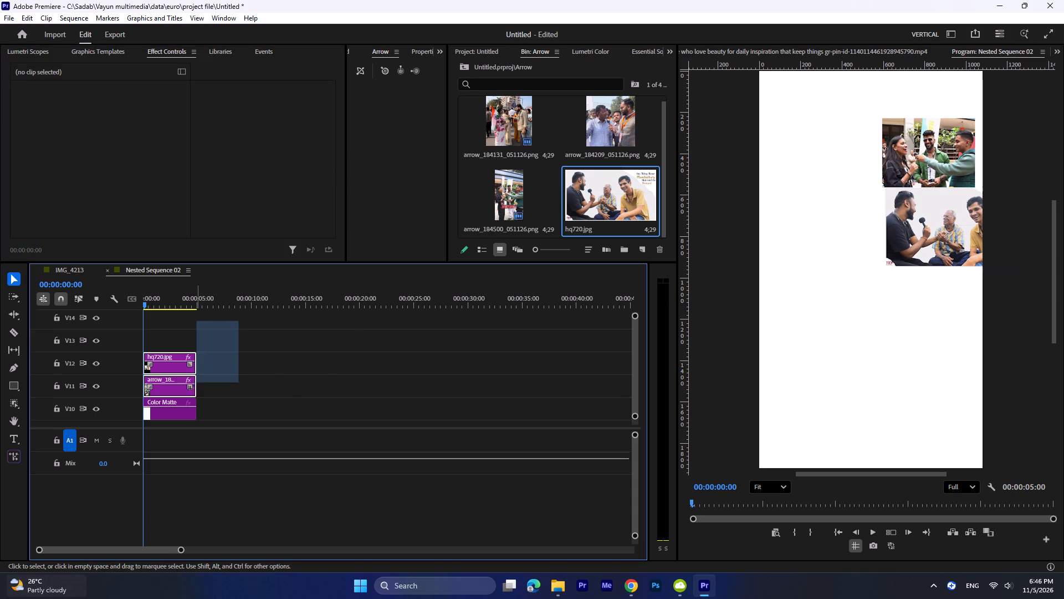
drag(190, 388, 183, 390)
click(233, 377)
click(161, 364)
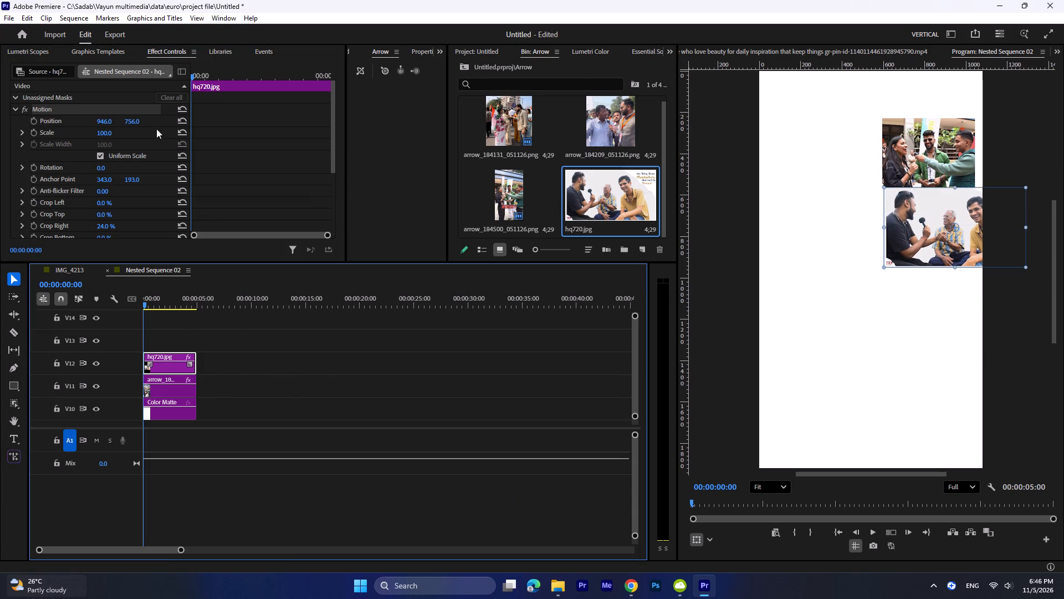
drag(104, 119, 76, 121)
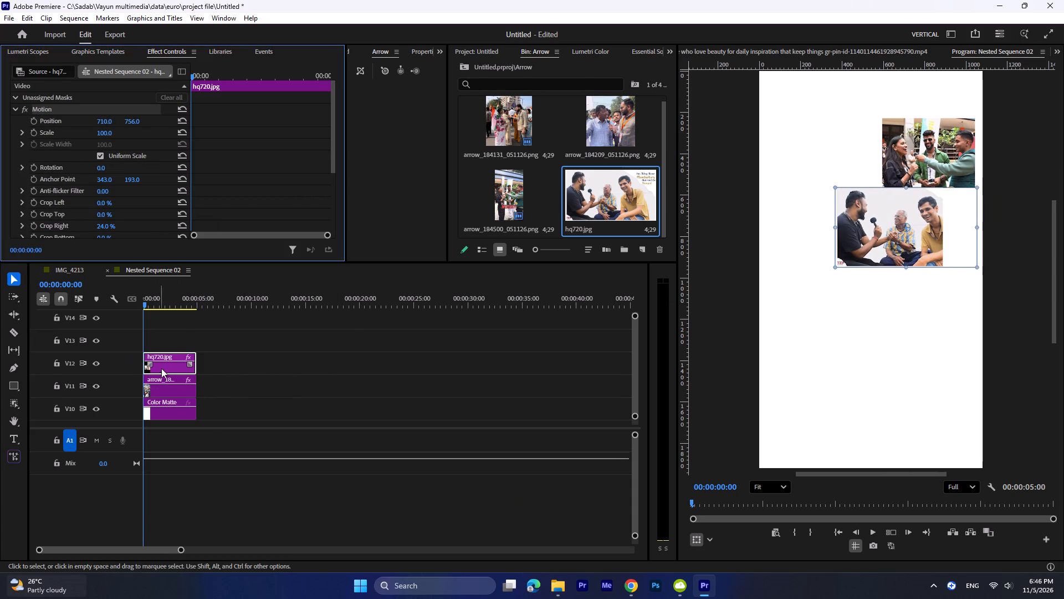
Set the horizontal position of arrow_184500_051126.png to 638.7 so it sits centred above hq720.jpg.
click(177, 386)
click(171, 361)
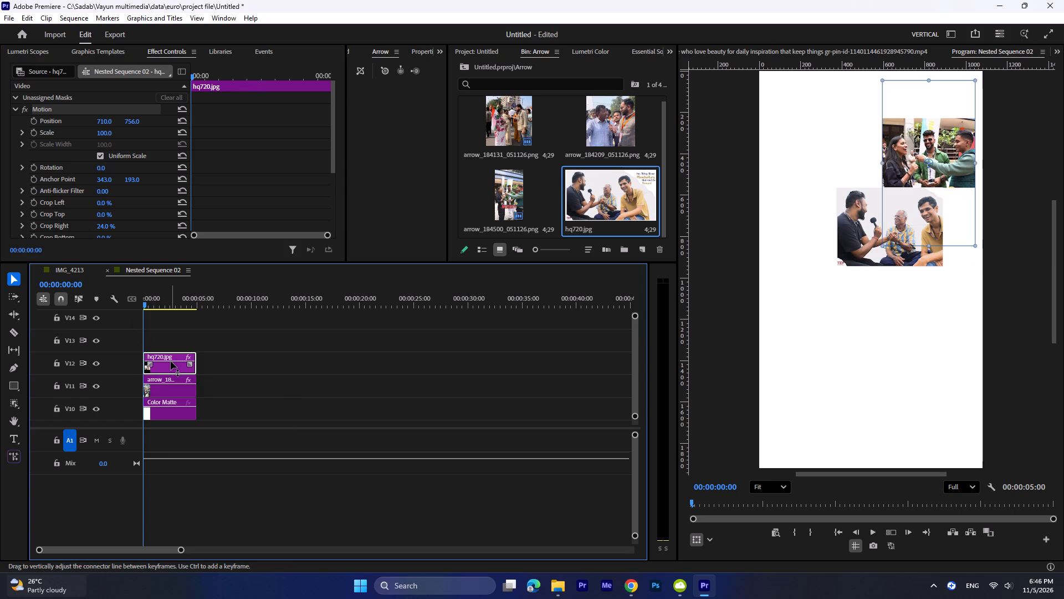
click(172, 390)
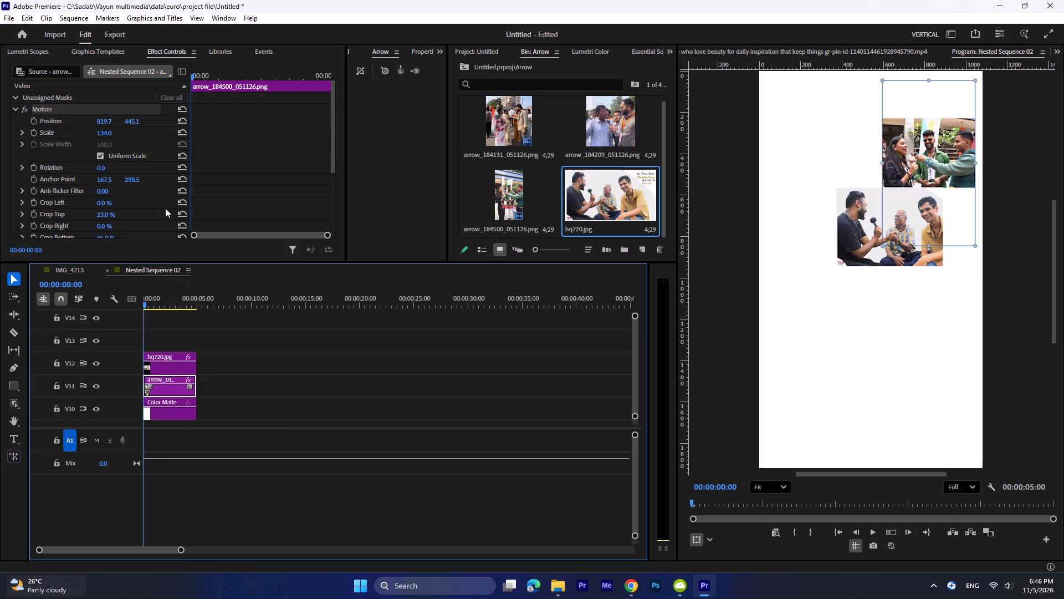
drag(105, 120, 7, 122)
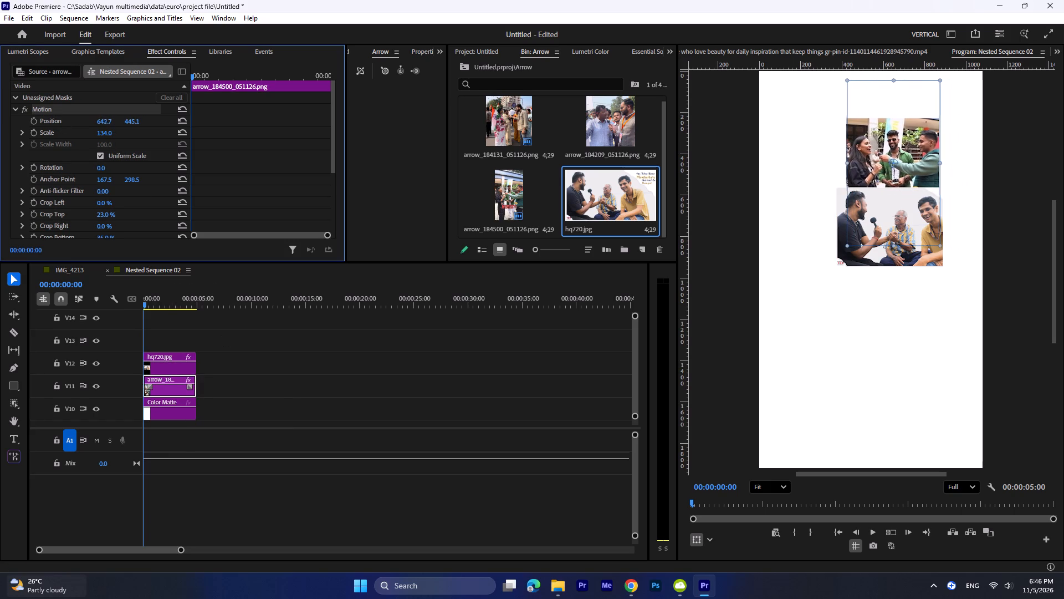
drag(7, 122, 5, 123)
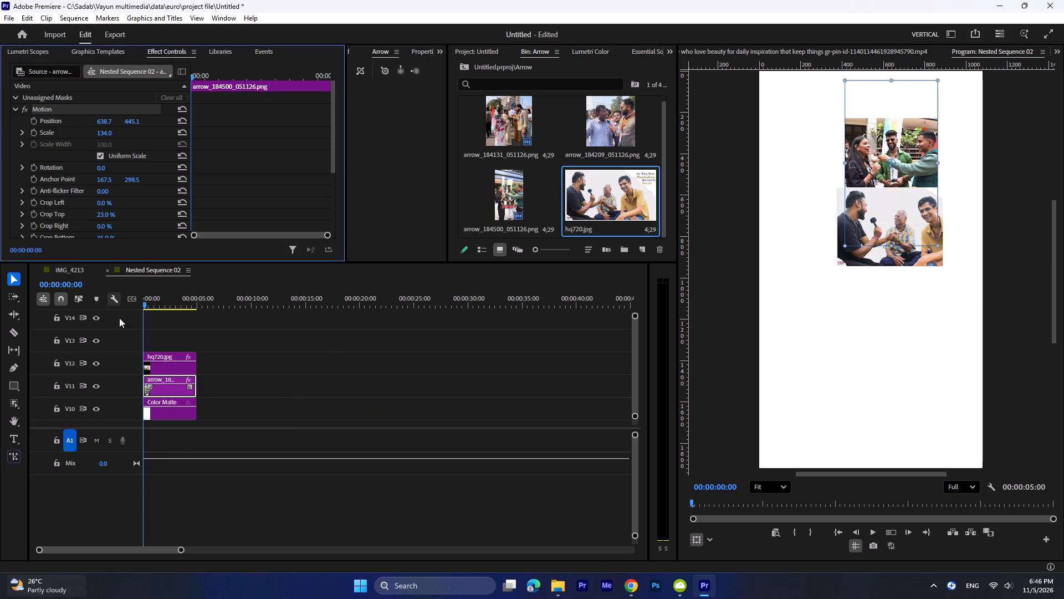
In the IMG_4213 sequence, shift the Nested Sequence 02 clip on V11 to start at 00:00:14:17.
click(74, 263)
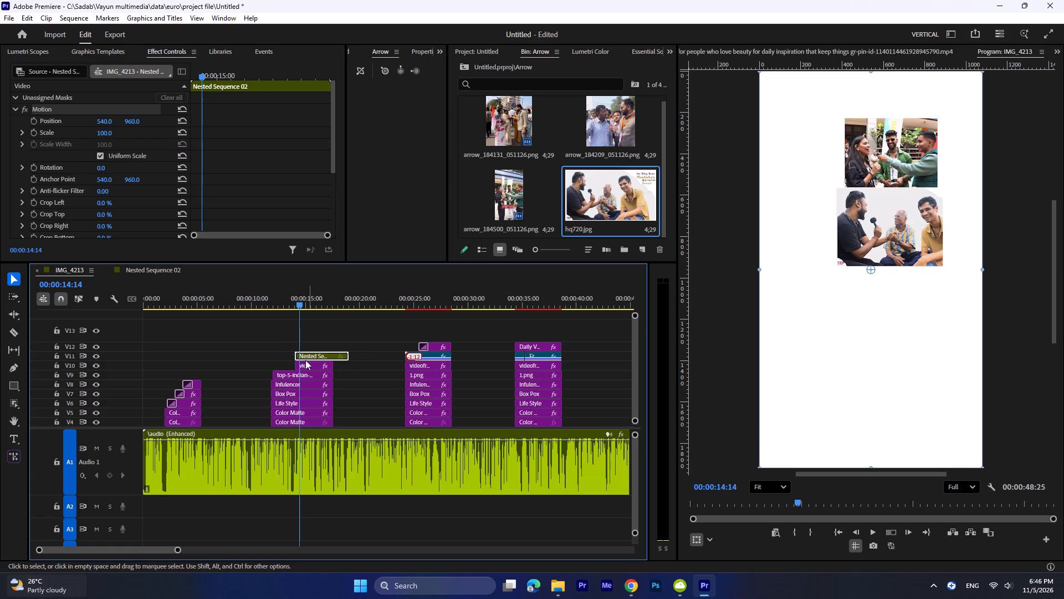
drag(300, 307, 301, 309)
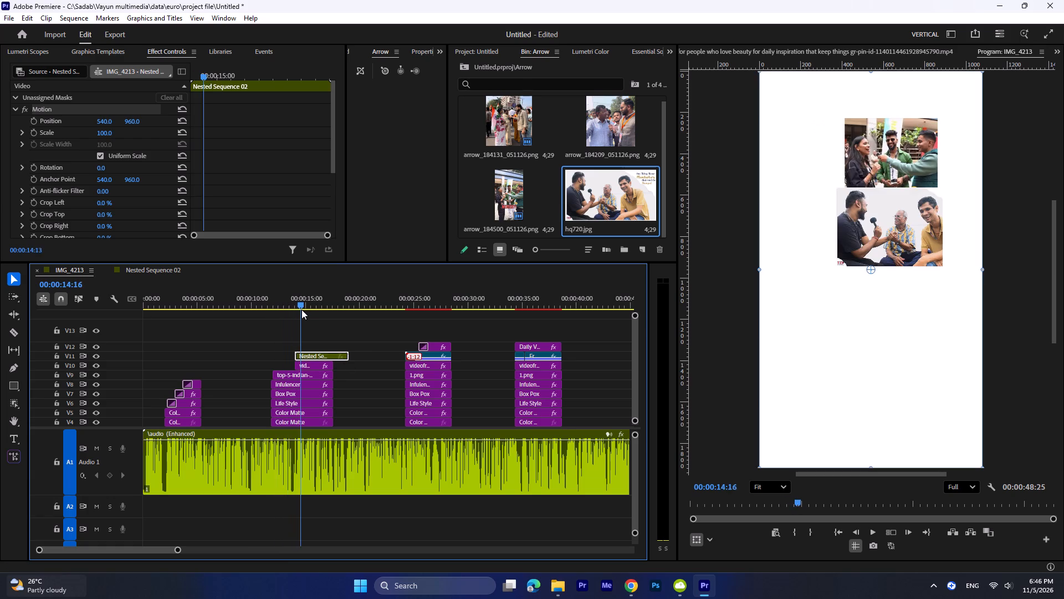
drag(301, 309, 302, 314)
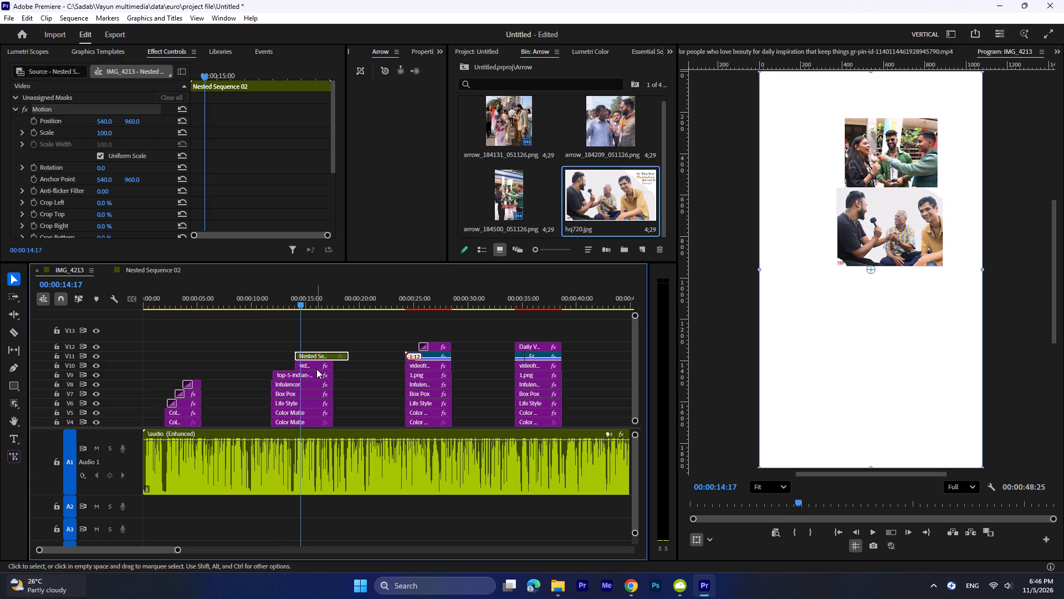
click(309, 355)
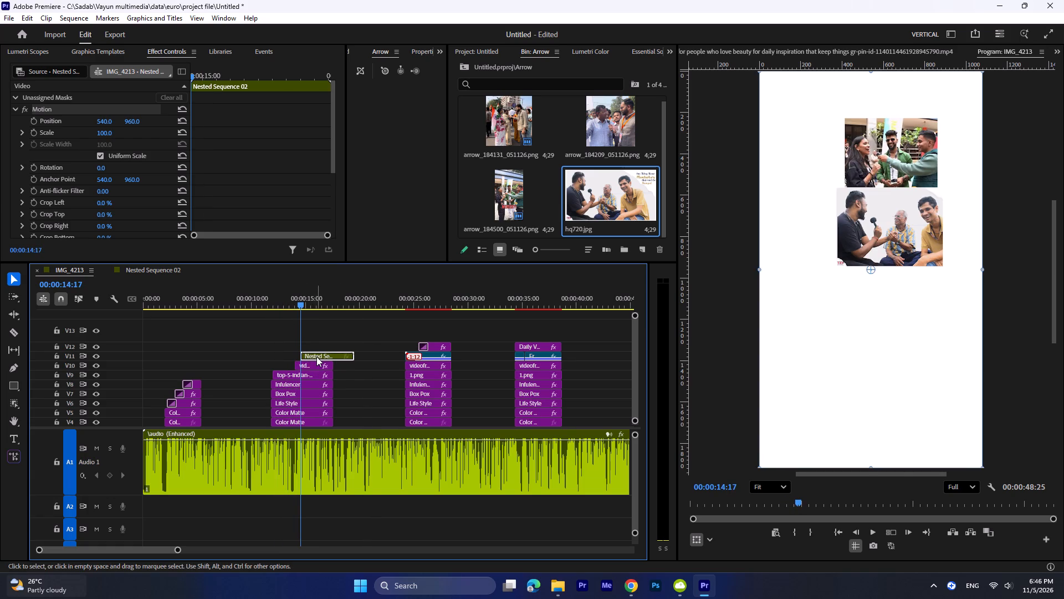
Delete the Color Matte clip from V10 in Nested Sequence 02 and return to the IMG_4213 sequence.
double_click(316, 357)
click(145, 420)
click(189, 413)
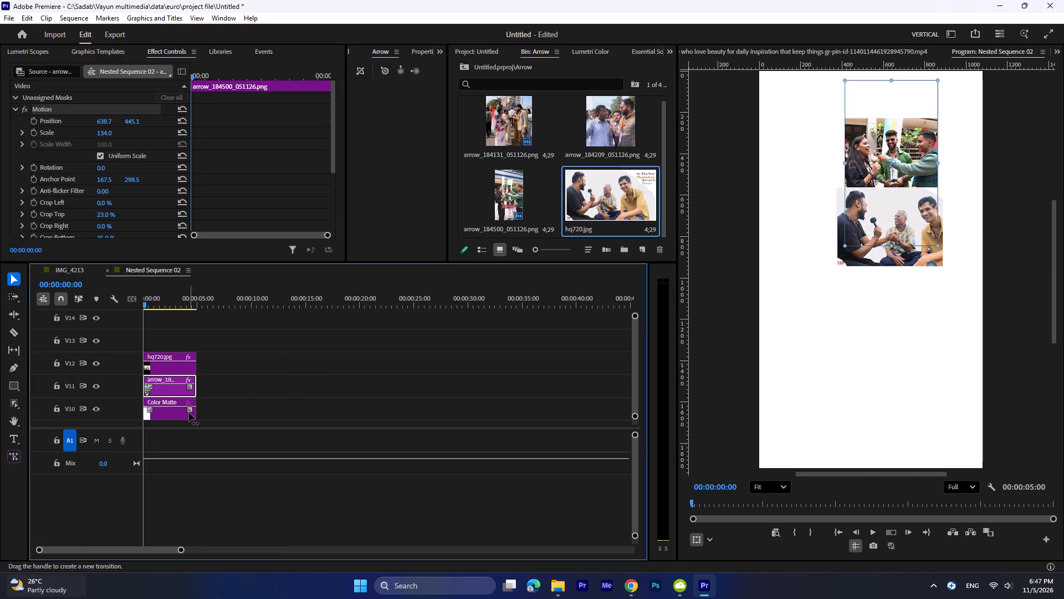
click(154, 413)
key(BackSpace)
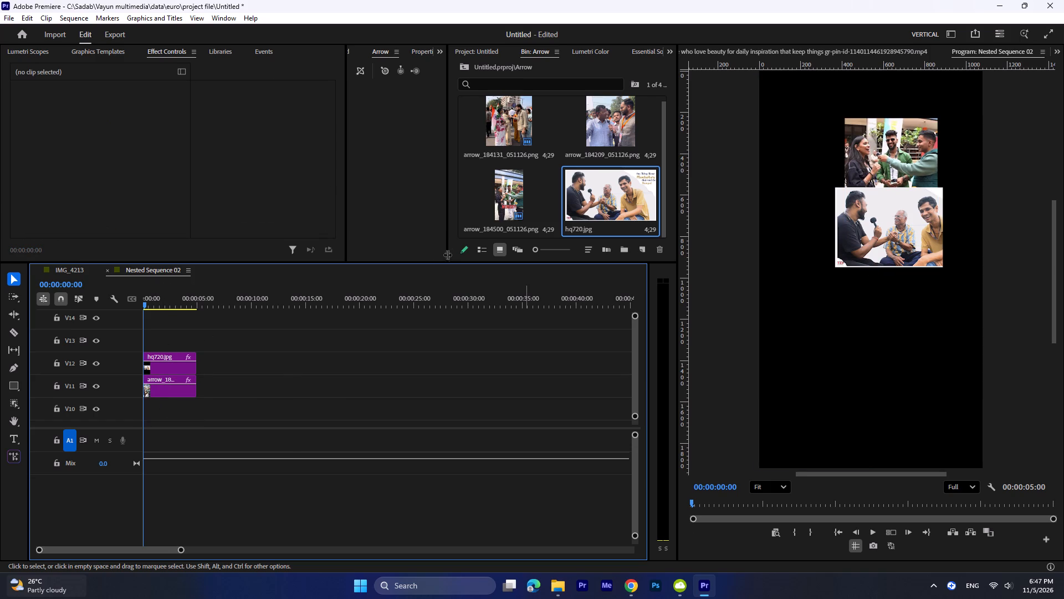
click(77, 273)
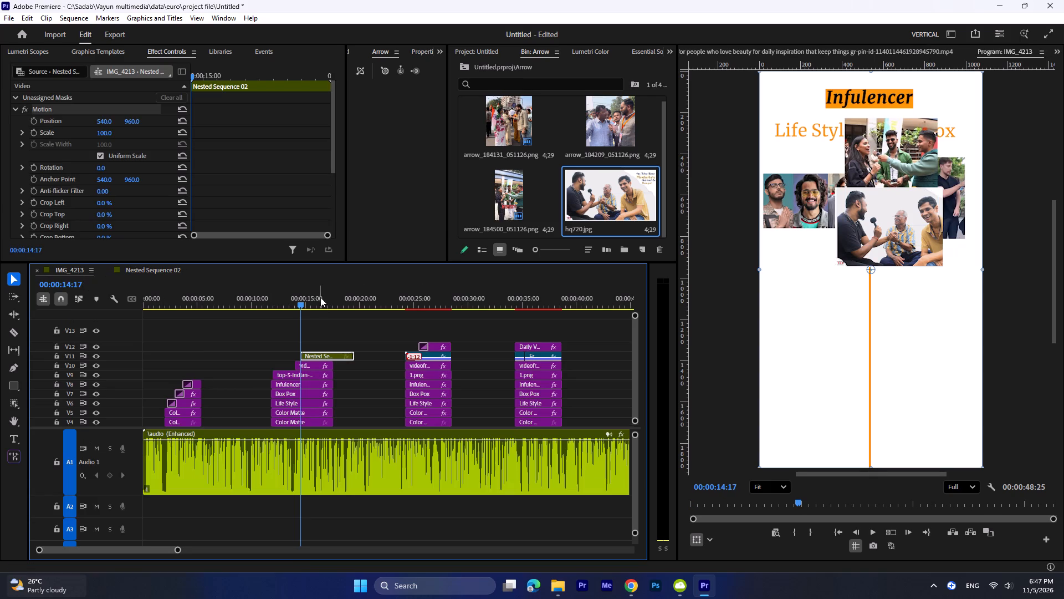
Position the Nested Sequence 02 clip under the Box Pox heading at 723, 1121.
click(326, 357)
drag(125, 119, 234, 148)
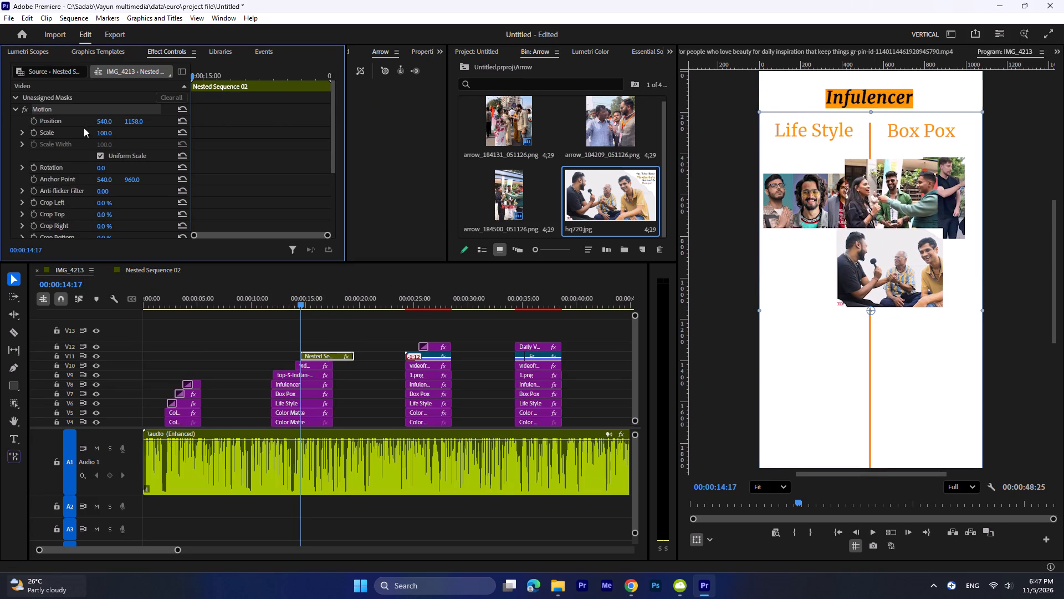
drag(100, 124, 195, 124)
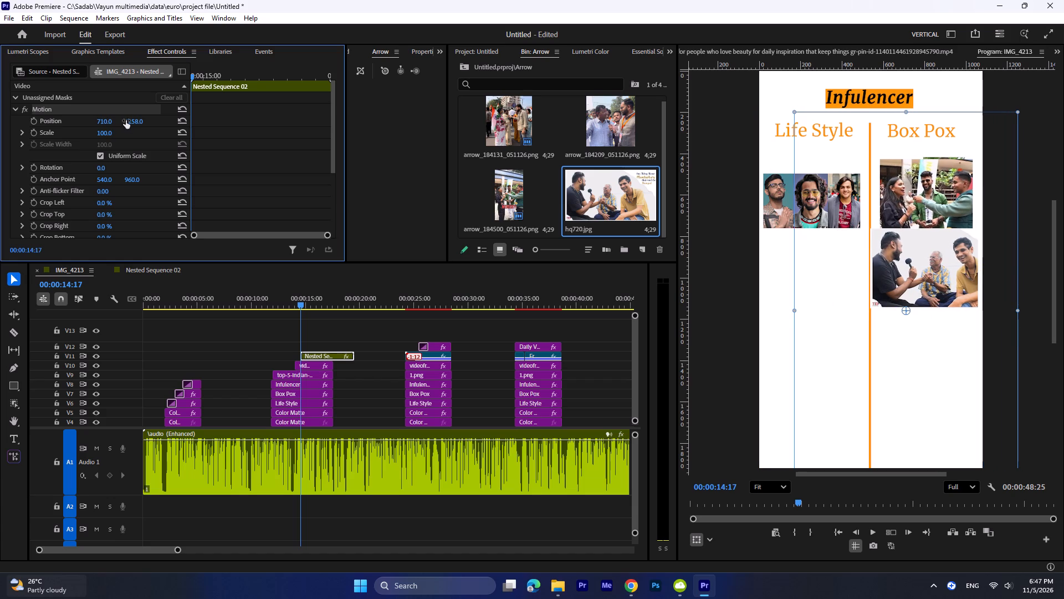
drag(130, 120, 110, 126)
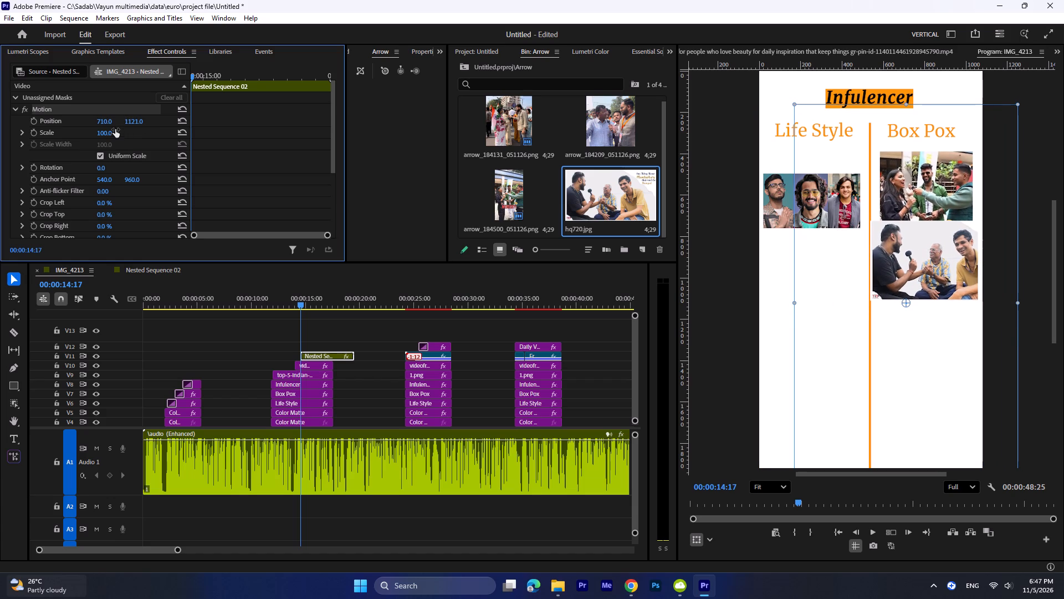
drag(110, 123, 116, 121)
Copy the Transform effect from the videoframe_1272.png clip on V10 and paste it onto the Nested Sequence 02 clip.
click(310, 366)
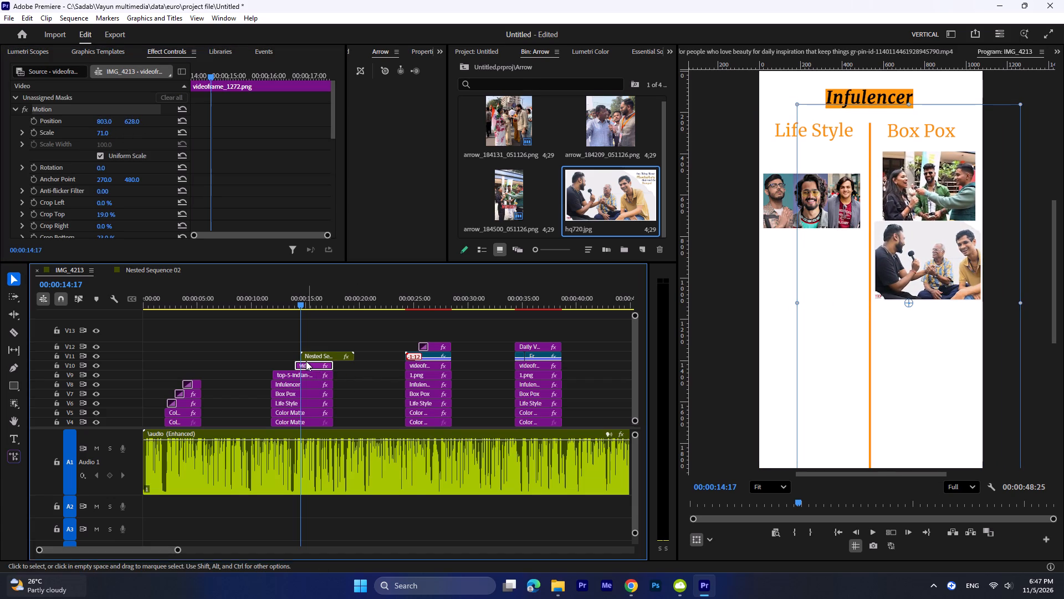
click(301, 300)
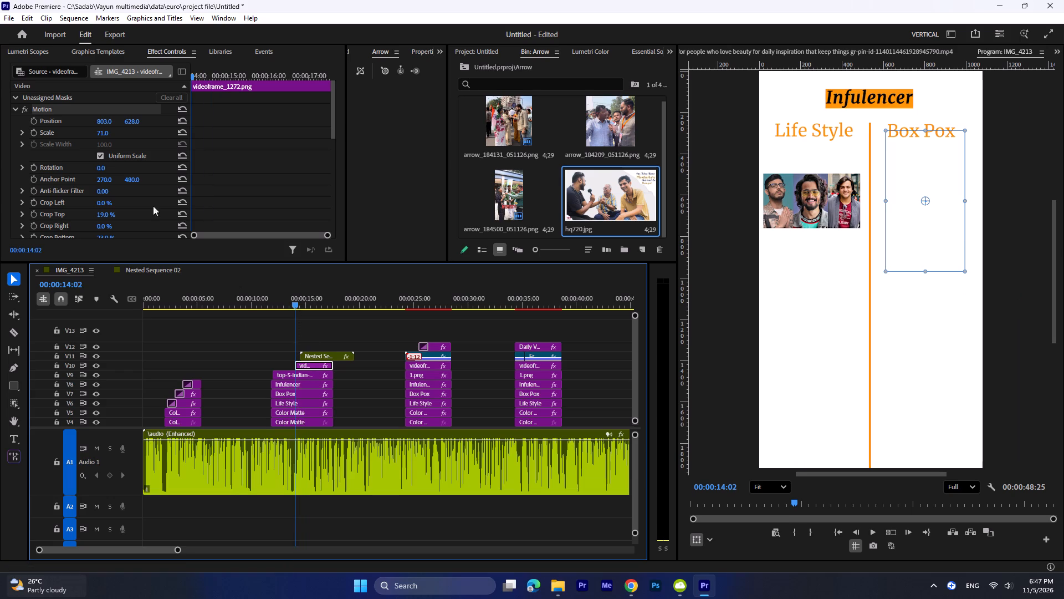
scroll(30, 175, down, 8)
right_click(50, 217)
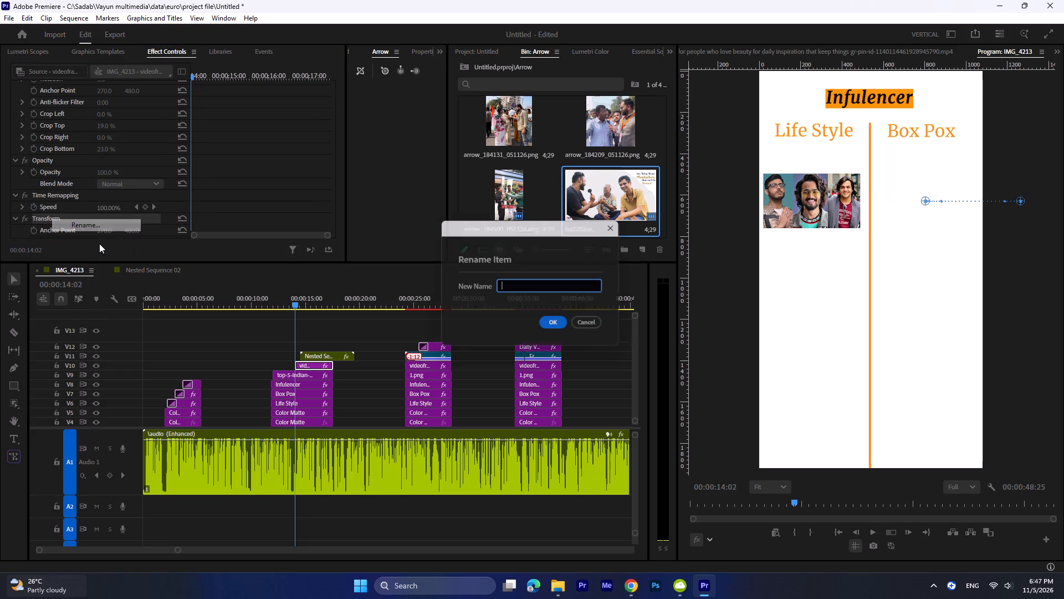
click(595, 326)
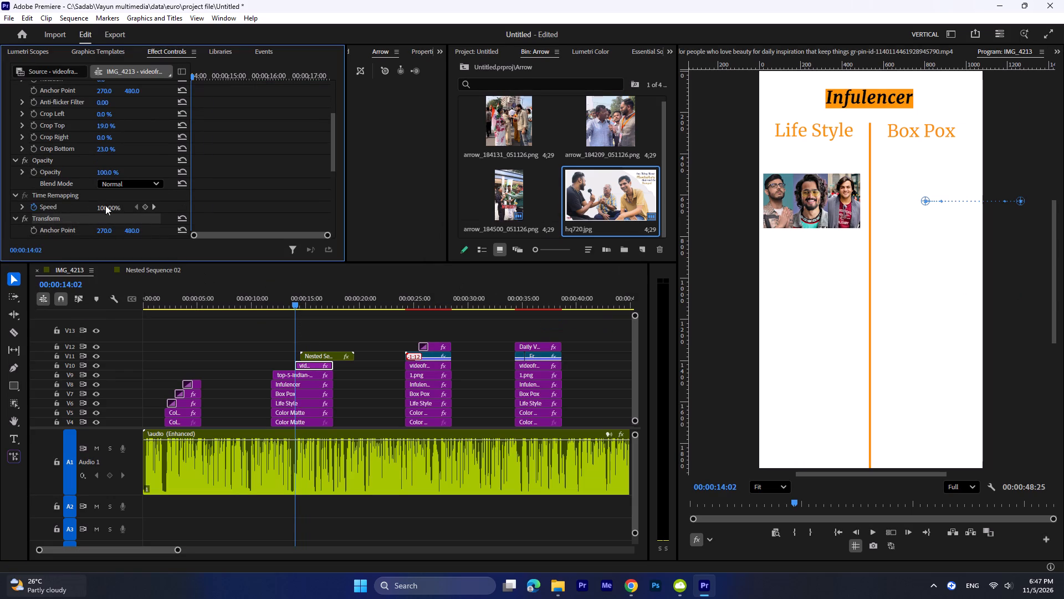
right_click(84, 220)
click(111, 268)
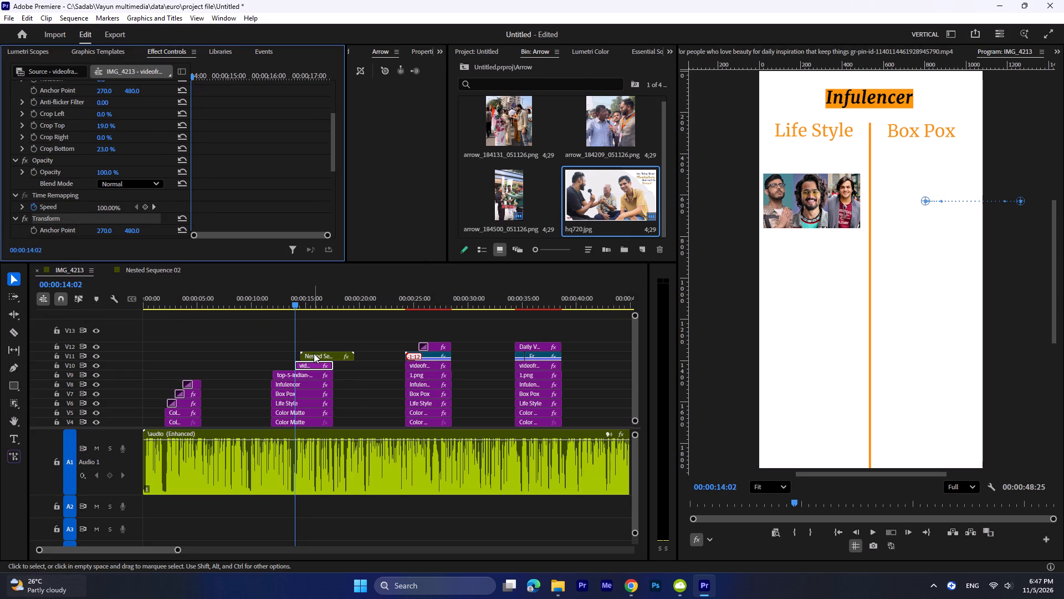
click(314, 353)
scroll(115, 192, down, 3)
scroll(72, 225, down, 5)
right_click(61, 222)
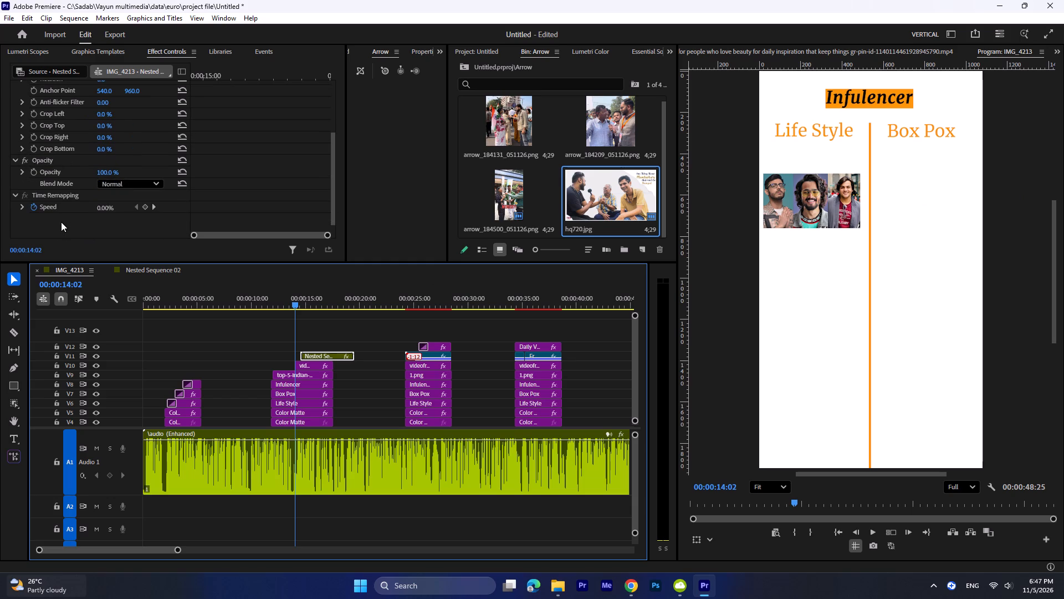
right_click(118, 217)
click(148, 280)
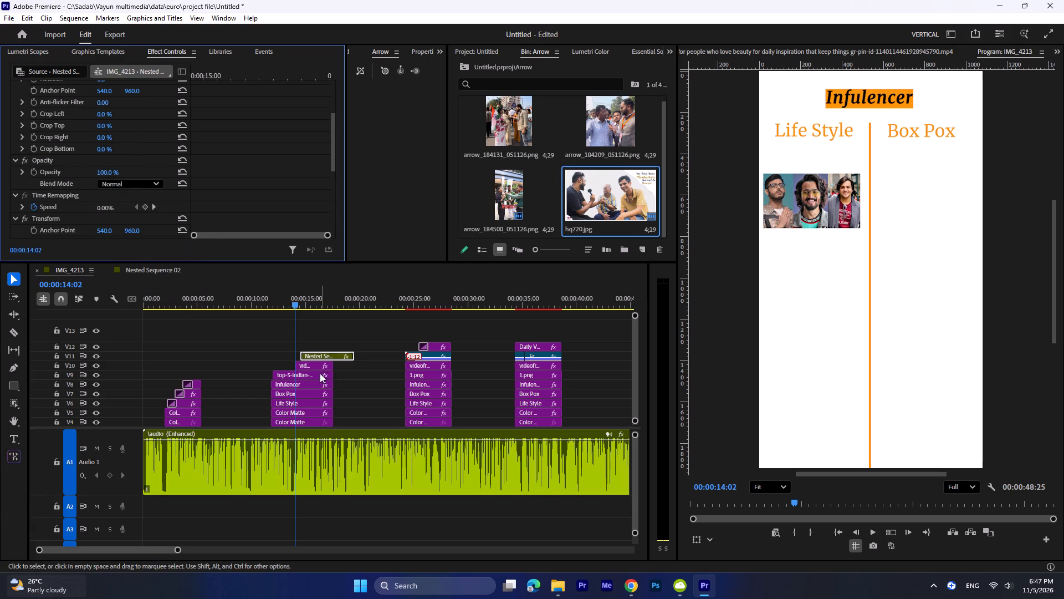
Move Nested Sequence 02 to start at 00:00:14:02 and delete the videoframe_1272.png clip beneath it on V10.
drag(309, 357, 304, 357)
click(337, 321)
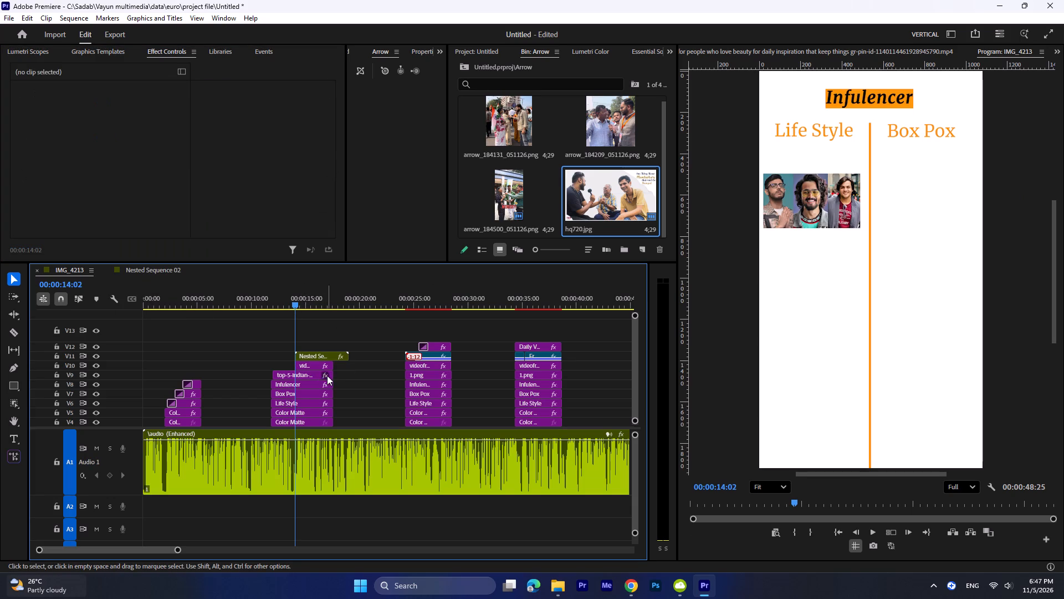
click(313, 367)
key(BackSpace)
Shift Nested Sequence 02 about half a second earlier against the audio and trim its end flush with the clips below.
drag(295, 300, 289, 299)
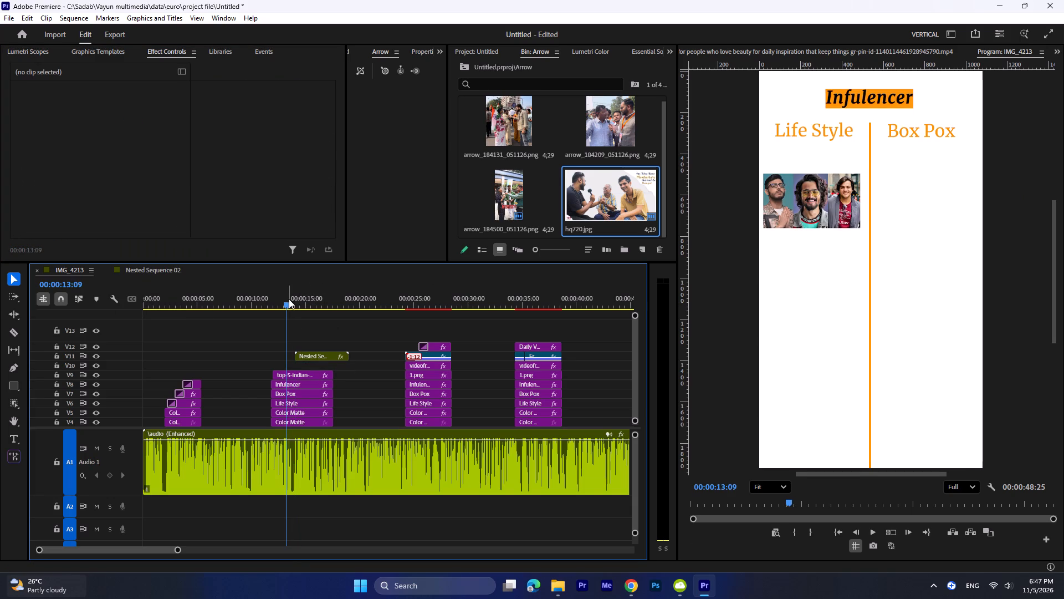
key(space)
key(space)
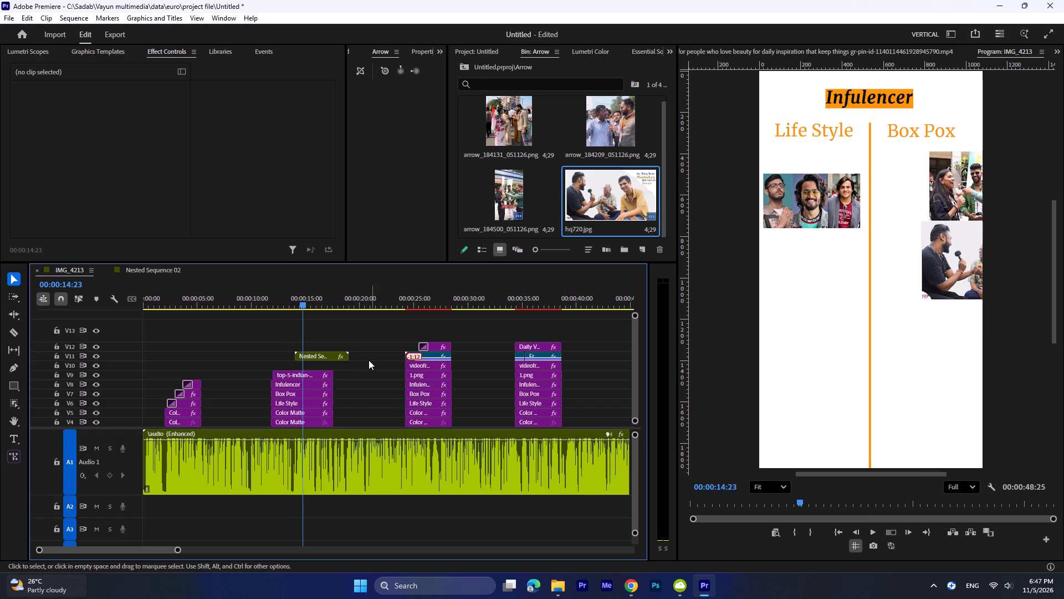
drag(315, 358, 308, 358)
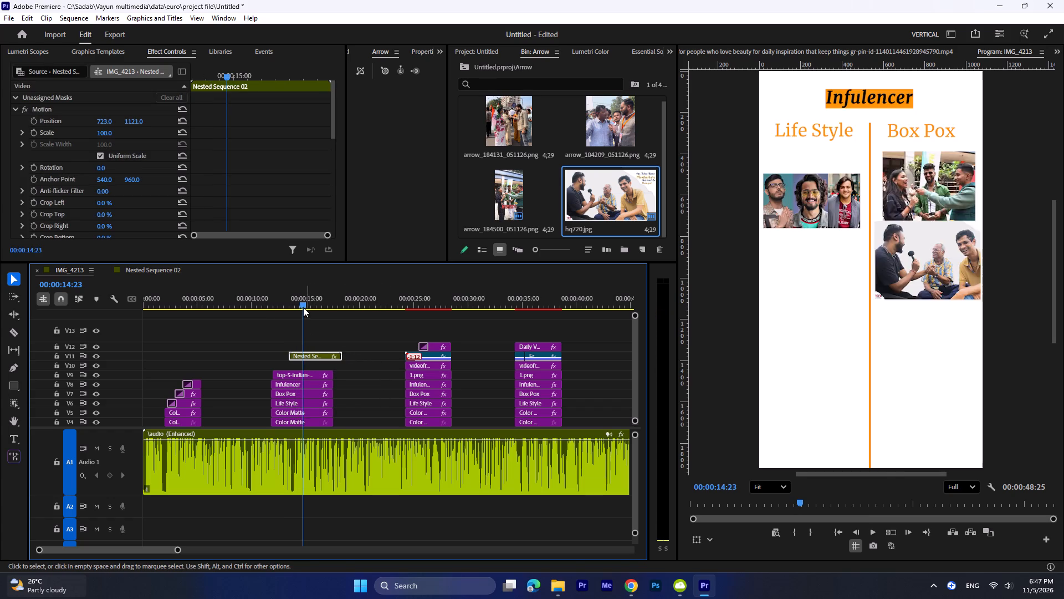
drag(300, 287, 273, 291)
key(space)
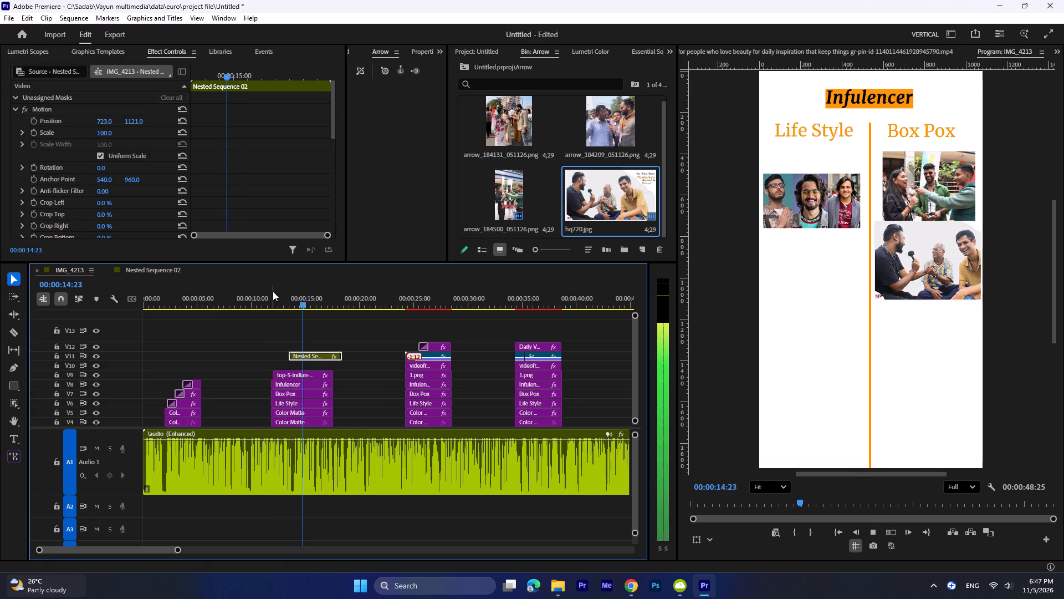
drag(345, 357, 338, 358)
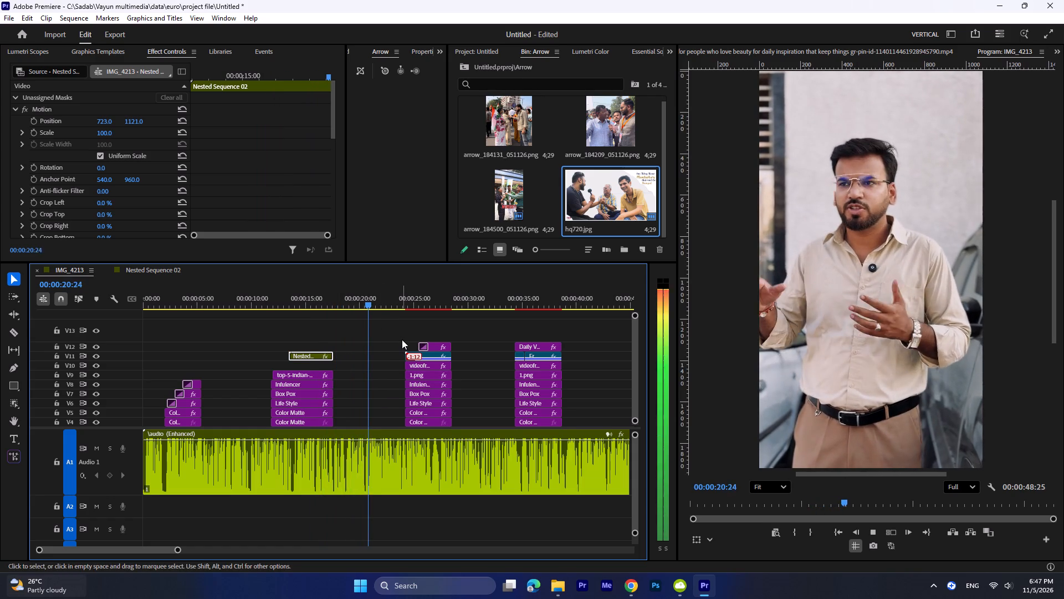
Compare the Life Style images and clips in the graphics groups starting around 12 and 24 seconds.
drag(378, 305, 397, 318)
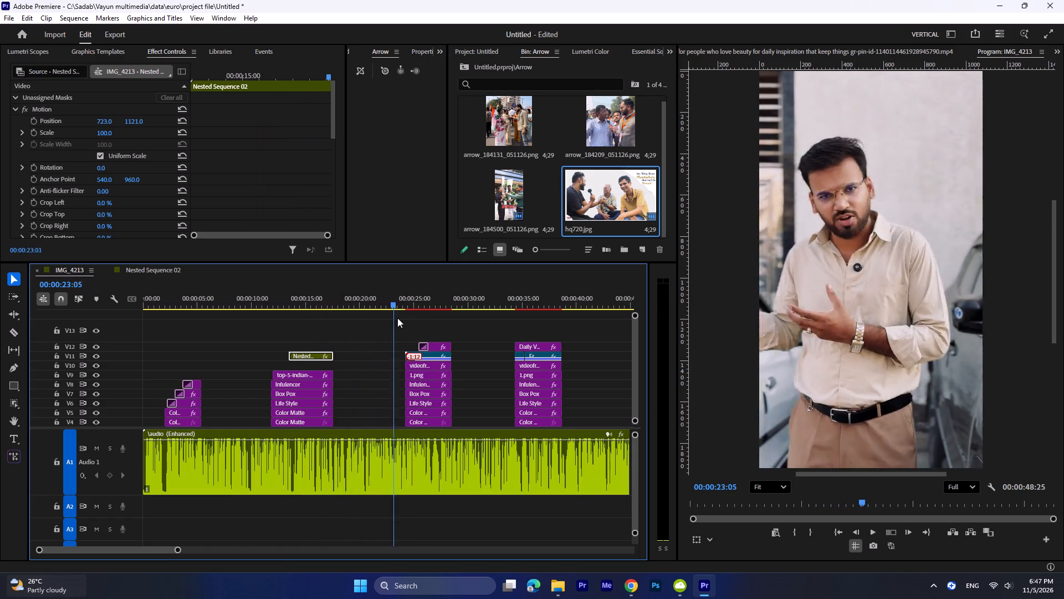
drag(397, 318, 406, 324)
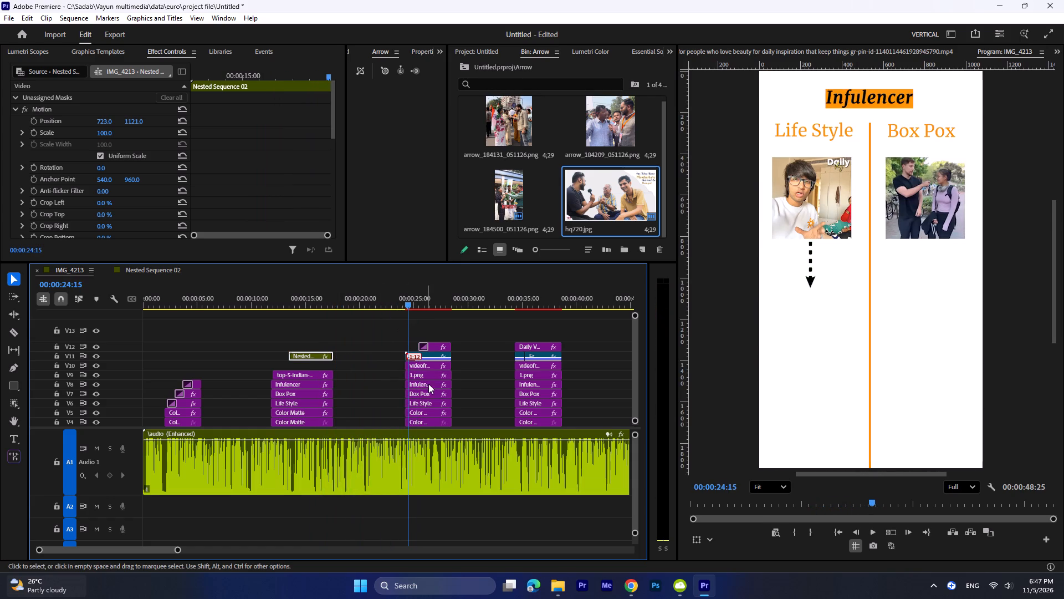
click(429, 373)
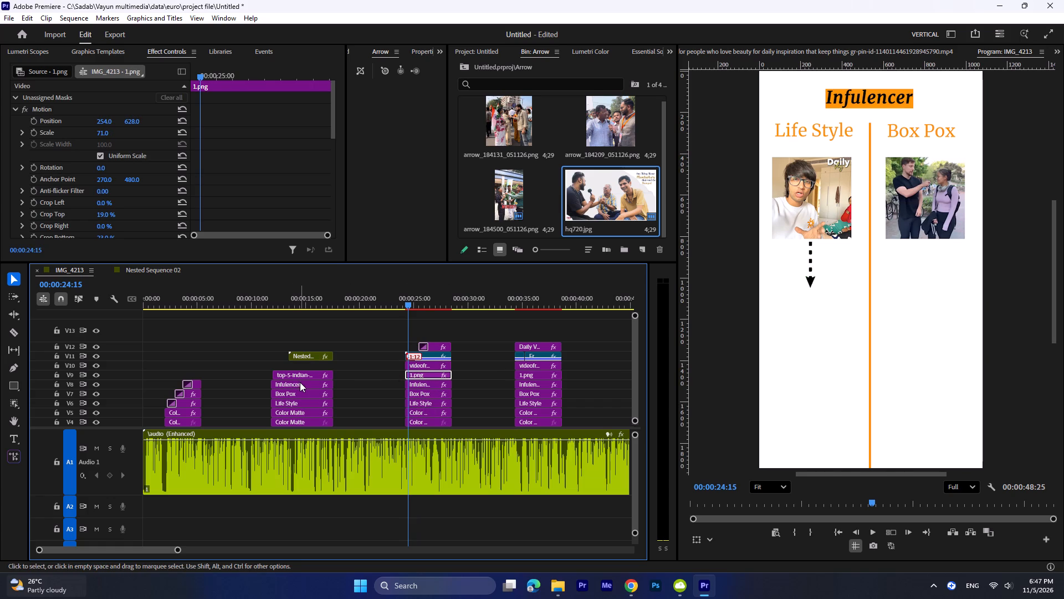
click(299, 375)
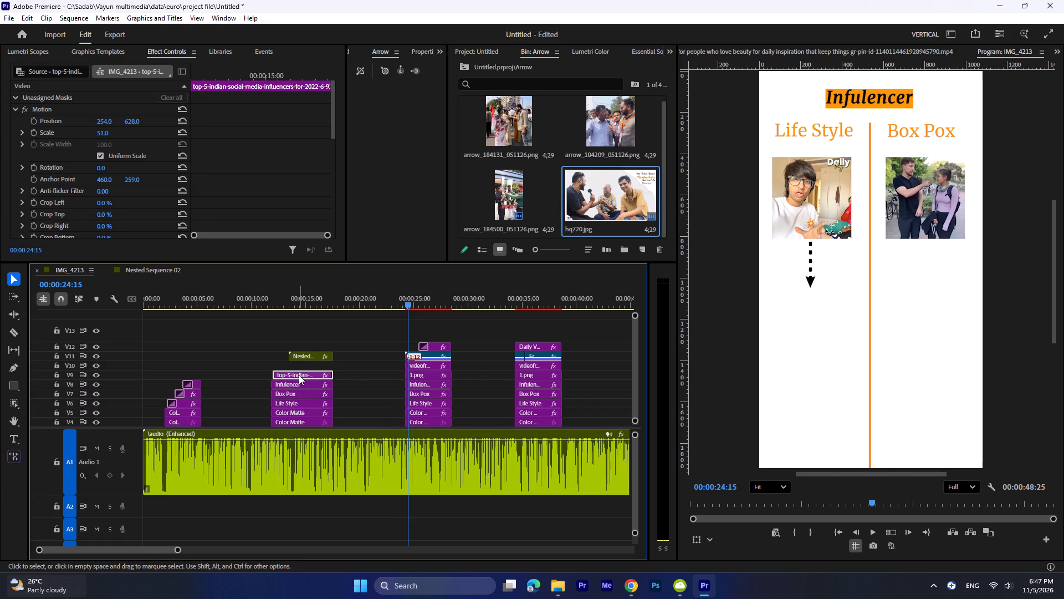
scroll(521, 171, up, 1)
scroll(588, 187, down, 1)
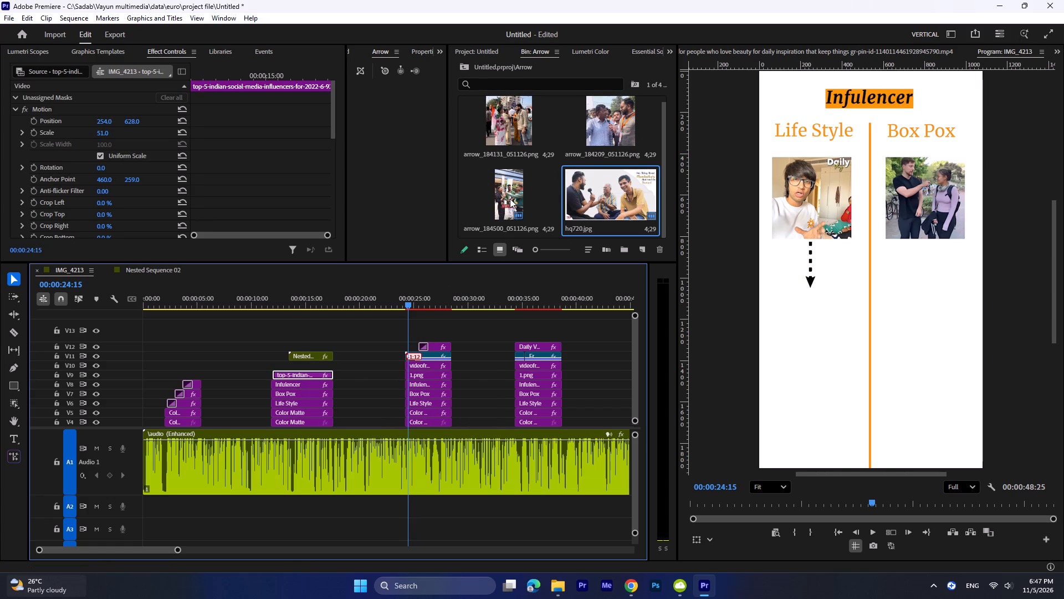
scroll(540, 199, up, 7)
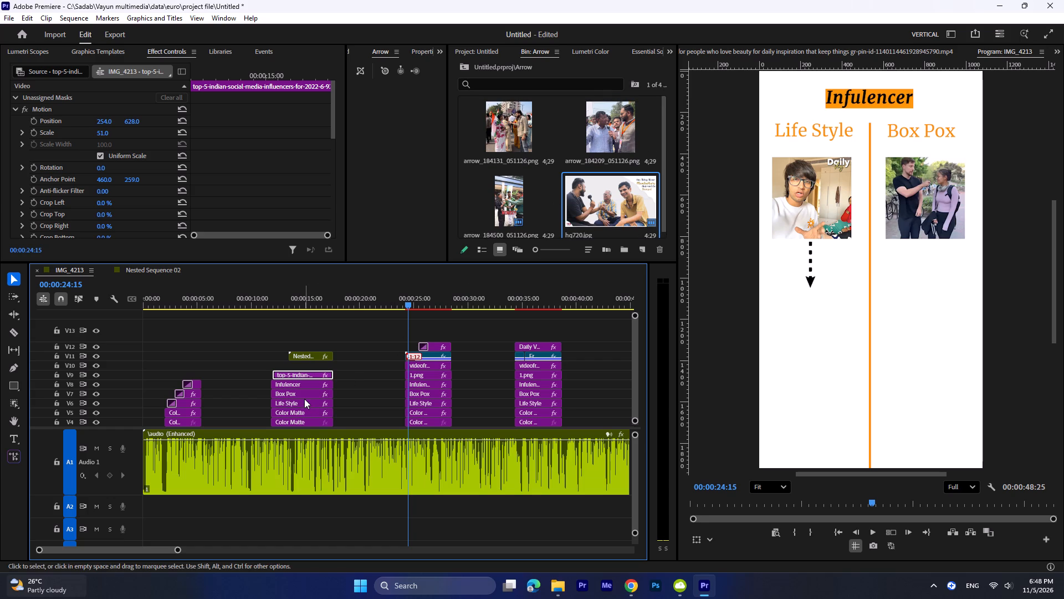
click(292, 394)
drag(354, 308, 287, 312)
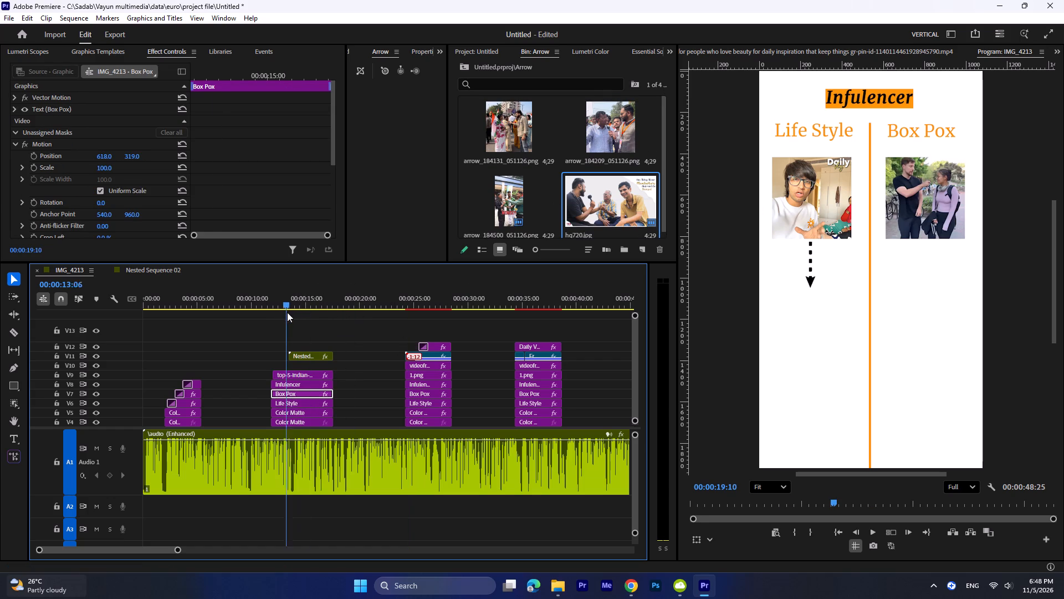
drag(287, 312, 272, 321)
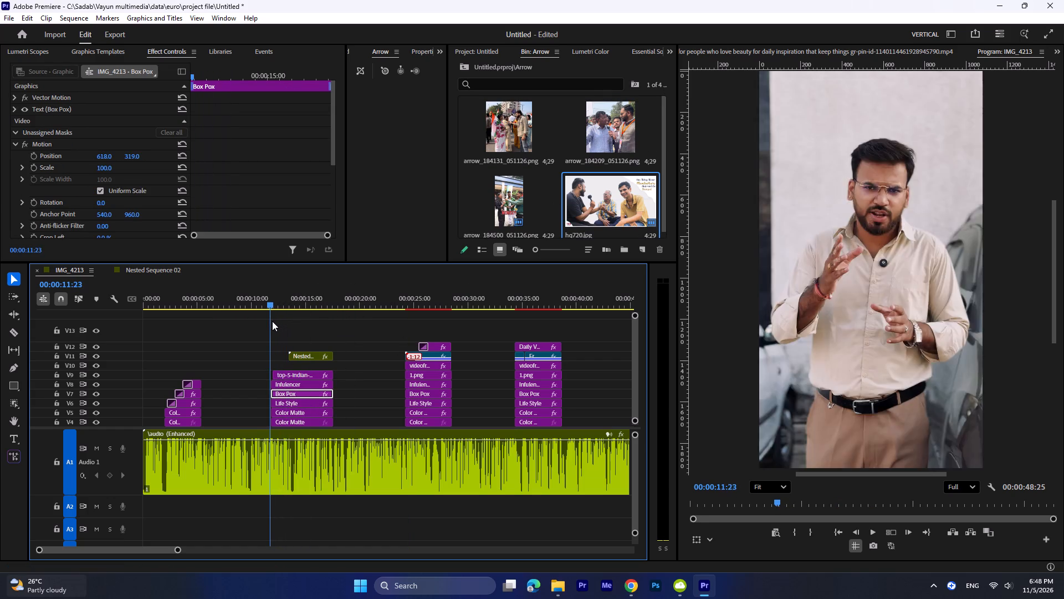
drag(272, 321, 281, 324)
Replace the 1.png clip on V9 in the group starting around 24 seconds with a copy of the top-5-indian-social-media-influencers clip.
click(306, 377)
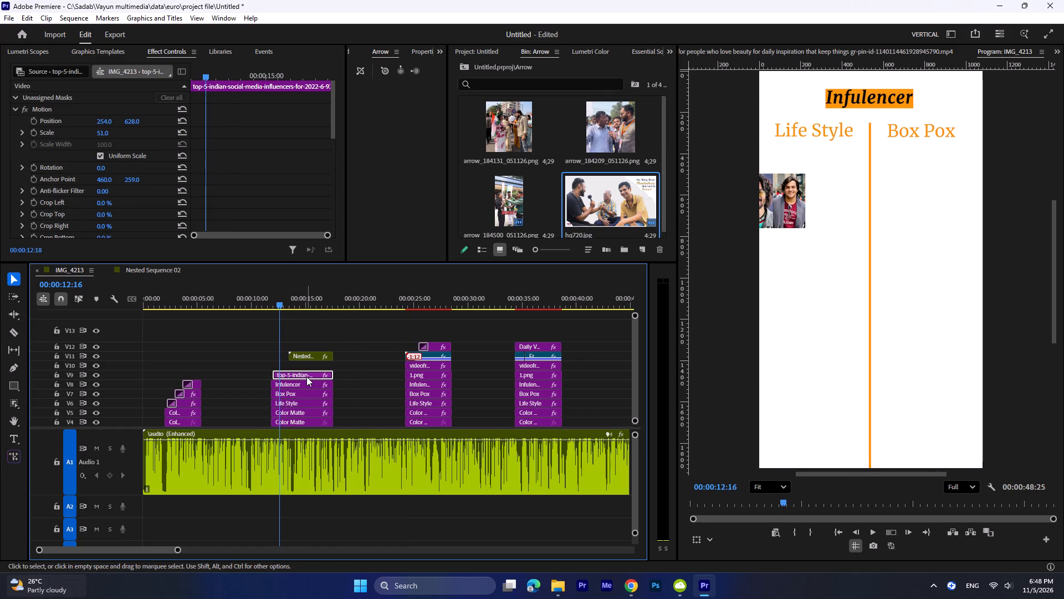
alt+drag(306, 377, 454, 373)
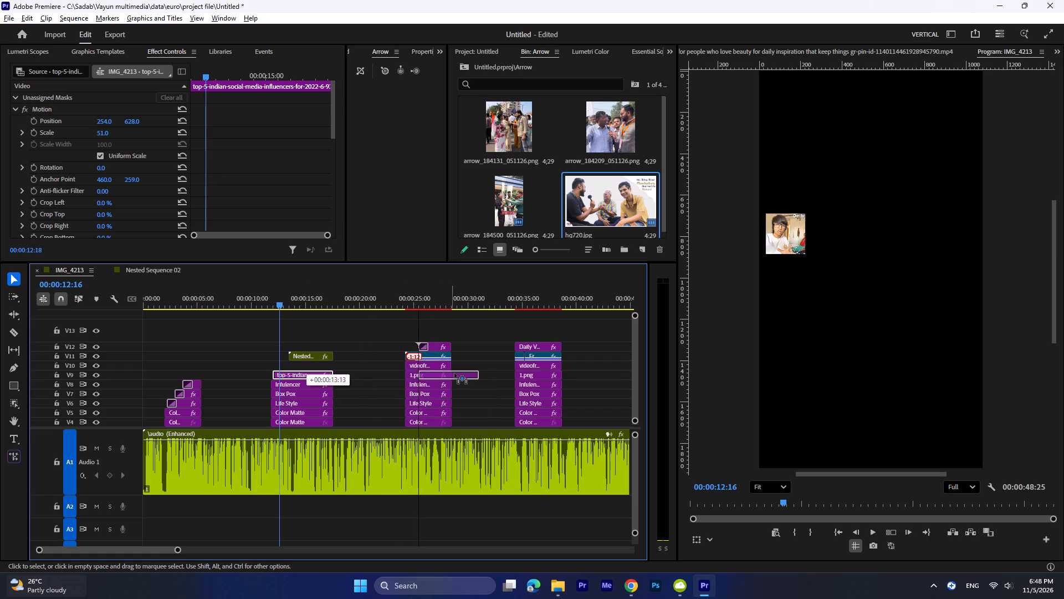
alt+drag(454, 373, 420, 375)
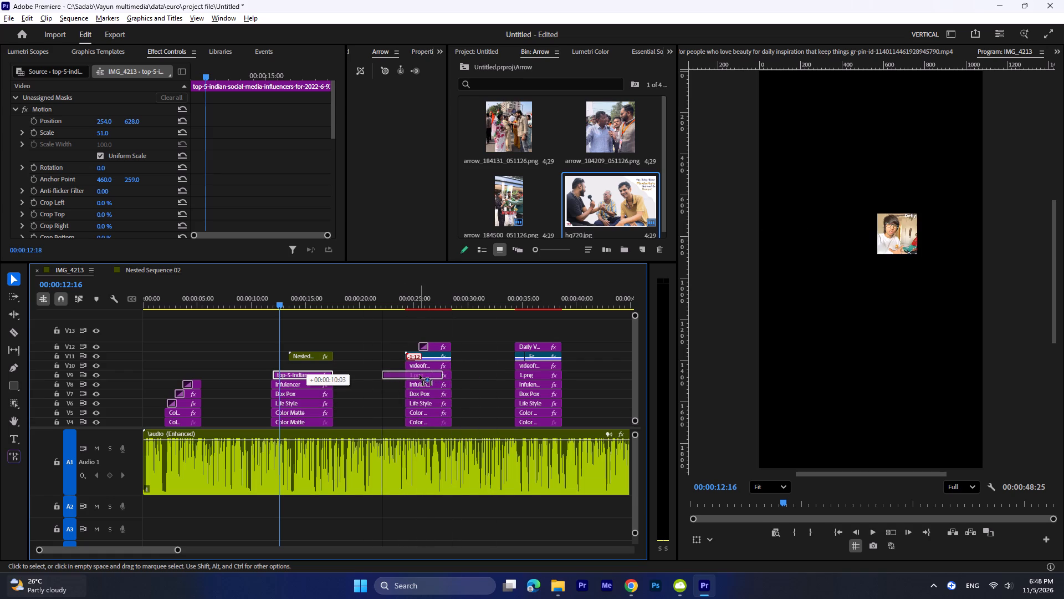
alt+drag(420, 375, 429, 374)
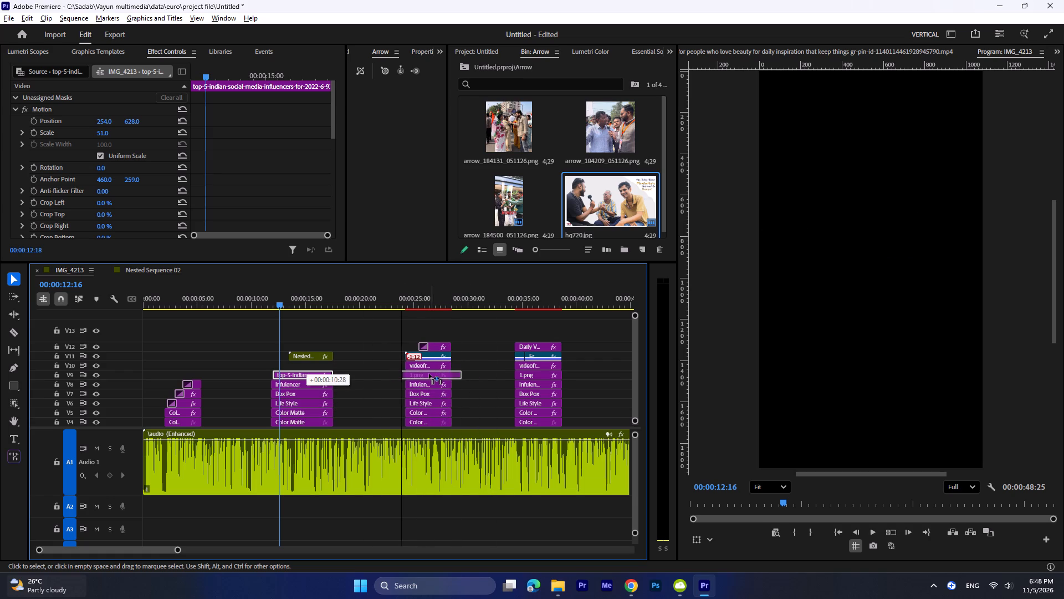
alt+drag(429, 374, 426, 374)
drag(393, 372, 404, 372)
click(401, 373)
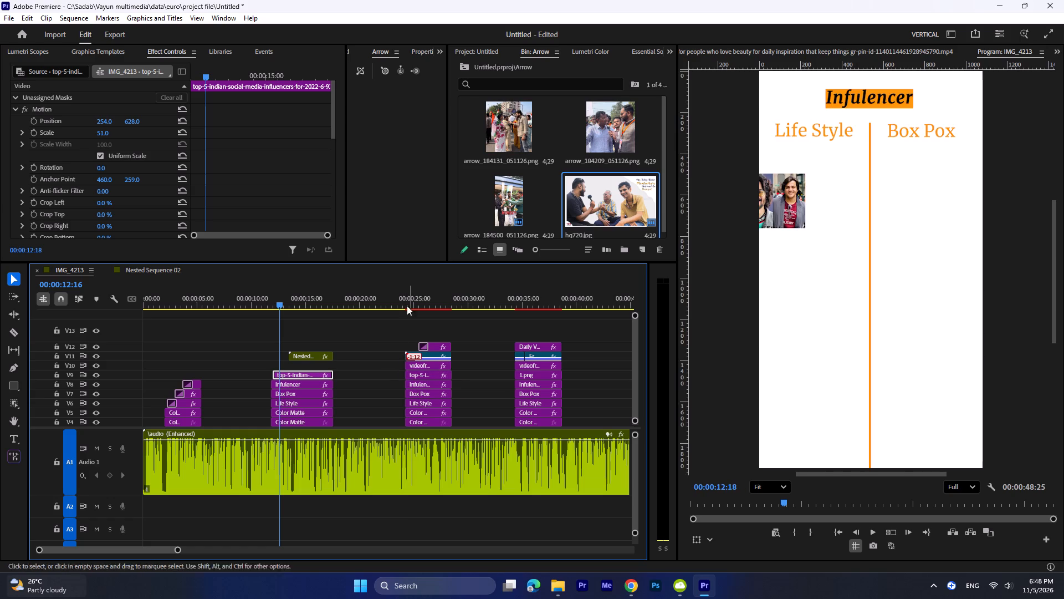
Change the Daily Vlog text on V12 in the group starting around 24 seconds to read Daily Routine.
drag(406, 289, 393, 293)
key(space)
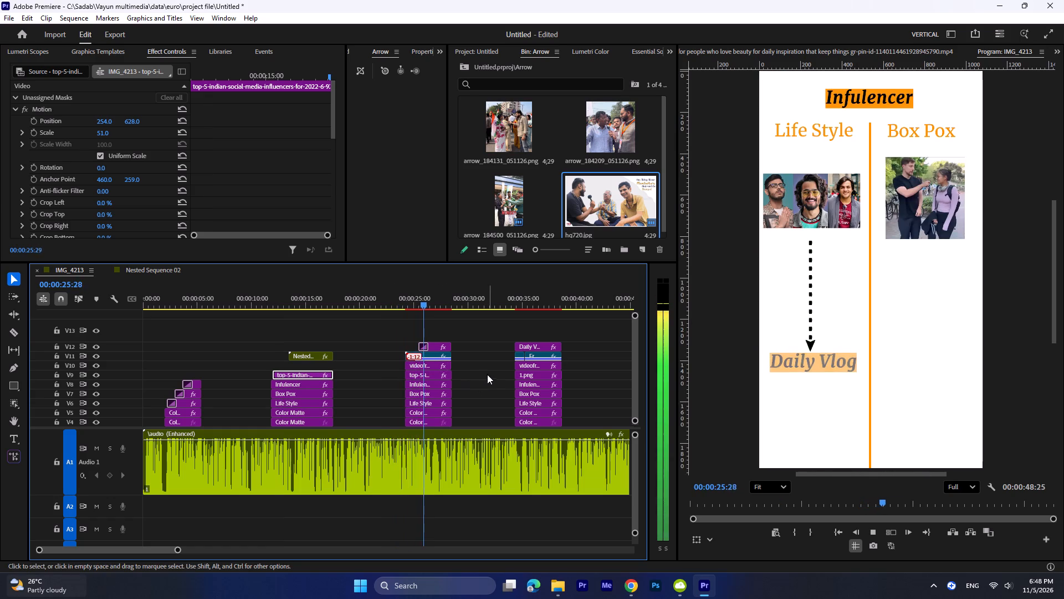
key(space)
click(441, 347)
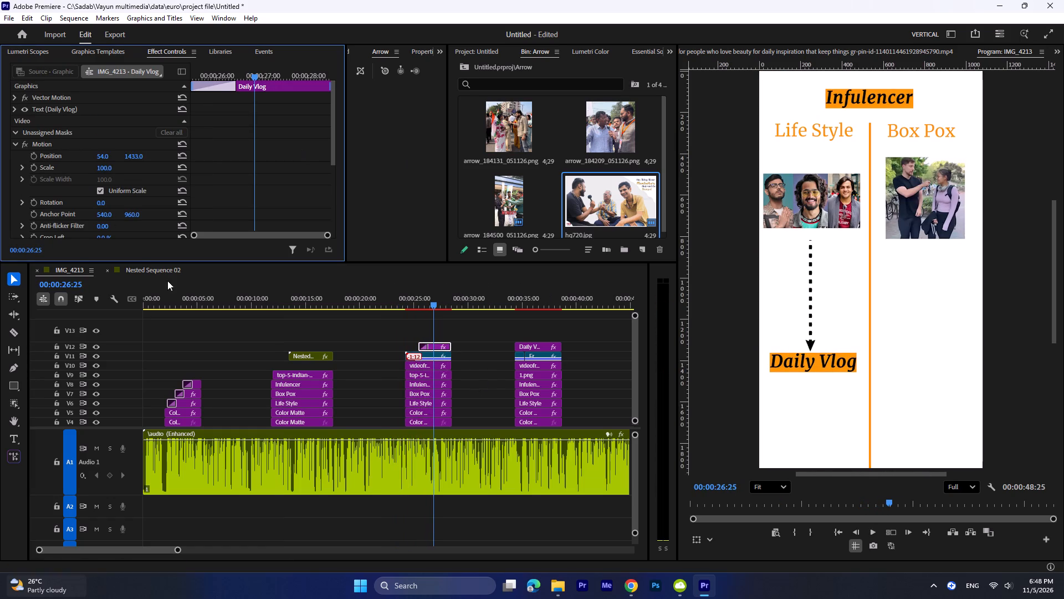
triple_click(832, 362)
click(832, 362)
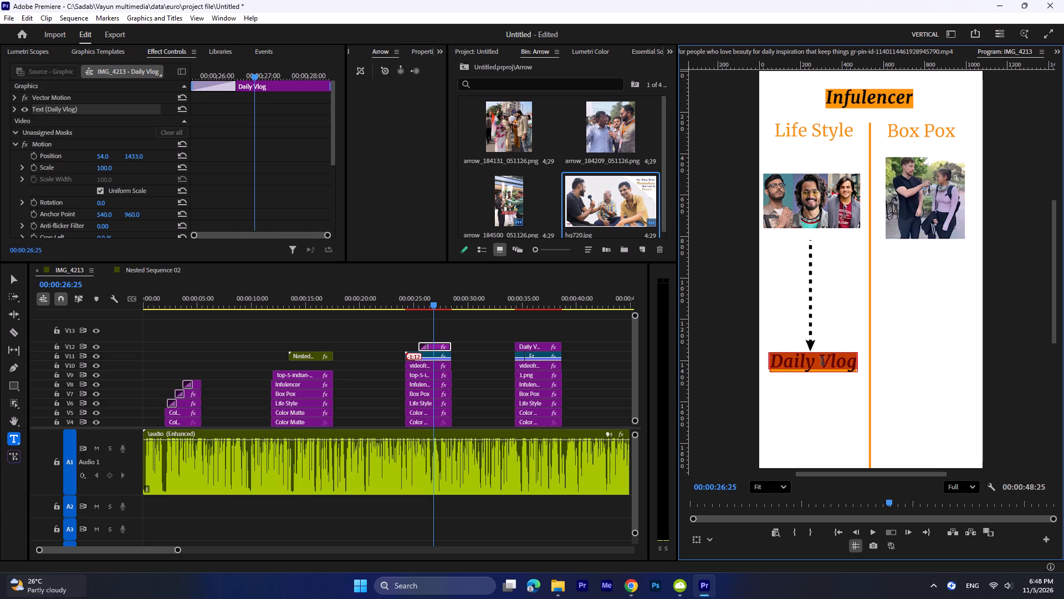
click(822, 362)
drag(822, 362, 906, 362)
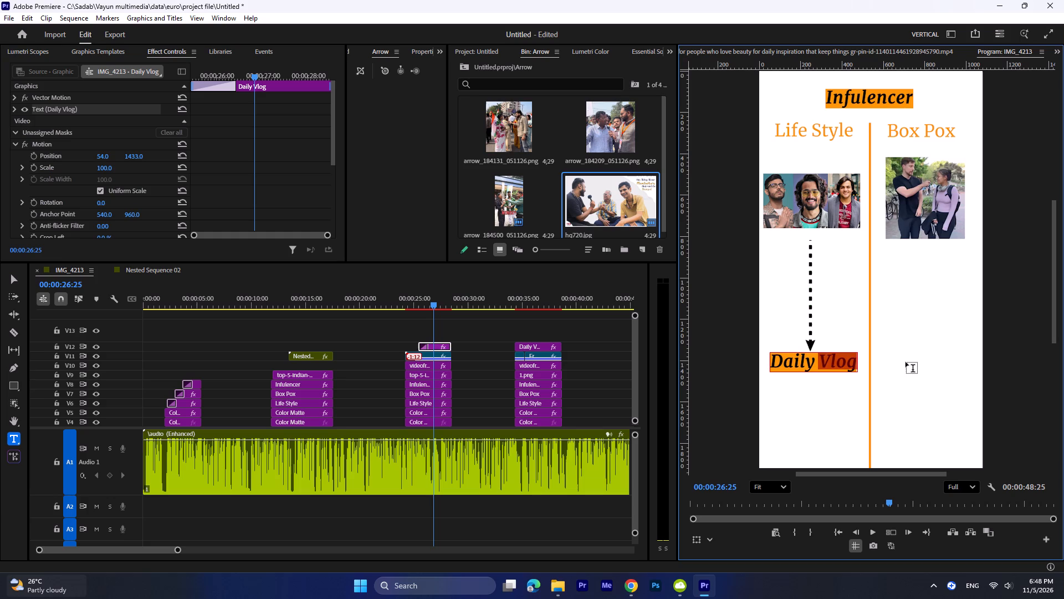
text(Routin)
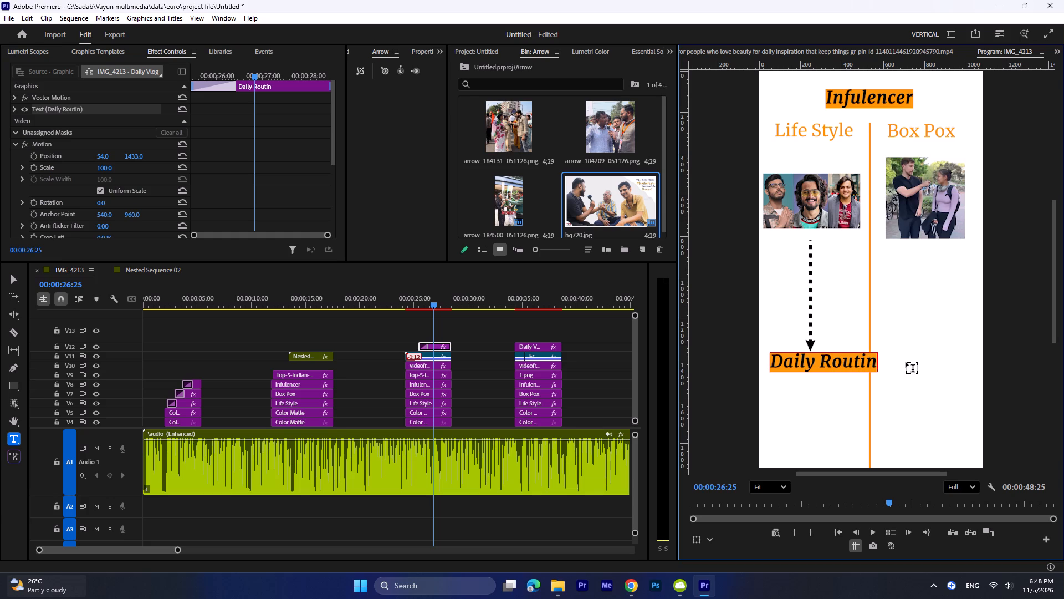
key(e)
Scale the Daily Routine text clip to 80 and set its horizontal position to 38 within the Life Style column.
drag(106, 169, 98, 168)
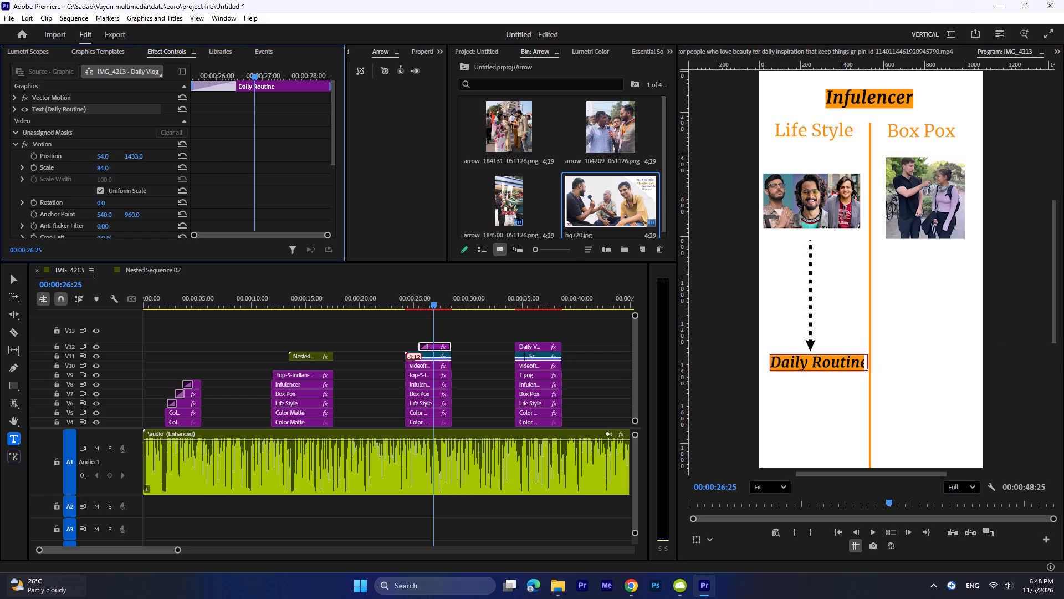
drag(98, 168, 95, 168)
drag(107, 156, 99, 155)
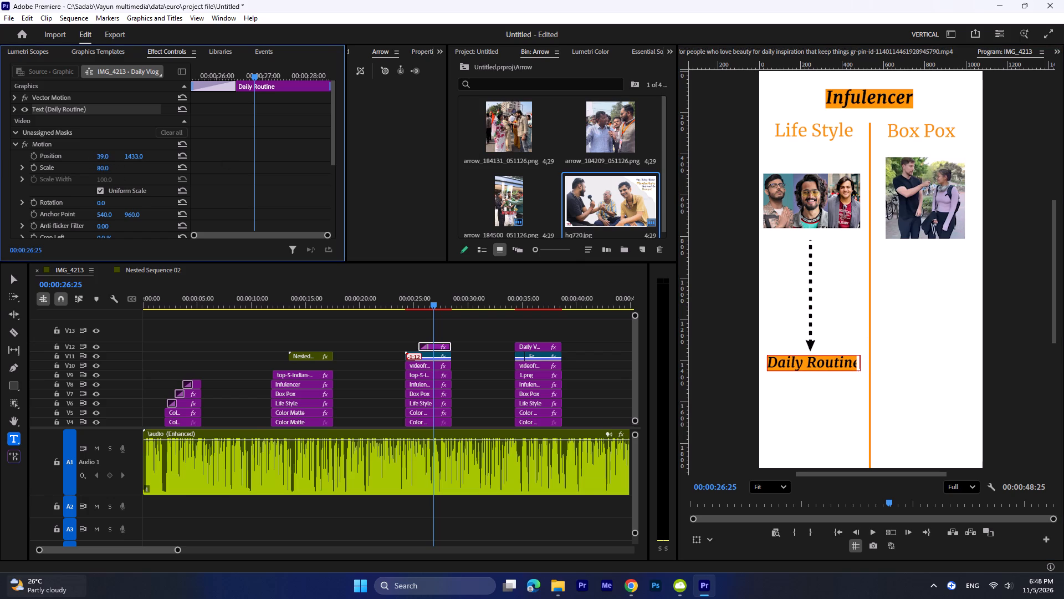
drag(99, 155, 98, 155)
Reduce the font size of the Daily Routine text in its text properties, selecting the whole text for the change.
click(437, 347)
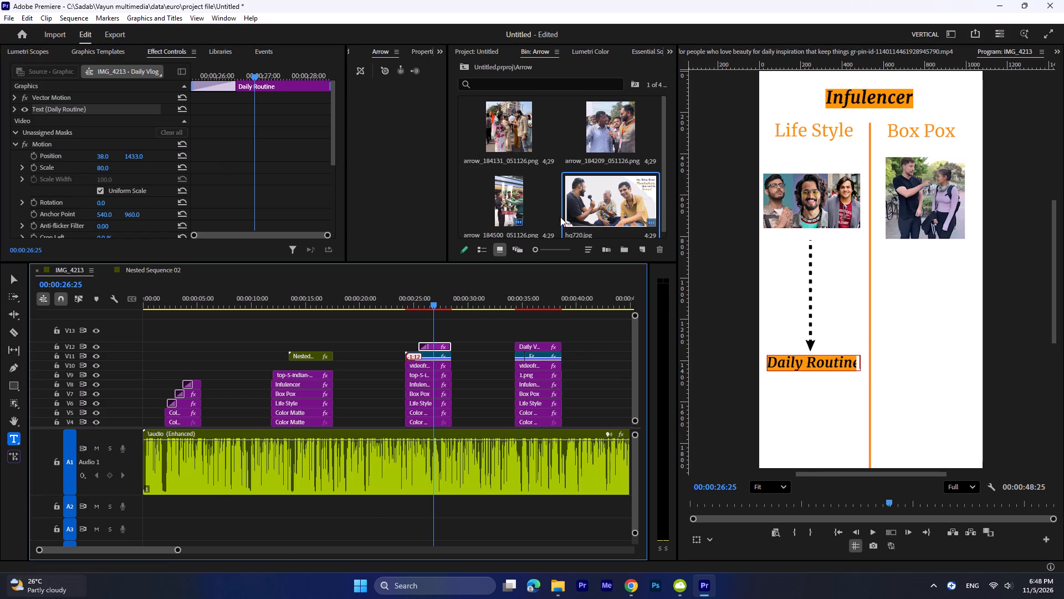
click(424, 50)
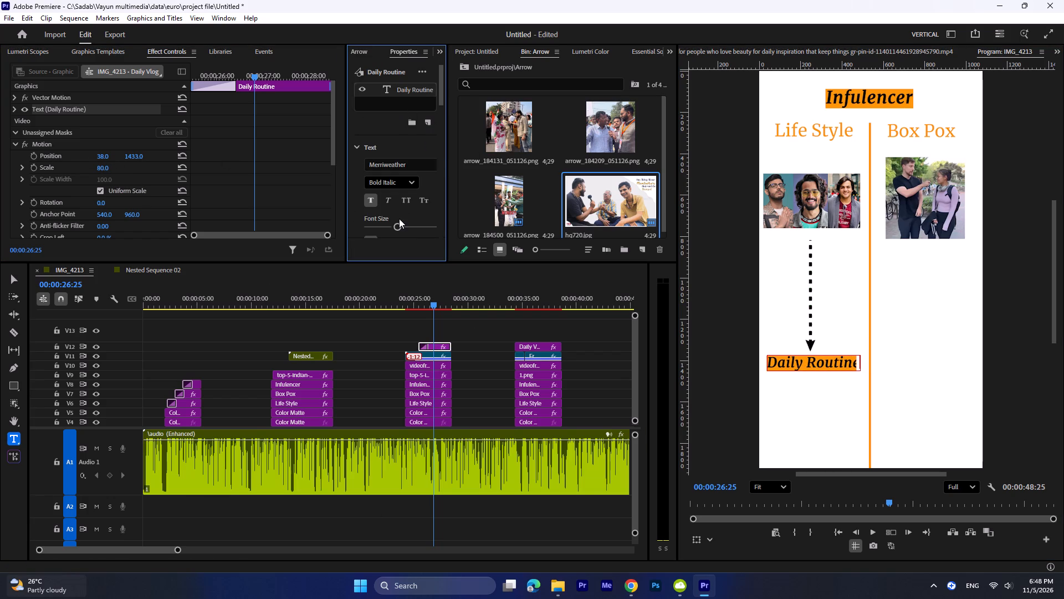
drag(398, 226, 393, 227)
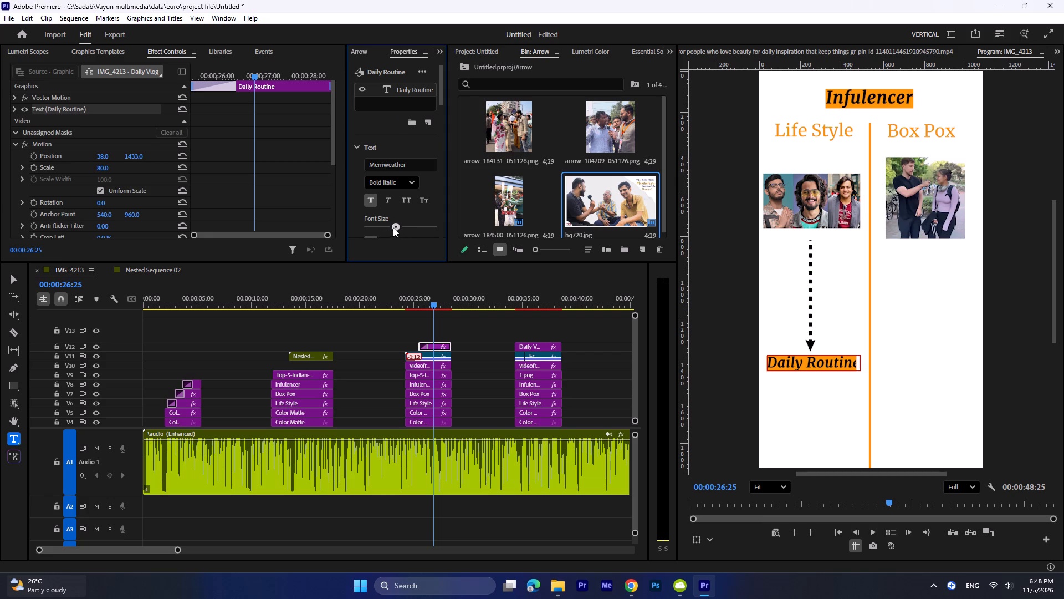
drag(393, 227, 390, 226)
triple_click(848, 357)
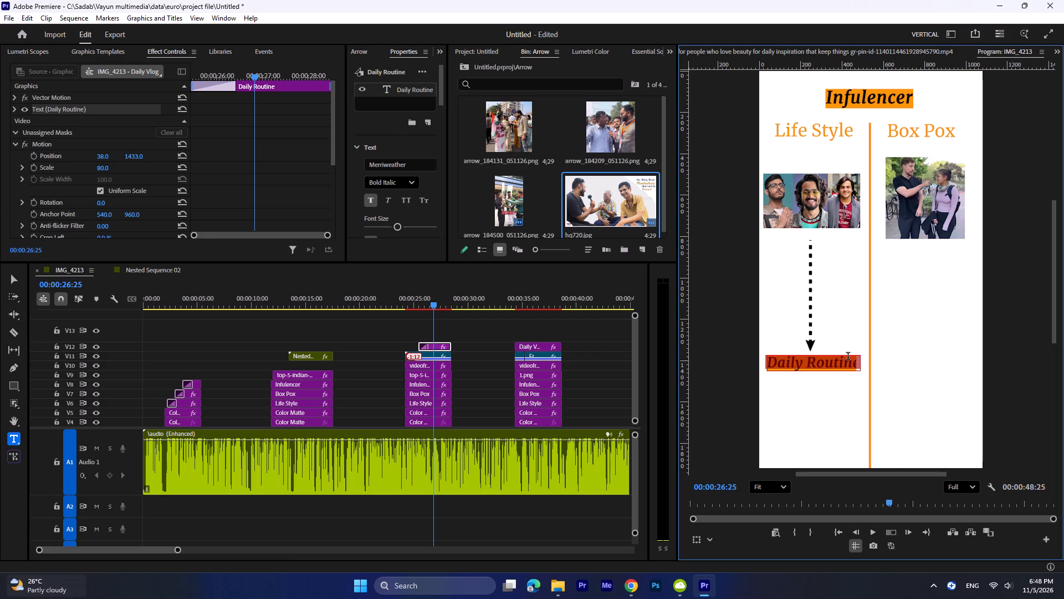
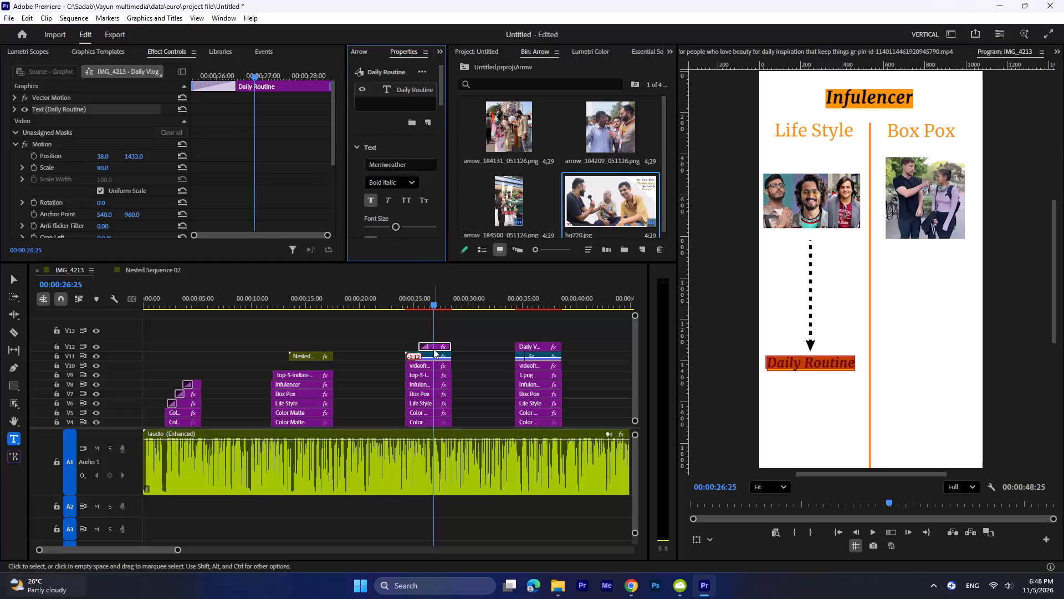
Play back the group starting around 24 seconds to check the Daily Routine text against the audio.
click(433, 349)
click(503, 346)
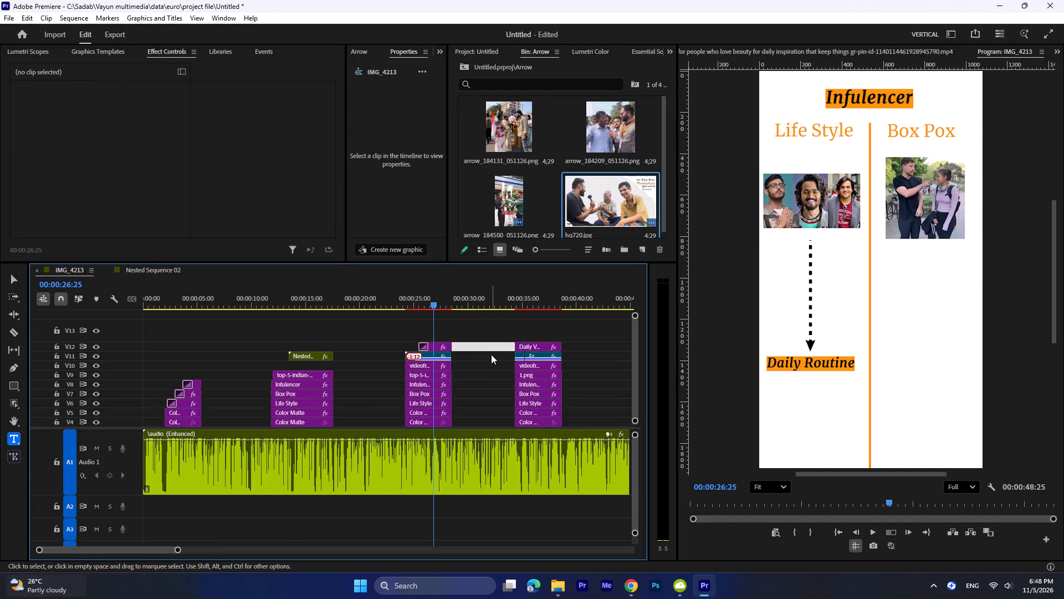
drag(438, 301, 406, 311)
key(space)
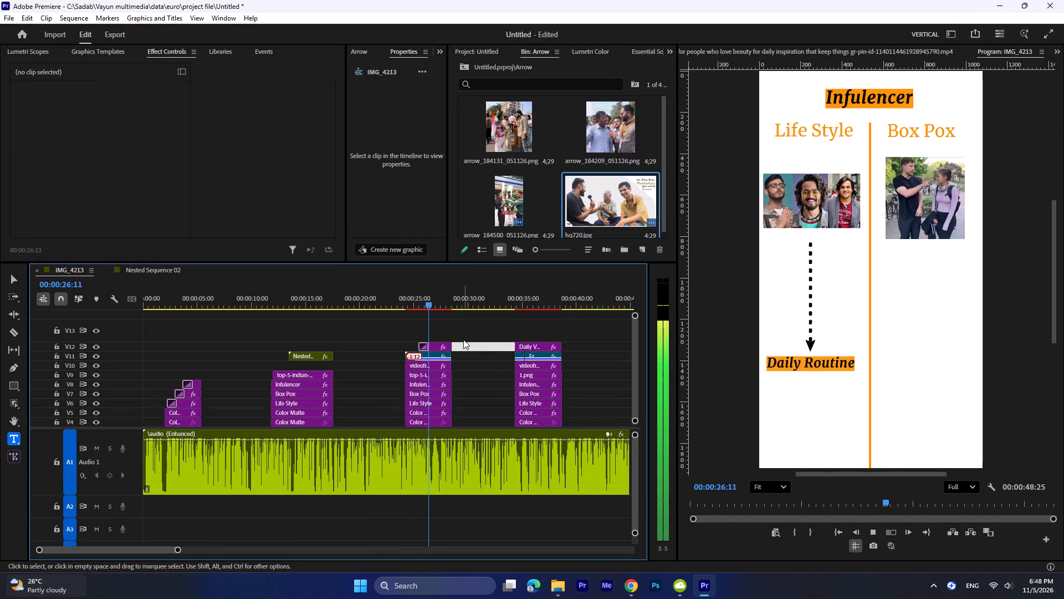
key(space)
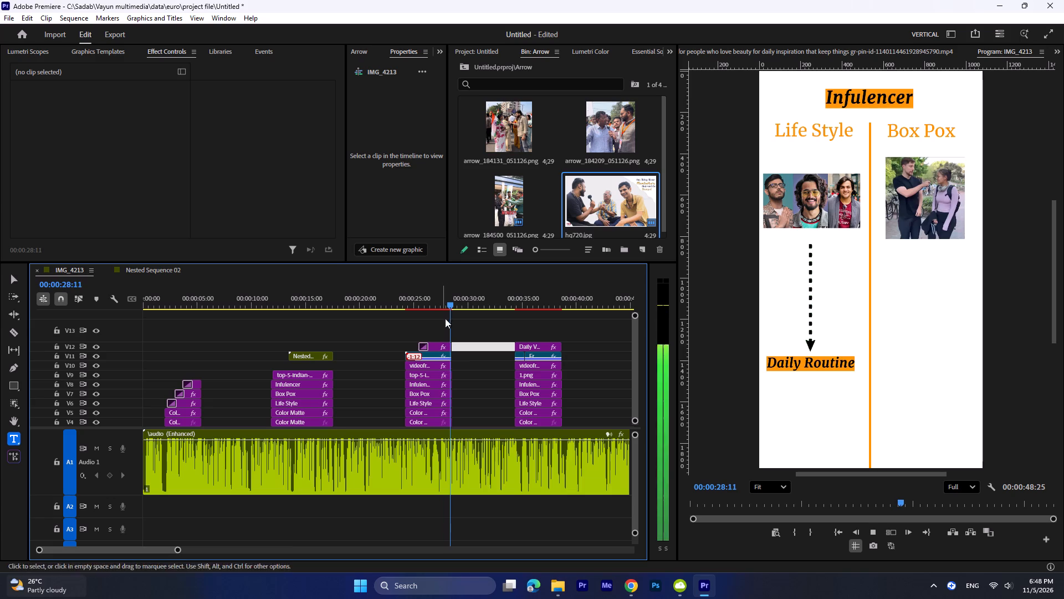
drag(449, 302, 415, 308)
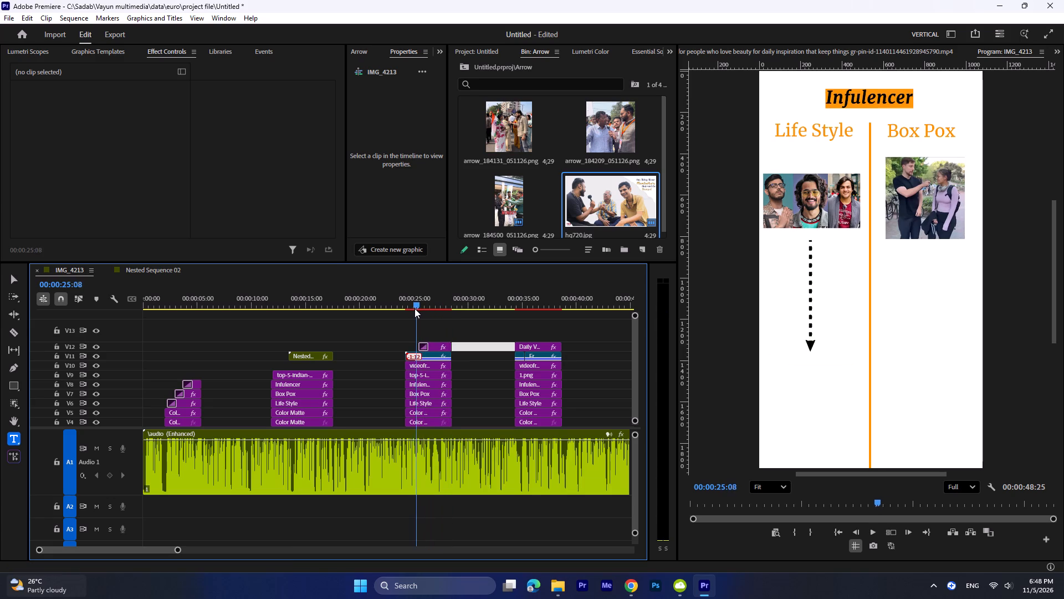
drag(415, 308, 418, 311)
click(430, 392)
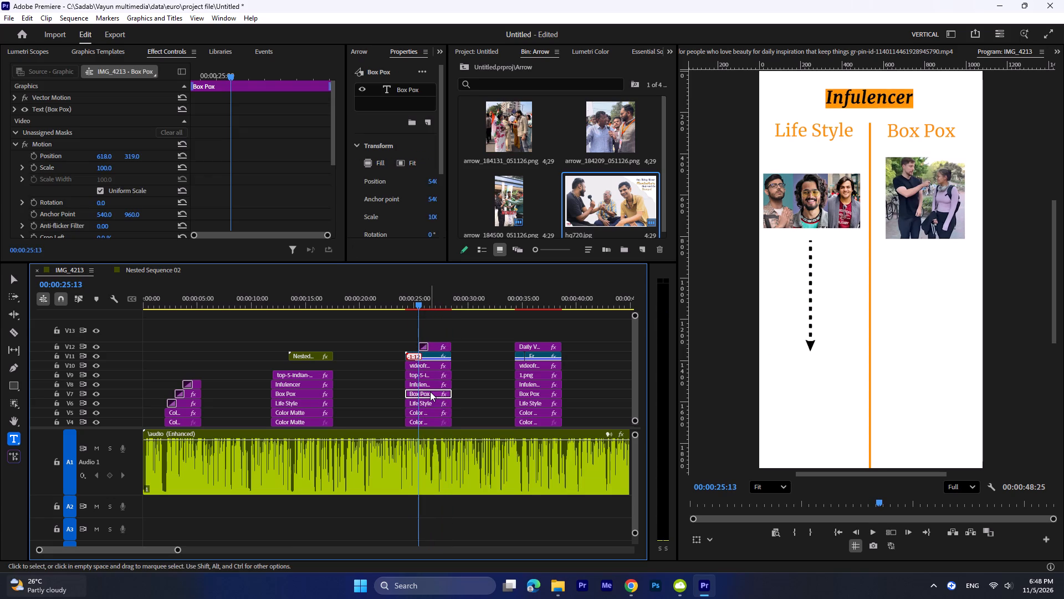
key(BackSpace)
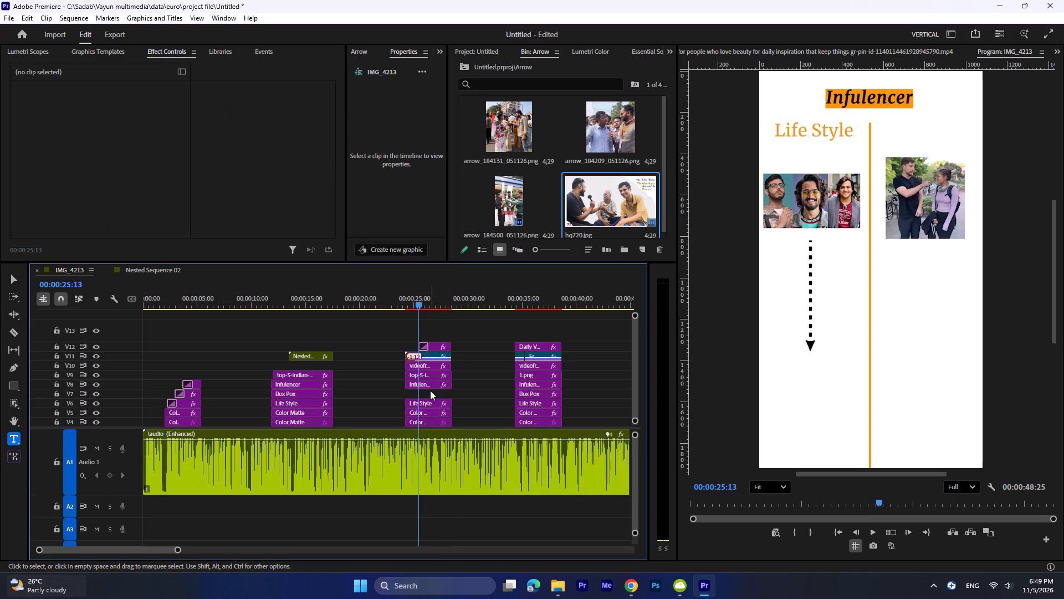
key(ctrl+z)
Replace the videoframe_1272.png clip in the group starting around 24 seconds with a copy of Nested Sequence 02 placed on V8.
click(429, 365)
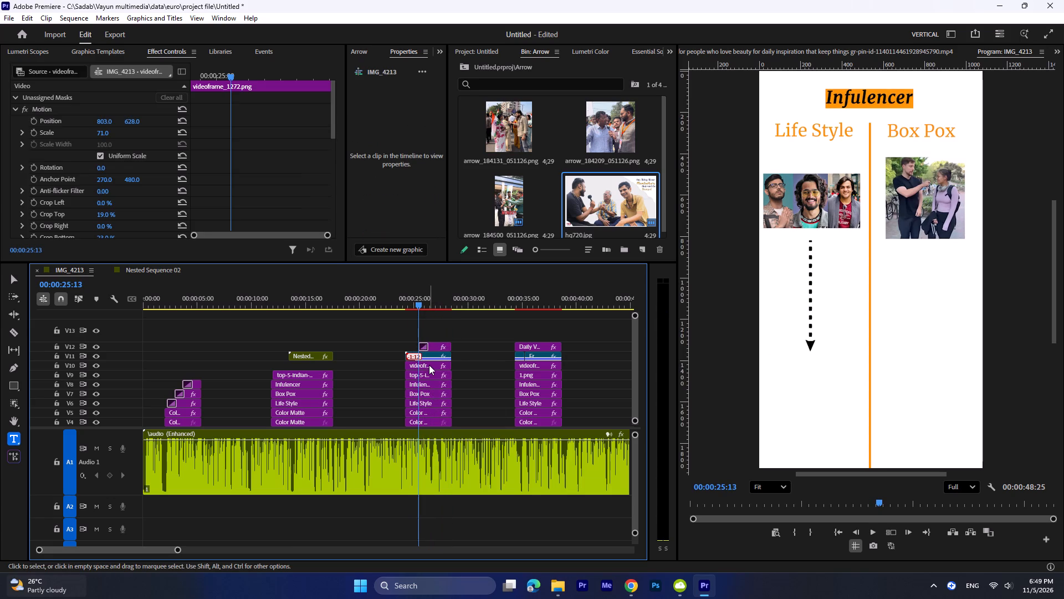
key(BackSpace)
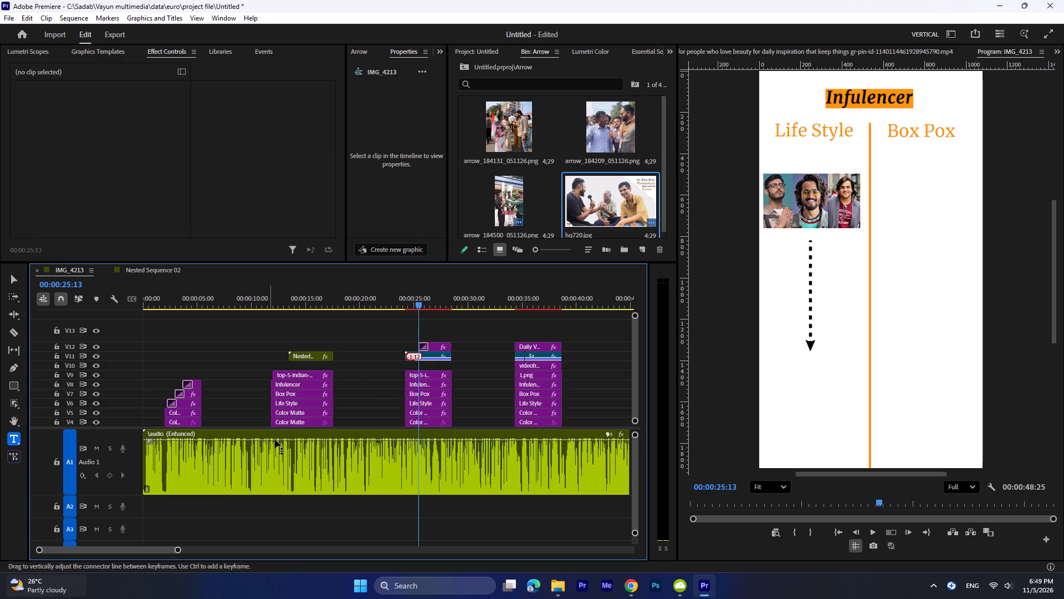
click(300, 359)
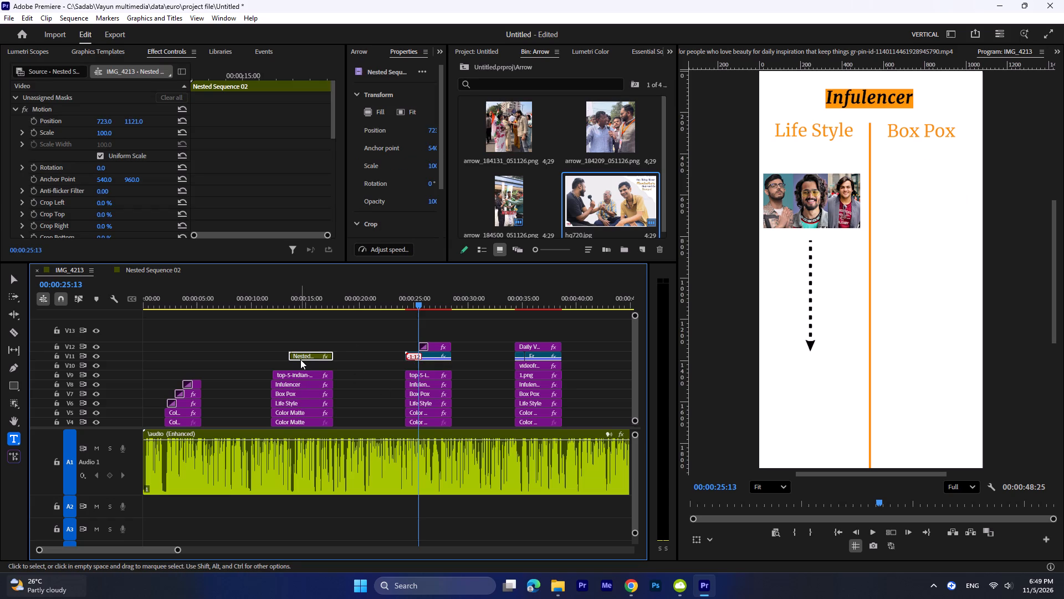
alt+drag(300, 359, 416, 388)
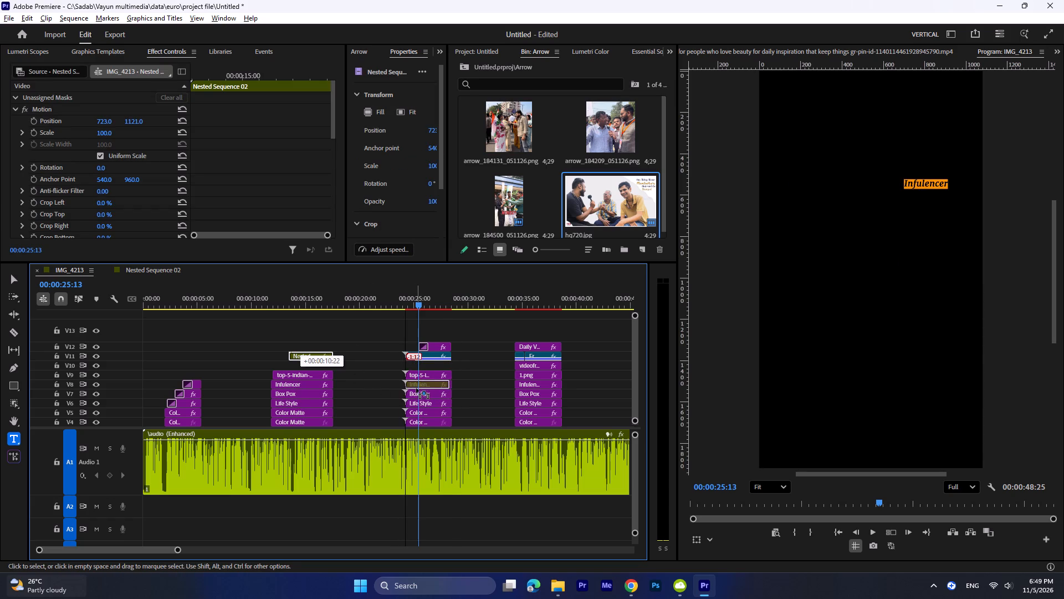
alt+drag(416, 388, 410, 388)
Inside Nested Sequence 02, shift both image clips to start near 5 seconds and extend their ends to about 30:22.
click(422, 380)
triple_click(413, 383)
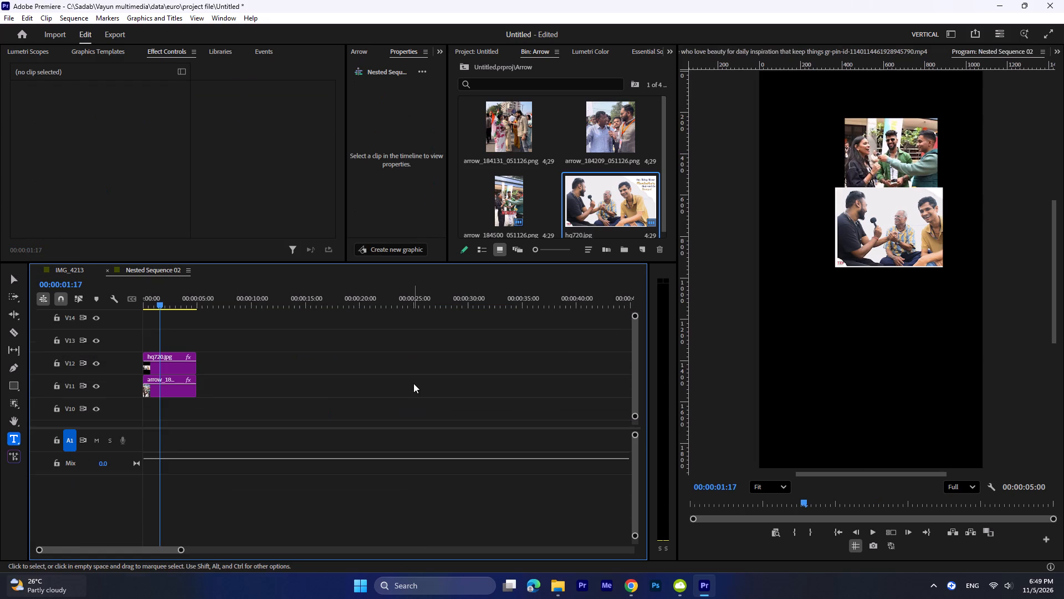
drag(202, 332, 160, 411)
drag(163, 382, 212, 380)
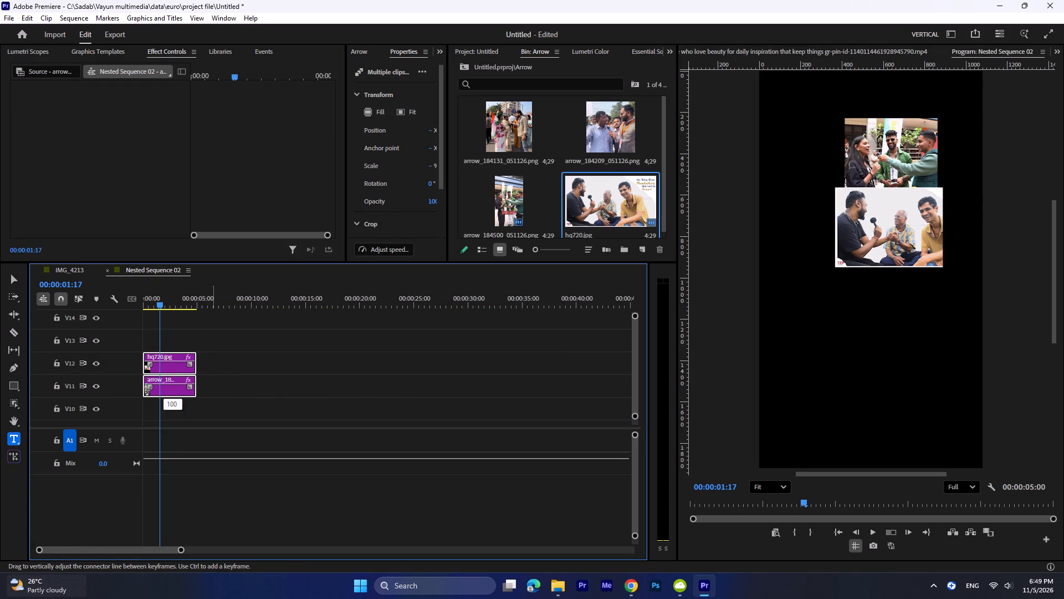
drag(212, 380, 209, 377)
drag(168, 390, 218, 382)
drag(244, 380, 473, 400)
click(70, 270)
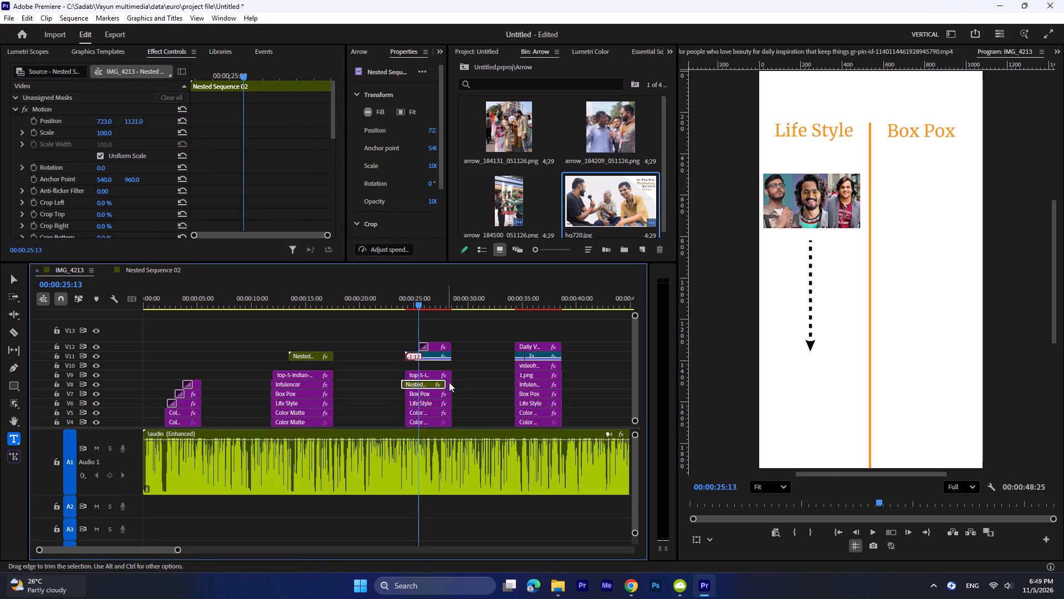
Adjust the start and end of the nested clip on V8 to match the group starting around 24 seconds.
click(447, 385)
key(BackSpace)
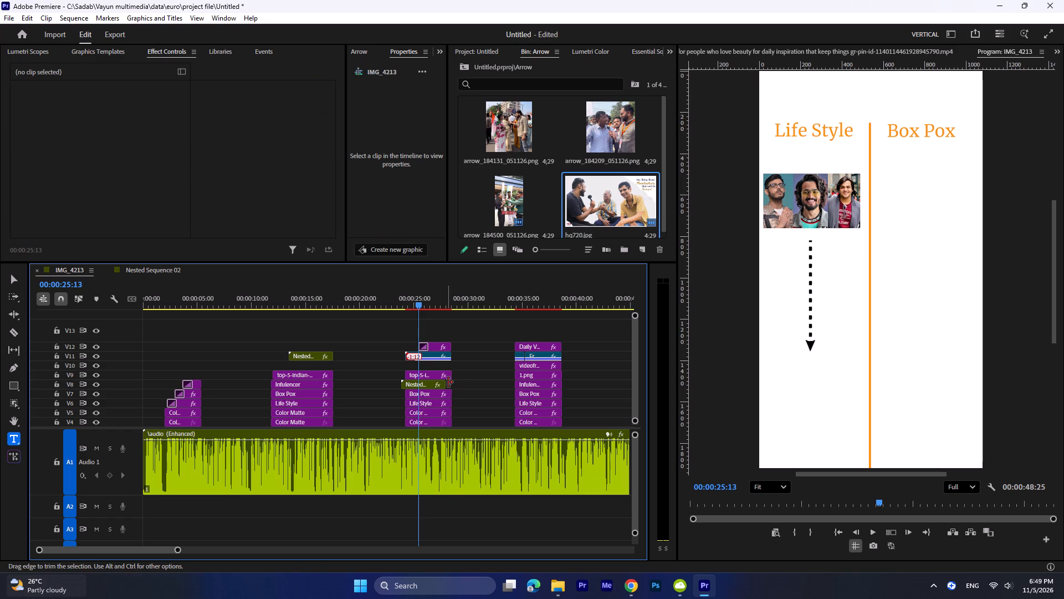
drag(448, 382, 454, 382)
drag(403, 387, 403, 387)
drag(403, 387, 408, 386)
Move the nested clip in the group starting around 24 seconds from V8 up to V10.
drag(423, 305, 418, 313)
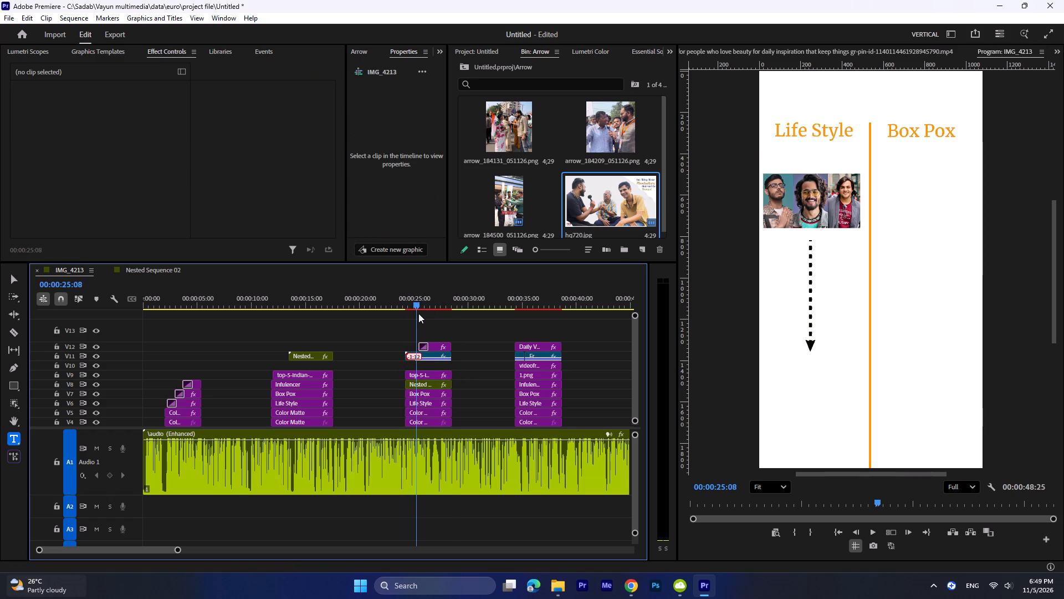
drag(418, 313, 419, 313)
drag(417, 304, 422, 303)
drag(423, 302, 431, 302)
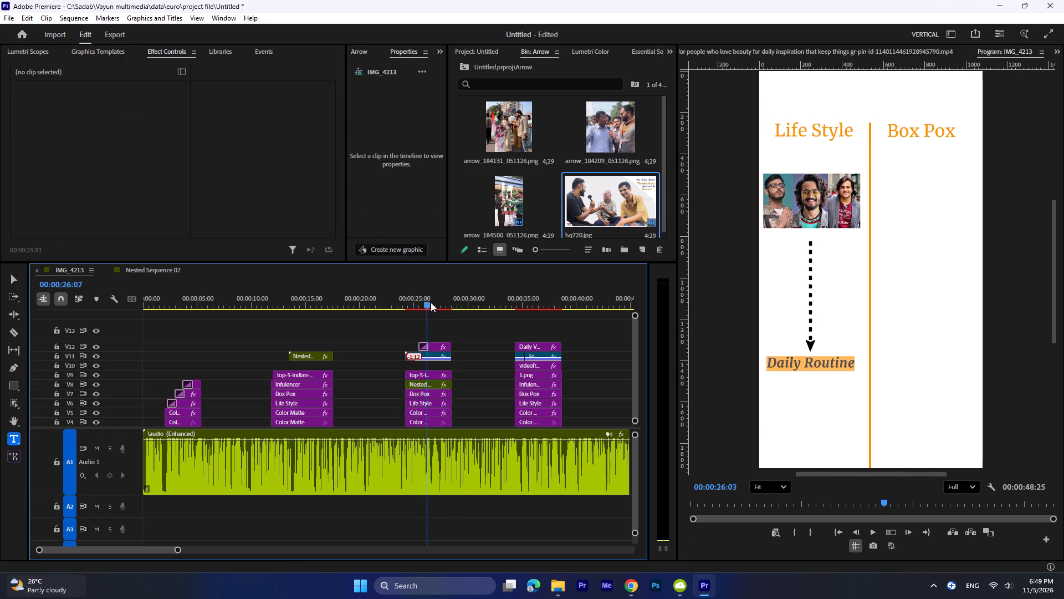
drag(431, 302, 436, 302)
drag(436, 388, 431, 366)
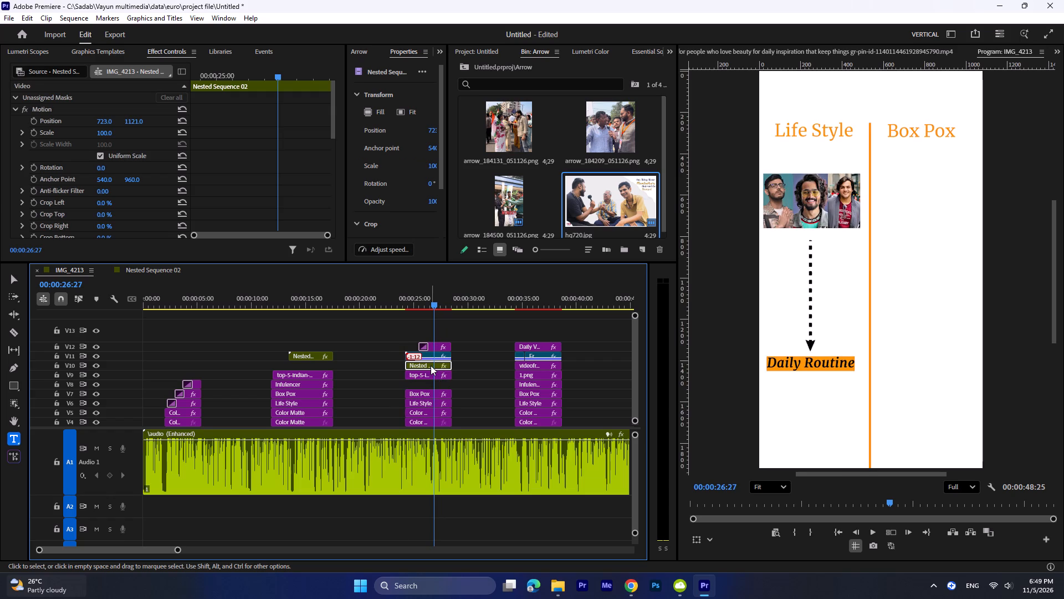
click(431, 366)
Move both image clips inside Nested Sequence 02 back to the very start of its timeline.
drag(432, 304, 419, 301)
drag(296, 311, 277, 316)
drag(291, 292, 271, 300)
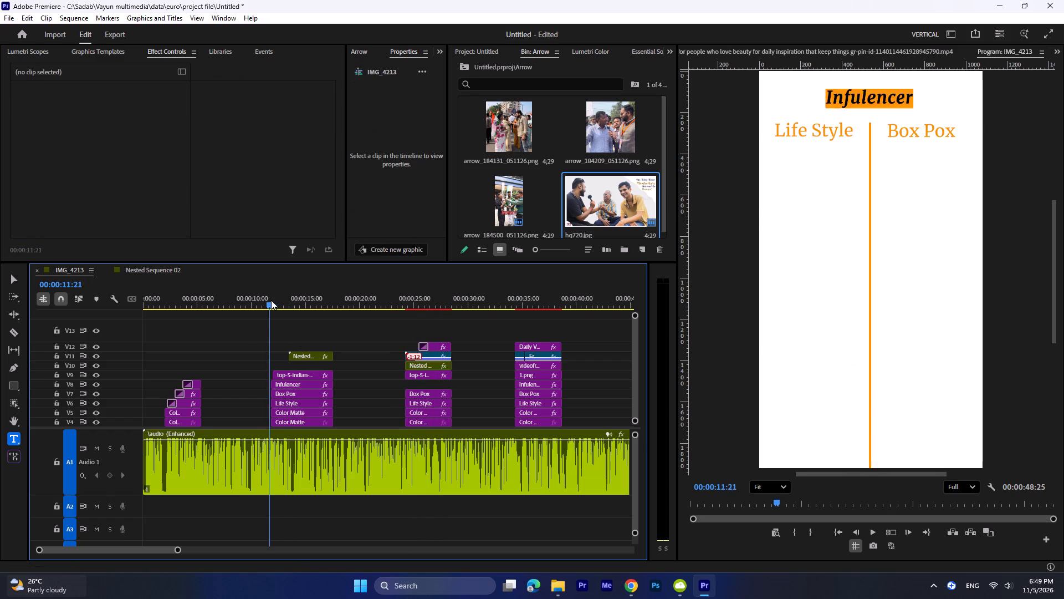
drag(271, 300, 316, 313)
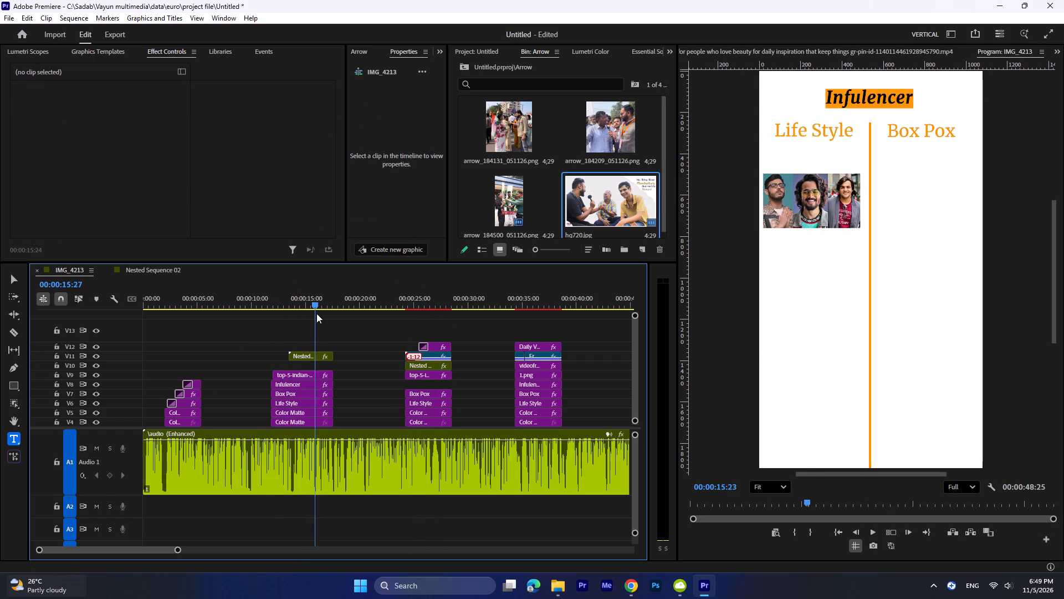
drag(316, 313, 308, 313)
double_click(315, 354)
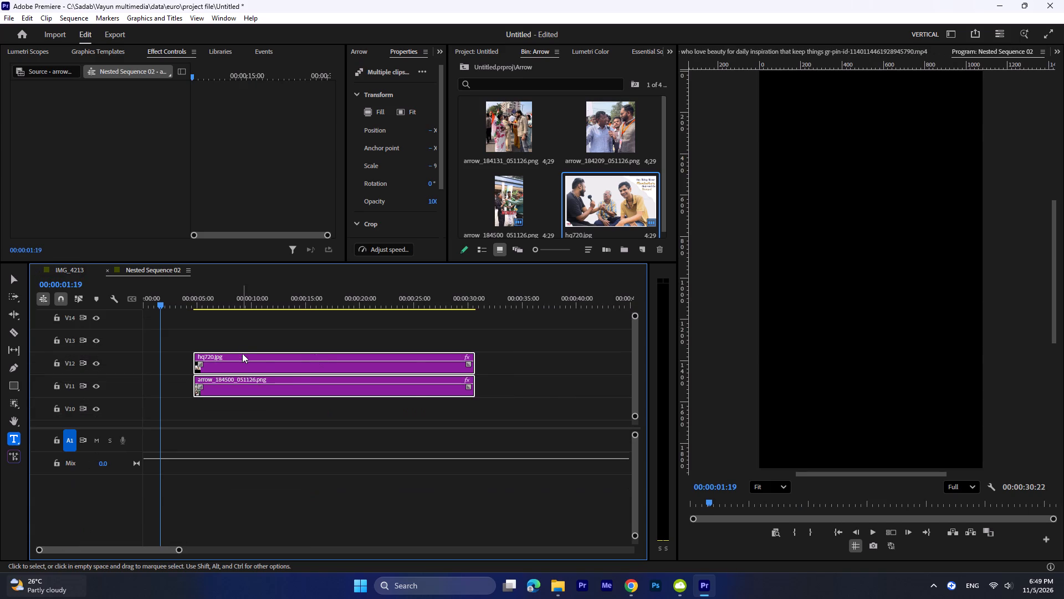
drag(282, 370, 156, 369)
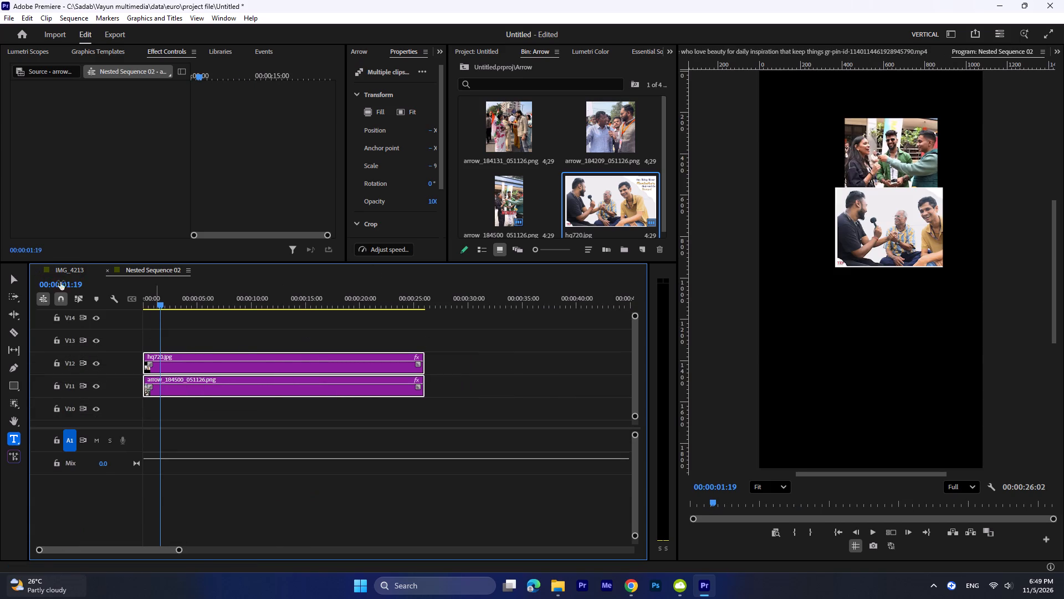
click(64, 268)
Trim the opening of the nested clip on V10, move it back to the group's start near 24 seconds, and extend its end to match.
drag(301, 299, 300, 309)
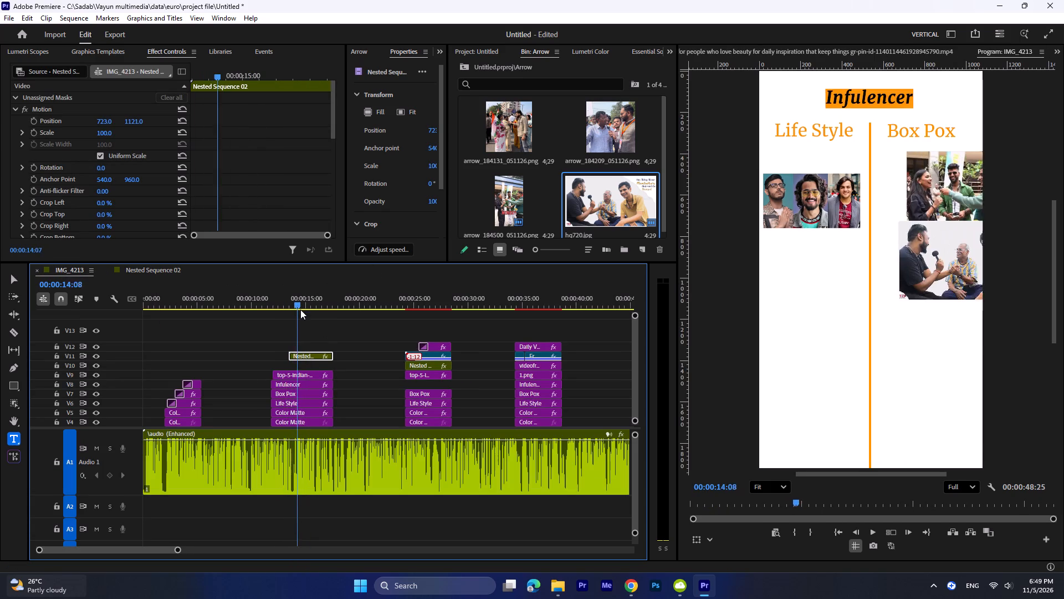
drag(300, 309, 414, 343)
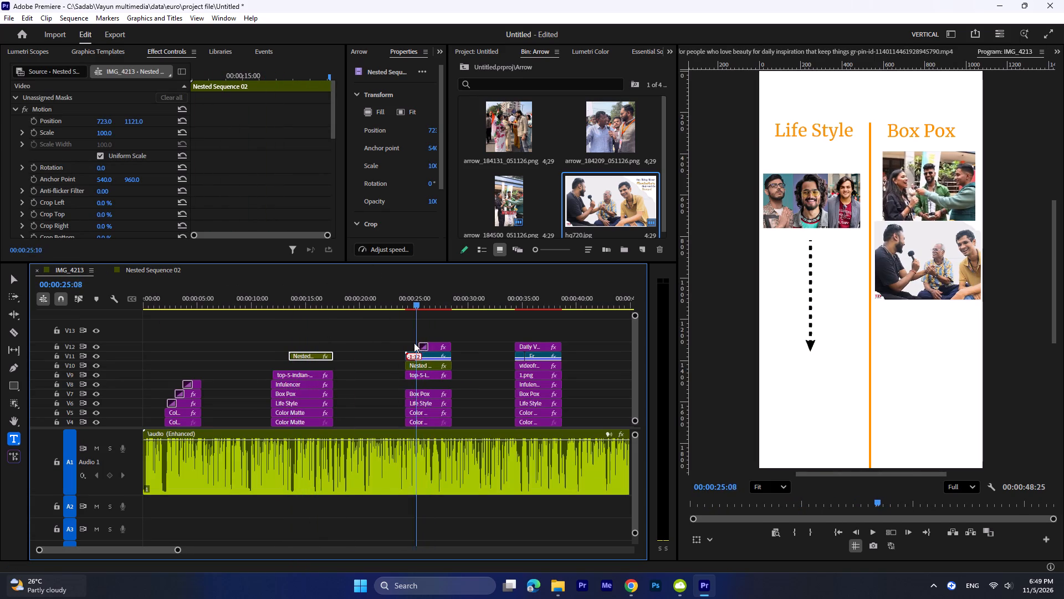
drag(414, 343, 423, 345)
drag(406, 366, 424, 364)
drag(431, 364, 416, 366)
drag(440, 363, 447, 363)
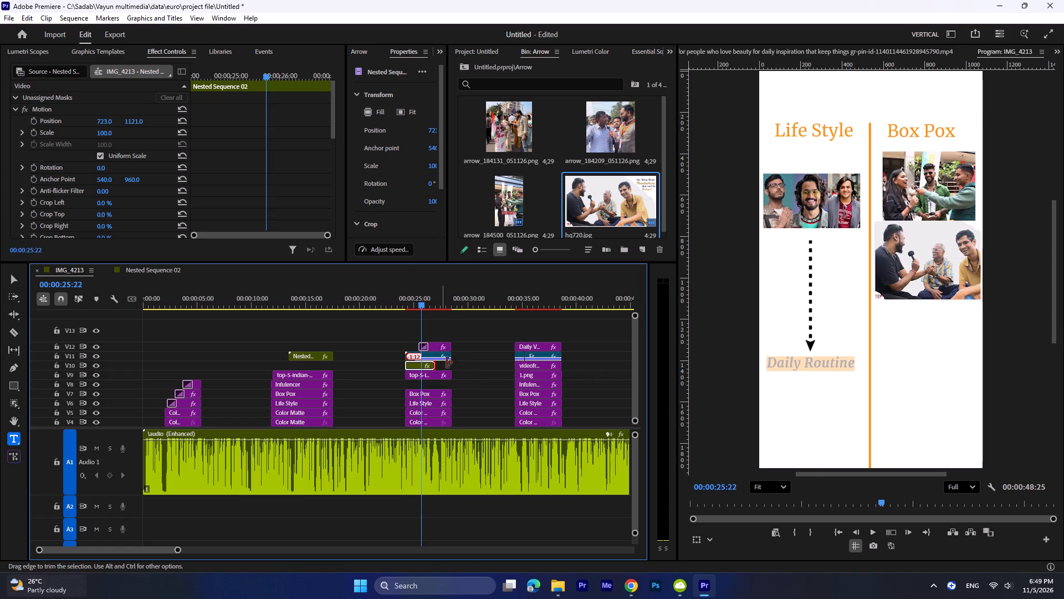
drag(447, 363, 456, 363)
Play back the group starting around 24 seconds to check the nested images in the Box Pox column.
click(427, 317)
drag(421, 299, 392, 308)
key(space)
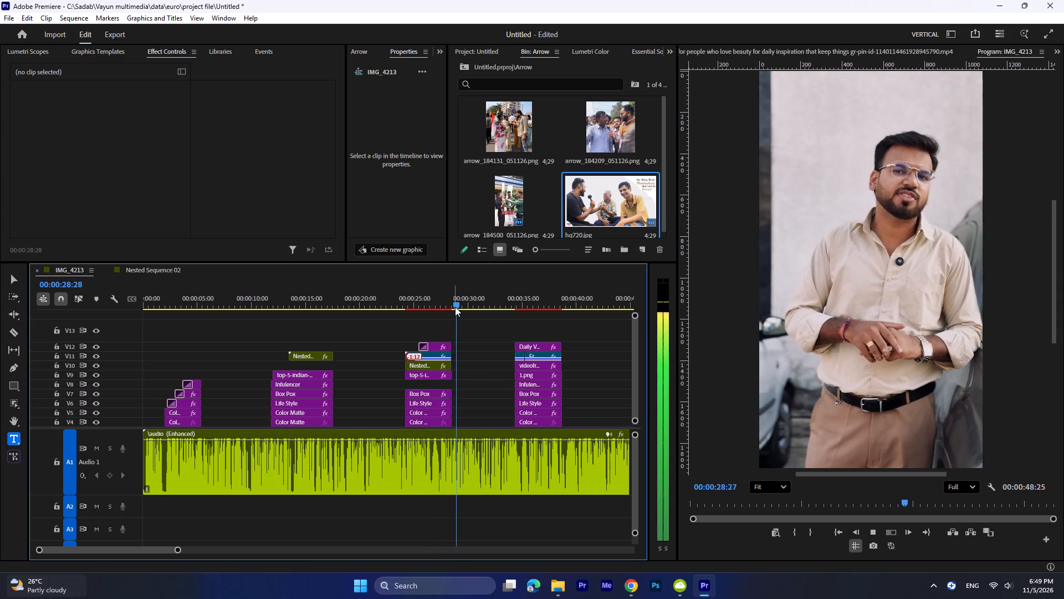
Replace the videoframe clip on V10 in the group starting around 34 seconds with a copy of the trimmed Nested Sequence 02 clip.
drag(472, 302, 554, 319)
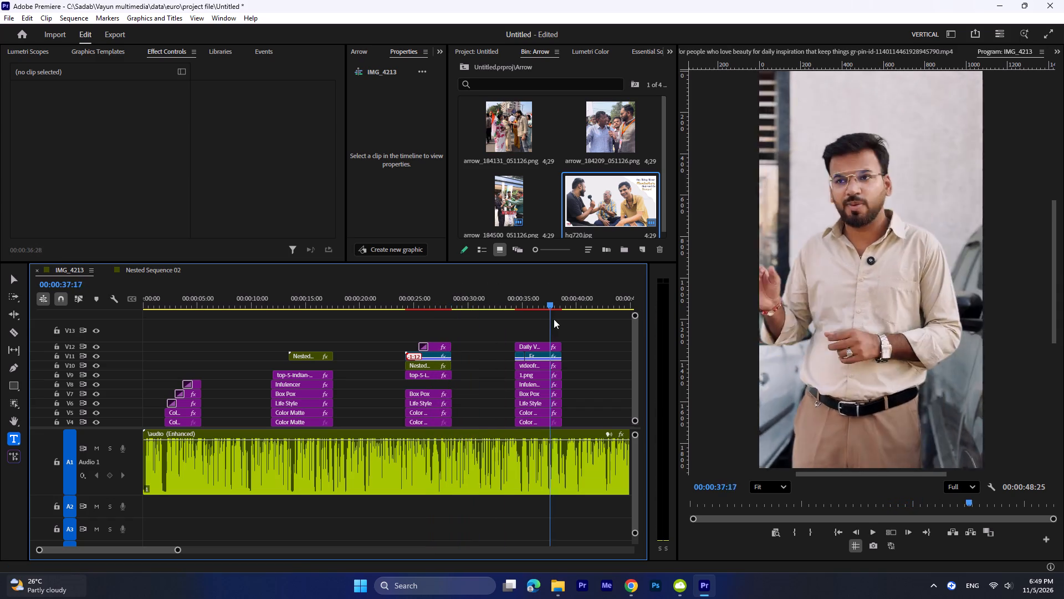
drag(554, 319, 514, 321)
key(space)
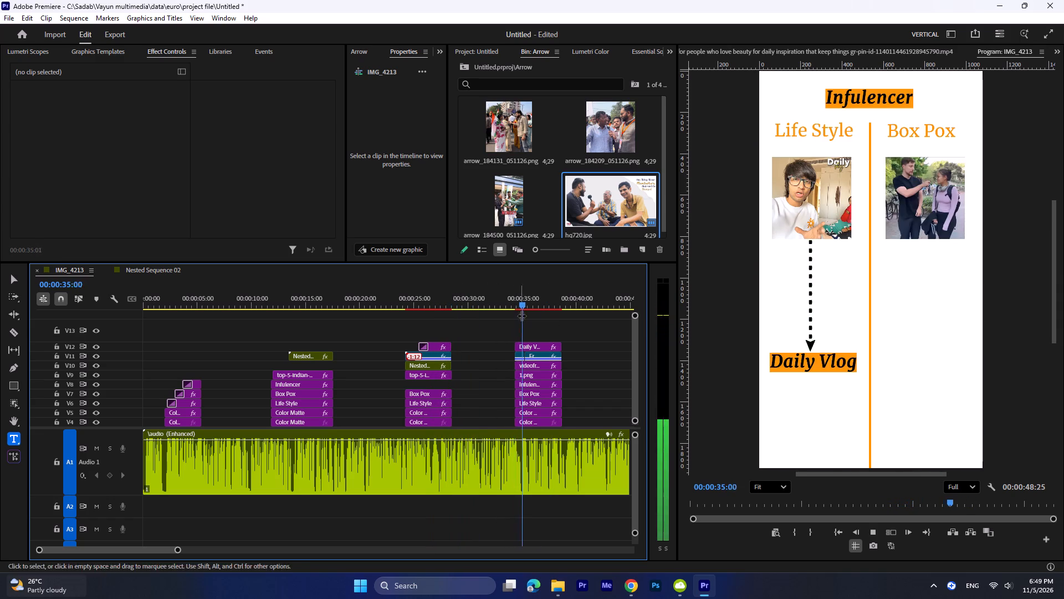
key(space)
drag(534, 307, 518, 306)
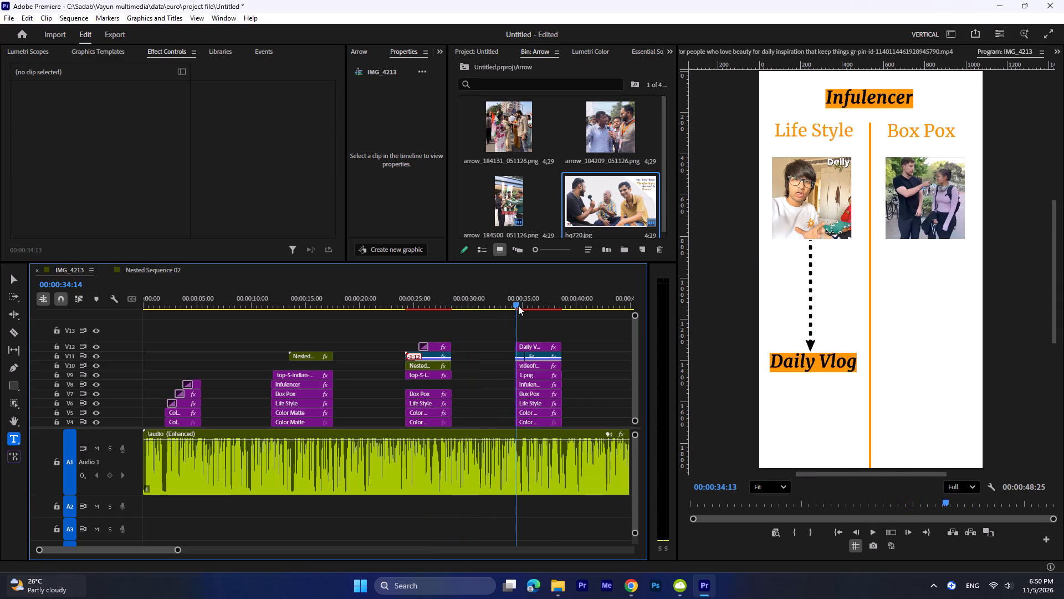
drag(518, 306, 521, 307)
click(539, 362)
key(BackSpace)
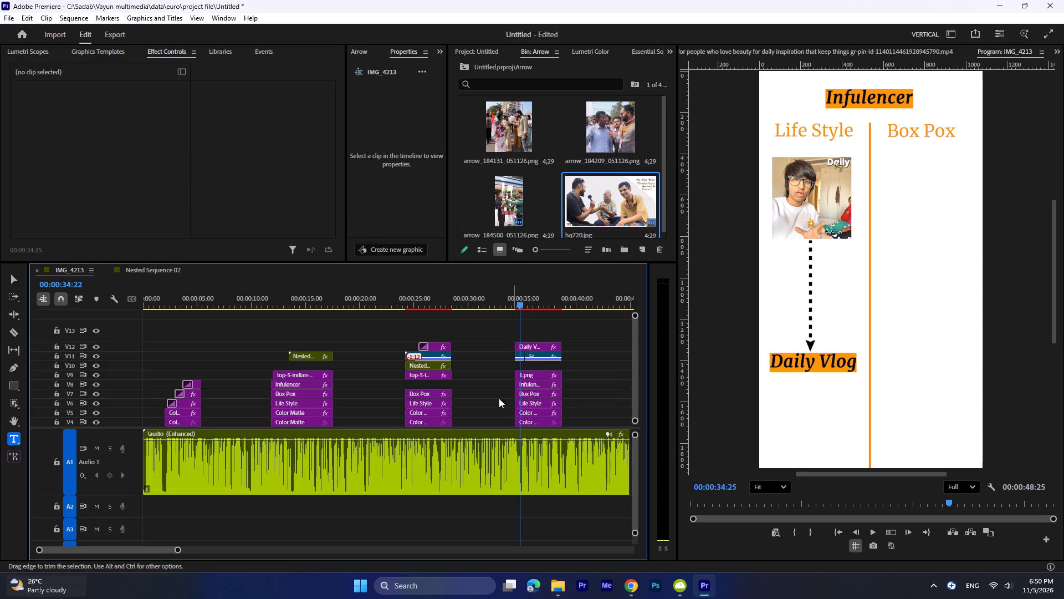
click(436, 365)
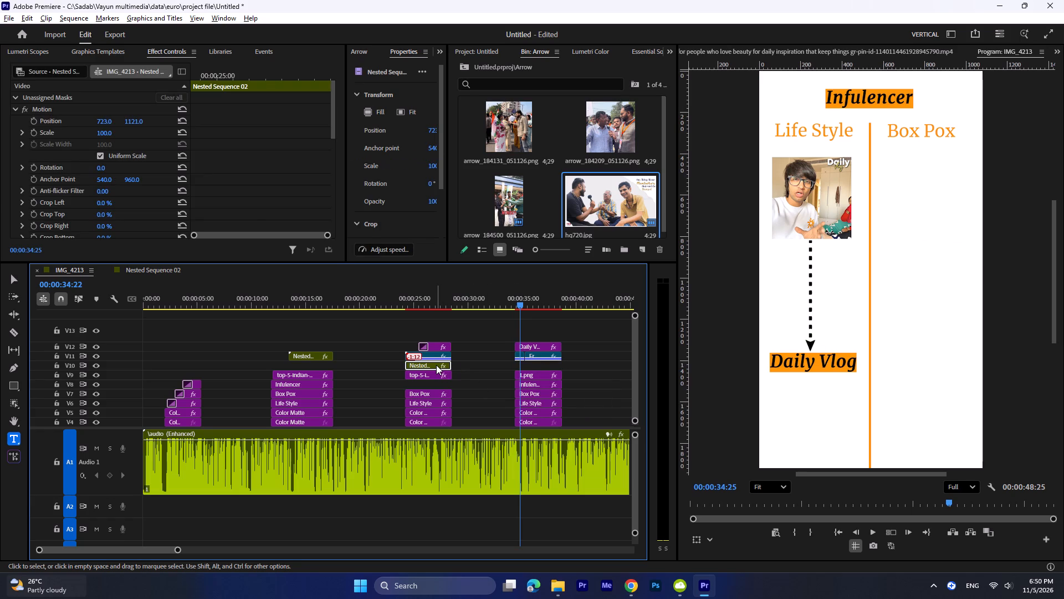
alt+drag(436, 365, 544, 367)
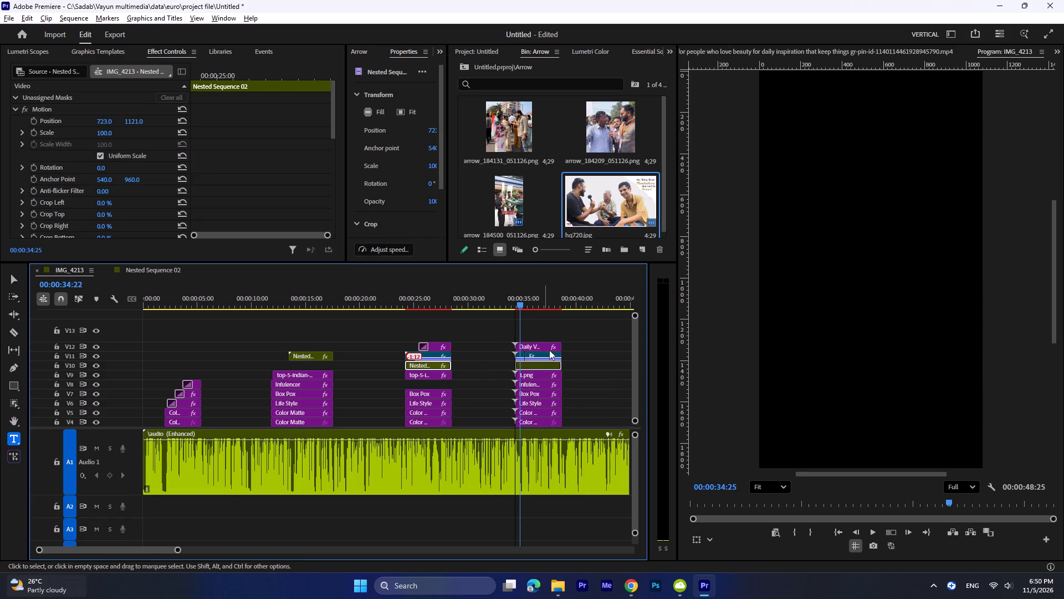
Play back the group starting around 34 seconds to check the nested images in the Box Pox column.
drag(530, 290, 514, 297)
key(space)
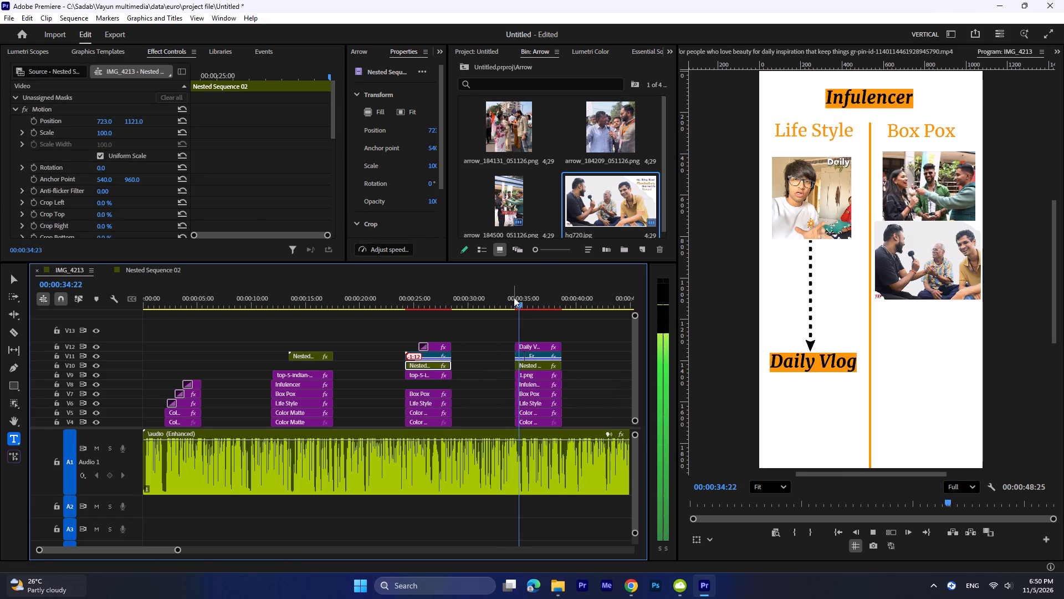
drag(579, 334, 570, 421)
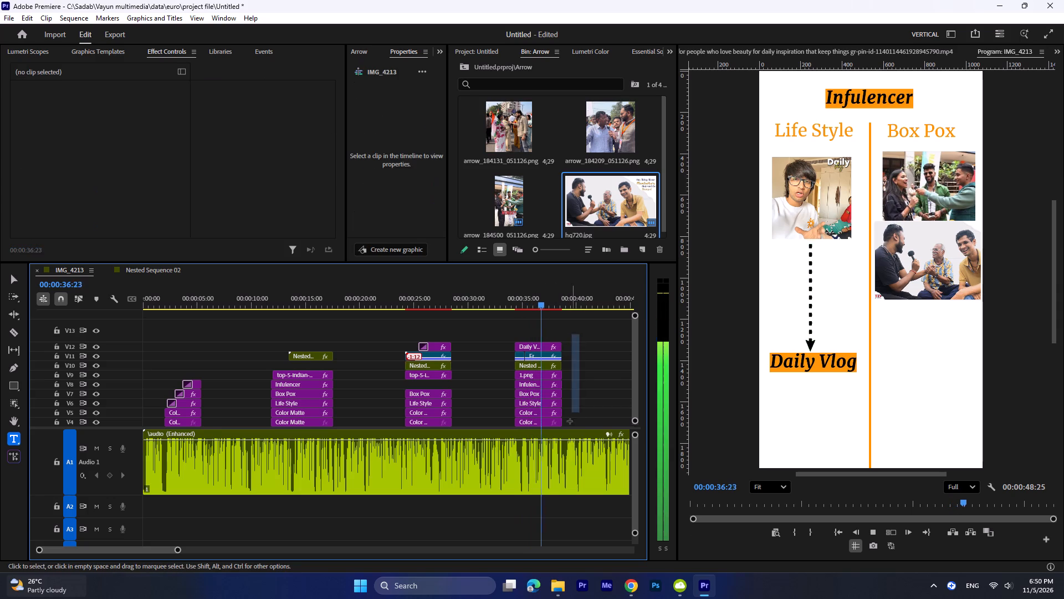
drag(570, 421, 564, 429)
key(space)
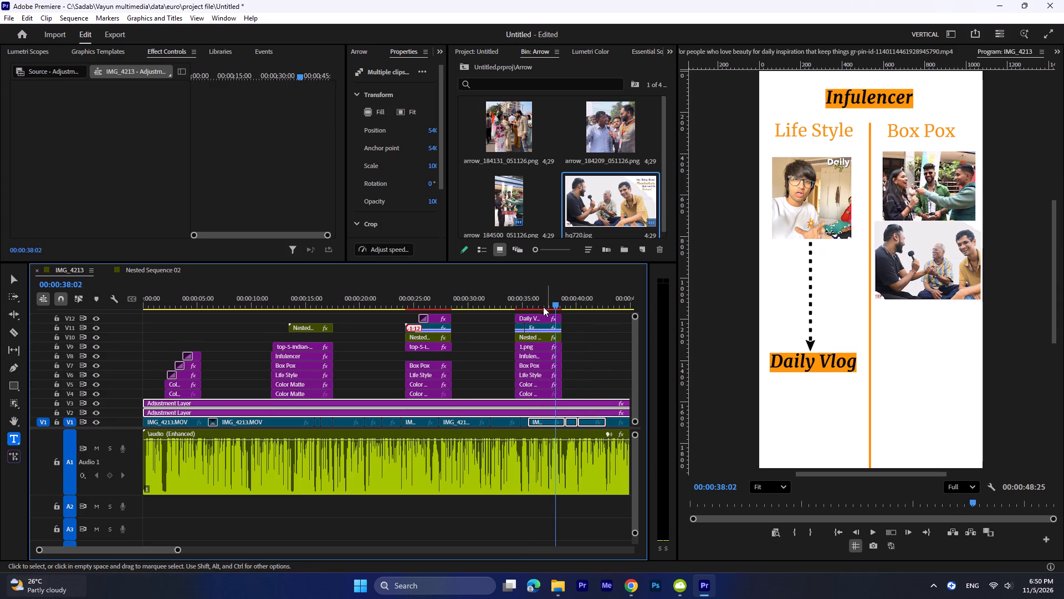
Play back and scan the sequence between about 17 and 38 seconds to compare the comparison groups with the narration.
drag(548, 304, 537, 310)
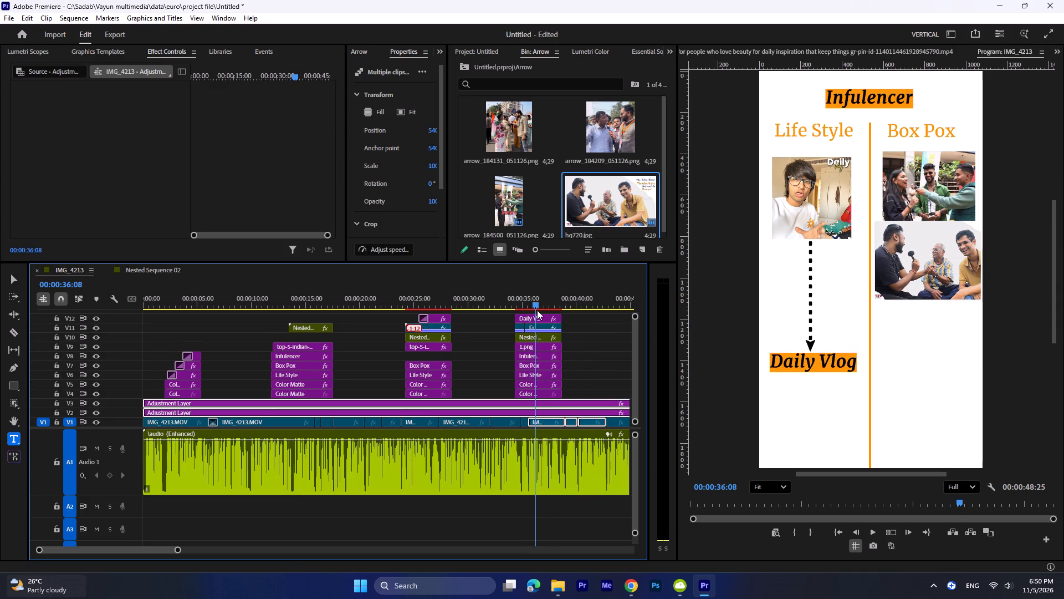
drag(537, 310, 502, 317)
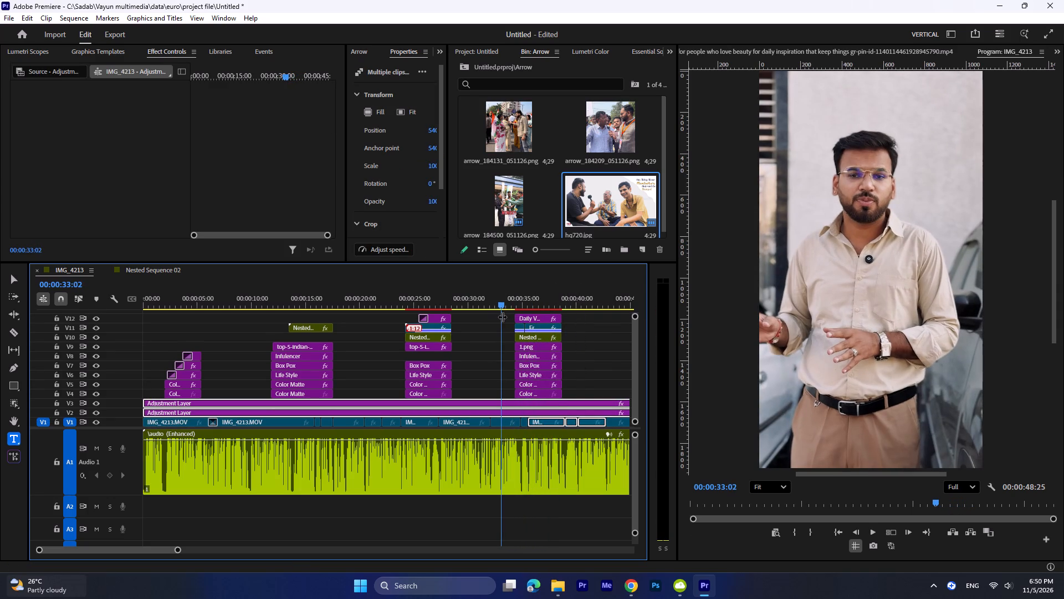
key(space)
drag(509, 302, 384, 311)
key(space)
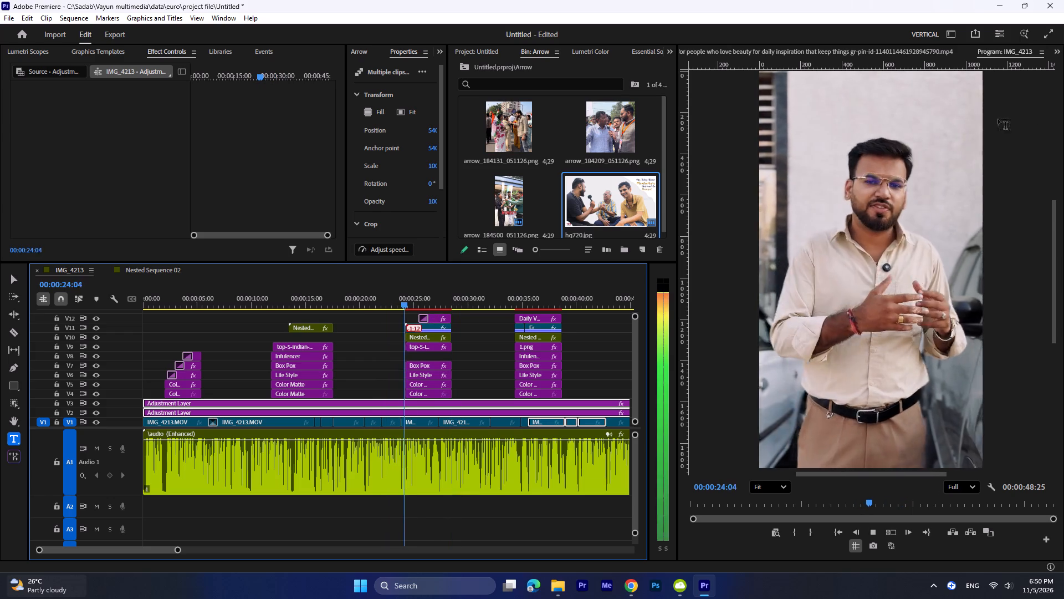
drag(482, 338, 477, 336)
drag(424, 307, 347, 297)
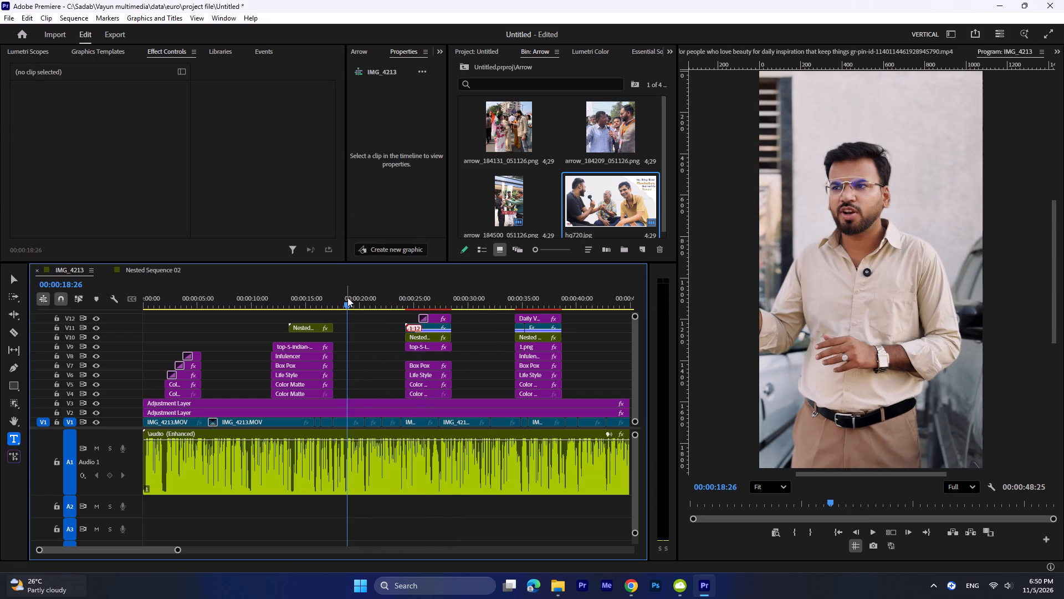
key(space)
key(space)
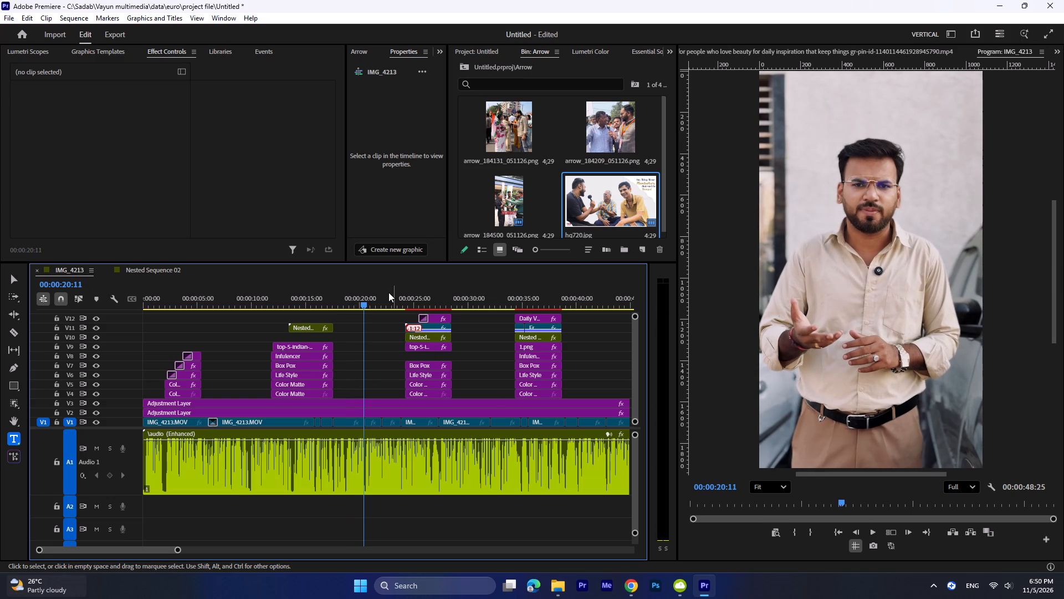
drag(372, 295, 336, 327)
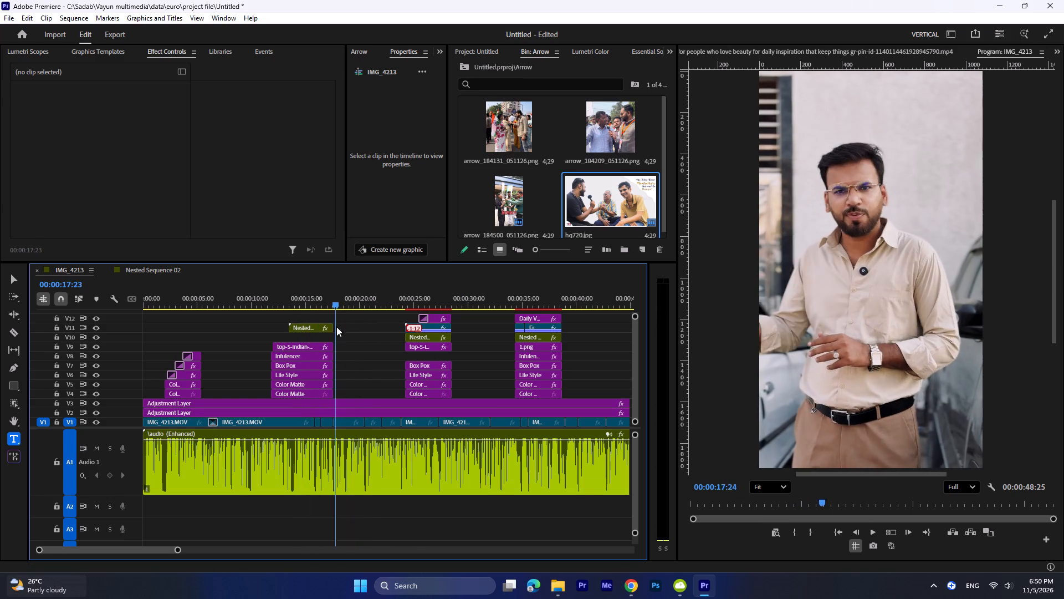
drag(336, 327, 410, 338)
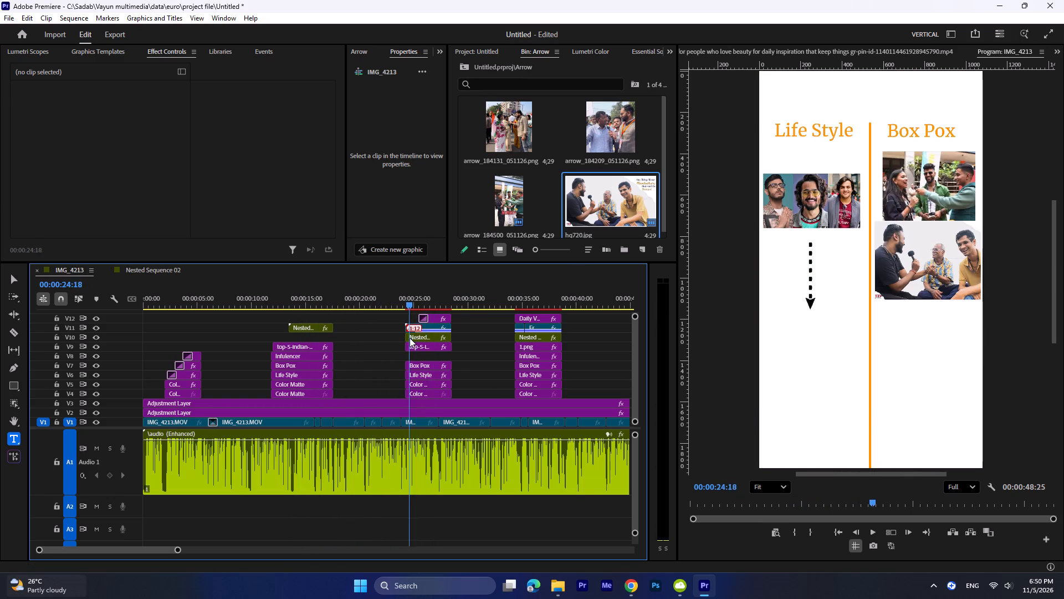
drag(410, 338, 434, 342)
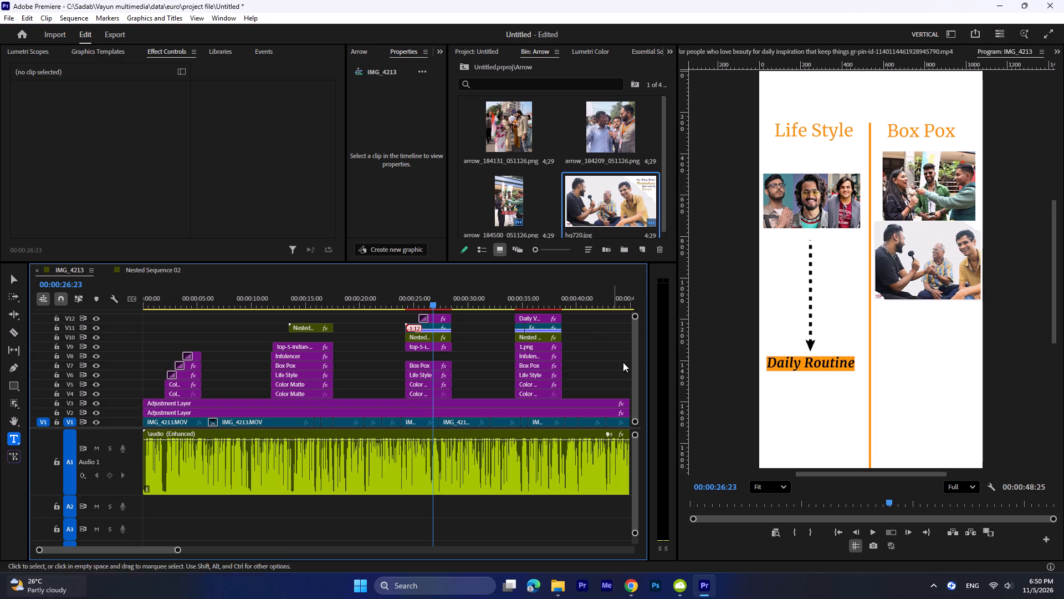
Move the comparison clip group starting around 34 seconds on V4 to V12 earlier, so it starts near 19 seconds.
drag(594, 316, 547, 393)
drag(547, 393, 426, 373)
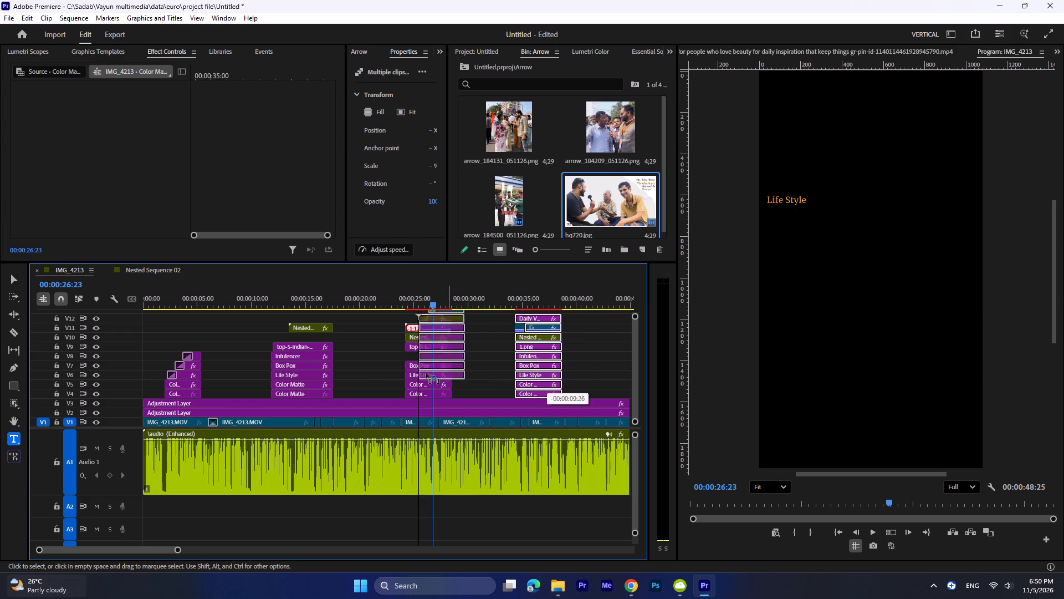
drag(426, 373, 378, 392)
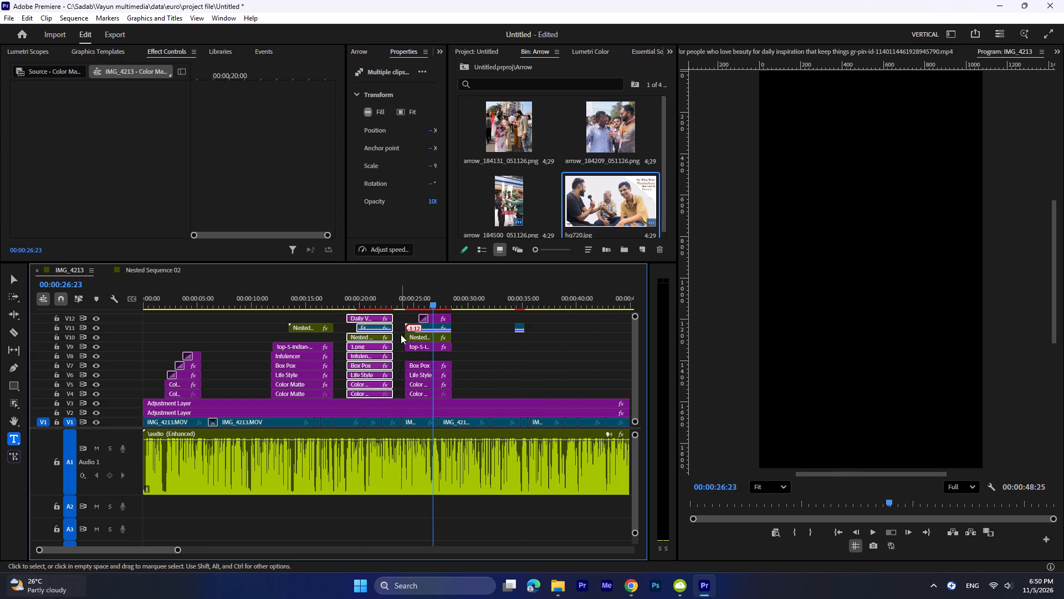
drag(387, 296, 344, 302)
key(space)
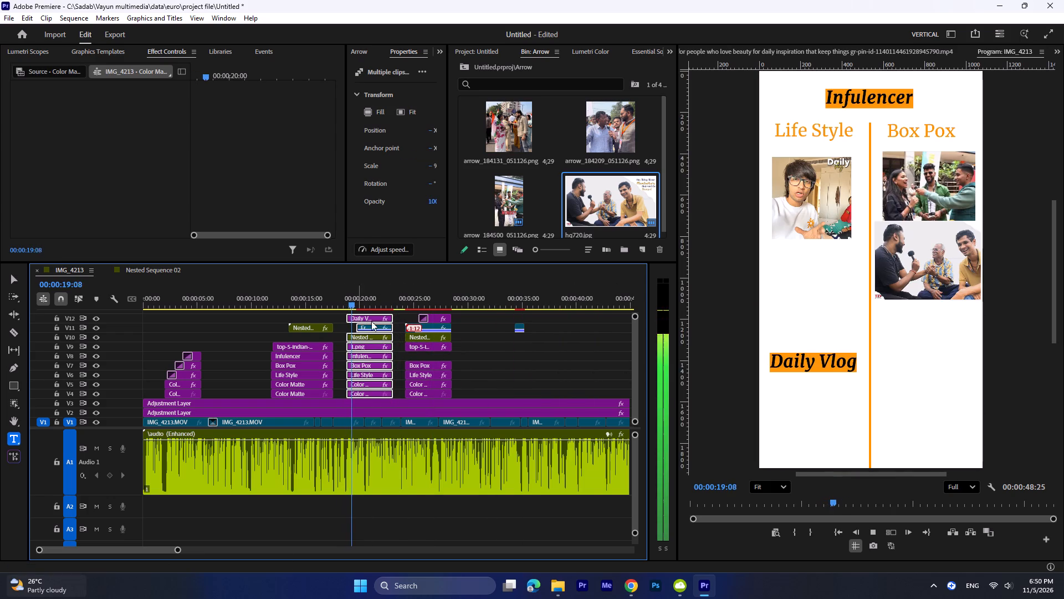
key(space)
drag(377, 329, 370, 331)
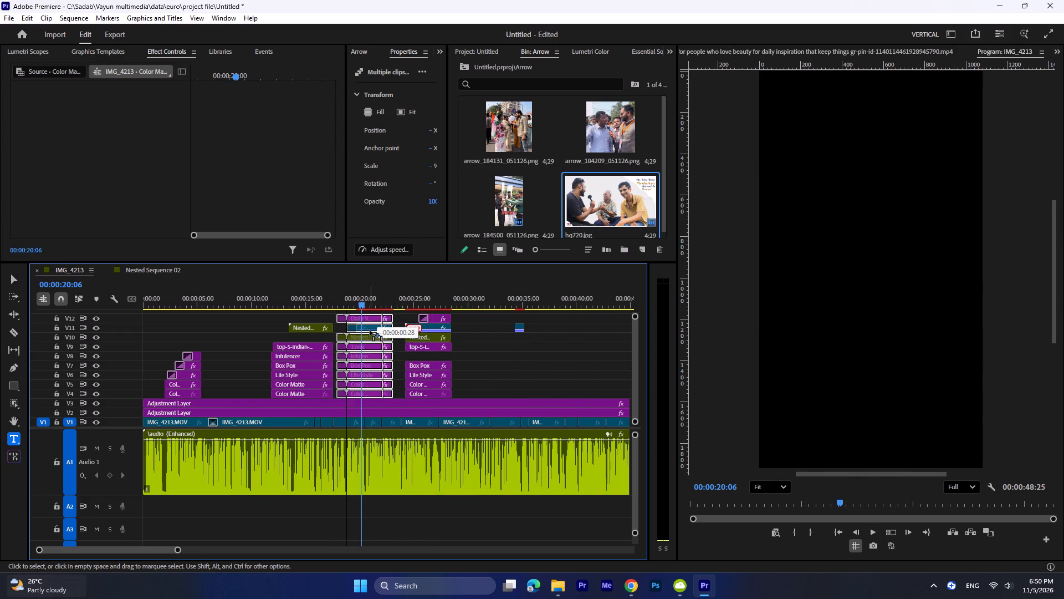
drag(370, 331, 372, 332)
click(412, 295)
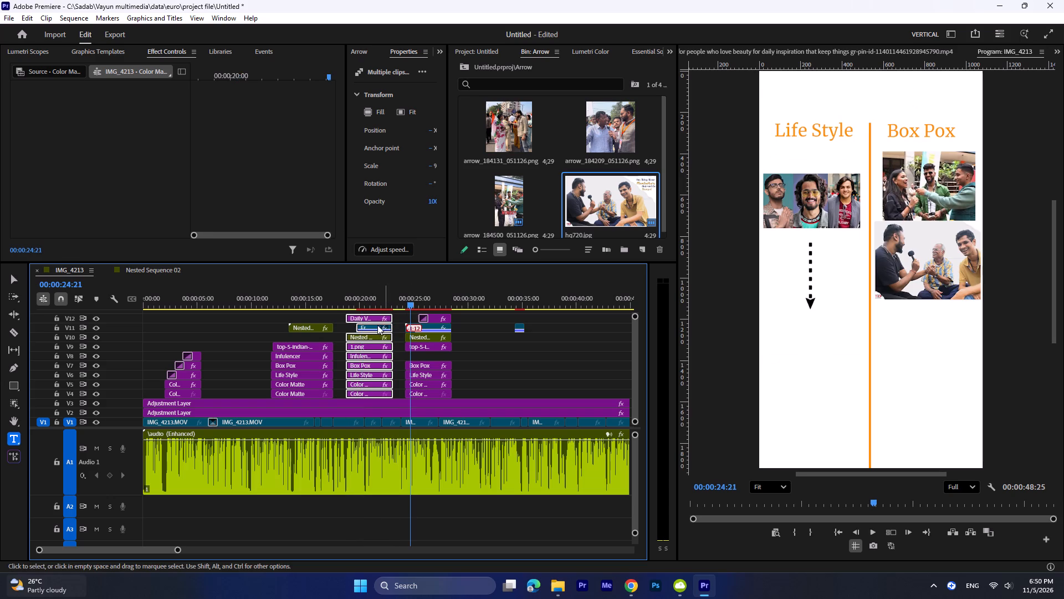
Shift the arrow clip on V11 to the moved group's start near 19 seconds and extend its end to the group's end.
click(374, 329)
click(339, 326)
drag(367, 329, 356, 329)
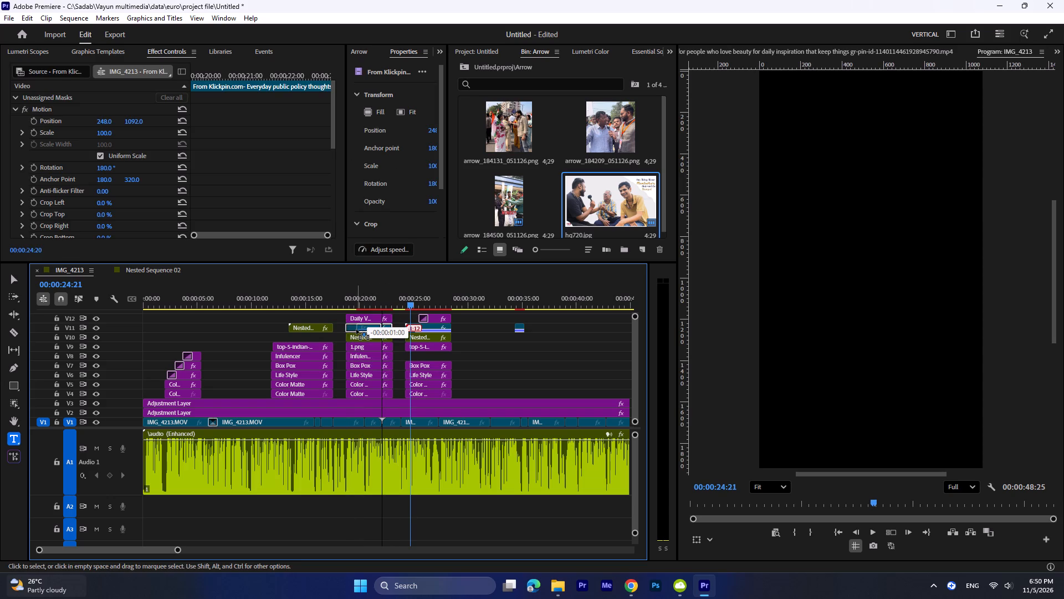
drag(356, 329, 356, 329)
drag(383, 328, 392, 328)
Replace 1.png on V9 in the group near 19 seconds with a trimmed copy of the top-5-indian influencers image from the group around 12 seconds.
drag(401, 303, 409, 308)
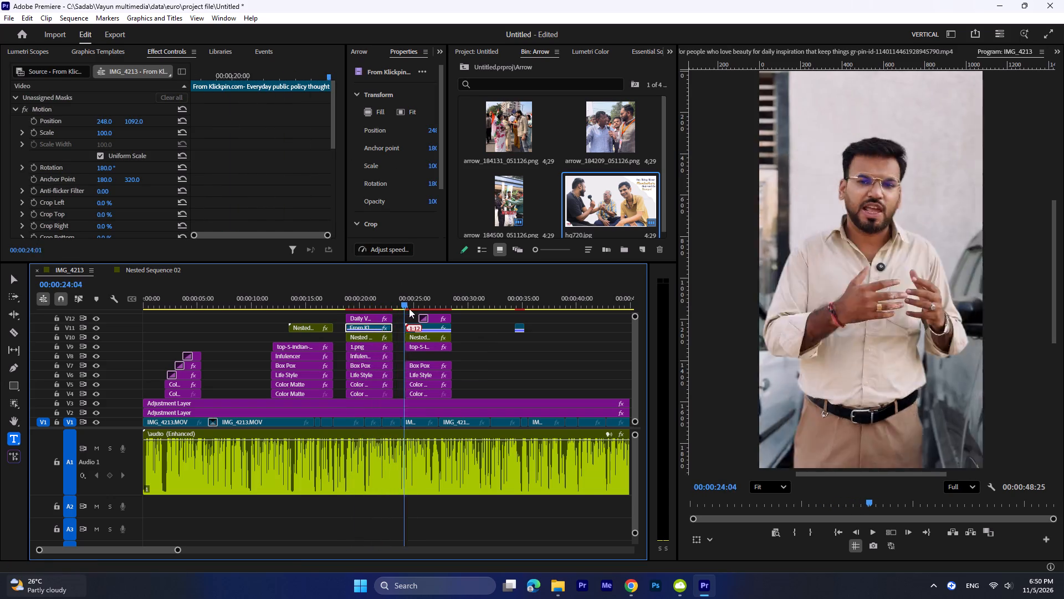
drag(409, 308, 349, 308)
key(space)
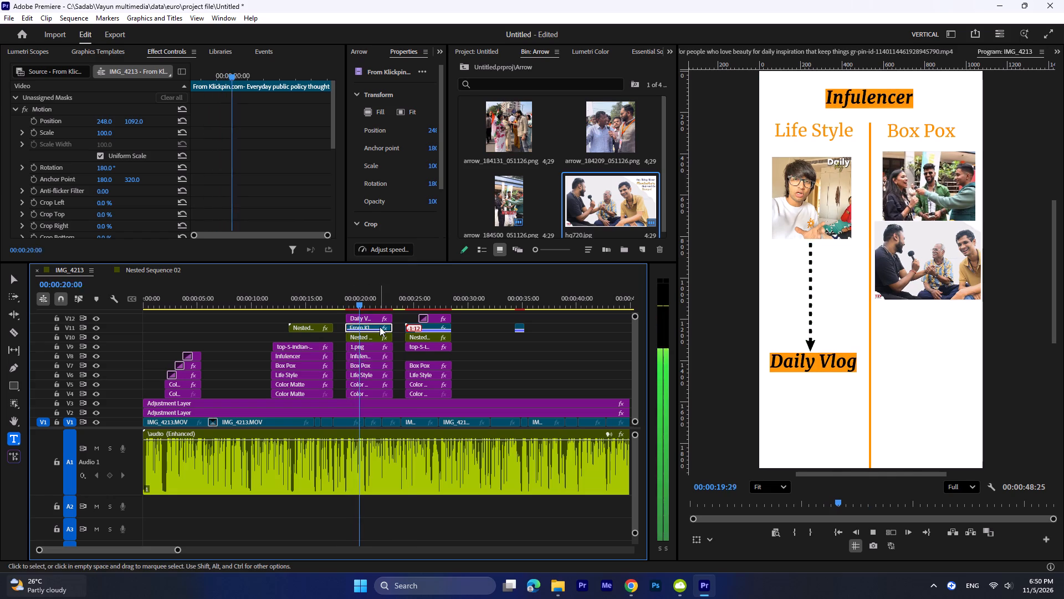
key(space)
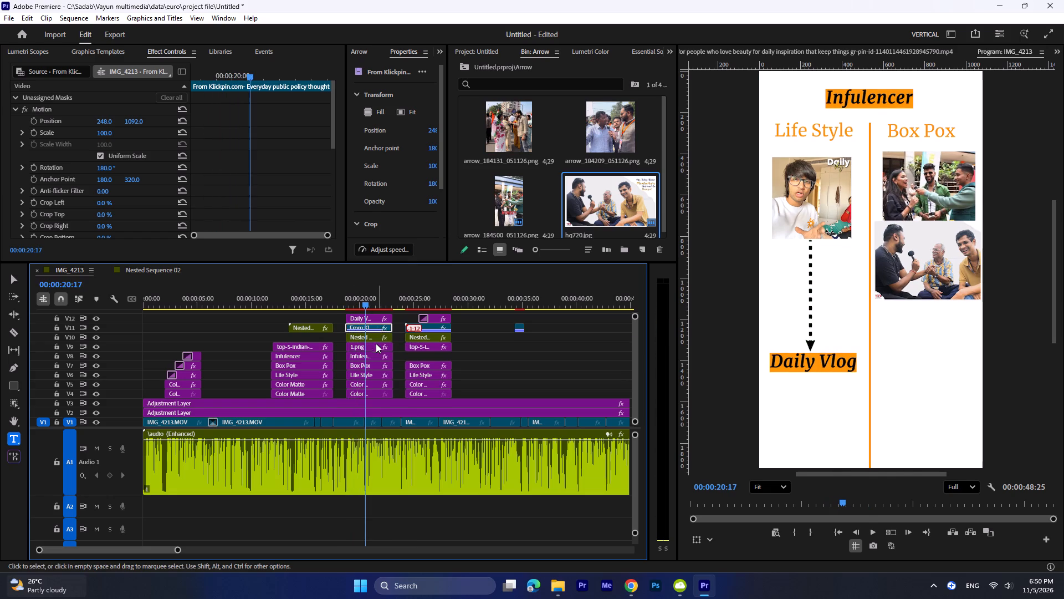
click(370, 347)
key(BackSpace)
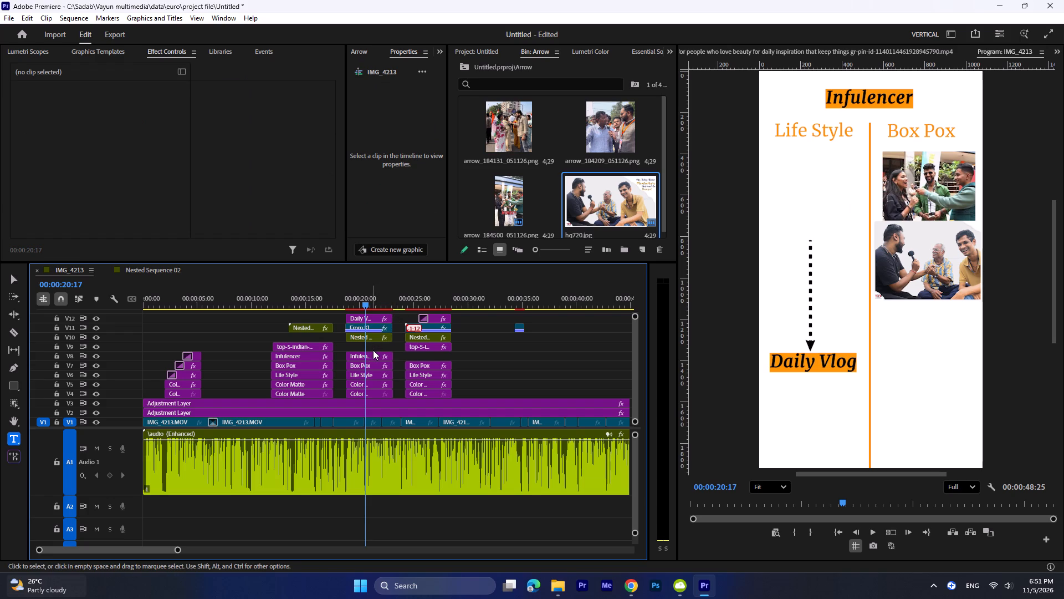
drag(369, 301, 295, 318)
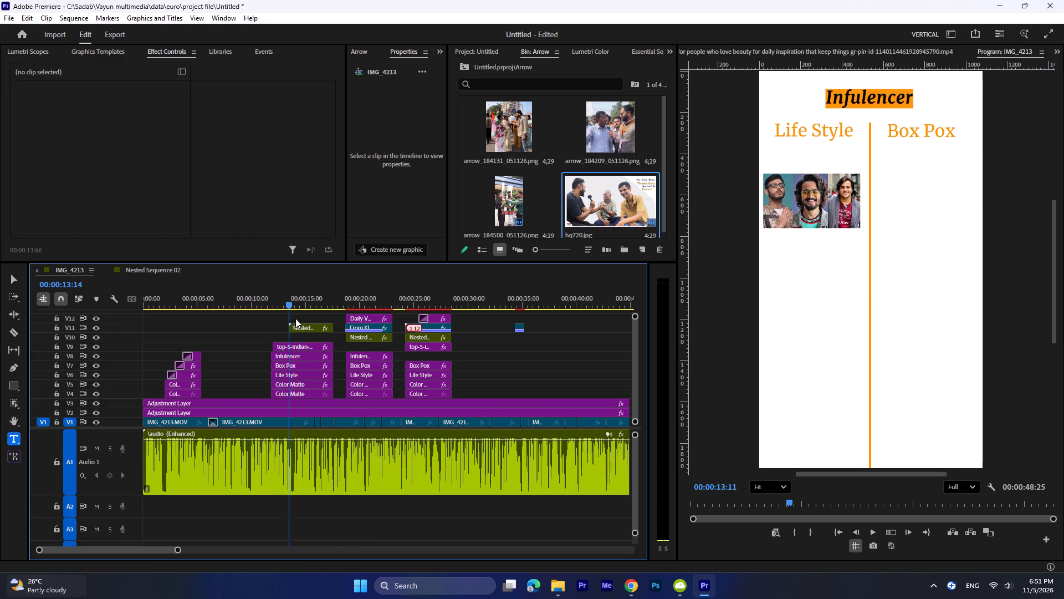
drag(295, 318, 298, 319)
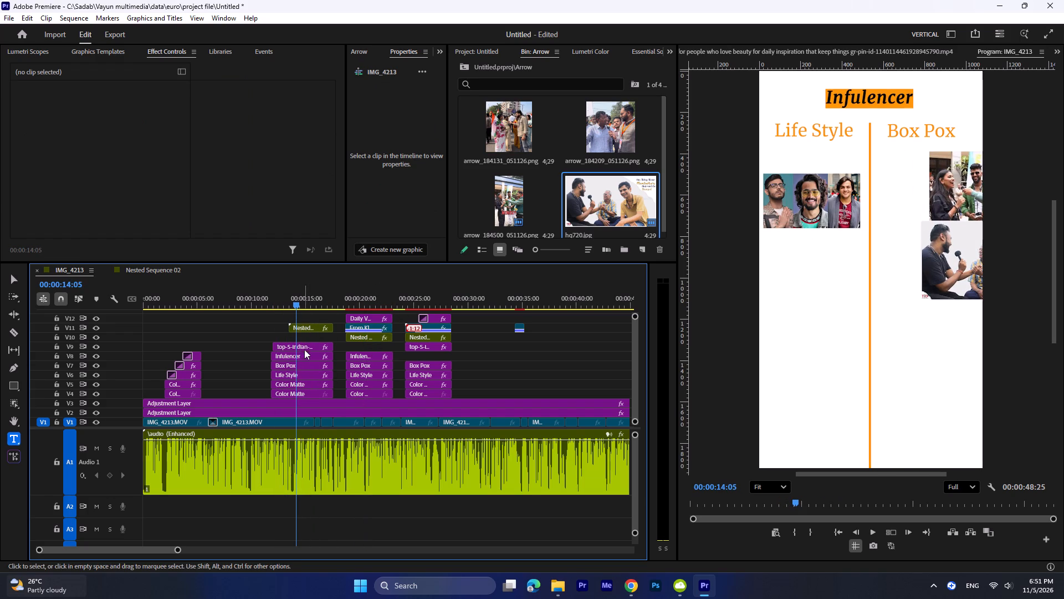
drag(301, 347, 365, 346)
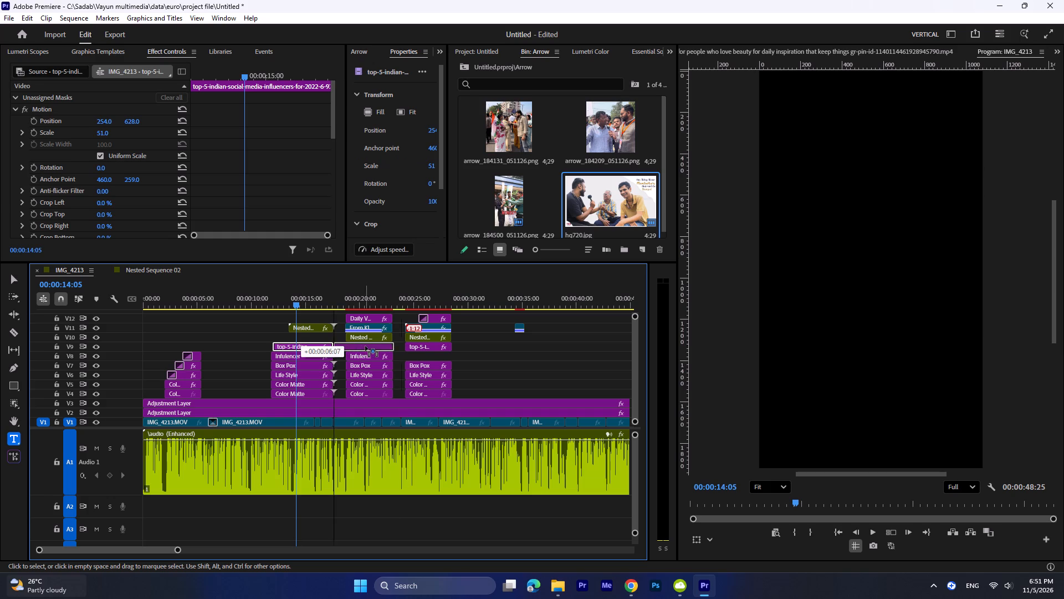
drag(365, 346, 361, 344)
drag(335, 344, 348, 344)
click(332, 346)
Play back the group starting near 19 seconds to check the replaced Life Style image, arrow and label against the audio.
drag(333, 290, 345, 291)
key(space)
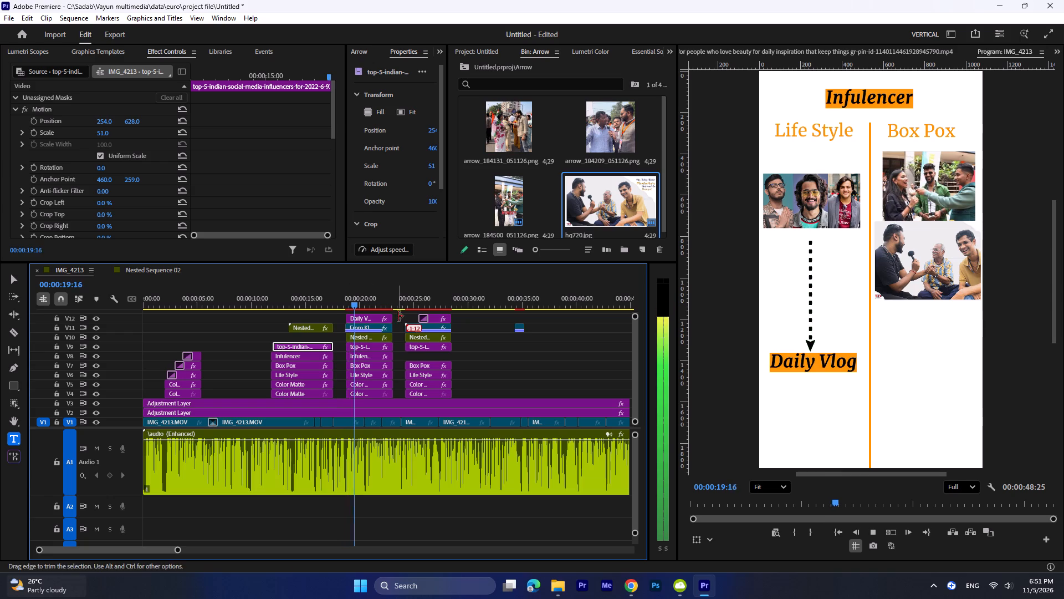
drag(376, 302, 338, 308)
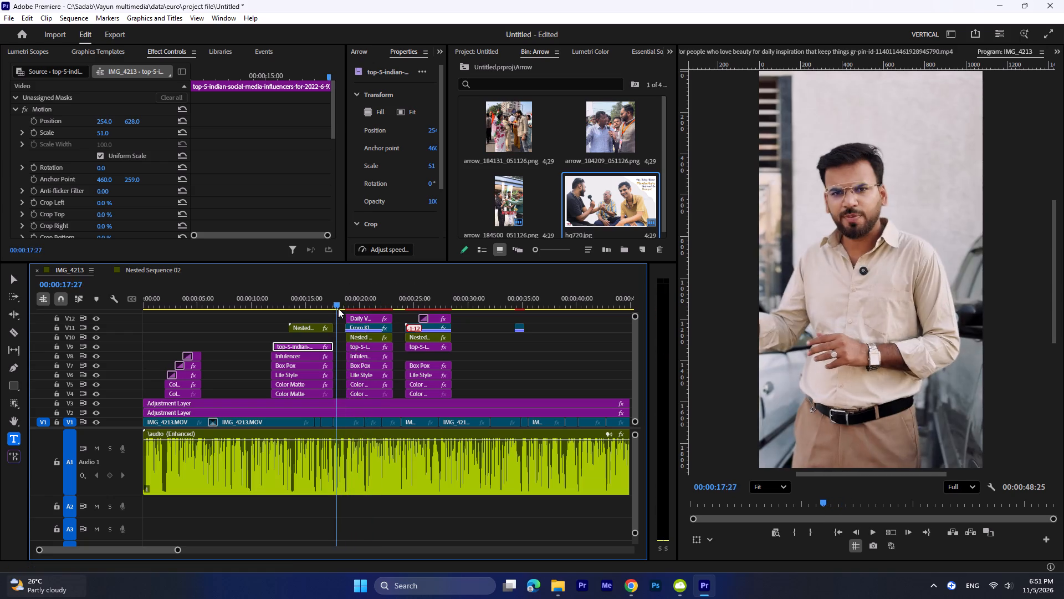
drag(338, 308, 351, 311)
click(351, 311)
key(space)
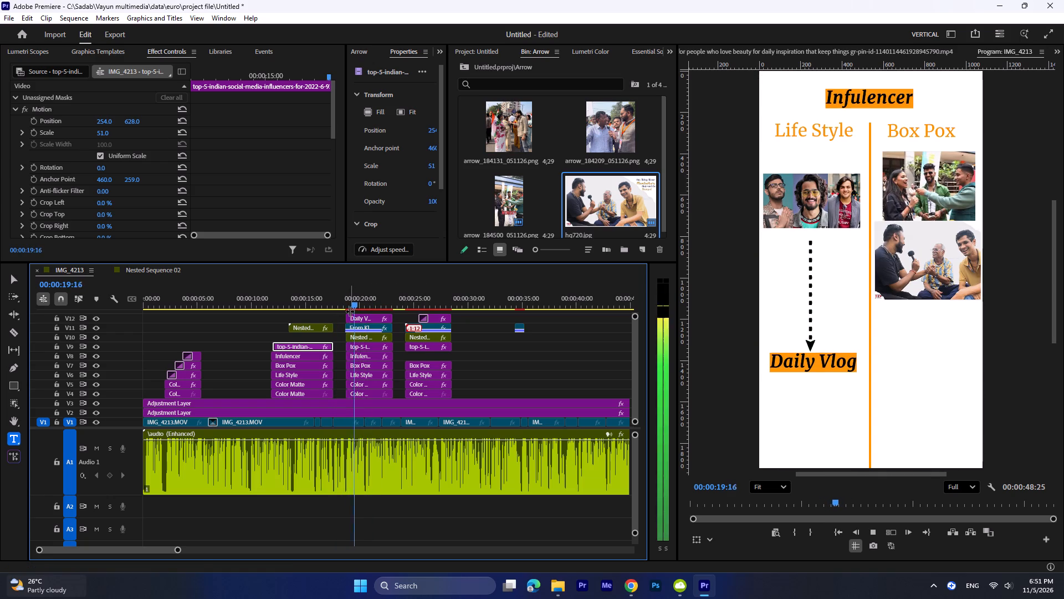
key(space)
drag(370, 301, 355, 299)
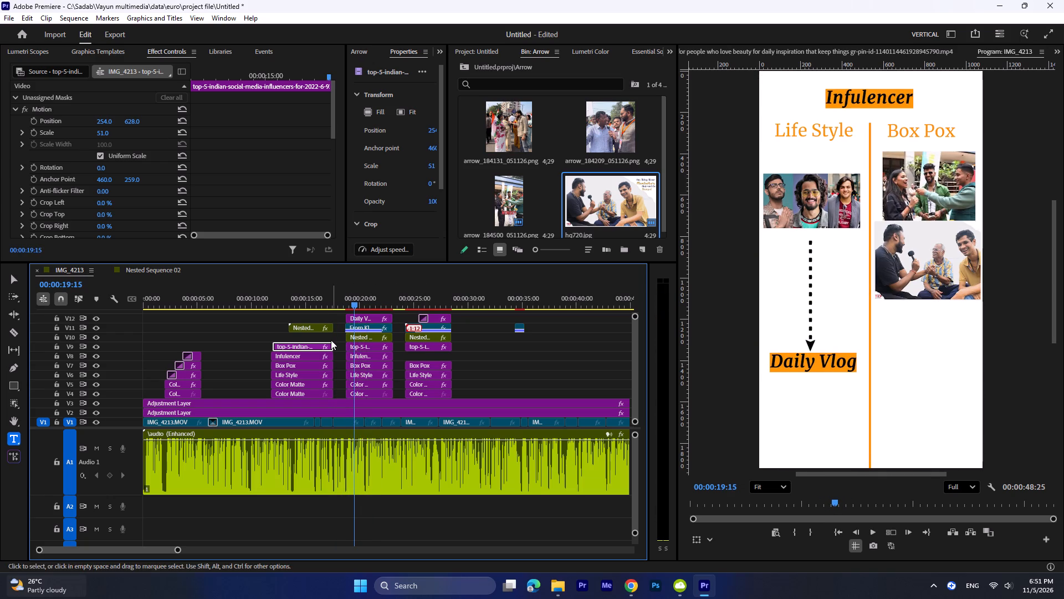
drag(319, 302, 255, 304)
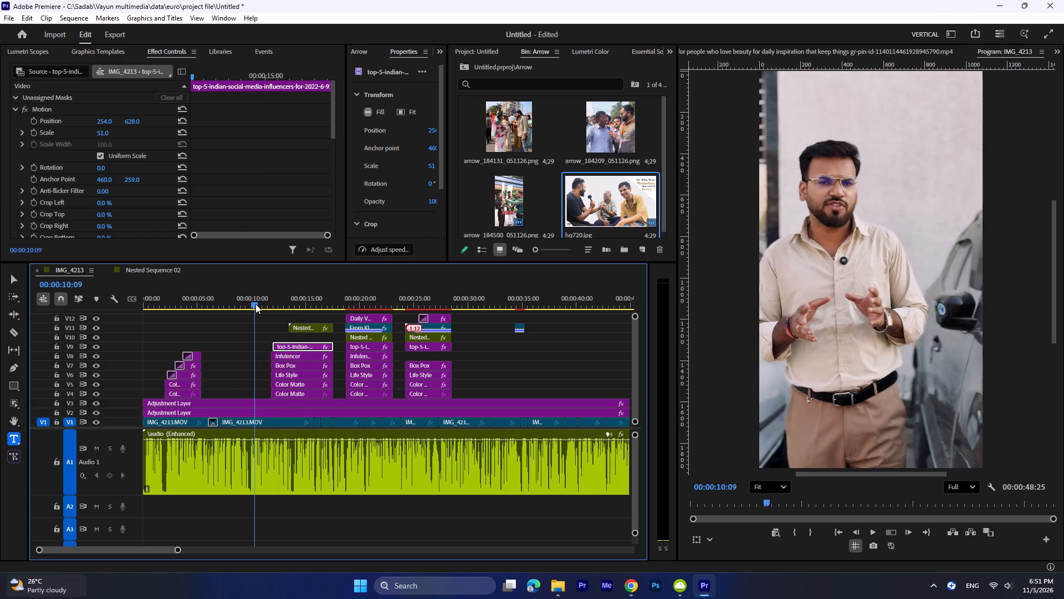
drag(255, 304, 355, 306)
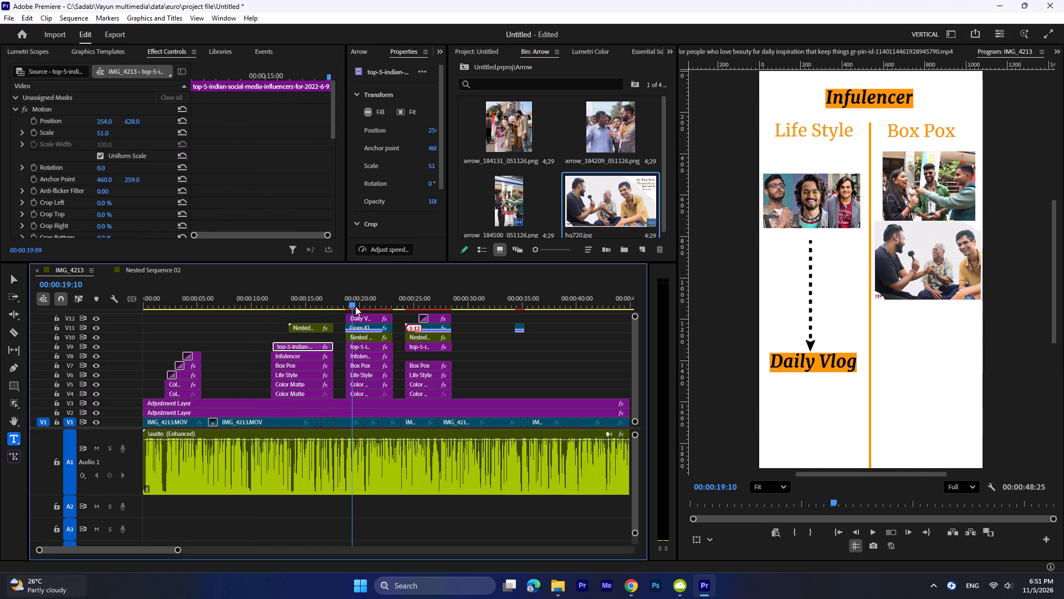
drag(355, 306, 358, 306)
Delete the Daily Vlog label on V12 and the arrow clip on V11 from the group starting near 19 seconds.
click(374, 319)
key(BackSpace)
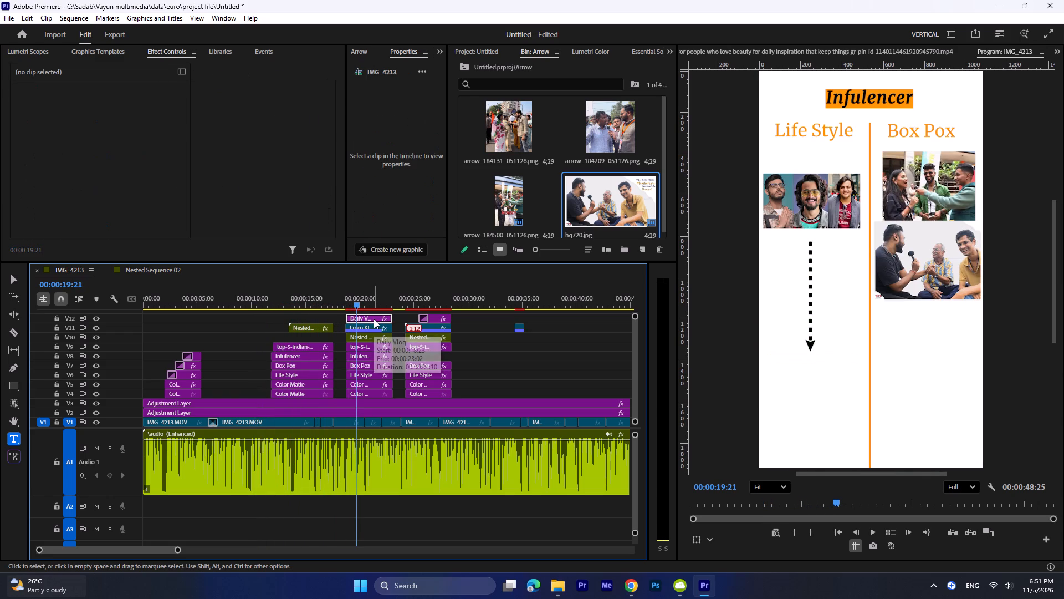
click(356, 307)
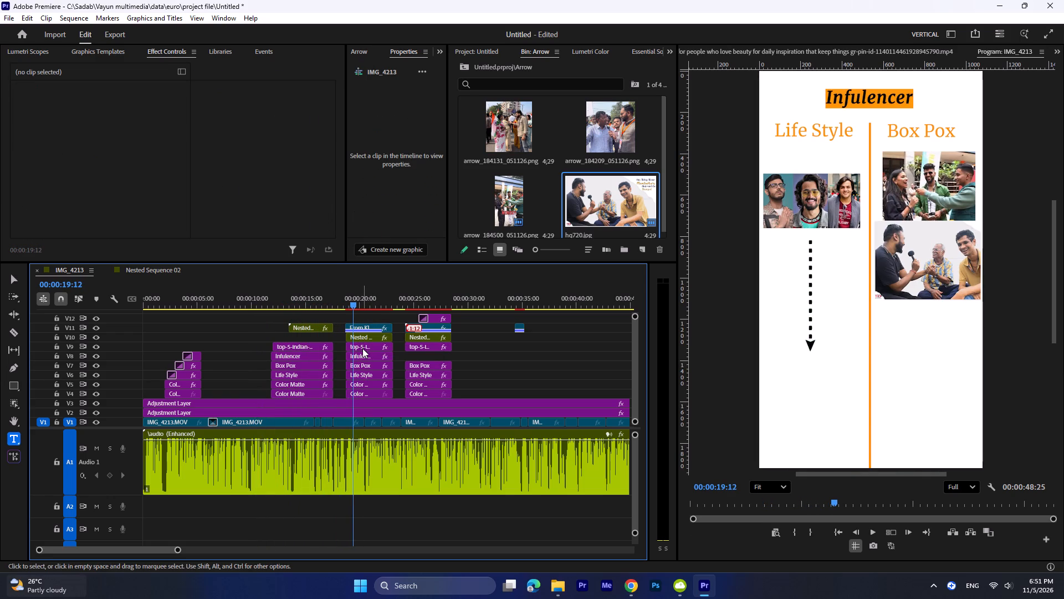
click(362, 327)
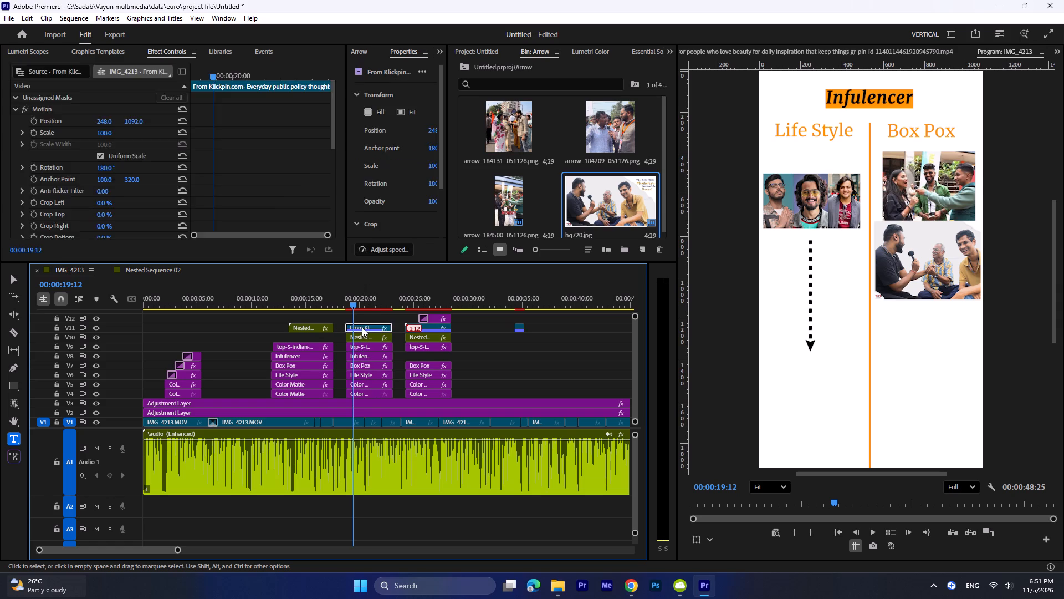
key(BackSpace)
Review the simplified group starting near 19 seconds against the audio and the group starting around 24 seconds.
drag(349, 291, 328, 292)
key(space)
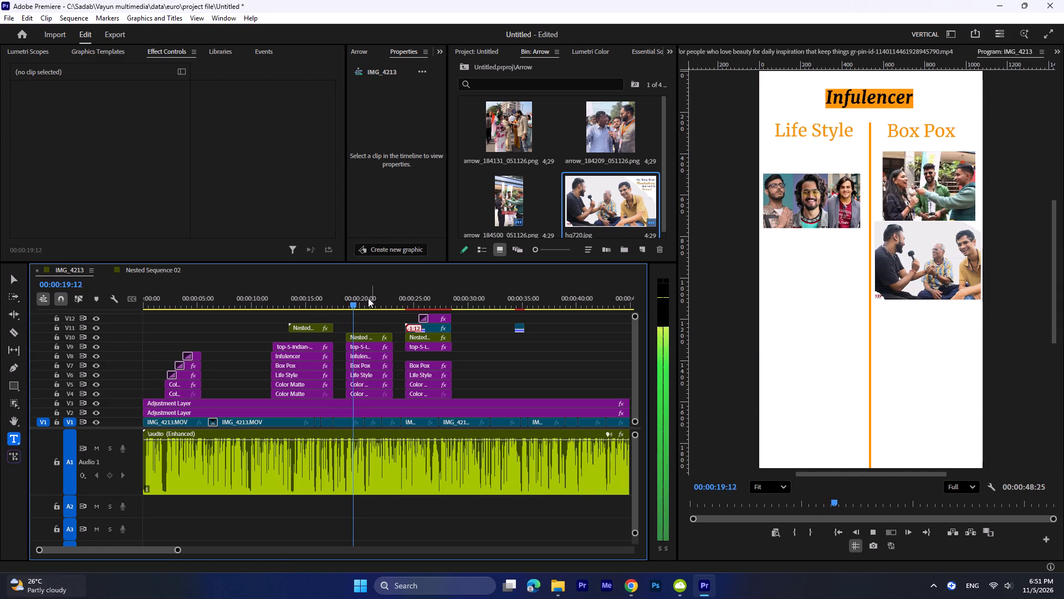
key(space)
drag(357, 299, 357, 309)
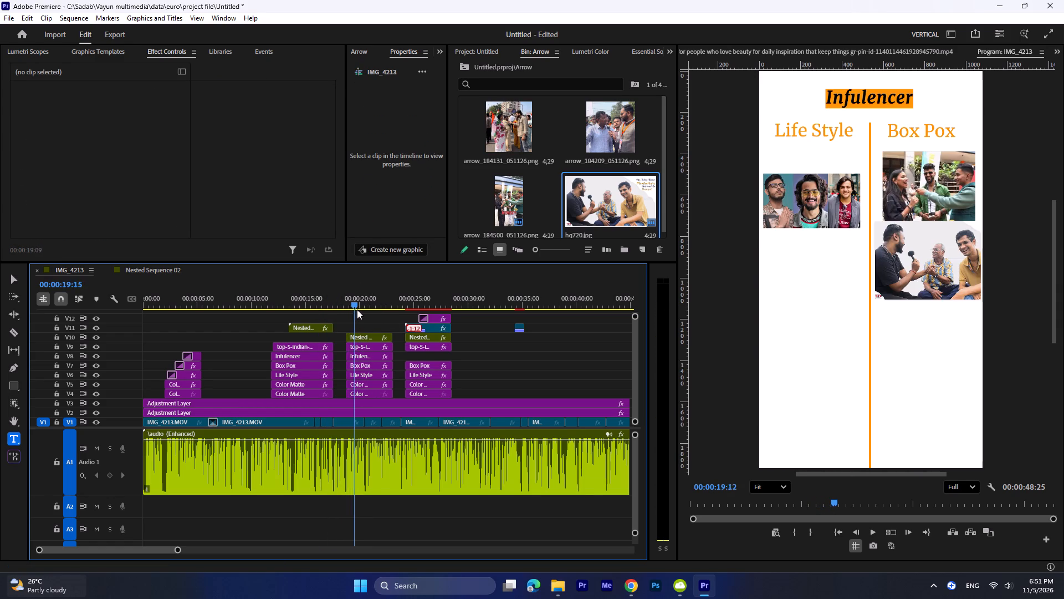
drag(357, 309, 353, 311)
drag(416, 302, 409, 301)
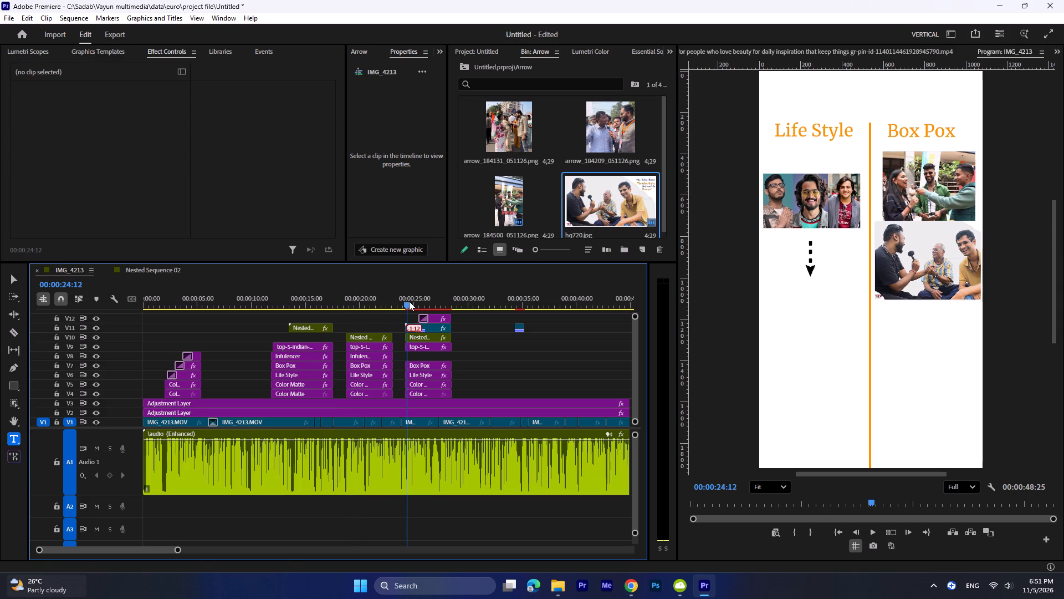
drag(409, 301, 344, 308)
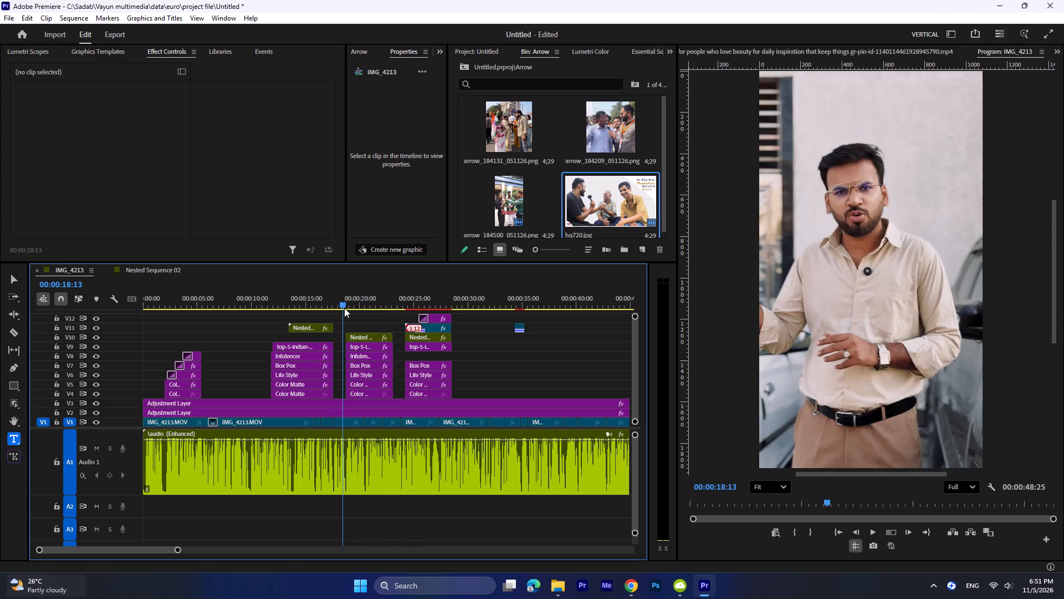
drag(344, 308, 356, 311)
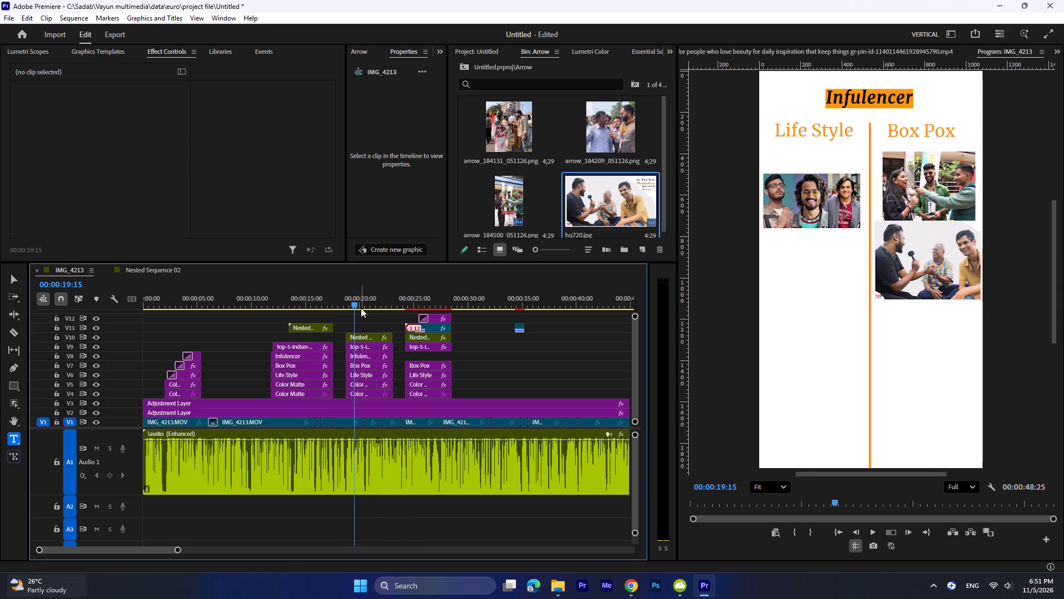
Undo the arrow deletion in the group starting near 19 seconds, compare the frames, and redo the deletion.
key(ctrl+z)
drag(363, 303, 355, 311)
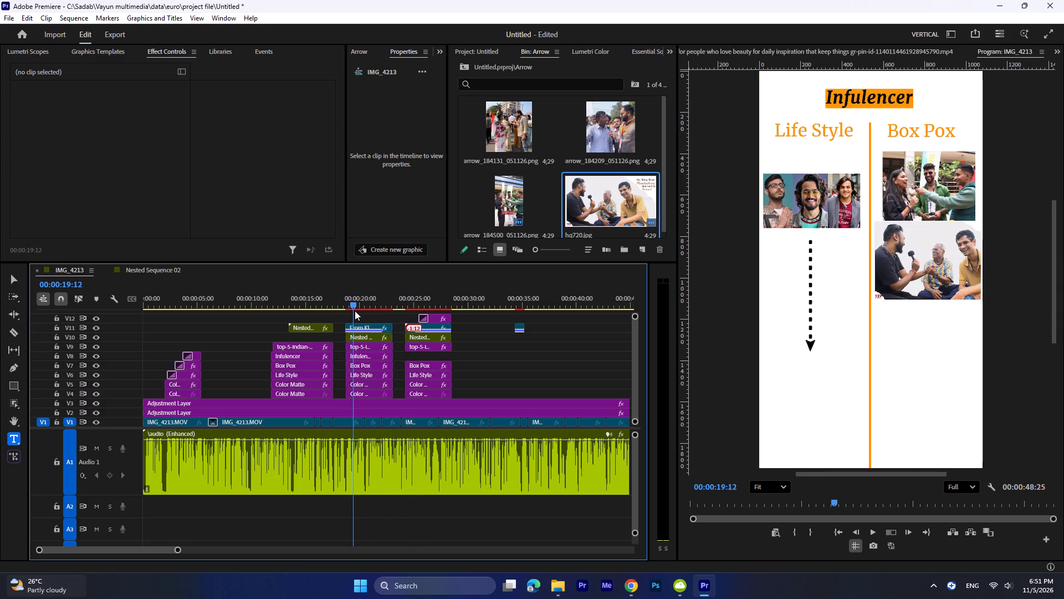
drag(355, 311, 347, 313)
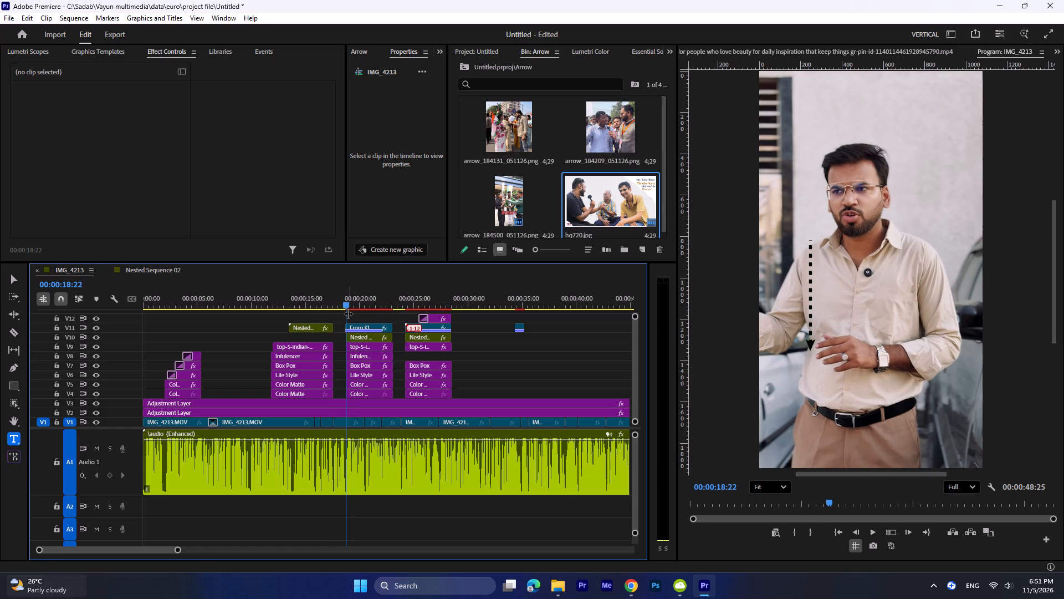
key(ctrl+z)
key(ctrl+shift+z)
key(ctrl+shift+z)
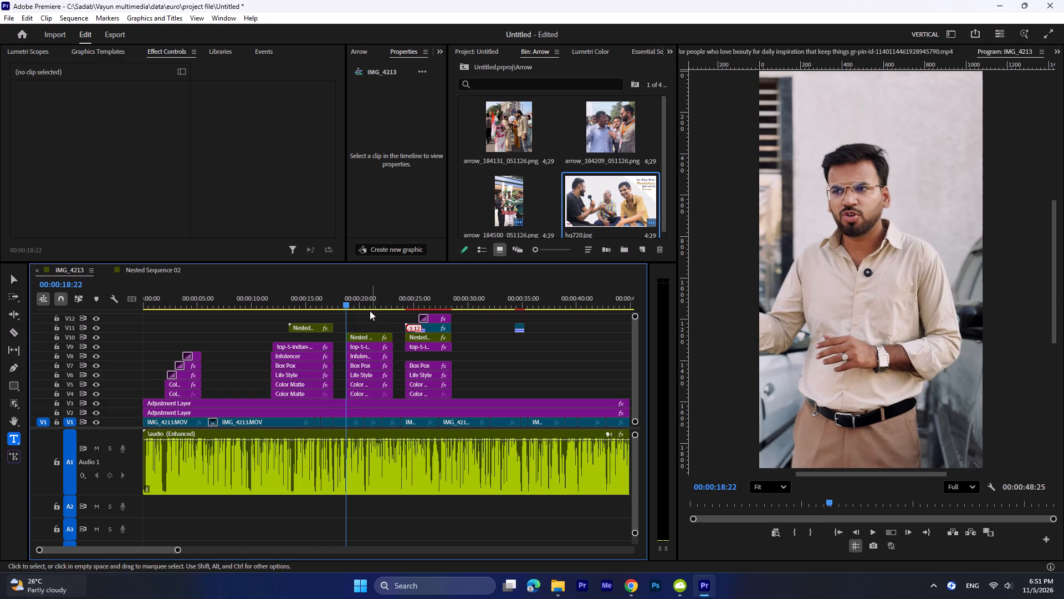
Duplicate the arrow clip from V11 onto V8 within the group starting around 24 seconds.
drag(352, 301, 406, 309)
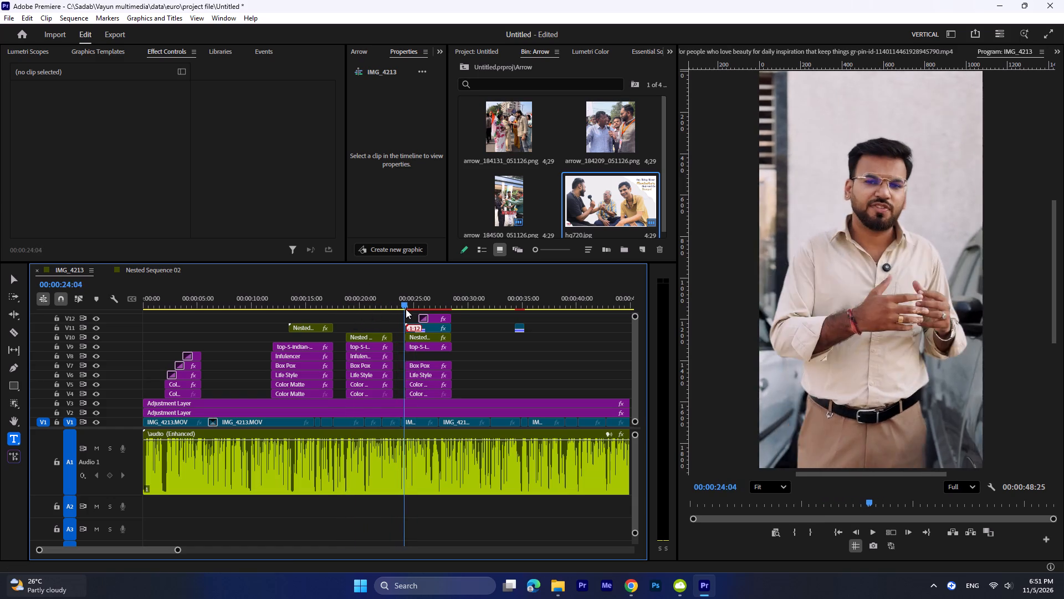
drag(406, 309, 408, 309)
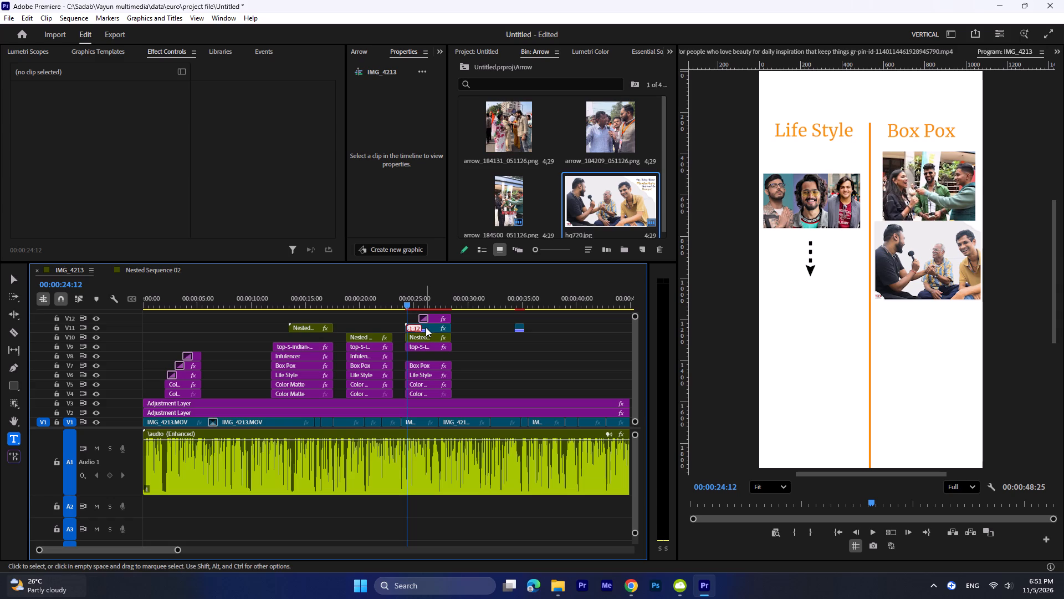
click(426, 327)
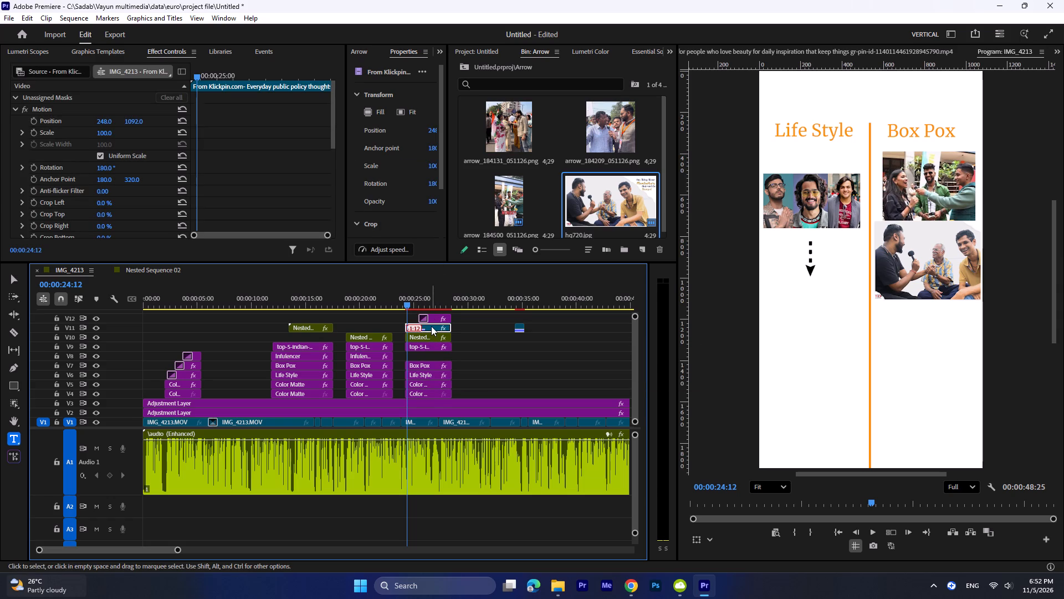
alt+drag(431, 326, 431, 355)
click(431, 355)
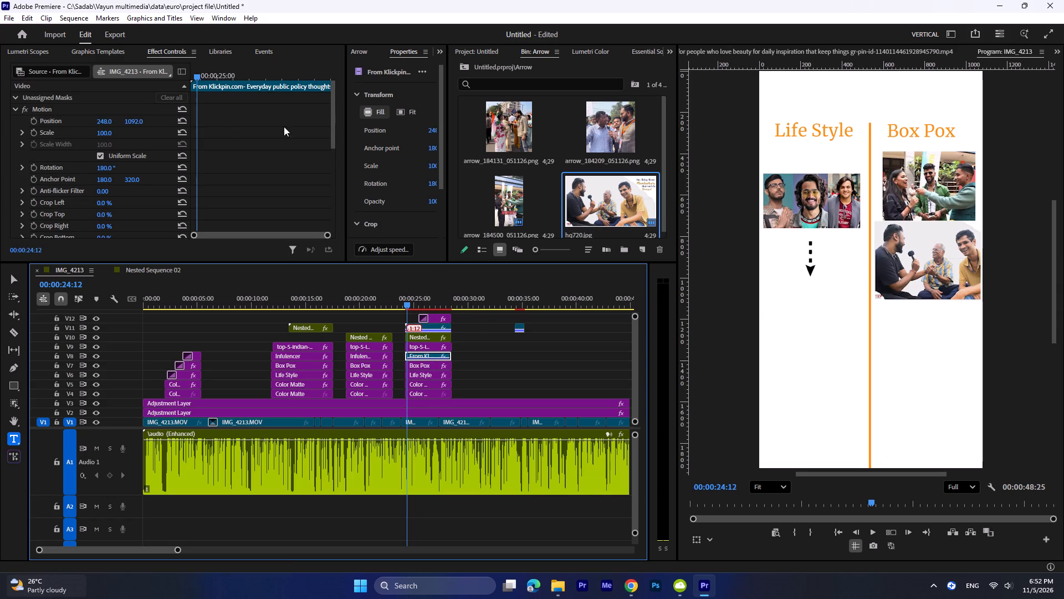
Position the duplicated V8 arrow under the Box Pox images at 840, 1343 and play it back.
drag(99, 121, 106, 121)
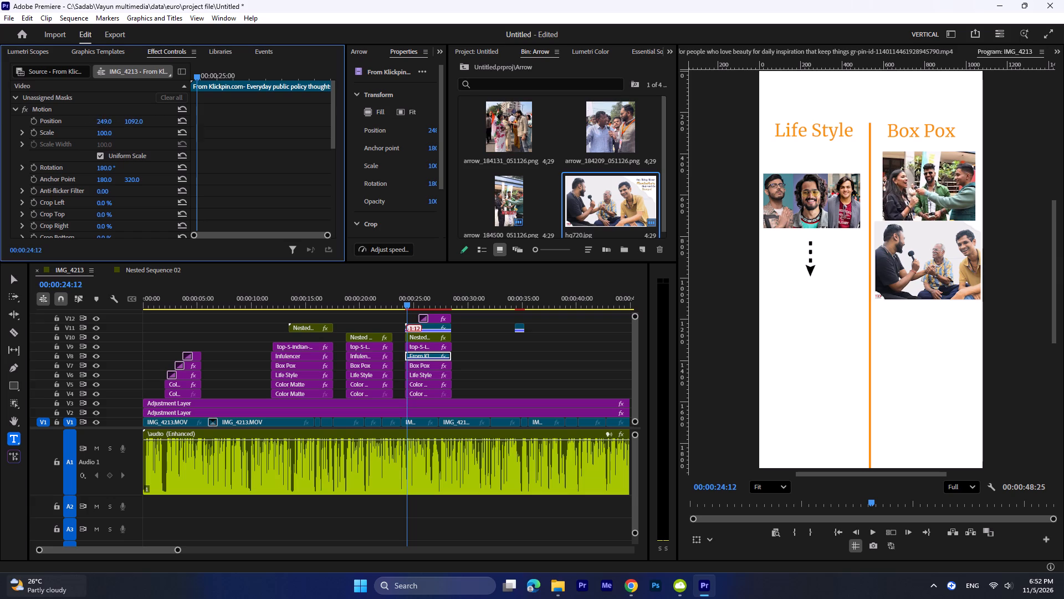
drag(106, 121, 342, 123)
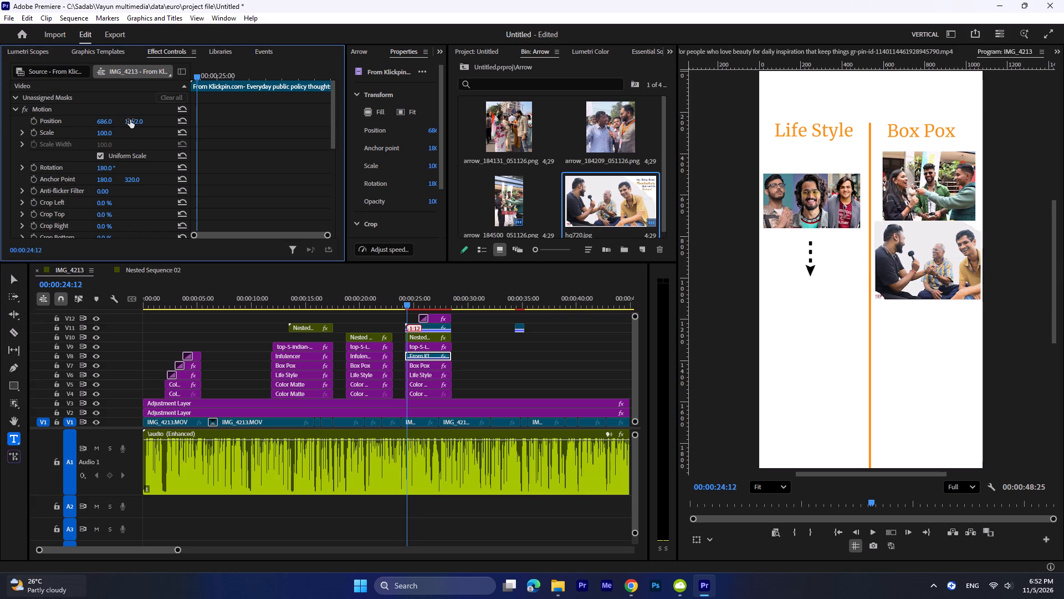
drag(130, 120, 324, 97)
drag(98, 120, 183, 115)
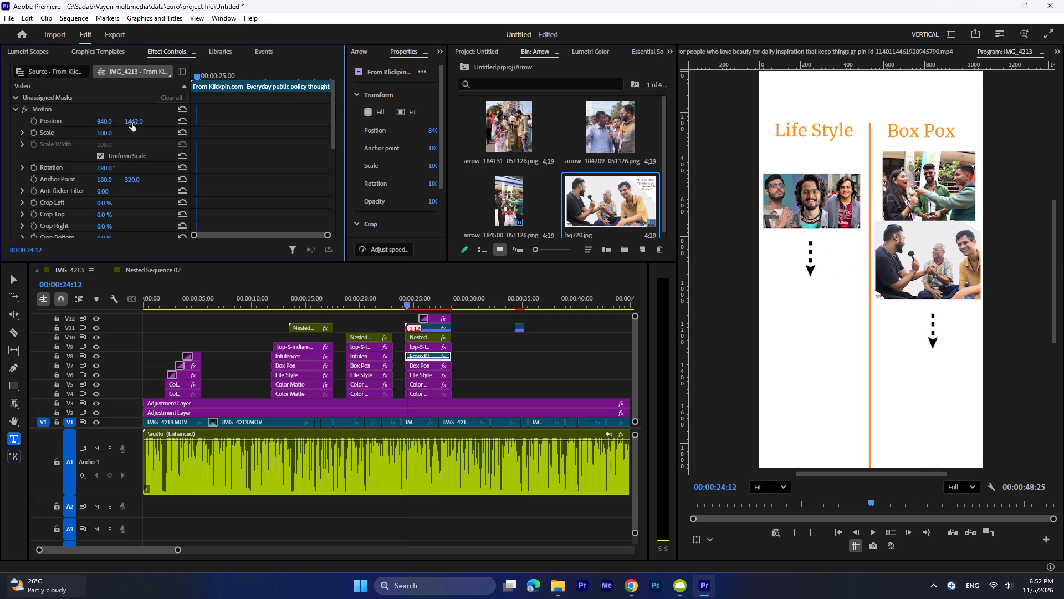
drag(132, 123, 79, 125)
key(space)
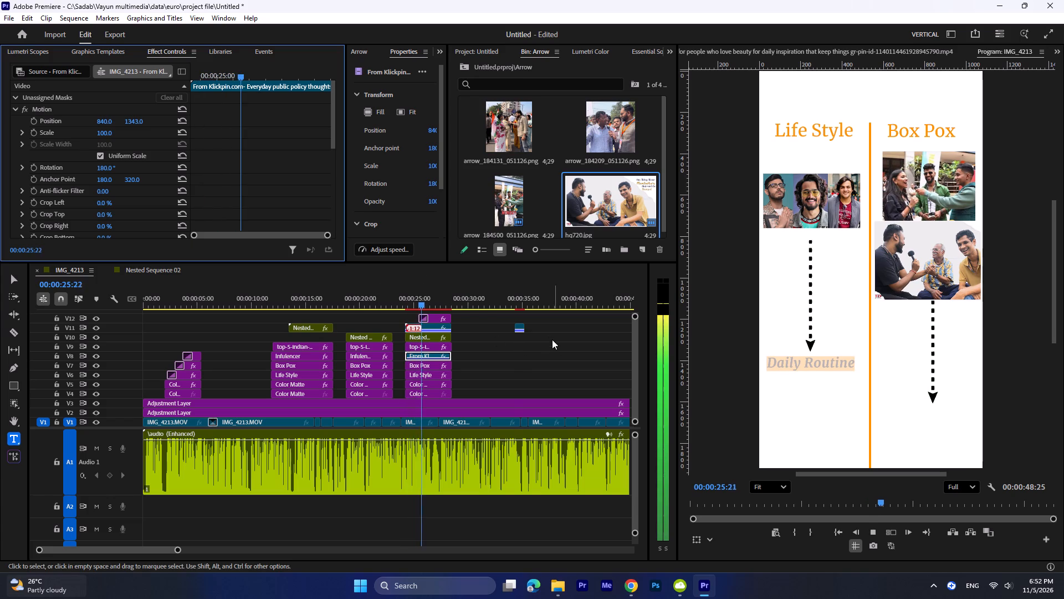
key(space)
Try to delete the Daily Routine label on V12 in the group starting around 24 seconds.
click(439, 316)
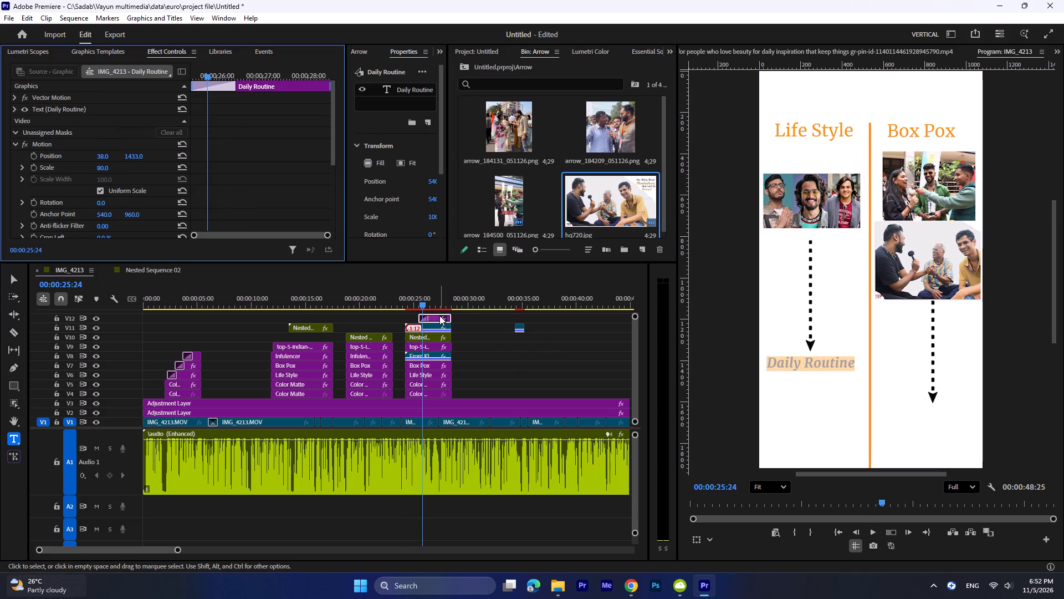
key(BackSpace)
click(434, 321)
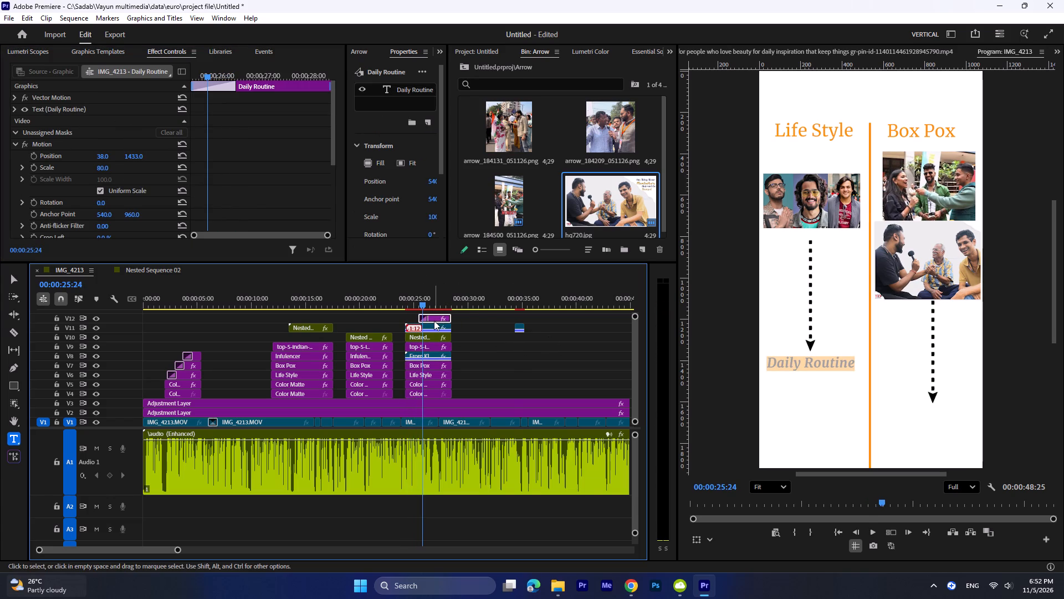
Play back the groups starting near 12 and 19 seconds to compare their graphics and timing with the audio.
drag(421, 302, 406, 301)
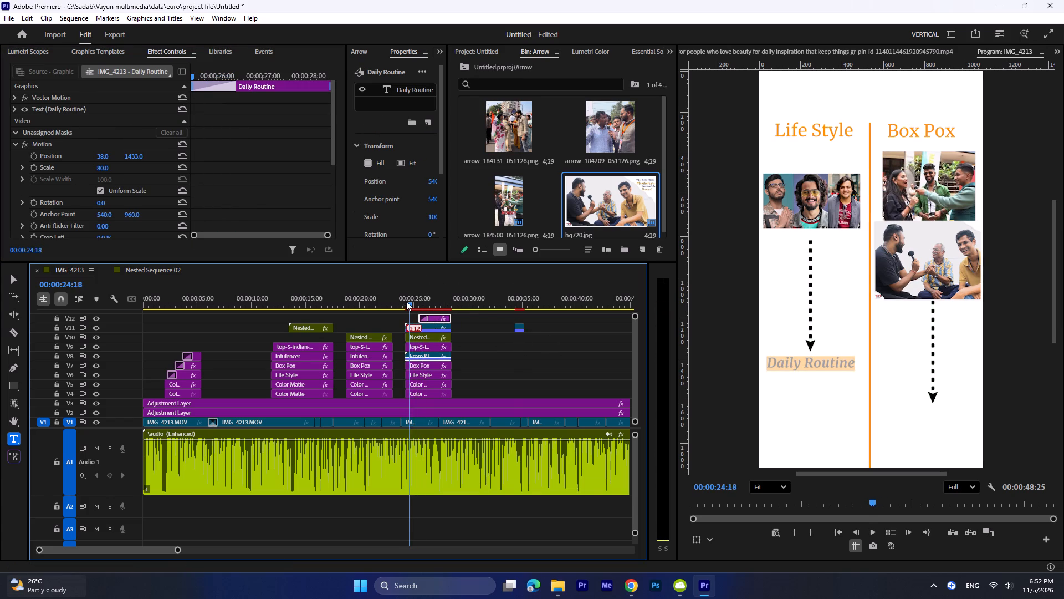
drag(406, 301, 342, 303)
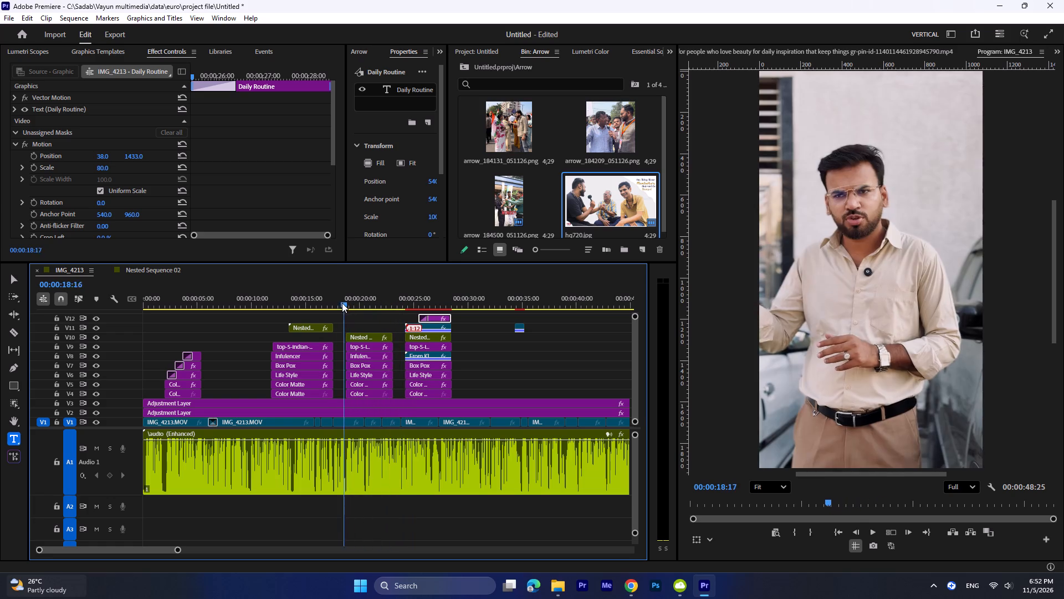
drag(342, 303, 335, 303)
key(space)
drag(340, 301, 277, 301)
key(space)
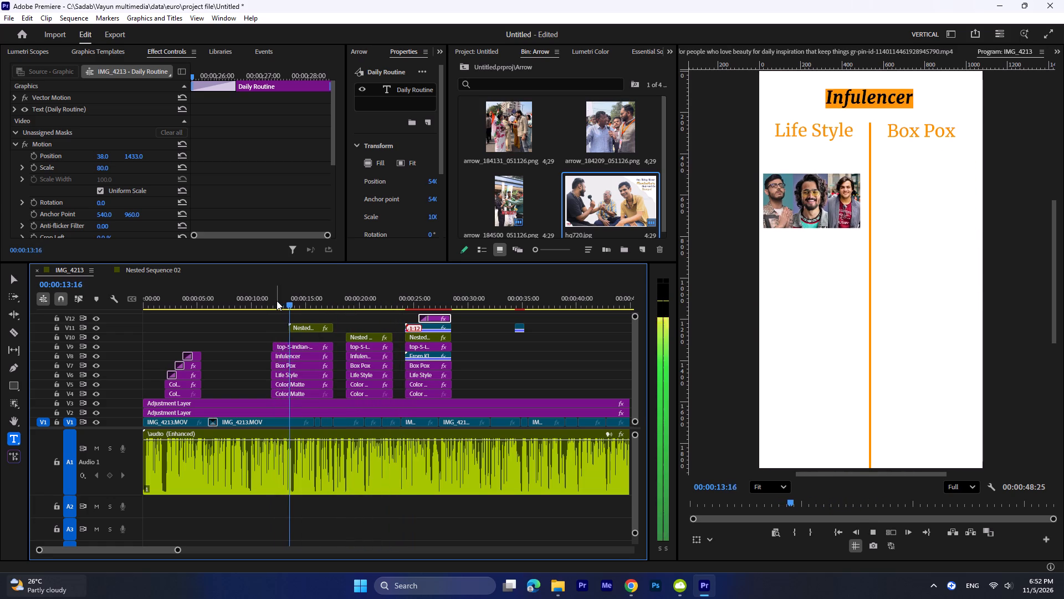
key(space)
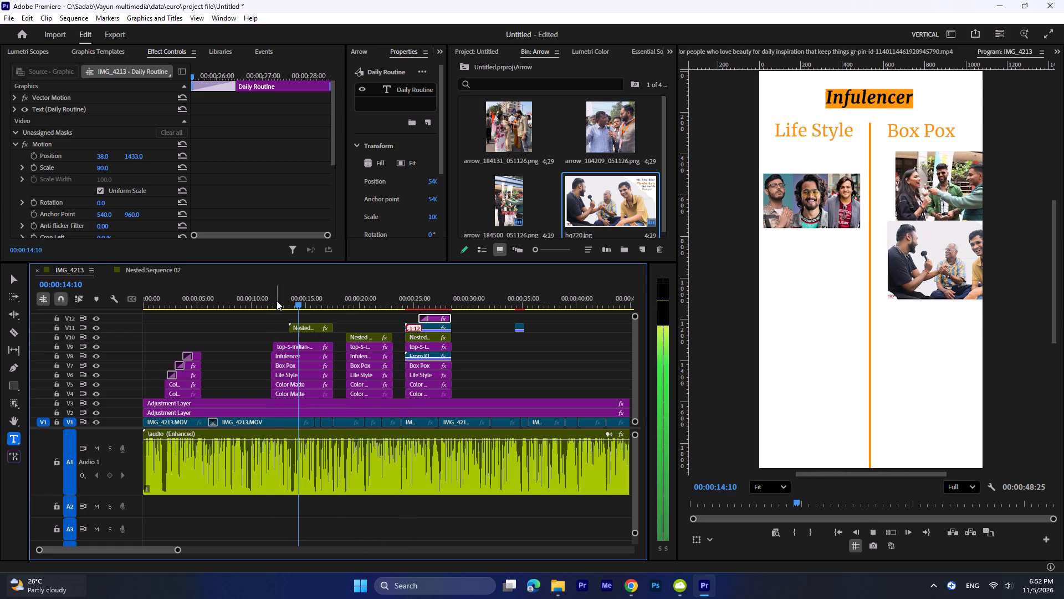
key(space)
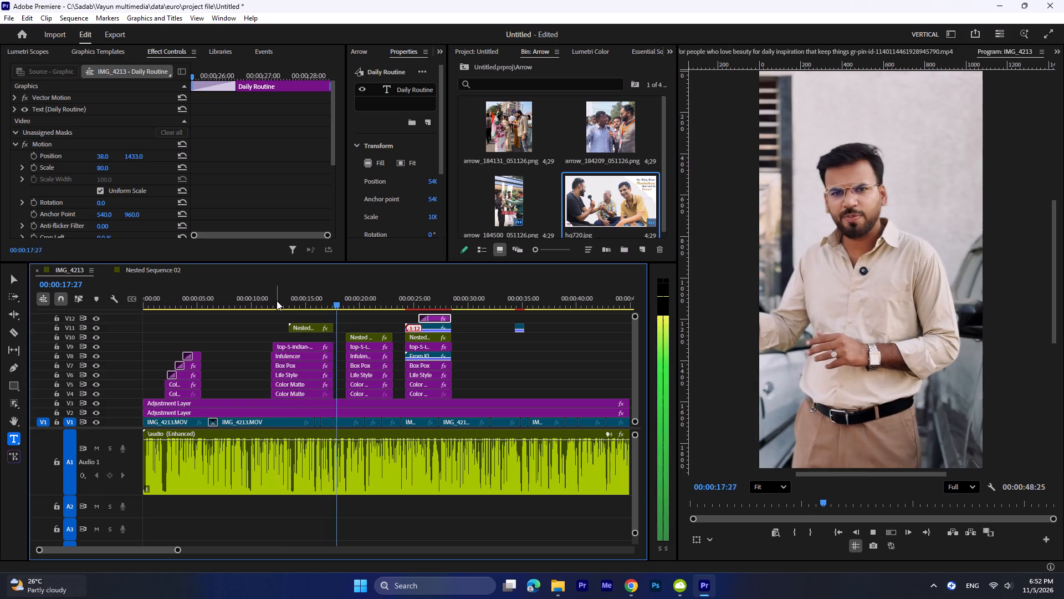
key(space)
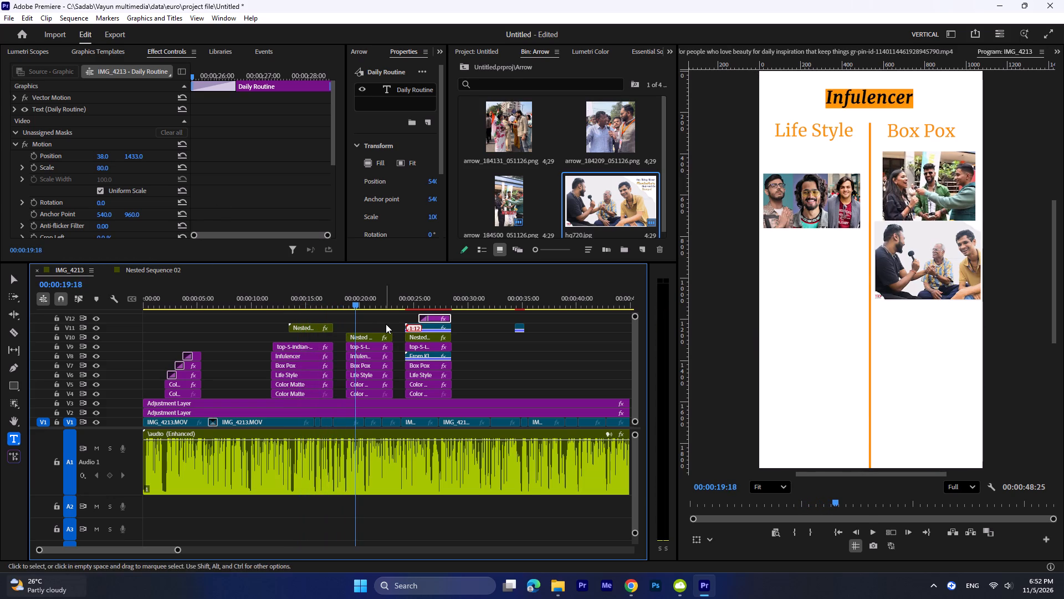
drag(363, 299, 265, 309)
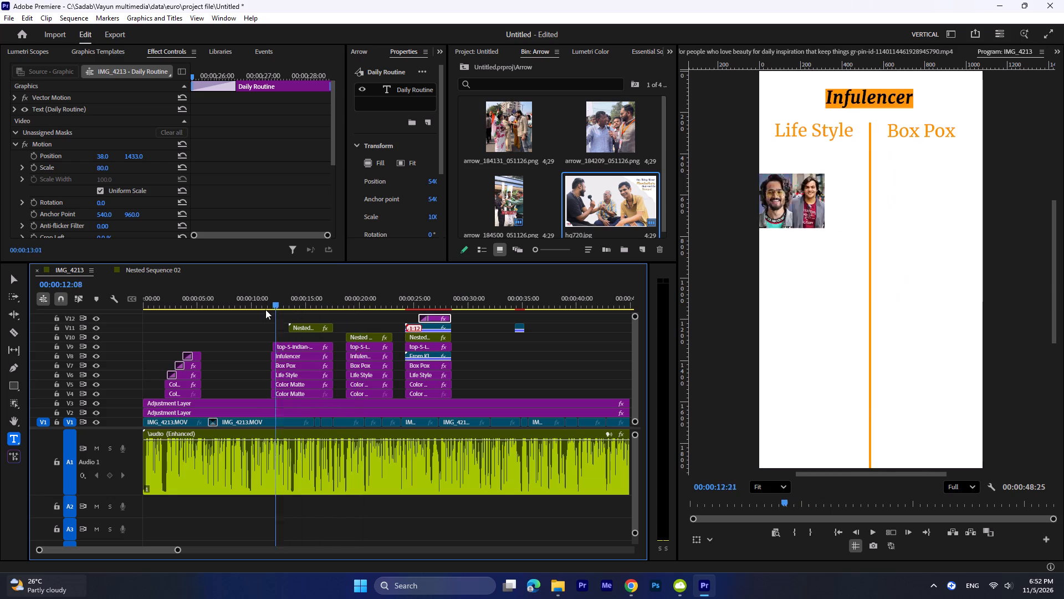
drag(265, 309, 275, 311)
key(space)
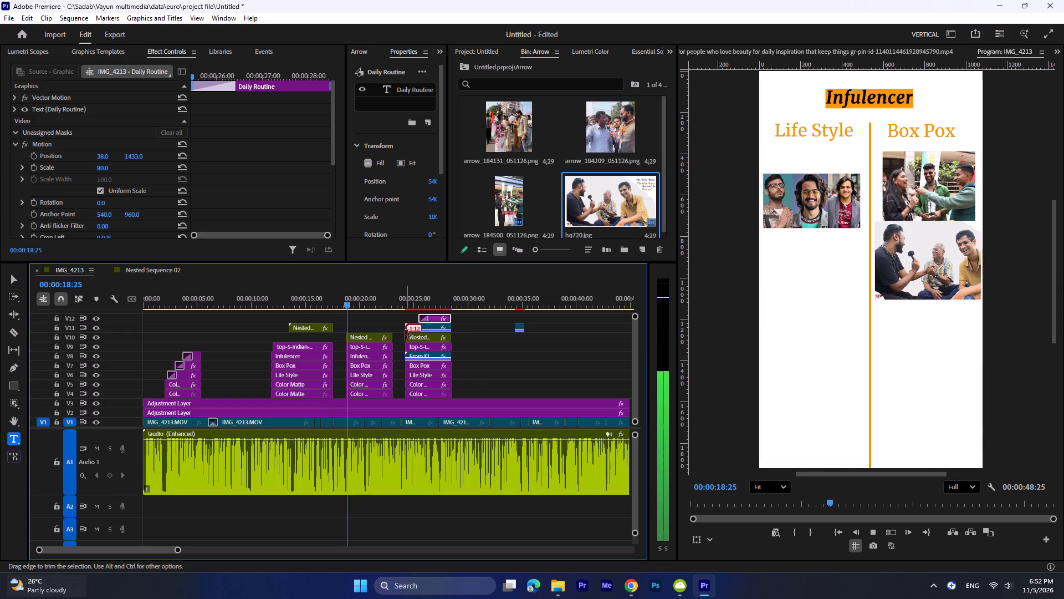
key(space)
Delete all the graphics clips on V4 to V10 in the group starting near 19 seconds.
drag(383, 326, 385, 388)
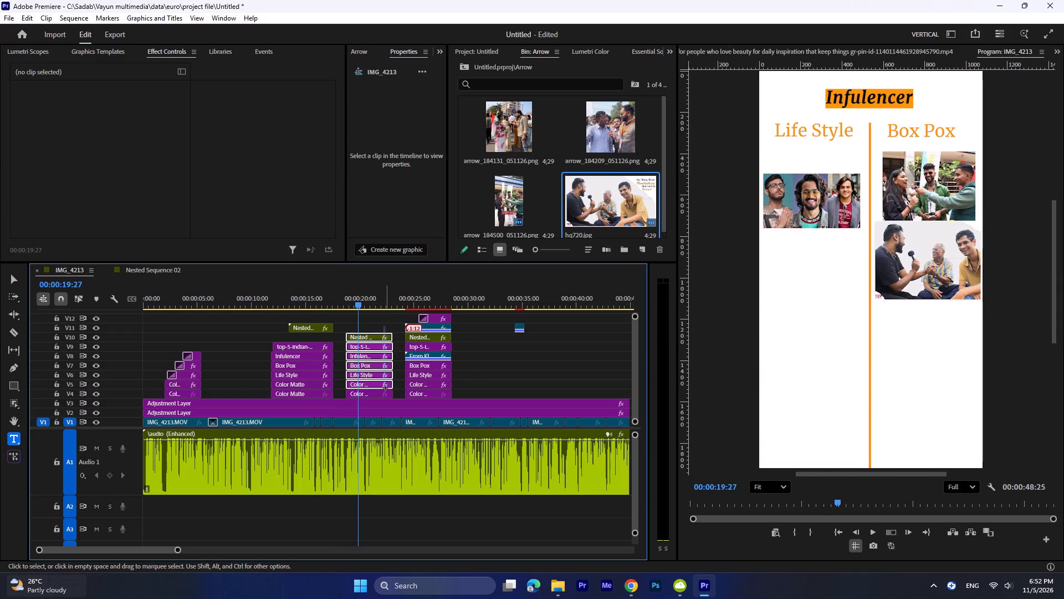
drag(385, 388, 387, 390)
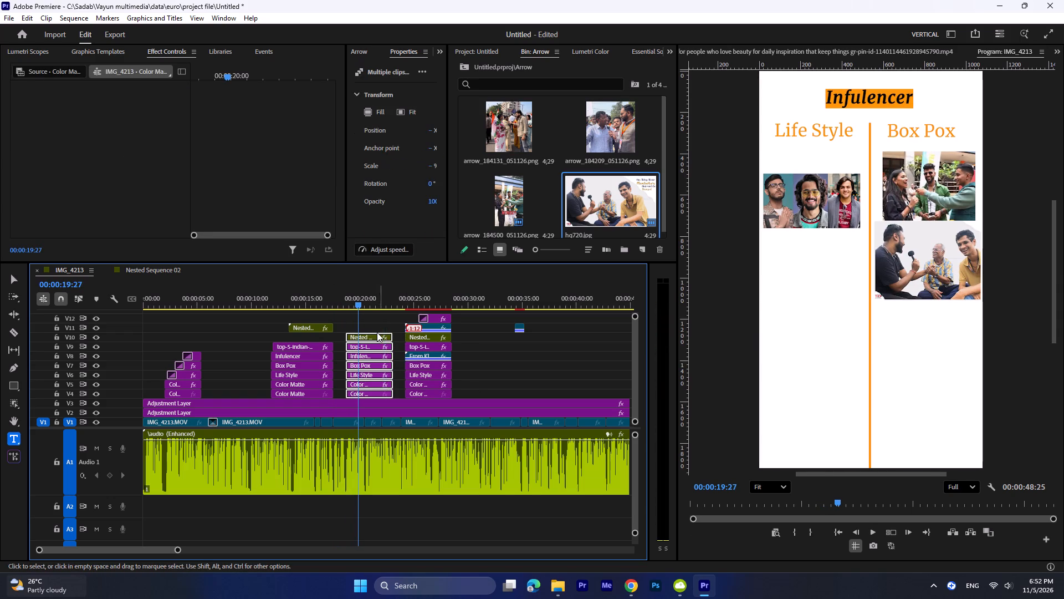
click(365, 317)
drag(364, 302, 335, 307)
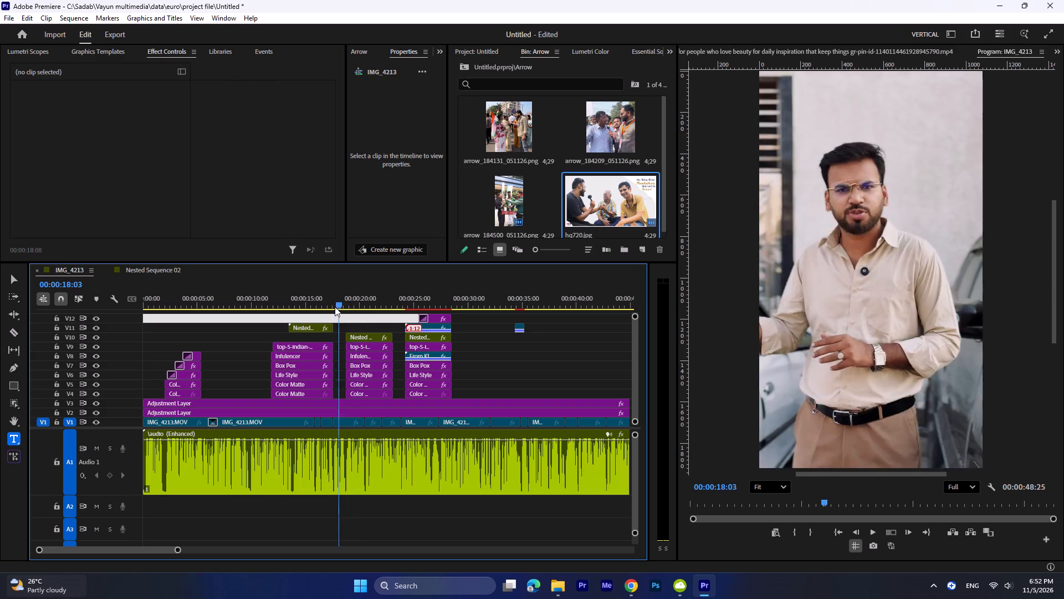
drag(335, 307, 336, 332)
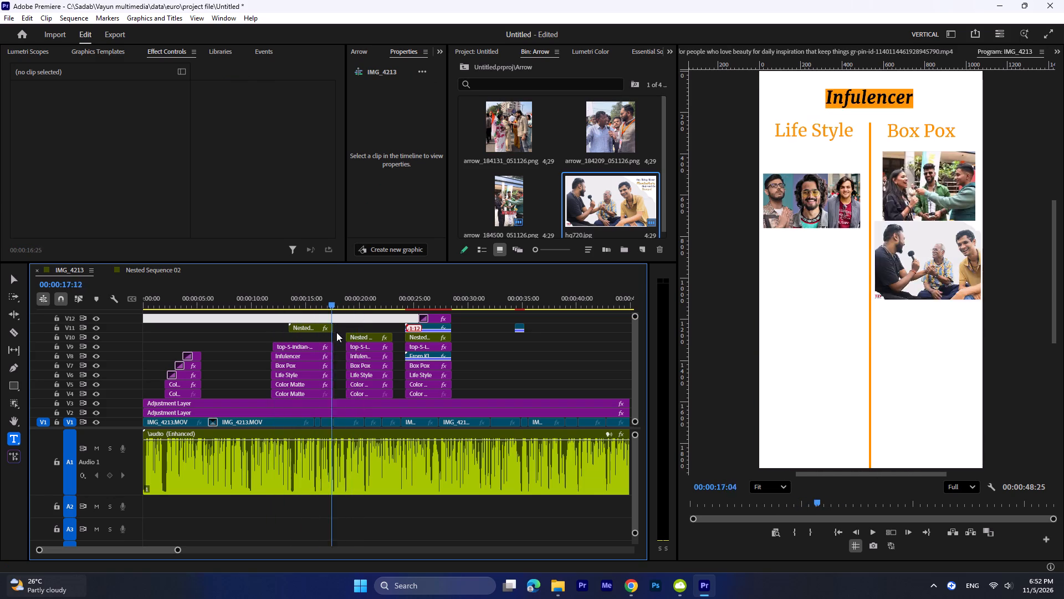
drag(336, 332, 417, 342)
drag(384, 324, 388, 392)
key(BackSpace)
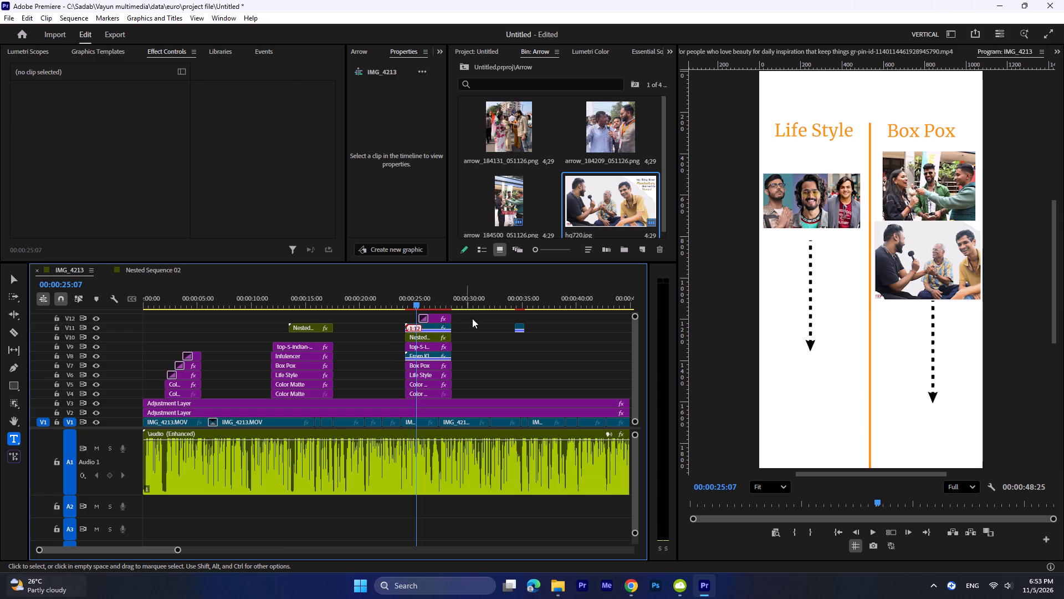
Copy the V4 to V11 clips of the group around 24 seconds, without the Daily Routine label, to start near 19 seconds.
ctrl+scroll(483, 340, up, 4)
drag(473, 333, 451, 406)
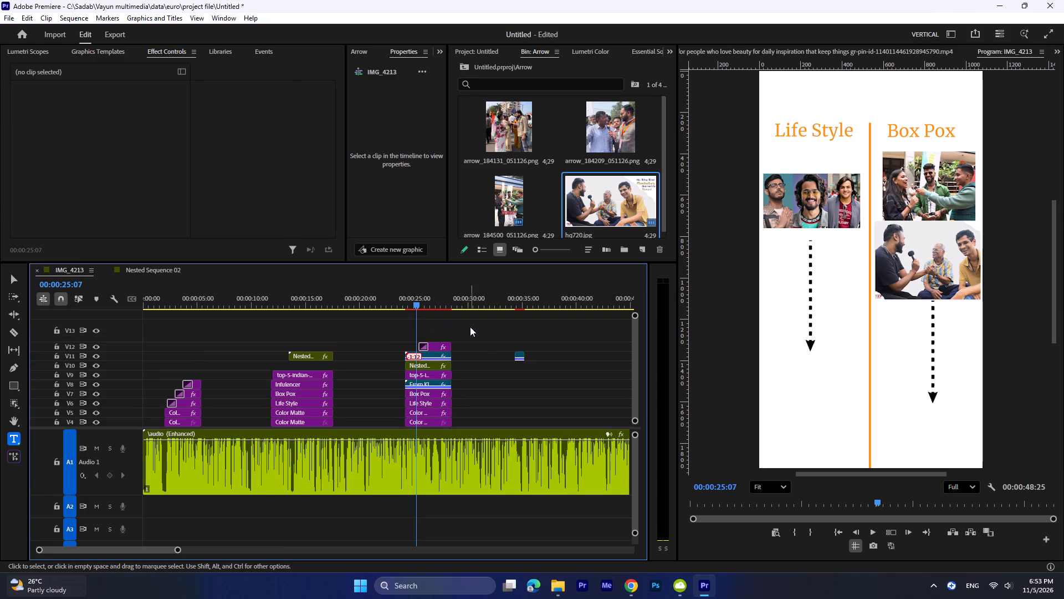
drag(470, 326, 433, 397)
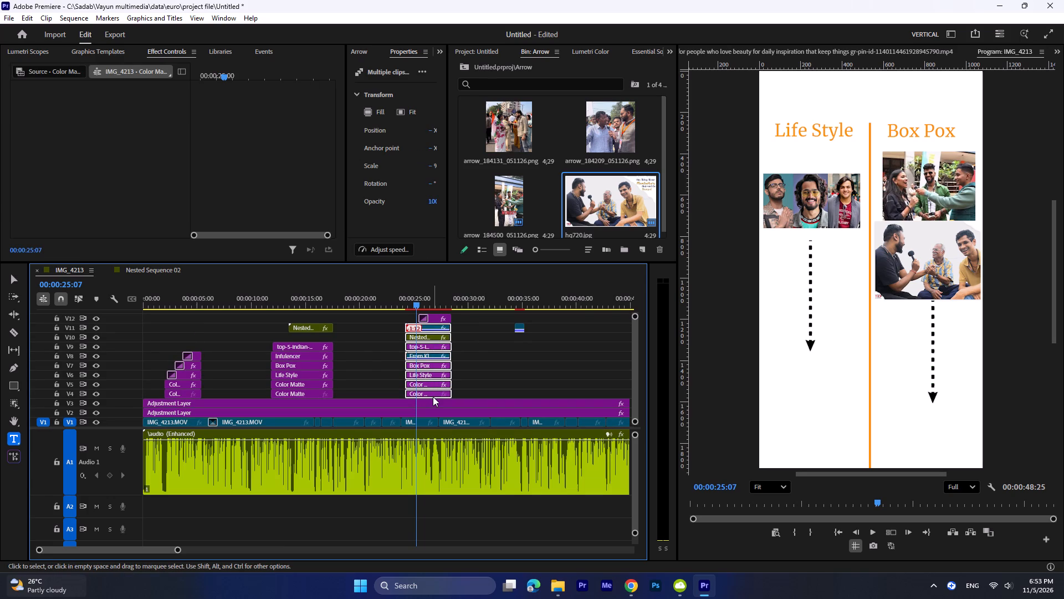
alt+drag(433, 394, 360, 392)
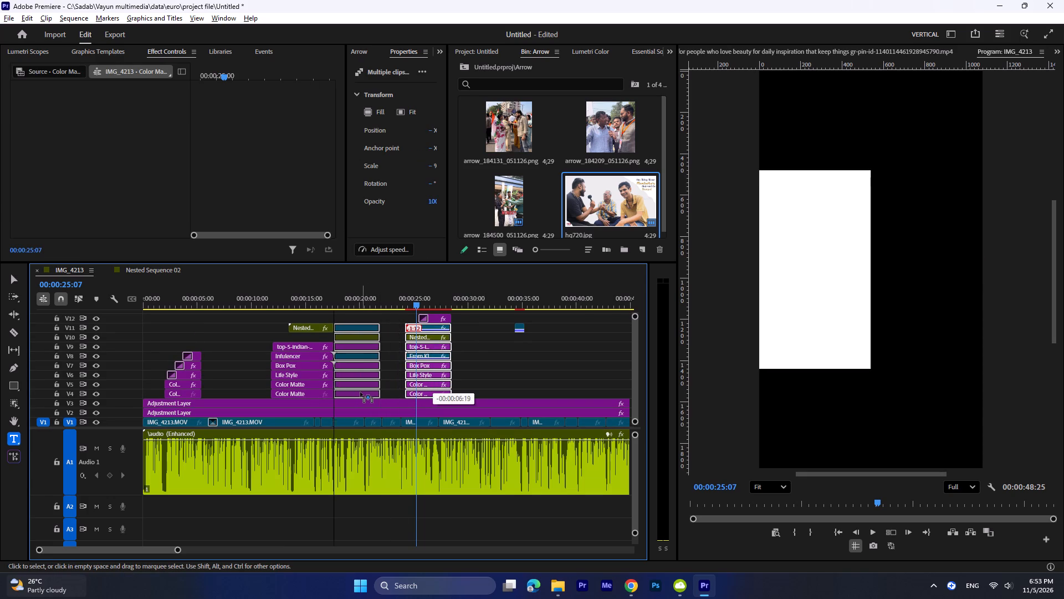
alt+drag(360, 392, 375, 394)
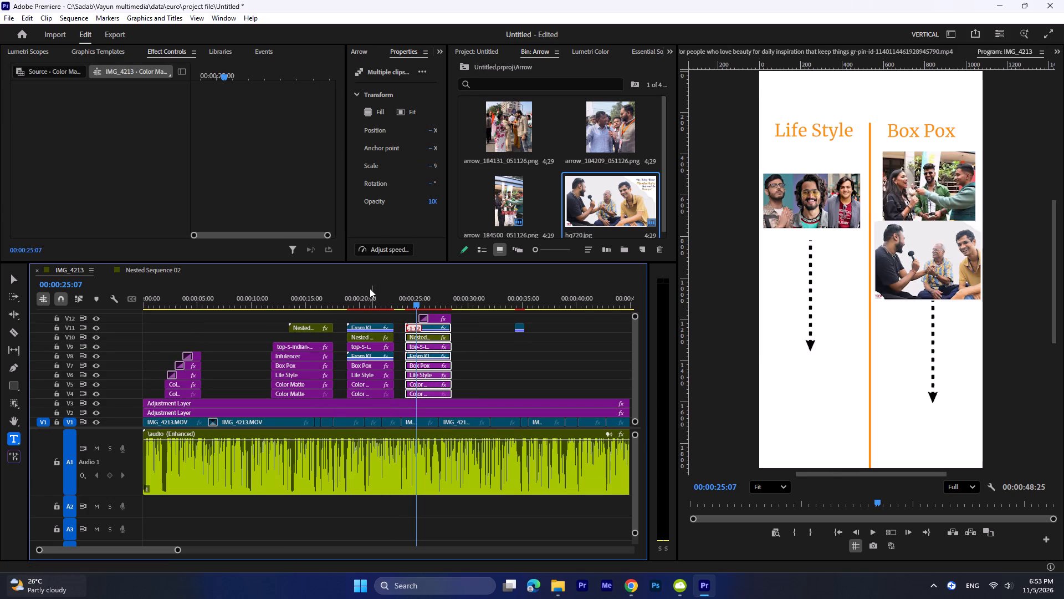
Play back the copied group near 19 seconds and examine the Daily Routine label in the group around 24 seconds.
drag(370, 288, 340, 297)
key(space)
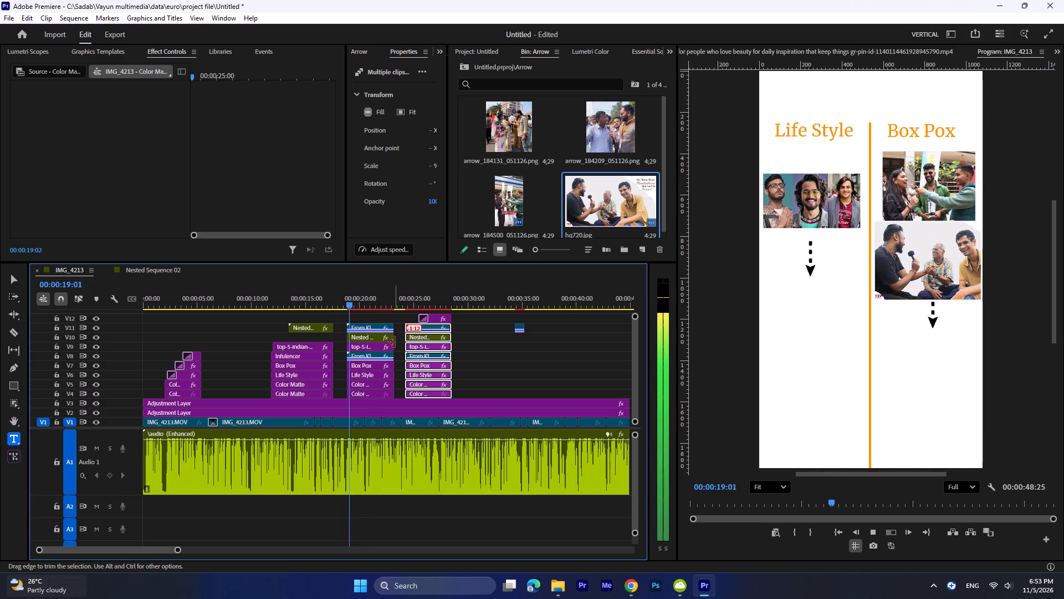
key(space)
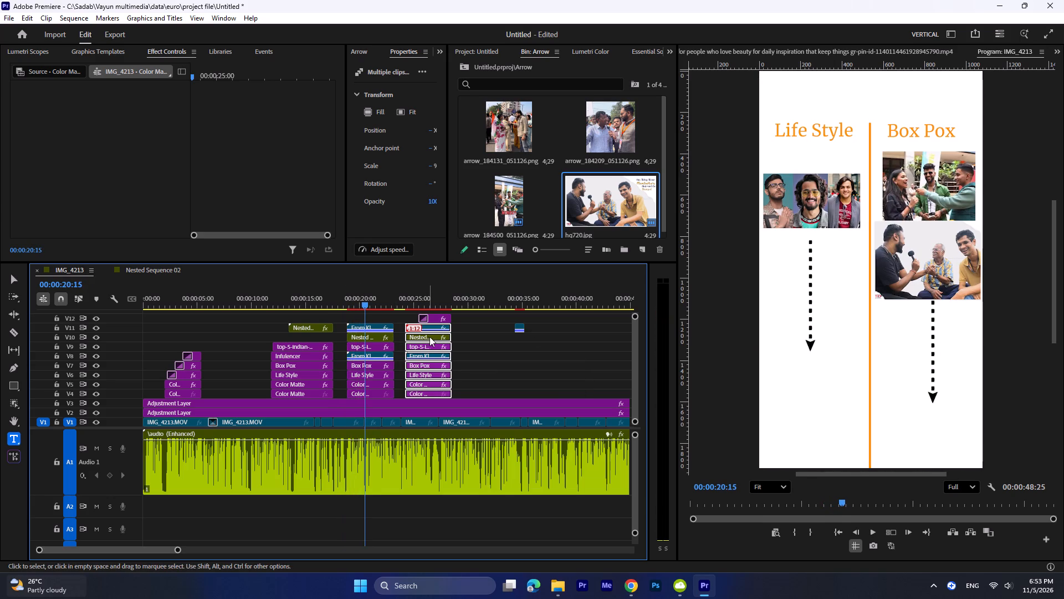
click(560, 332)
drag(419, 299, 433, 303)
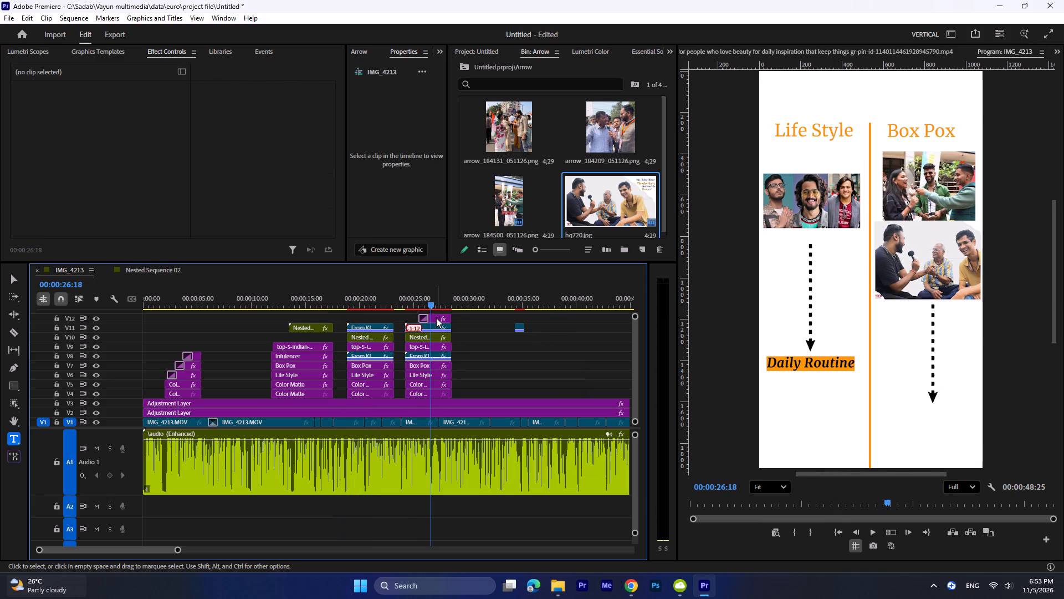
Delete the Life Style arrow clip on V11 in the group starting near 19 seconds.
click(436, 318)
drag(427, 291, 344, 307)
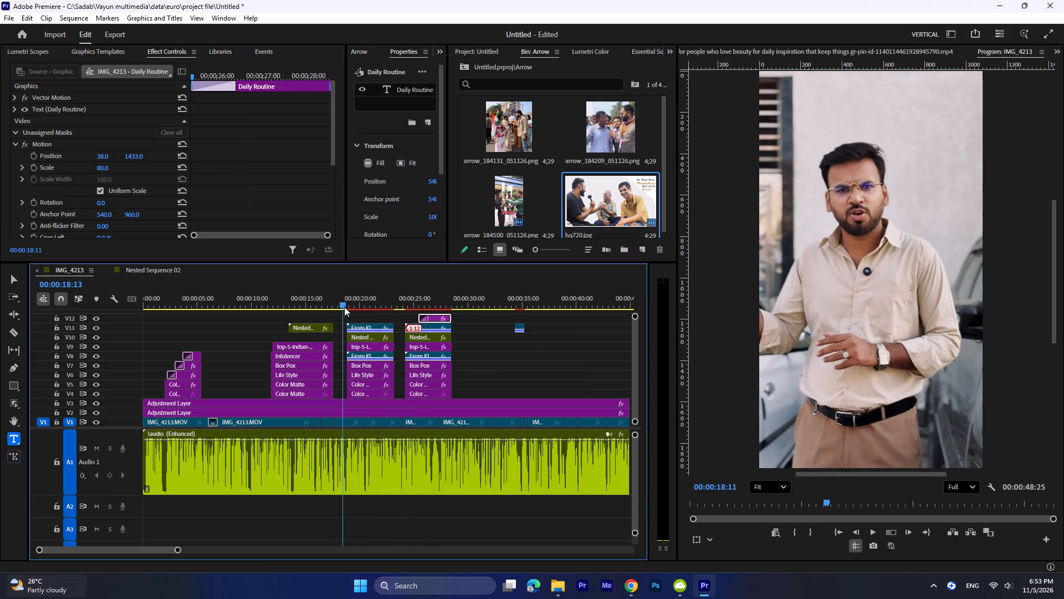
drag(344, 307, 308, 303)
key(space)
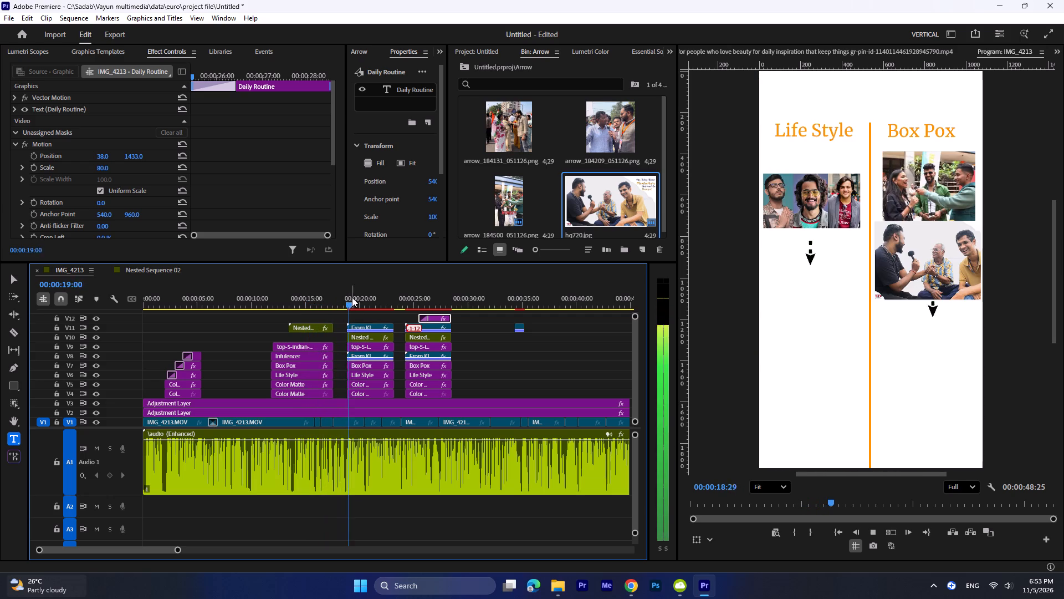
key(space)
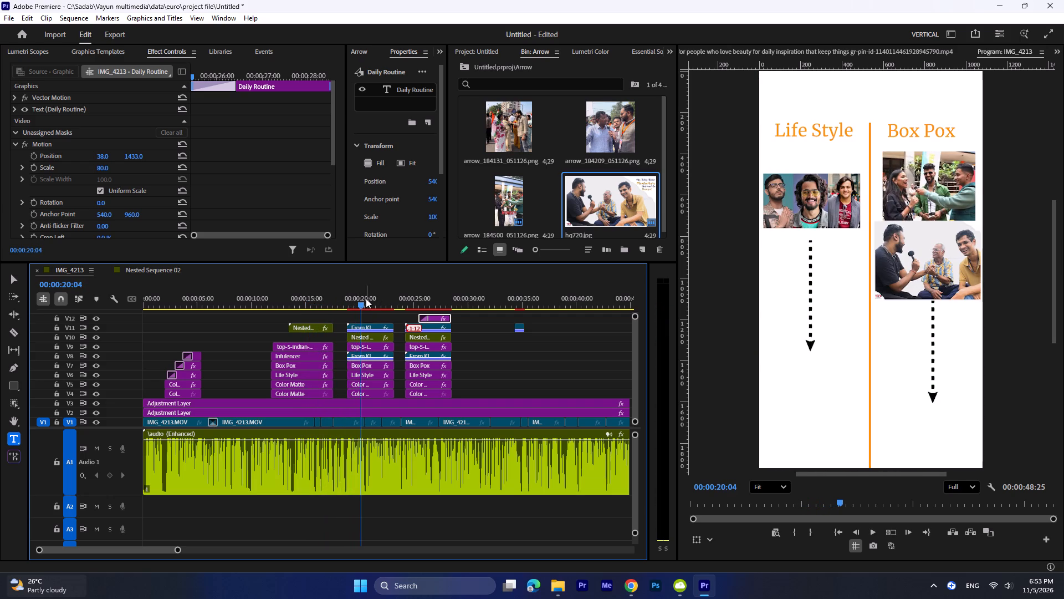
click(378, 325)
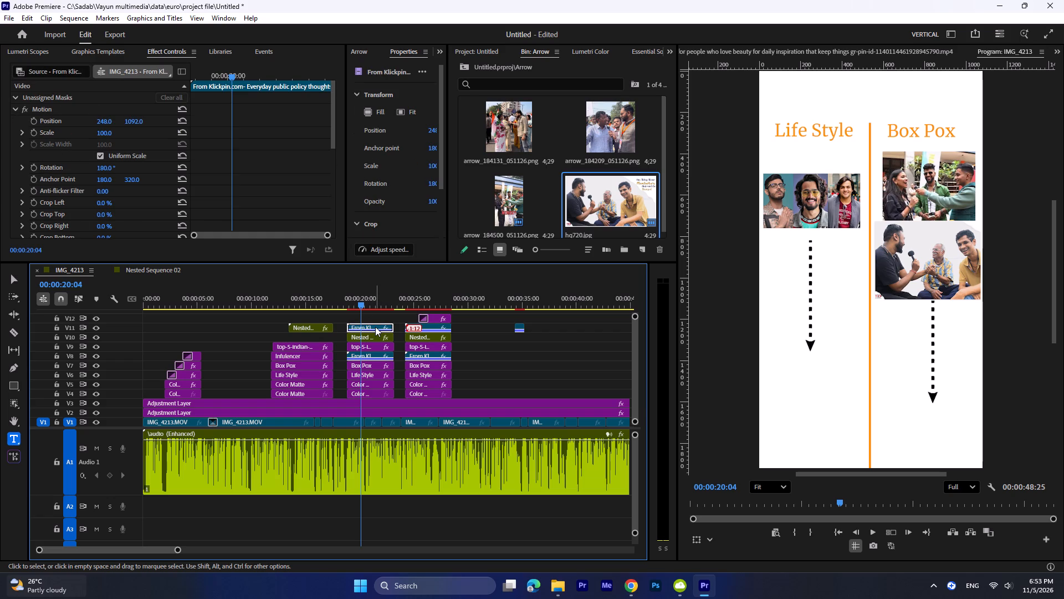
click(377, 357)
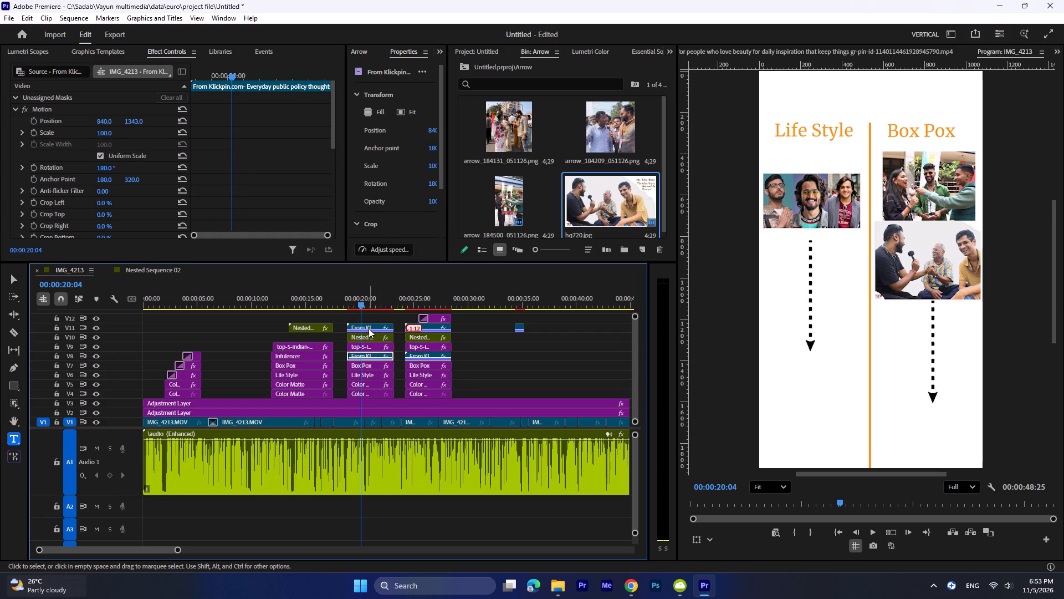
click(369, 328)
key(BackSpace)
Add a text layer reading "Review&Question" on V12 starting at 00:00:19:20.
drag(356, 296, 339, 299)
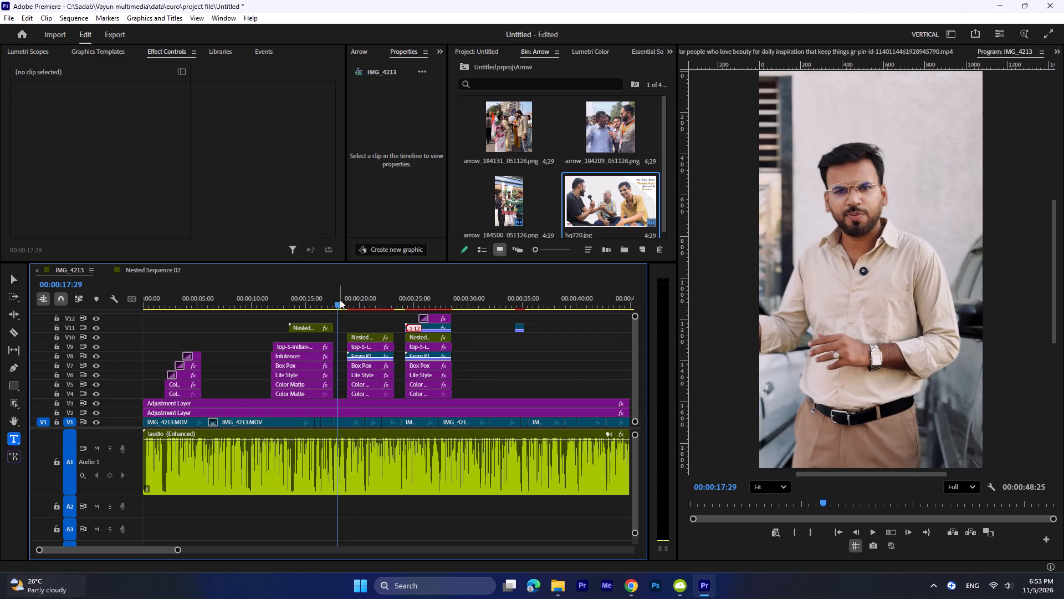
key(space)
key(space)
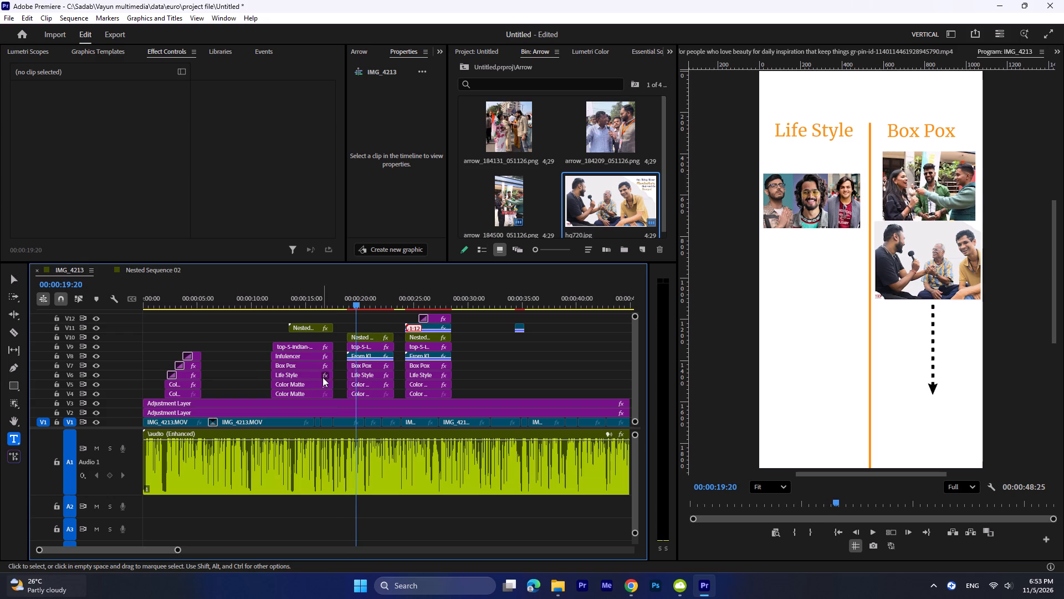
click(367, 326)
key(ctrl+t)
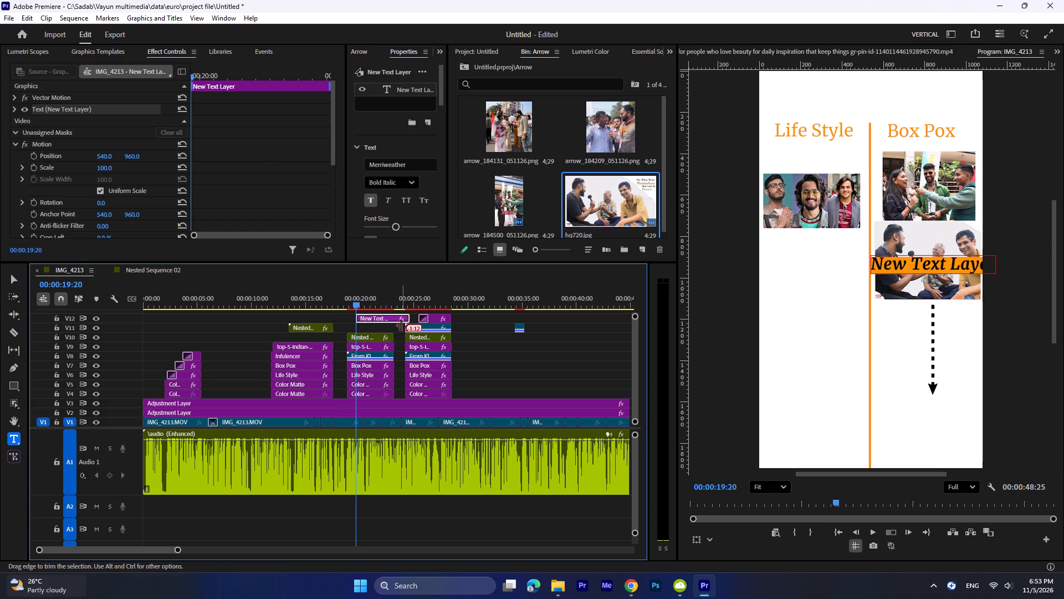
triple_click(906, 266)
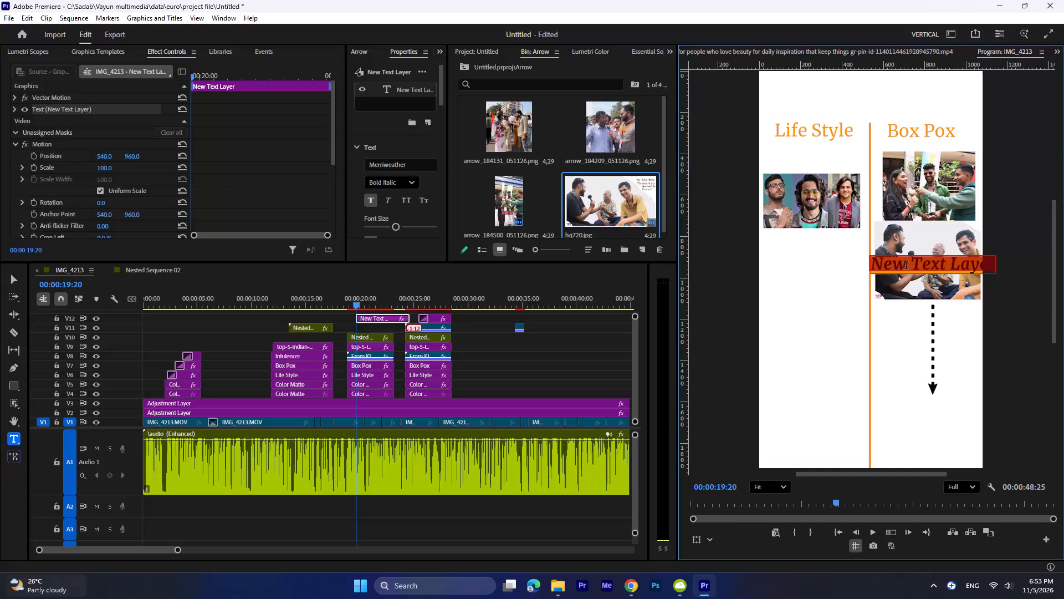
text(Review)
key(space)
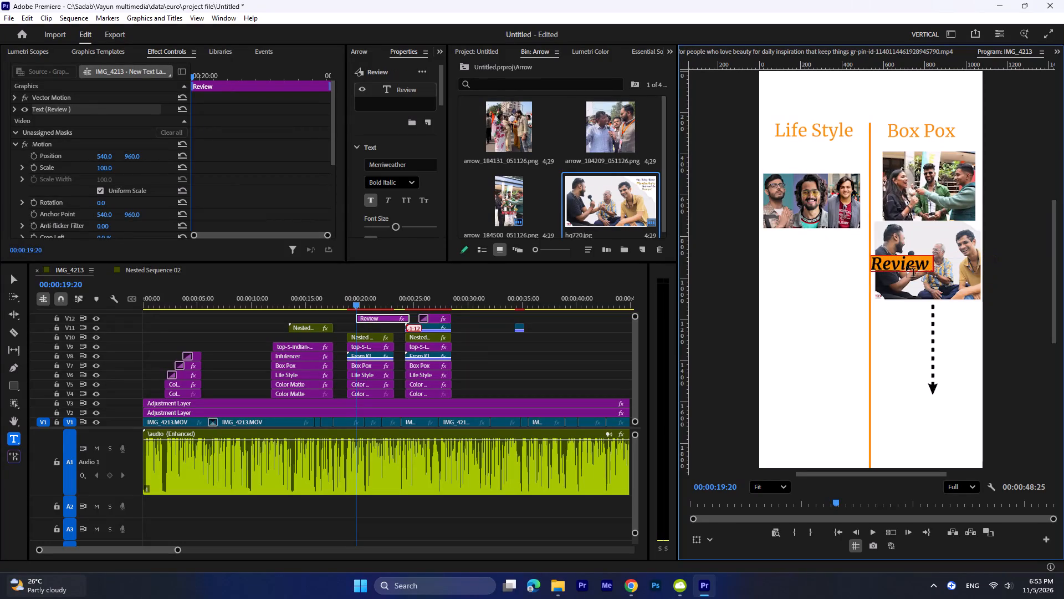
key(BackSpace)
key(shift+ampersand)
text(Question)
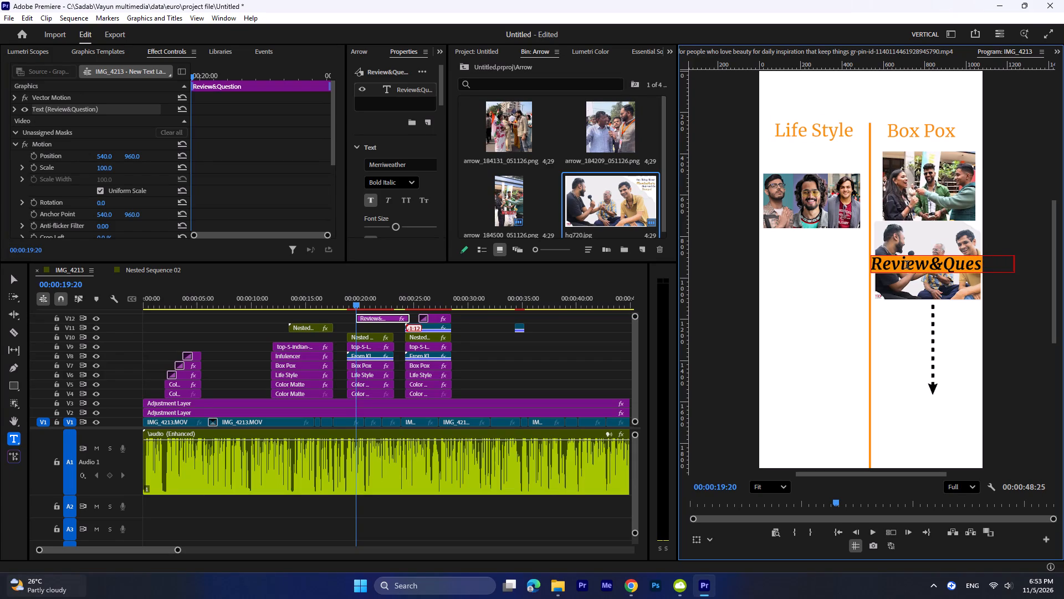
Break the new label into three lines: Review, &, and Question.
triple_click(907, 266)
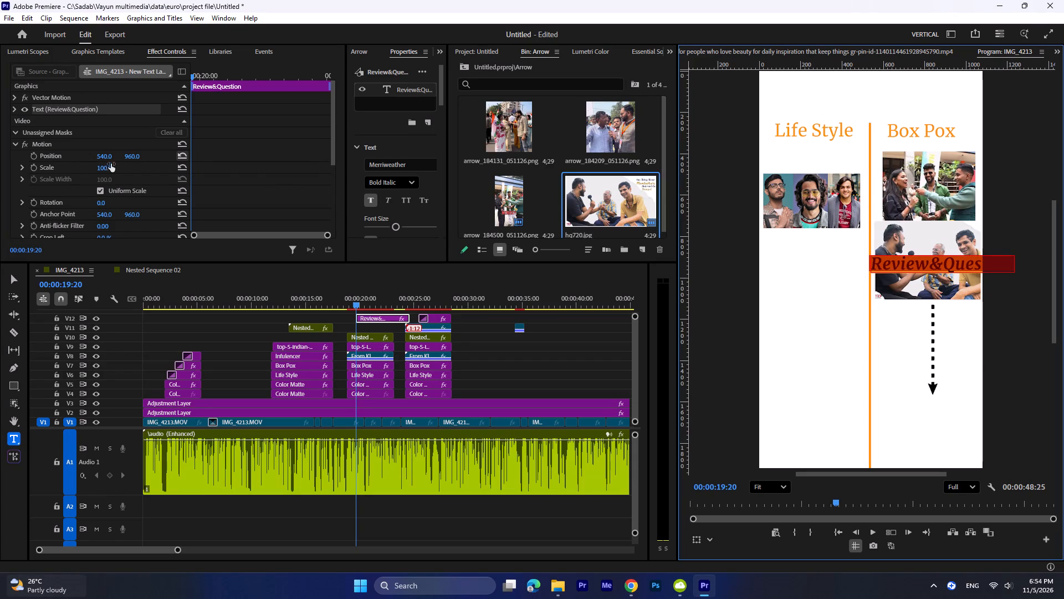
click(944, 263)
key(Return)
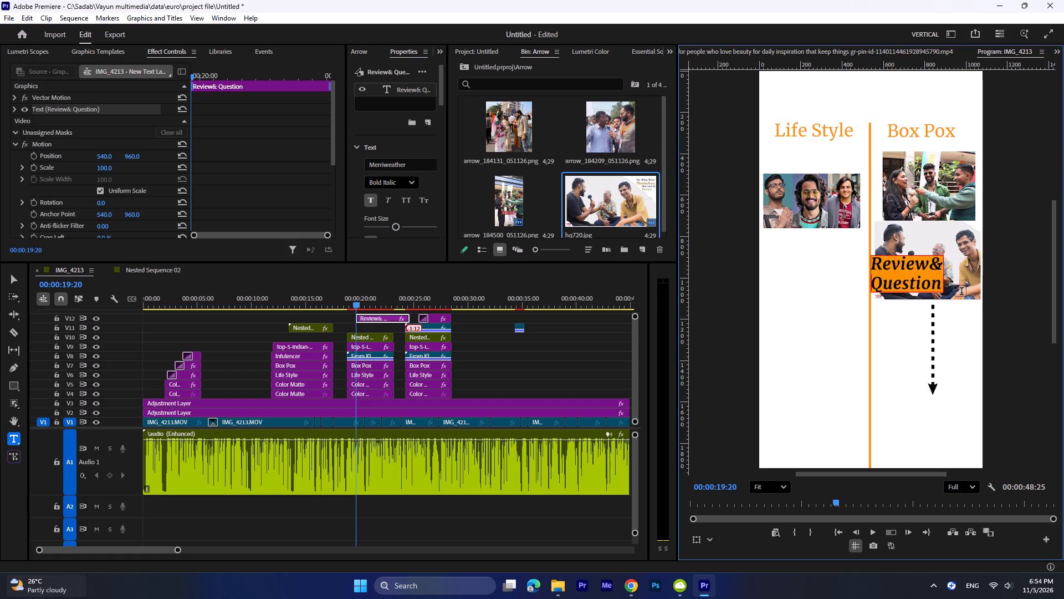
click(931, 263)
key(Return)
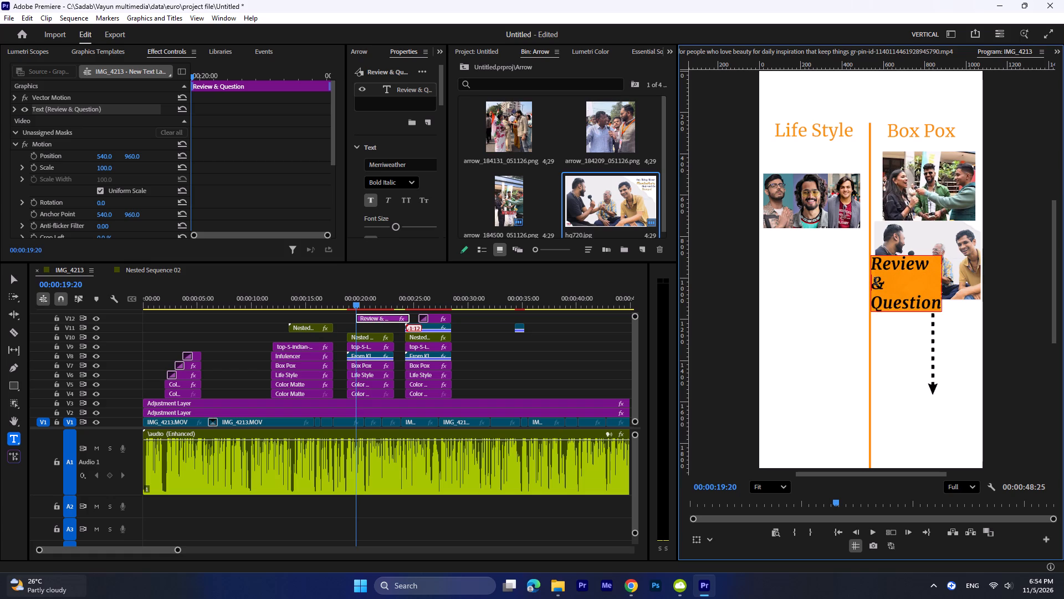
Indent the & line with spaces so it sits centred between Review and Question.
click(875, 282)
key(space)
key(space)
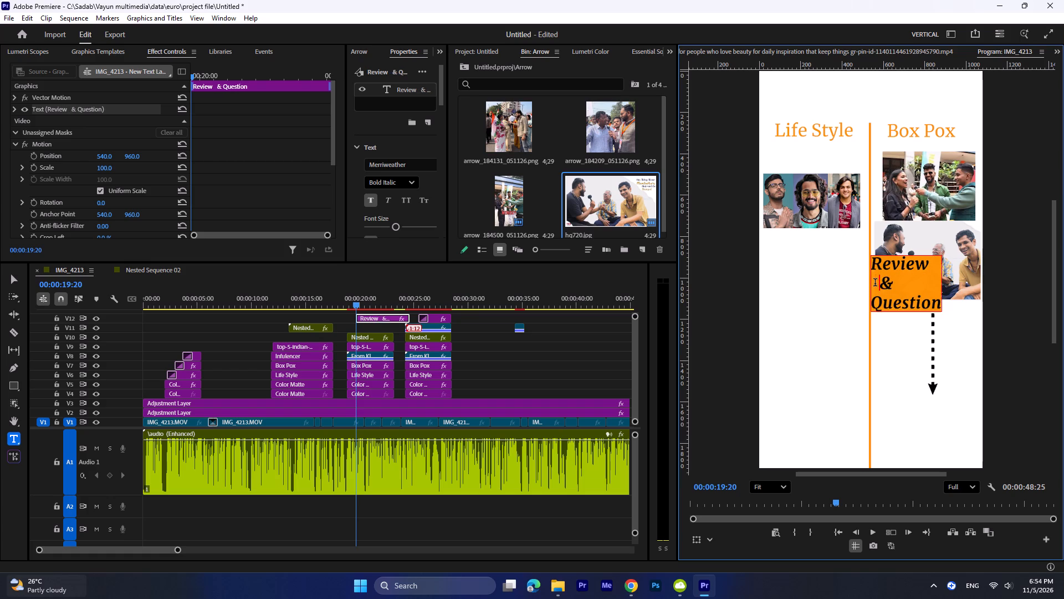
key(space)
key(space)
key(space)
key(space)
key(space)
key(space)
key(BackSpace)
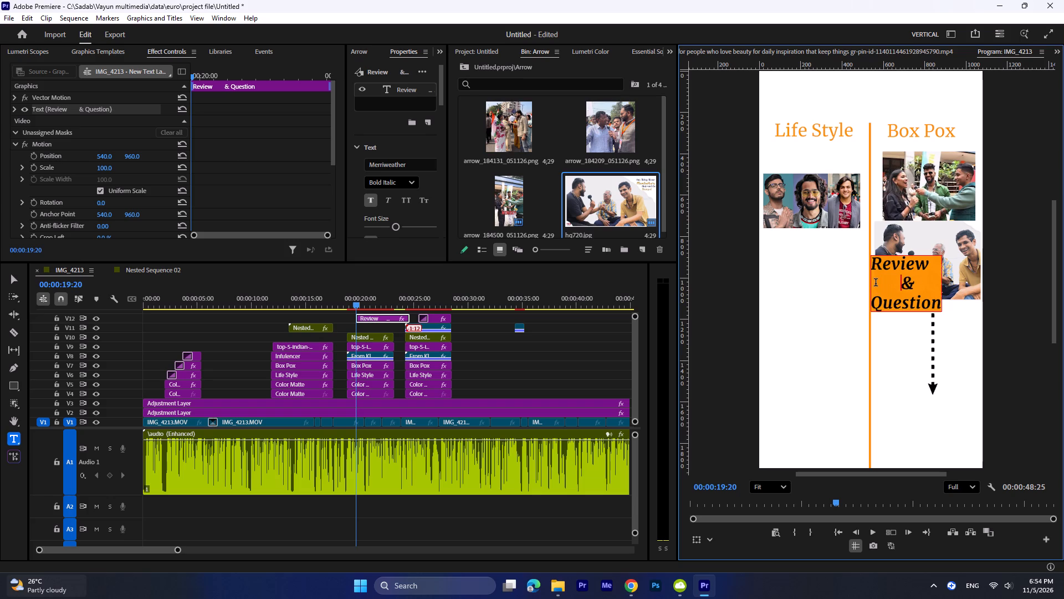
key(BackSpace)
key(BackSpace)
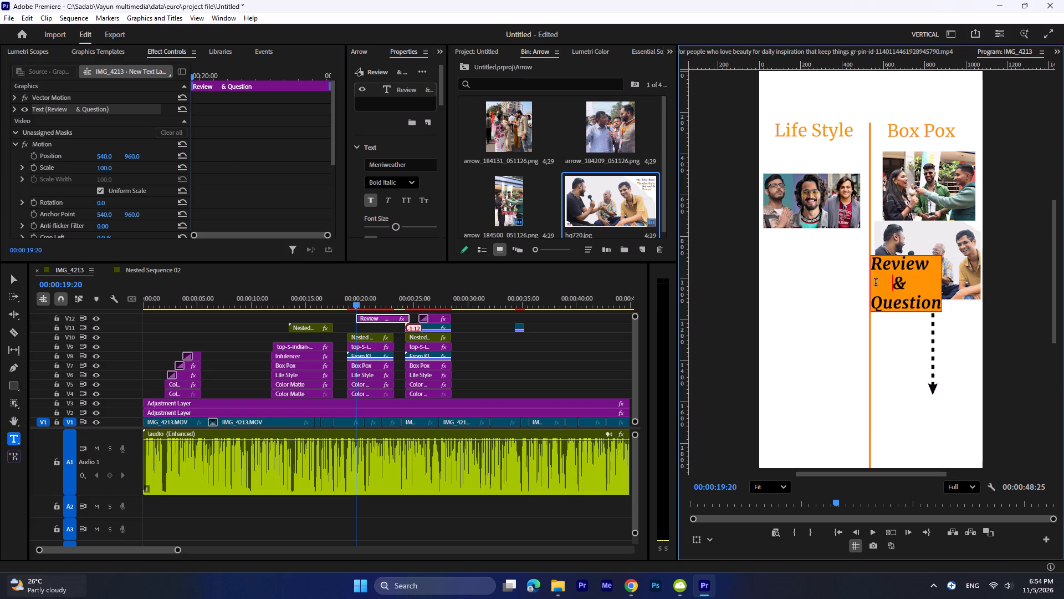
key(space)
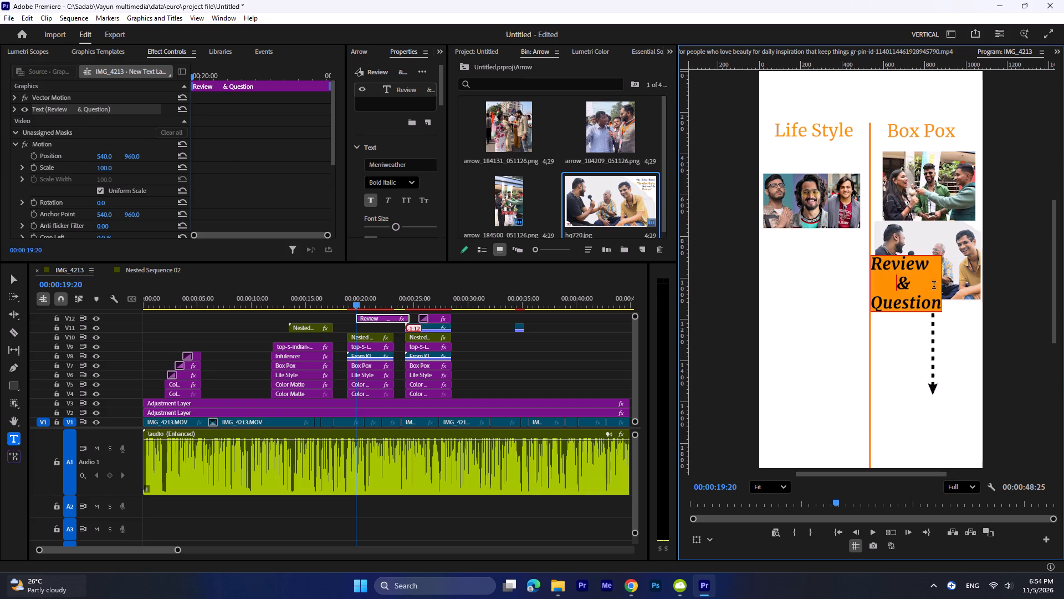
Position the Review & Question label at 647, 1670, below the Box Pox arrow.
drag(131, 156, 335, 146)
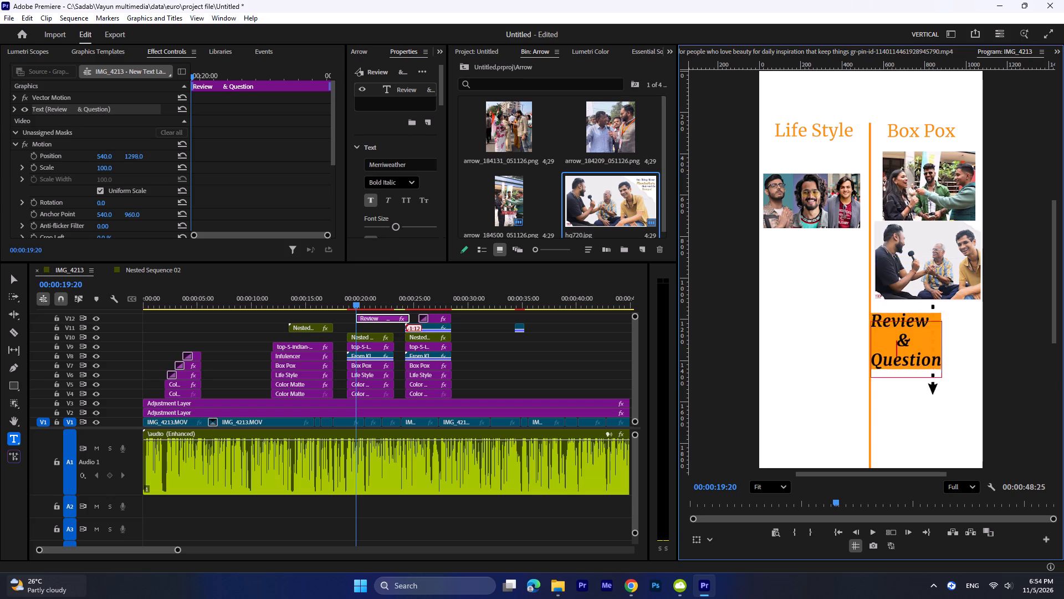
drag(335, 146, 460, 146)
drag(101, 156, 192, 170)
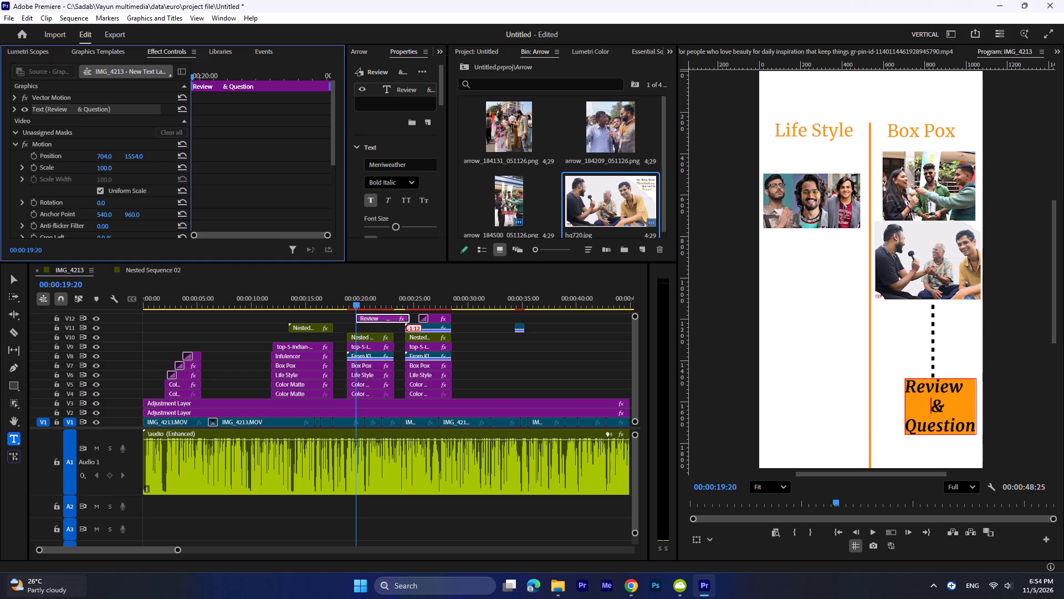
drag(192, 170, 177, 170)
drag(127, 154, 192, 151)
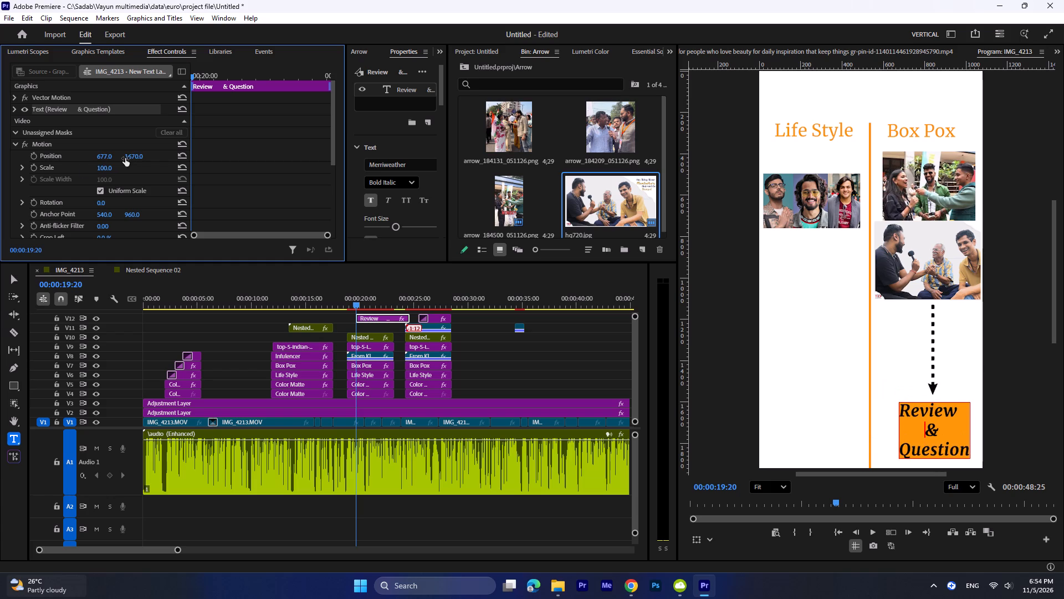
drag(113, 158, 96, 159)
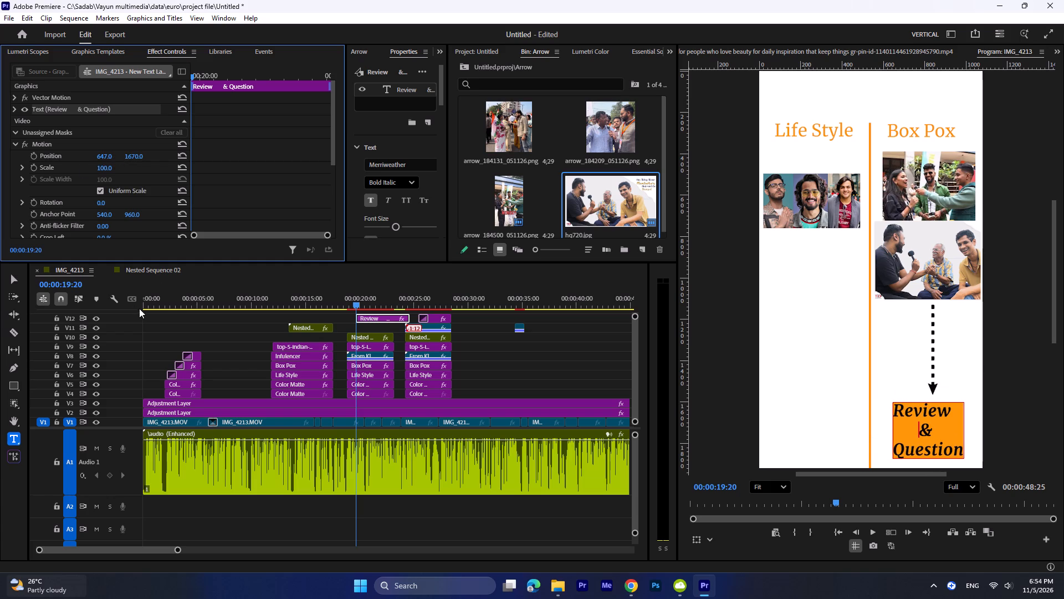
click(498, 361)
Move the Review & Question label clip to start near 00:00:19:13 and play it against the audio.
drag(362, 296, 345, 300)
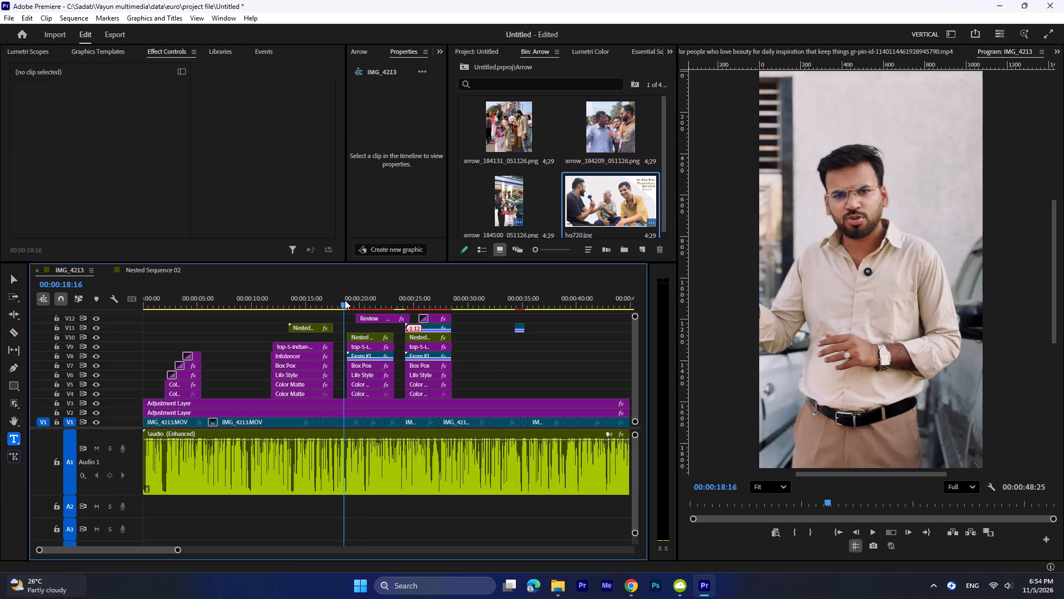
key(space)
key(space)
click(374, 317)
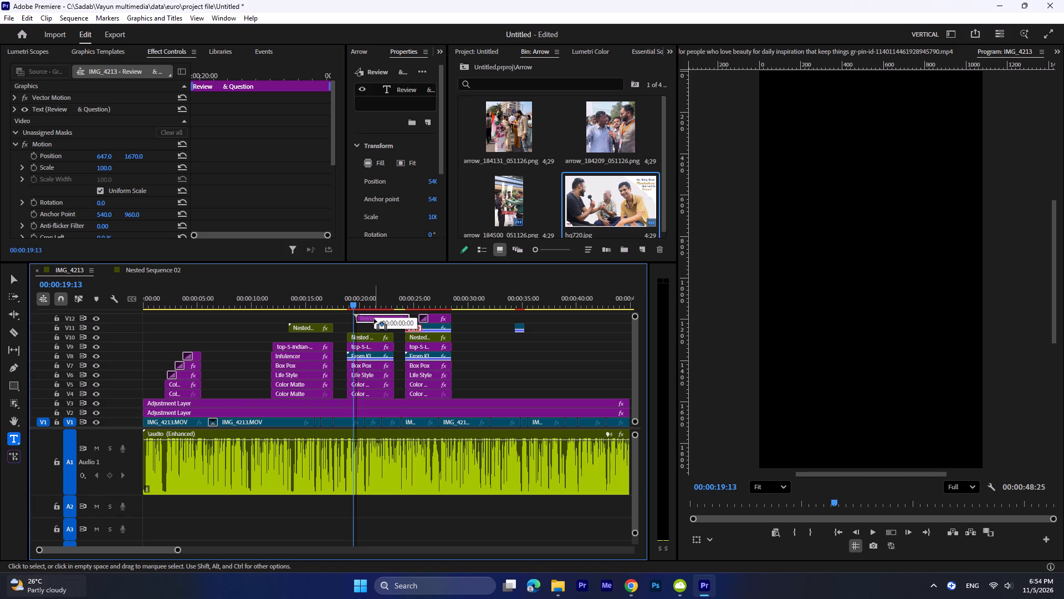
key(space)
key(space)
Apply the default transition only to the label's start and trim its end level with the group's end near 23 seconds.
drag(365, 307, 349, 307)
click(367, 315)
key(ctrl+d)
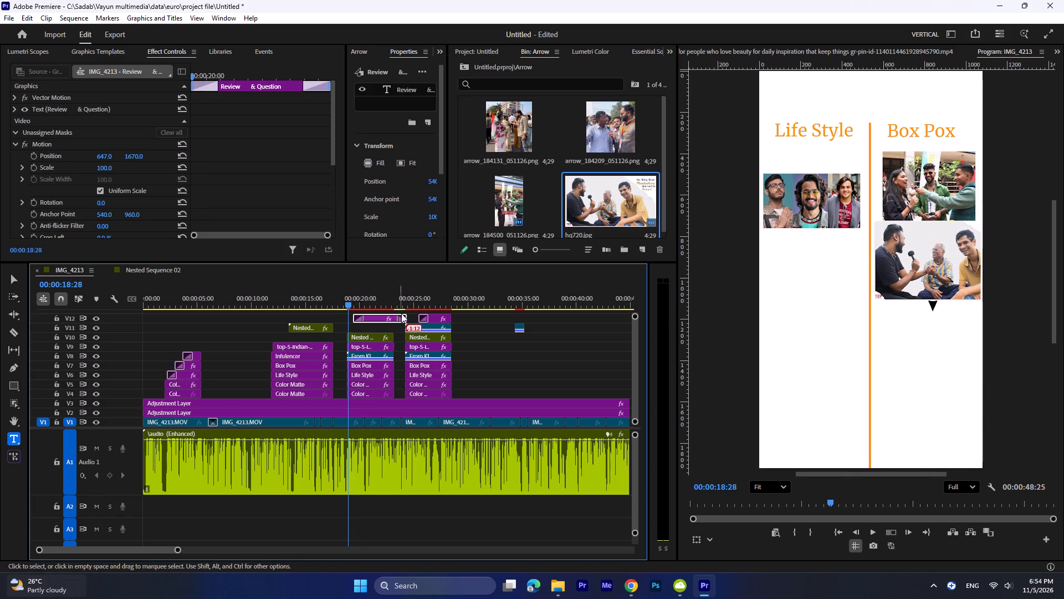
drag(408, 318, 391, 319)
click(385, 319)
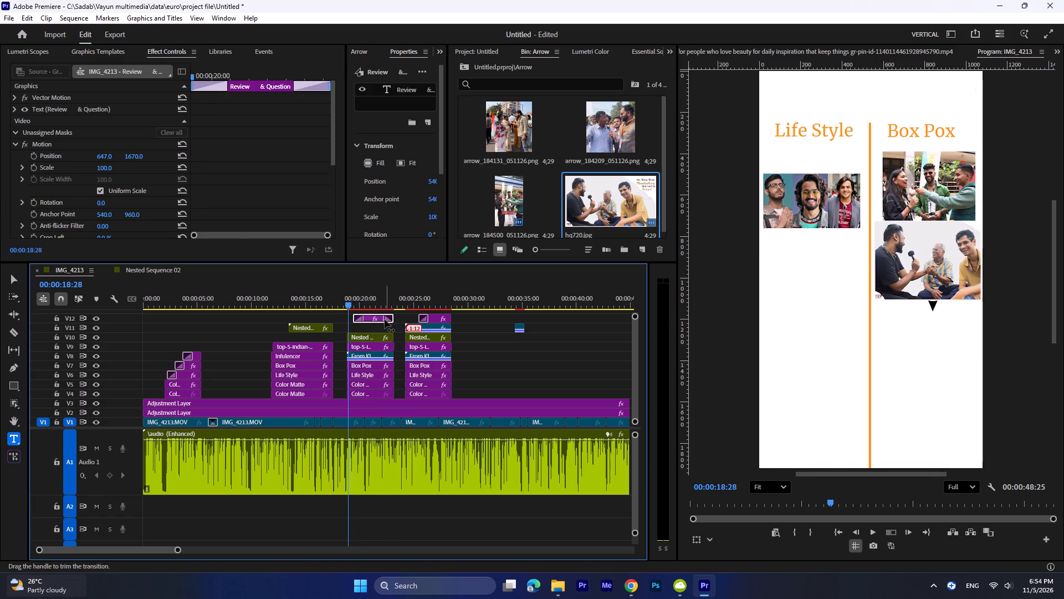
key(BackSpace)
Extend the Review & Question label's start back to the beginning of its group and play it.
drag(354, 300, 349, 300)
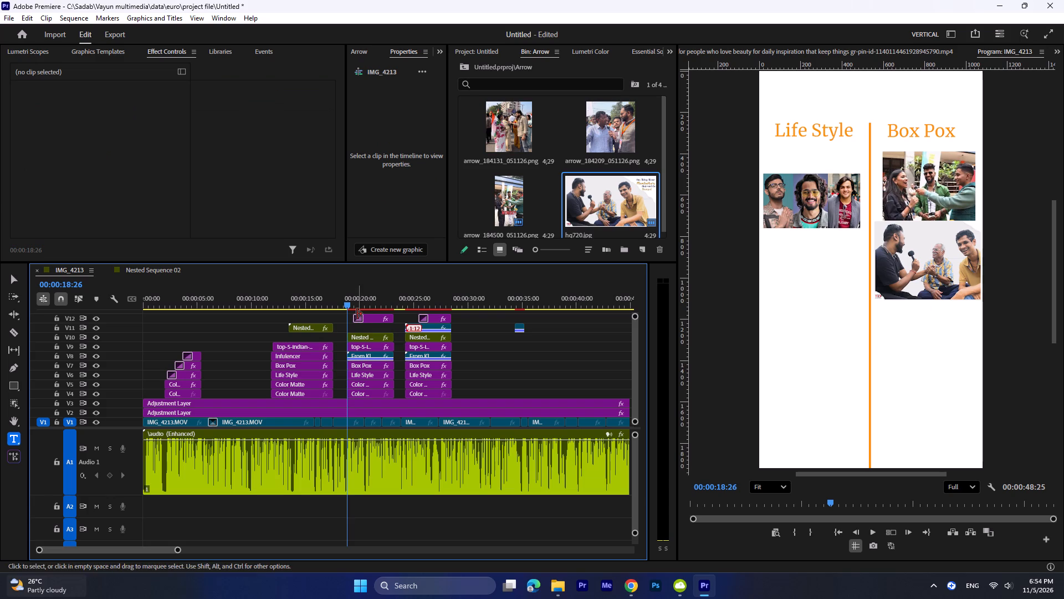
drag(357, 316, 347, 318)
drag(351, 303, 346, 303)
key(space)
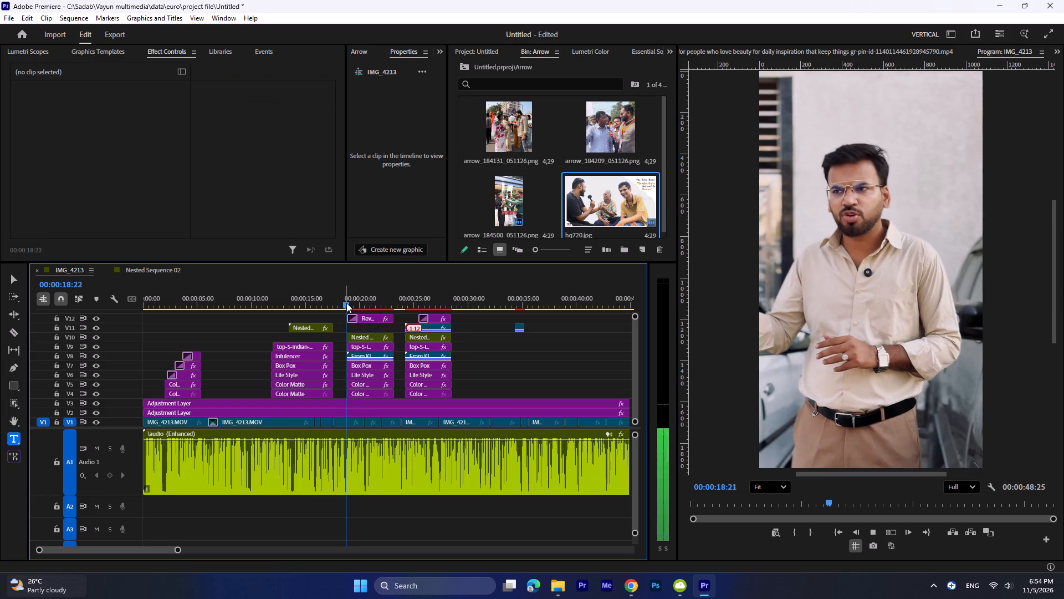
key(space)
Trim the Review & Question label's start to about 00:00:19:12 and play it against the audio.
drag(348, 318, 354, 318)
drag(355, 304, 341, 307)
key(space)
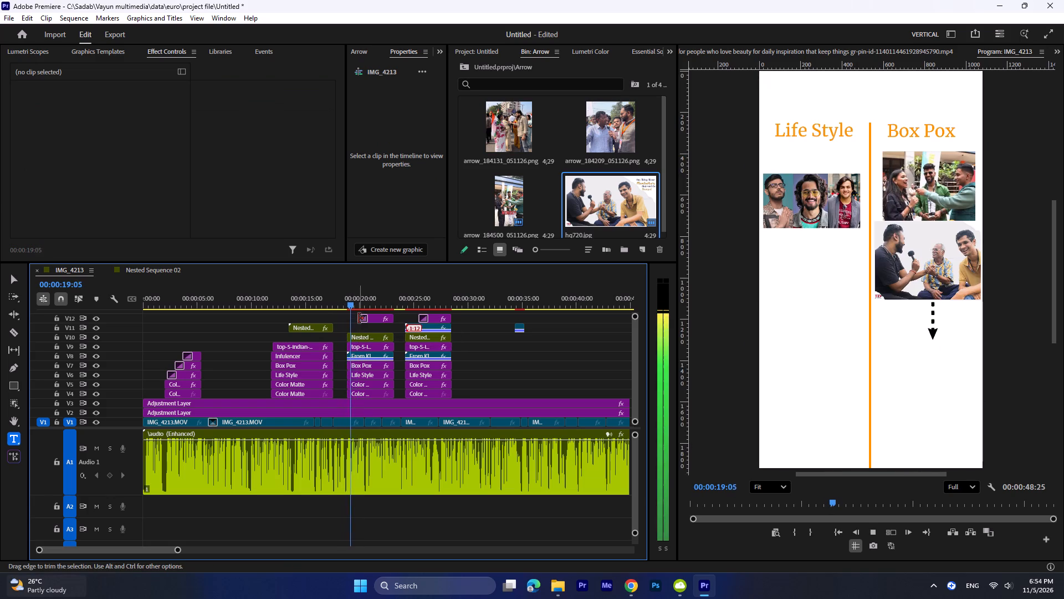
key(space)
click(359, 318)
key(space)
key(space)
click(359, 318)
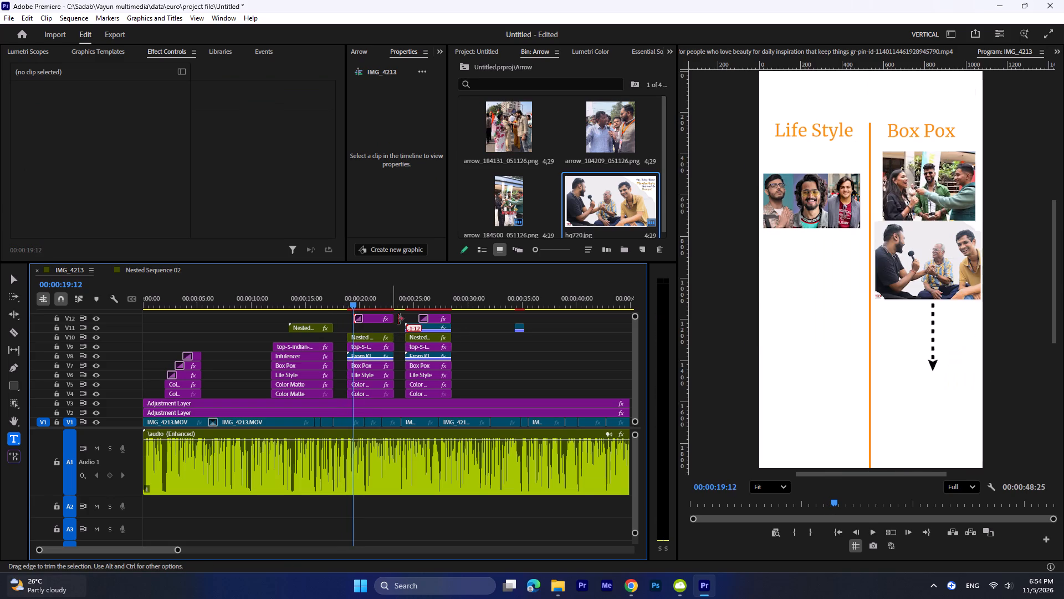
key(space)
key(space)
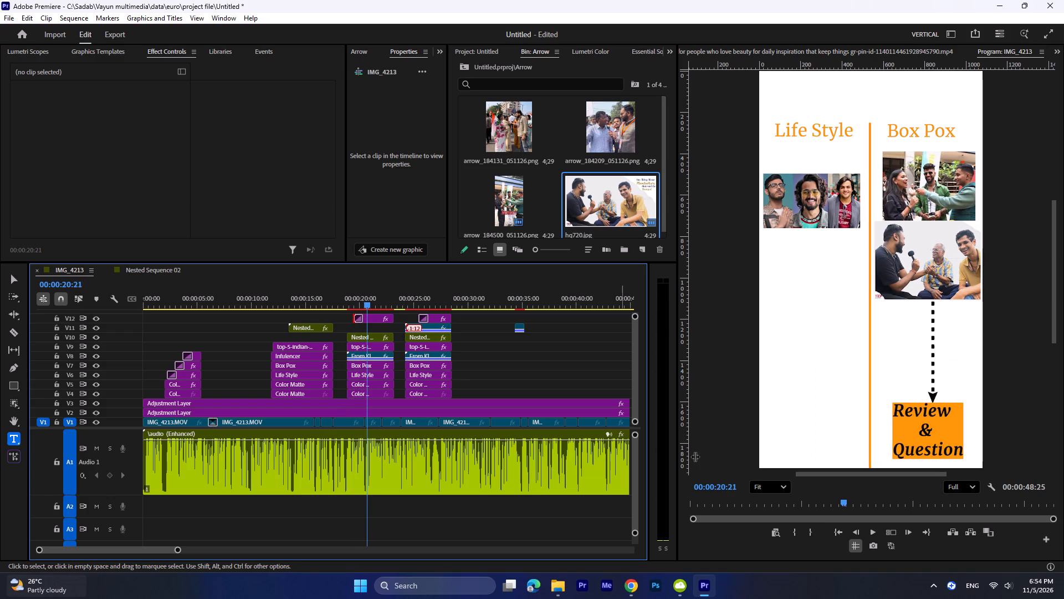
Center-align the Review & Question text and set its vertical alignment to bottom.
triple_click(959, 453)
double_click(959, 453)
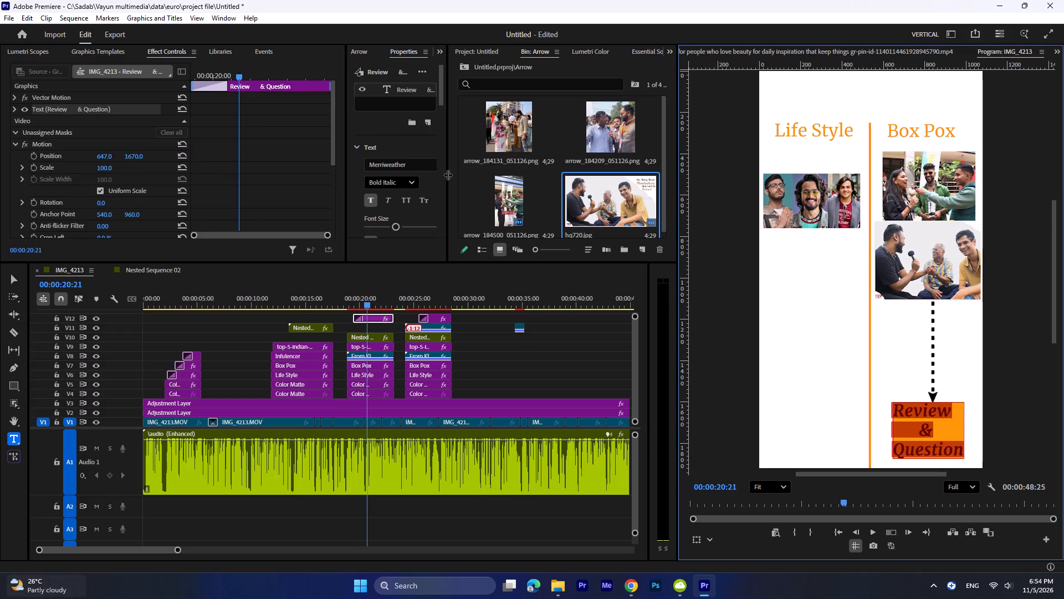
drag(448, 175, 566, 175)
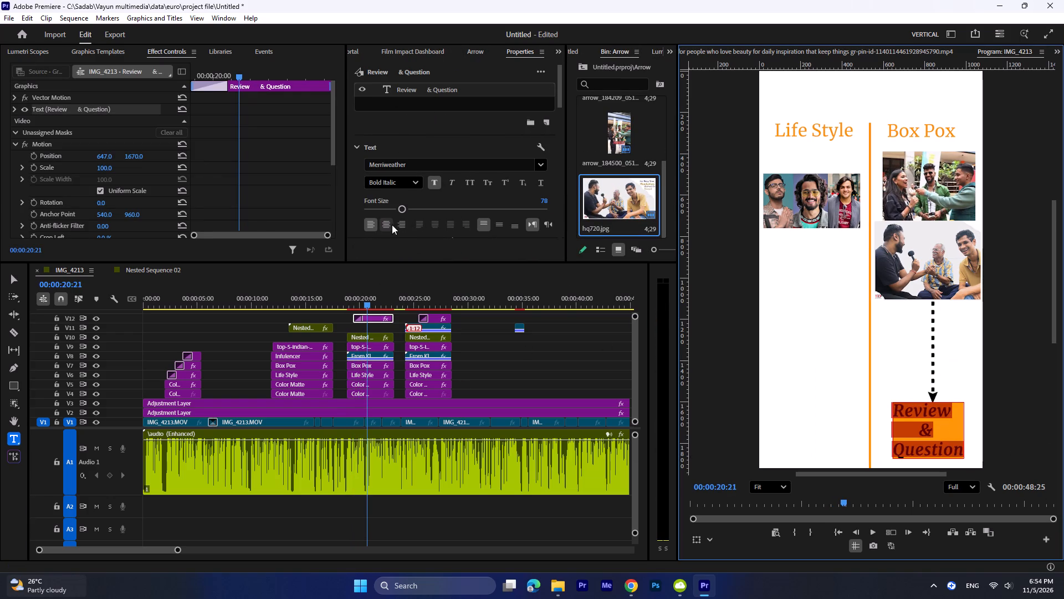
click(388, 224)
scroll(447, 219, down, 1)
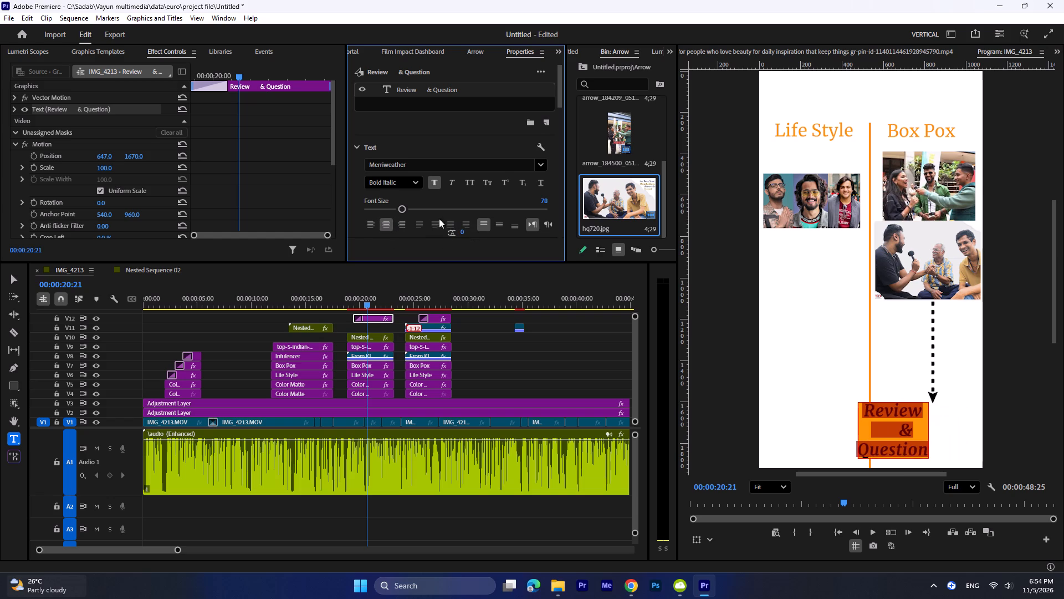
scroll(443, 208, down, 4)
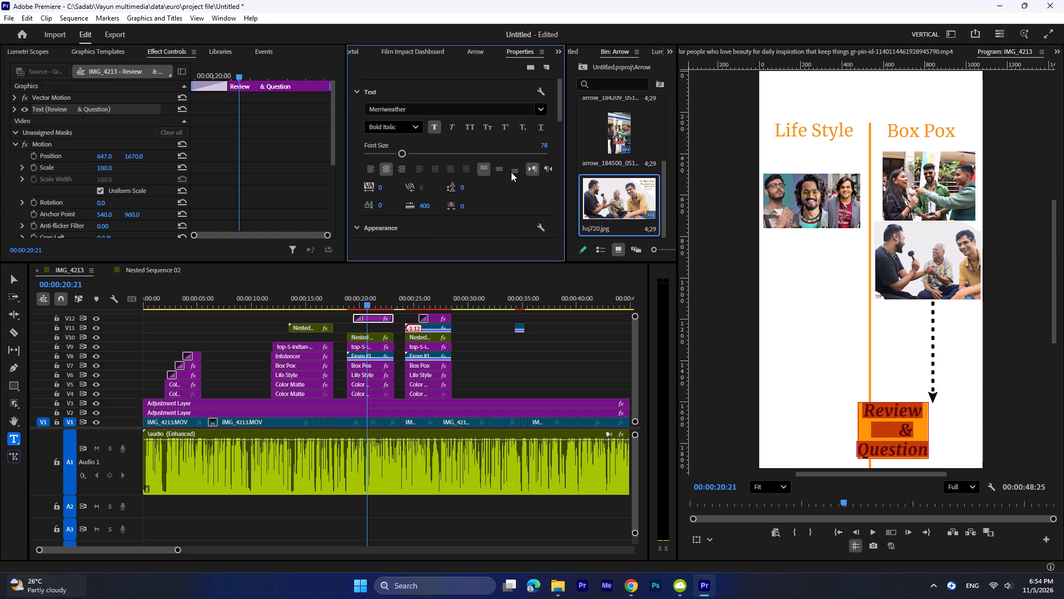
click(511, 172)
scroll(339, 172, down, 2)
scroll(413, 184, down, 2)
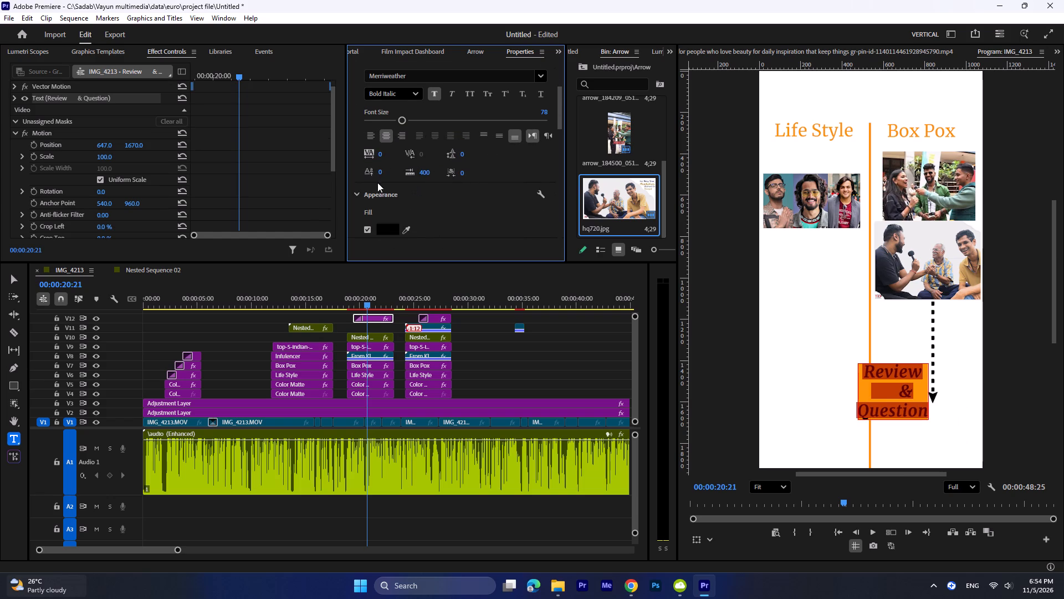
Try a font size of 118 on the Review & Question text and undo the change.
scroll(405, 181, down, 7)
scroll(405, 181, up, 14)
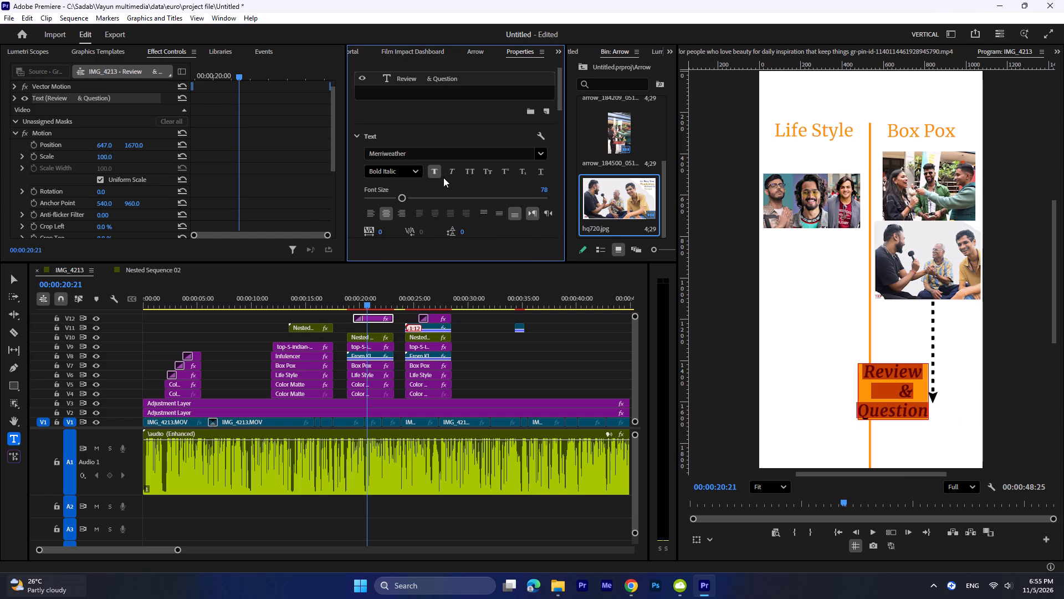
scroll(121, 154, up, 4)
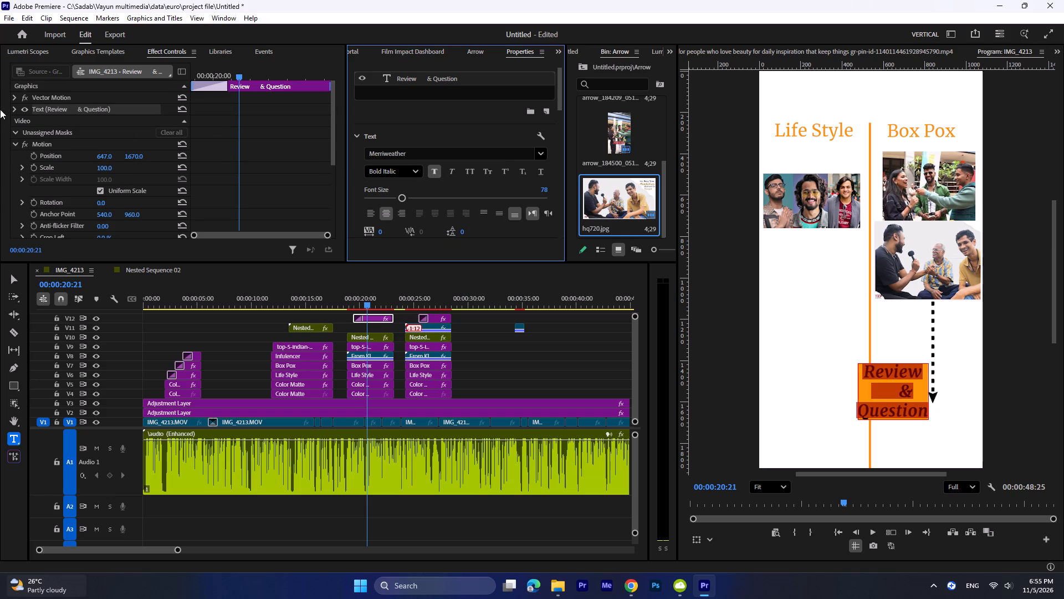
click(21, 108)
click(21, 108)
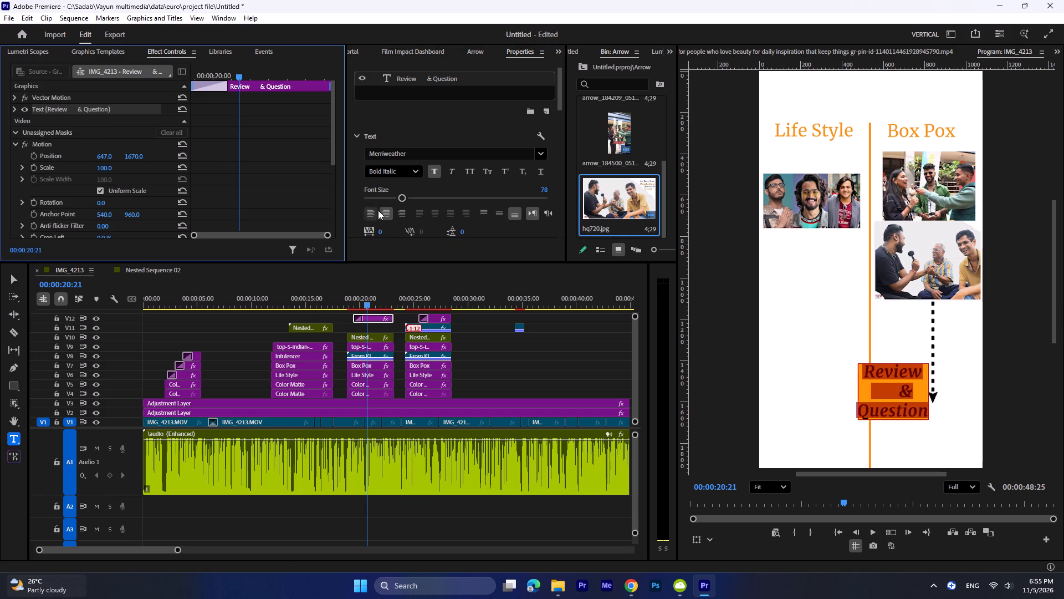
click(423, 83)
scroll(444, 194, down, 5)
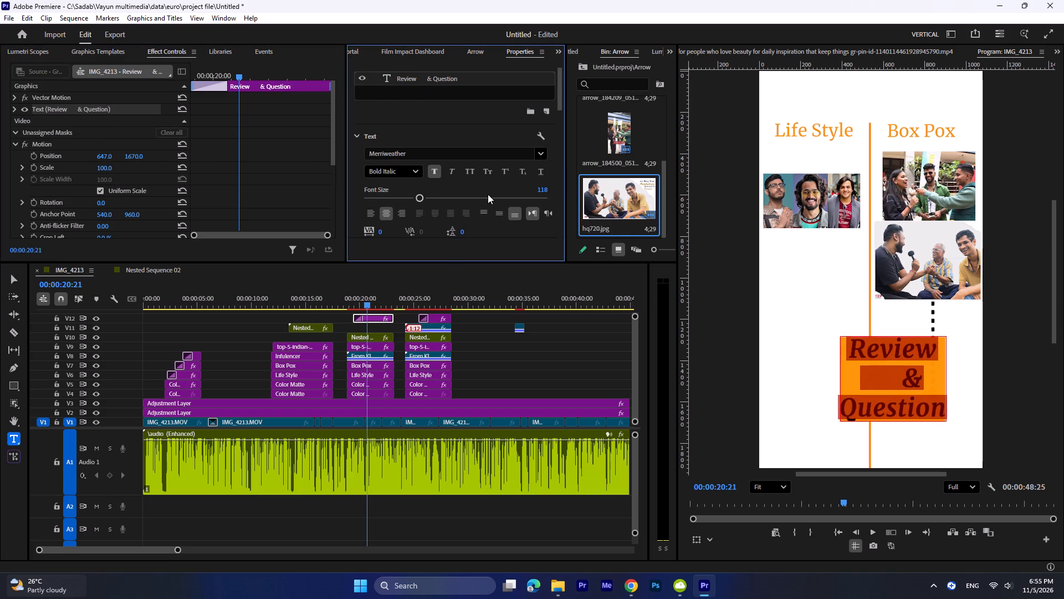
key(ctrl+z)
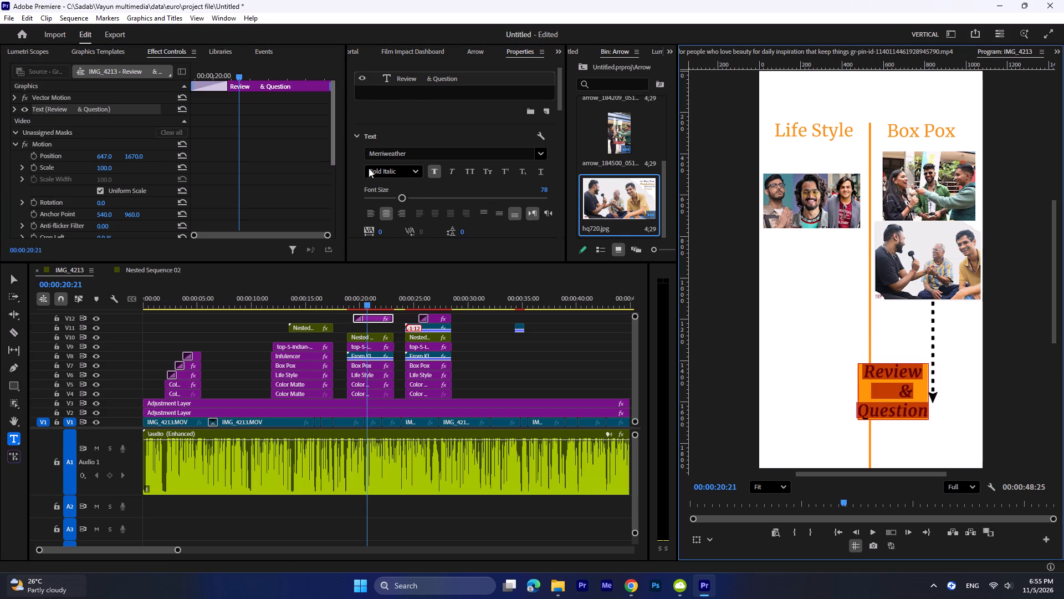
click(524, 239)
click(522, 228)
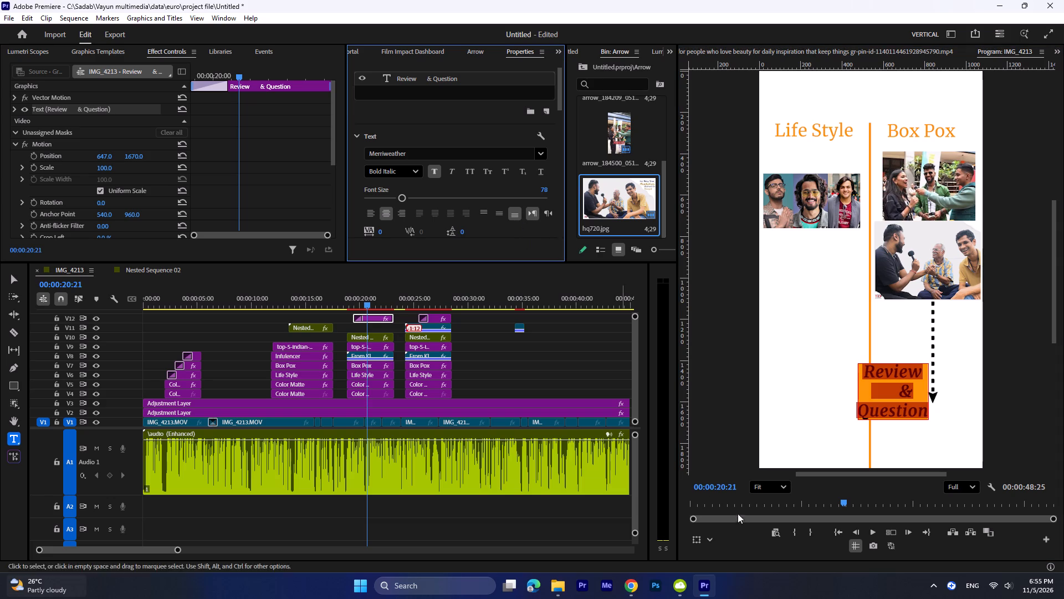
Reposition the Review & Question label beneath the Box Pox arrowhead, at about X 728, Y 1161, and play the graphic.
click(695, 539)
drag(897, 385, 913, 396)
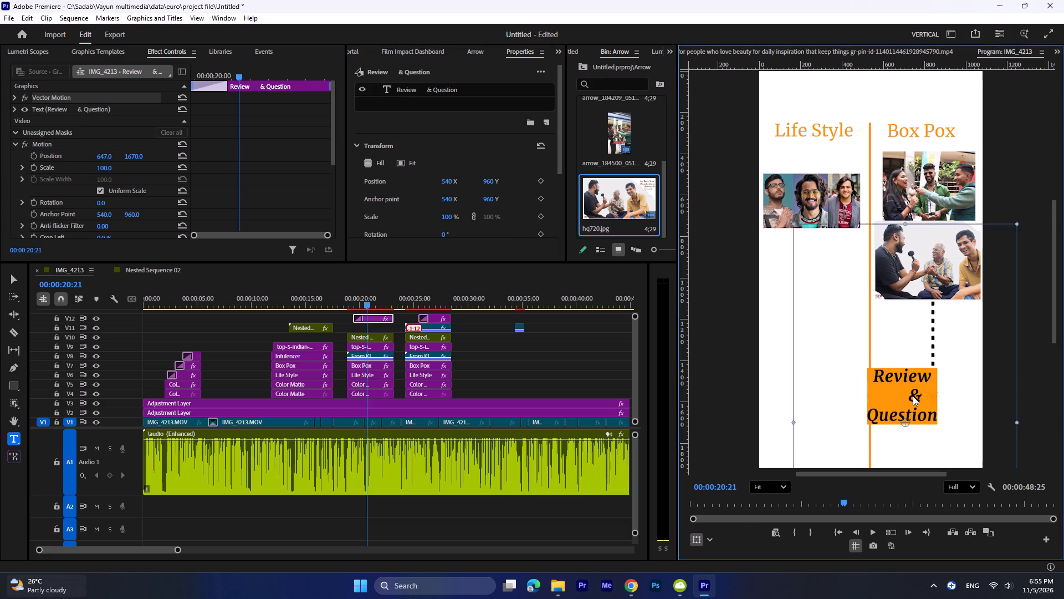
drag(913, 396, 936, 427)
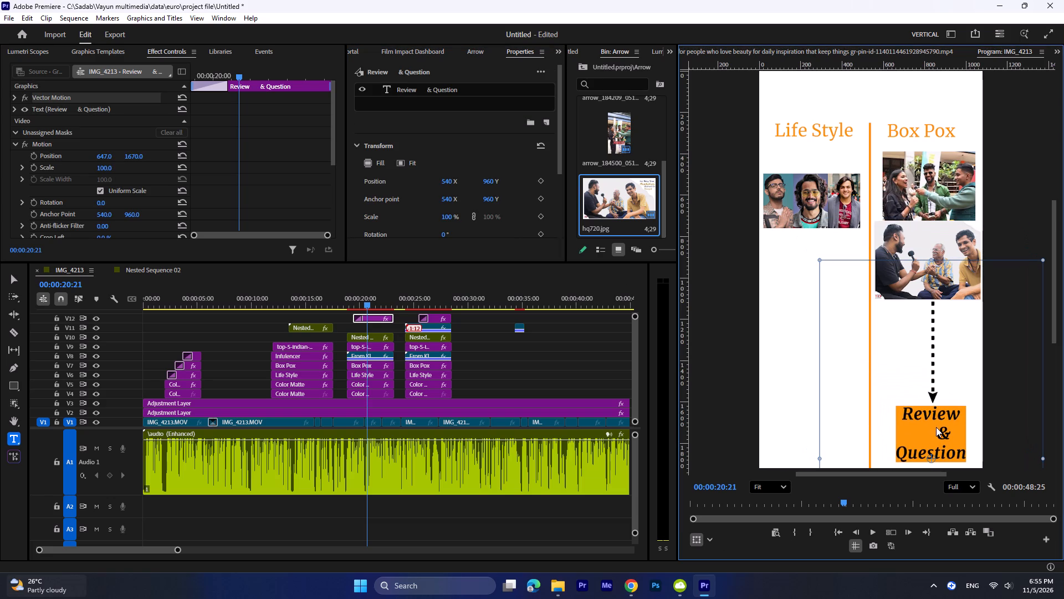
drag(936, 427, 936, 427)
click(505, 369)
key(space)
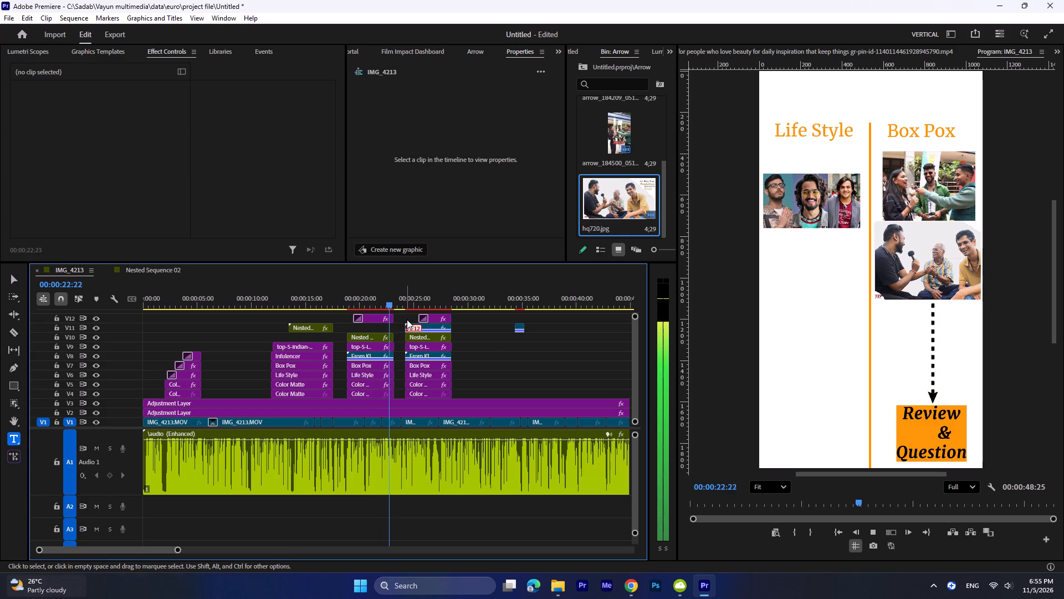
key(space)
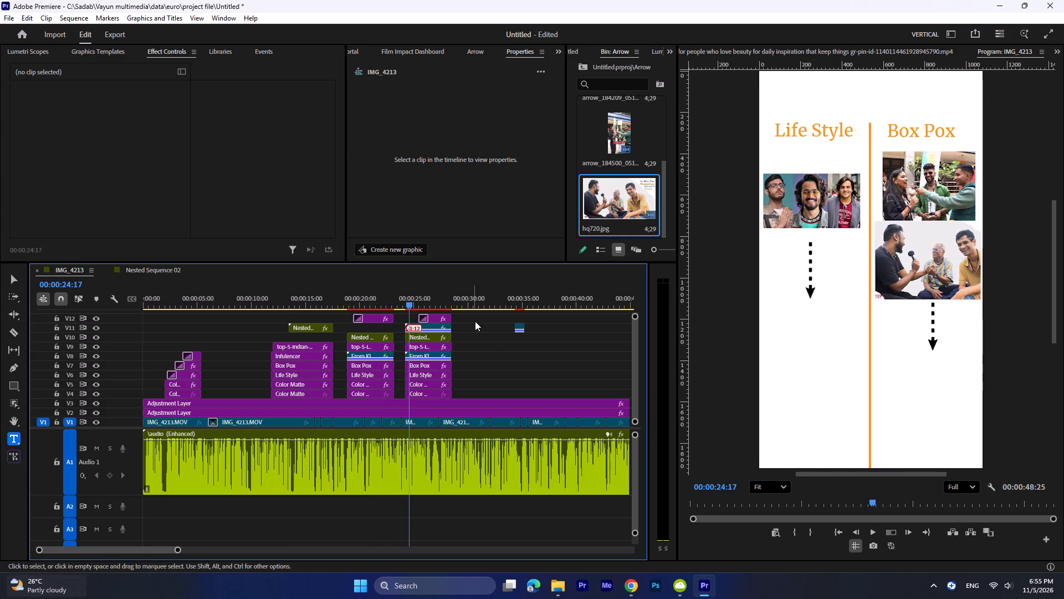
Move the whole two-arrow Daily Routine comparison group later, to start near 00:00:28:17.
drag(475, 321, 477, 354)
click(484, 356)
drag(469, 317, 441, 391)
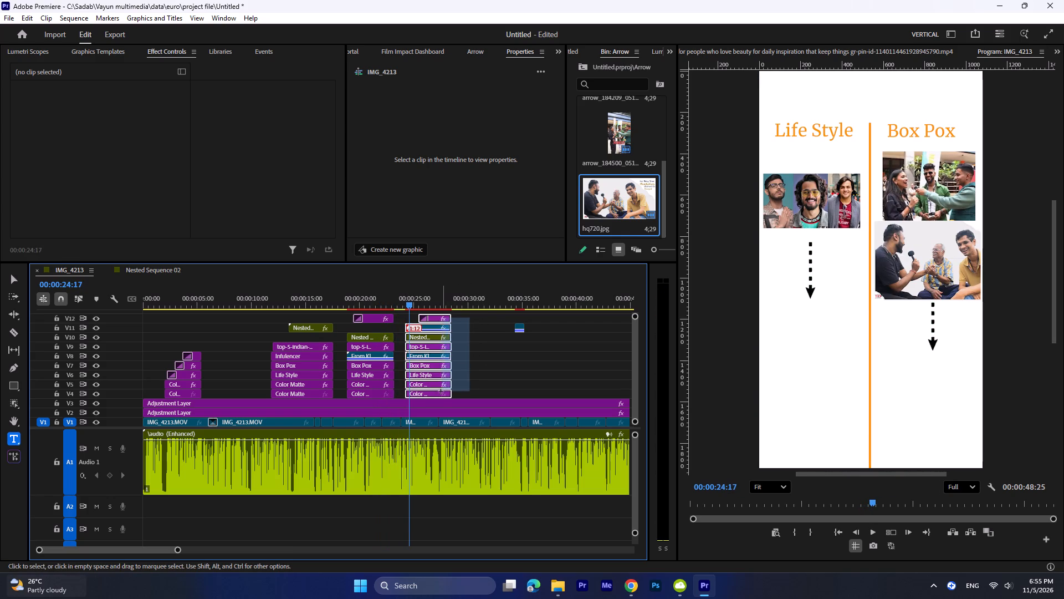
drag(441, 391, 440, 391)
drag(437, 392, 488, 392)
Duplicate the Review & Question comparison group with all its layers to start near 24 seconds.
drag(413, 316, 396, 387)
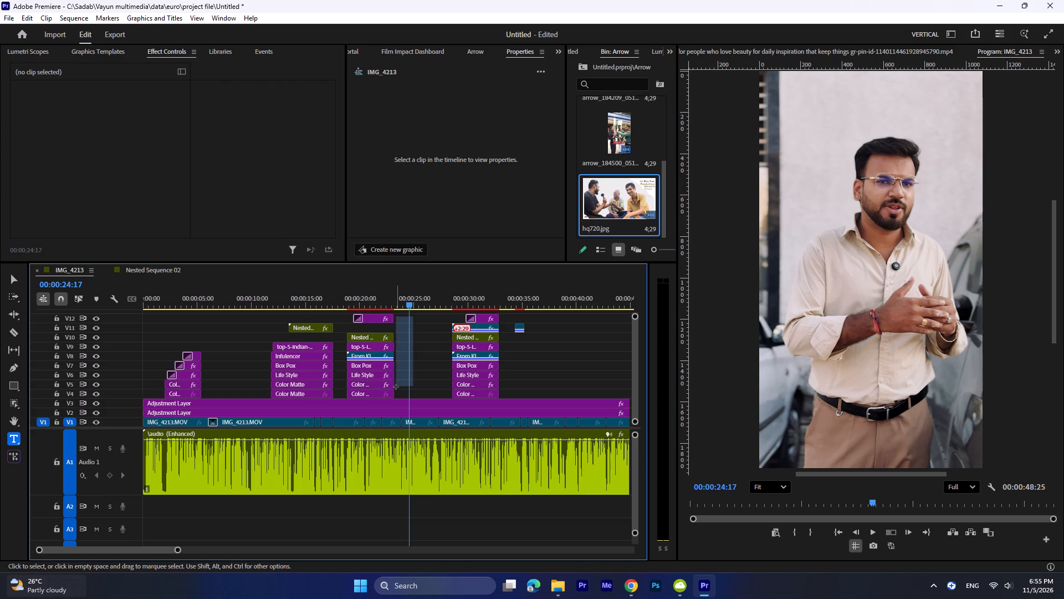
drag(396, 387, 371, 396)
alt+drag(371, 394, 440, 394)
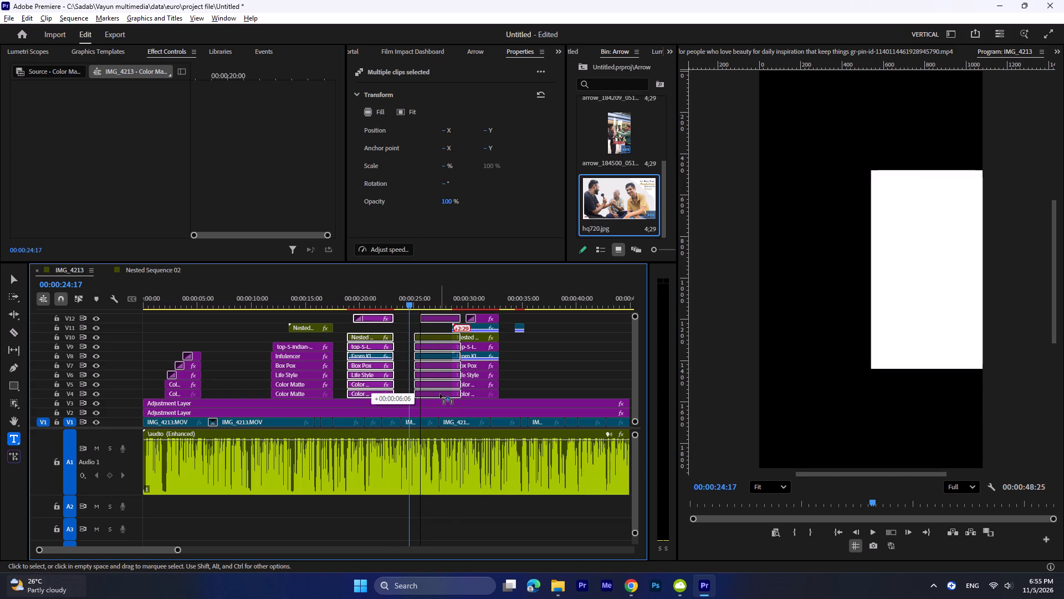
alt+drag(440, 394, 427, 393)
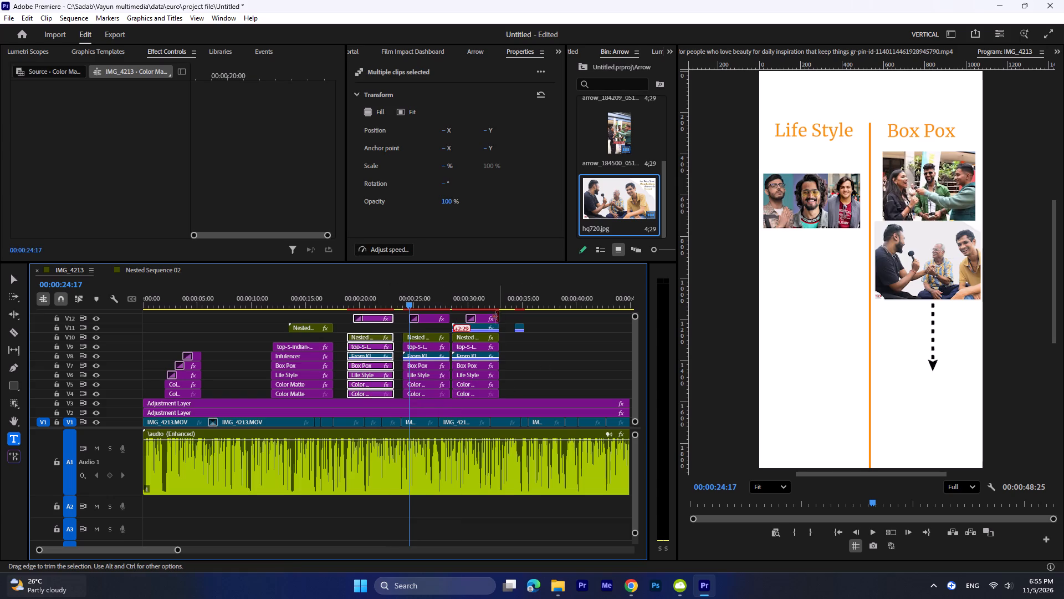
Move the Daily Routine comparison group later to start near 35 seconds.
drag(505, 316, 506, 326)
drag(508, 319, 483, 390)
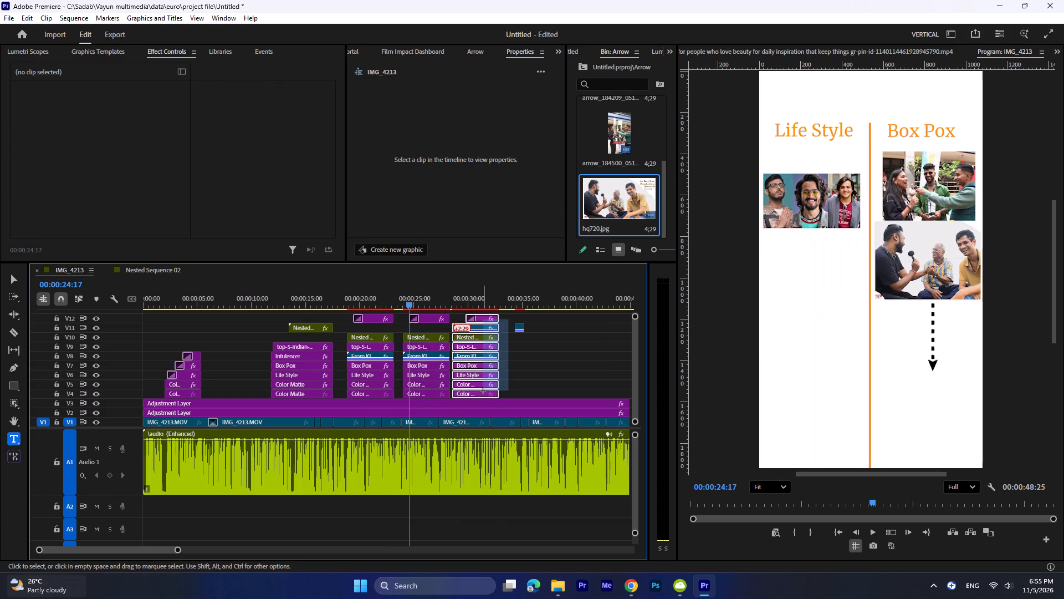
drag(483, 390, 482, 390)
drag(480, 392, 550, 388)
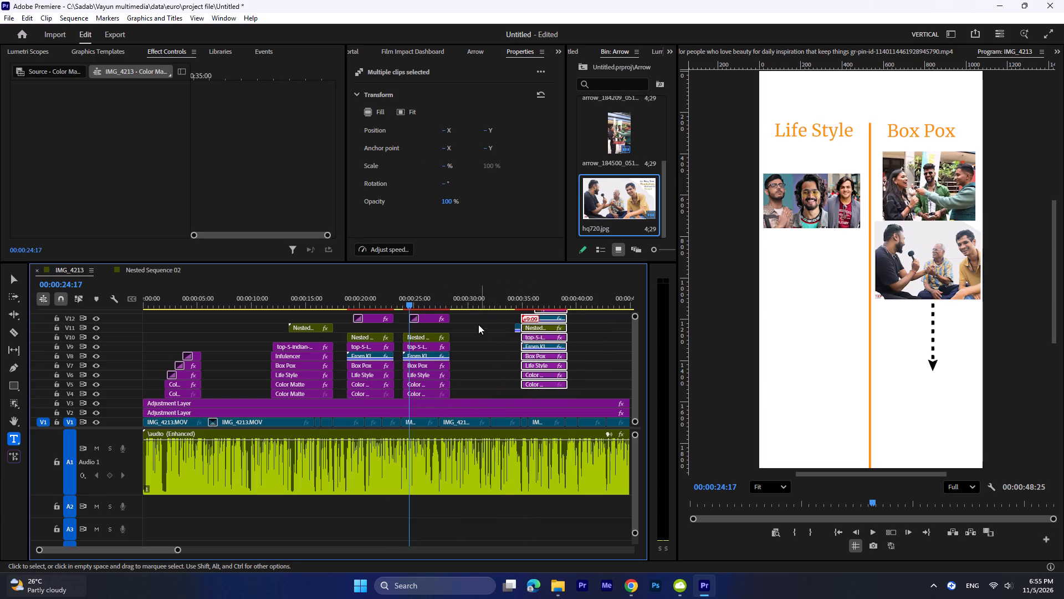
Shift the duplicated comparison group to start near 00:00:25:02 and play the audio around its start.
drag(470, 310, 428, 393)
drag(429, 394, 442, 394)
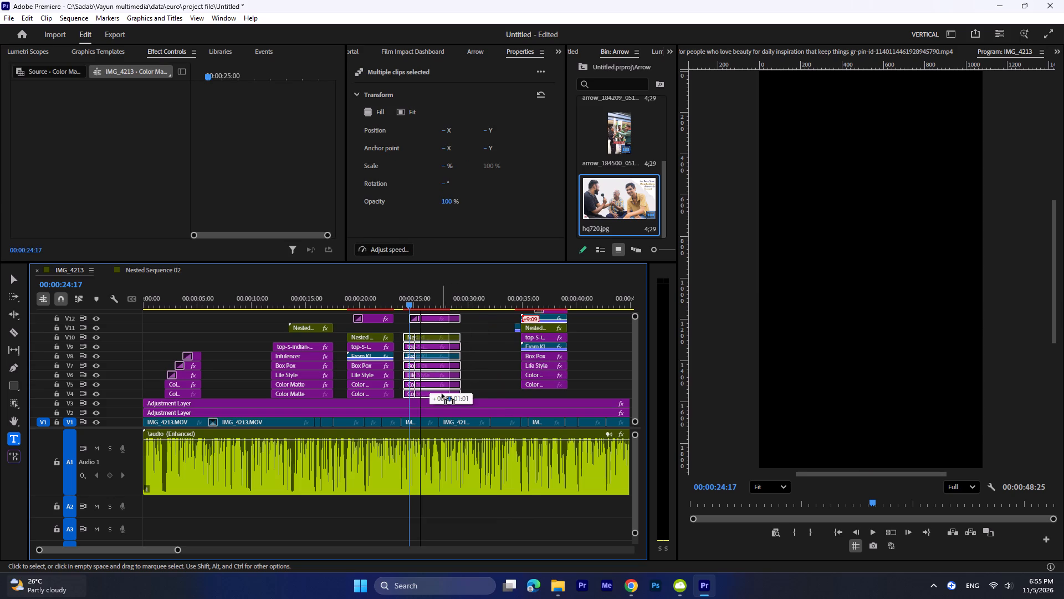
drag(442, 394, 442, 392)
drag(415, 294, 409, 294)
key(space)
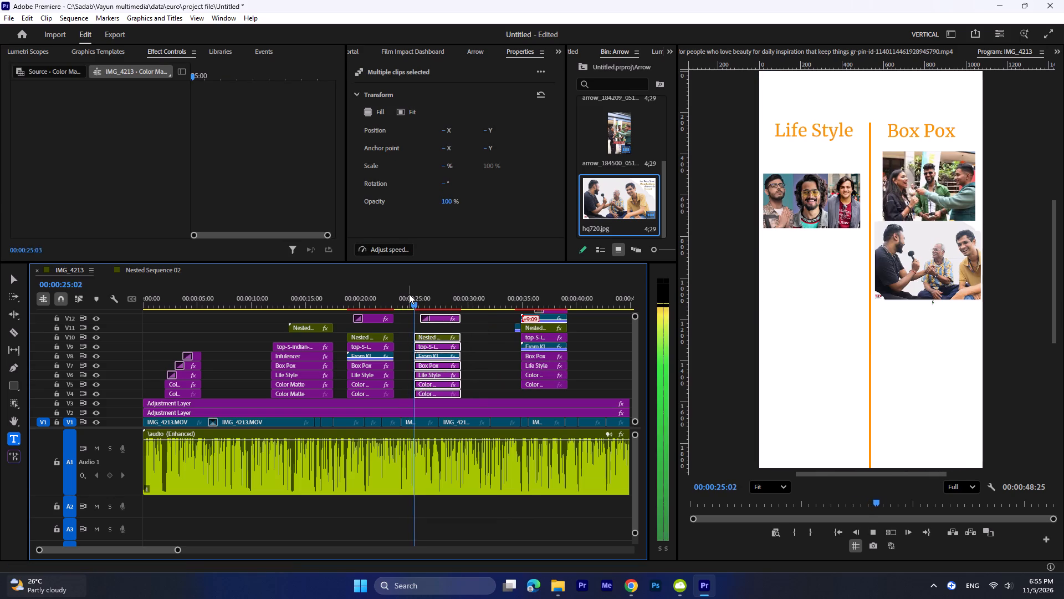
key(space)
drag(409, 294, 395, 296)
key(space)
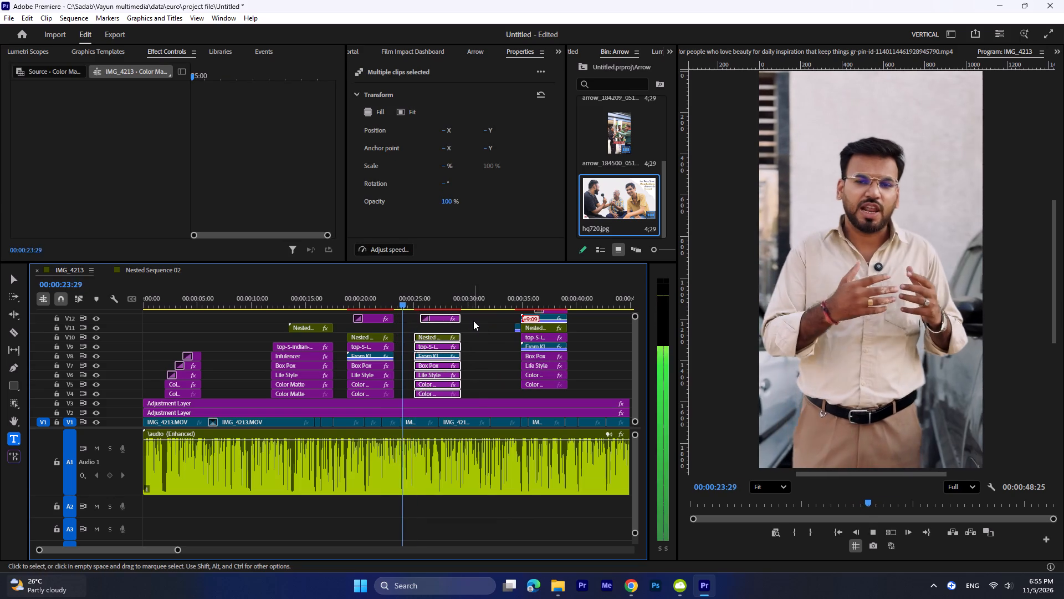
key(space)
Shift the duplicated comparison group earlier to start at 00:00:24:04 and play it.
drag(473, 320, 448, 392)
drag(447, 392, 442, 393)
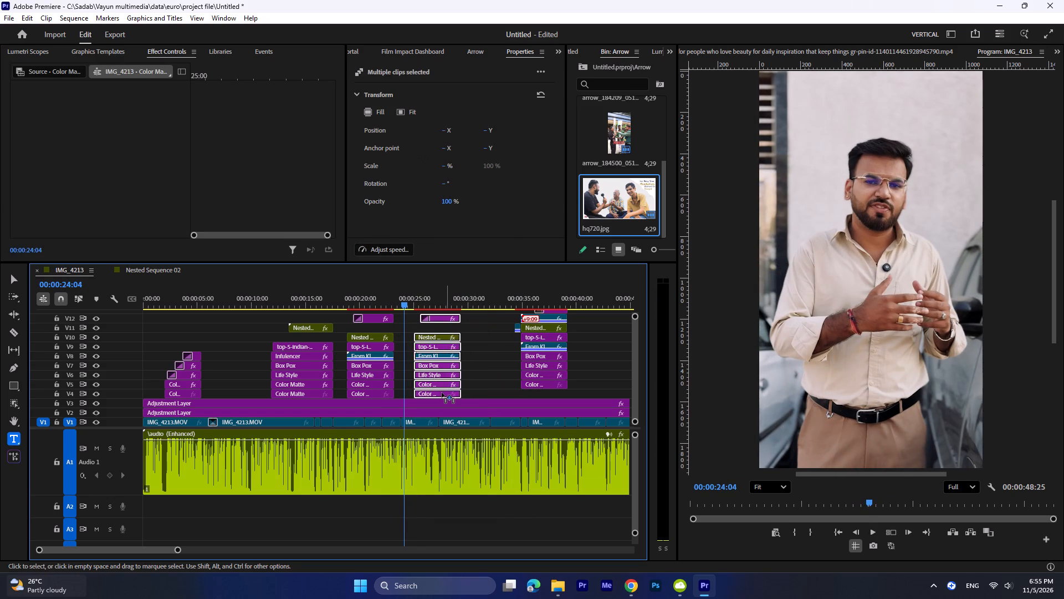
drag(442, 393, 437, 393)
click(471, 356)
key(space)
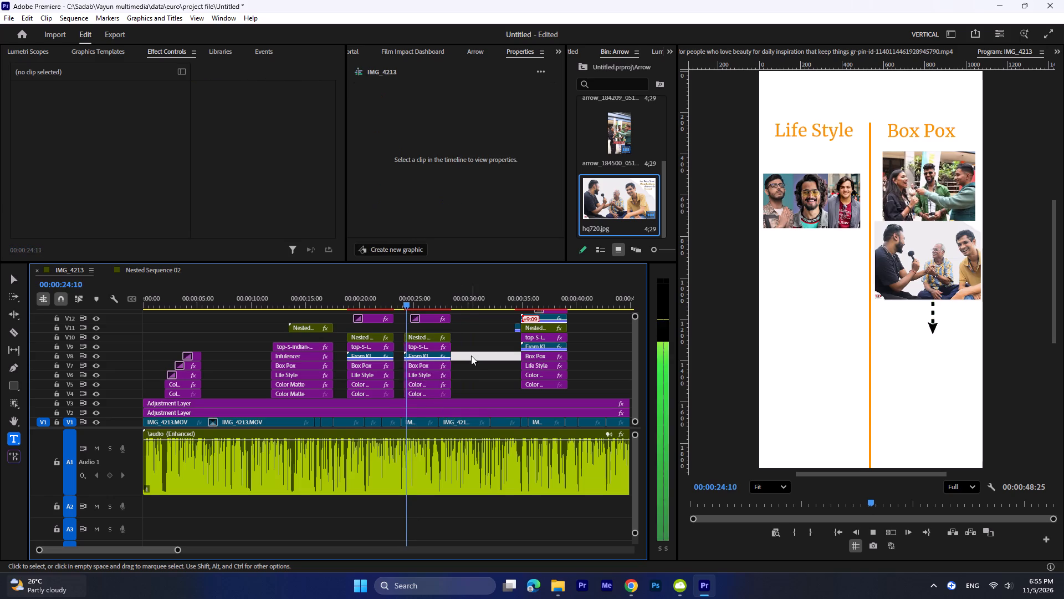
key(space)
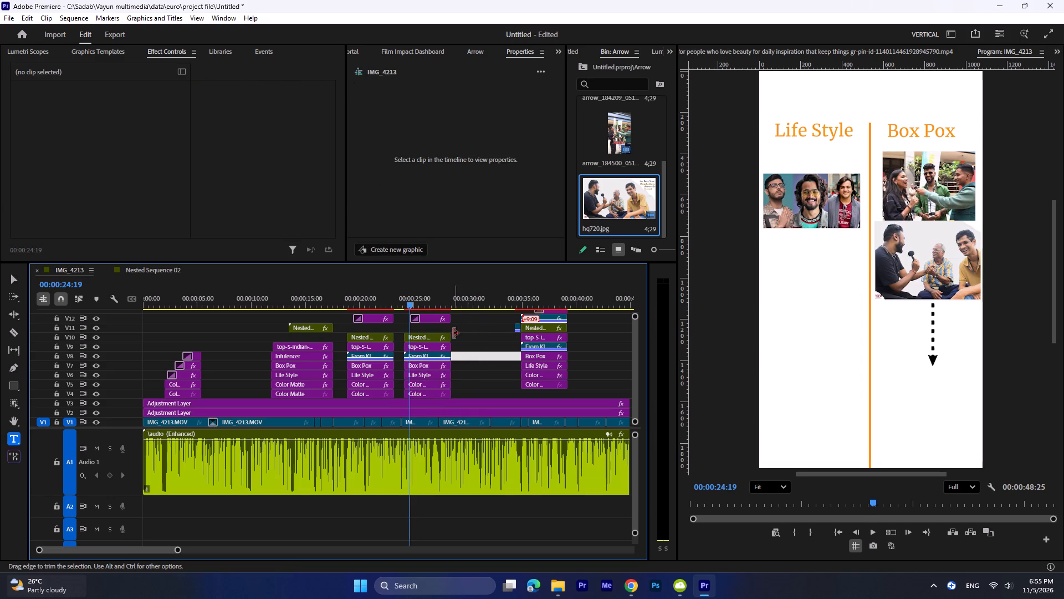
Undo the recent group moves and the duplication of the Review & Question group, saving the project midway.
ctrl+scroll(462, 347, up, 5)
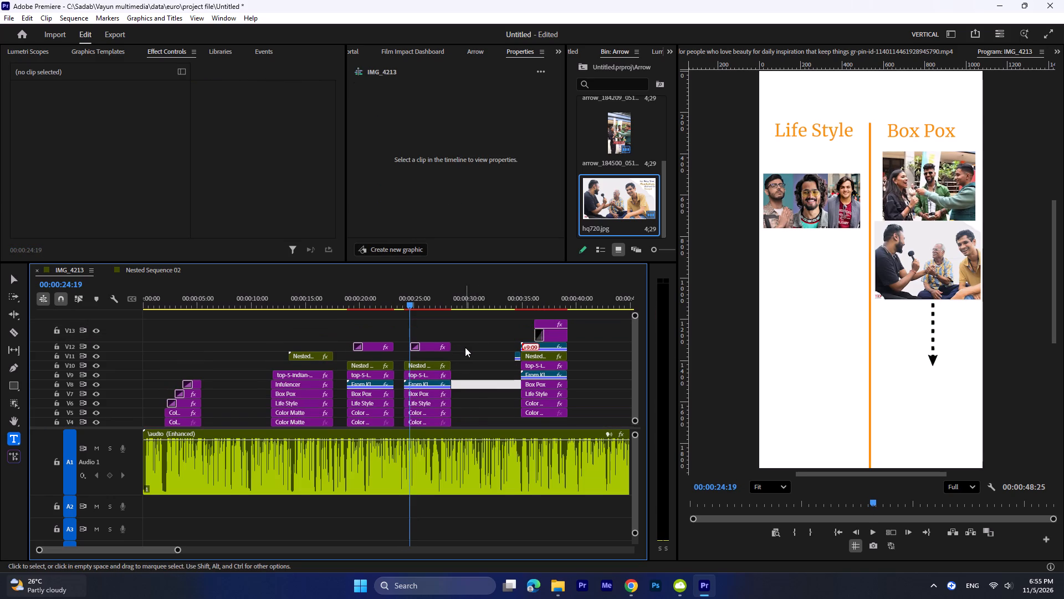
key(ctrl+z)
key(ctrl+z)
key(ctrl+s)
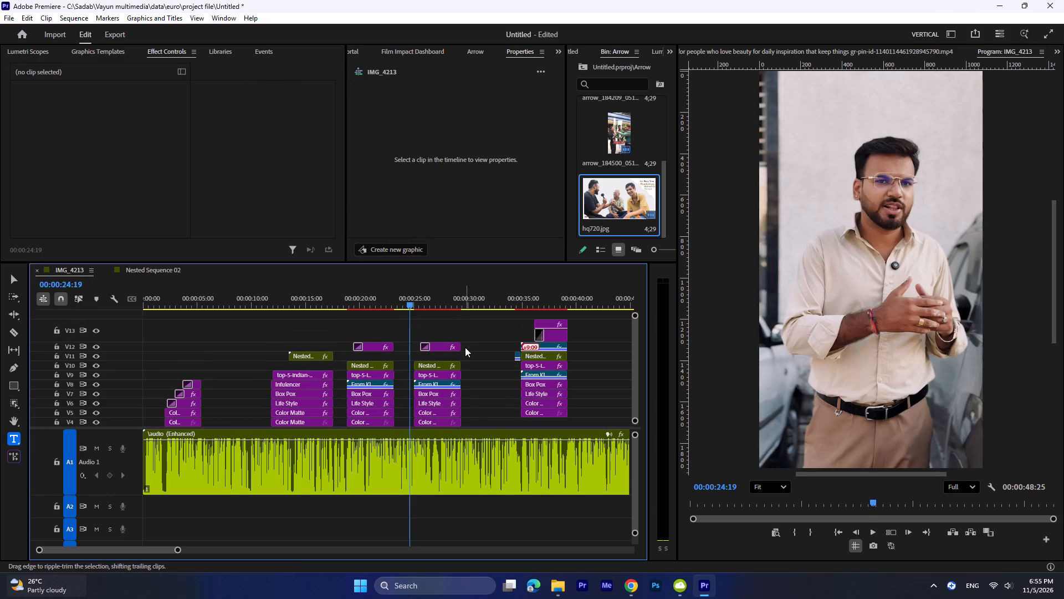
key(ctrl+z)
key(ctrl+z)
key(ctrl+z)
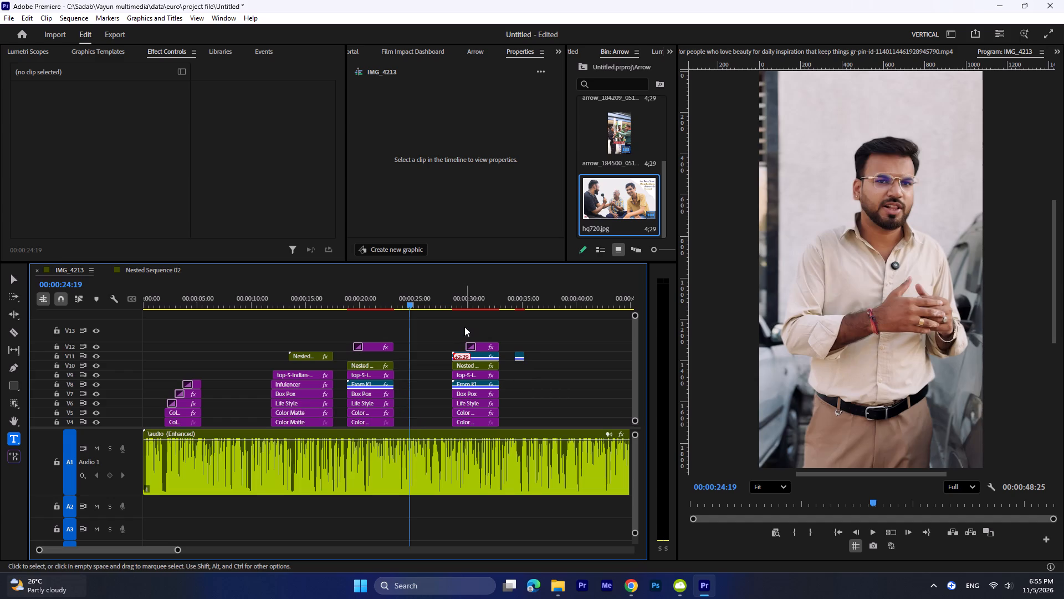
Preview the Daily Routine comparison group and move all its clips earlier to start near 00:00:24:12.
key(space)
drag(431, 301, 456, 306)
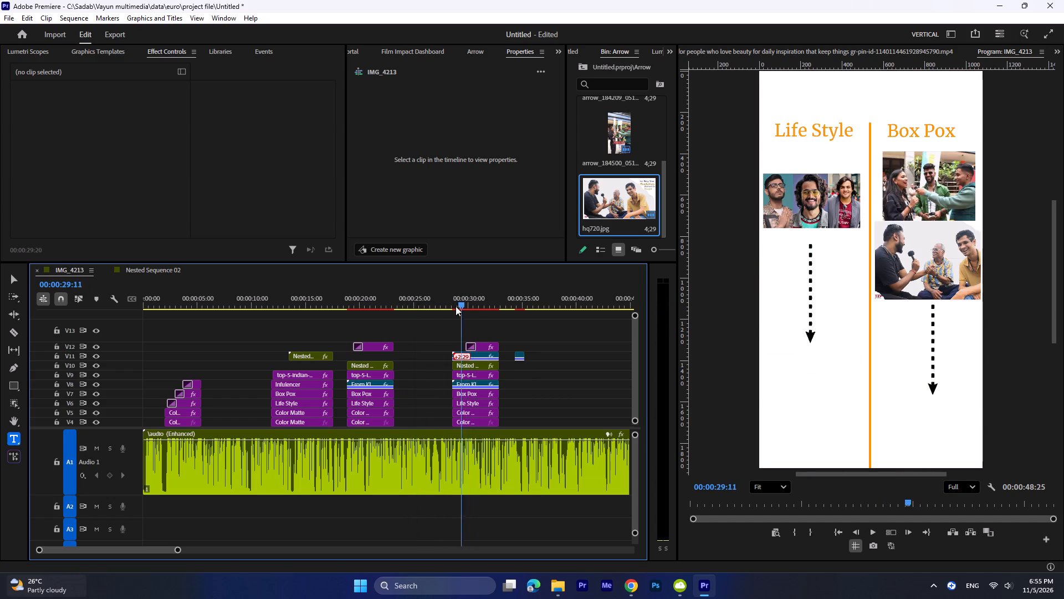
drag(456, 306, 478, 328)
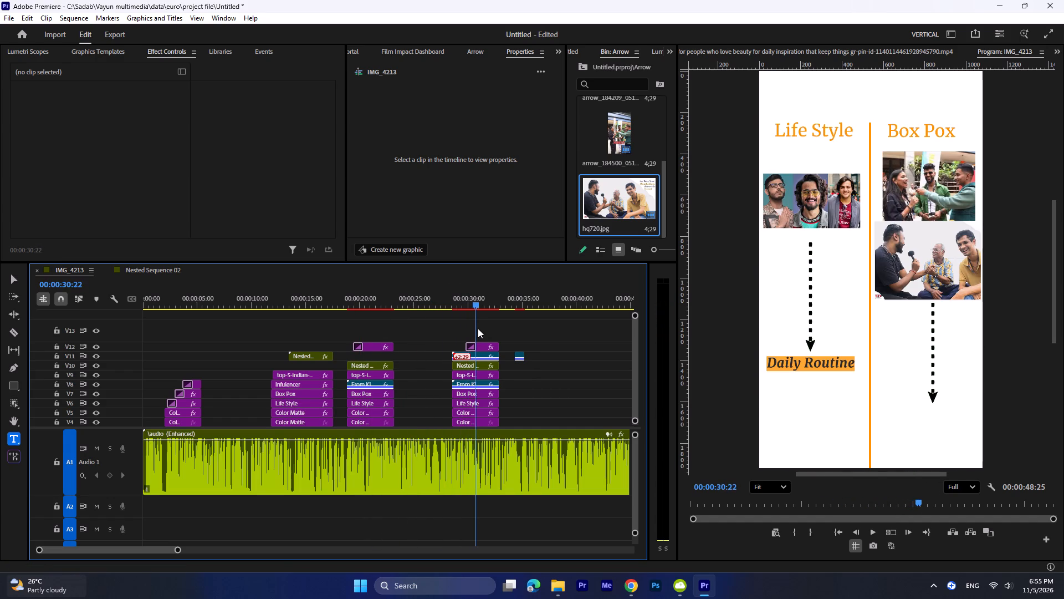
drag(478, 328, 479, 328)
drag(497, 328, 484, 422)
drag(484, 422, 441, 423)
Duplicate the Review & Question label onto track V13 above the Daily Routine comparison group, fit it to the group's end, and play the result.
drag(423, 287, 402, 287)
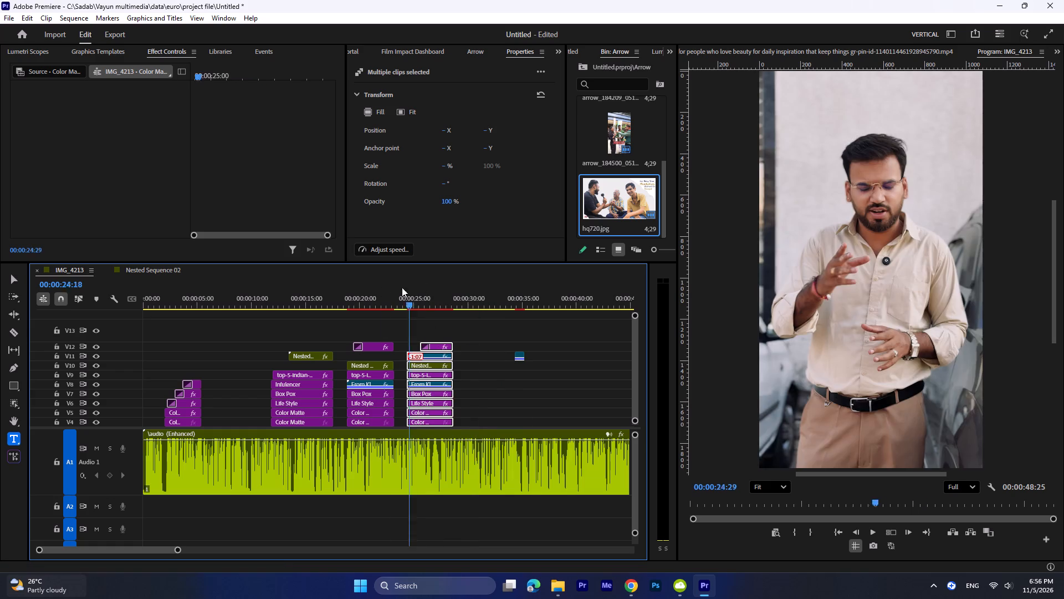
drag(402, 287, 371, 287)
click(374, 343)
alt+drag(374, 343, 465, 343)
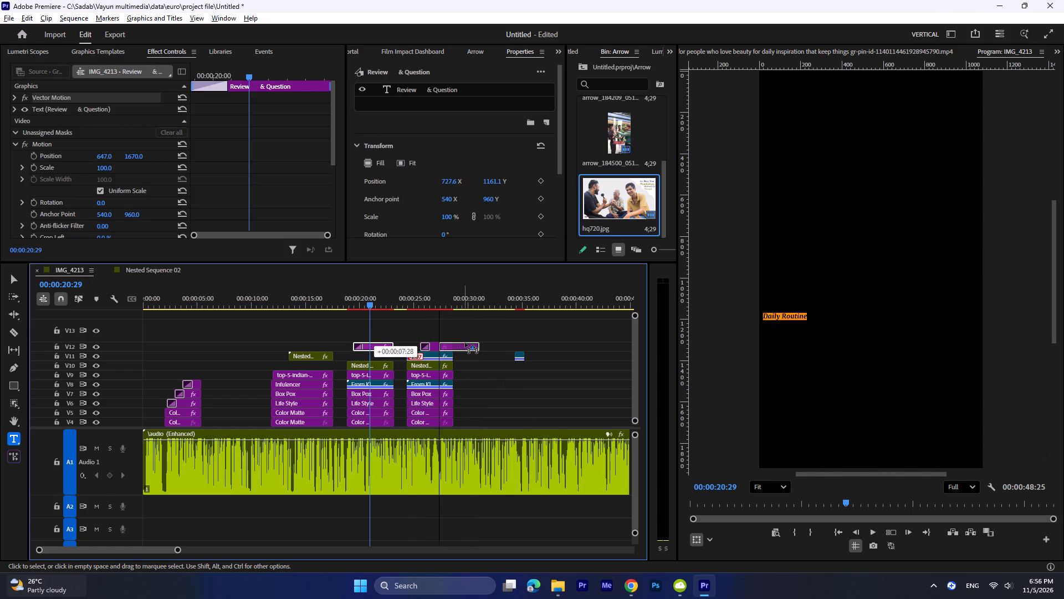
alt+drag(465, 343, 431, 336)
alt+drag(431, 336, 423, 336)
click(452, 334)
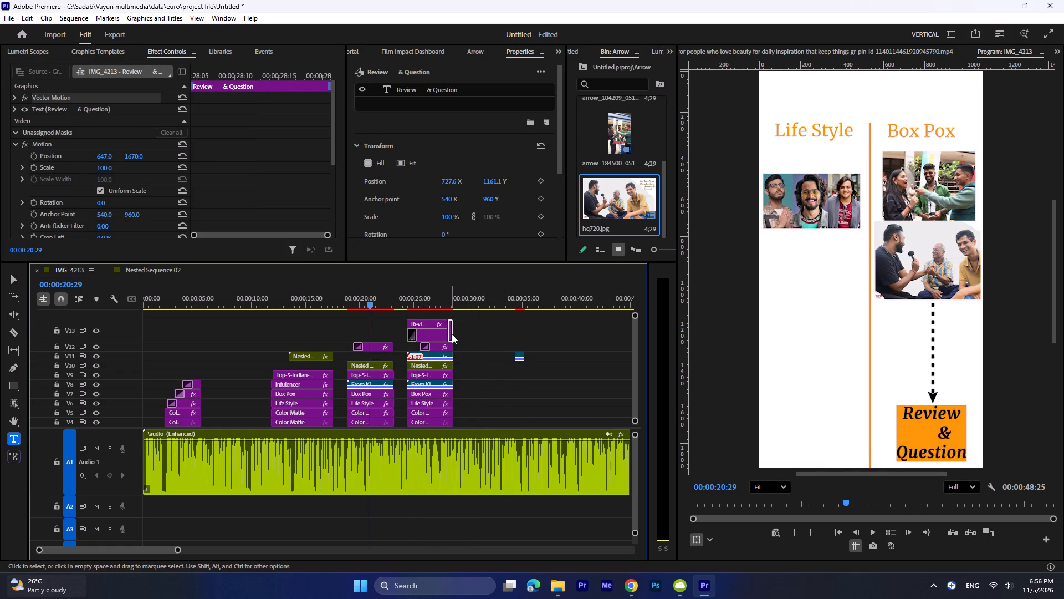
key(BackSpace)
drag(449, 332, 458, 333)
drag(371, 293, 347, 295)
key(space)
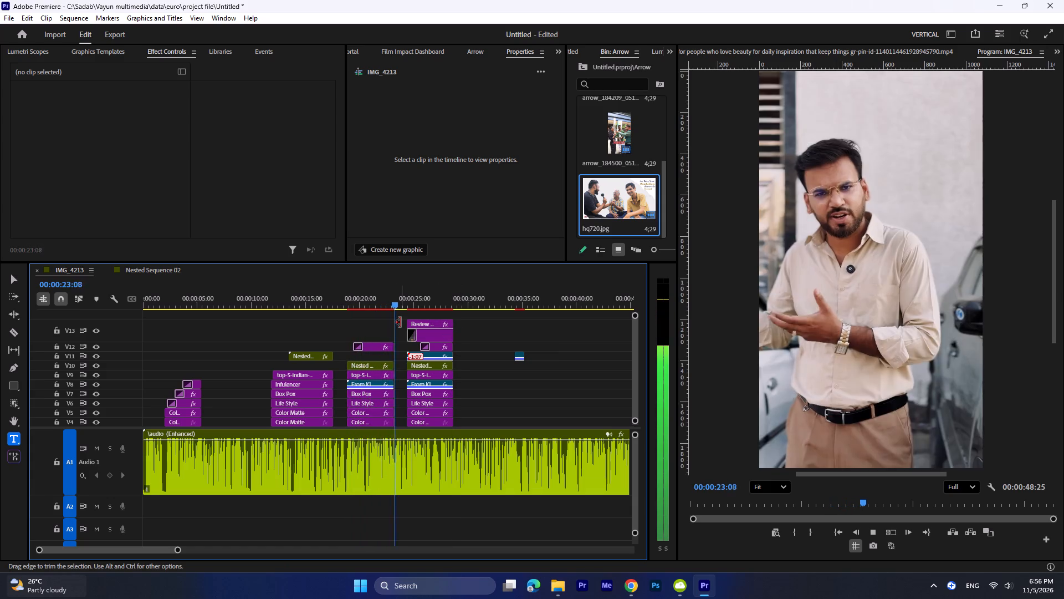
key(space)
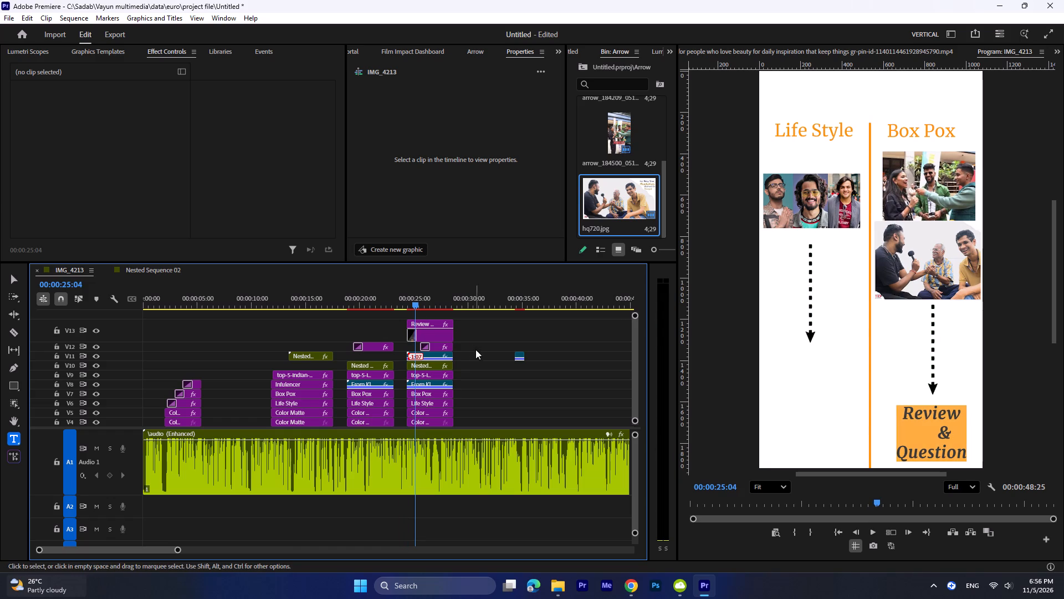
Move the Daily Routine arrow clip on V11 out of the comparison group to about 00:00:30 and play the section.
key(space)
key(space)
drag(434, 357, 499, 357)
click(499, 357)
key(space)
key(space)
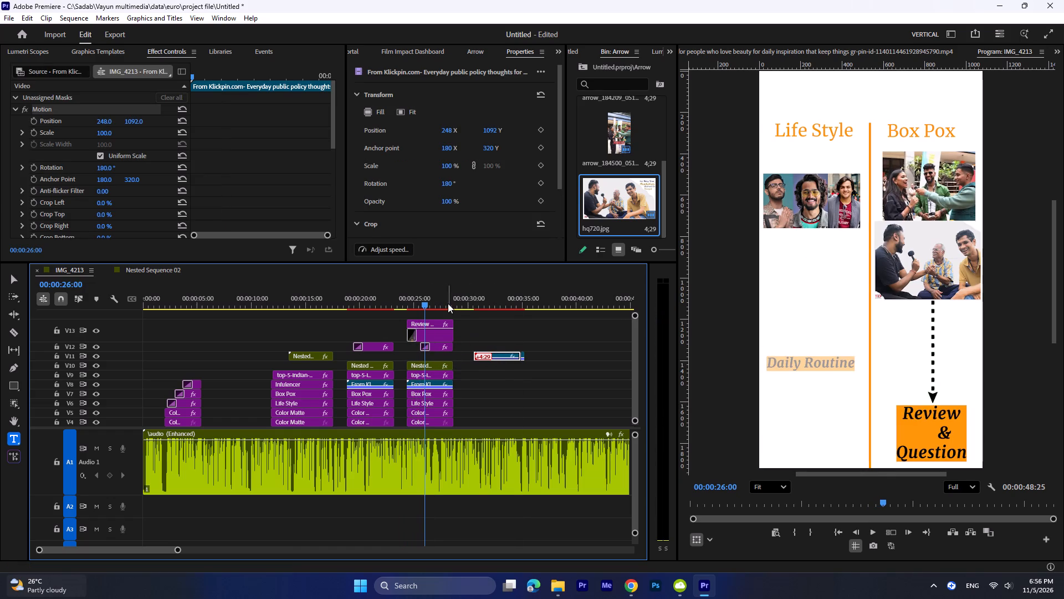
Trim the animated start off the Review & Question arrow on V8, move it to the group's start, and duplicate it to fill the remainder.
drag(434, 303, 416, 311)
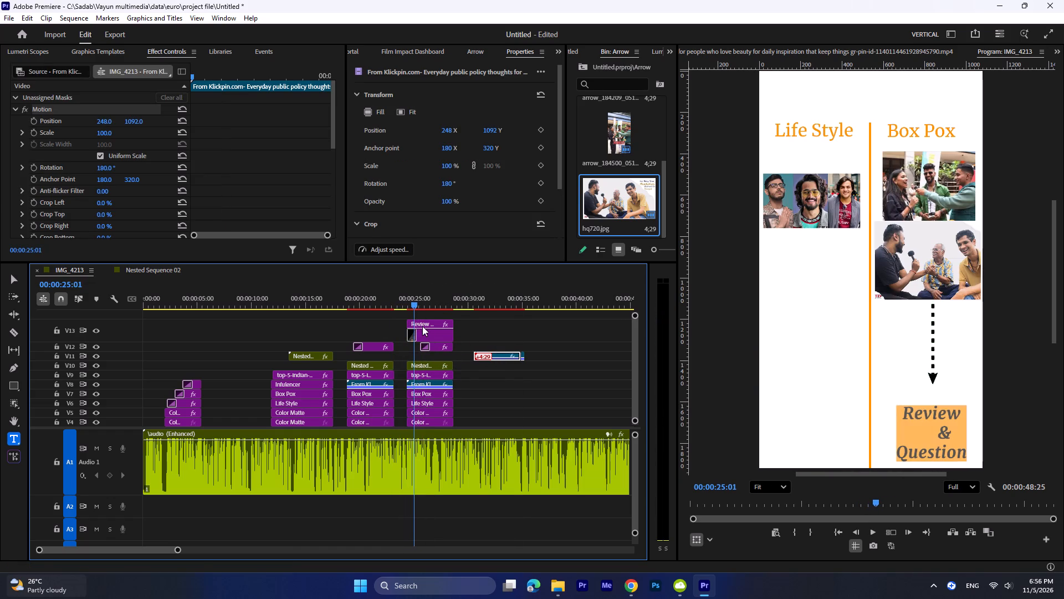
drag(411, 298, 420, 299)
drag(408, 384, 423, 384)
drag(443, 387, 432, 387)
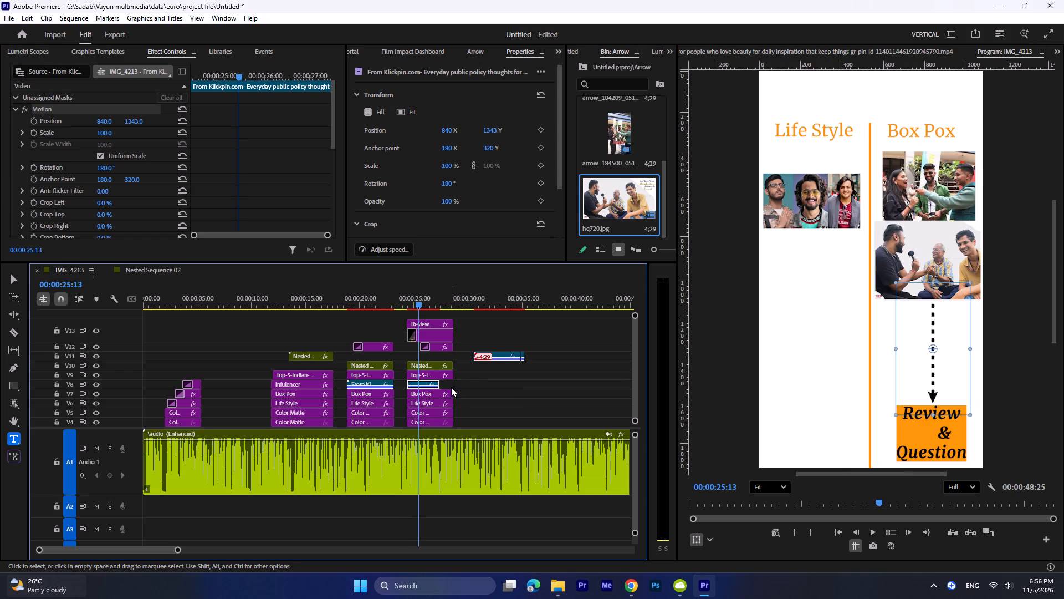
alt+drag(427, 385, 439, 385)
drag(425, 299, 407, 299)
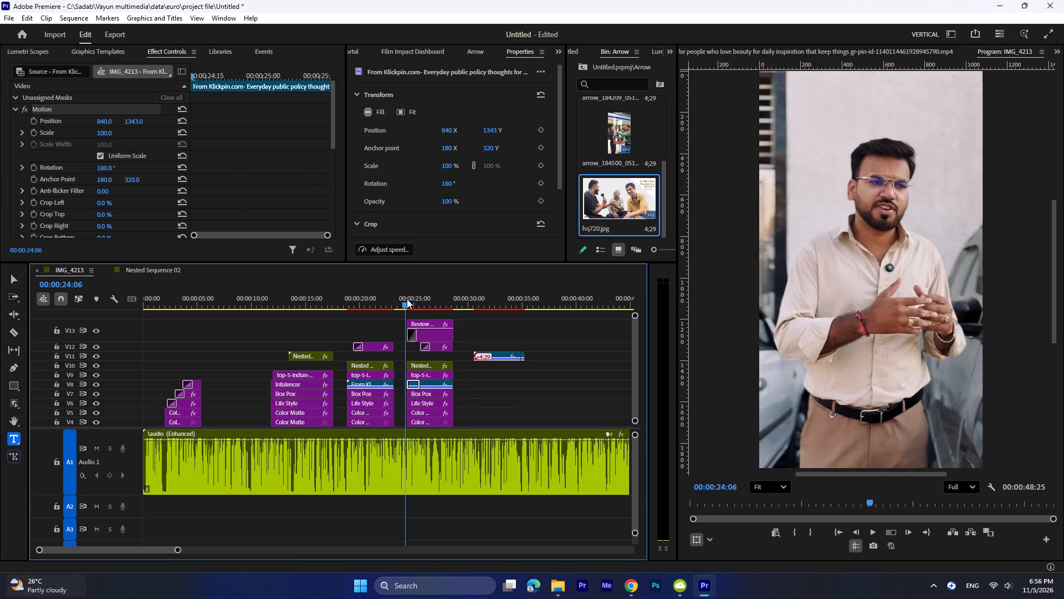
drag(407, 299, 420, 301)
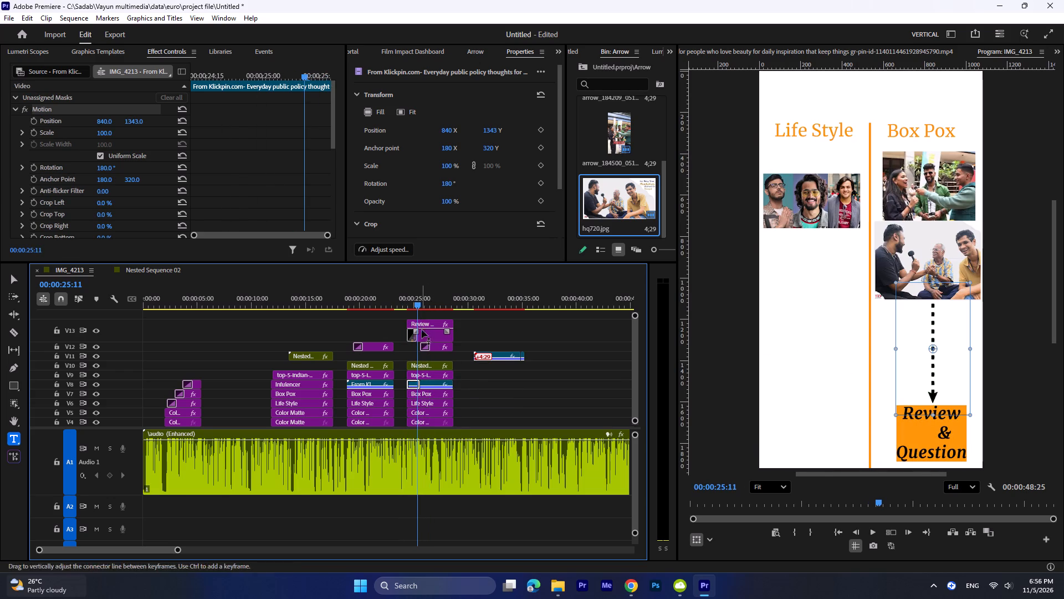
Shorten the fade-in transition on the duplicated Review & Question label on V13 and play the group's start.
drag(415, 332, 395, 332)
drag(422, 299, 403, 299)
key(space)
key(space)
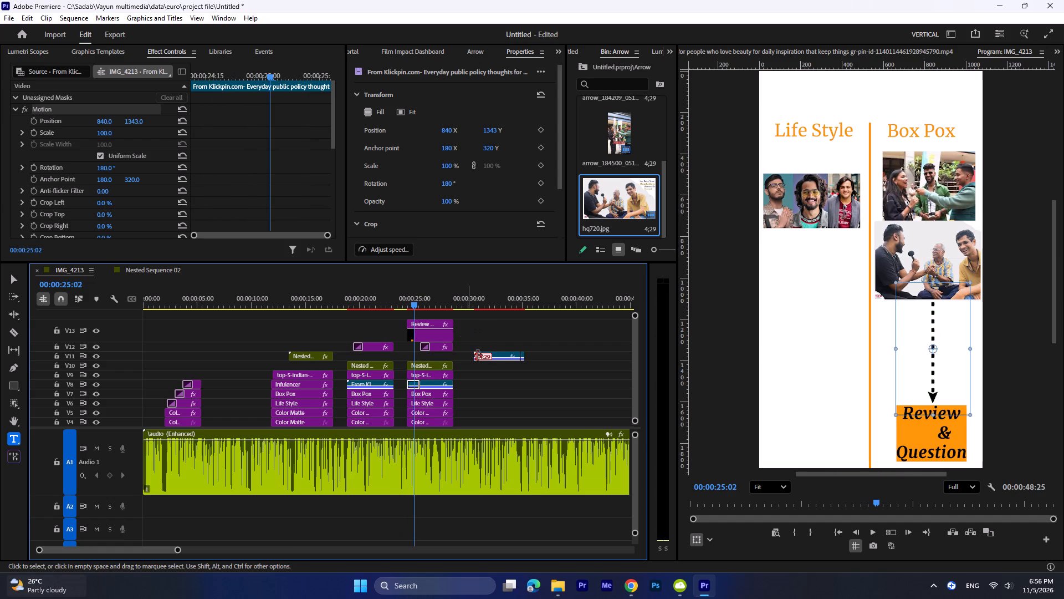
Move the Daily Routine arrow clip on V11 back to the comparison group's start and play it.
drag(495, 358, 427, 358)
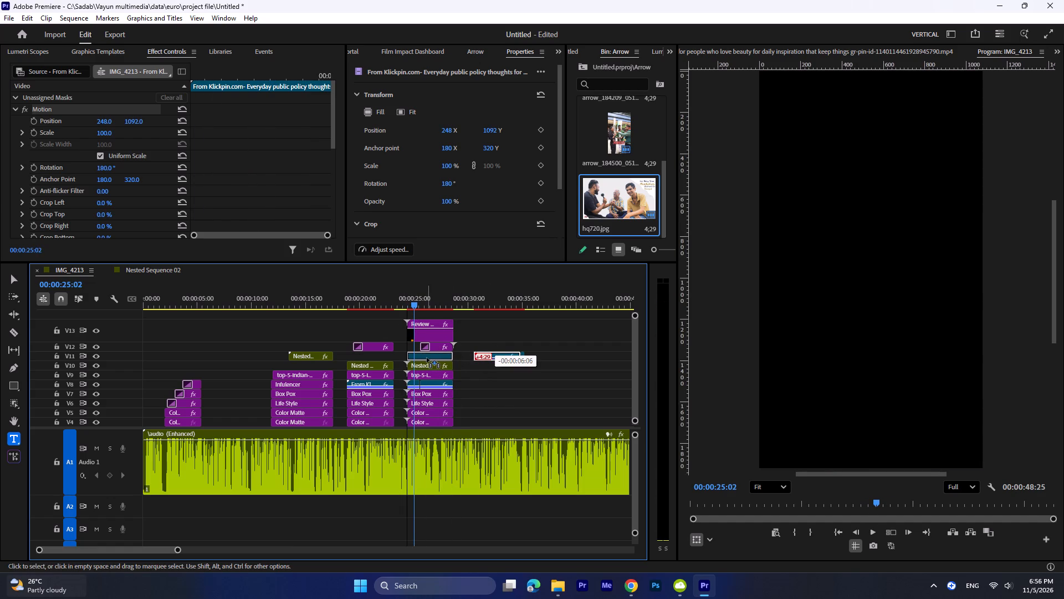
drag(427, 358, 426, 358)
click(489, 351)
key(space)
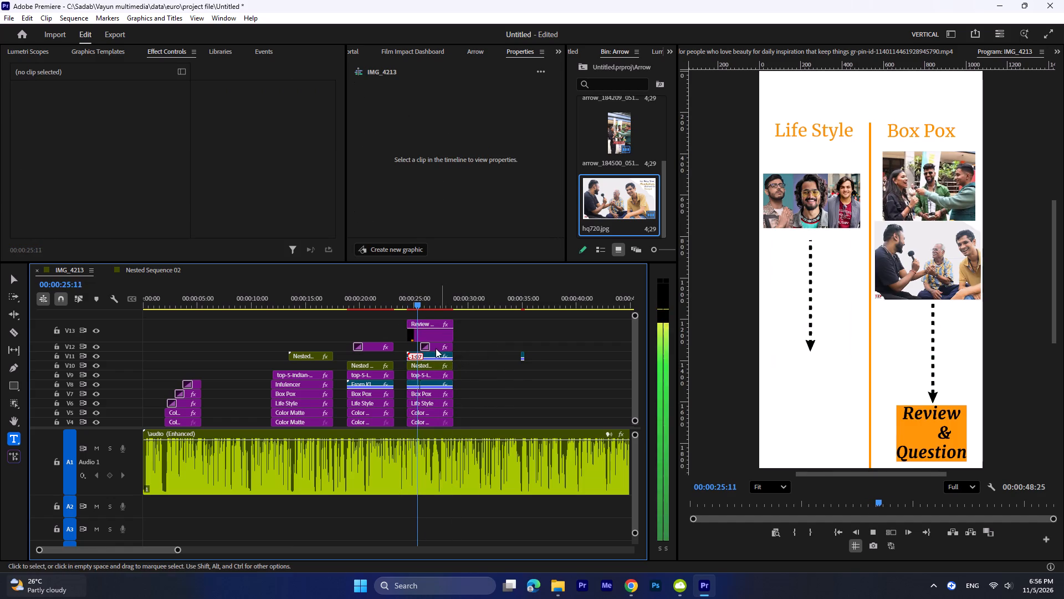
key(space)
Extend the start of the Daily Routine label on V12 earlier to about 00:00:25 and play the group.
click(422, 348)
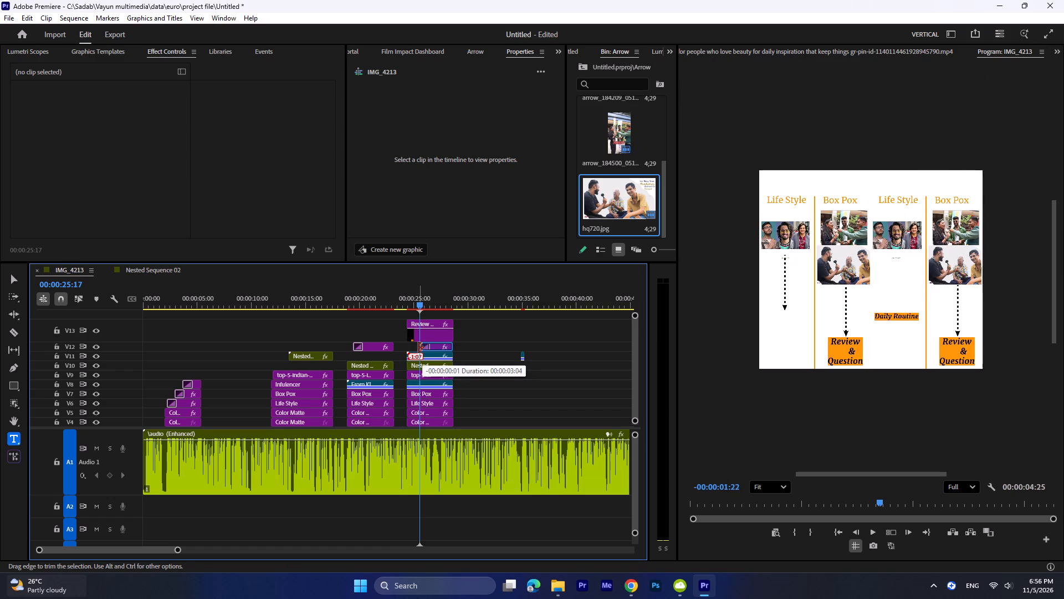
click(427, 349)
key(space)
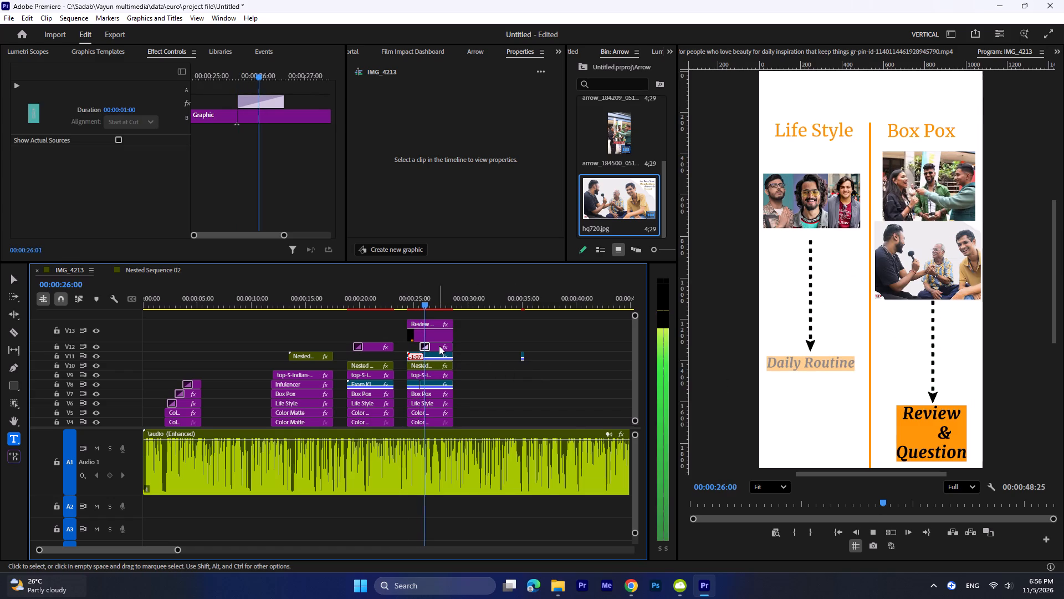
key(space)
click(439, 346)
double_click(817, 363)
double_click(817, 363)
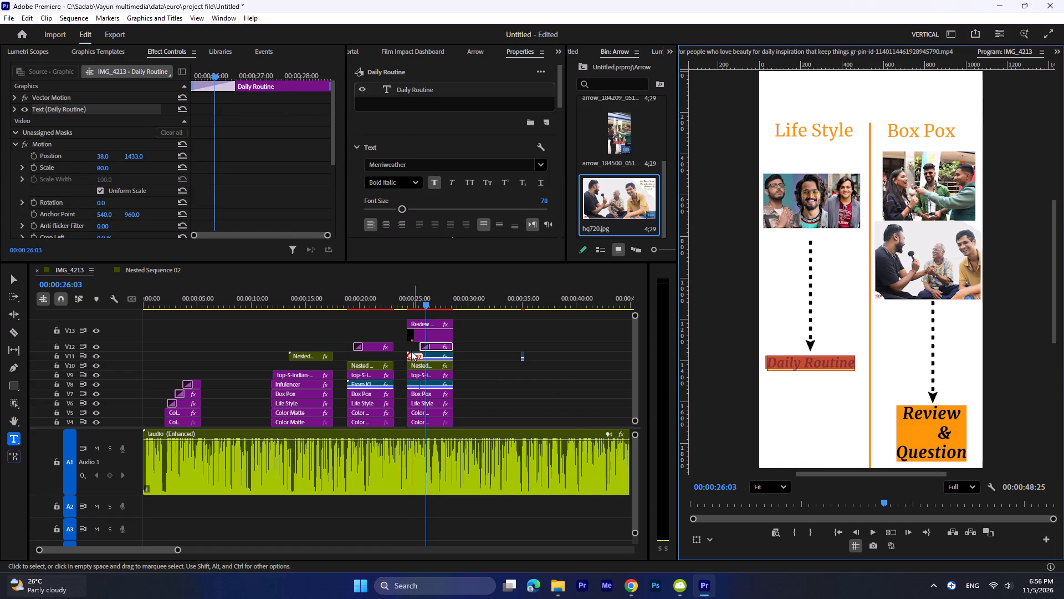
drag(421, 345, 415, 345)
drag(431, 303, 402, 311)
key(space)
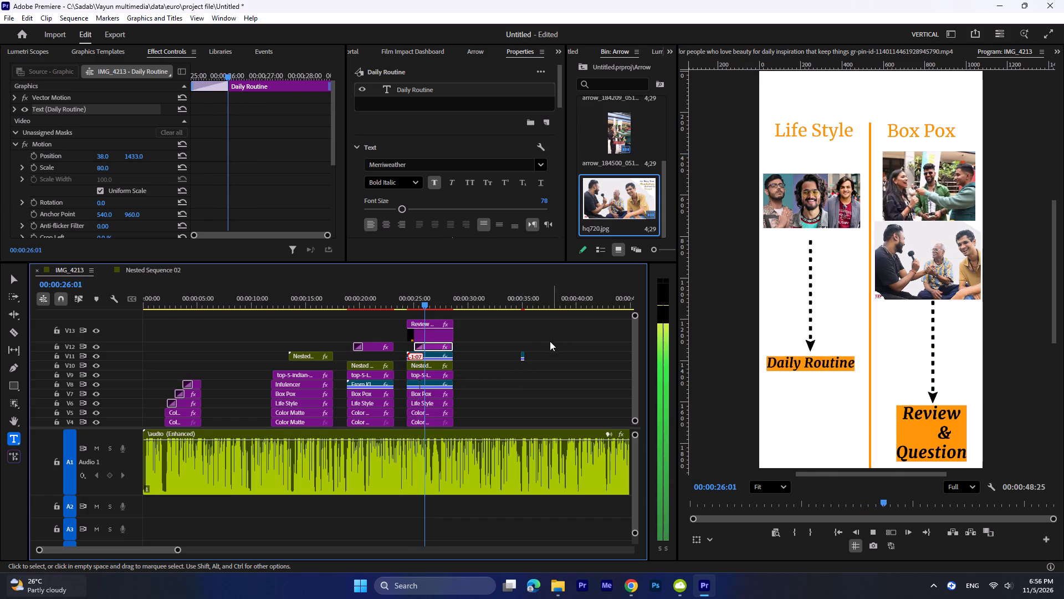
Delete the leftover arrow fragment on V11 near 00:00:35.
click(524, 357)
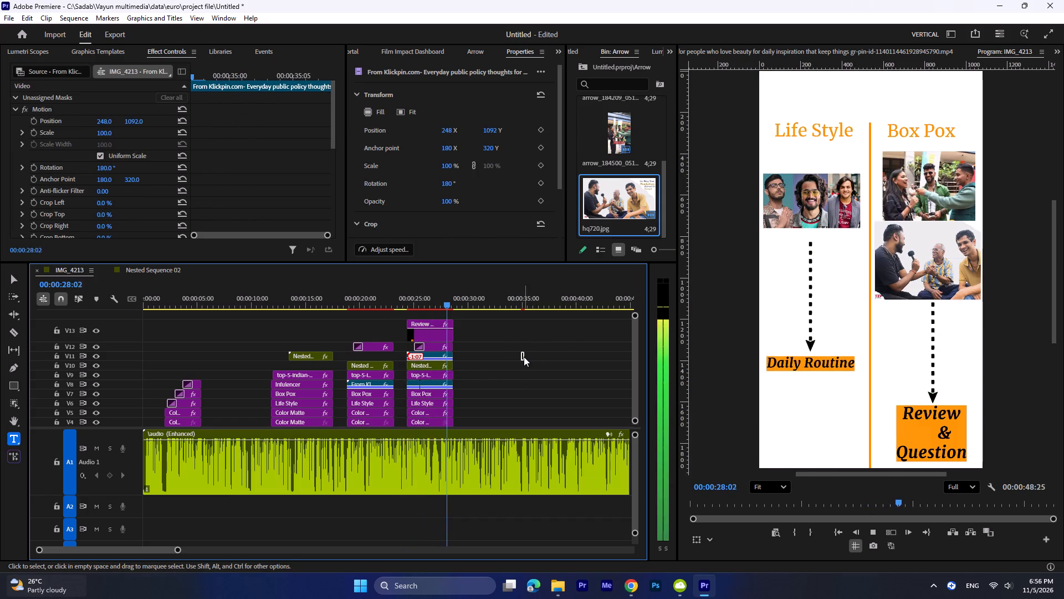
key(BackSpace)
key(space)
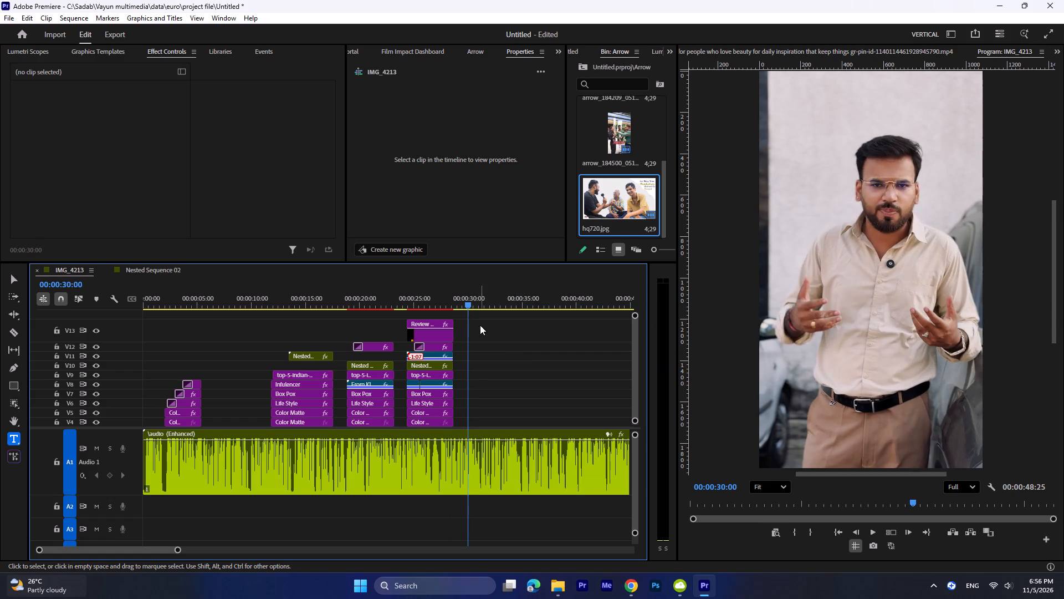
Trim all clips of the Daily Routine comparison group to end at 00:00:28:17, removing the portions after that point.
drag(468, 297, 454, 300)
click(499, 329)
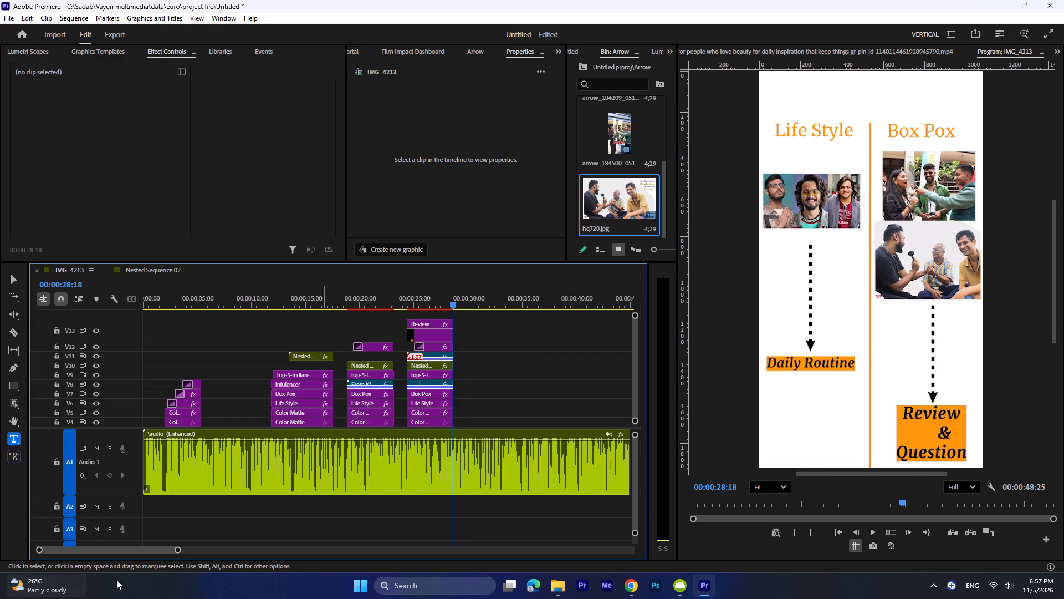
drag(180, 549, 114, 551)
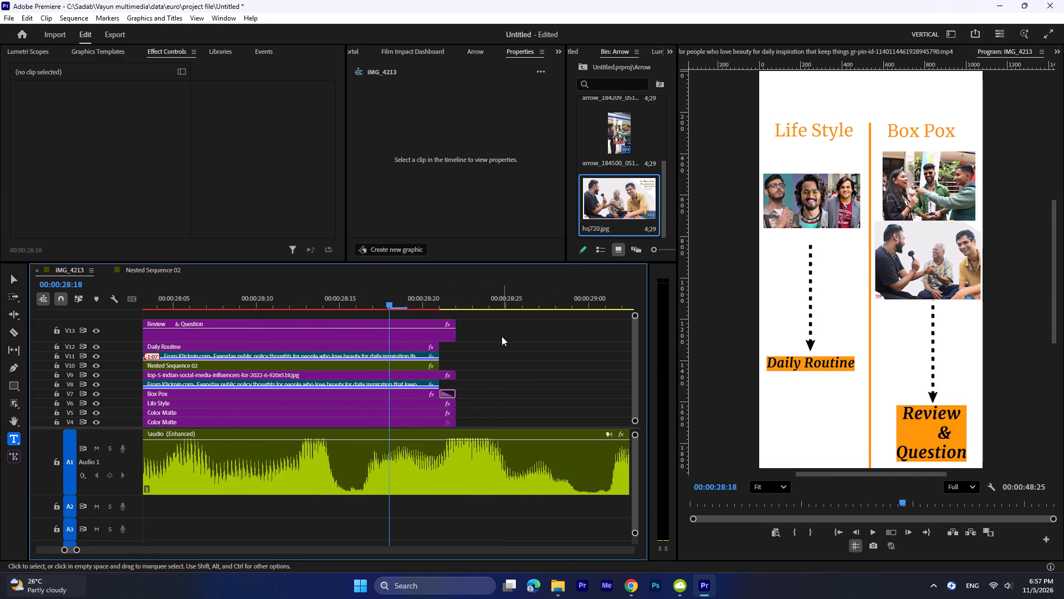
drag(392, 307, 371, 309)
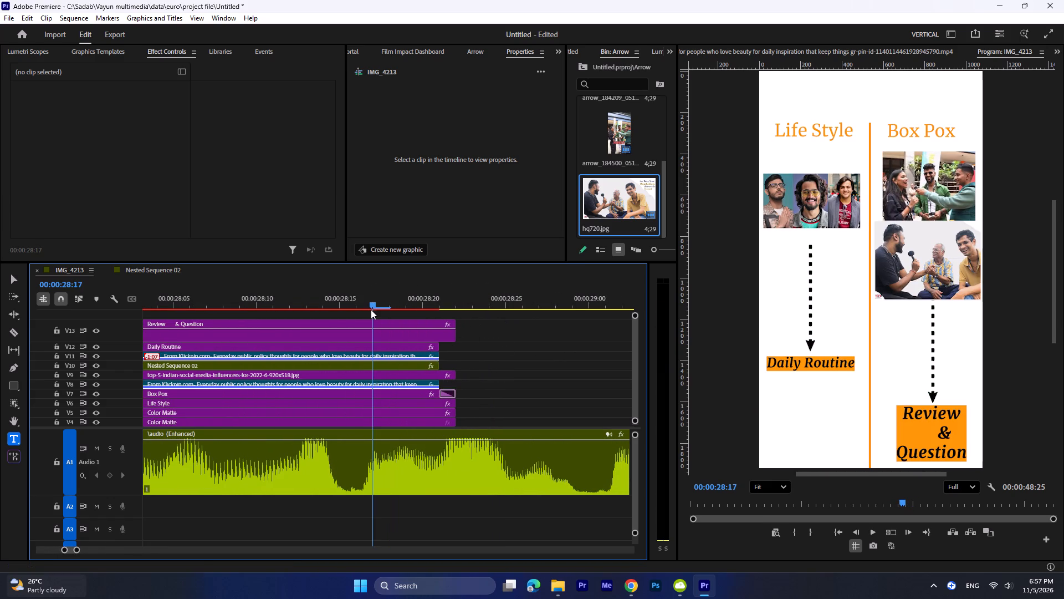
drag(371, 309, 371, 311)
drag(484, 322, 428, 419)
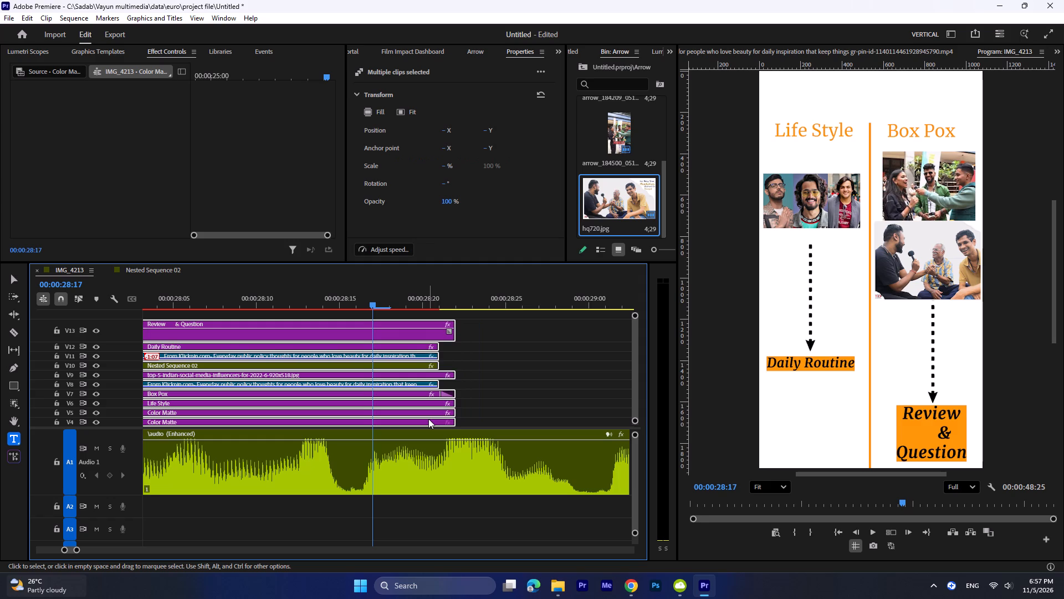
key(w)
ctrl+scroll(468, 382, down, 5)
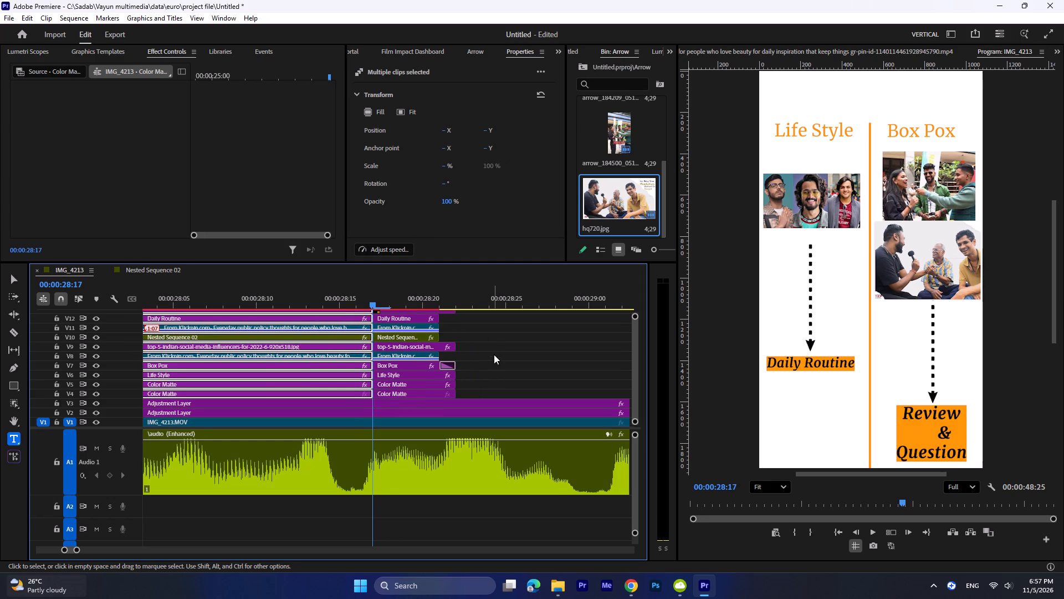
scroll(495, 357, up, 4)
ctrl+scroll(521, 351, up, 3)
drag(521, 313, 485, 382)
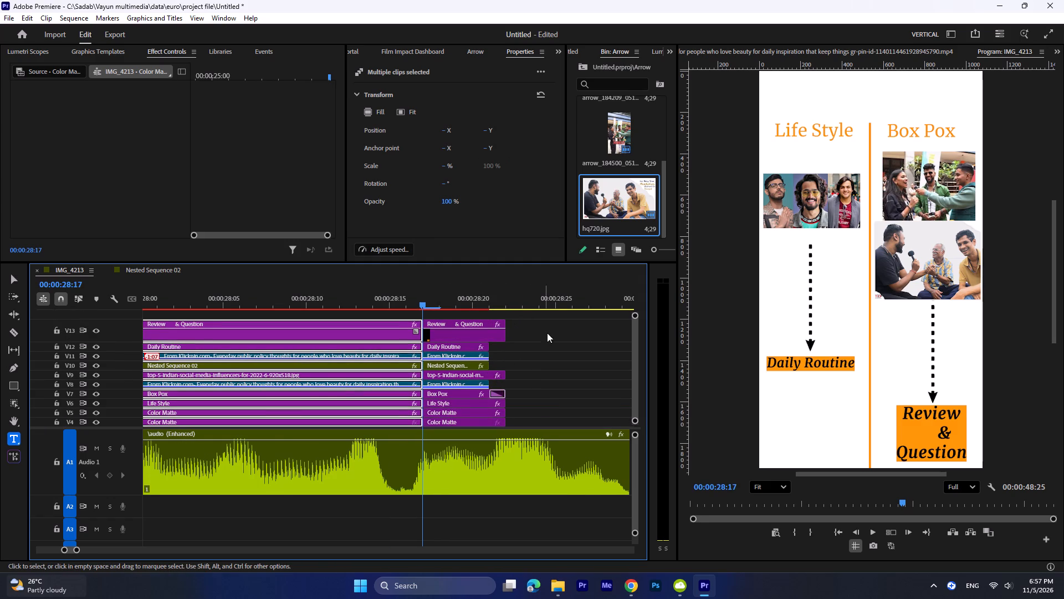
drag(543, 320, 472, 419)
key(BackSpace)
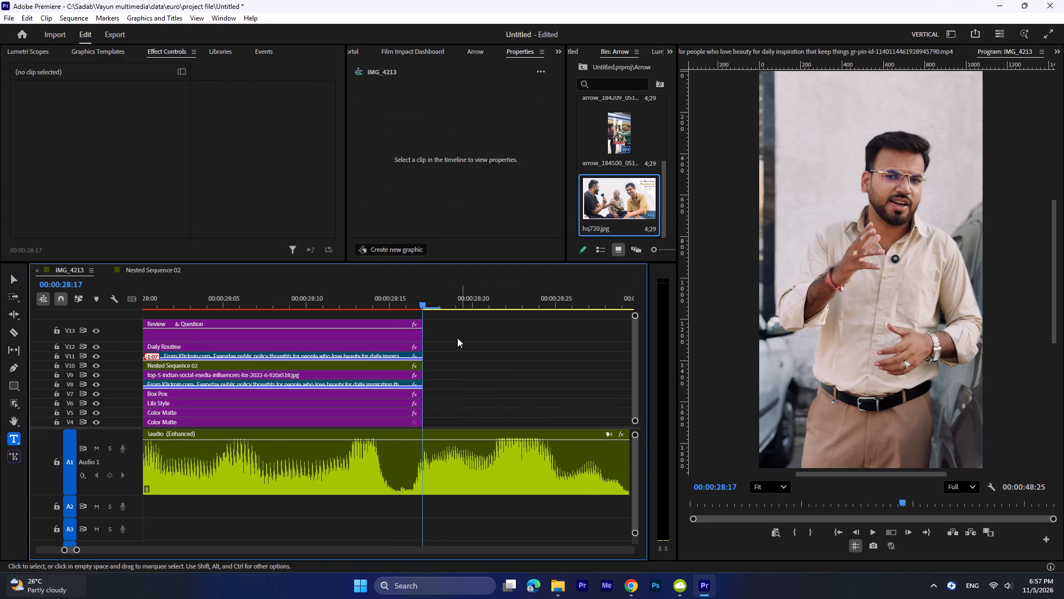
Change the Box Pox heading to Vox Pox in the comparison group at 00:00:20:28.
ctrl+scroll(457, 338, down, 9)
key(space)
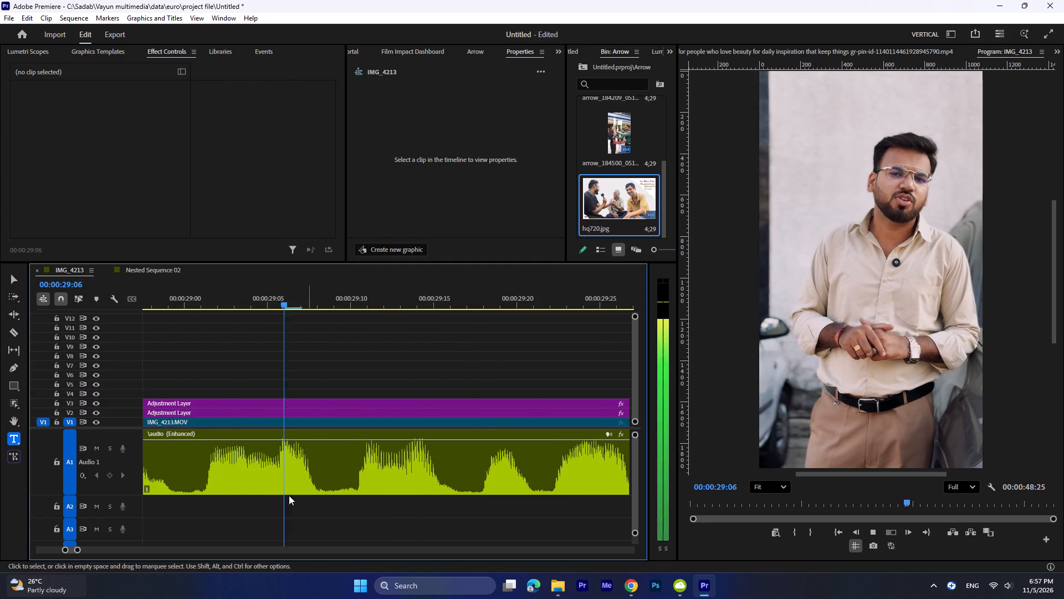
drag(79, 552, 158, 561)
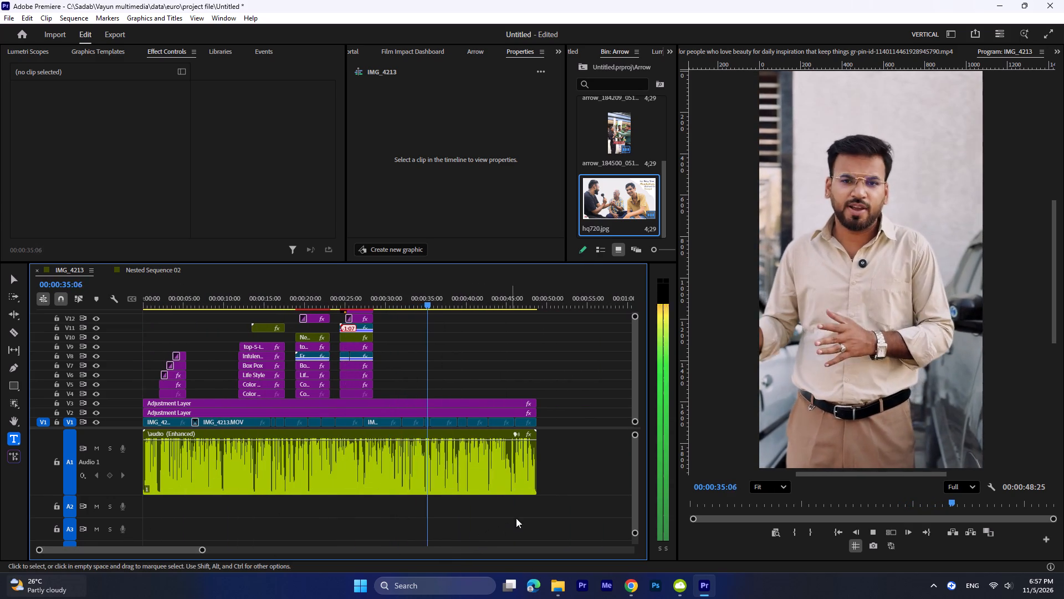
drag(442, 294, 393, 310)
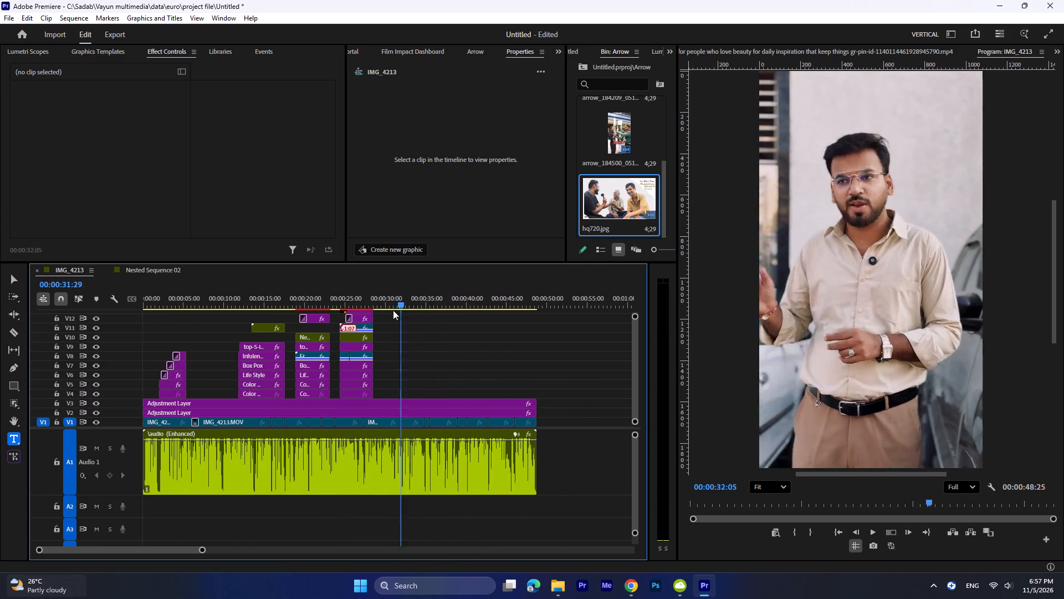
drag(393, 310, 314, 331)
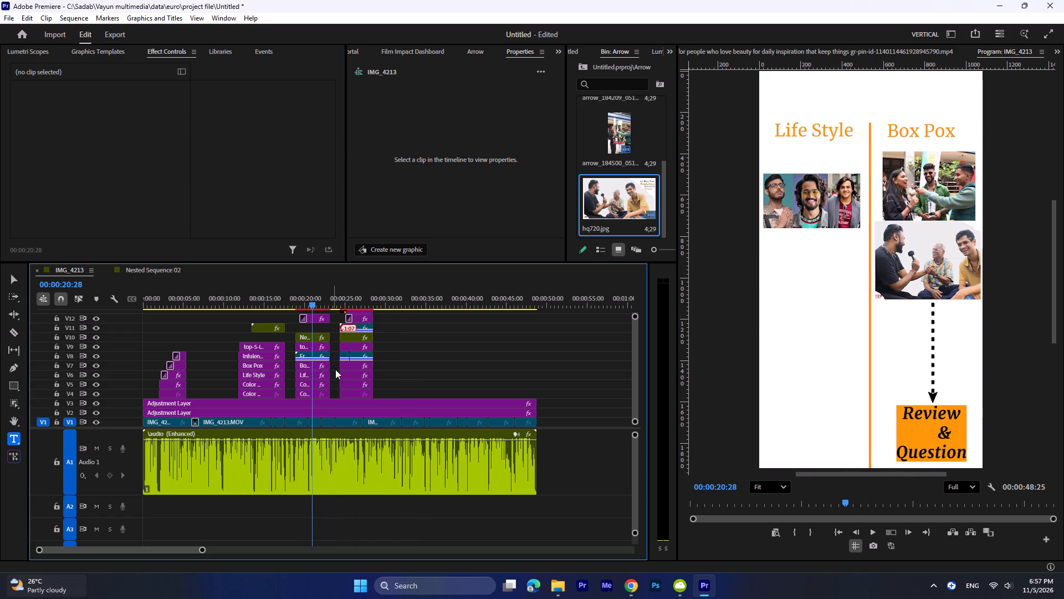
click(314, 338)
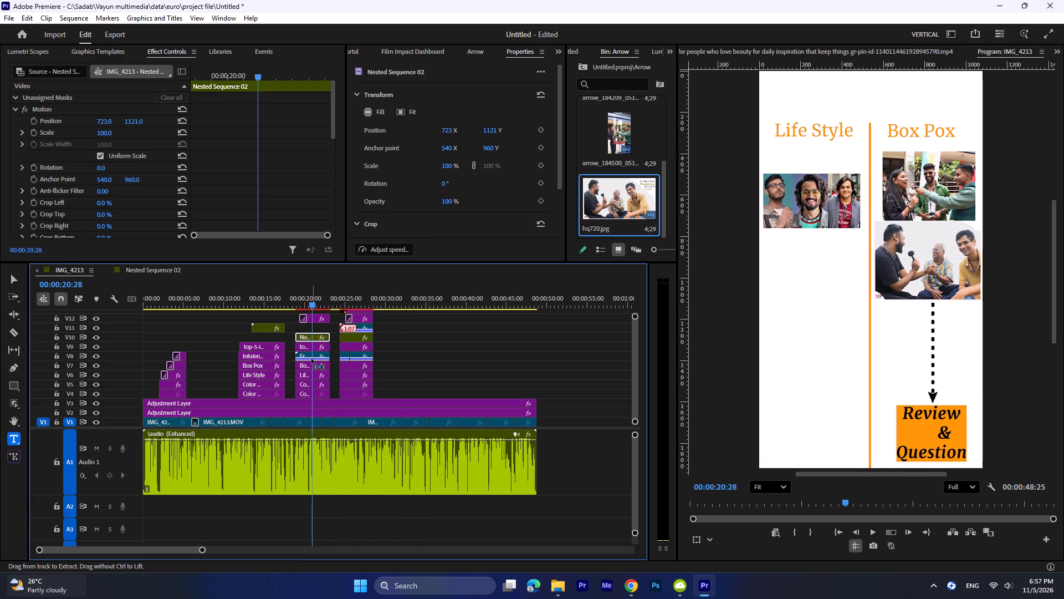
ctrl+scroll(311, 359, down, 2)
click(306, 366)
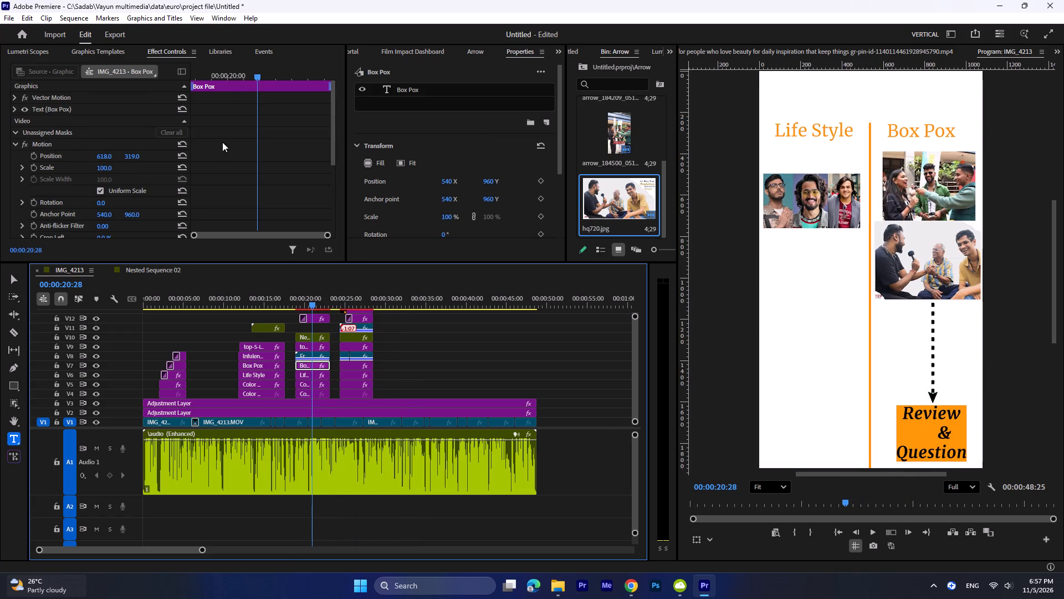
click(427, 90)
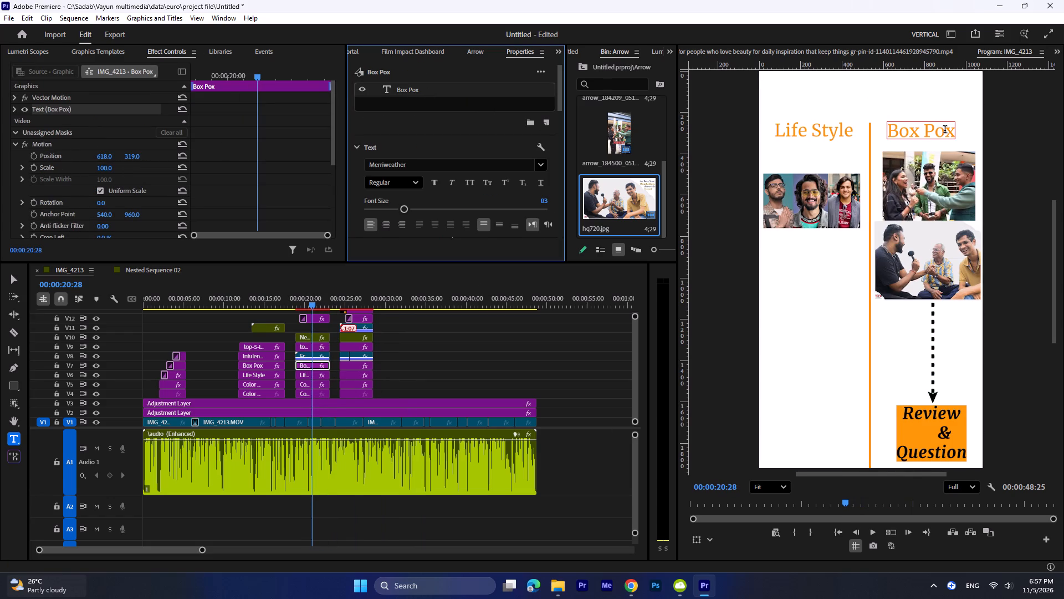
click(898, 132)
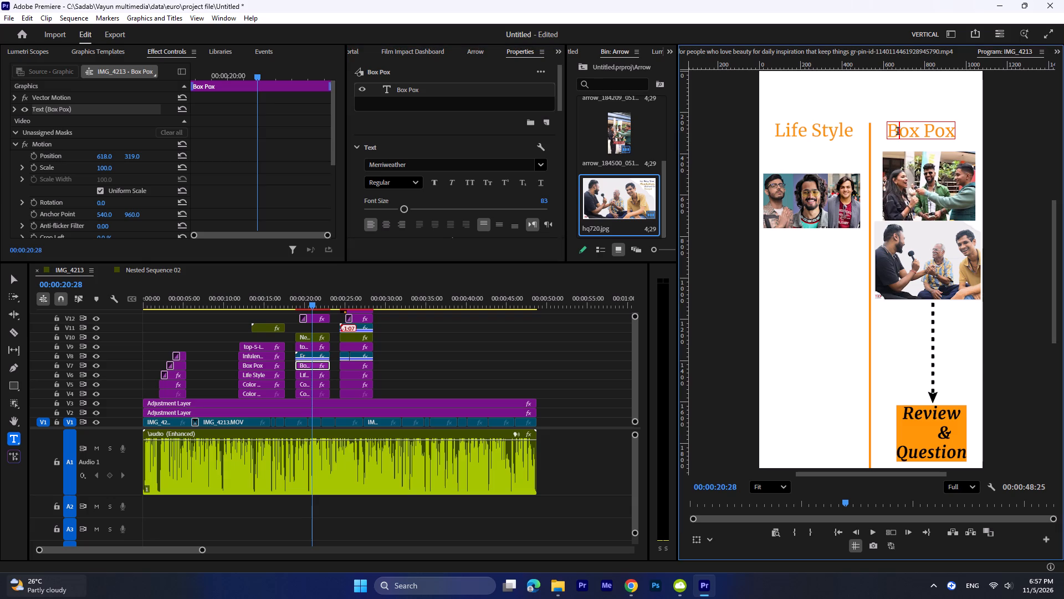
key(BackSpace)
key(shift+v)
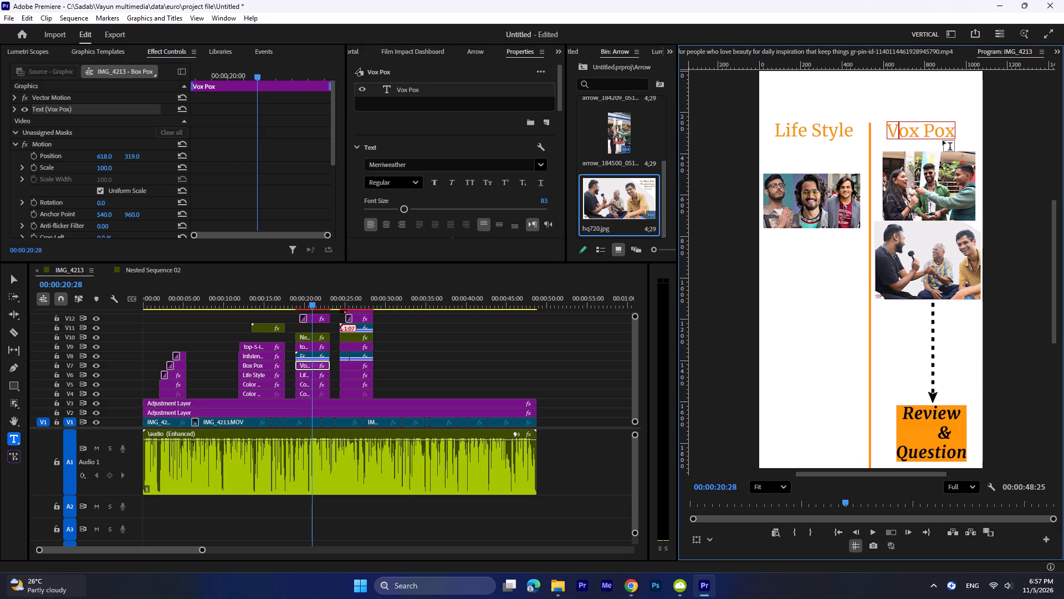
Change the Box Pox heading to Vox Pox in the first comparison group at 00:00:14:10.
drag(309, 292, 260, 299)
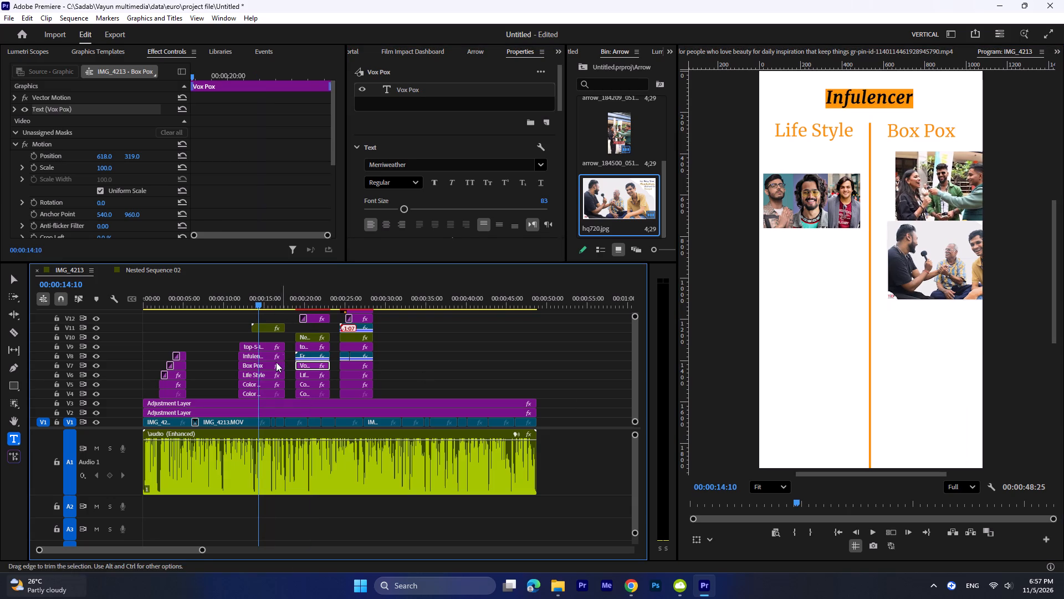
click(261, 367)
click(415, 83)
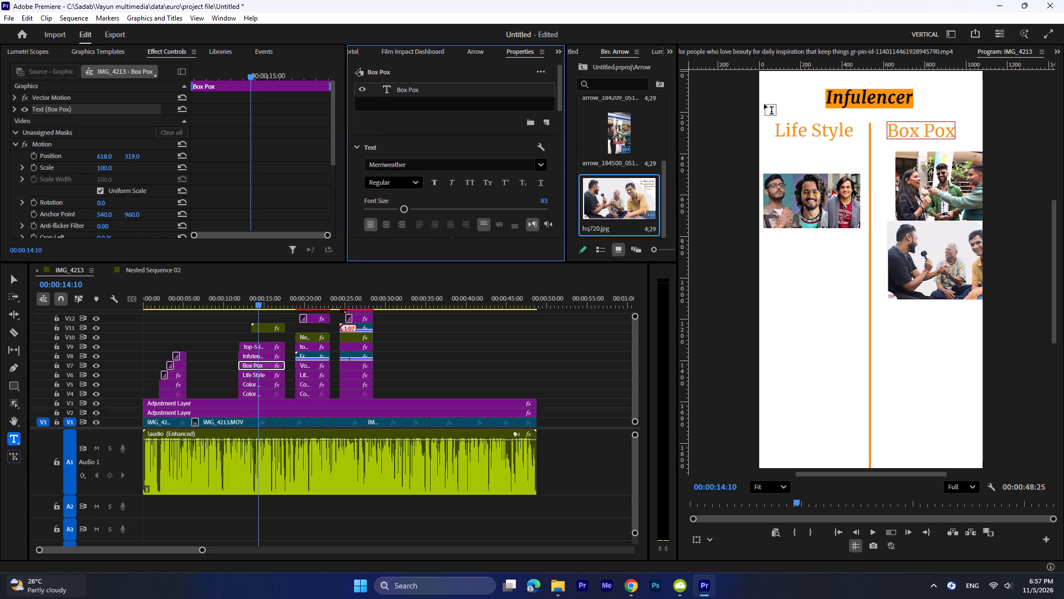
click(898, 131)
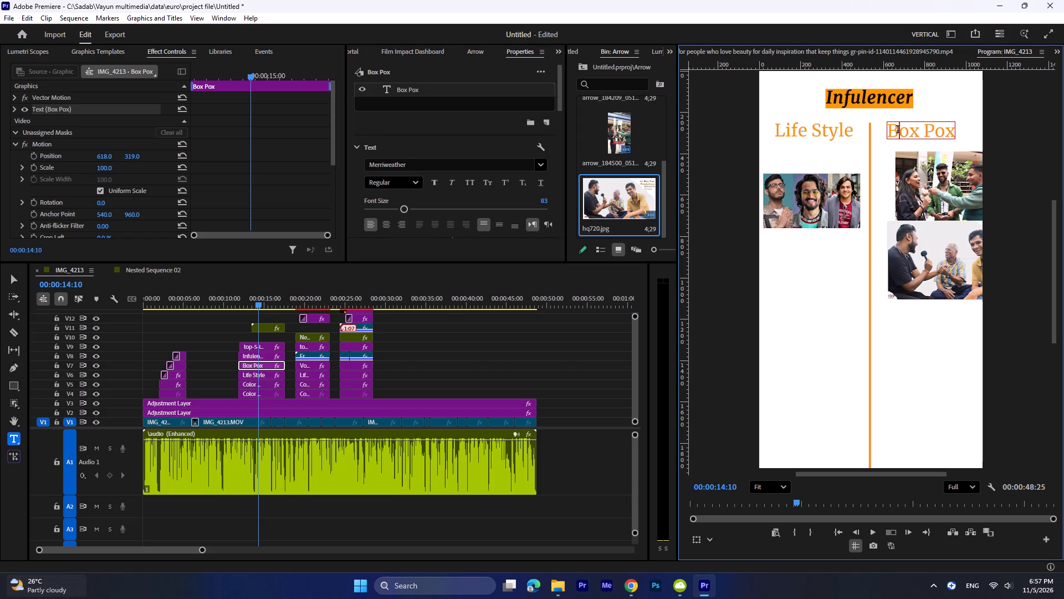
key(F11)
key(F12)
key(BackSpace)
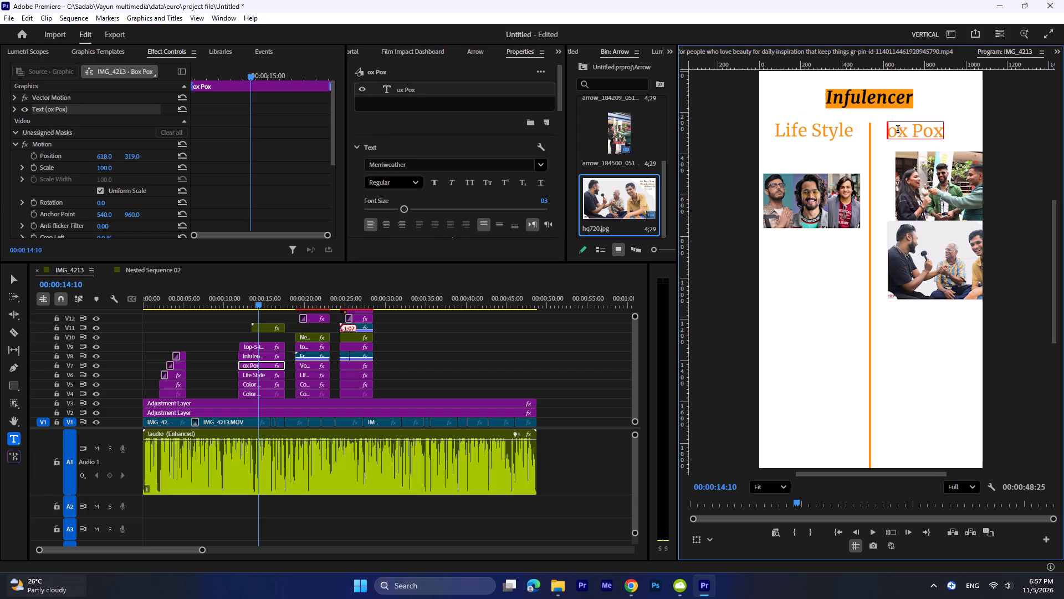
key(shift+v)
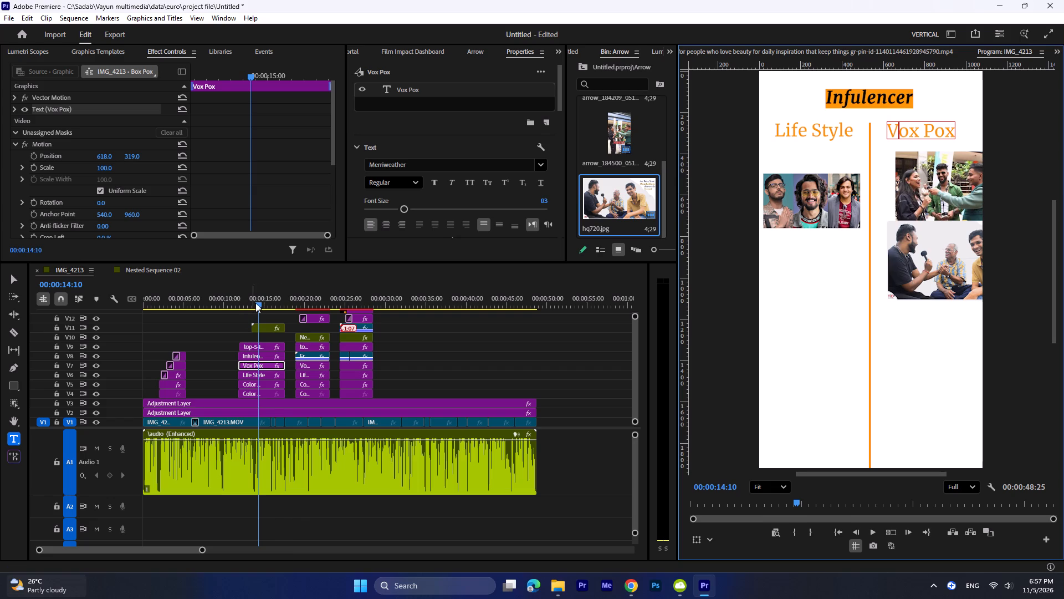
Copy the Infulencer title onto V11 above the comparison group near 00:00:20 and trim it to the group's start and end.
drag(262, 300, 254, 304)
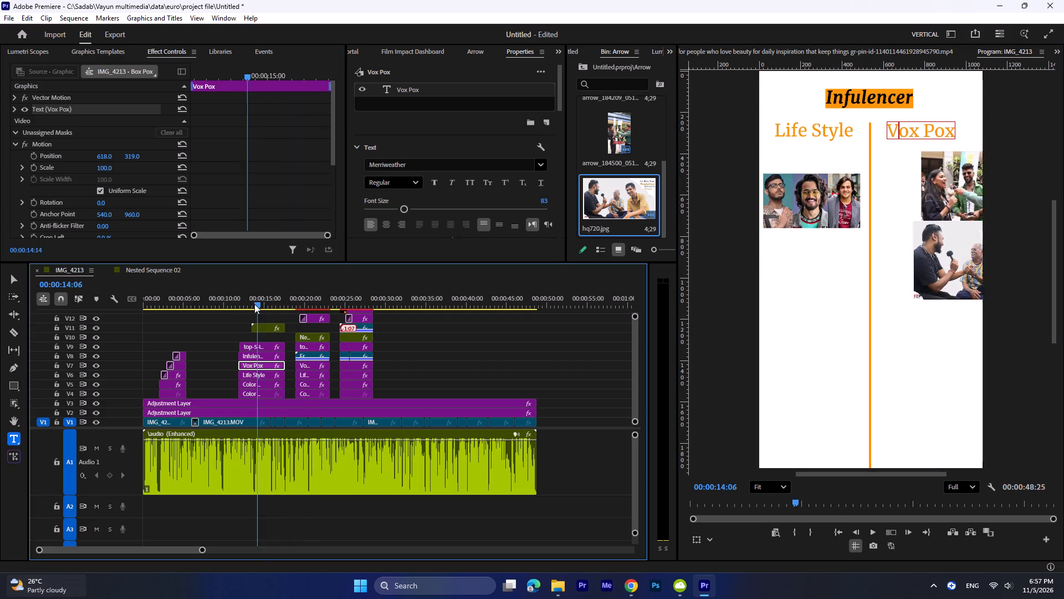
drag(254, 304, 255, 308)
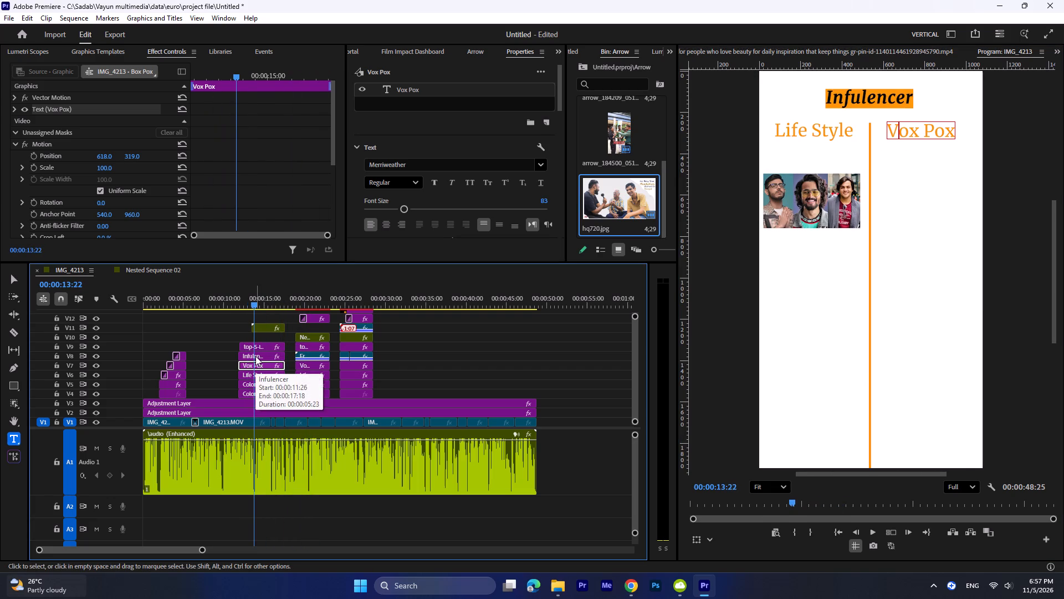
alt+drag(255, 356, 302, 327)
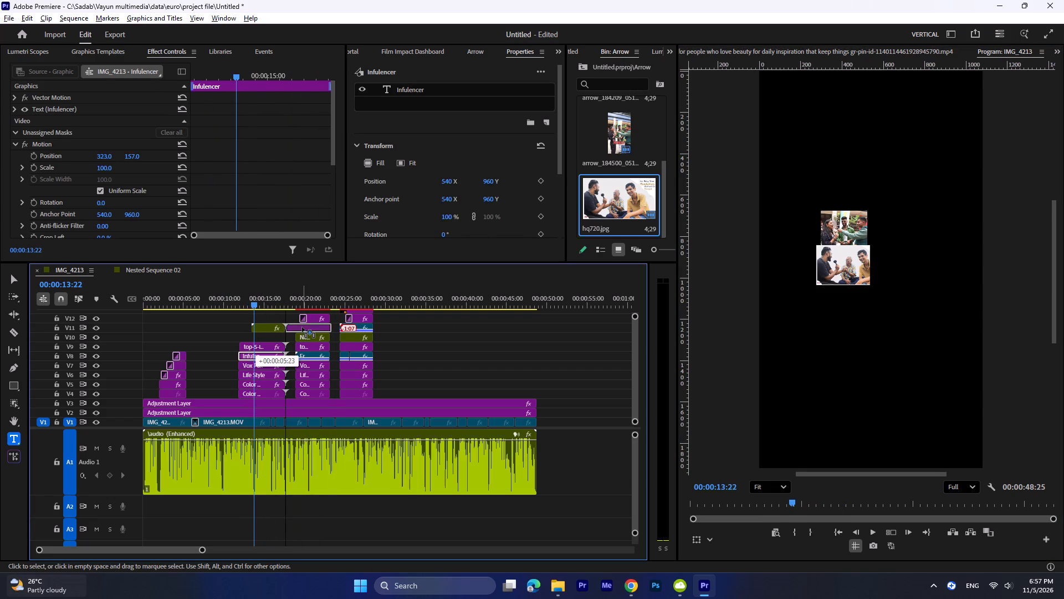
alt+drag(302, 327, 308, 327)
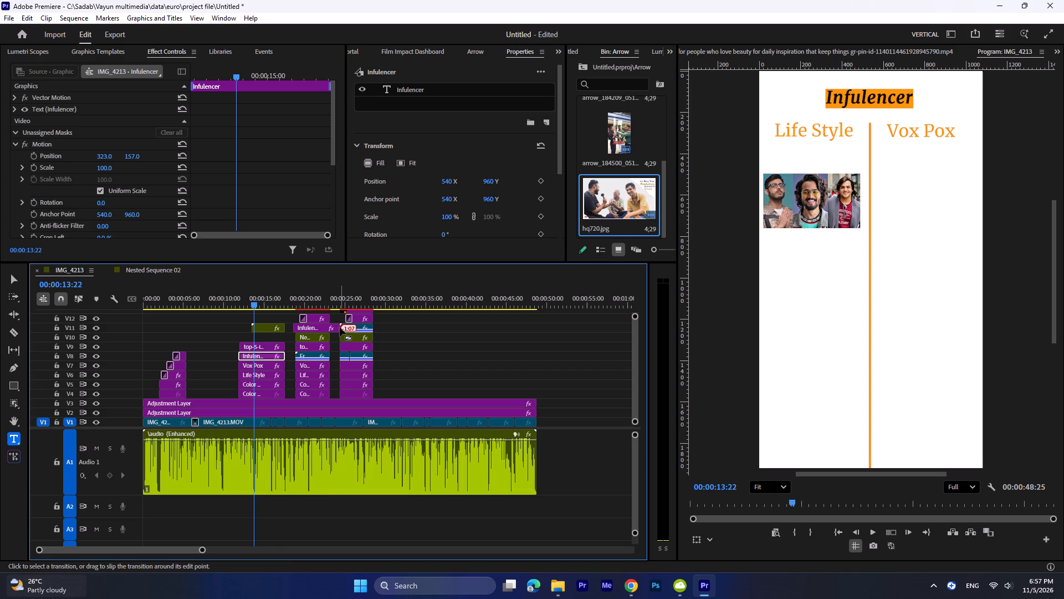
drag(337, 328, 329, 329)
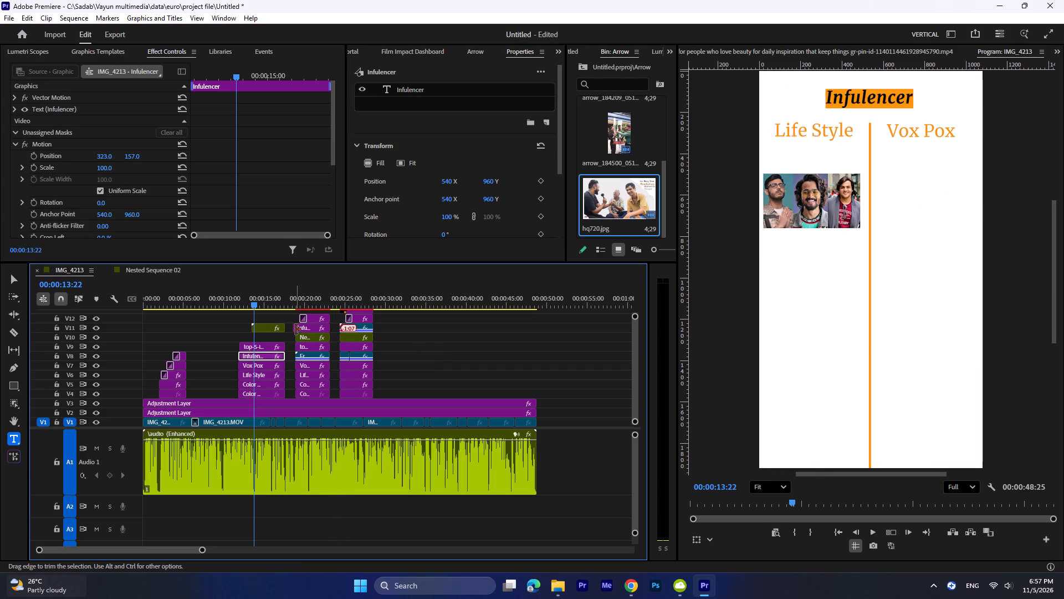
click(294, 329)
Copy the Infulencer title onto V14 above the Daily Routine comparison group near 00:00:25:22, aligning its start with the group.
drag(277, 299, 259, 308)
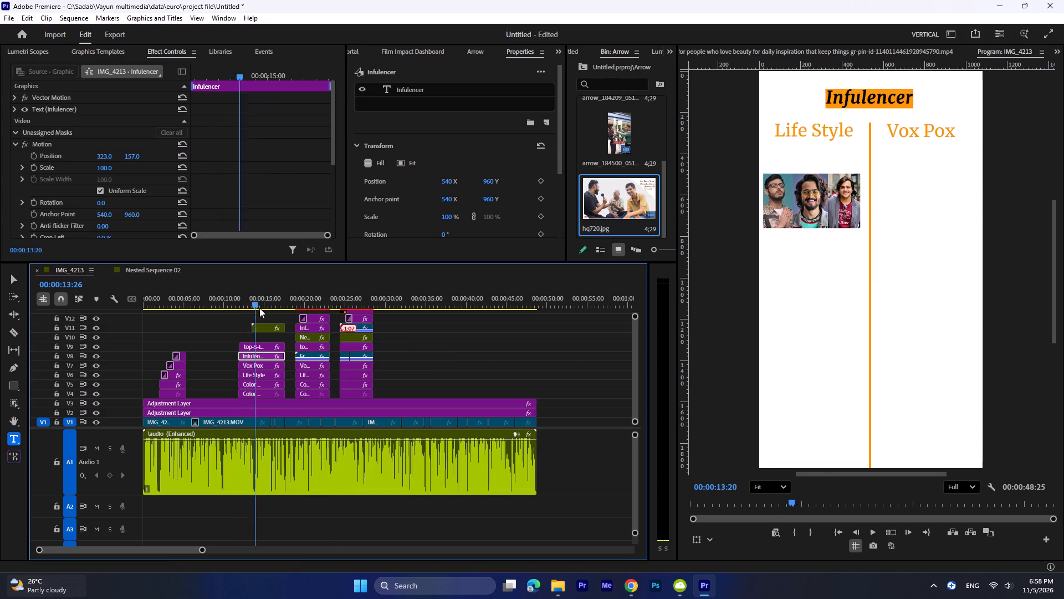
drag(259, 308, 350, 308)
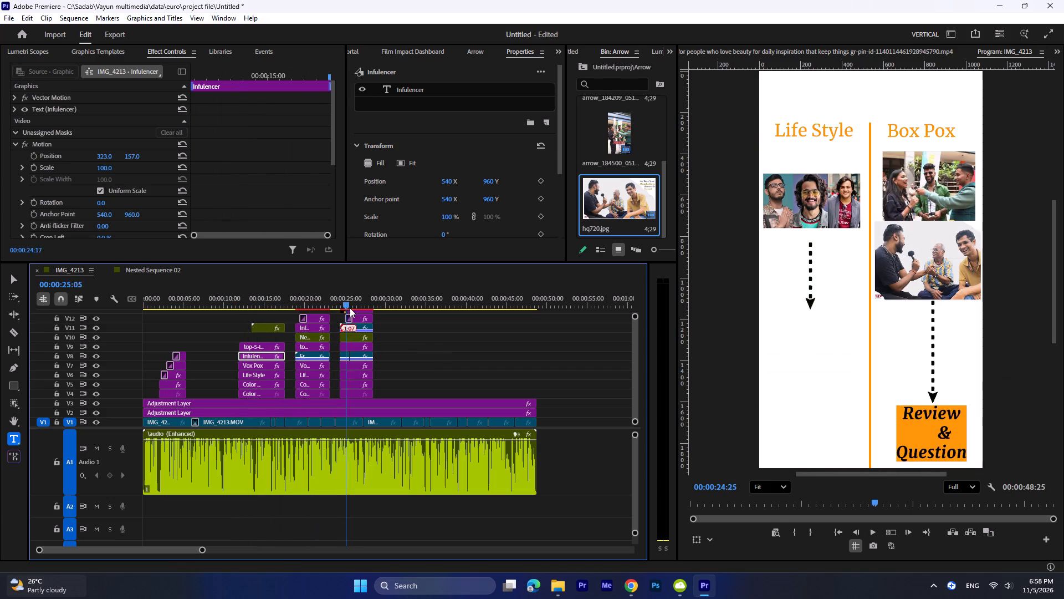
drag(350, 308, 352, 311)
ctrl+scroll(372, 359, up, 6)
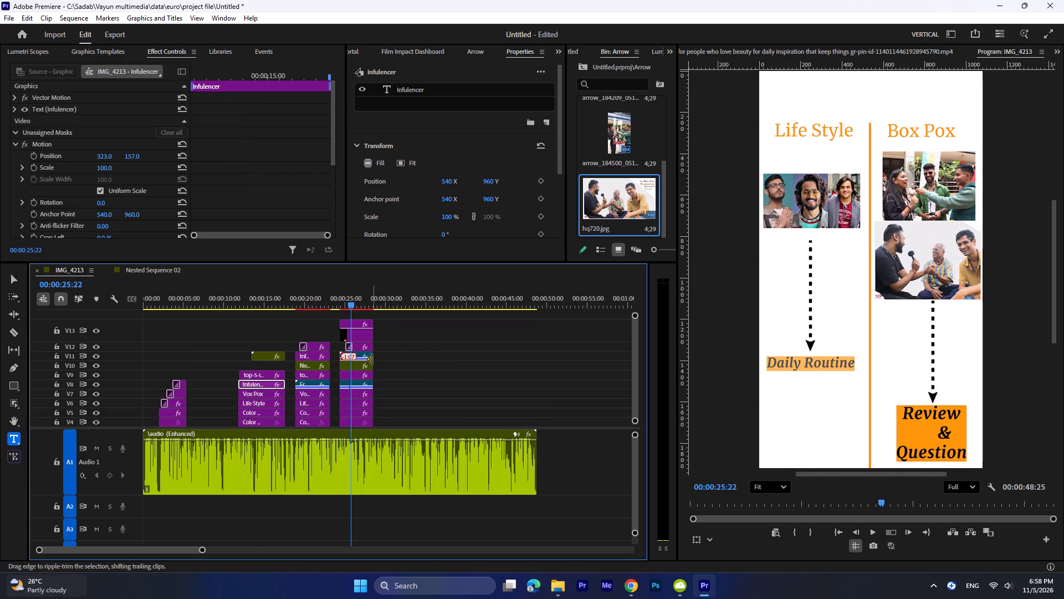
ctrl+scroll(372, 359, up, 2)
alt+drag(312, 358, 353, 302)
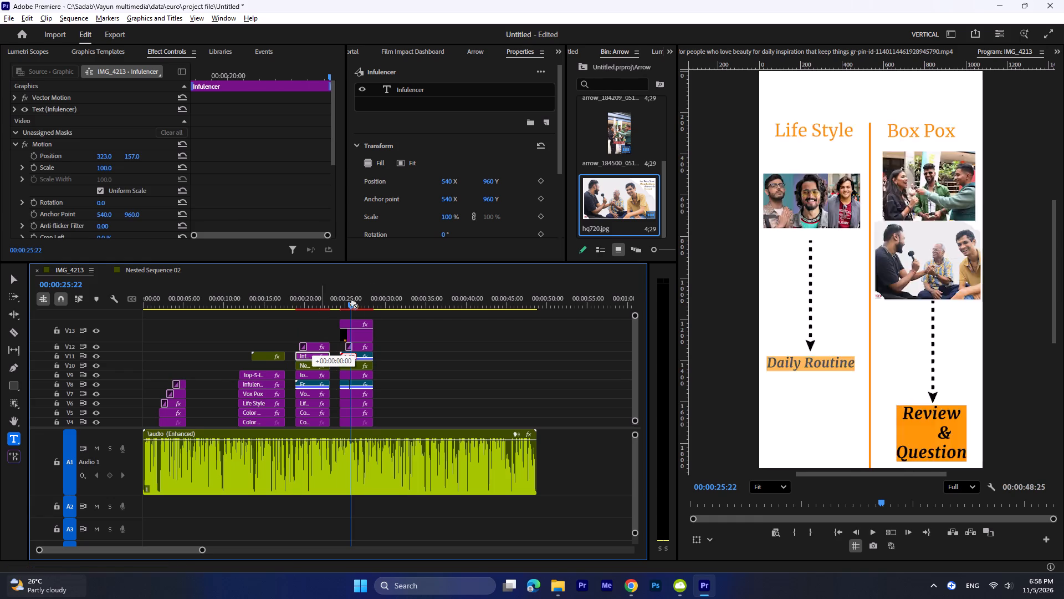
alt+drag(353, 302, 355, 314)
ctrl+scroll(364, 352, up, 4)
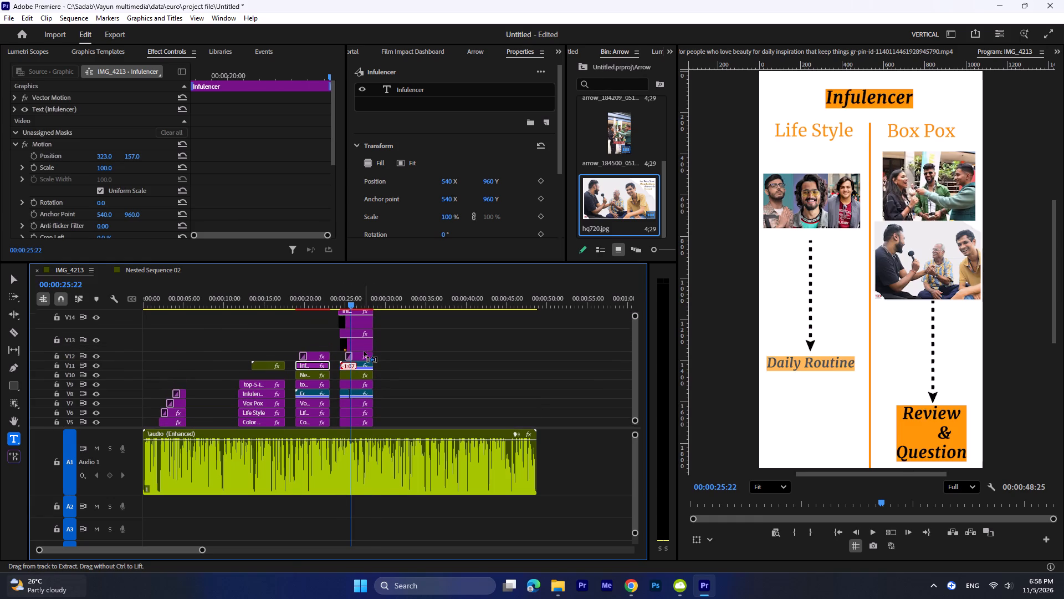
click(336, 323)
Change the Box Pox heading to Vox Pox in the Daily Routine comparison group at 00:00:25:28.
drag(363, 301, 331, 302)
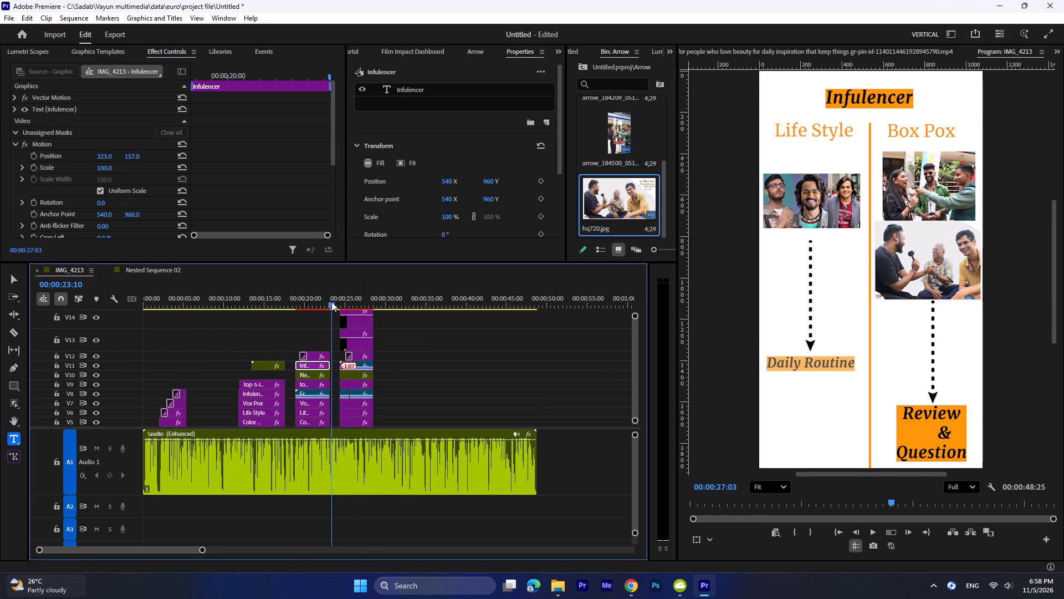
drag(331, 302, 314, 303)
drag(310, 296, 308, 304)
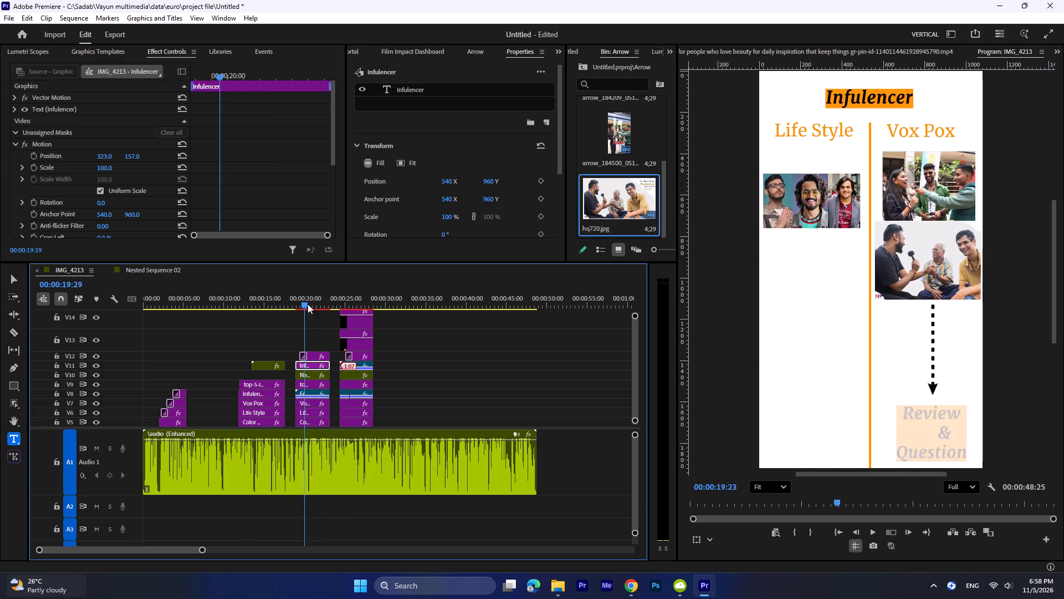
drag(308, 304, 354, 305)
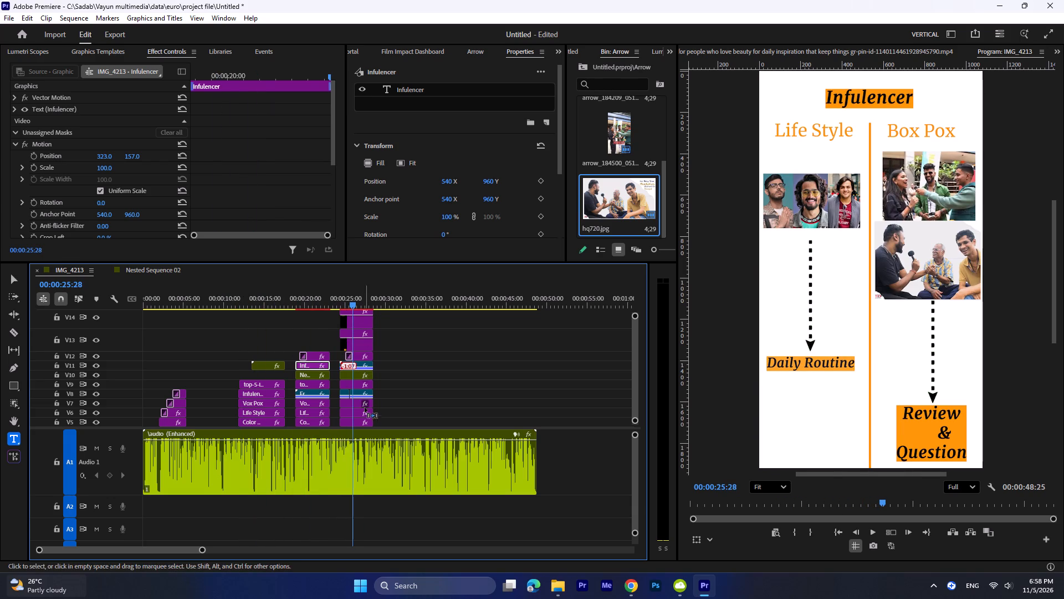
ctrl+scroll(365, 415, down, 4)
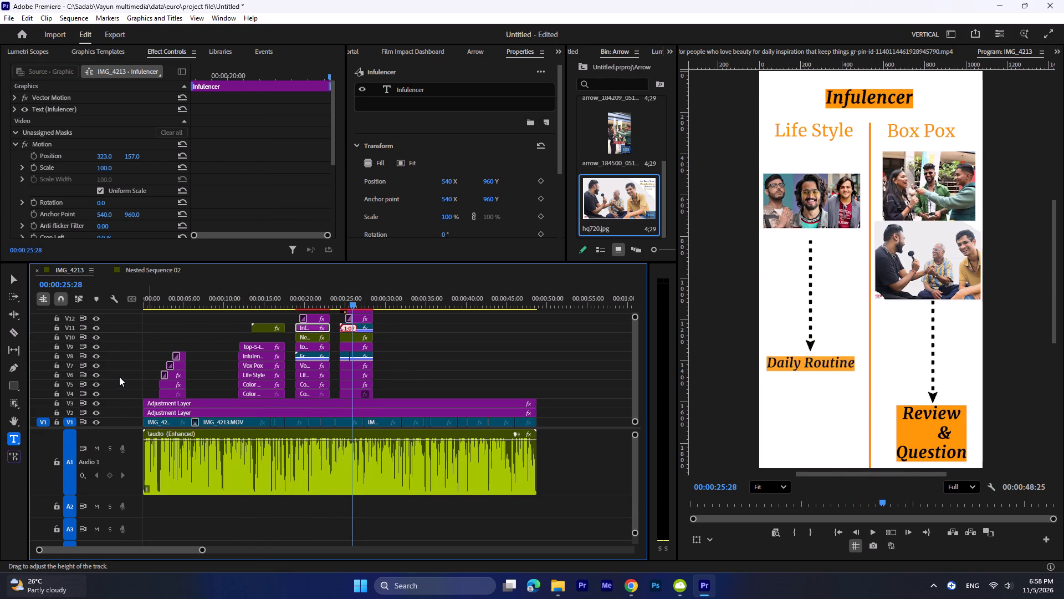
drag(121, 381, 120, 363)
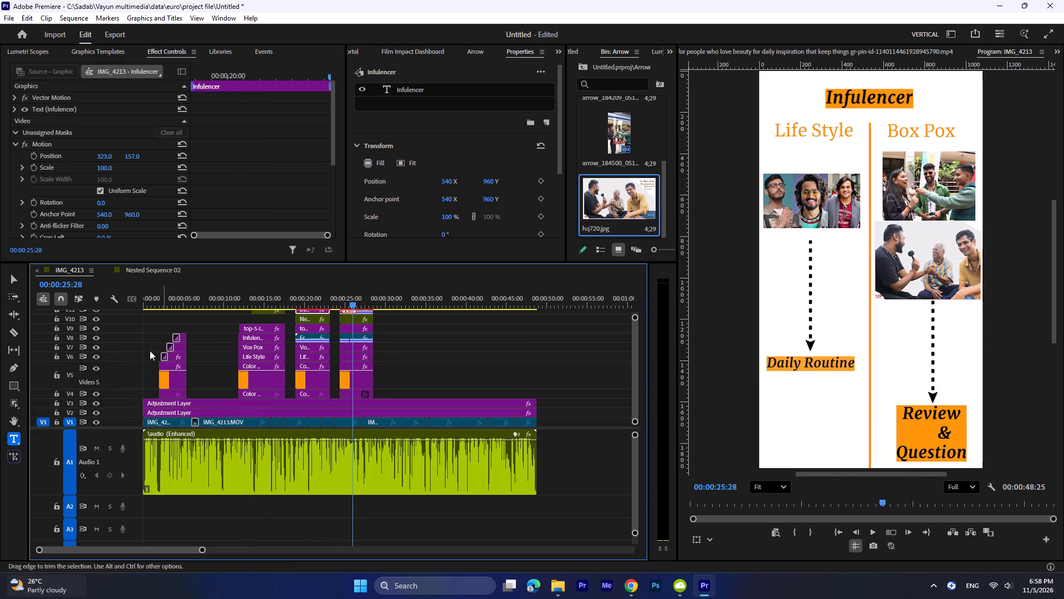
drag(130, 353, 129, 347)
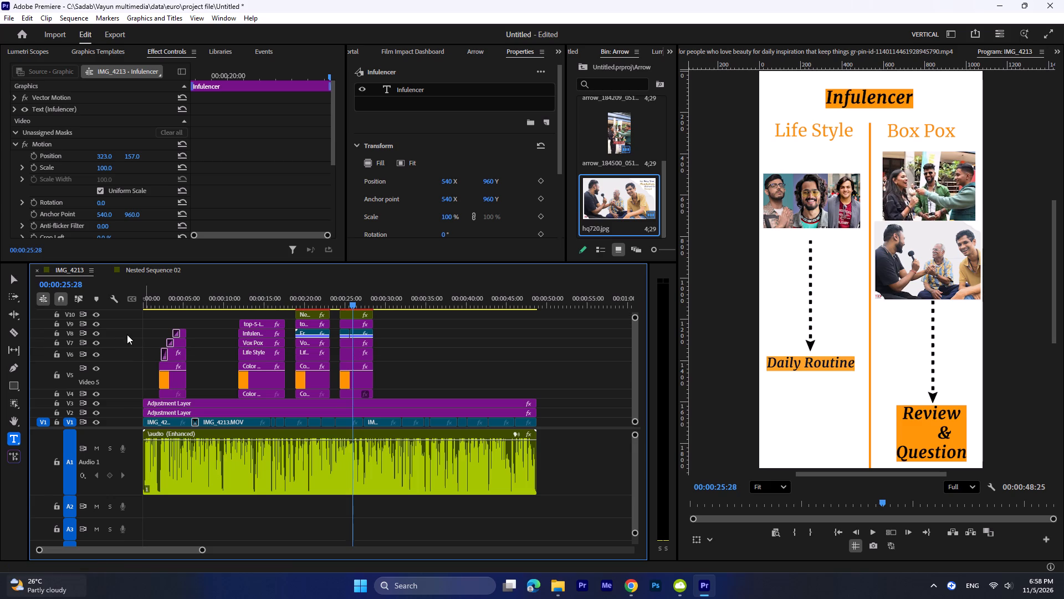
drag(125, 329, 125, 320)
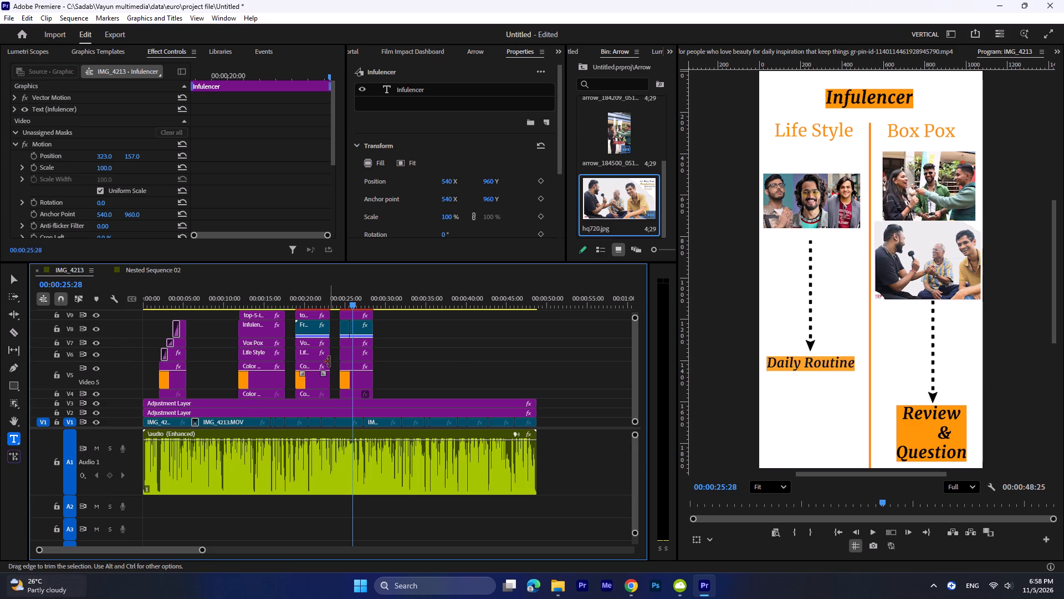
click(351, 355)
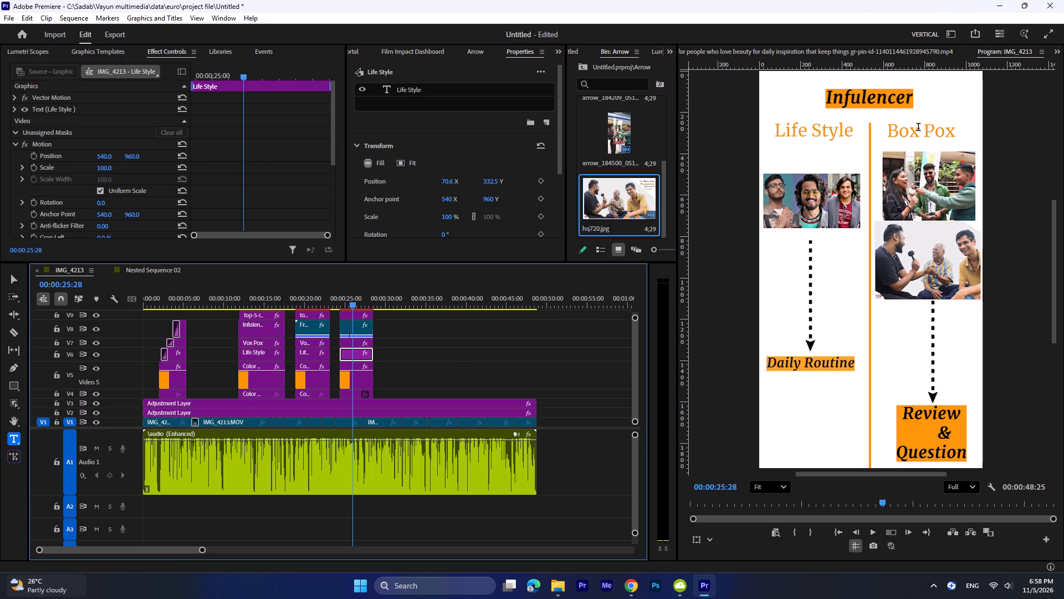
click(899, 131)
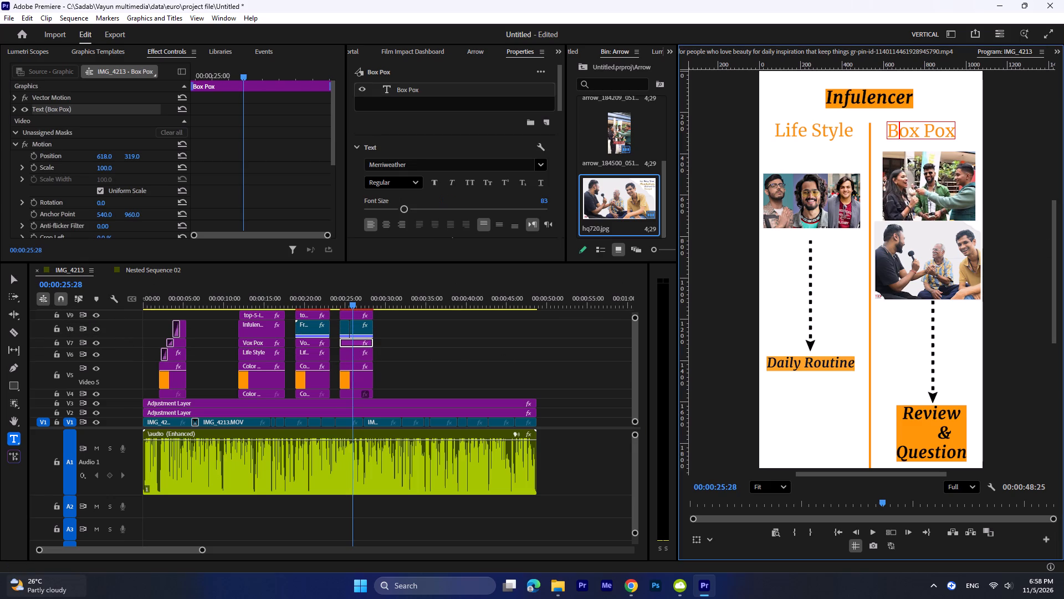
key(BackSpace)
key(shift+v)
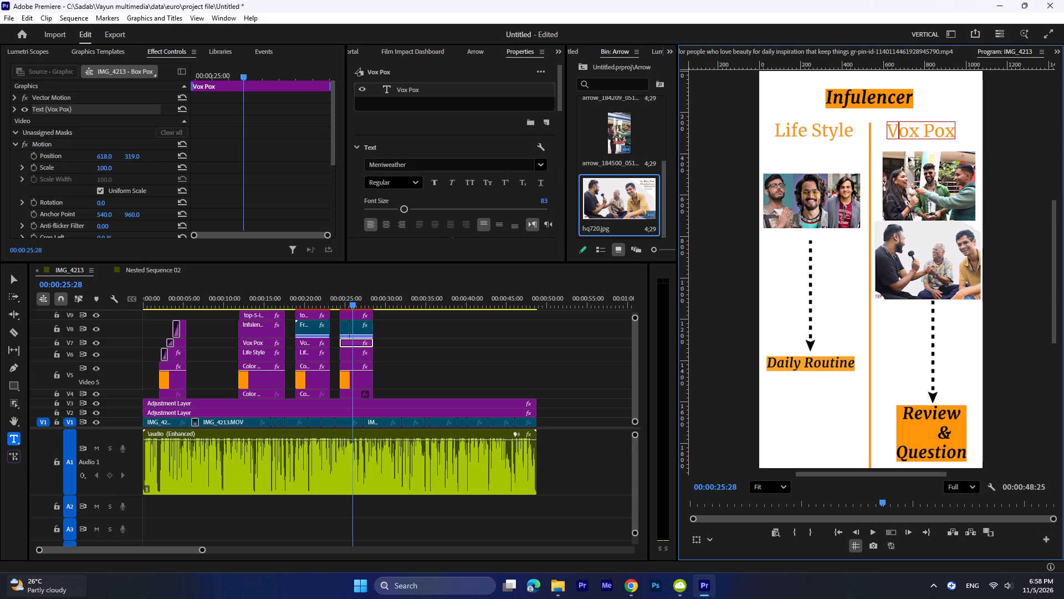
Play the sequence from 00:00:25:28 onward, switching the V3 and V2 adjustment layers off and back on to compare the footage.
click(560, 352)
key(space)
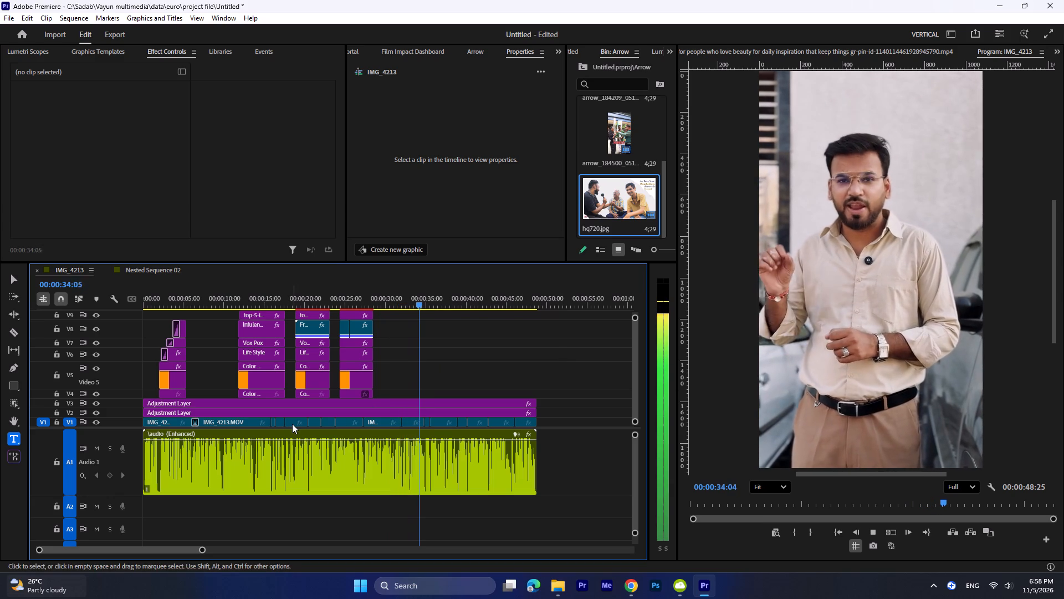
key(v)
click(95, 407)
click(92, 418)
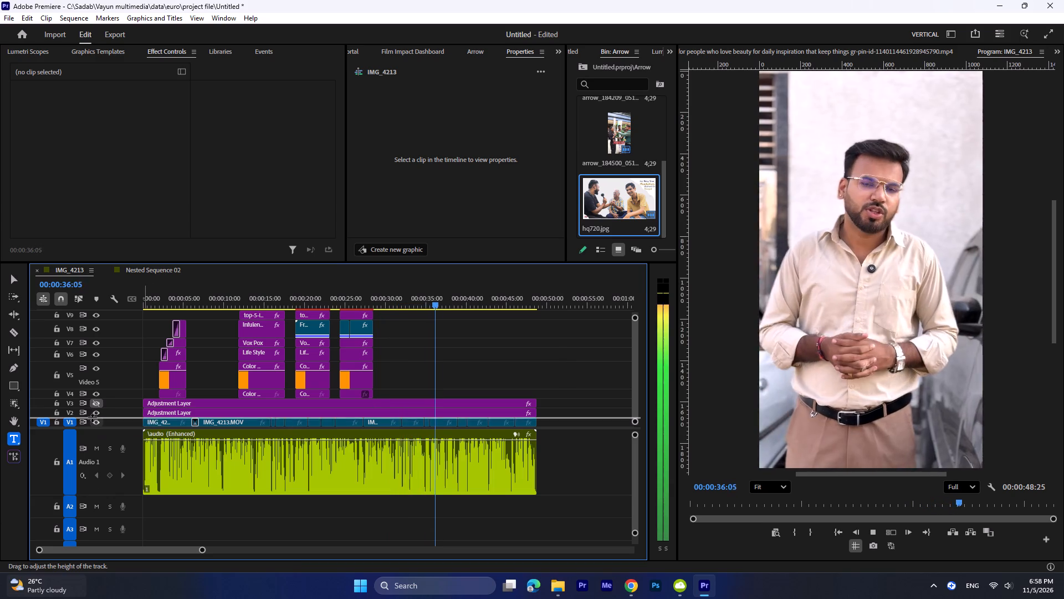
click(96, 410)
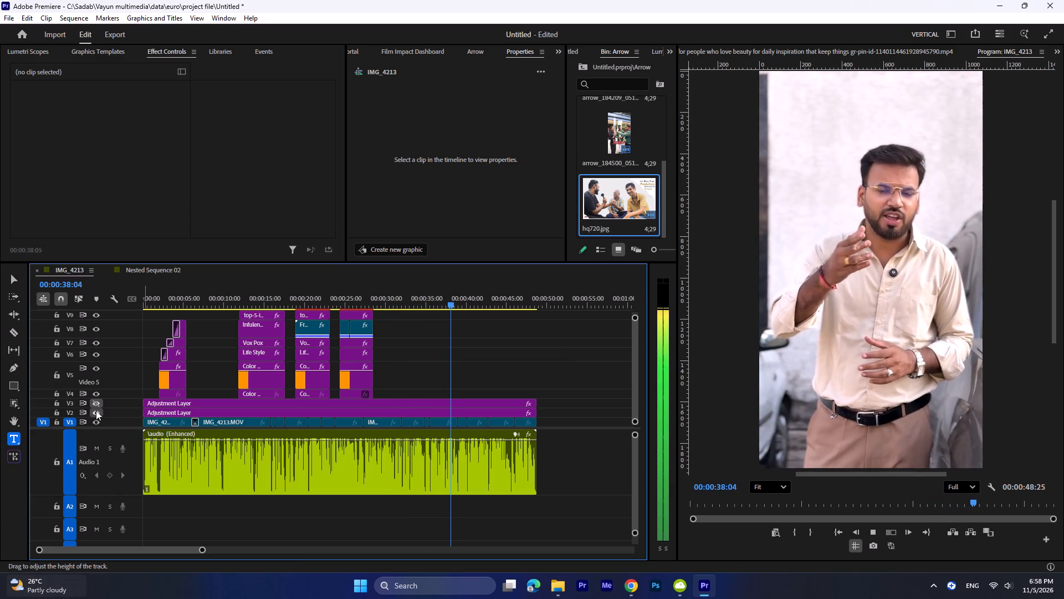
click(96, 410)
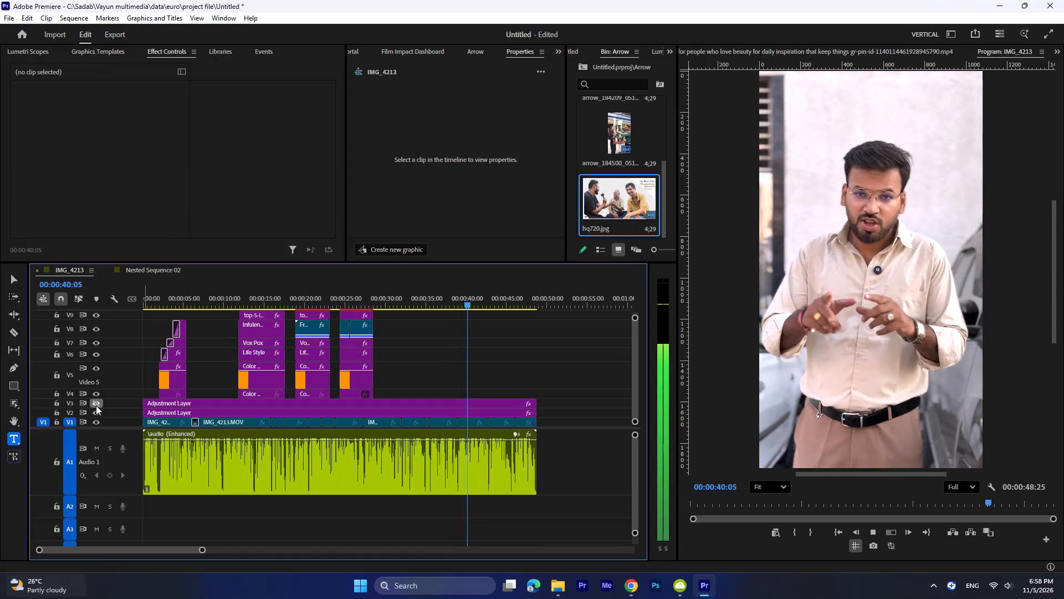
click(96, 405)
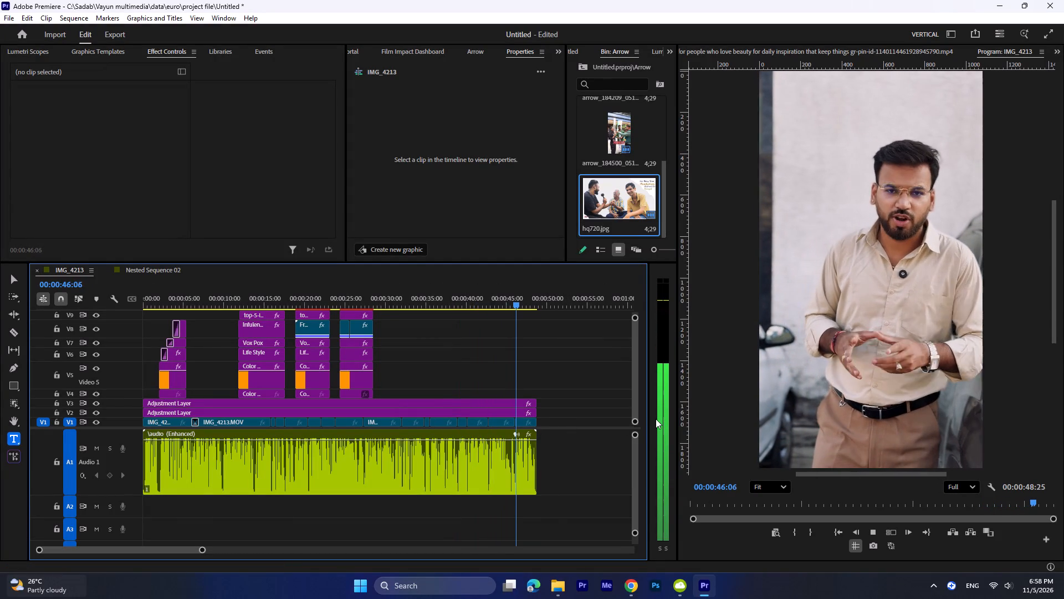
key(space)
key(space)
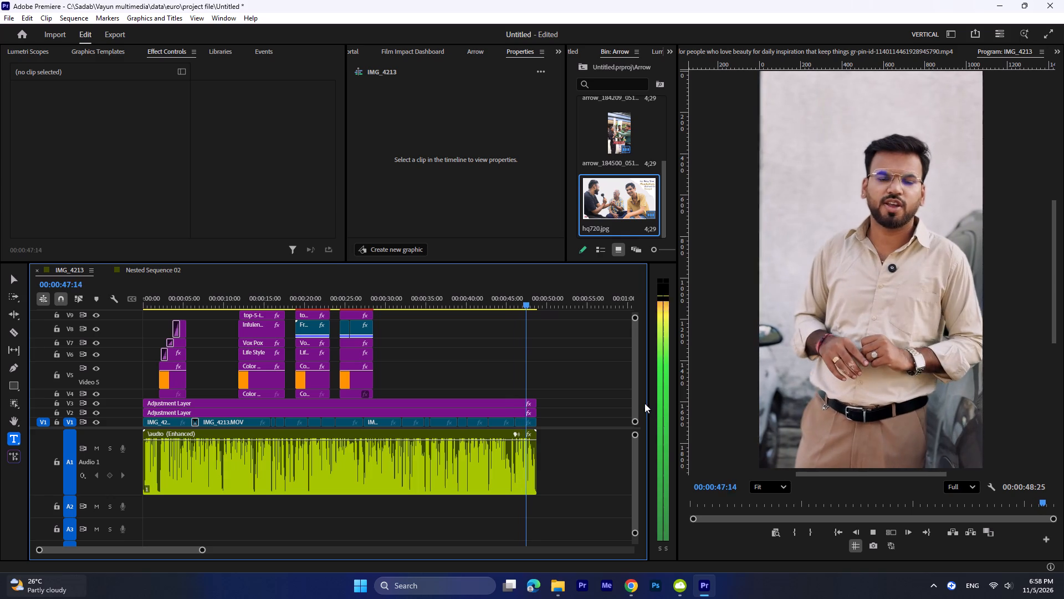
key(space)
Save the project.
drag(551, 299, 520, 308)
key(ctrl+s)
Examine the end of the sequence and the stacked graphics tracks up to V14 before exporting.
drag(524, 298, 508, 303)
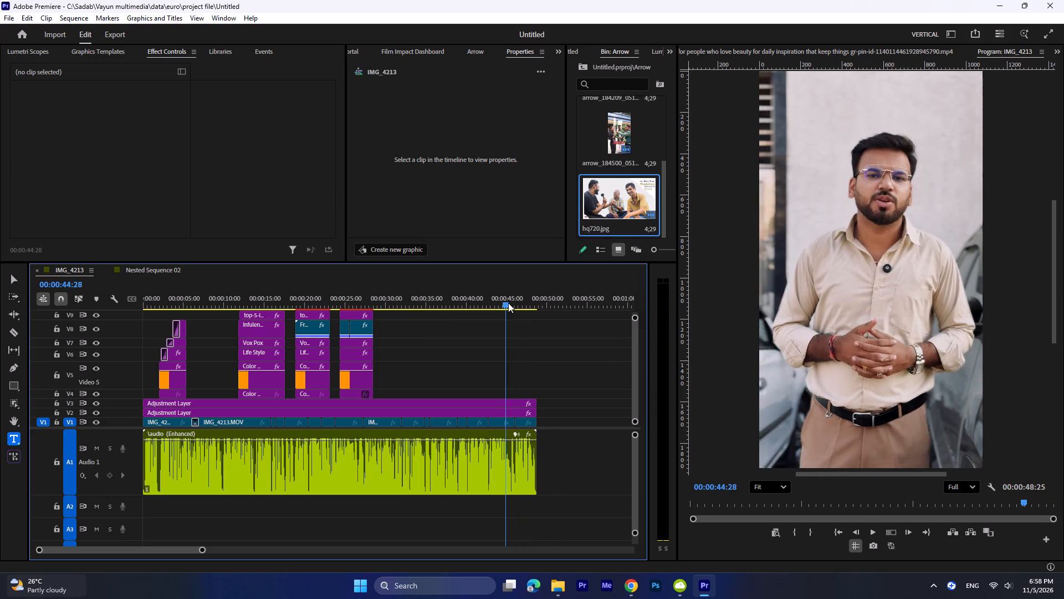
drag(508, 303, 510, 303)
ctrl+scroll(576, 466, up, 4)
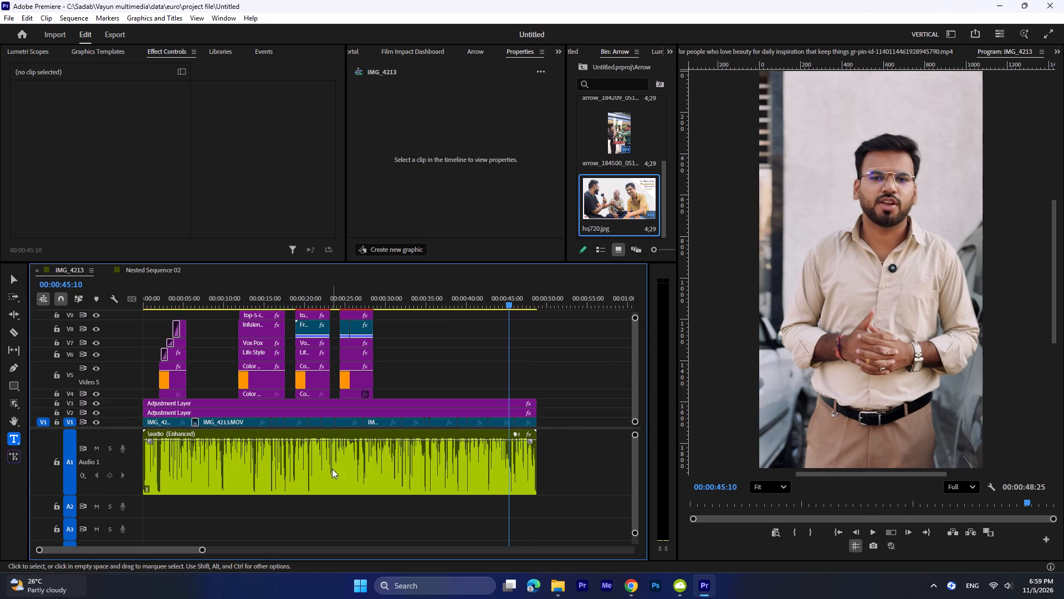
drag(203, 549, 315, 554)
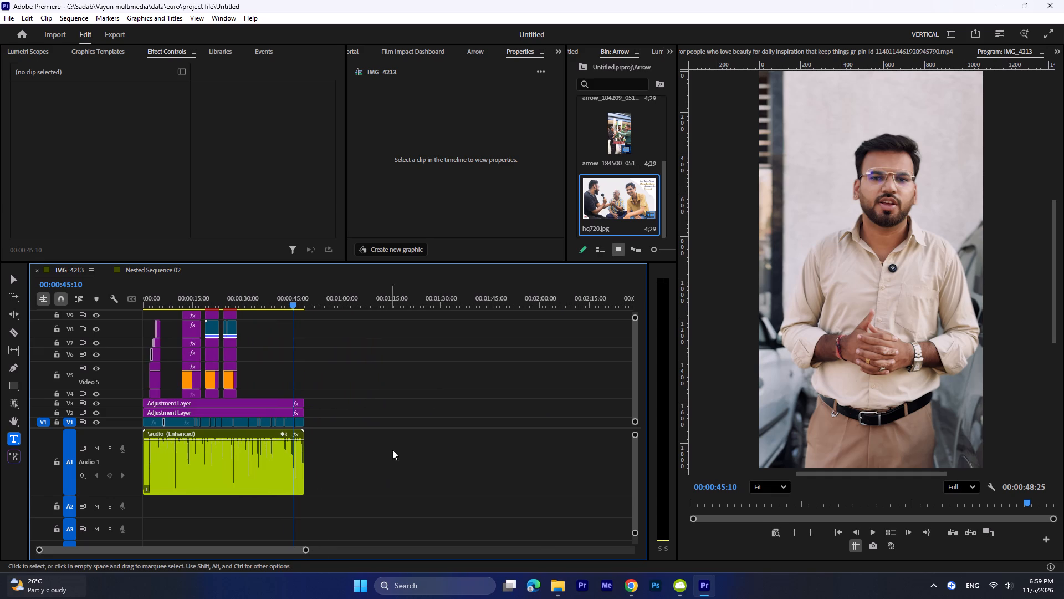
ctrl+scroll(335, 391, up, 12)
ctrl+scroll(351, 378, down, 4)
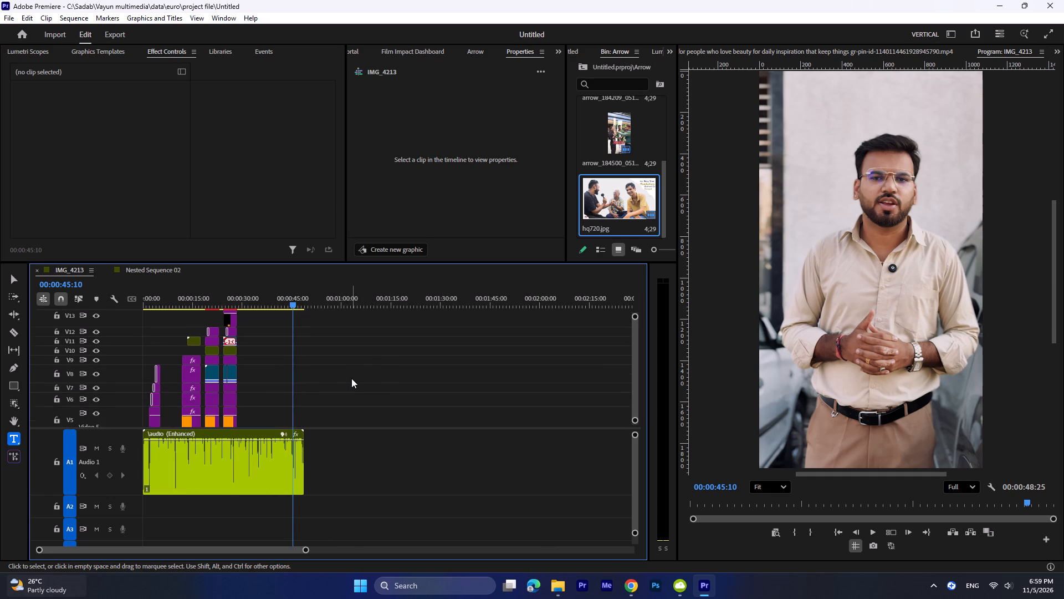
ctrl+scroll(351, 378, up, 3)
ctrl+scroll(351, 378, down, 4)
ctrl+scroll(351, 378, up, 8)
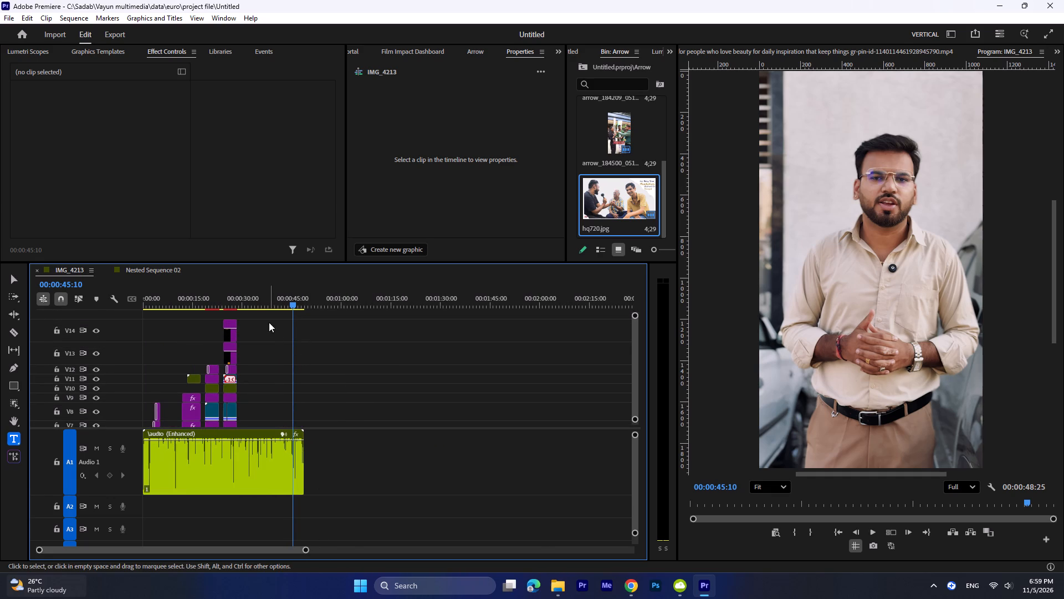
ctrl+drag(268, 321, 191, 399)
drag(112, 400, 115, 423)
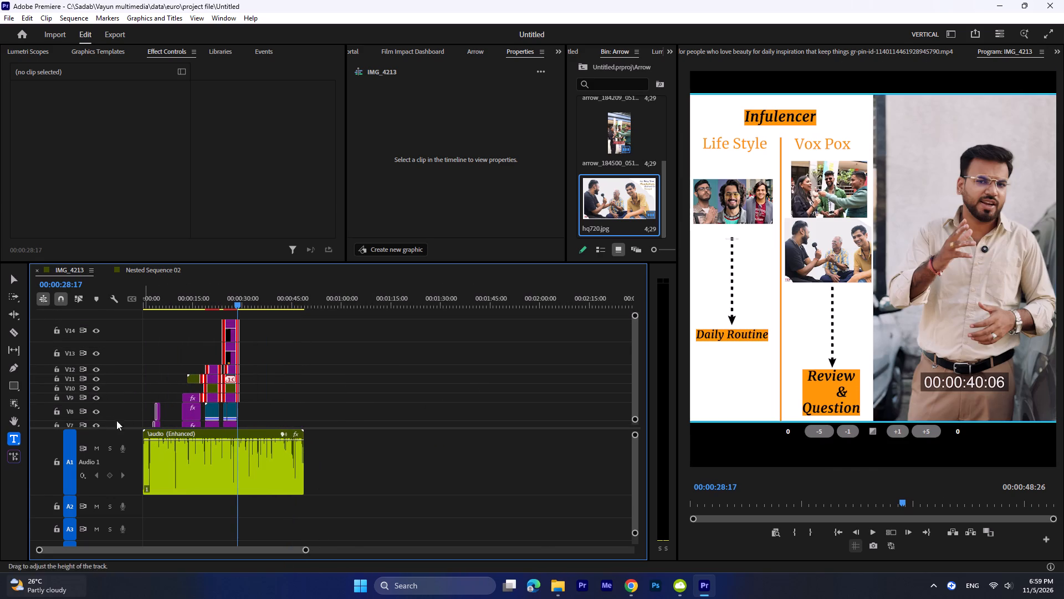
drag(636, 316, 639, 266)
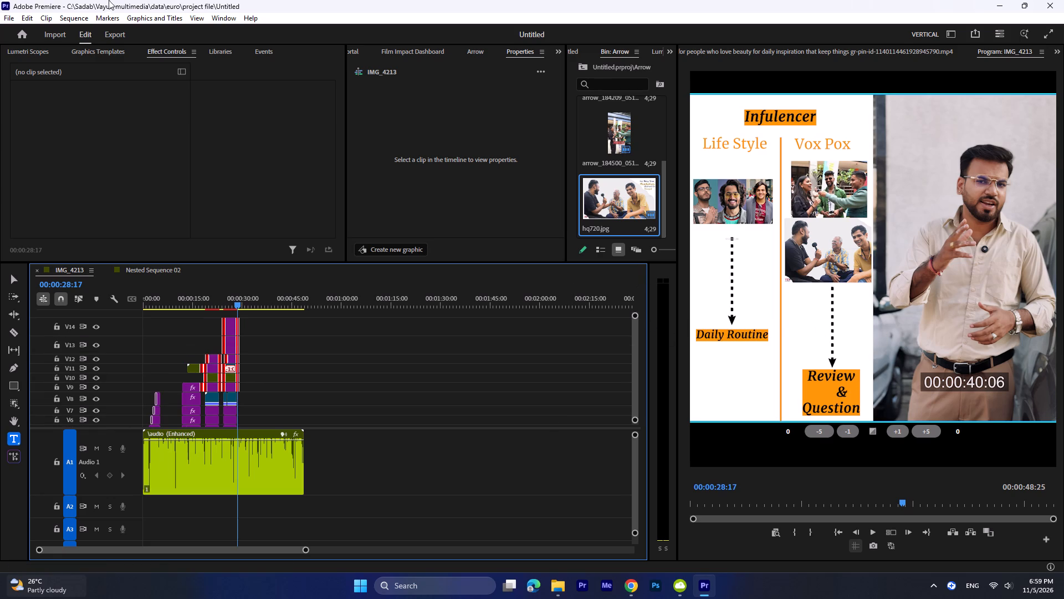
Set up an export of the IMG_4213 sequence with the file name "Add typoghaphy mp4".
click(109, 33)
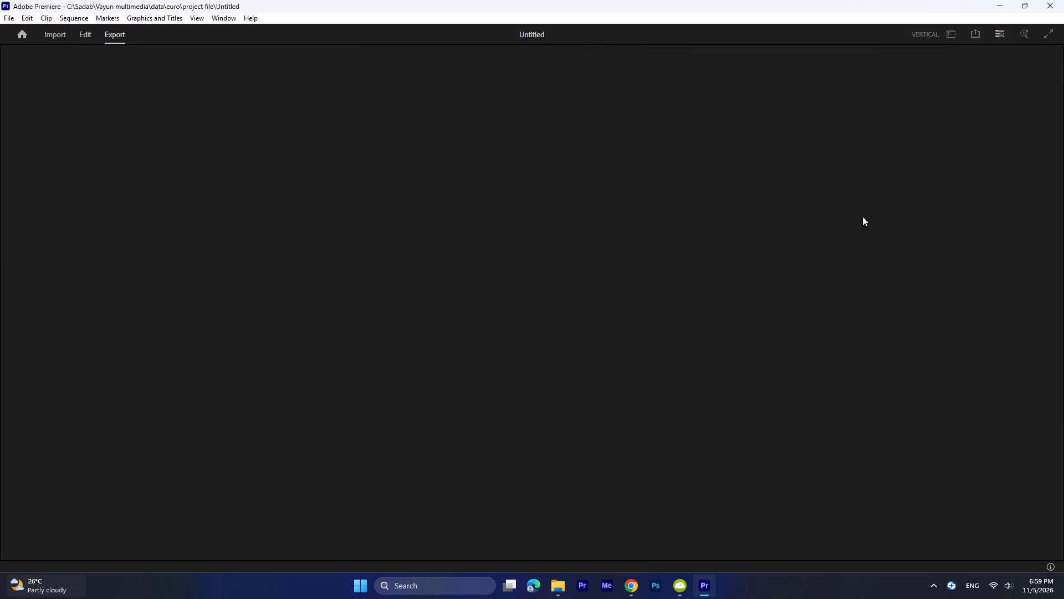
key(space)
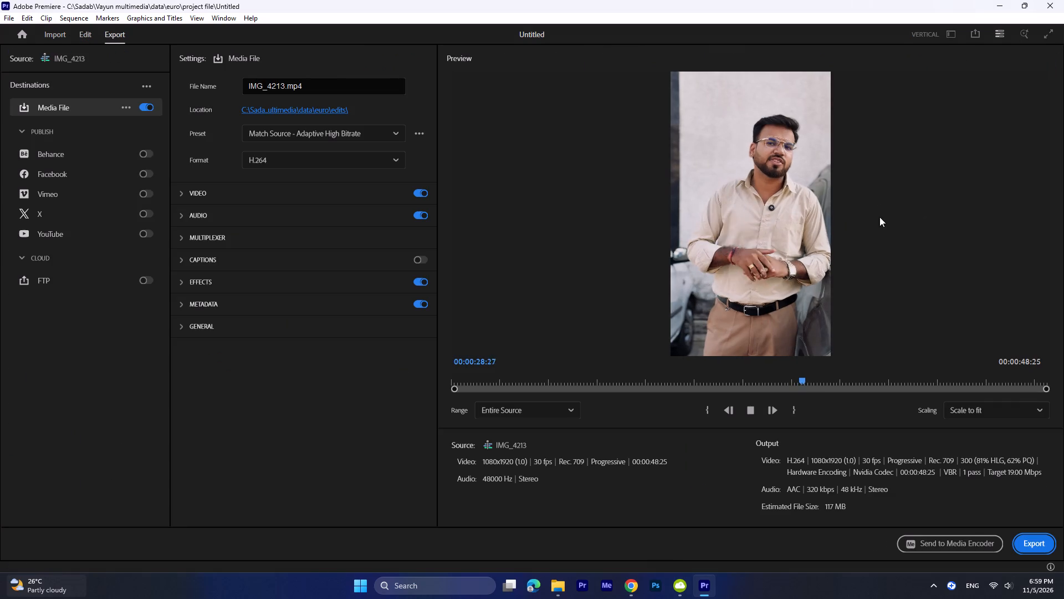
key(space)
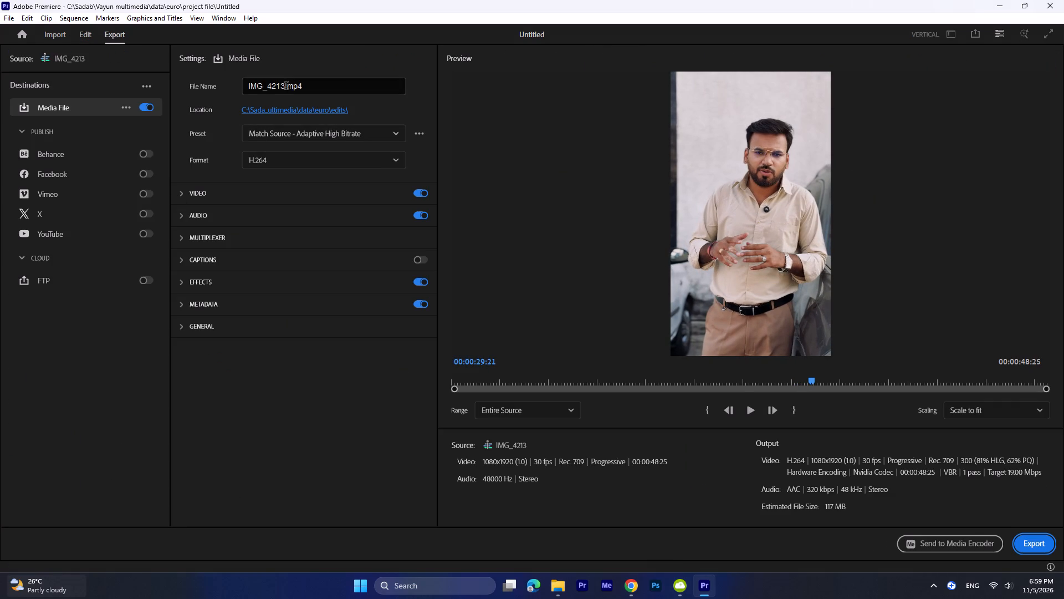
drag(286, 87, 36, 96)
key(BackSpace)
key(BackSpace)
key(shift+d)
key(BackSpace)
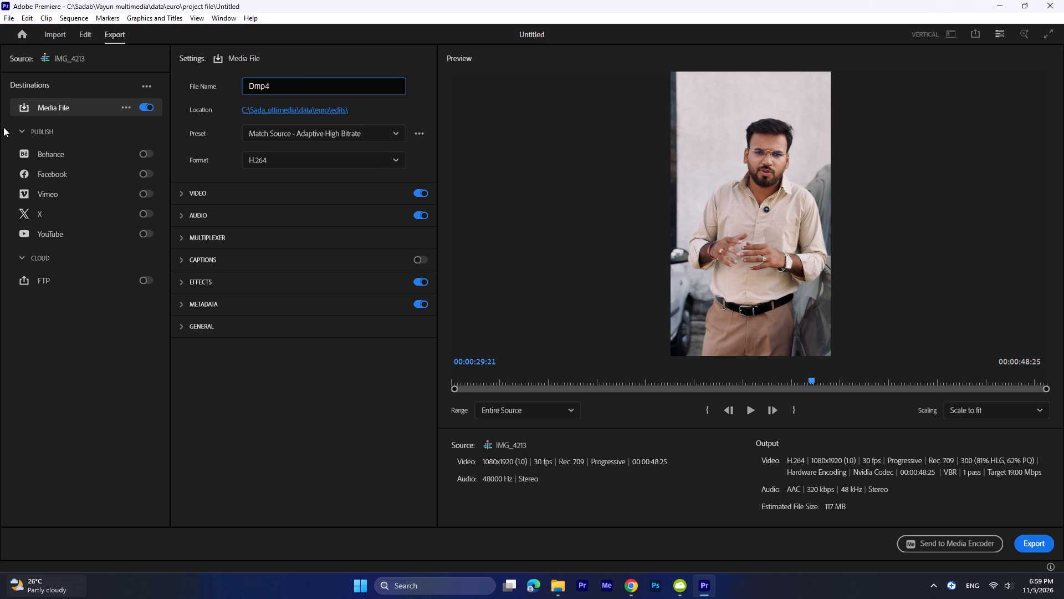
text(Add typo)
text(gh)
text(aphy)
key(space)
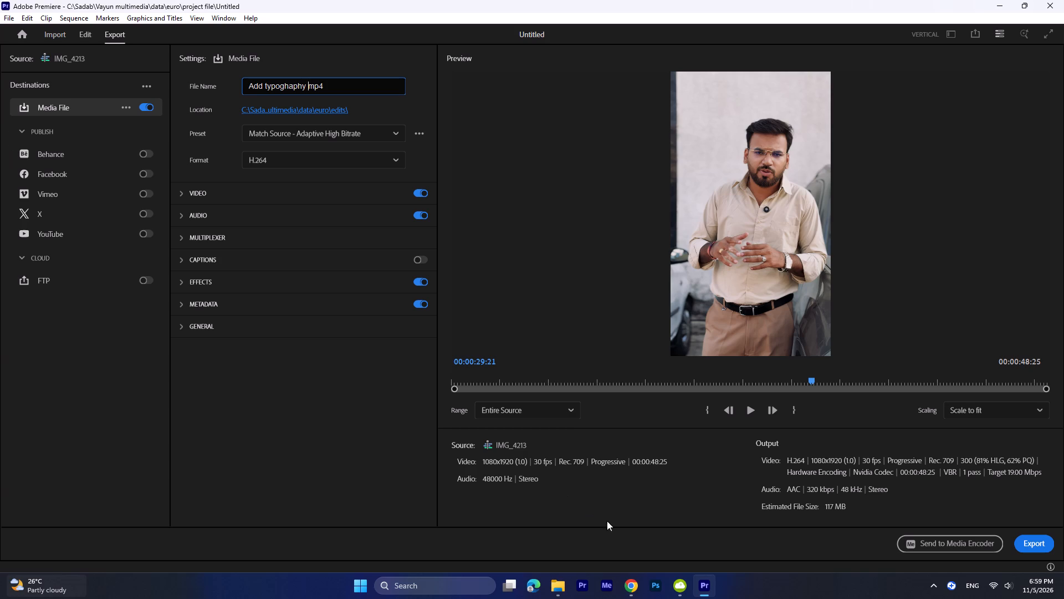
Check the export preview from beginning to end and set the output location to the Vayun multimedia data folder.
drag(937, 382, 446, 392)
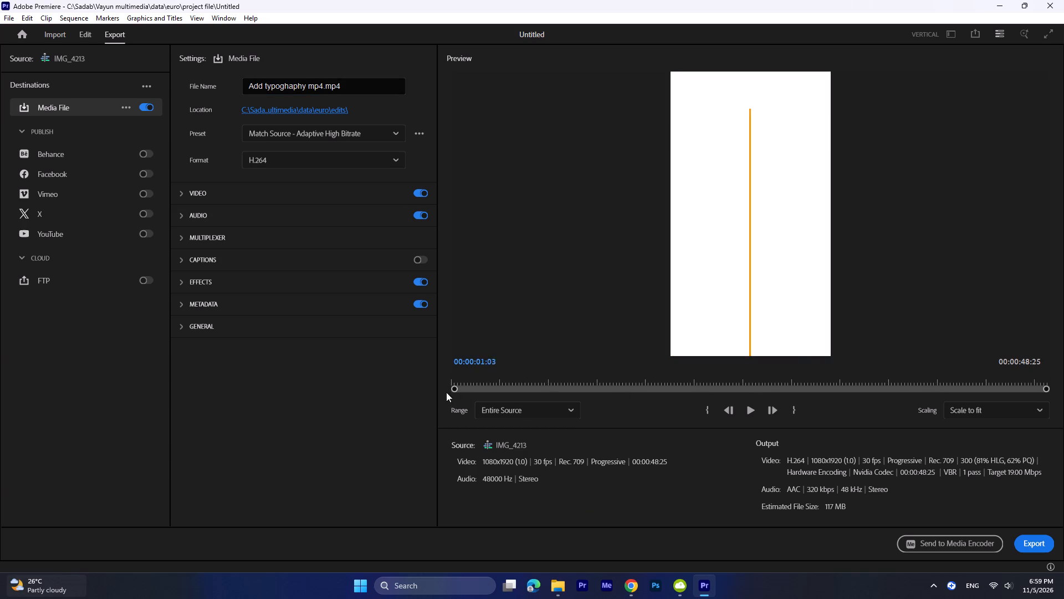
drag(446, 392, 1063, 395)
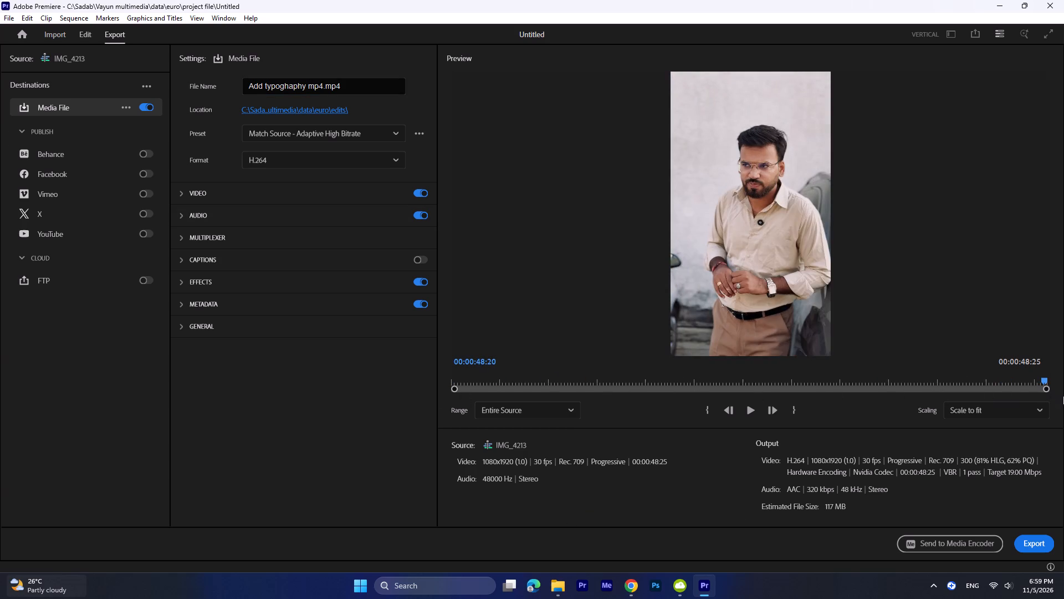
drag(1063, 395, 1063, 398)
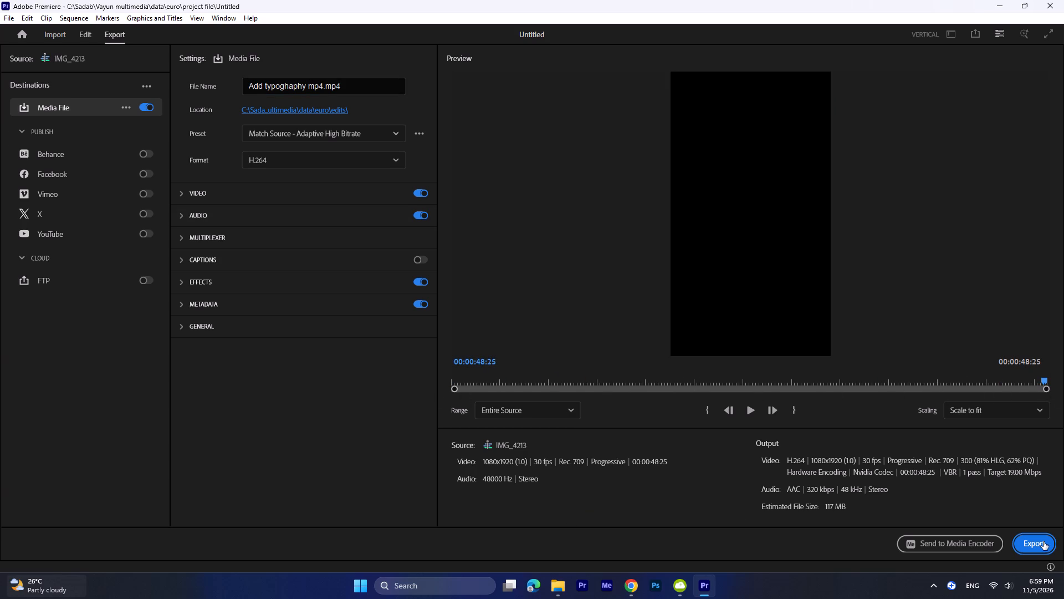
click(330, 111)
double_click(69, 55)
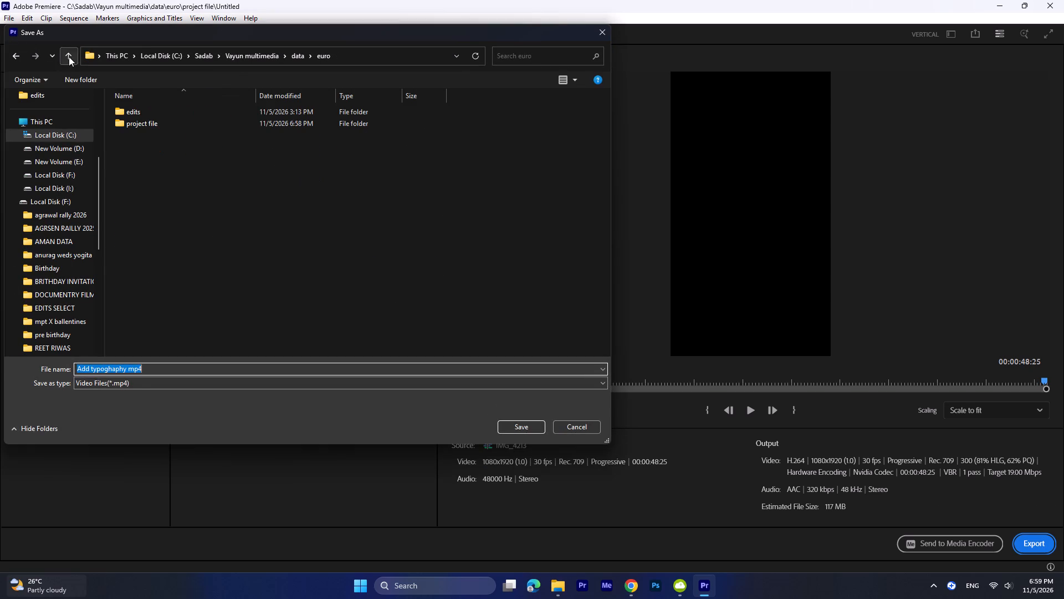
click(282, 358)
click(529, 427)
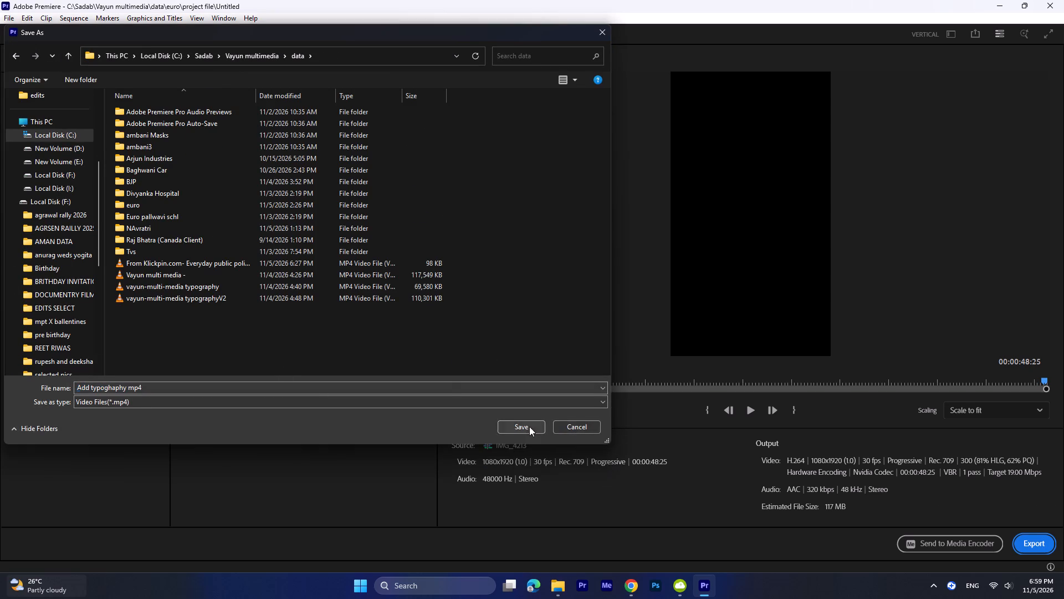
Export the IMG_4213 sequence as a video file.
click(1029, 540)
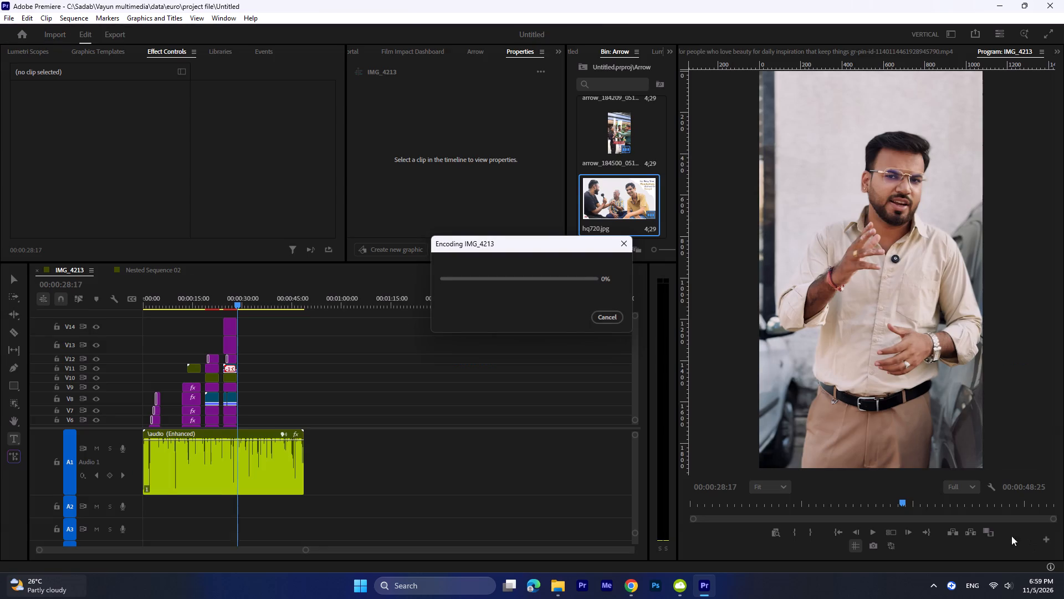
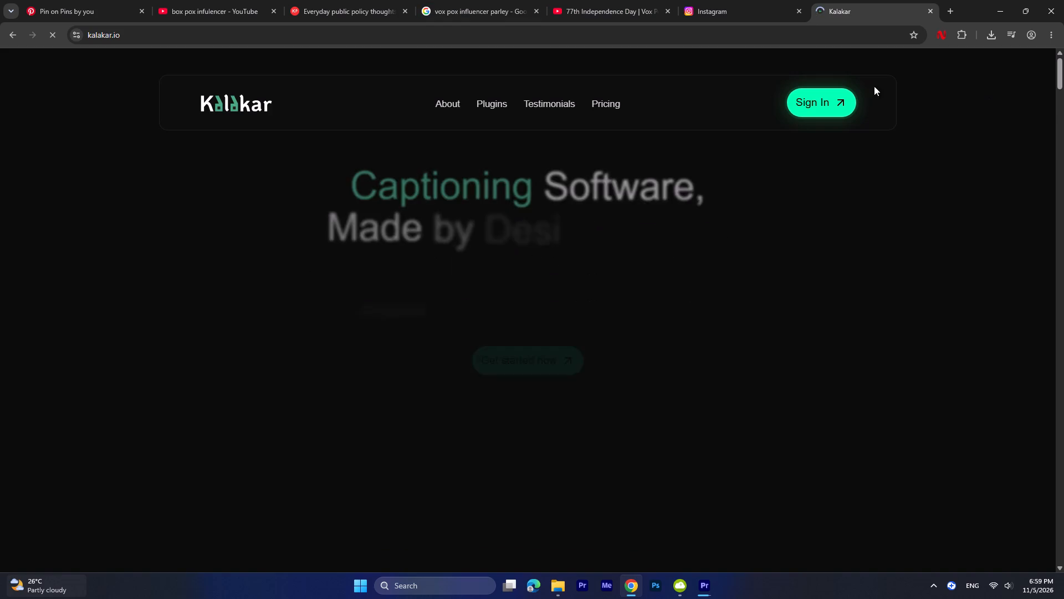
Go from the Kalakar website's pricing section through the Free plan to open the captioning web app.
scroll(766, 207, down, 4)
scroll(556, 151, up, 2)
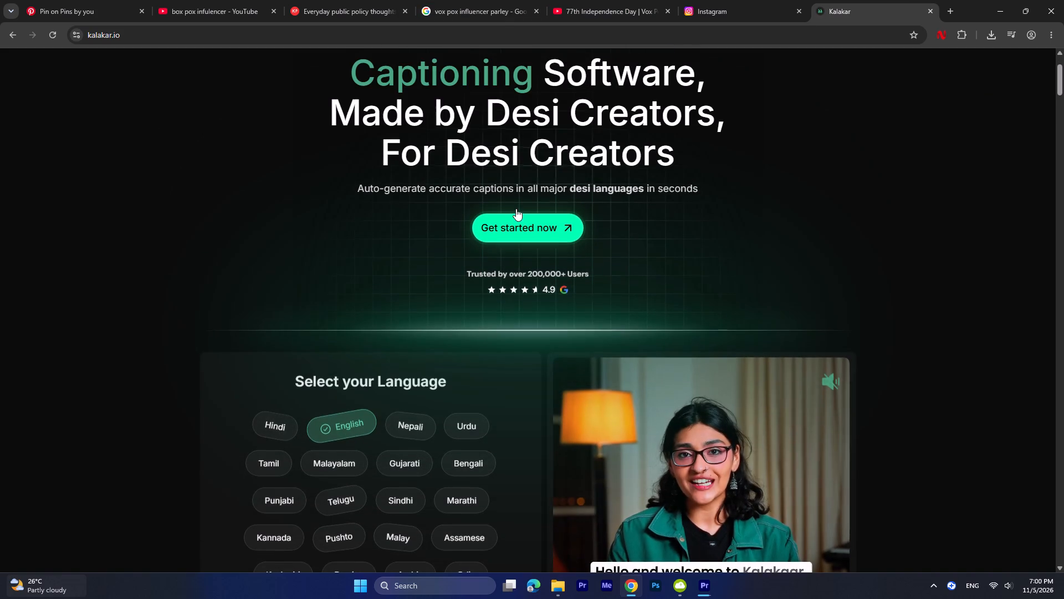
click(529, 225)
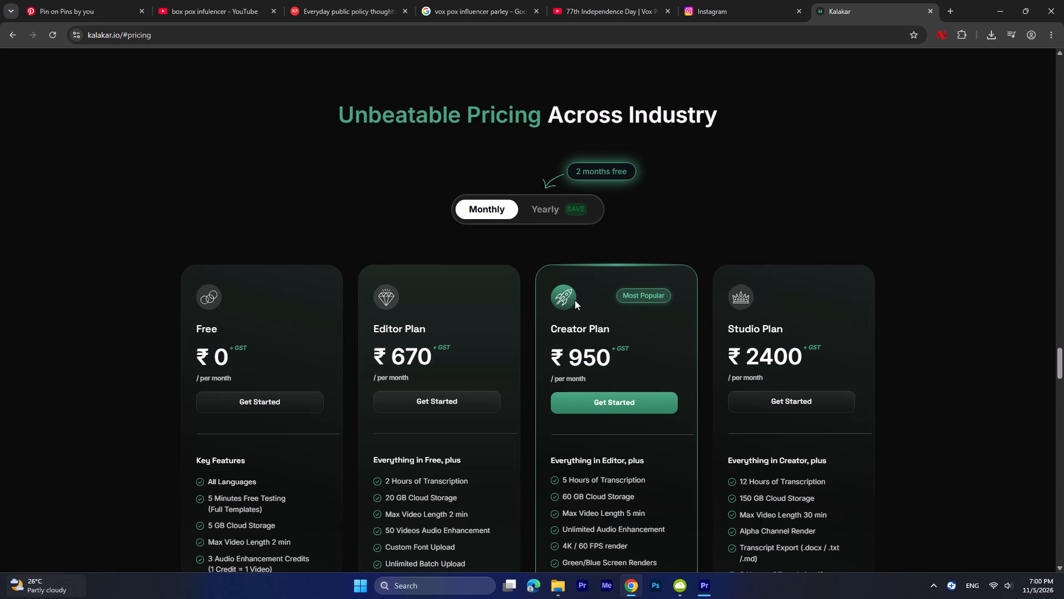
scroll(575, 300, down, 3)
click(239, 166)
click(283, 230)
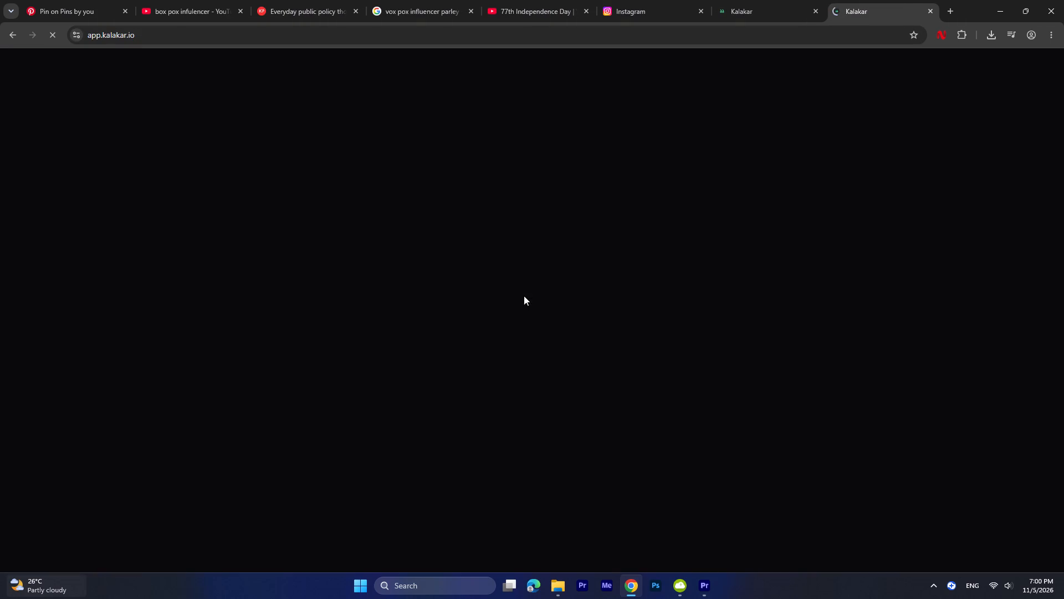
Upload the exported video "Add typoghaphy mp4" from the Vayun multimedia data folder to Kalakar.
click(477, 195)
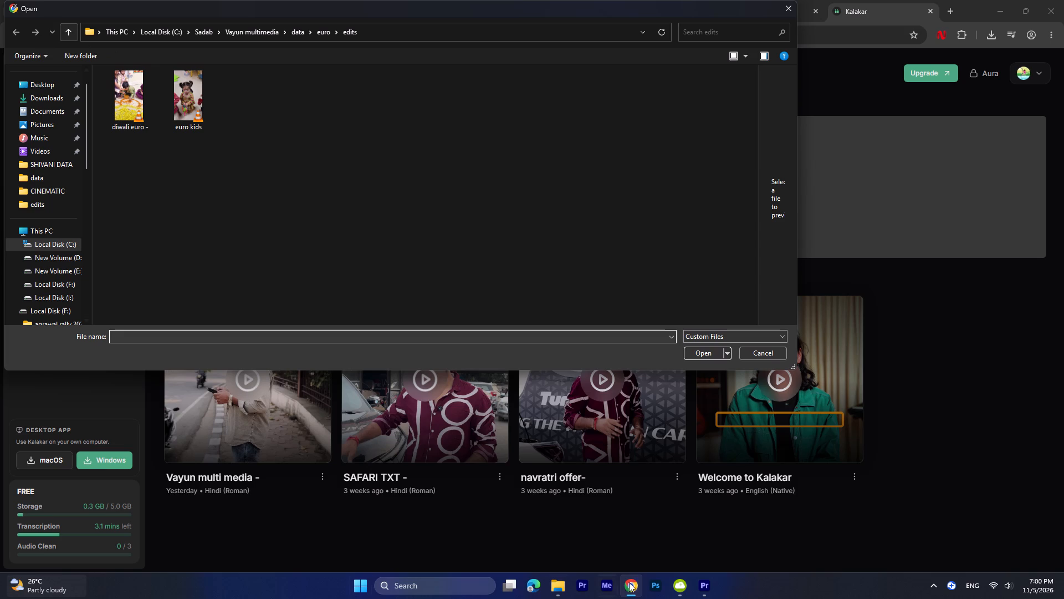
click(706, 587)
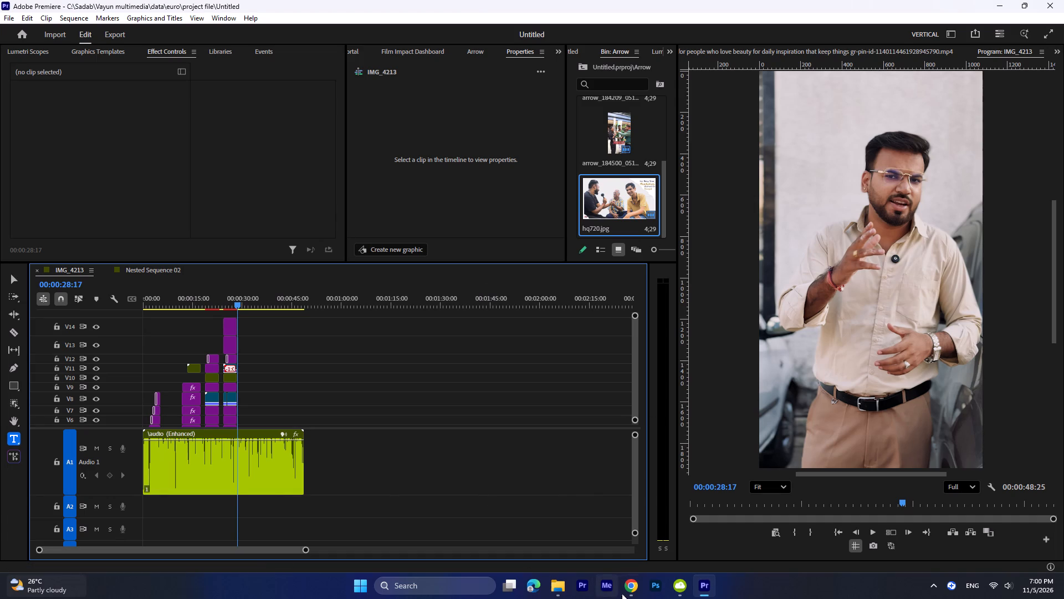
click(626, 586)
click(788, 12)
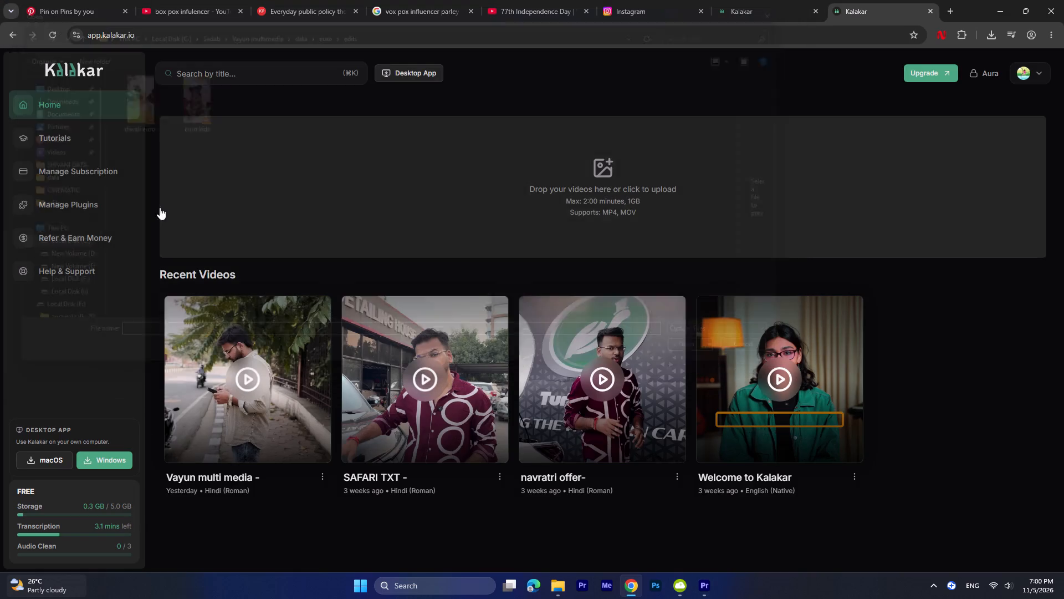
click(290, 150)
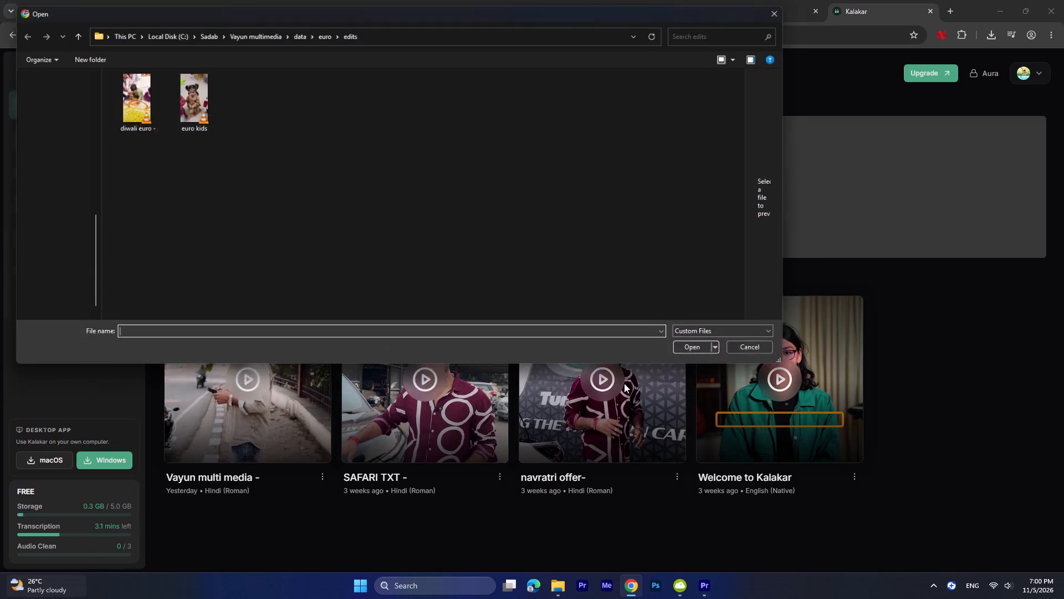
click(66, 28)
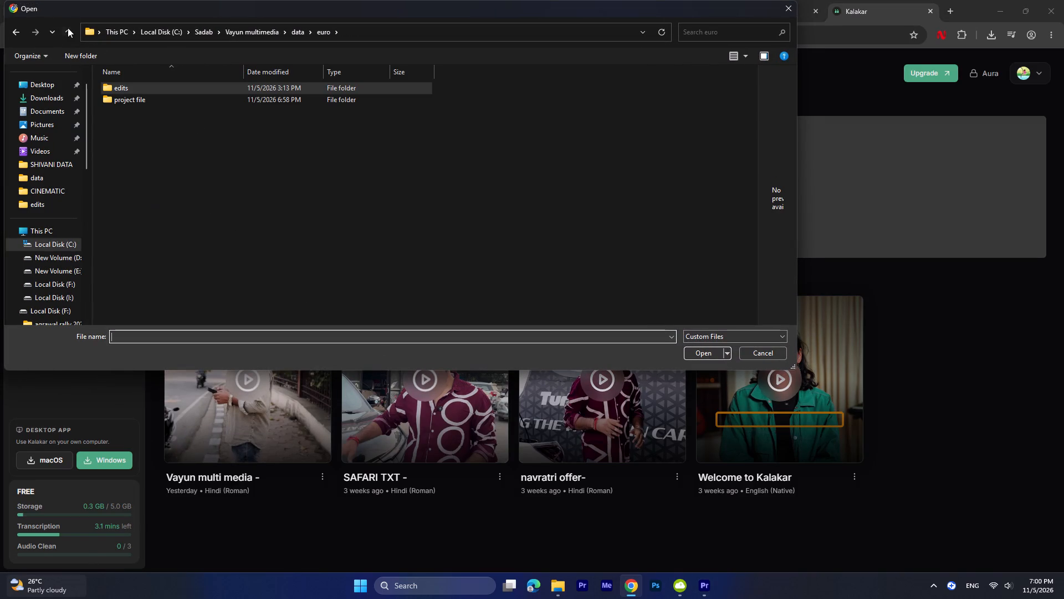
click(68, 27)
scroll(216, 275, down, 4)
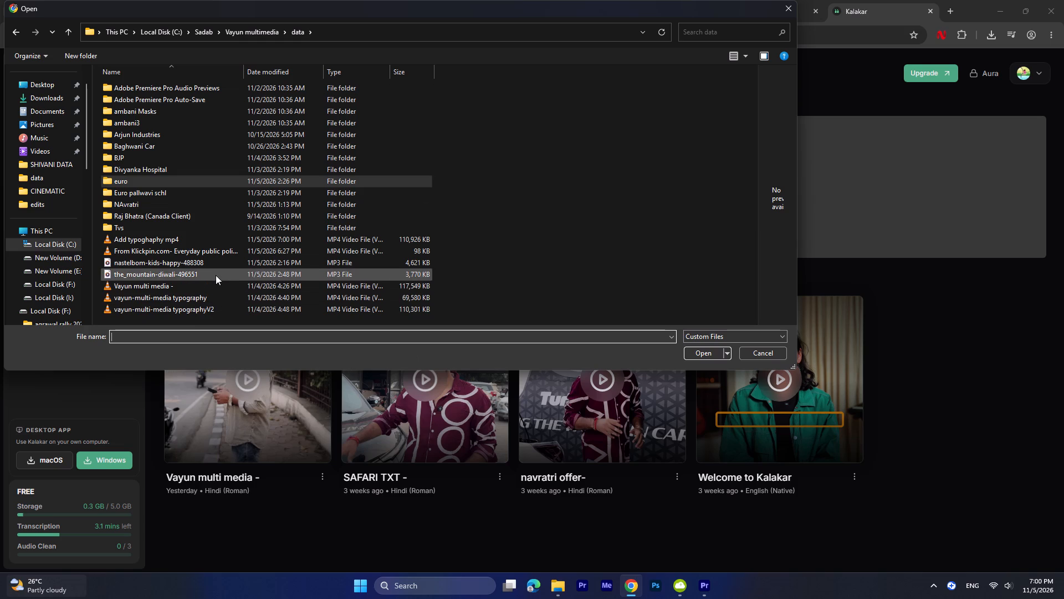
double_click(166, 238)
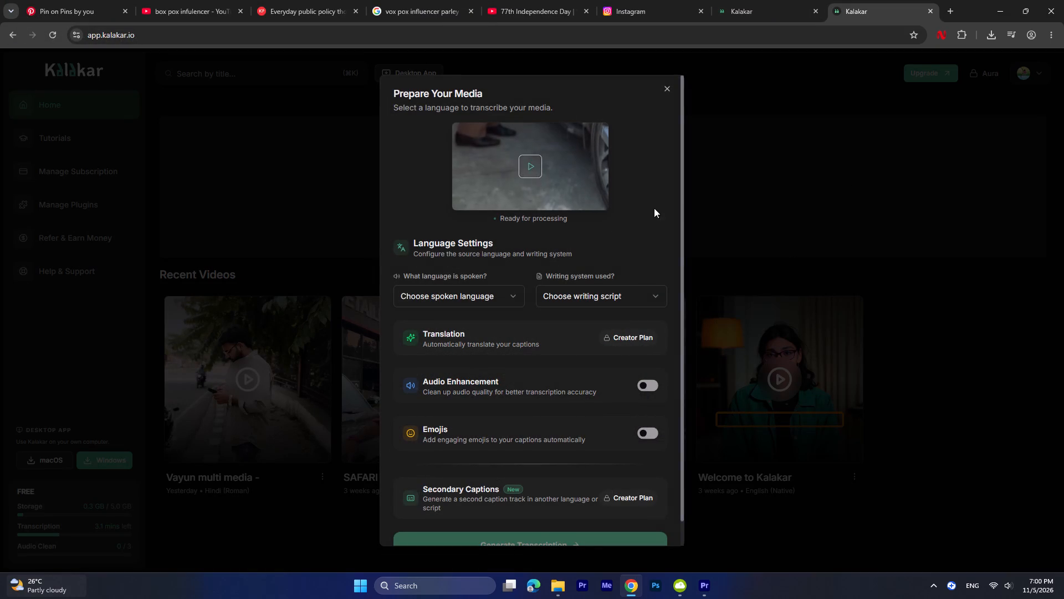
Set the spoken language to Hinglish and generate the transcription for the uploaded video.
click(431, 297)
click(422, 361)
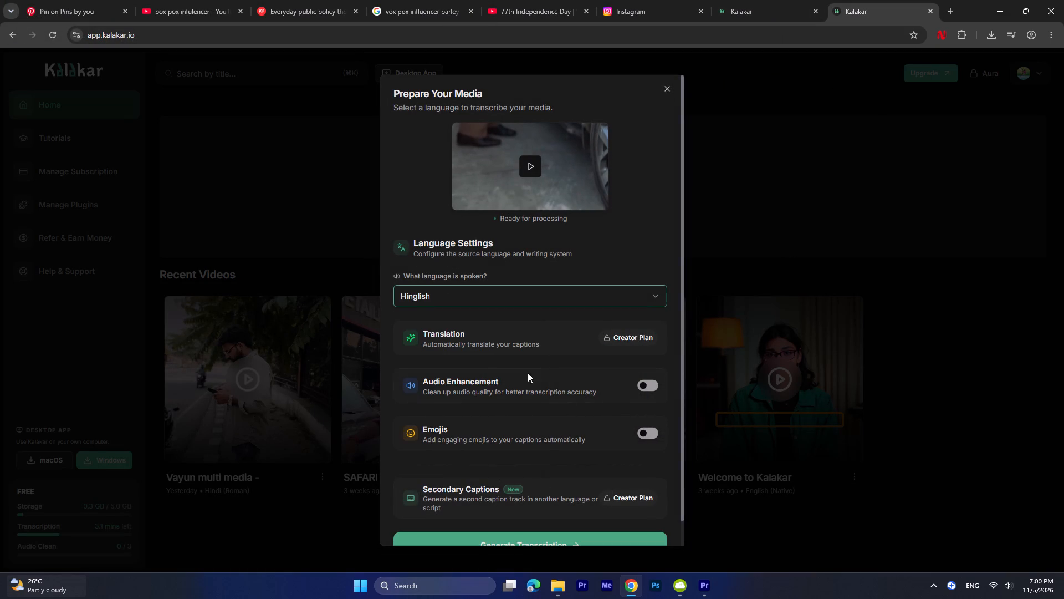
scroll(540, 498, down, 4)
click(547, 519)
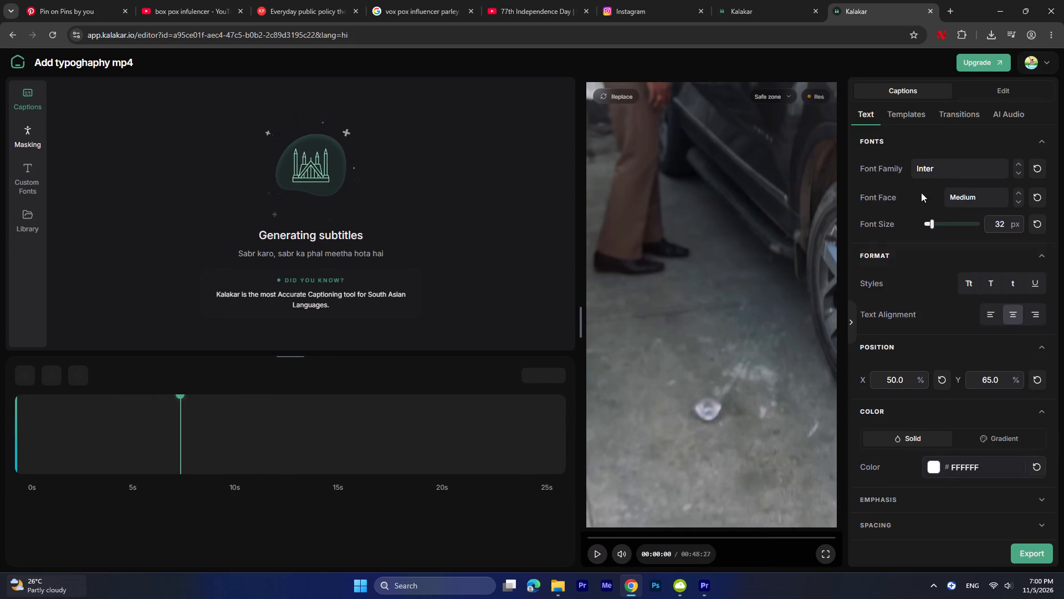
Examine the built-in caption templates while the subtitles are being generated.
click(902, 111)
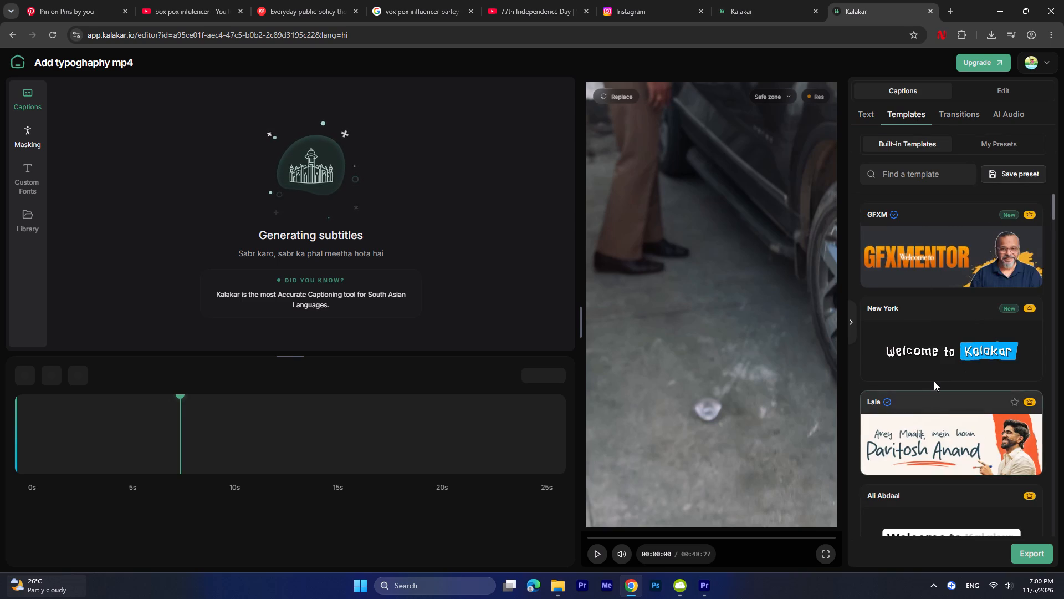
scroll(937, 381, down, 5)
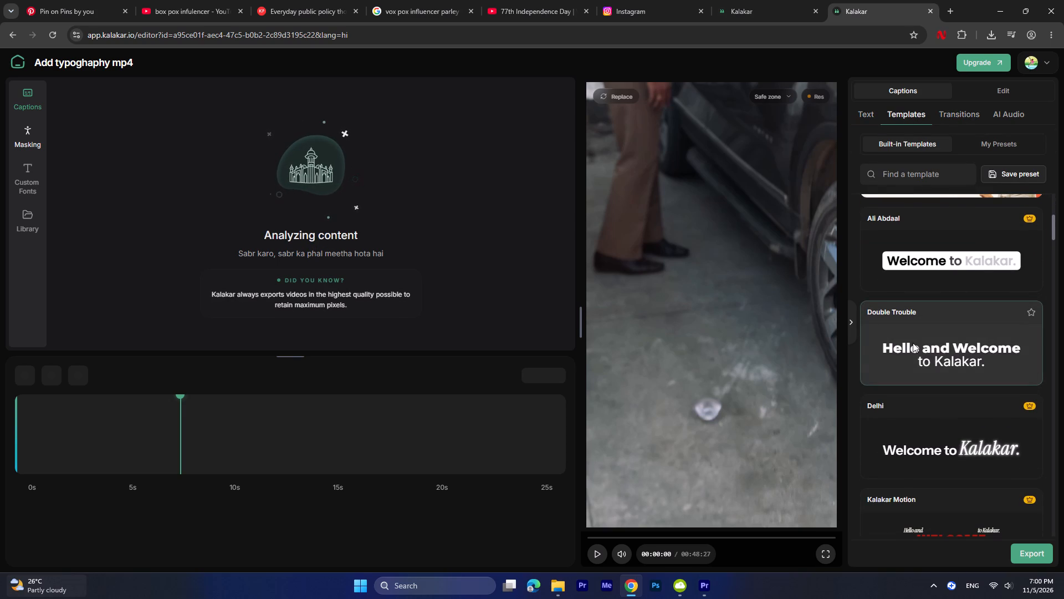
scroll(913, 343, down, 3)
scroll(933, 357, up, 3)
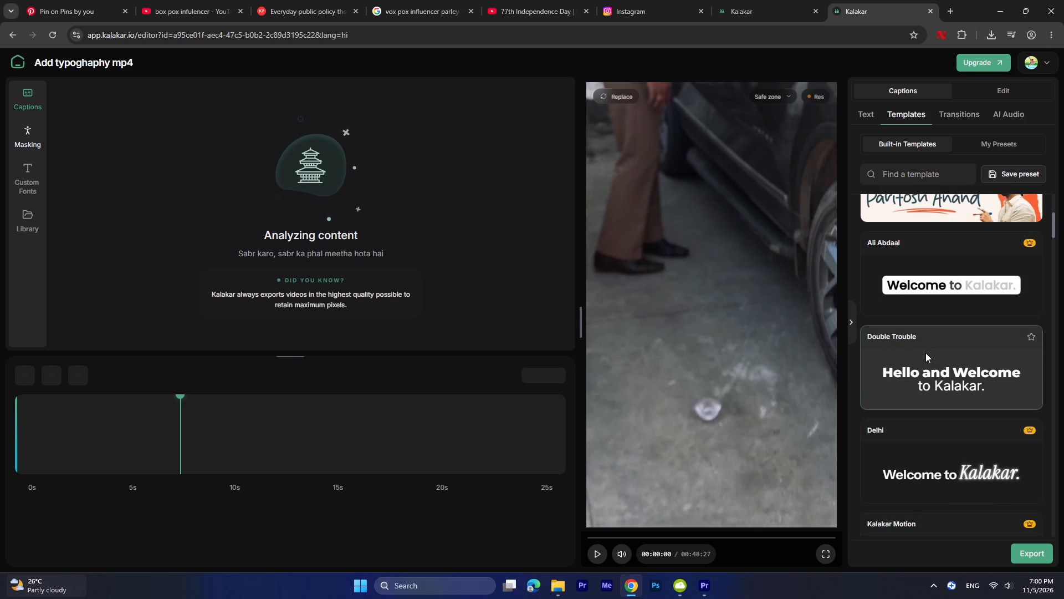
Switch to Premiere and nest all video clips, adjustment layers and graphics on V1 to V14 of IMG_4213 into one sequence.
click(713, 590)
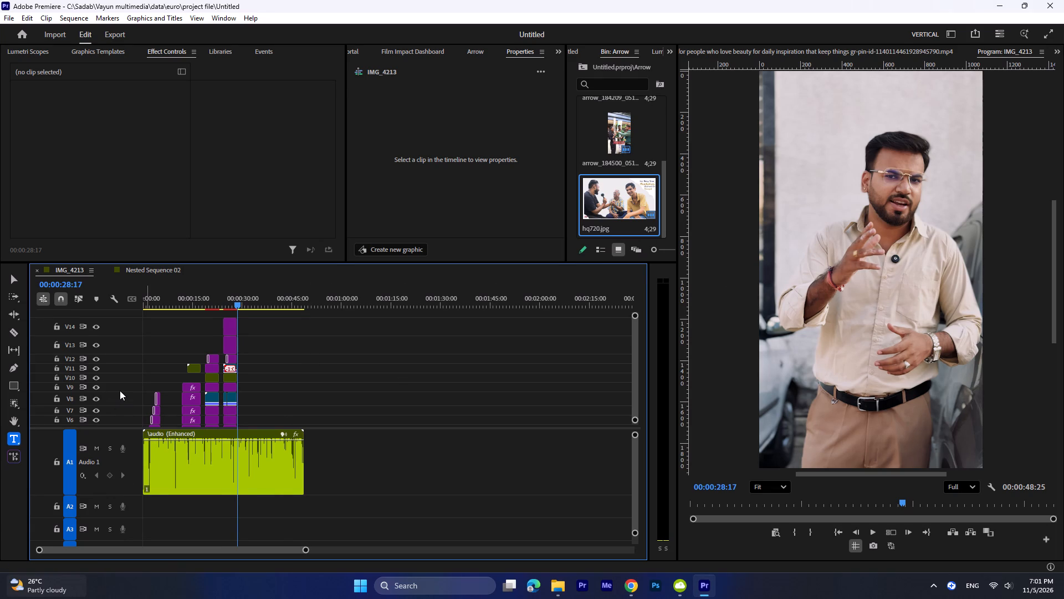
drag(122, 392, 124, 439)
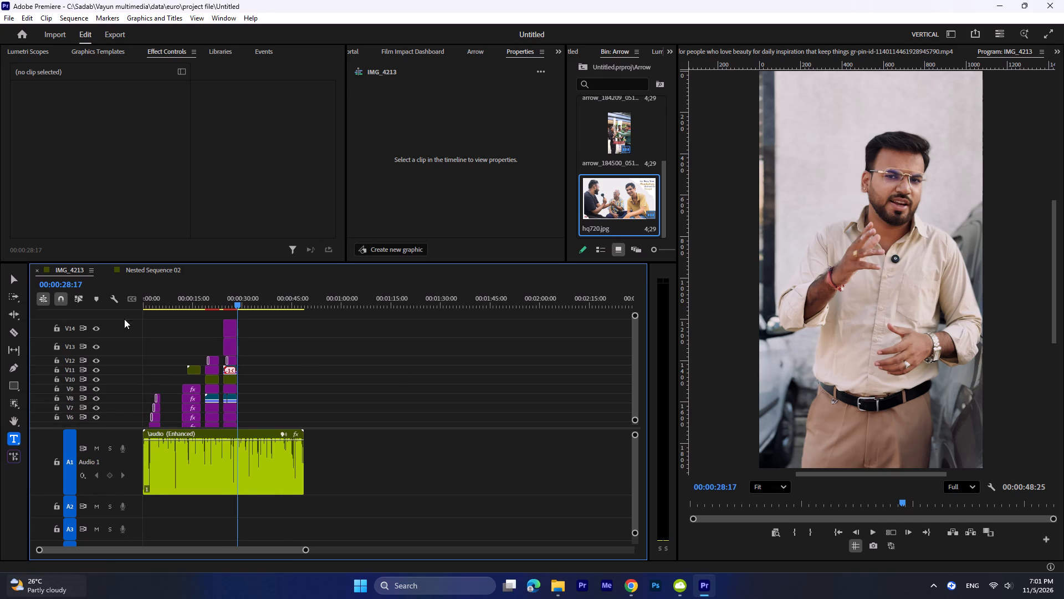
drag(125, 320, 127, 358)
drag(130, 329, 140, 389)
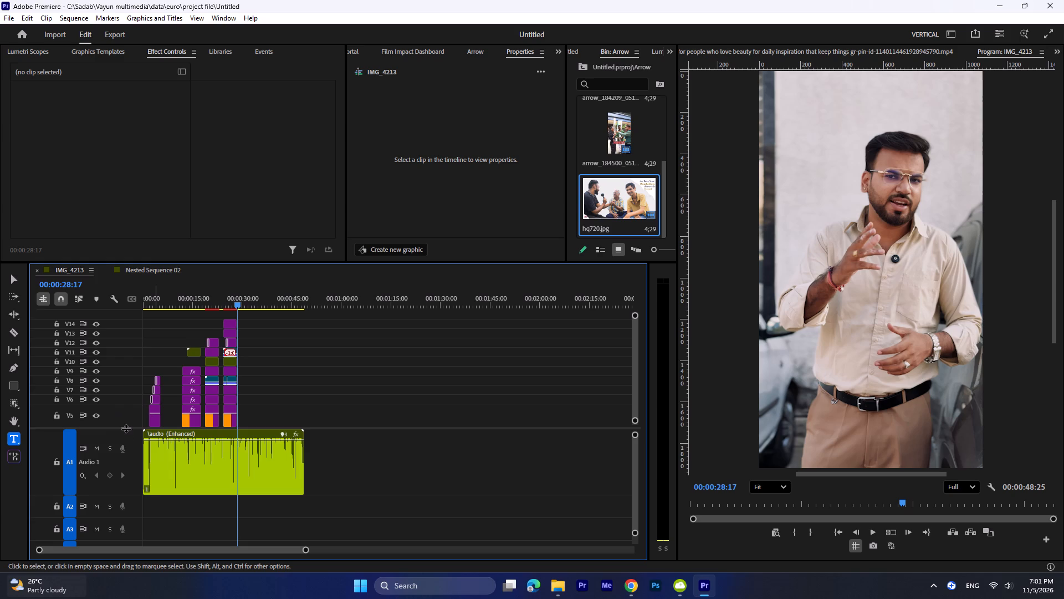
drag(126, 428, 144, 514)
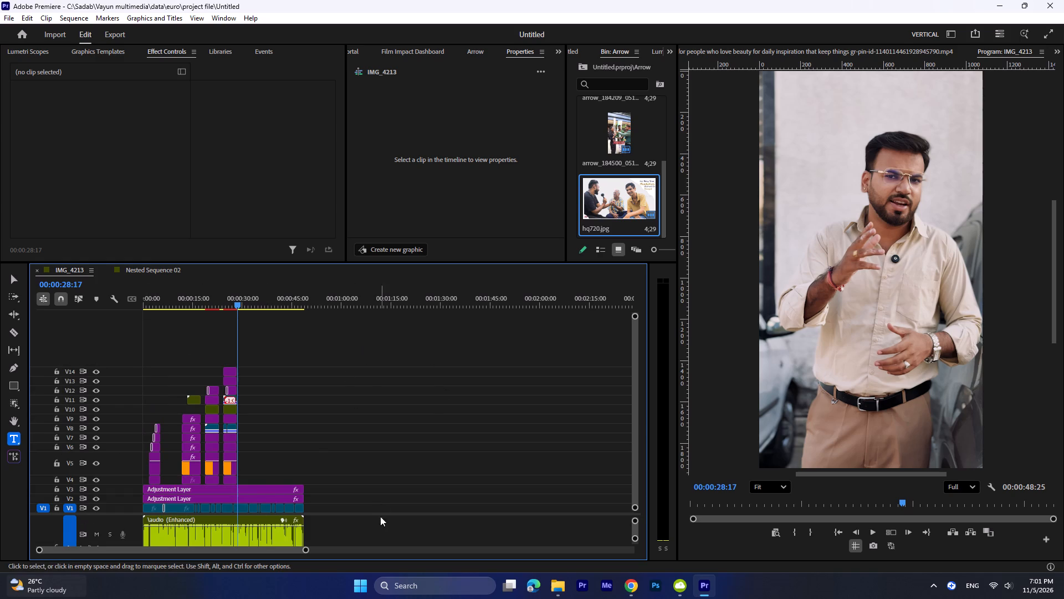
drag(367, 504, 105, 352)
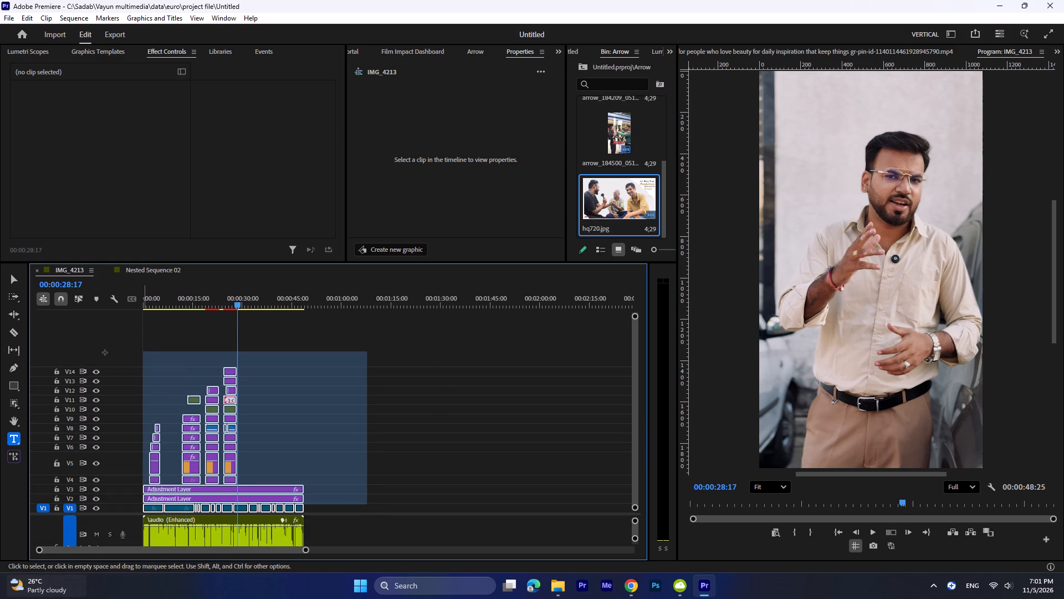
drag(105, 352, 104, 353)
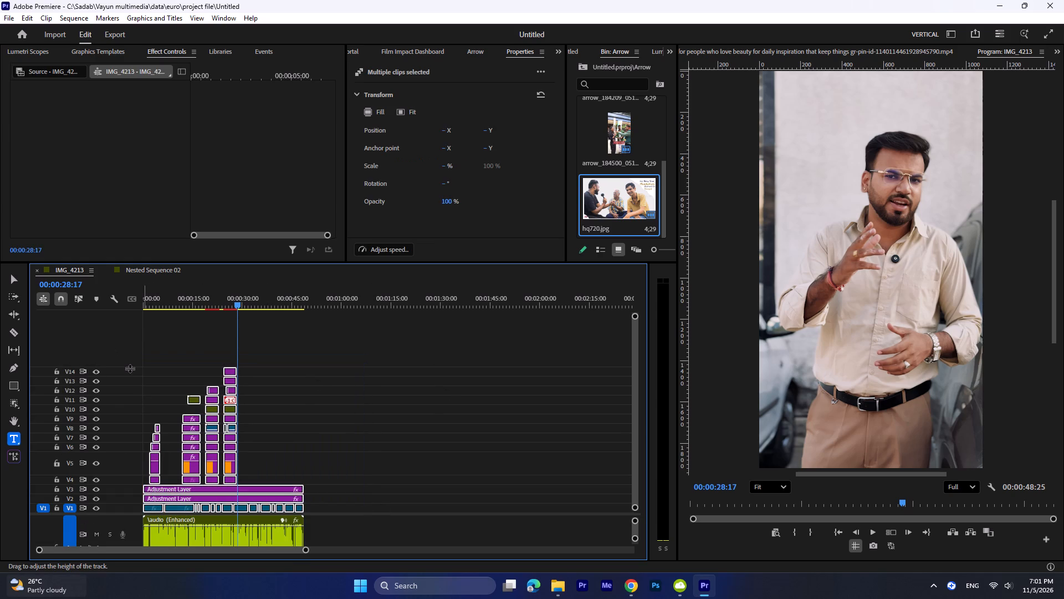
key(F3)
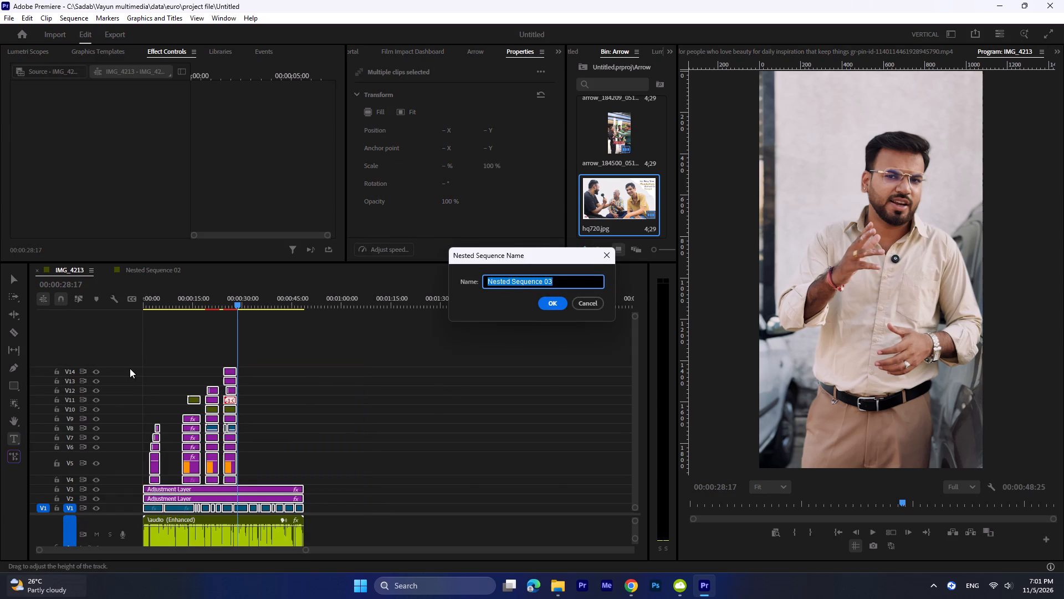
key(Return)
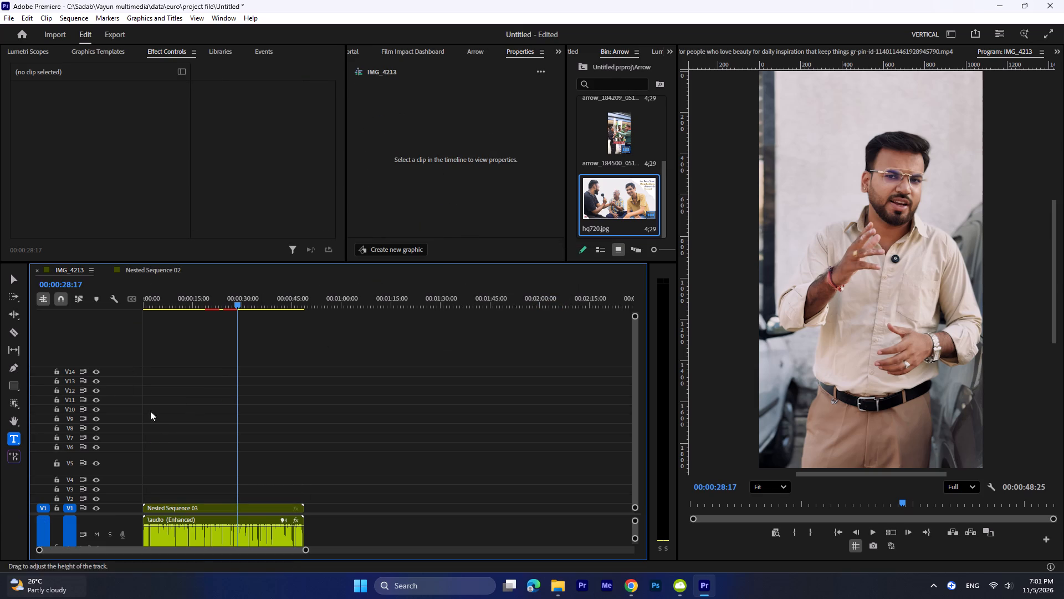
Switch back to Kalakar and replace the first word of caption line 1 with "Shubham".
click(626, 584)
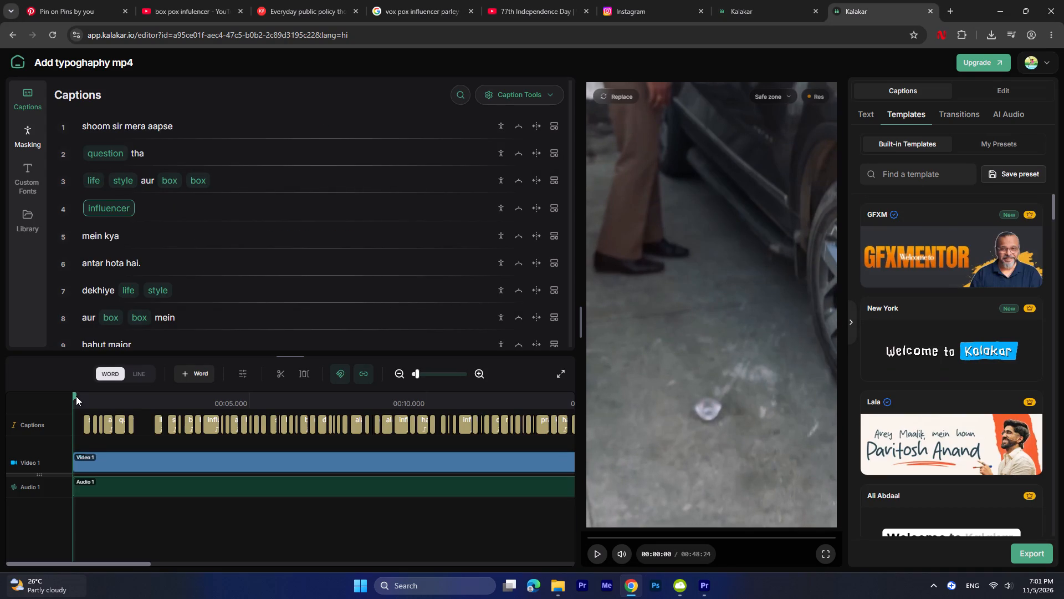
drag(75, 397, 57, 398)
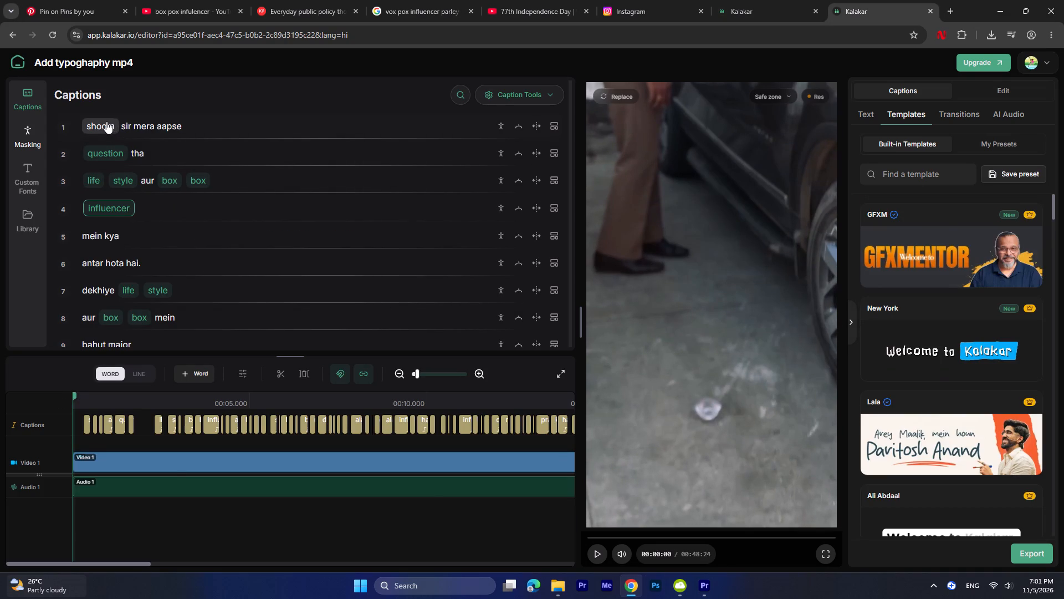
double_click(106, 121)
text(Shubham)
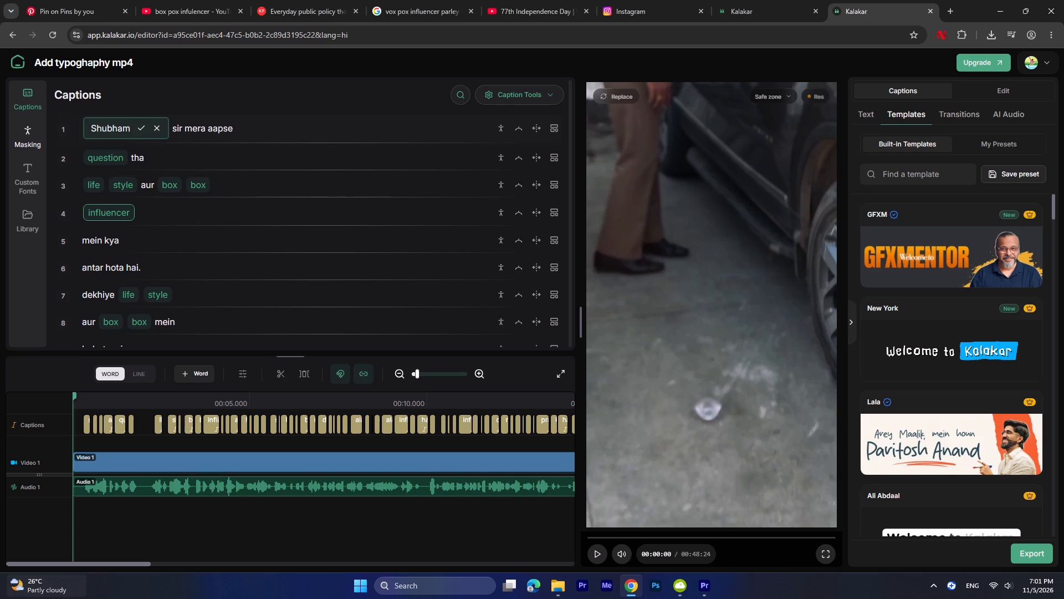
Change the first "box" in caption line 3 to "Vox".
double_click(174, 182)
click(170, 182)
click(172, 191)
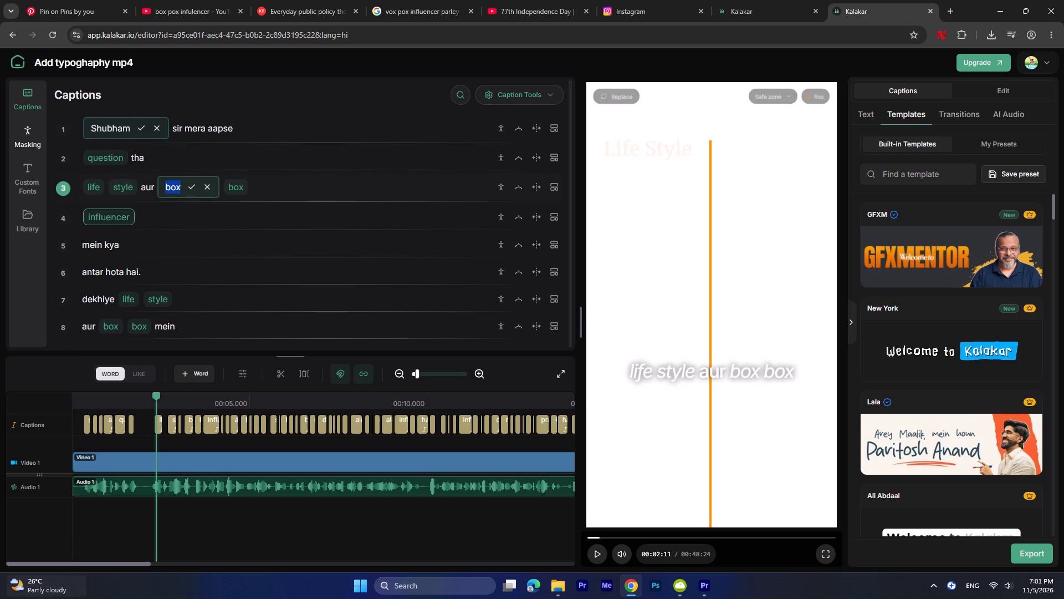
click(170, 186)
key(BackSpace)
key(shift+v)
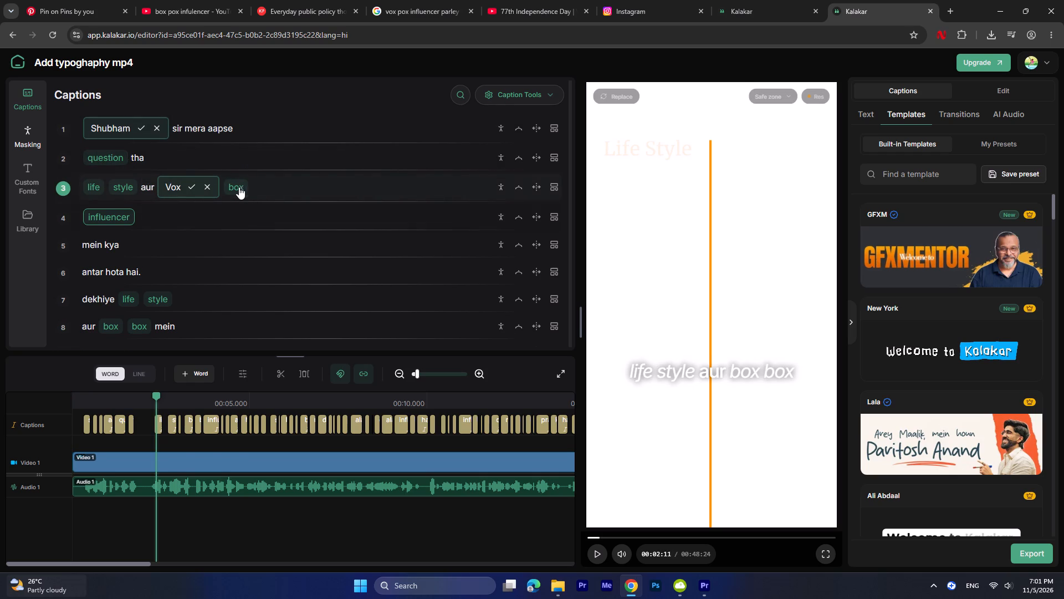
click(272, 184)
click(194, 185)
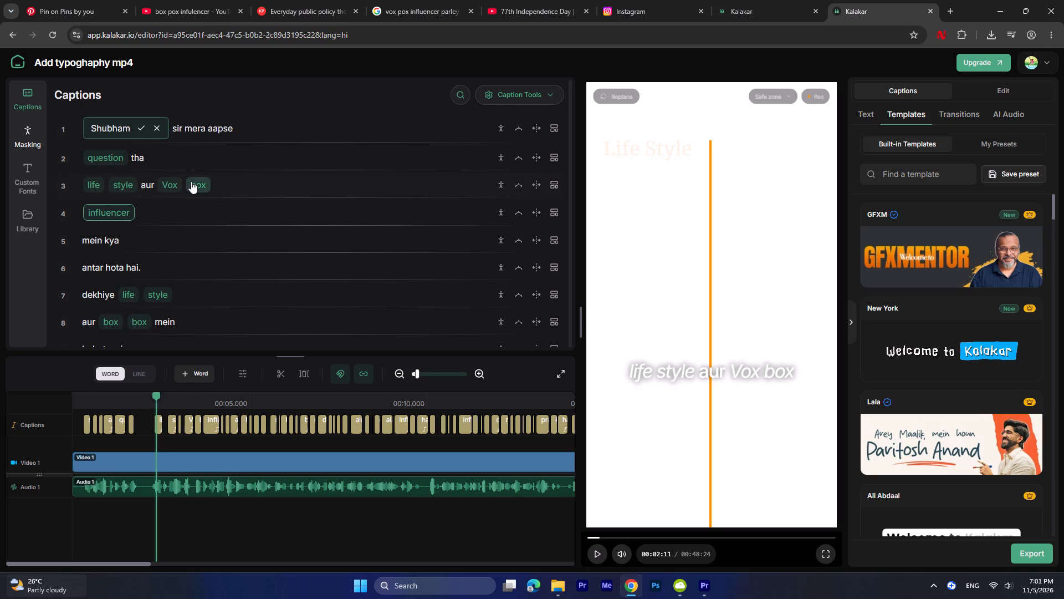
Change the remaining "box" in caption line 3 to "Pox".
click(200, 182)
click(197, 182)
right_click(197, 182)
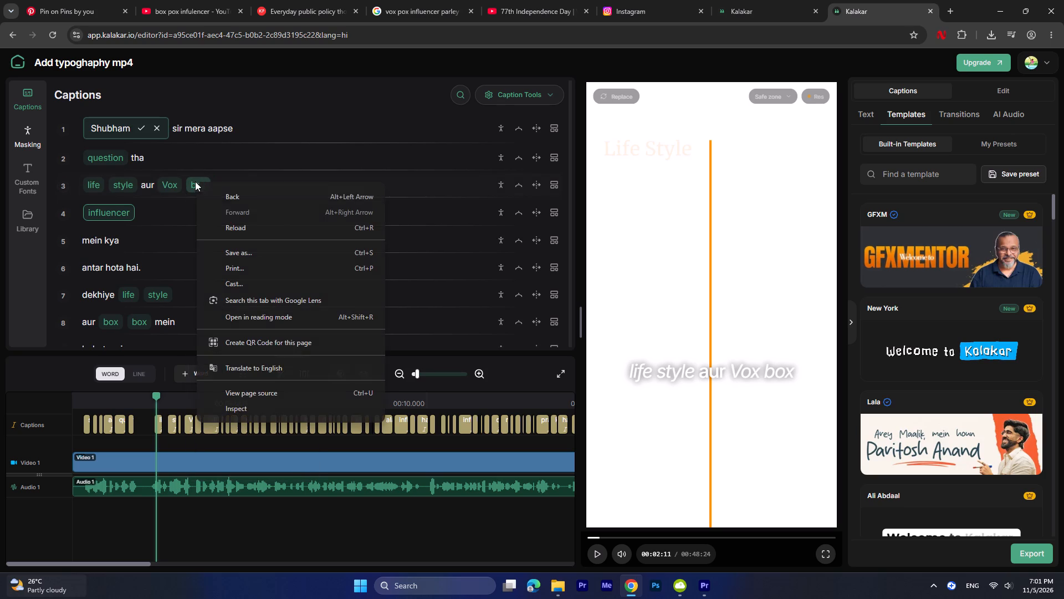
click(187, 182)
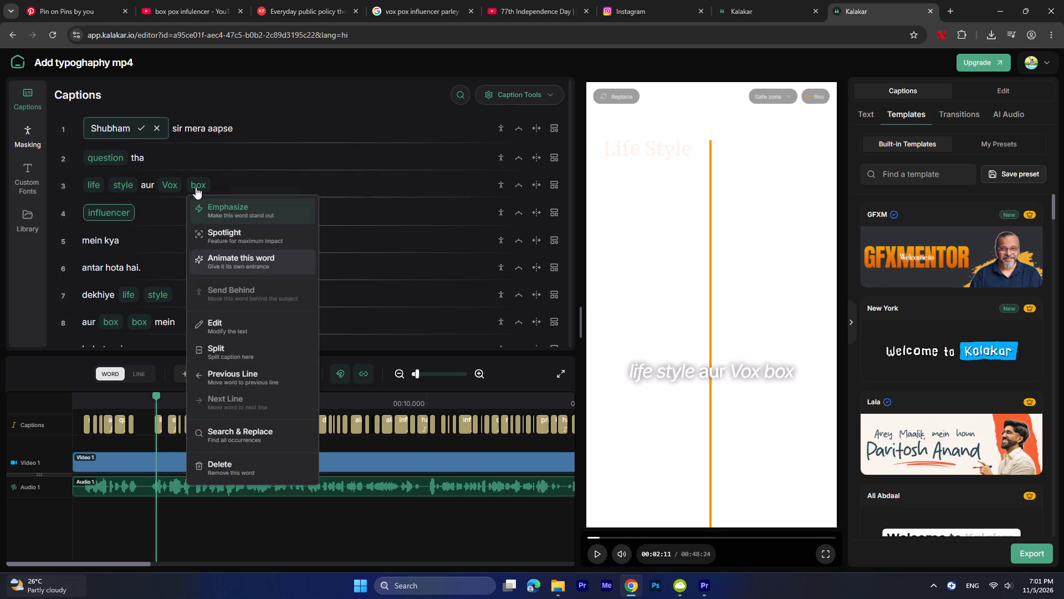
click(211, 328)
click(198, 187)
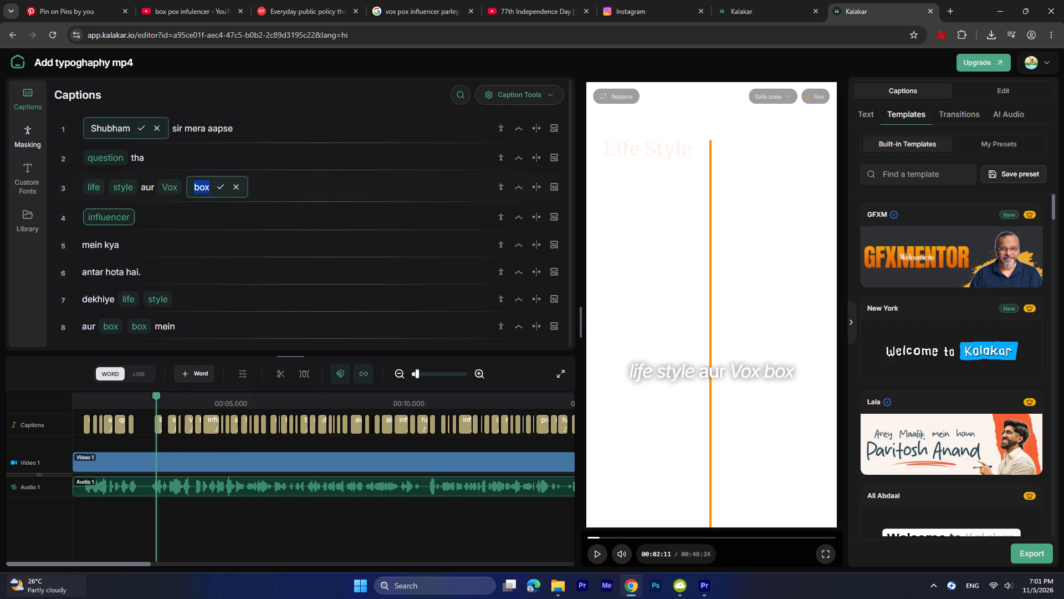
key(BackSpace)
key(shift+p)
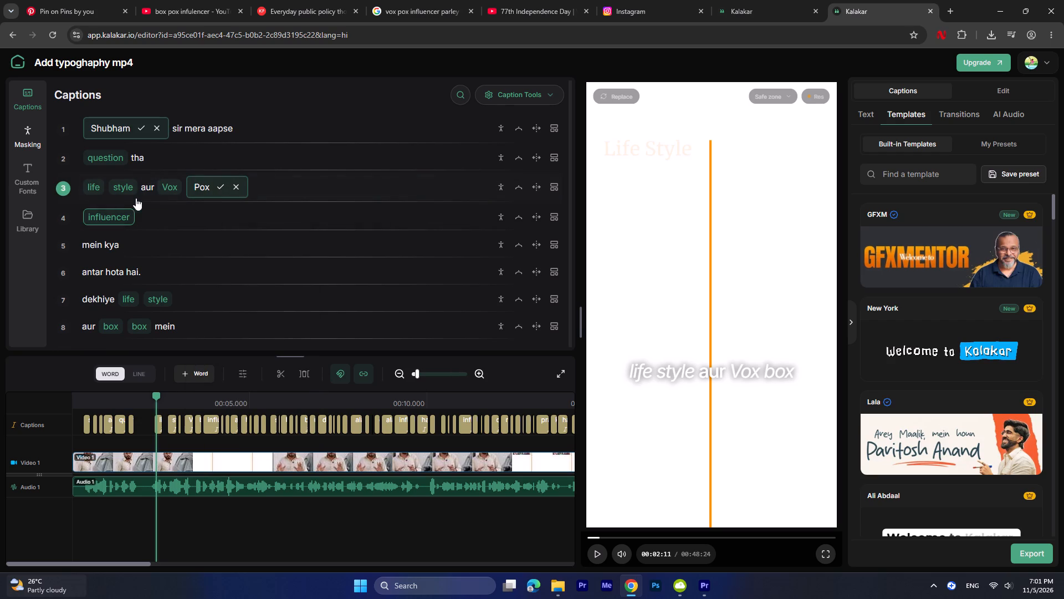
scroll(130, 237, down, 1)
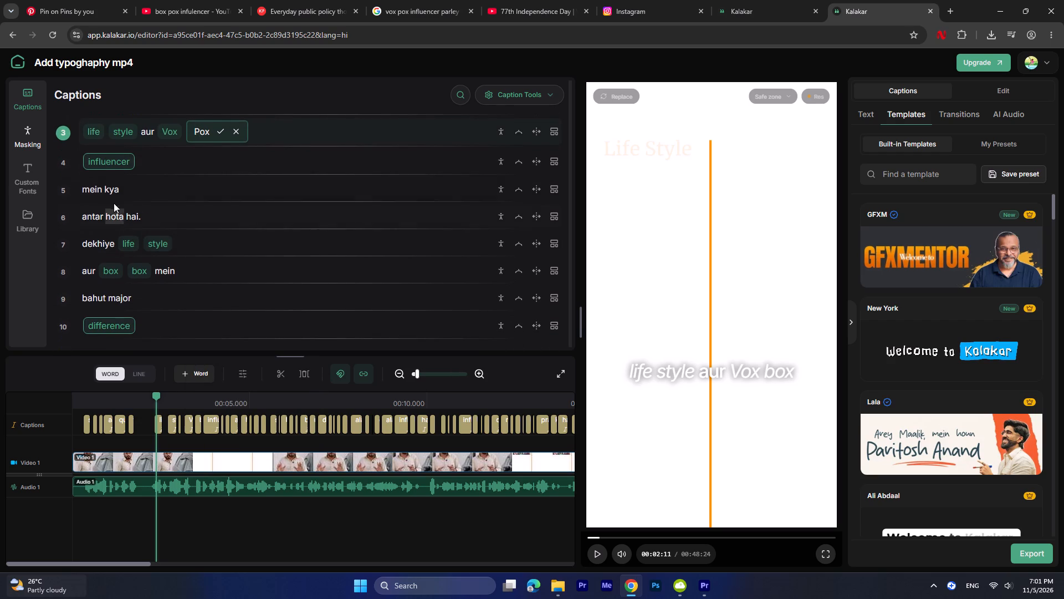
click(218, 130)
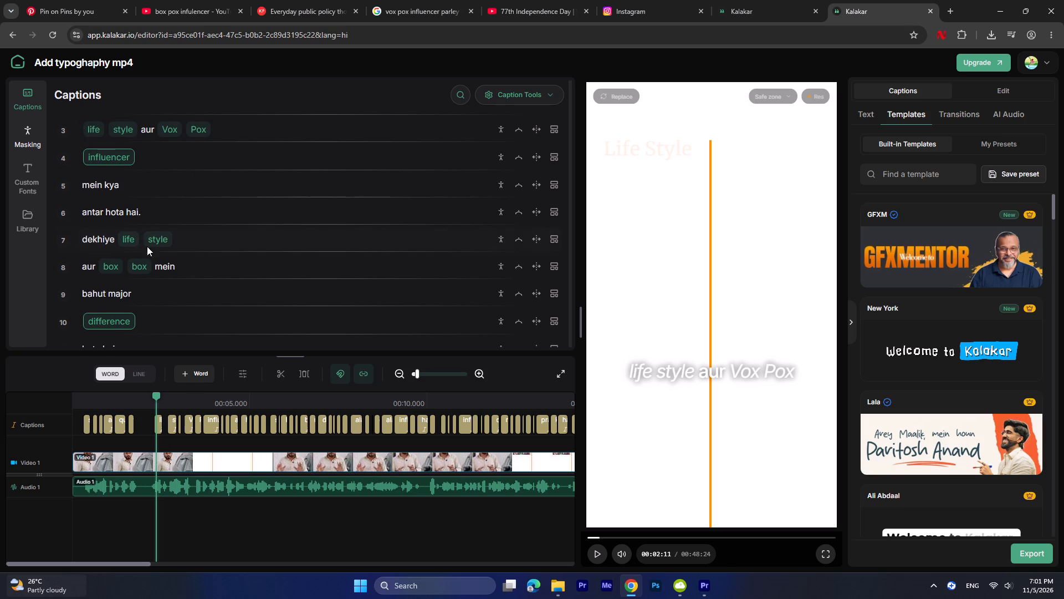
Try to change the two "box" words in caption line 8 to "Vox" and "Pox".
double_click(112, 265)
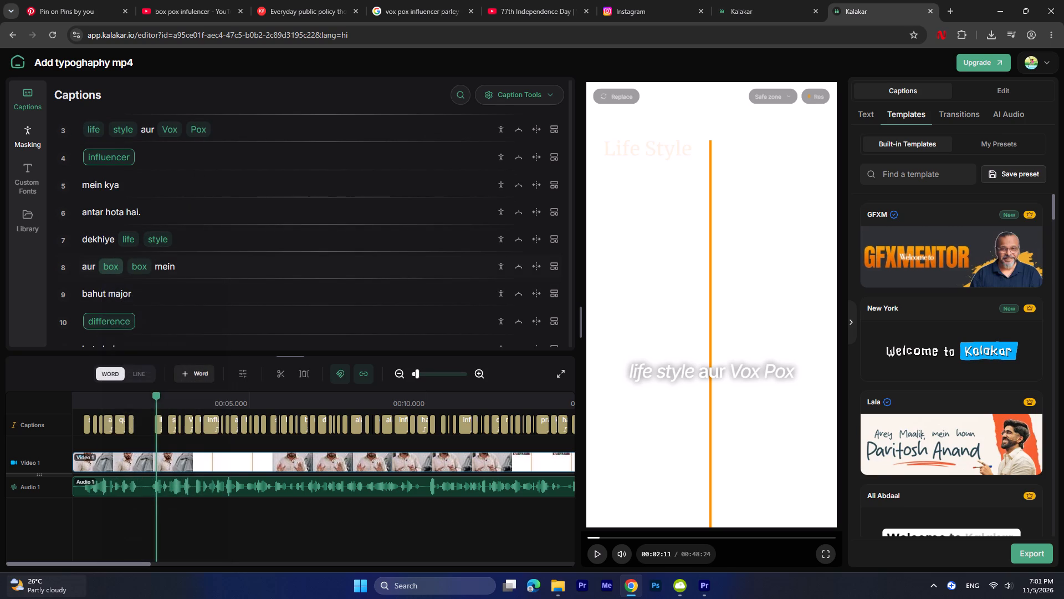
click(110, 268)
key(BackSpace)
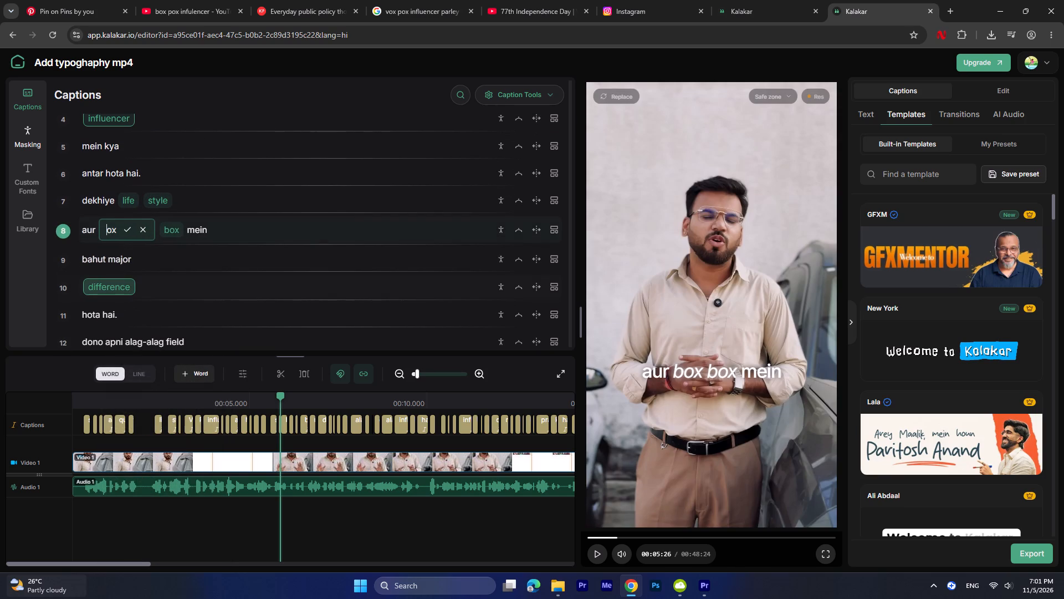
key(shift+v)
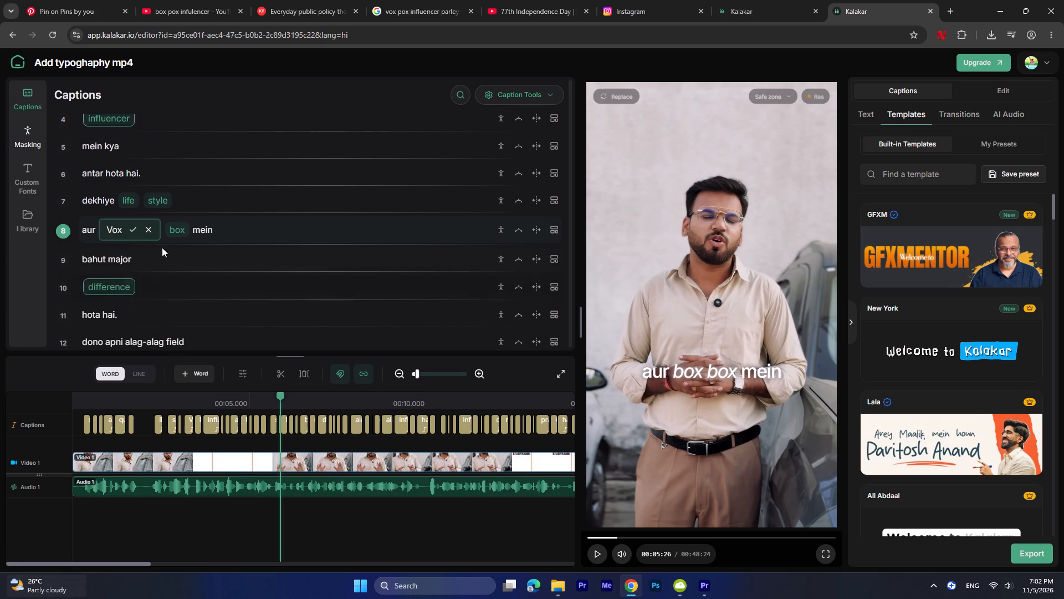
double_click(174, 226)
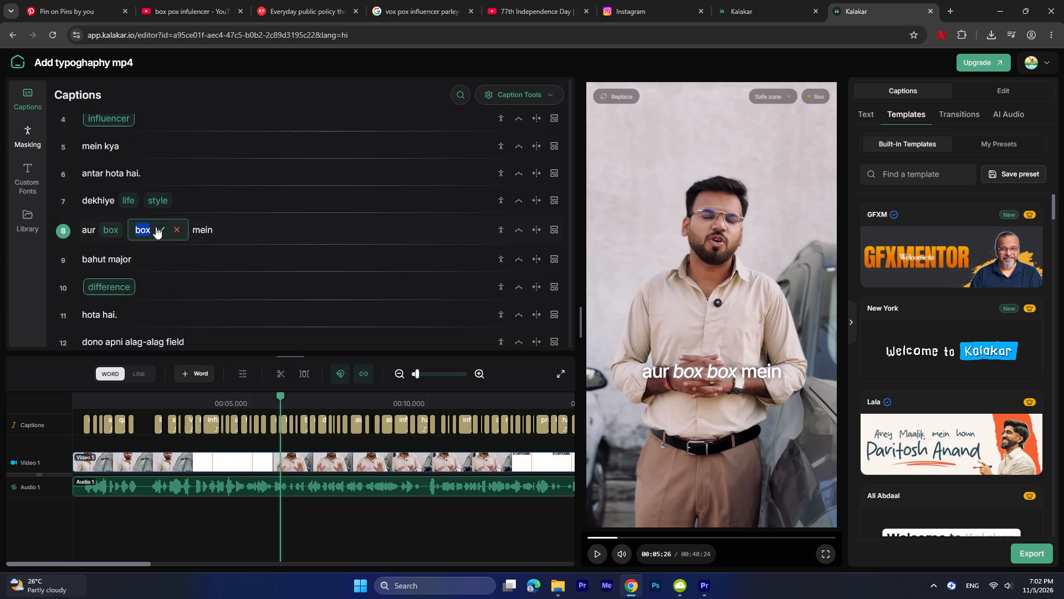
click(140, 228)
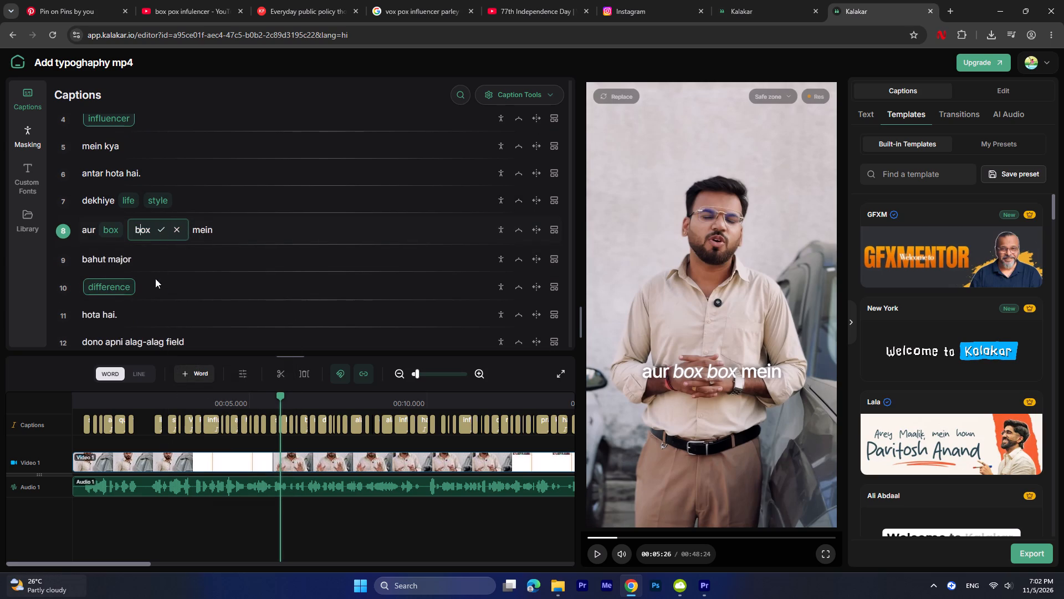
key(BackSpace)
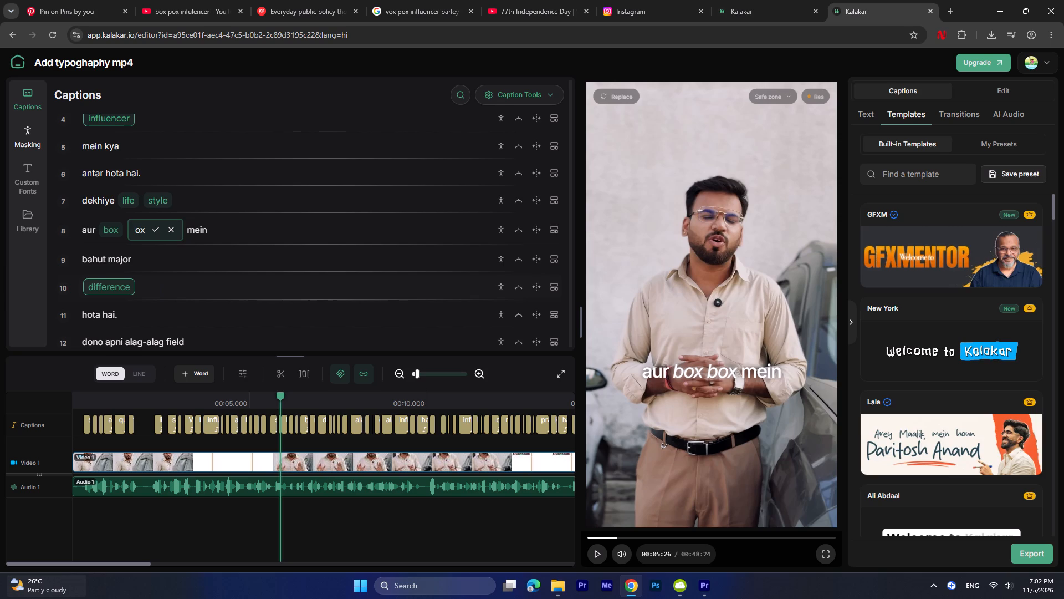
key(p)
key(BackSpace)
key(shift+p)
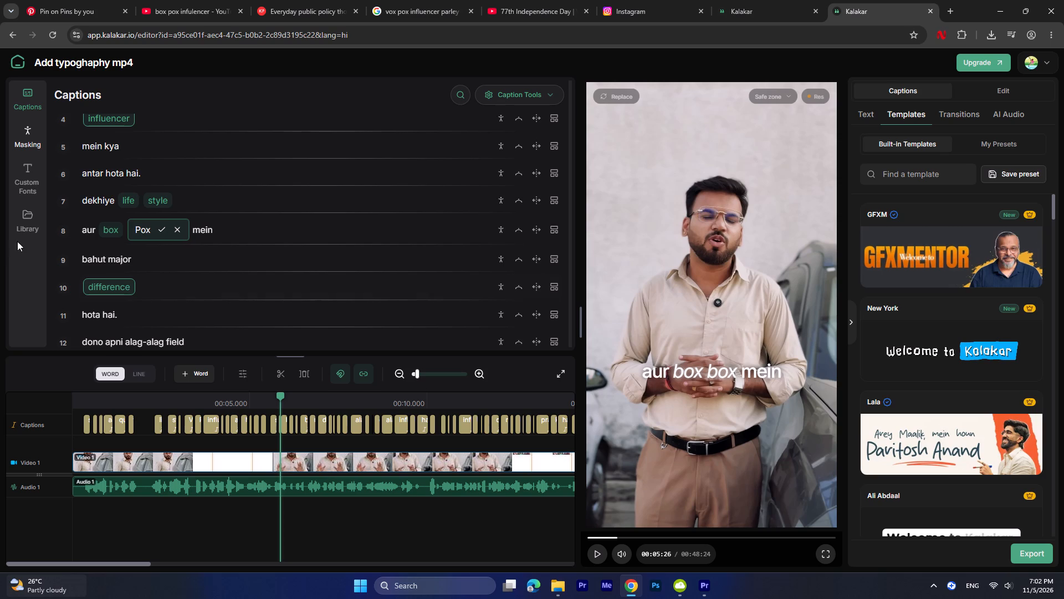
Replace the first "box" in caption line 8 with "Vox Pox".
click(109, 225)
triple_click(108, 228)
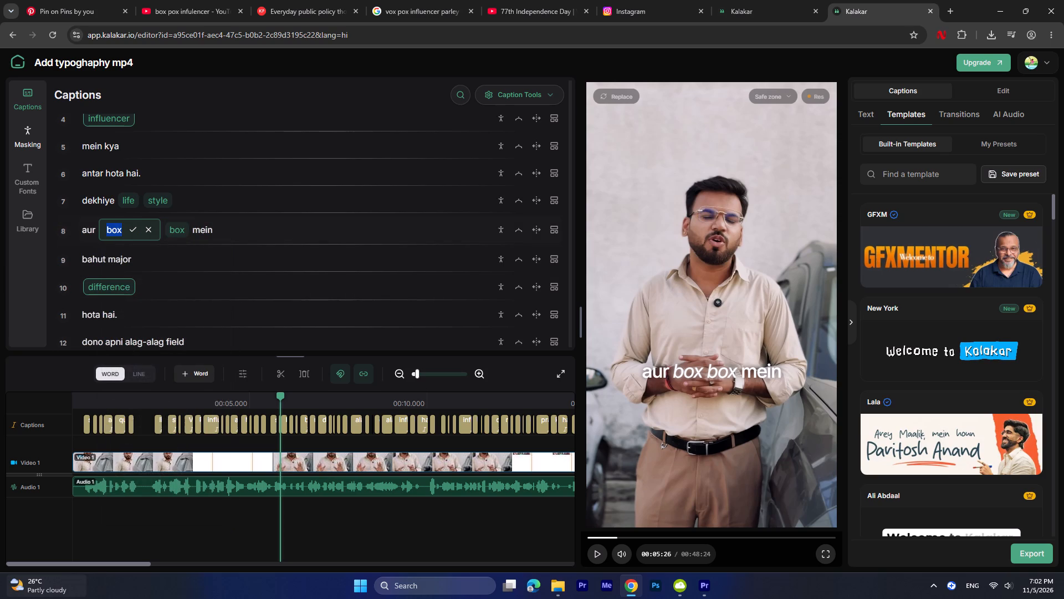
double_click(108, 229)
key(BackSpace)
key(shift+v)
click(123, 229)
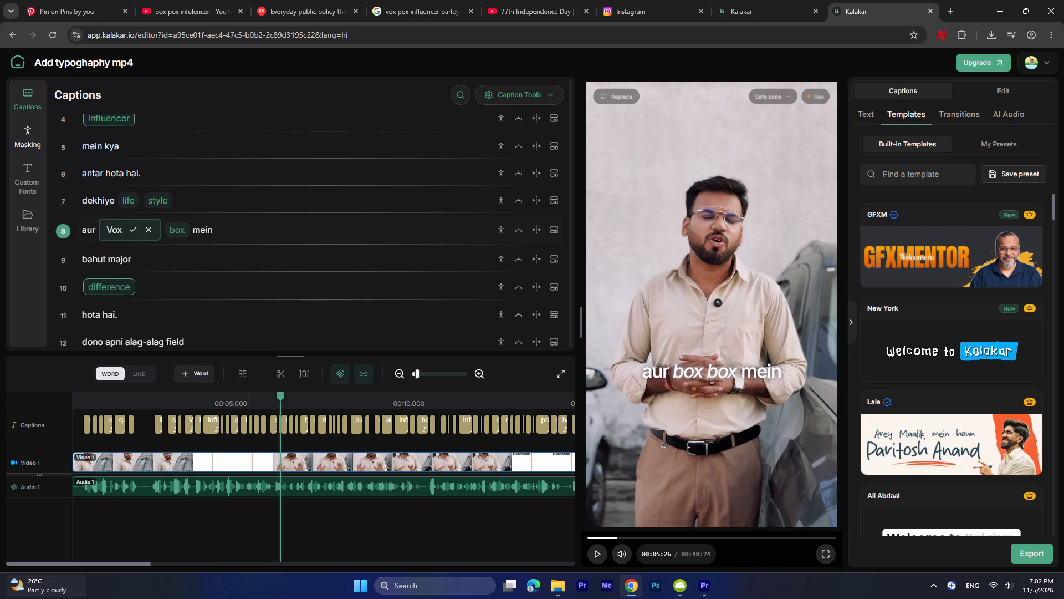
key(space)
text(po)
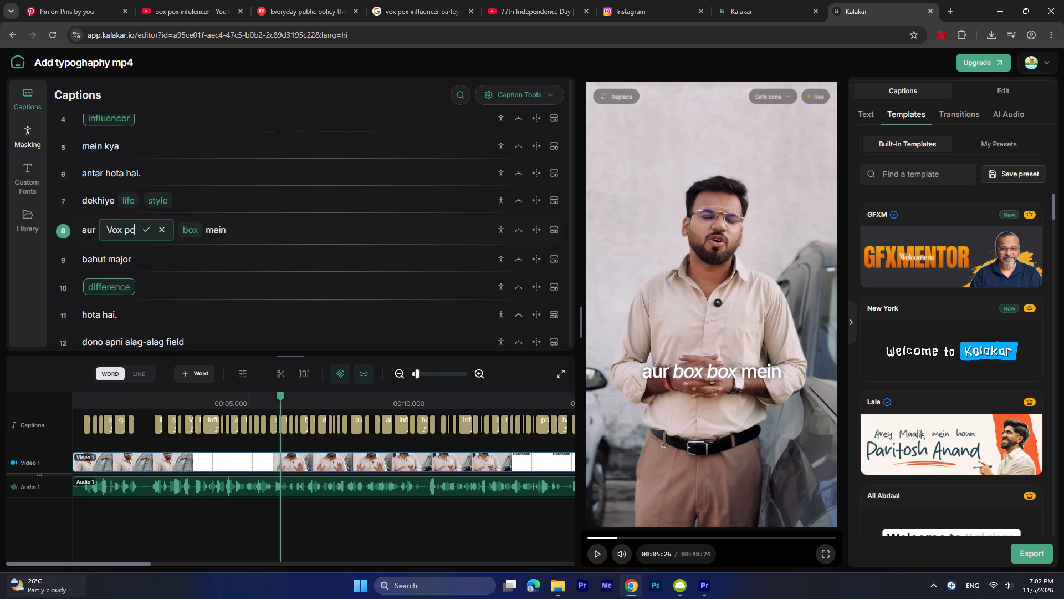
key(BackSpace)
key(BackSpace)
key(shift+p)
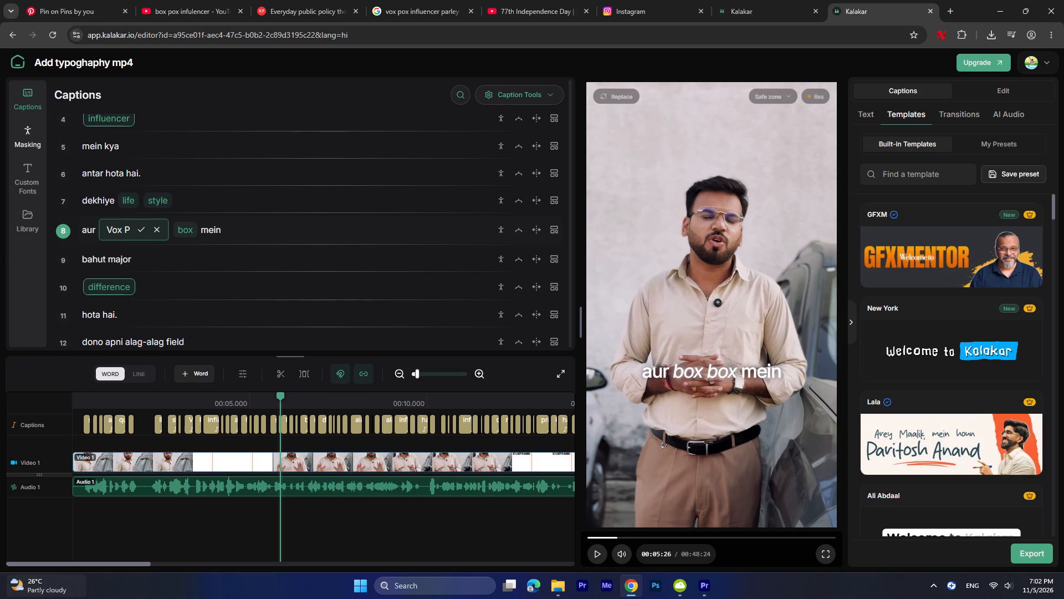
text(oc)
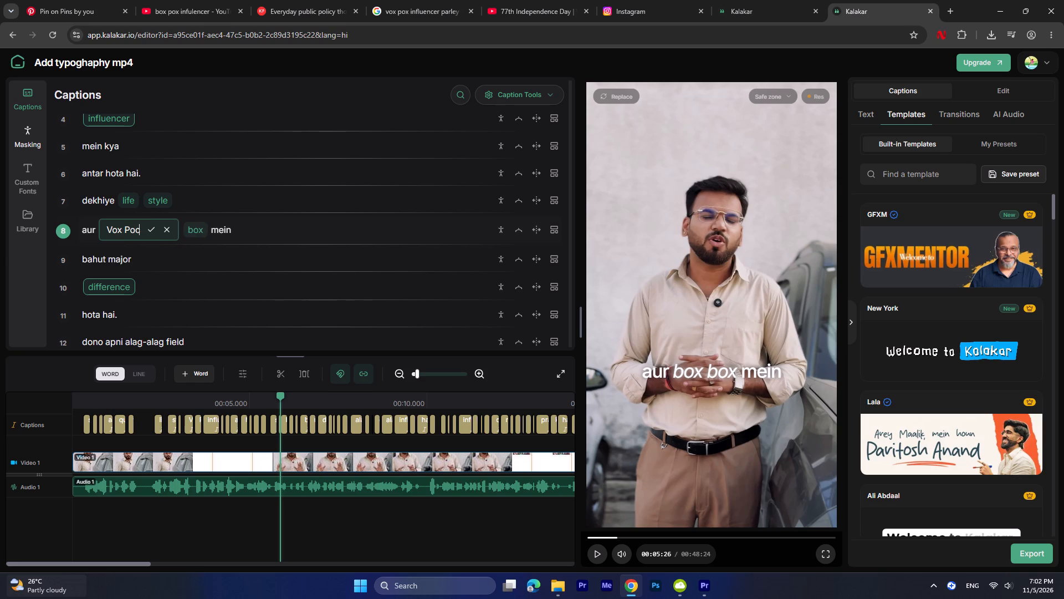
key(BackSpace)
key(x)
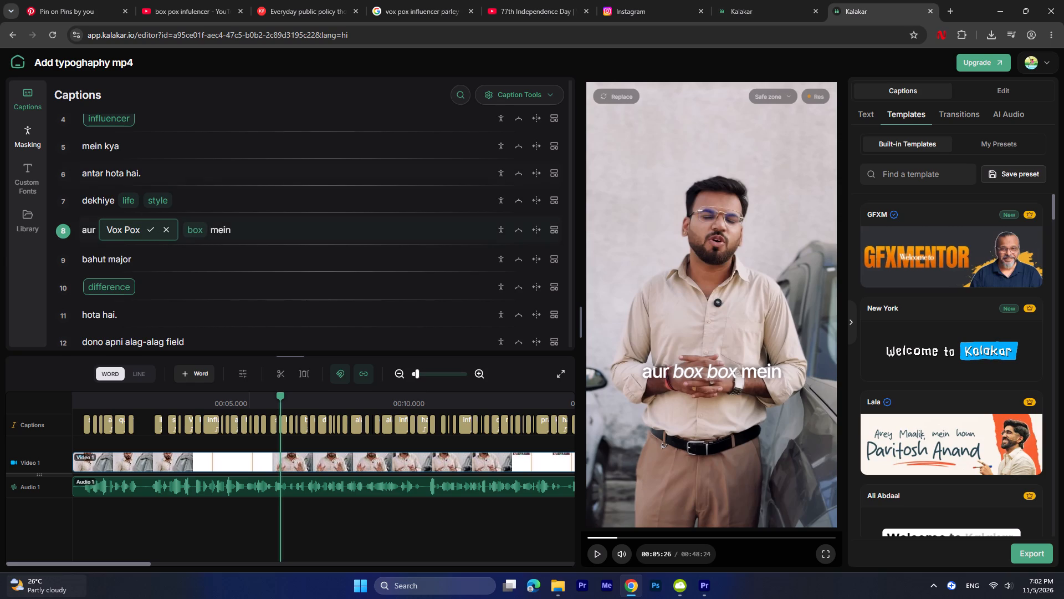
click(147, 229)
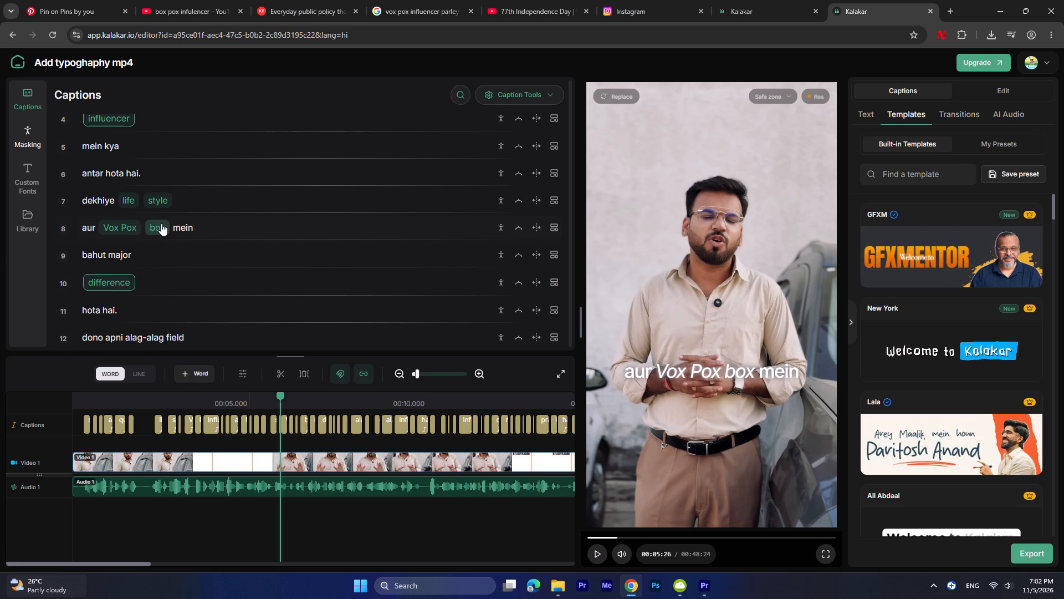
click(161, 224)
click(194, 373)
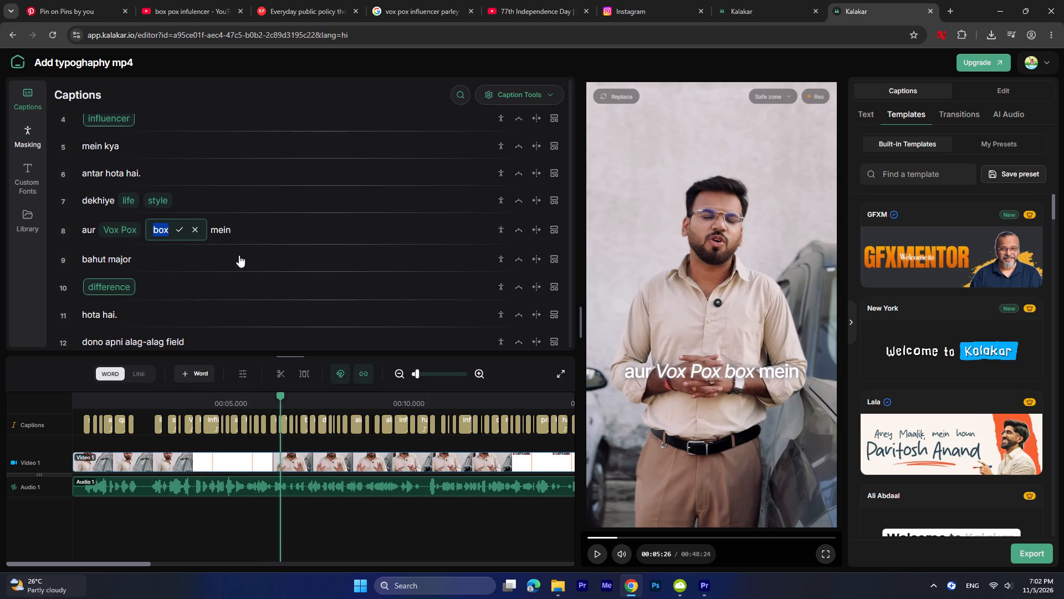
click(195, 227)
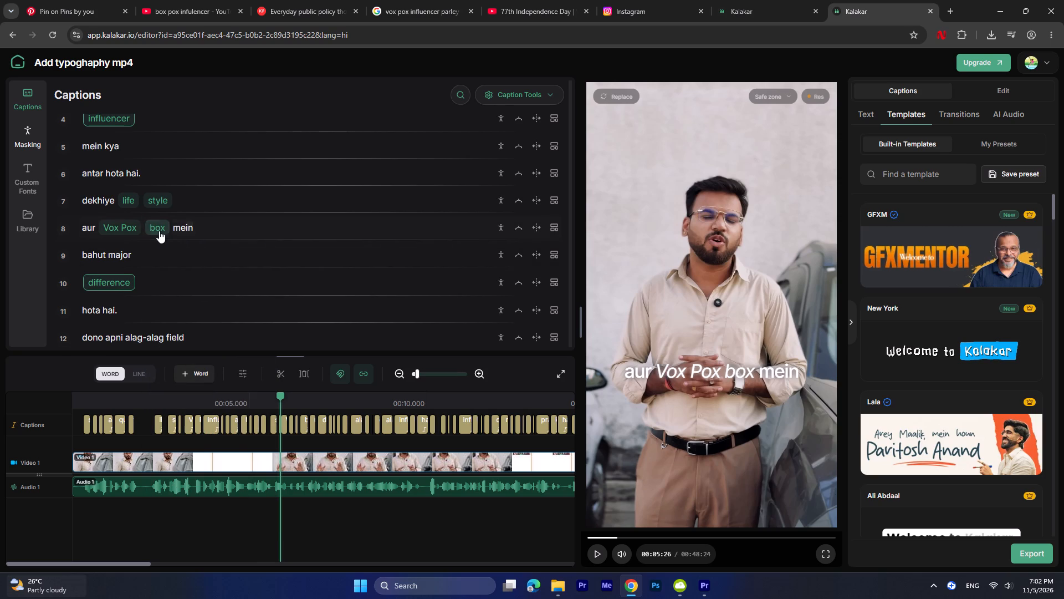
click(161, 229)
Shorten the "Vox Pox" entry in caption line 8 to "Vox".
double_click(125, 225)
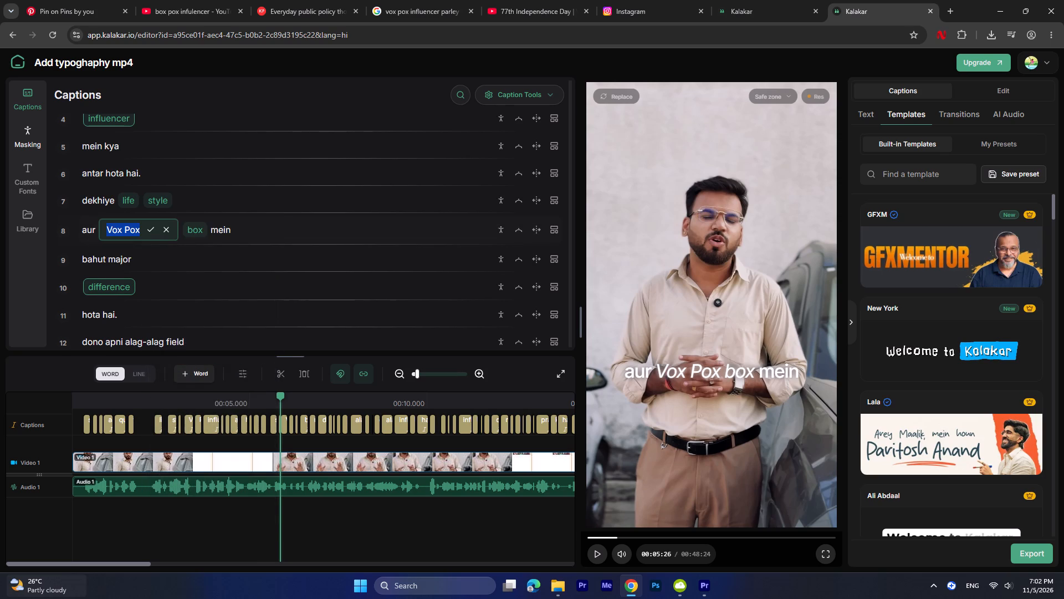
drag(124, 227, 130, 227)
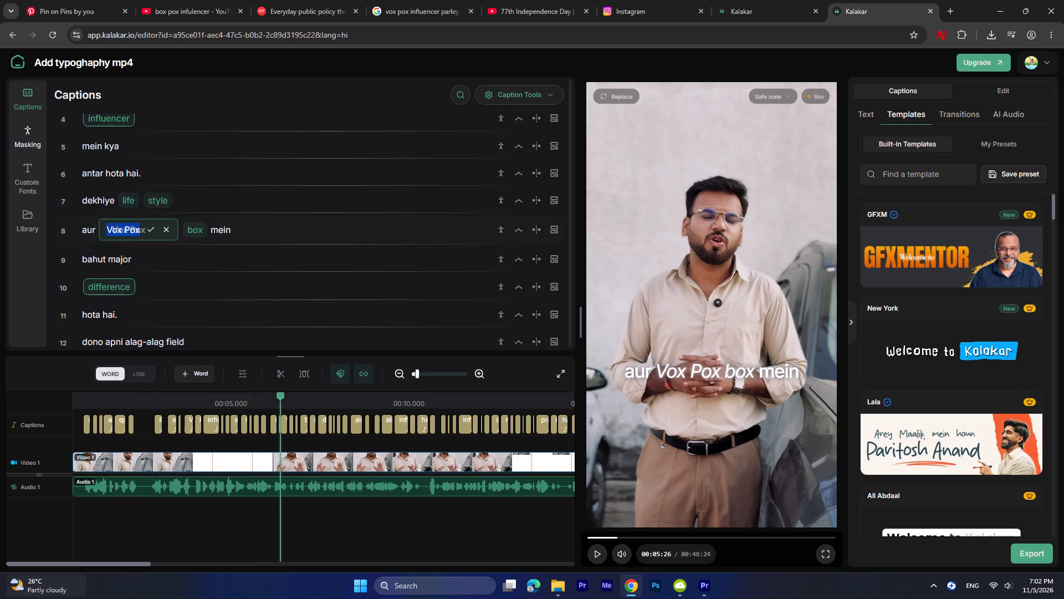
click(130, 228)
double_click(134, 230)
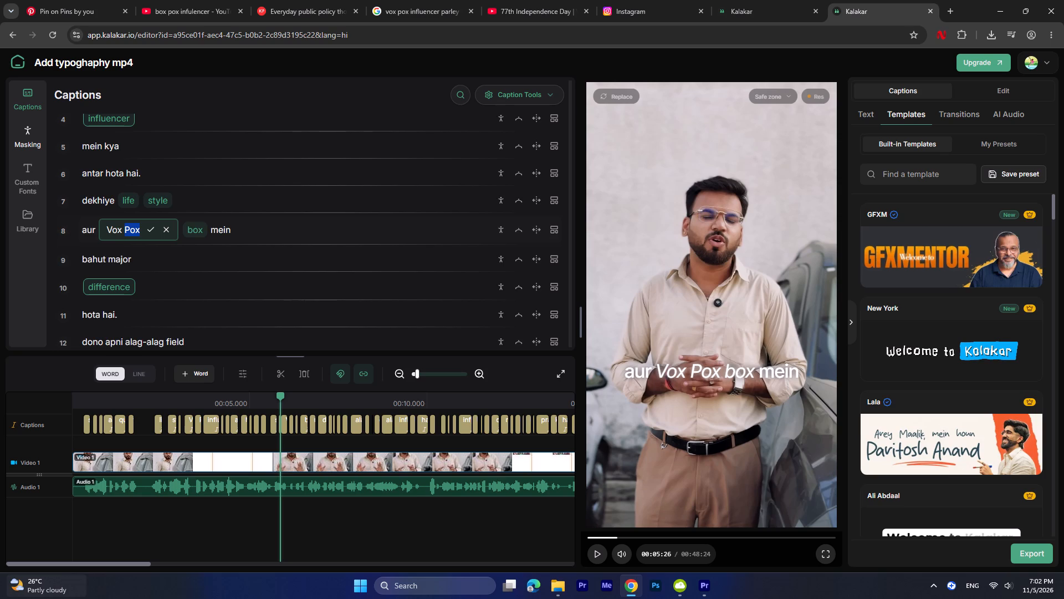
key(BackSpace)
click(136, 226)
Change the remaining "box" in caption line 8 to "Pox".
double_click(143, 224)
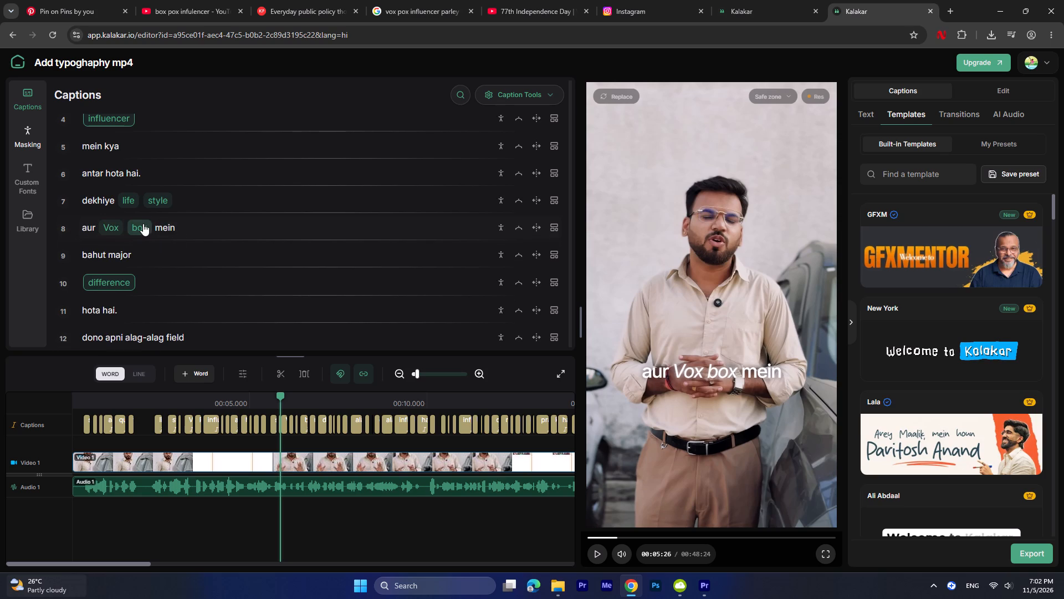
text(Pox)
click(161, 232)
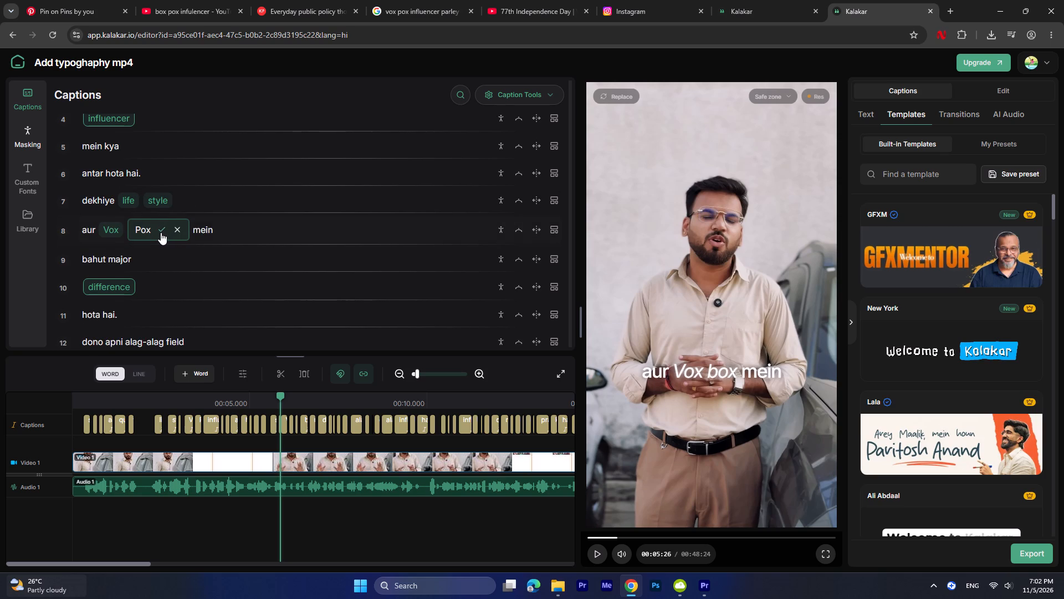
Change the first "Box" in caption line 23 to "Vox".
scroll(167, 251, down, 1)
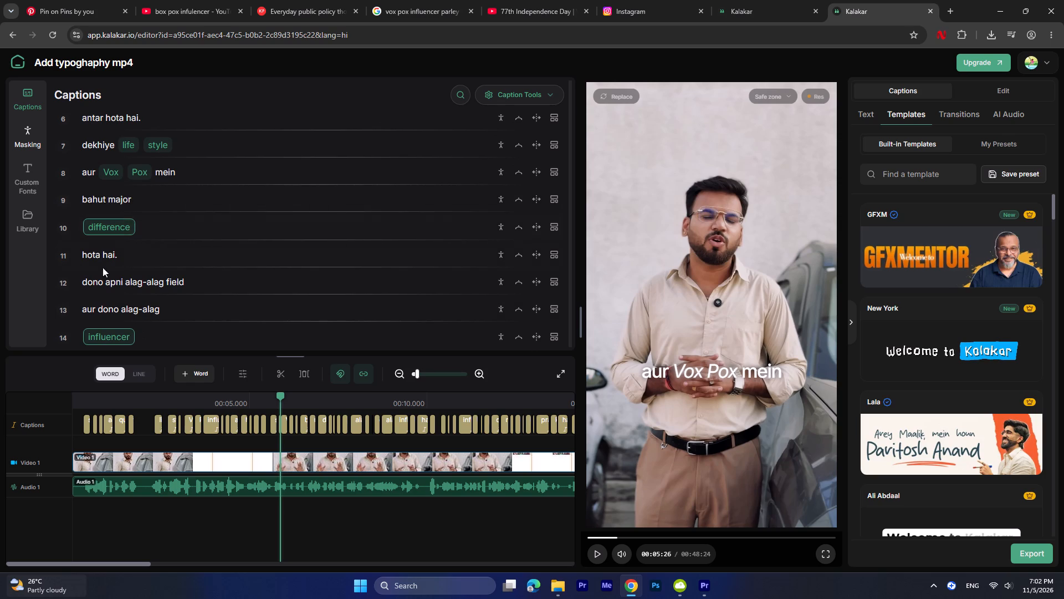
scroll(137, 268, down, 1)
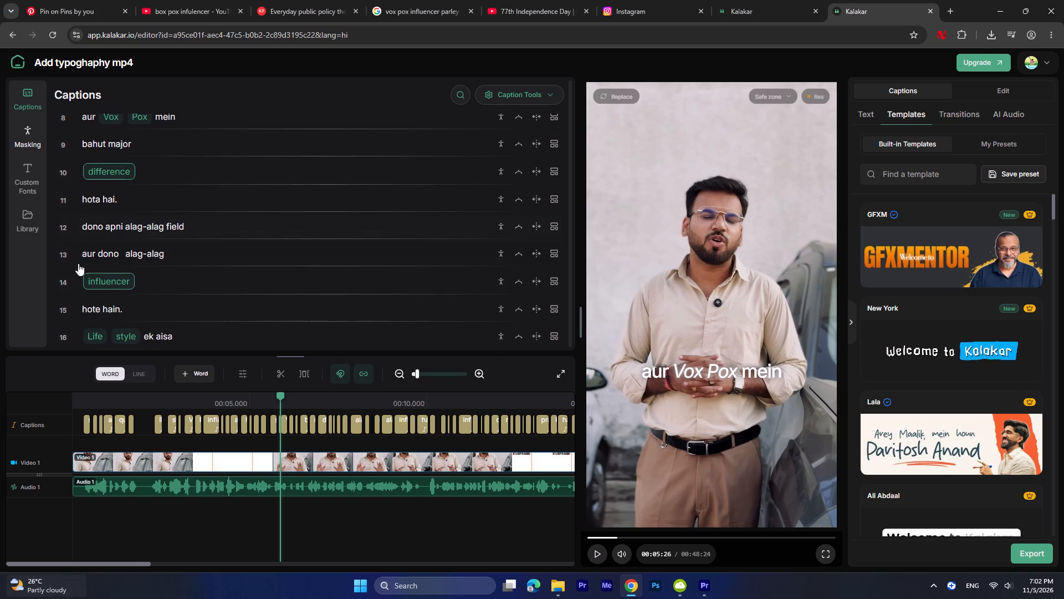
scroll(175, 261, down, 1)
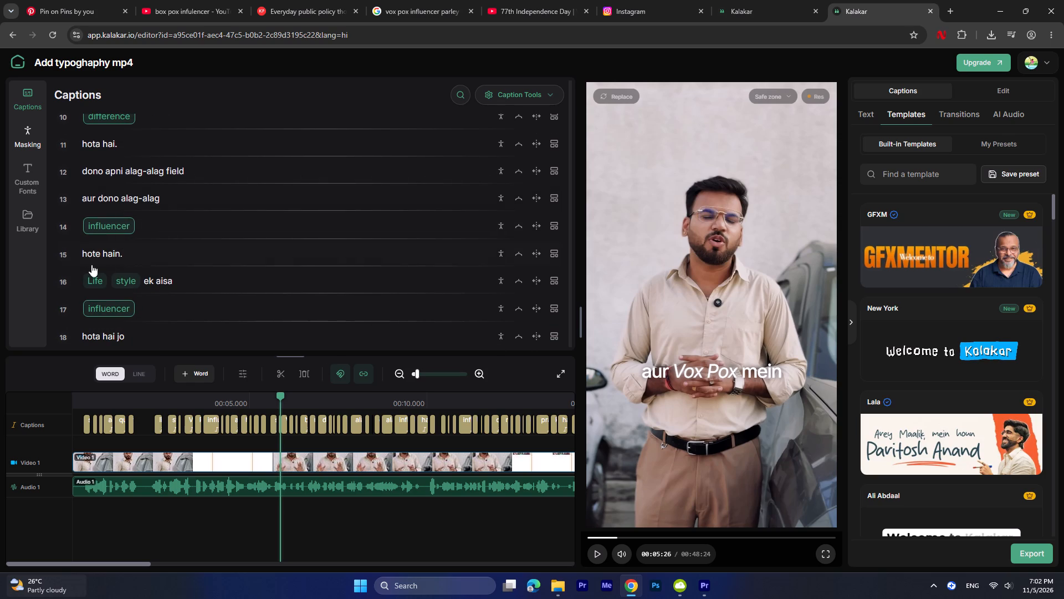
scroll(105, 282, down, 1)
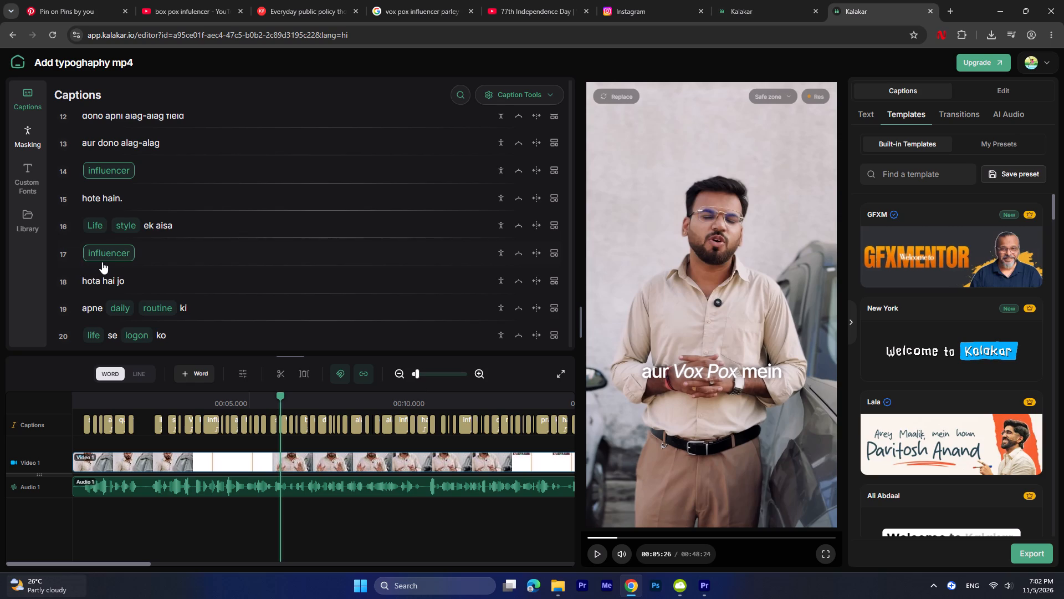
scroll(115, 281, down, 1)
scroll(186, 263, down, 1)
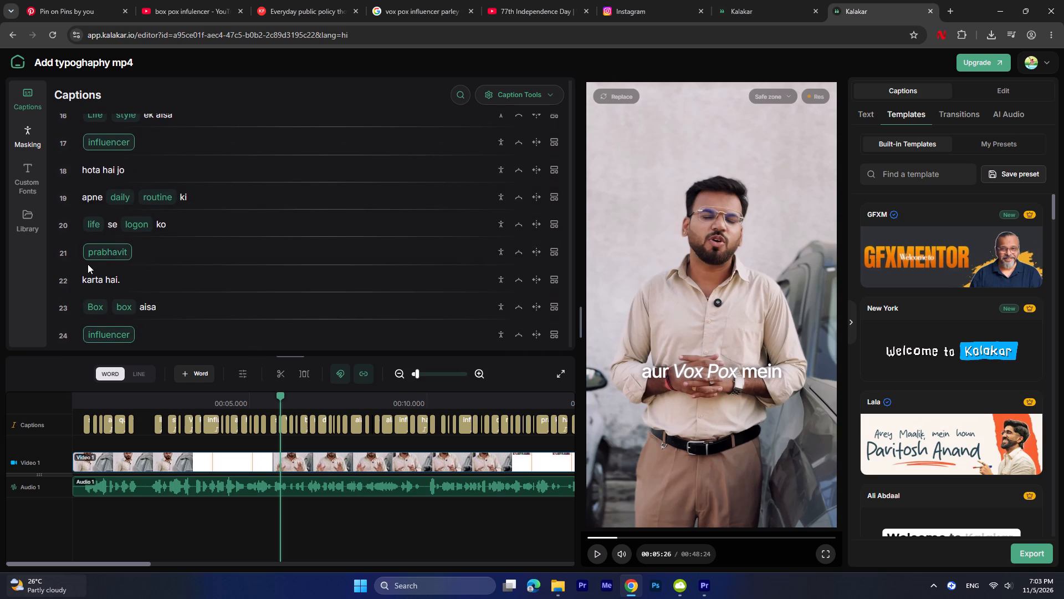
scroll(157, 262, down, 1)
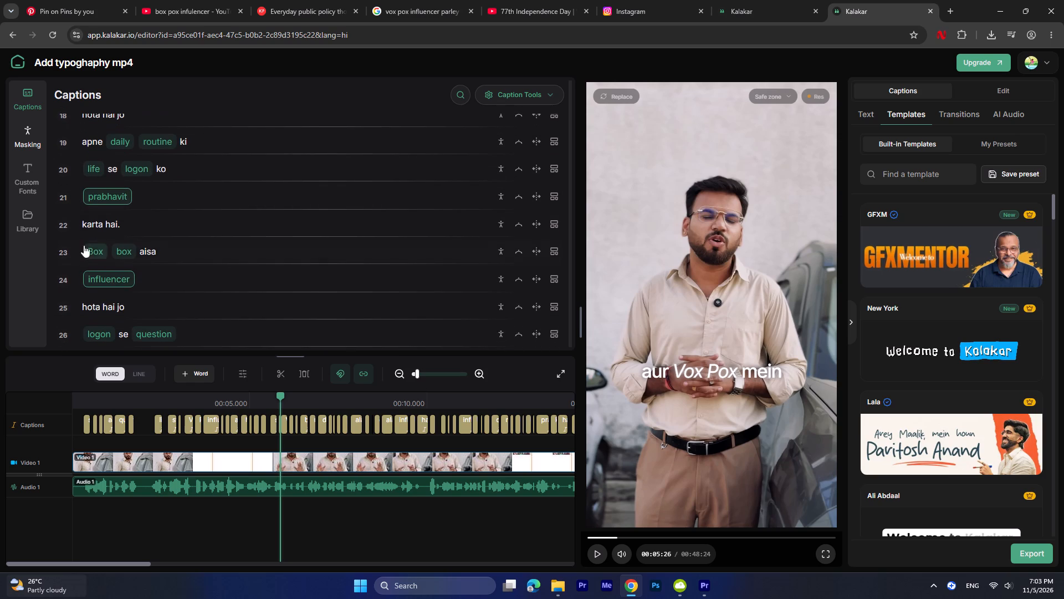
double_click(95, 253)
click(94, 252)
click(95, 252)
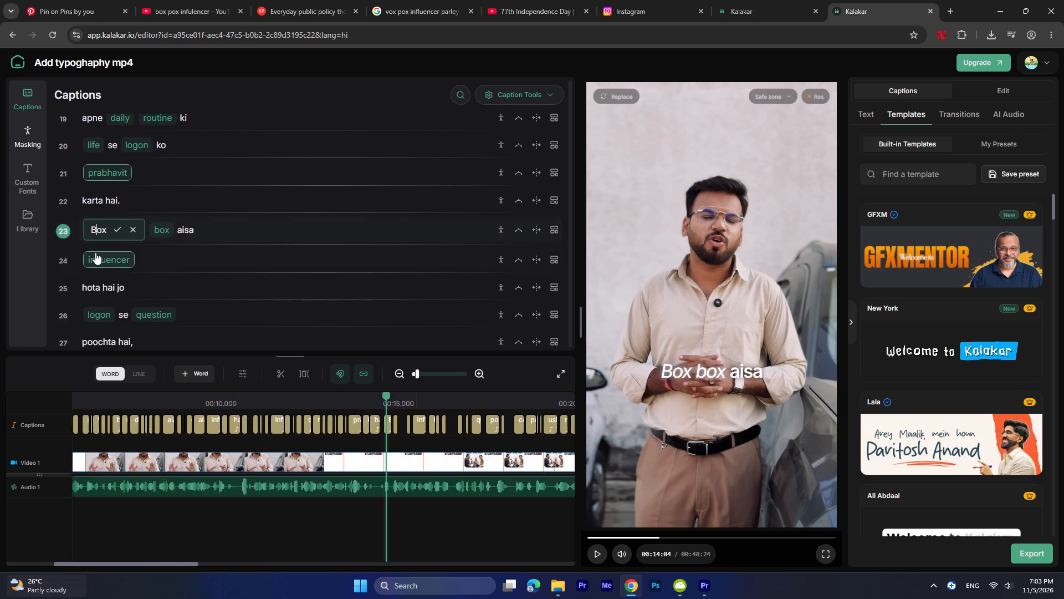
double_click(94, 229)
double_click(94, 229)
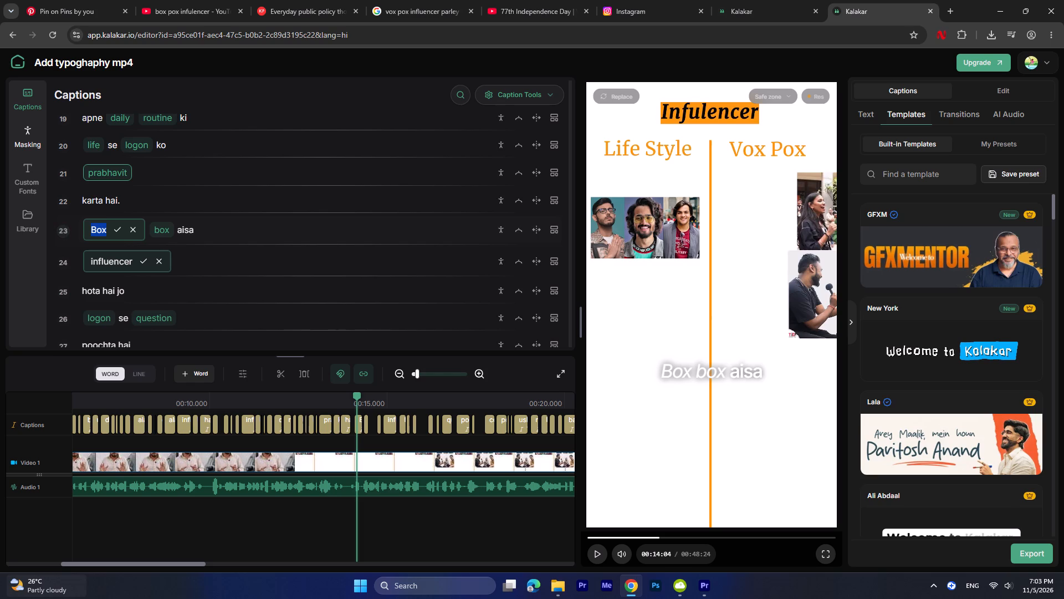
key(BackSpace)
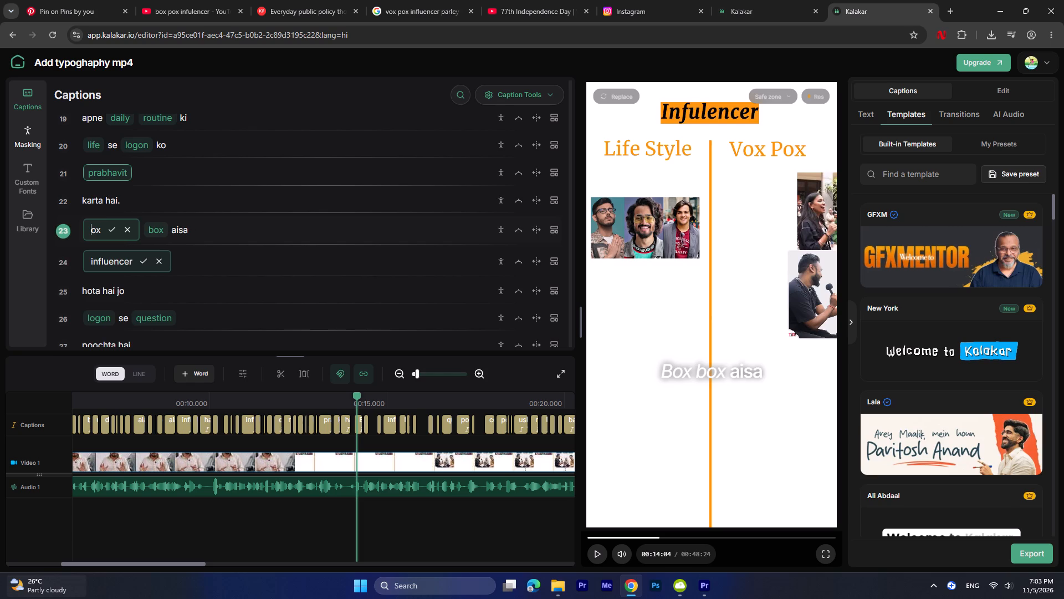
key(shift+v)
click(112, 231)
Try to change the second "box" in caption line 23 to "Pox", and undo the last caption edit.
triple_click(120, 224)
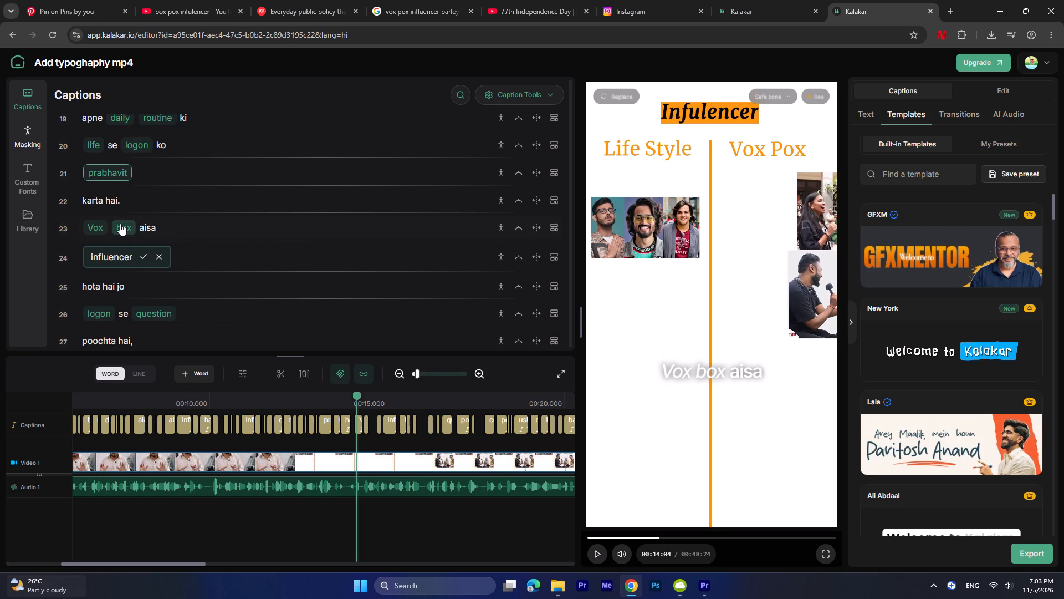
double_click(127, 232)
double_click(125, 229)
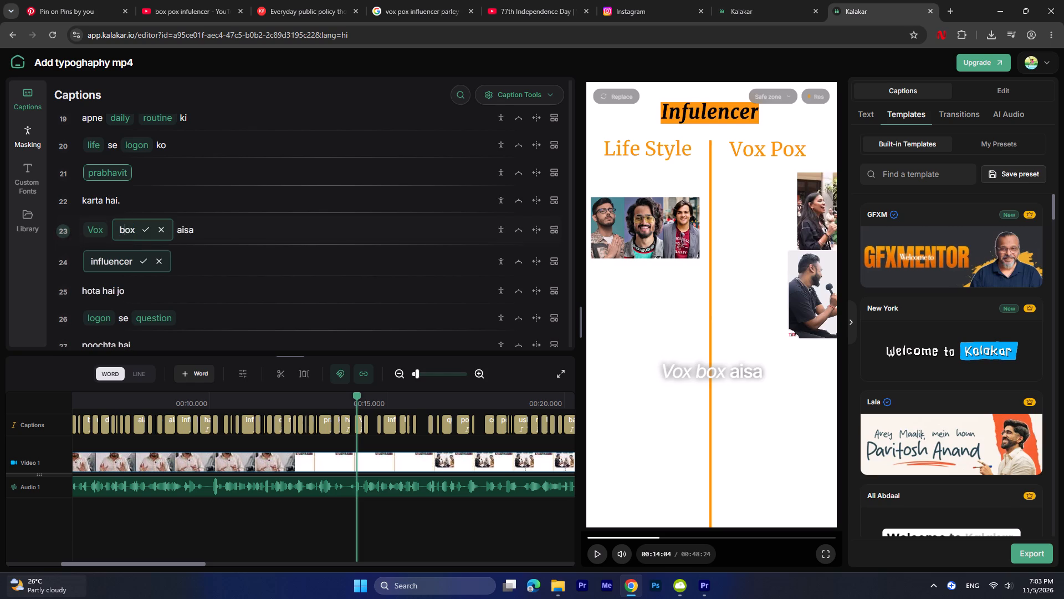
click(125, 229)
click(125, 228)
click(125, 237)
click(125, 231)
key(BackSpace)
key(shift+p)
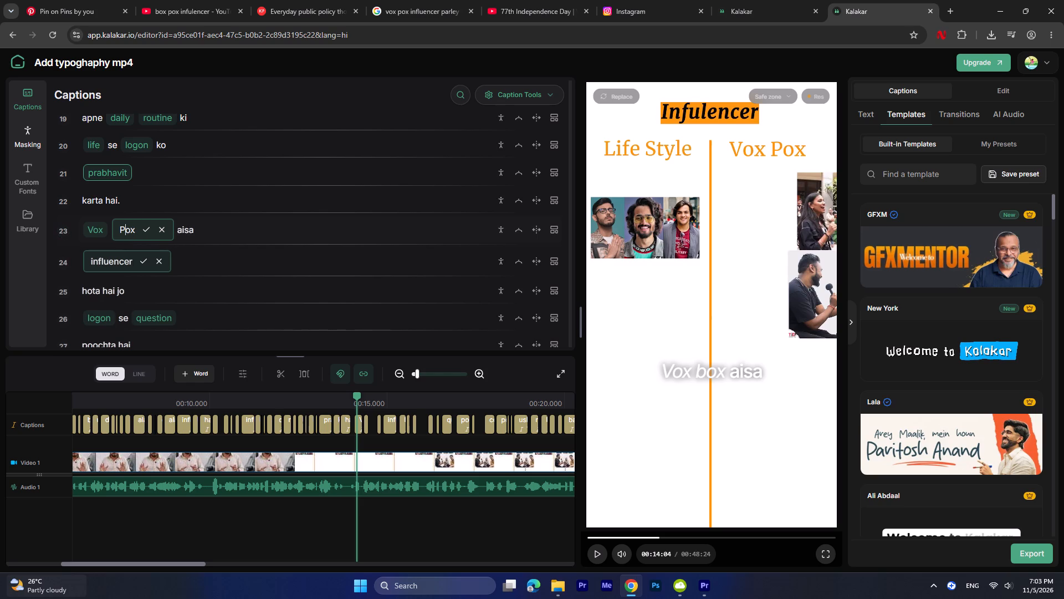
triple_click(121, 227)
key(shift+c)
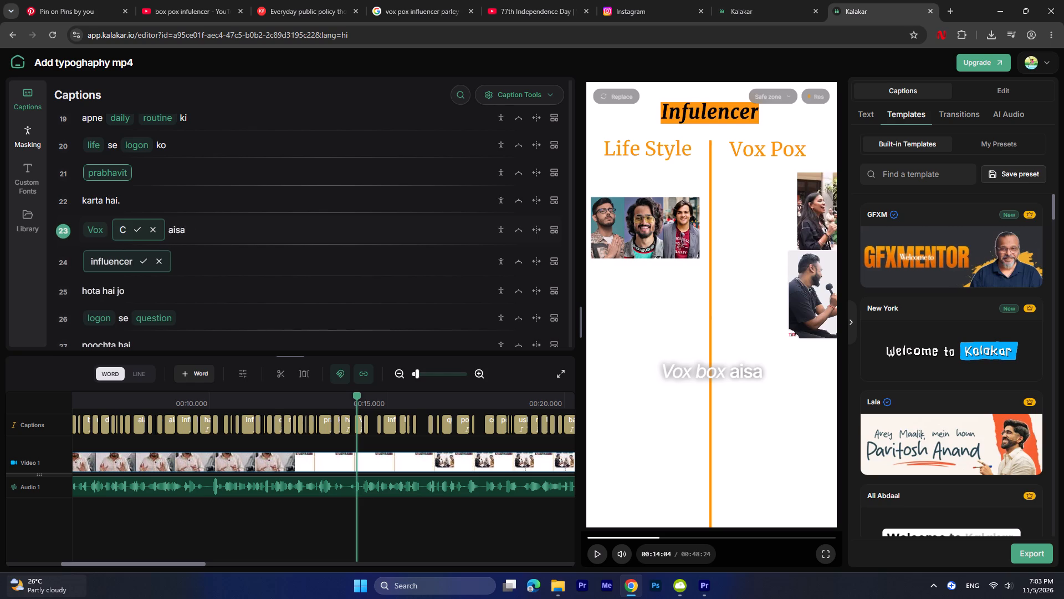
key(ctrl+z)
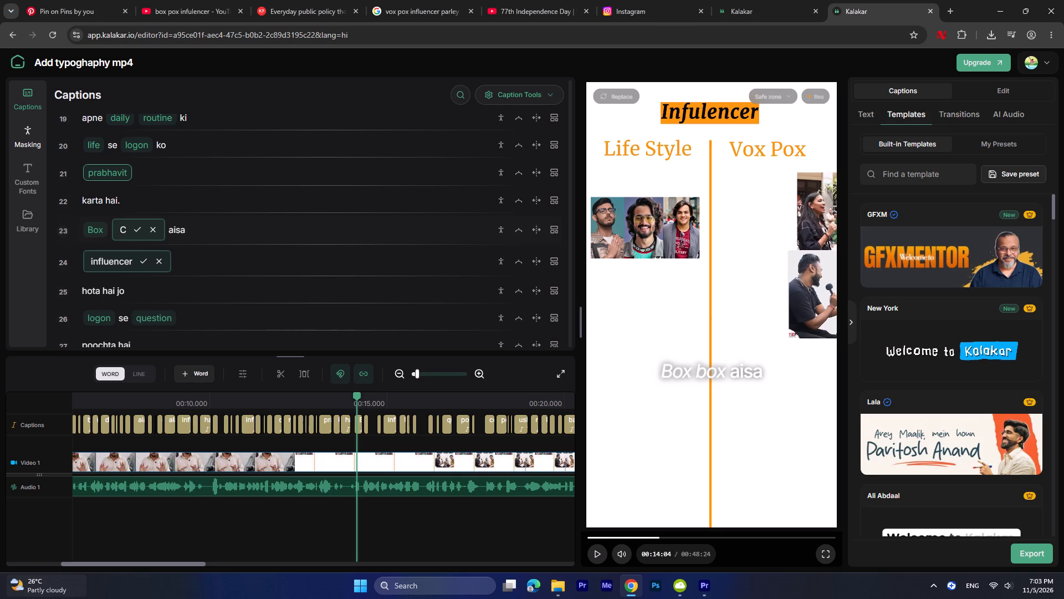
Set the second word of caption line 23 to "Pox".
click(121, 227)
click(127, 230)
key(BackSpace)
text(Pox)
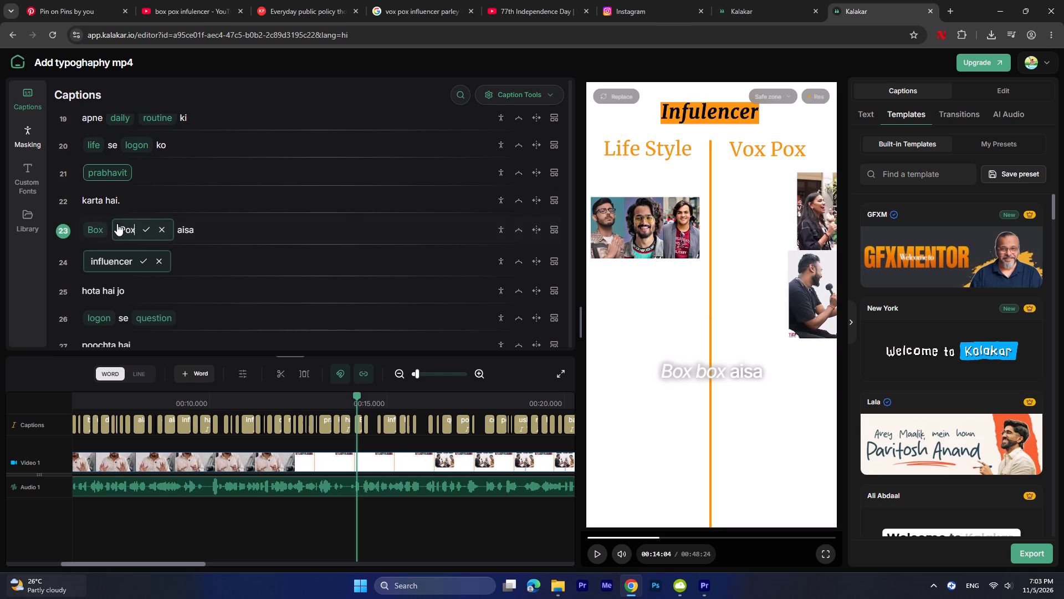
triple_click(122, 226)
key(ctrl+c)
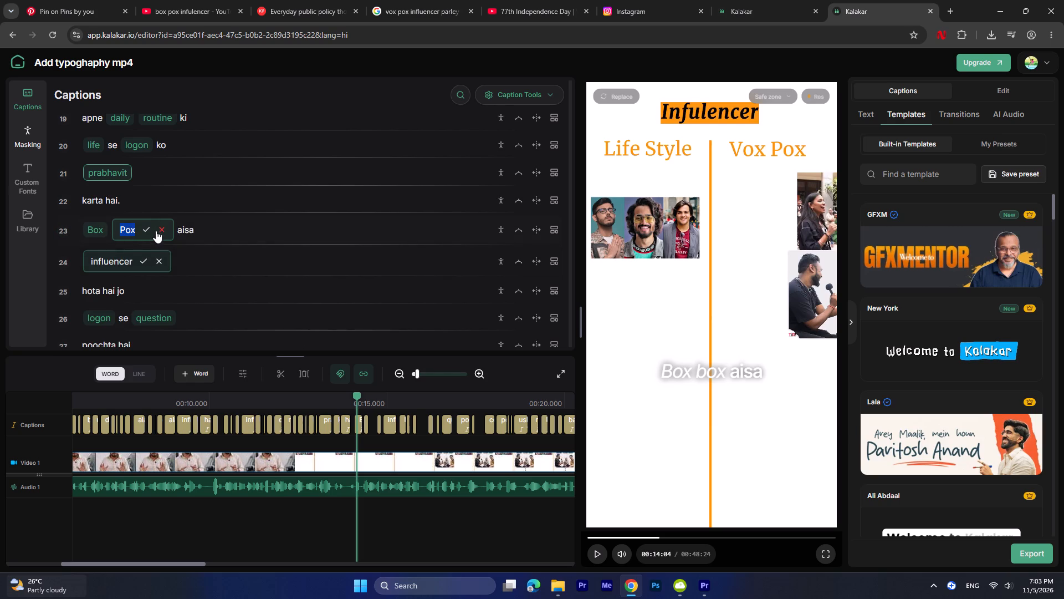
click(149, 226)
Change the first word of caption line 23 from "Box" to "Vox".
click(92, 221)
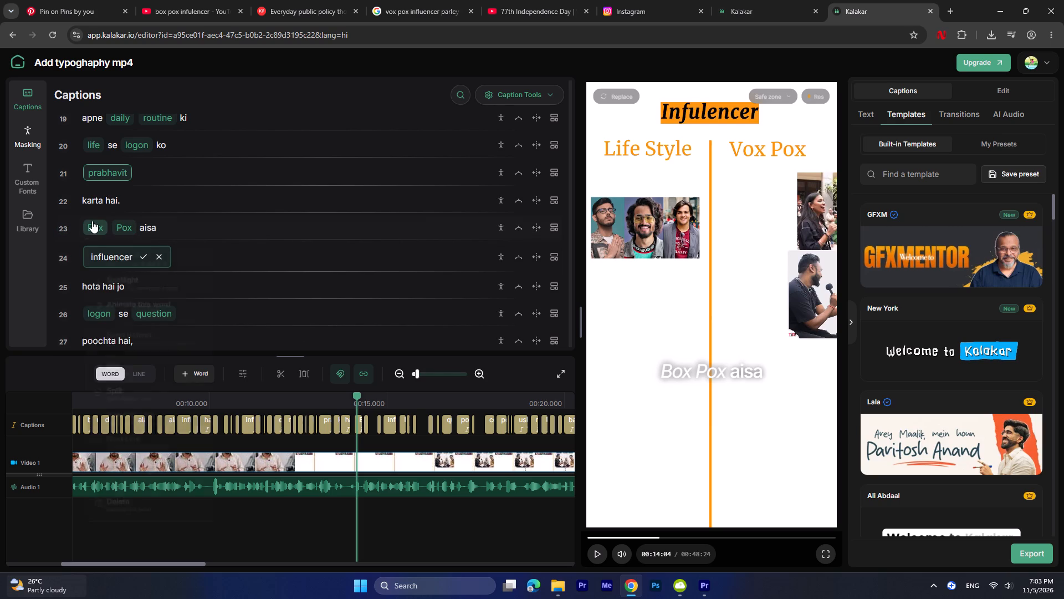
click(124, 371)
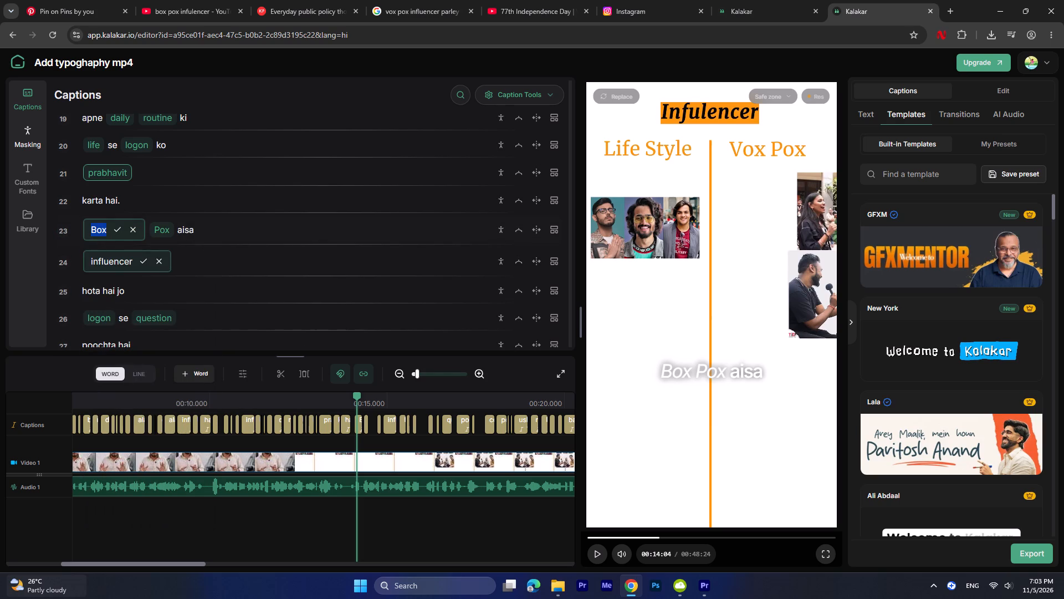
click(97, 230)
key(BackSpace)
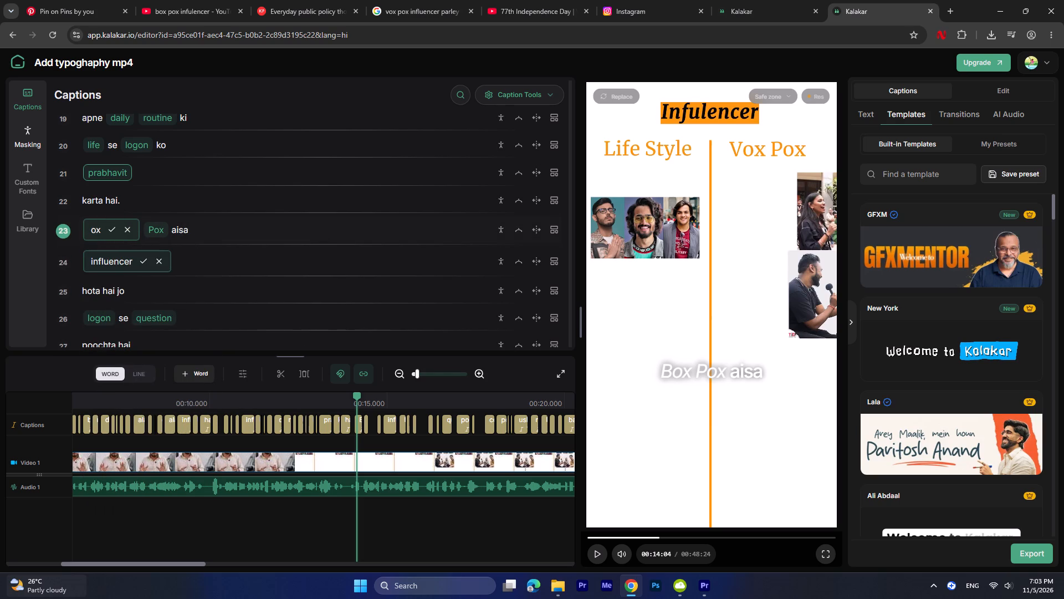
key(v)
key(BackSpace)
key(shift+v)
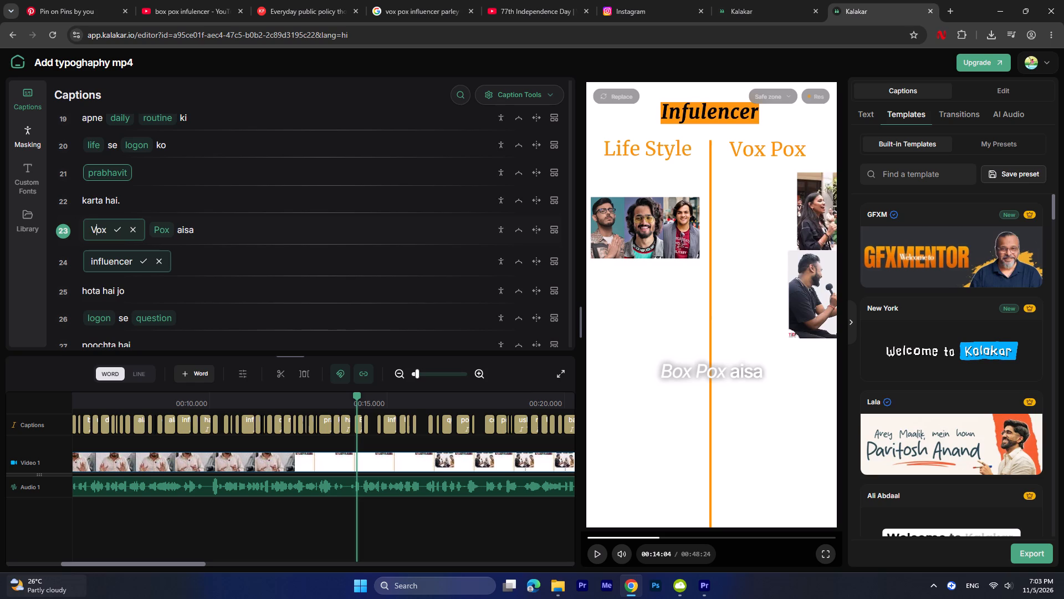
click(116, 231)
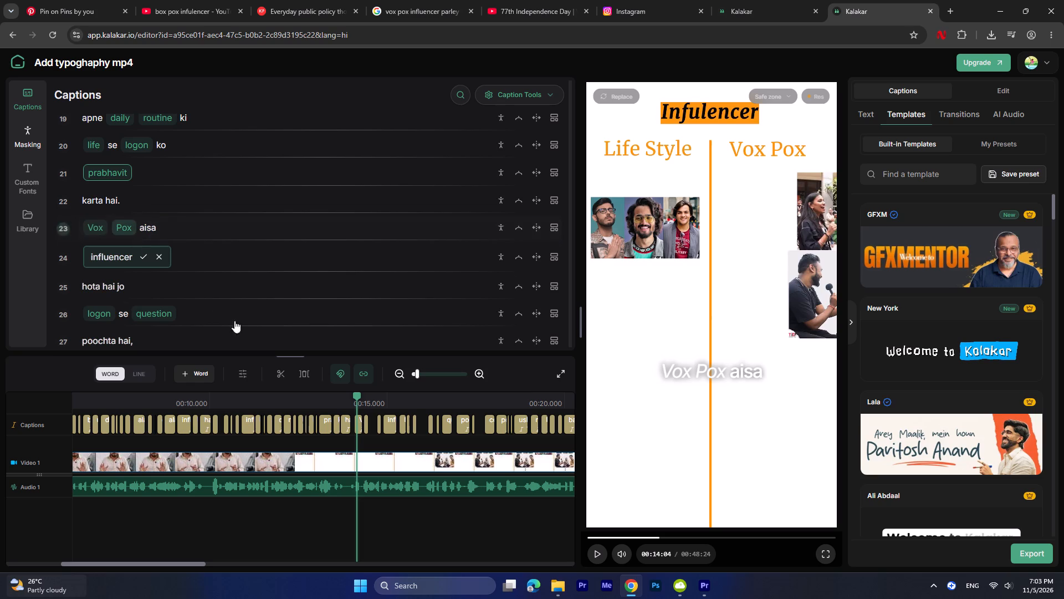
Look through caption lines 24 to 37 for remaining misheard words.
scroll(218, 273, down, 3)
scroll(143, 189, up, 2)
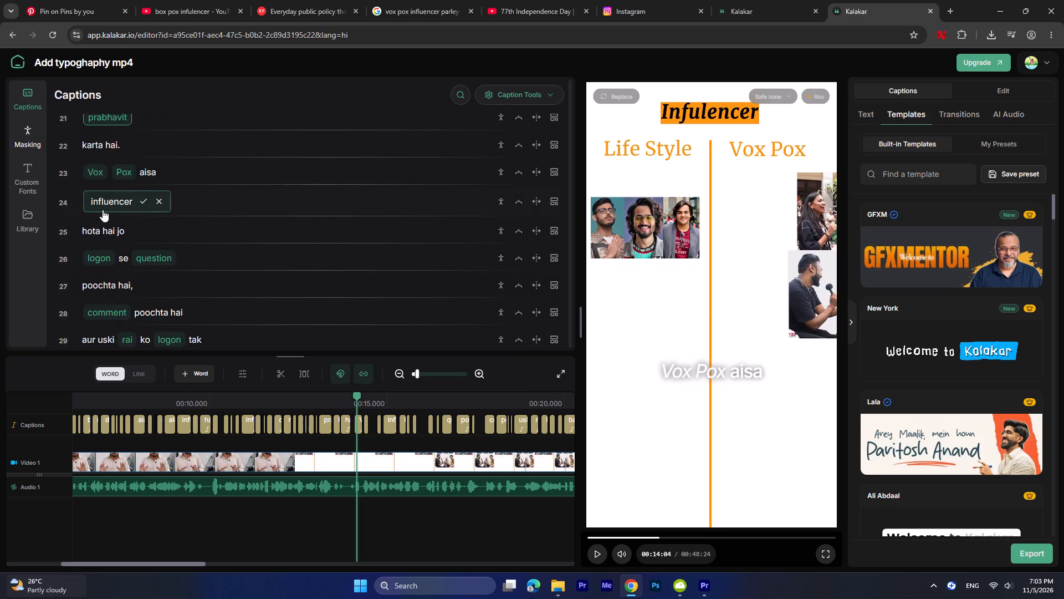
scroll(132, 247, down, 1)
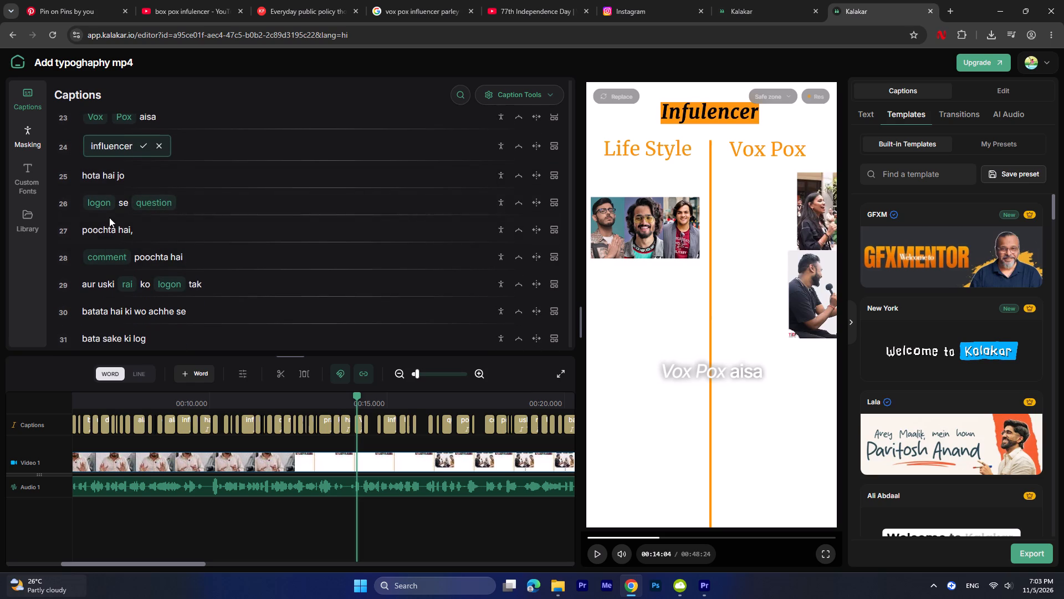
scroll(142, 242, down, 2)
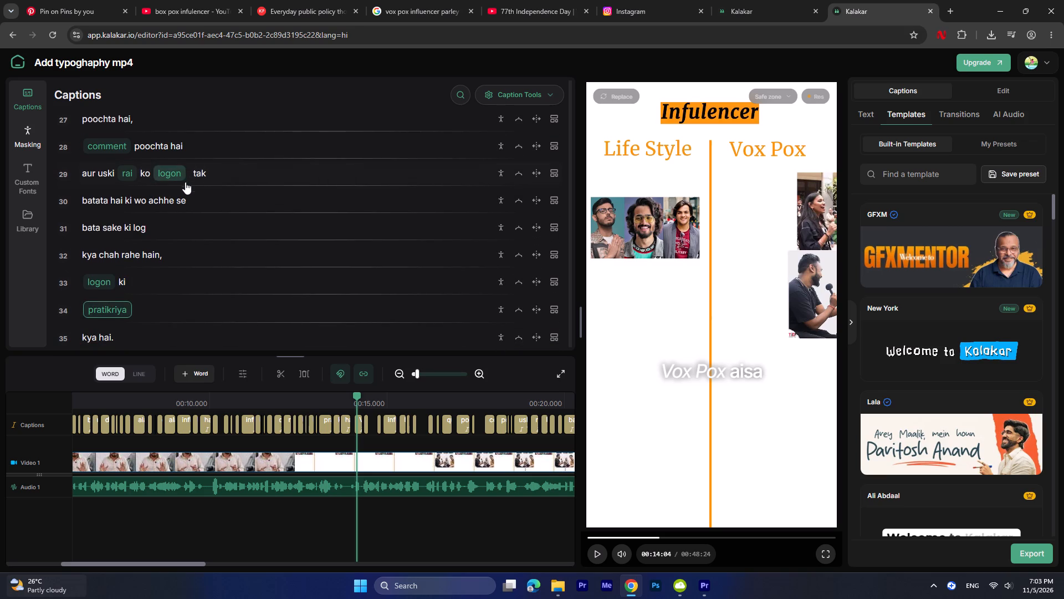
scroll(158, 212, down, 1)
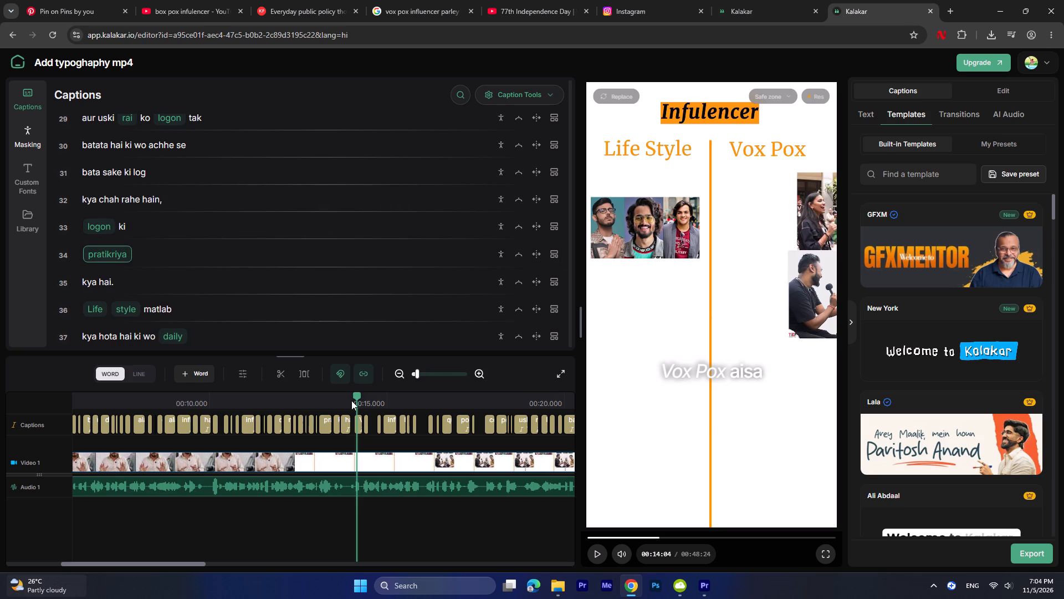
Play the video from the beginning and check the captions against the speech up to line 45.
drag(352, 395, 8, 455)
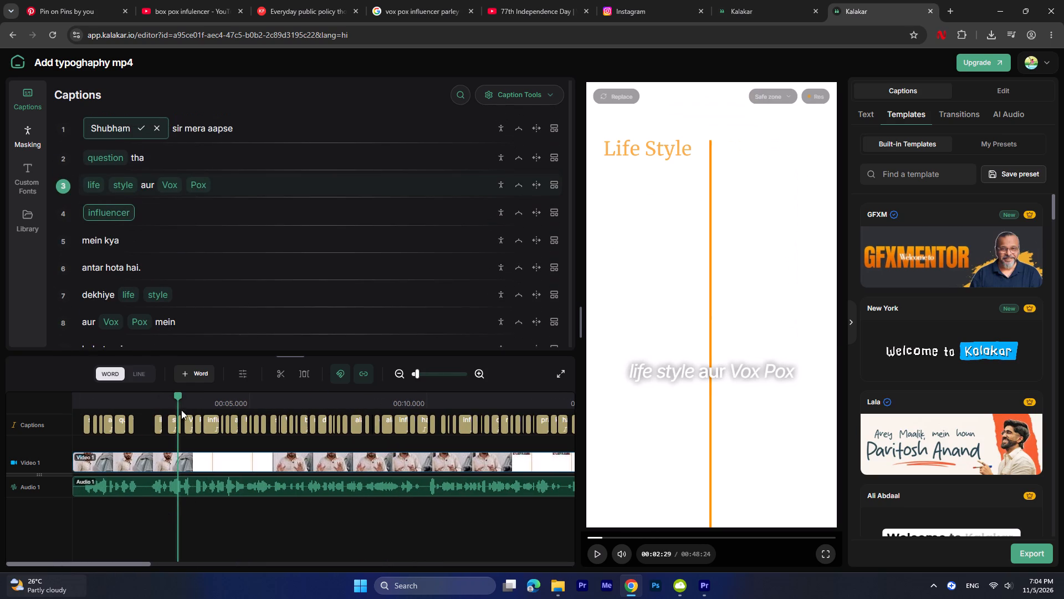
drag(183, 397, 33, 418)
key(space)
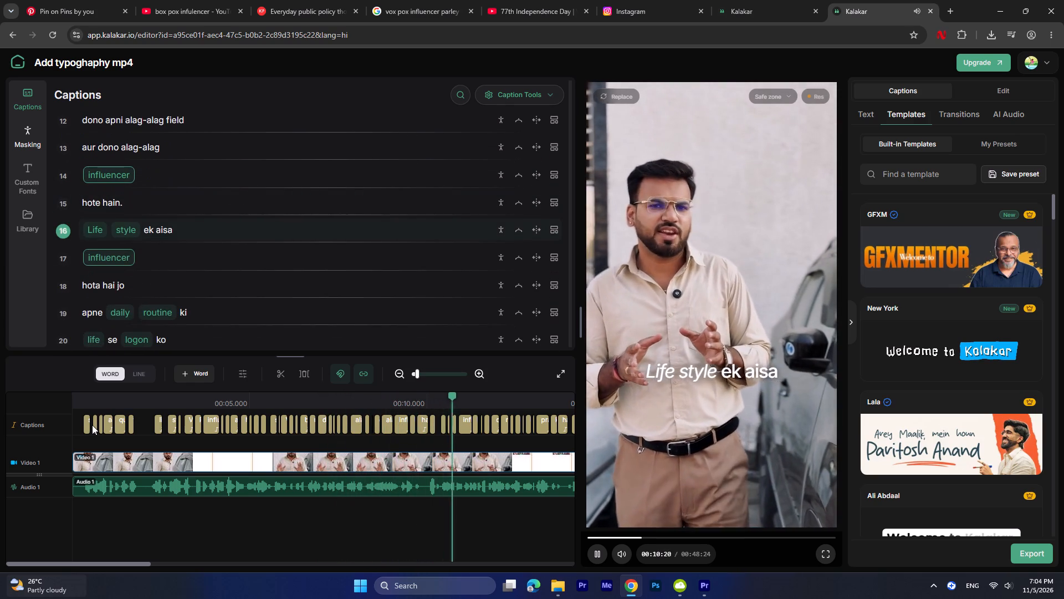
key(space)
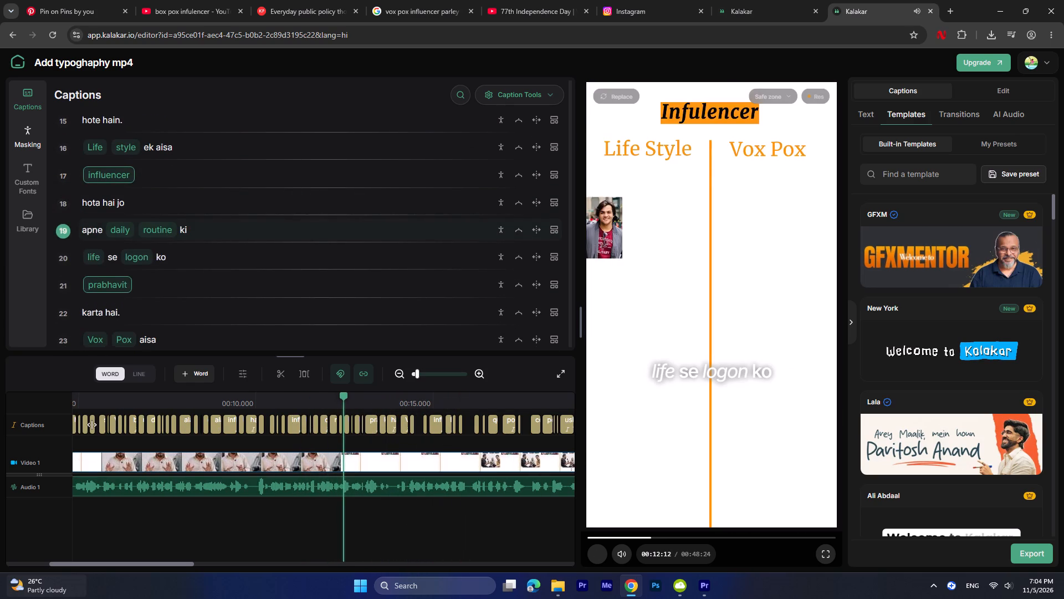
key(space)
key(space)
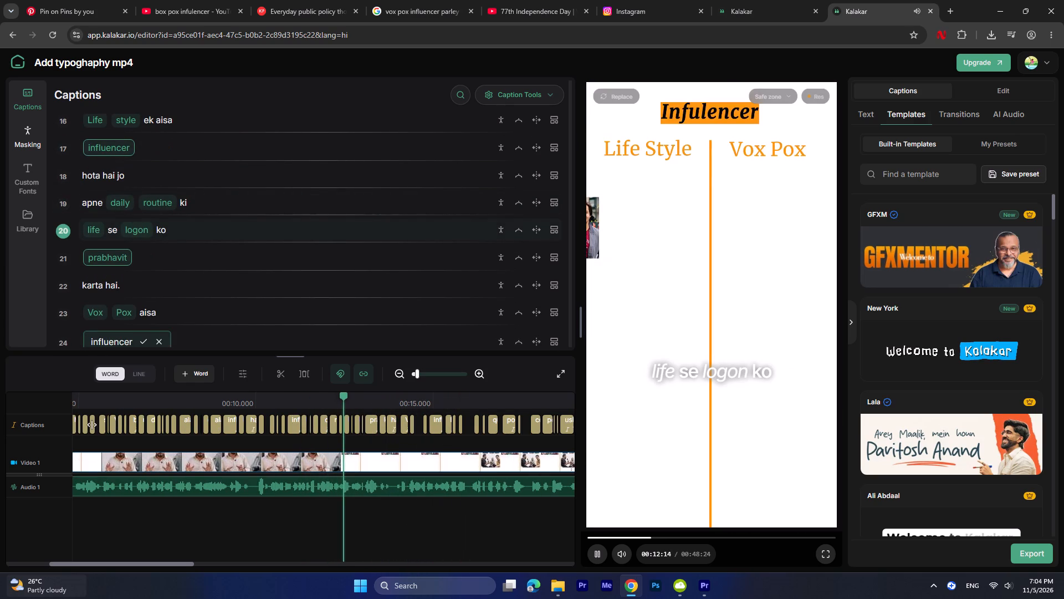
key(space)
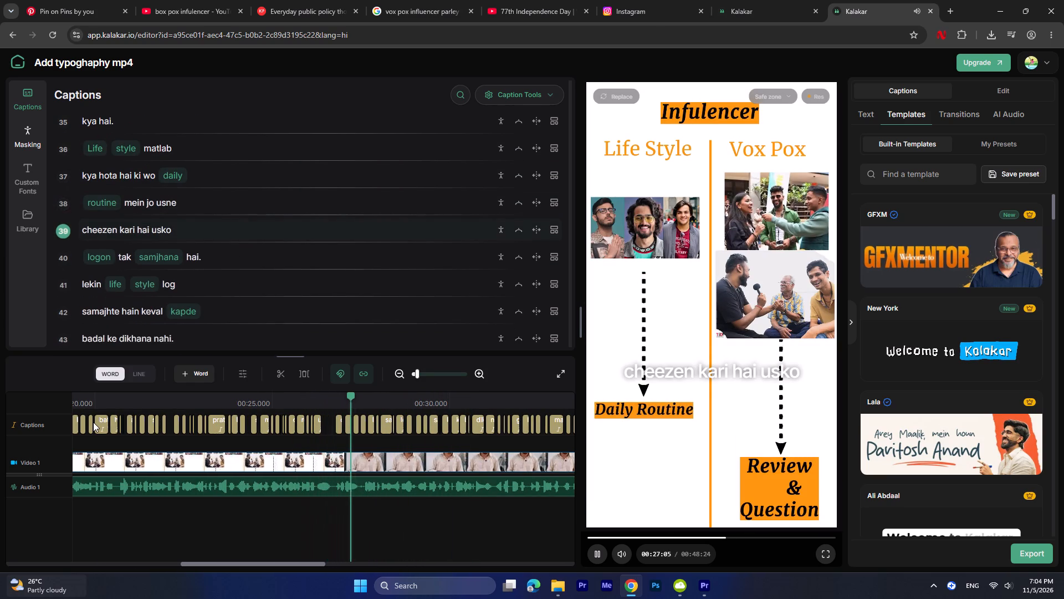
key(space)
key(space)
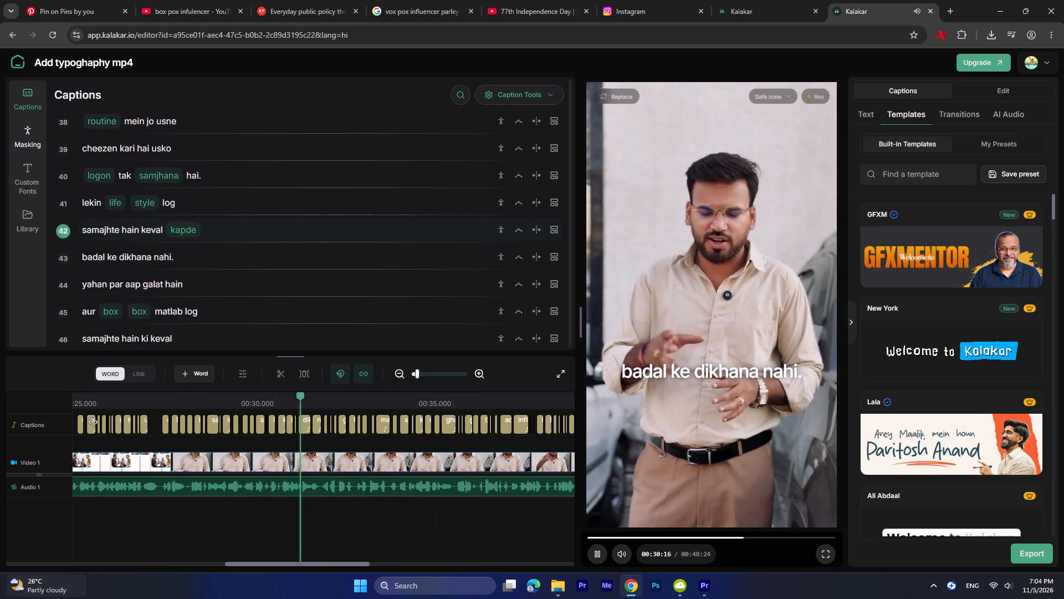
key(space)
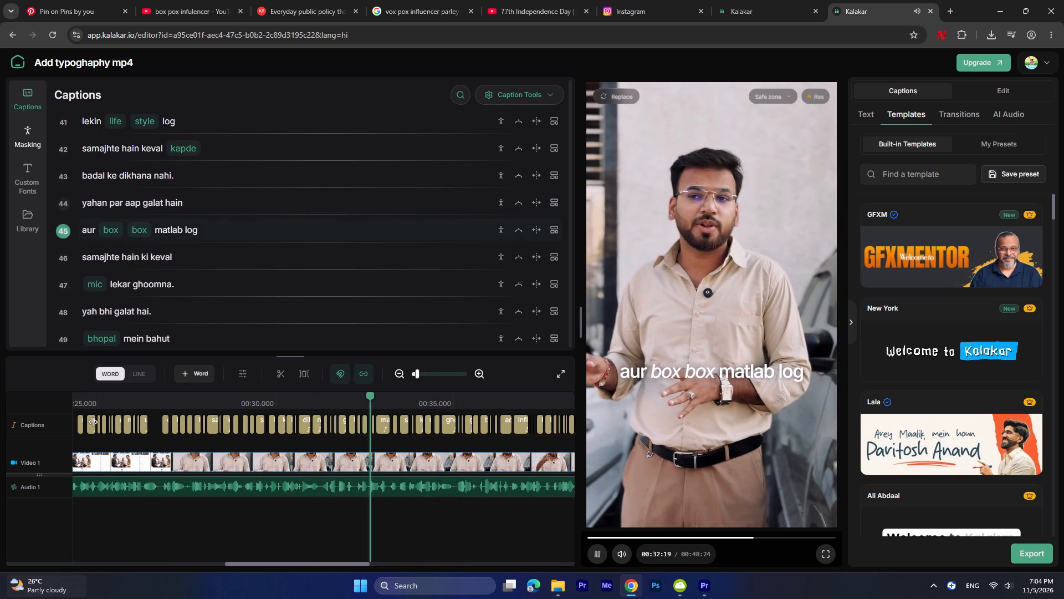
Correct "box box" in caption line 45 to "Vox Pox", editing each of the two words separately.
double_click(109, 229)
click(109, 229)
click(112, 232)
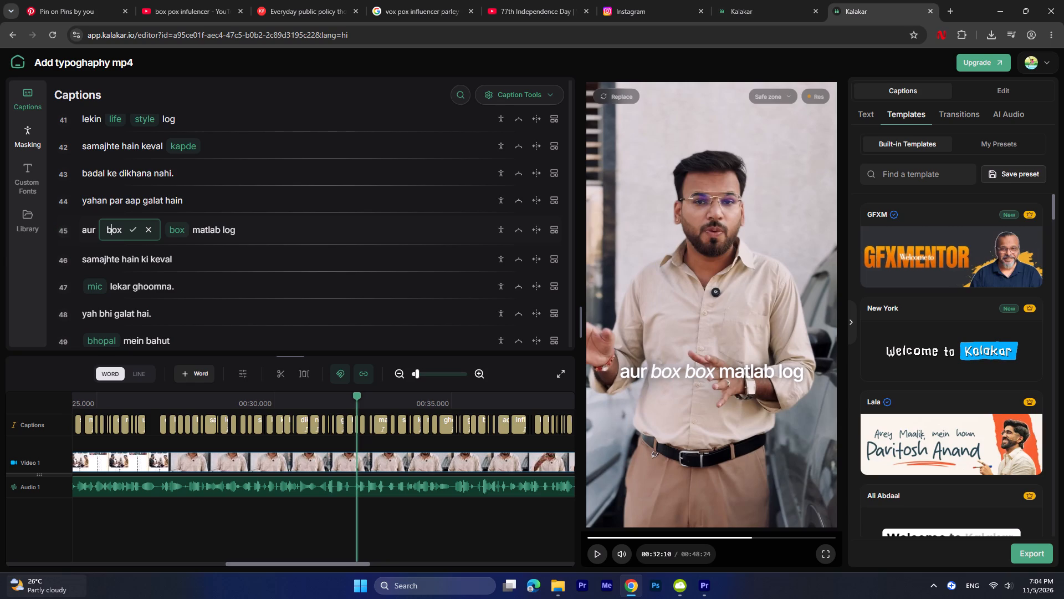
key(BackSpace)
key(shift+v)
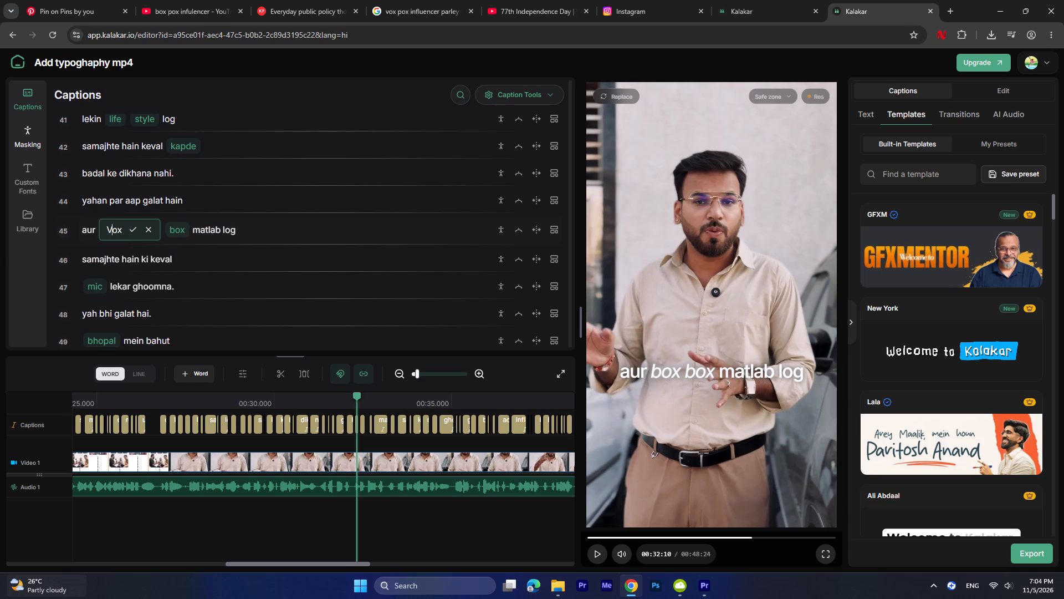
click(134, 226)
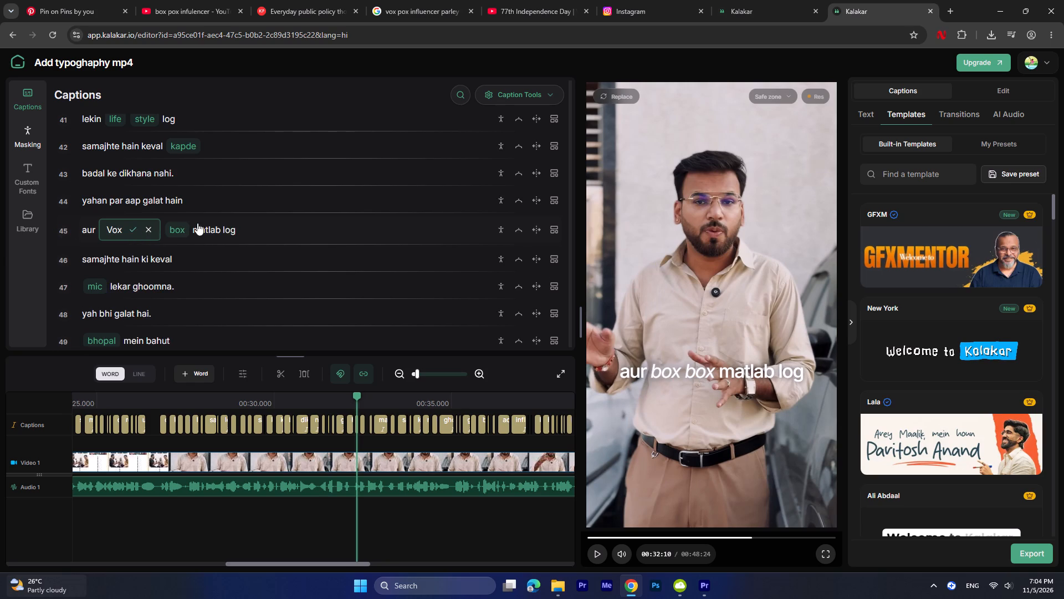
double_click(142, 225)
click(141, 228)
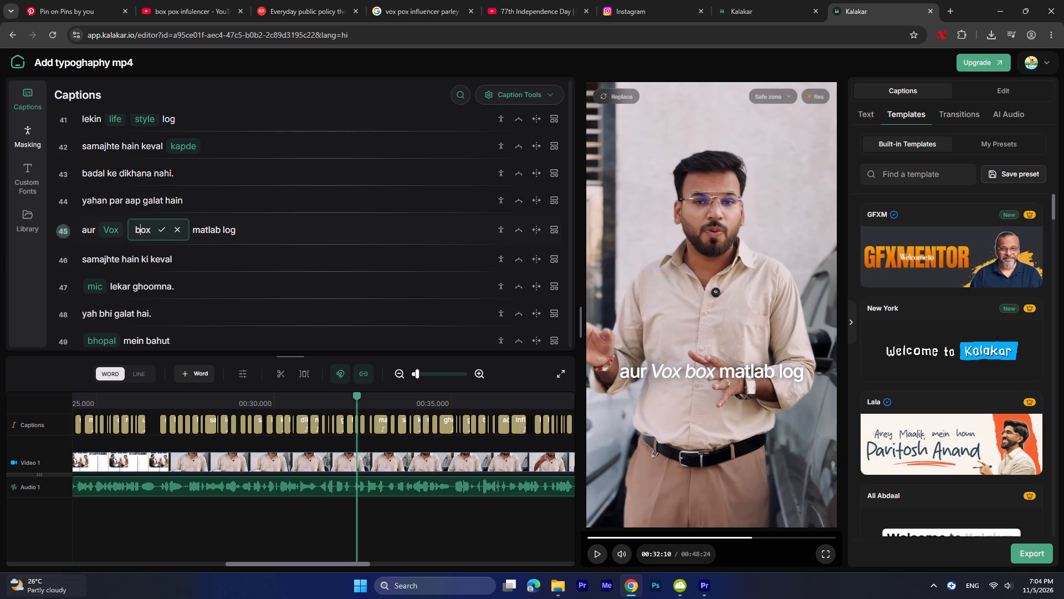
key(BackSpace)
key(shift+p)
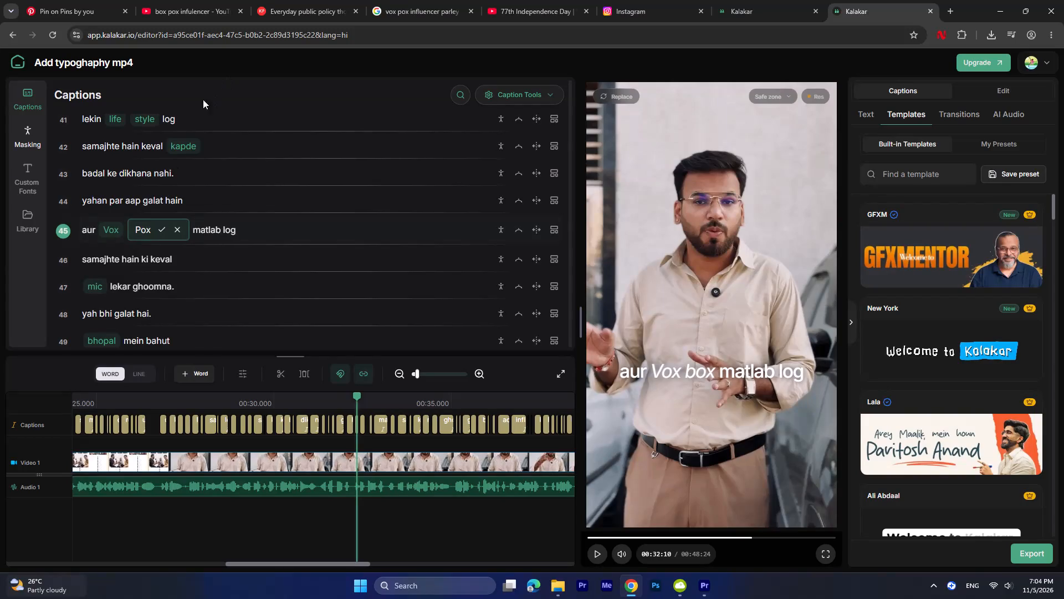
click(161, 229)
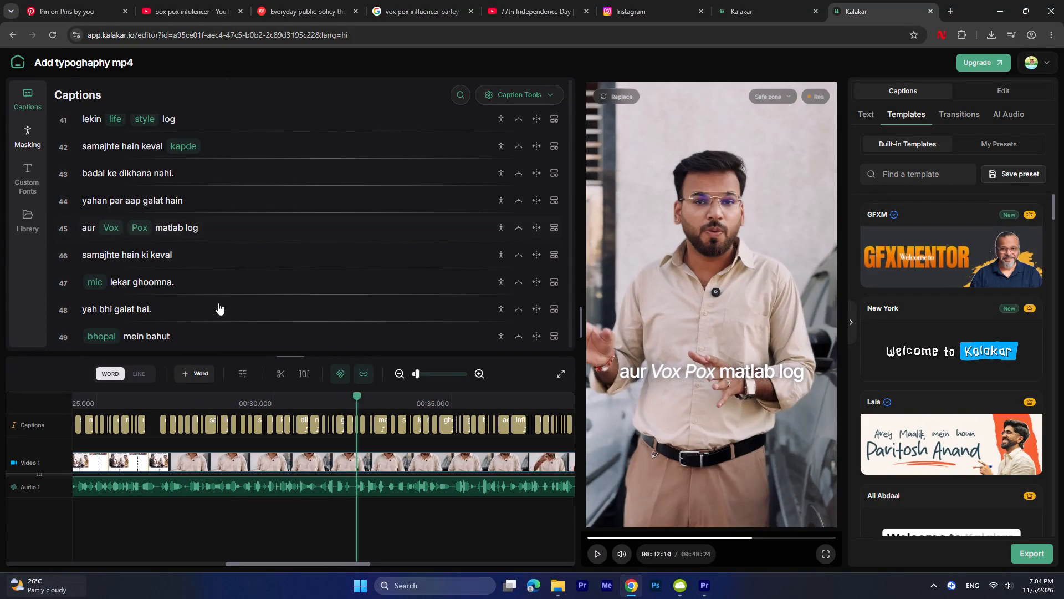
Replace the word "box" at the end of caption line 52 with "Vox Pox".
key(space)
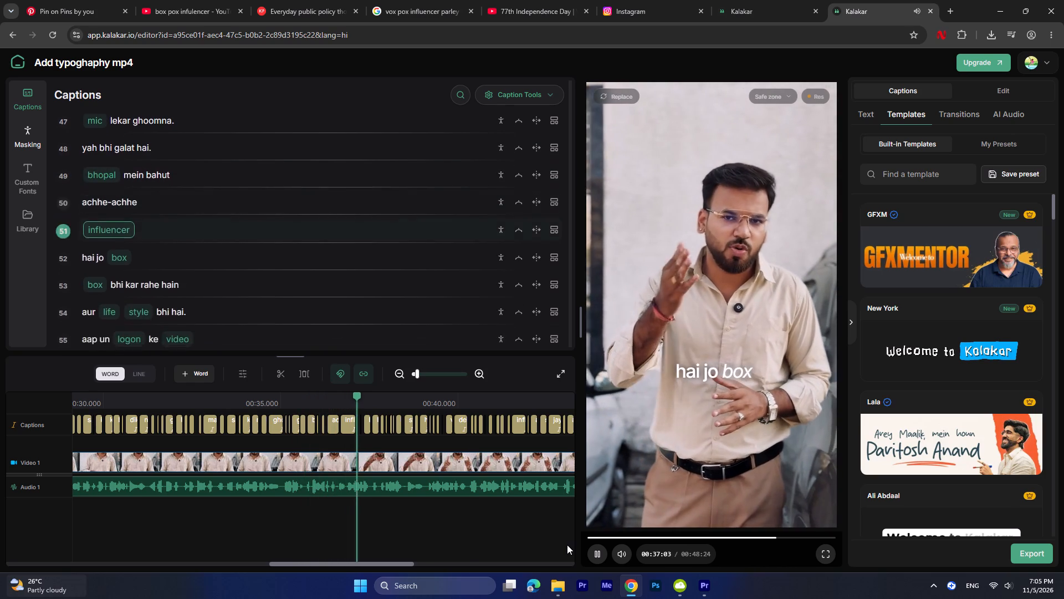
key(space)
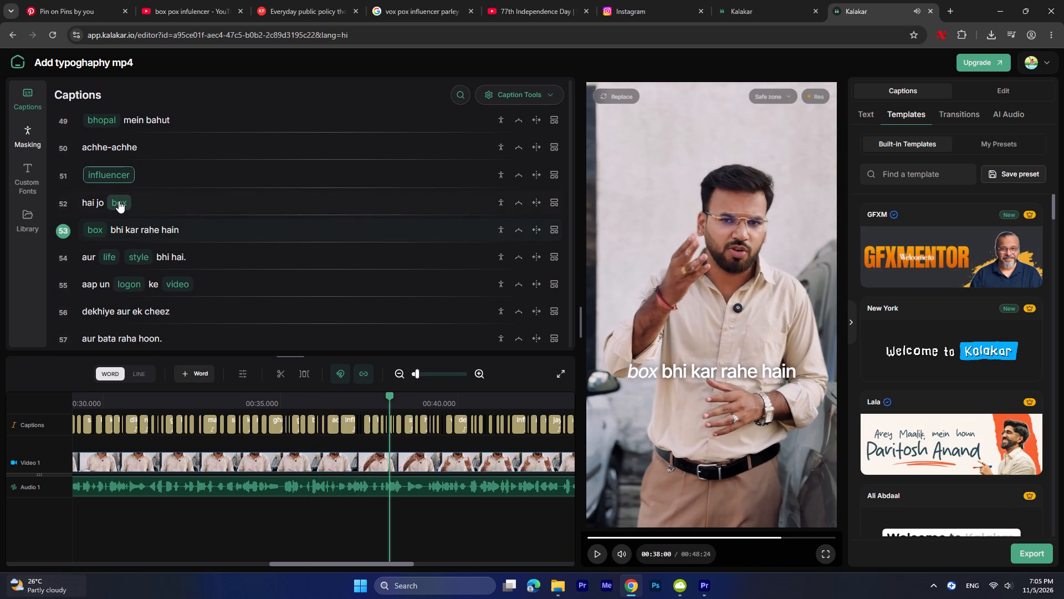
double_click(119, 201)
click(117, 204)
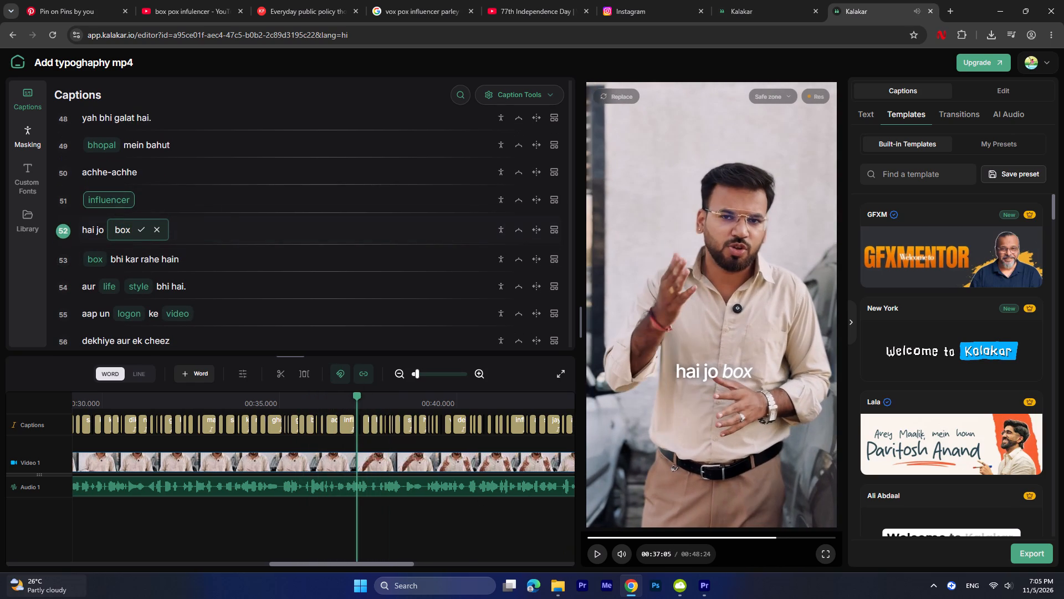
click(119, 228)
key(BackSpace)
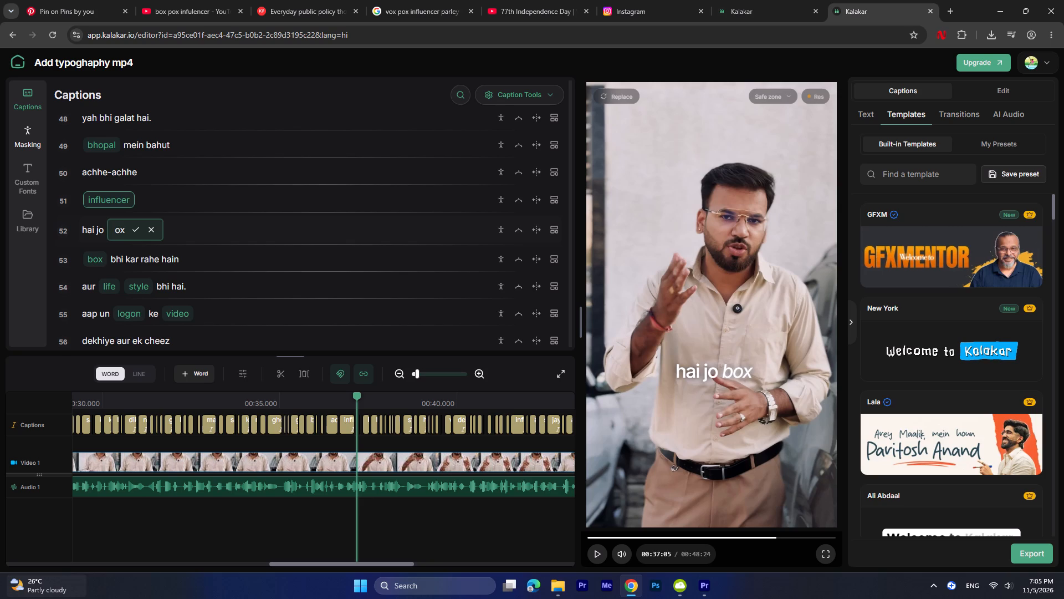
key(shift+v)
key(Right)
key(Right)
key(Right)
key(space)
text(PO)
key(BackSpace)
text(oc)
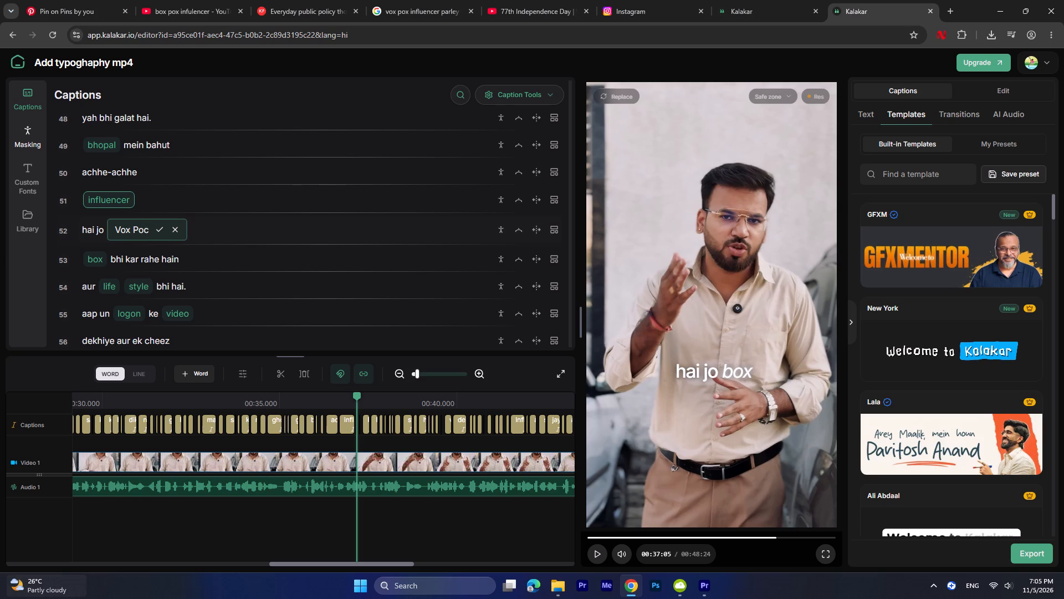
key(BackSpace)
key(x)
click(158, 229)
Delete the leftover word "box" from the start of caption line 53.
click(91, 252)
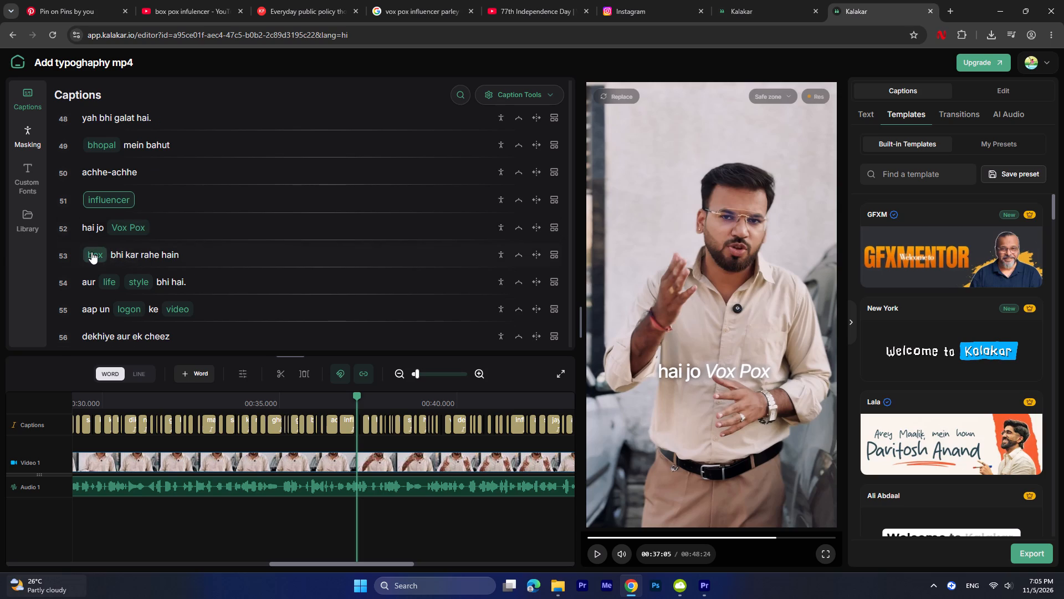
click(127, 535)
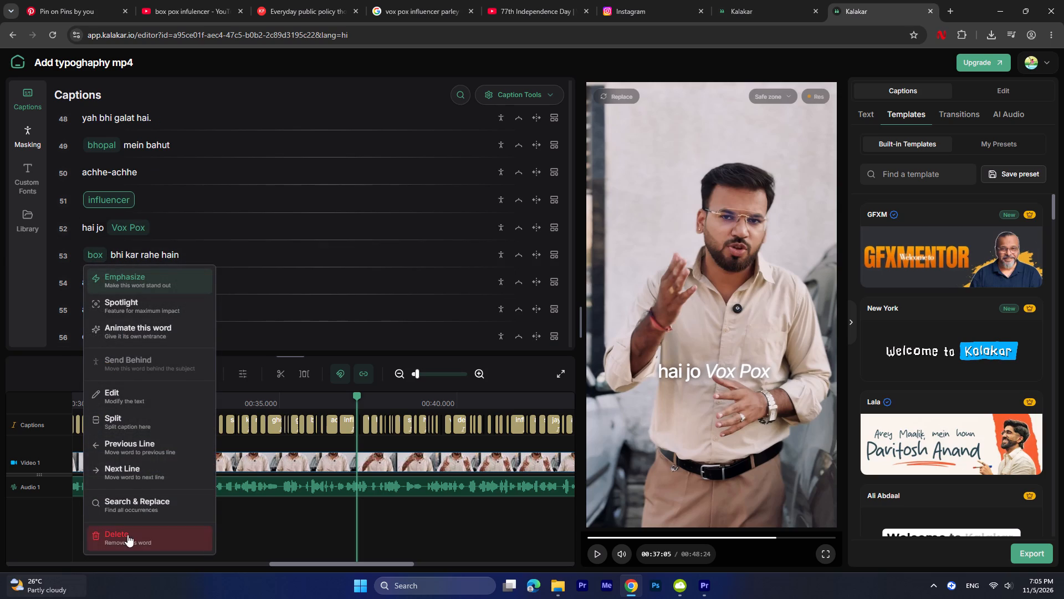
Play the rest of the video and check caption lines 53 to 69 for misheard words.
key(space)
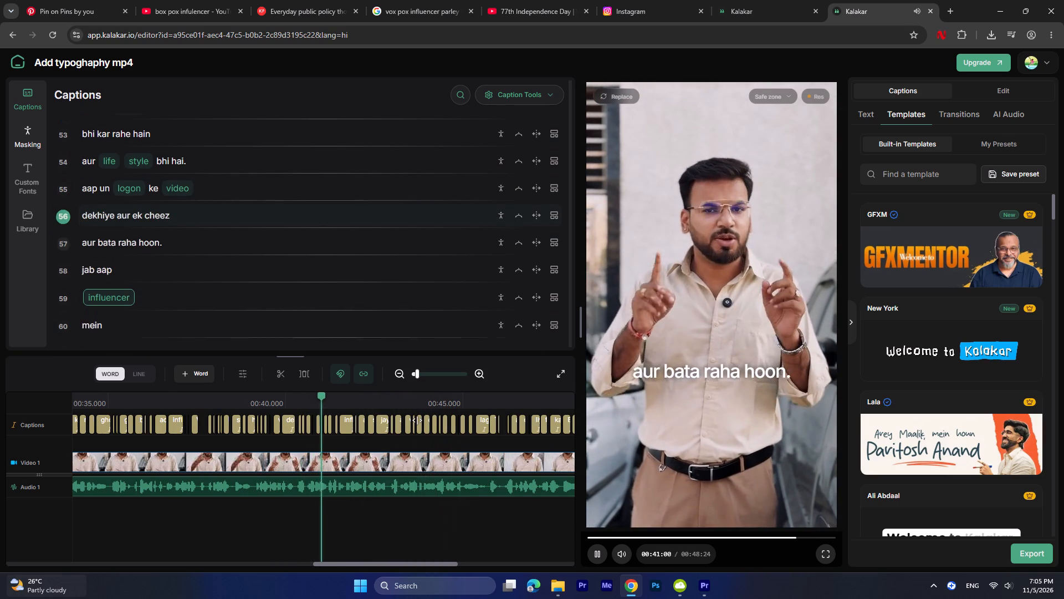
key(space)
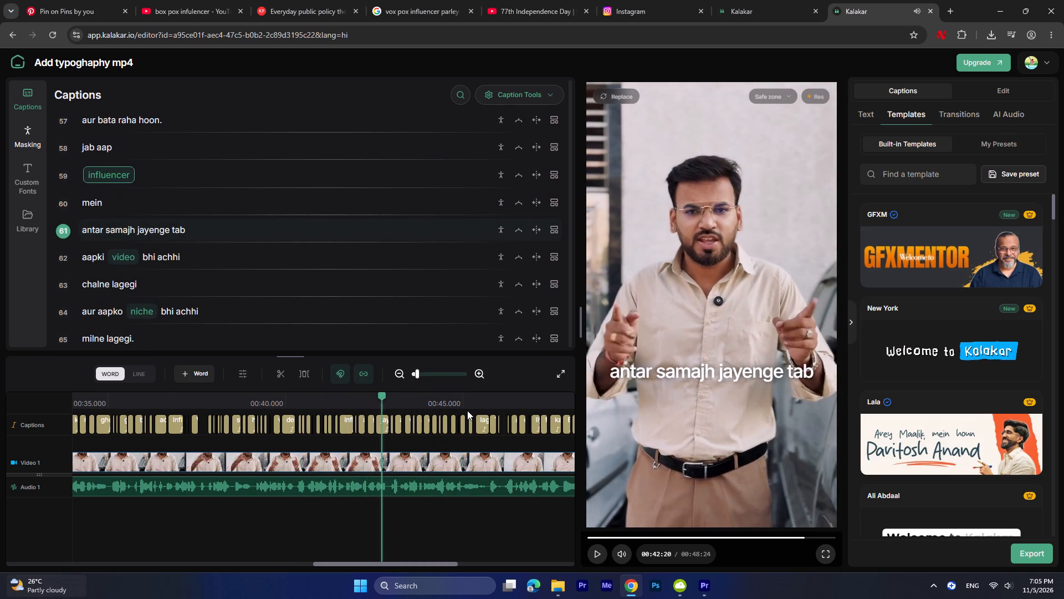
key(space)
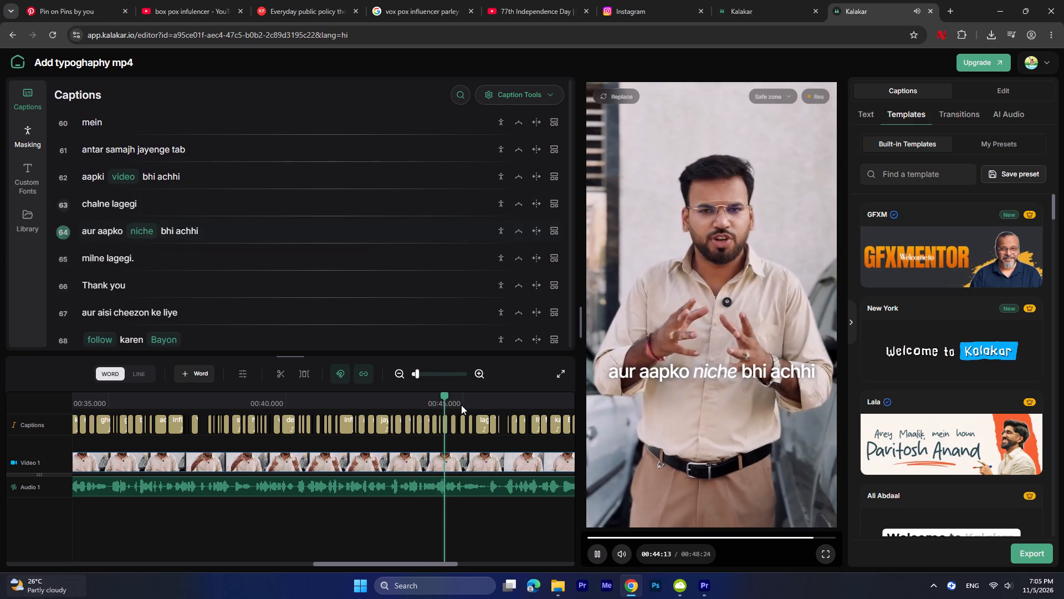
key(space)
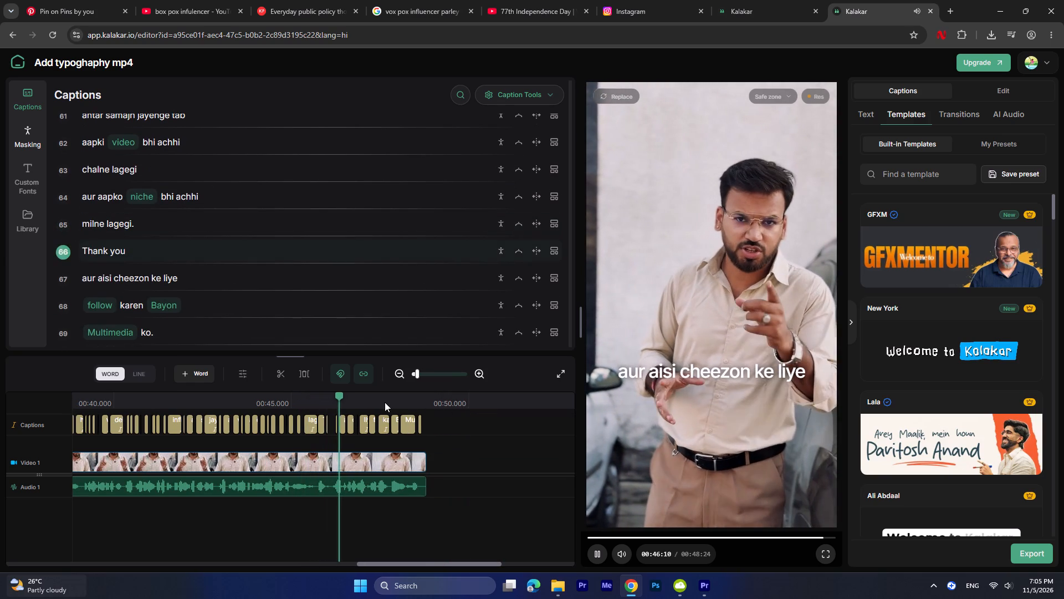
key(space)
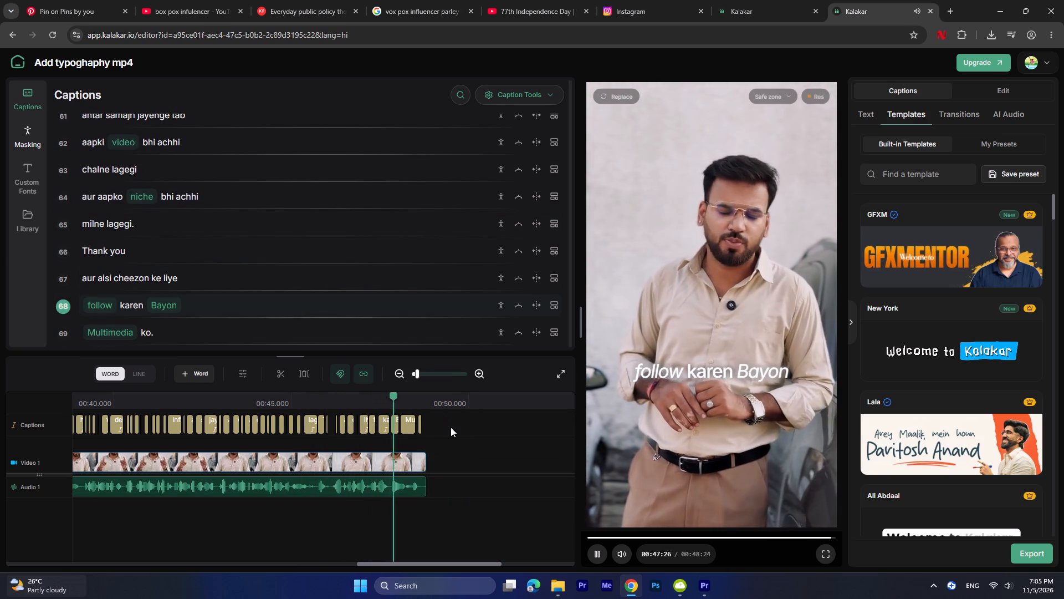
key(space)
click(420, 395)
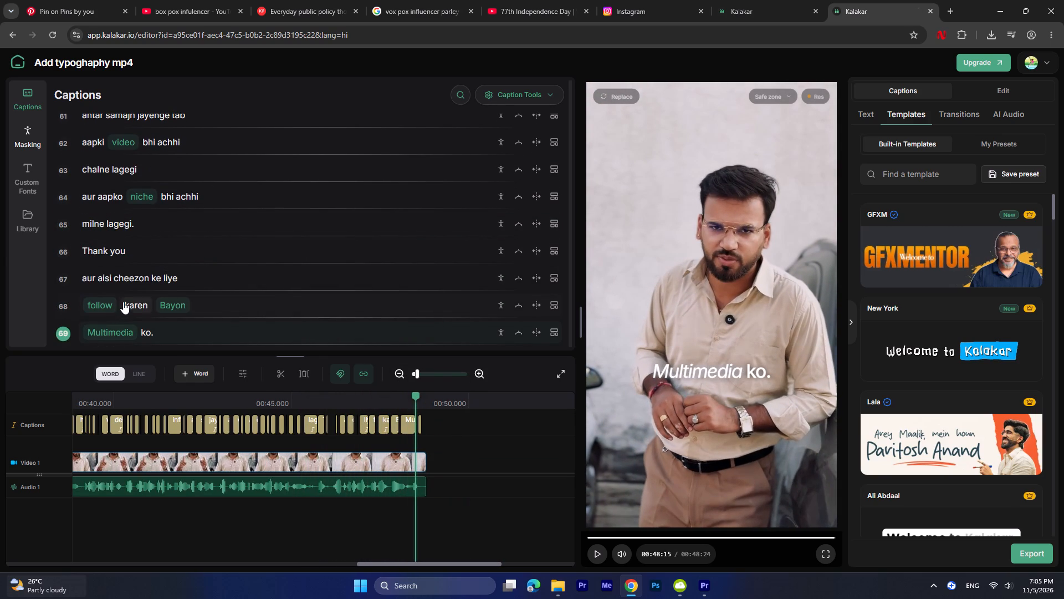
Delete the word "Bayon" from caption line 68.
click(158, 299)
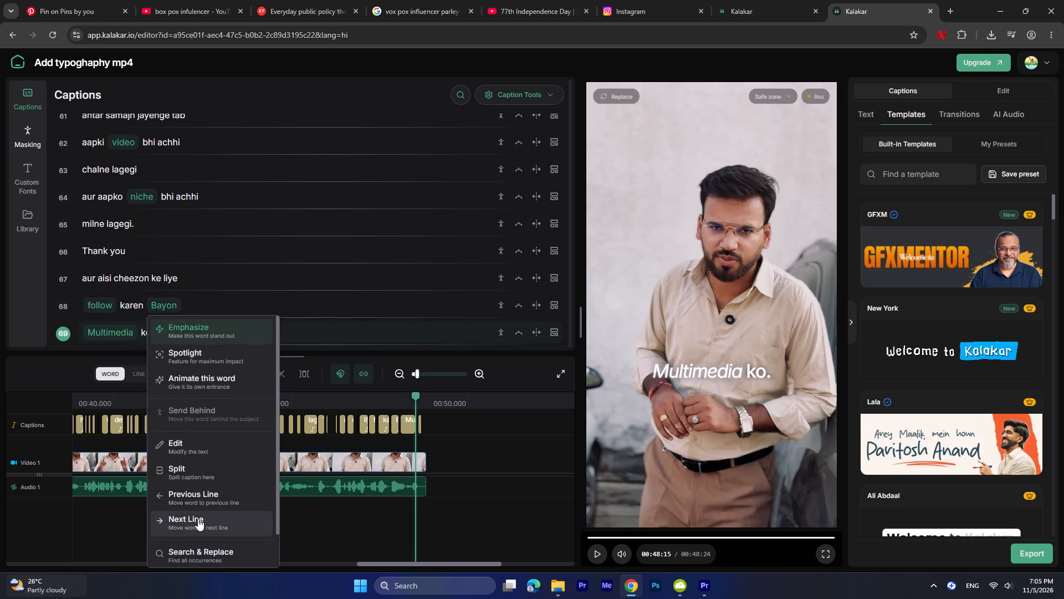
scroll(197, 493, down, 4)
click(206, 544)
Add "Vayun" directly in front of "Multimedia" in caption line 69 and briefly play the corrected line.
click(95, 331)
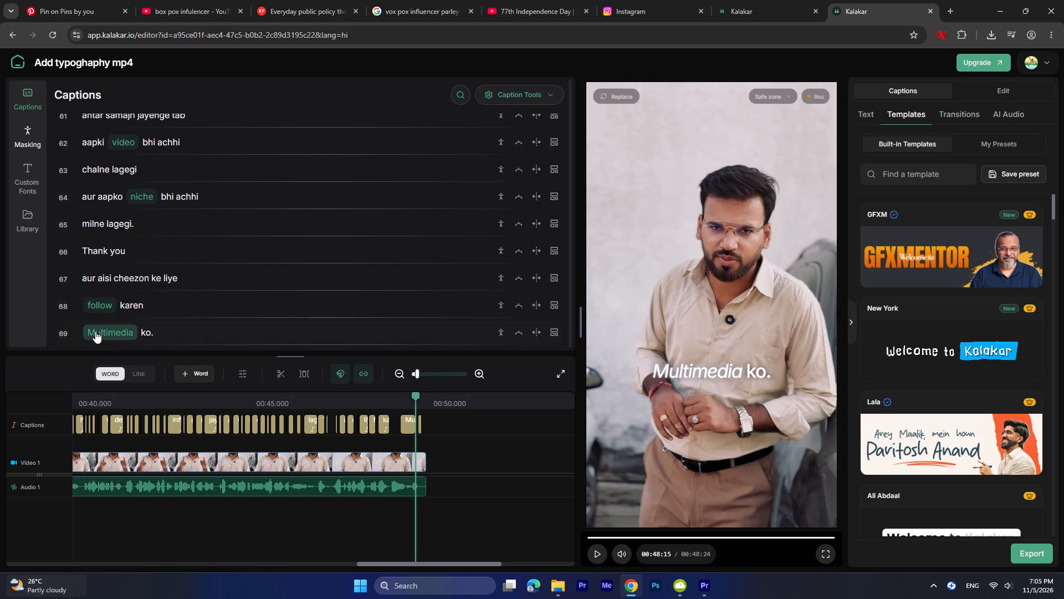
triple_click(93, 330)
click(93, 334)
click(93, 330)
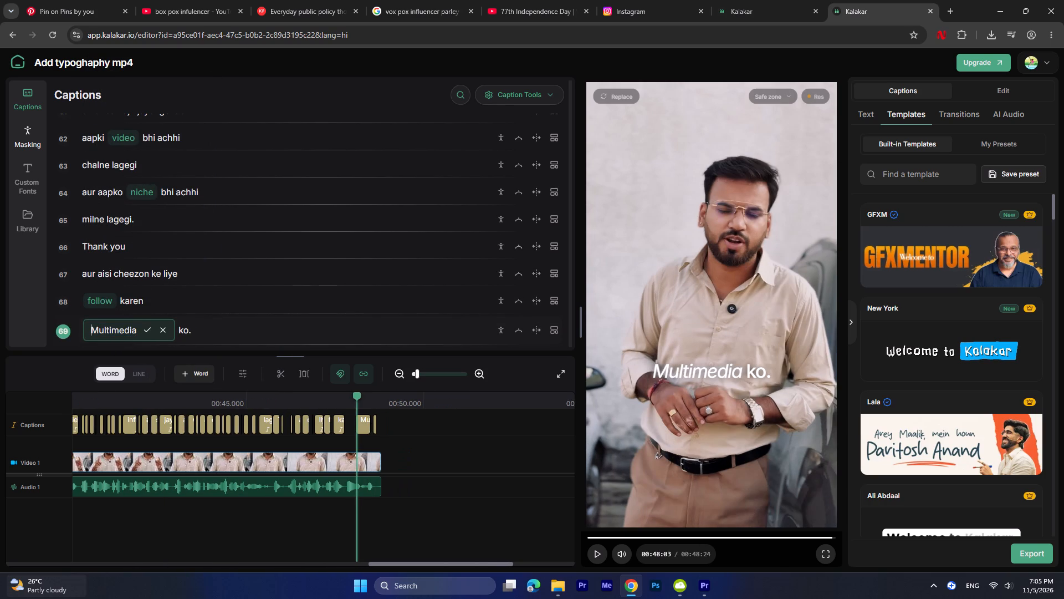
text(Vayun)
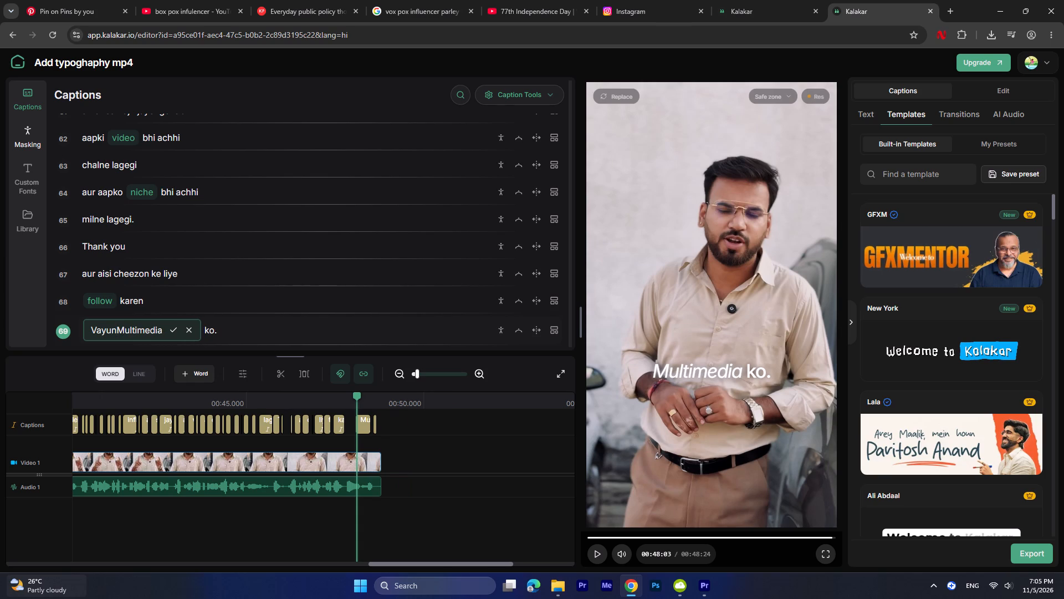
click(171, 333)
key(space)
key(space)
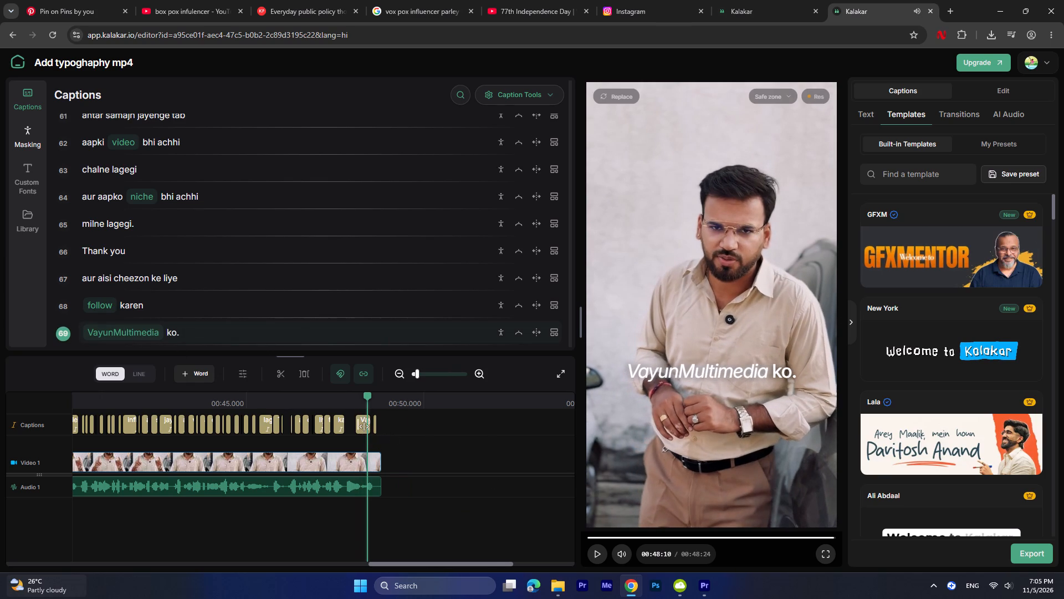
Extend the start of the "VayunMultimedia" caption word slightly earlier on the timeline and replay the ending from caption line 68.
drag(357, 425, 352, 425)
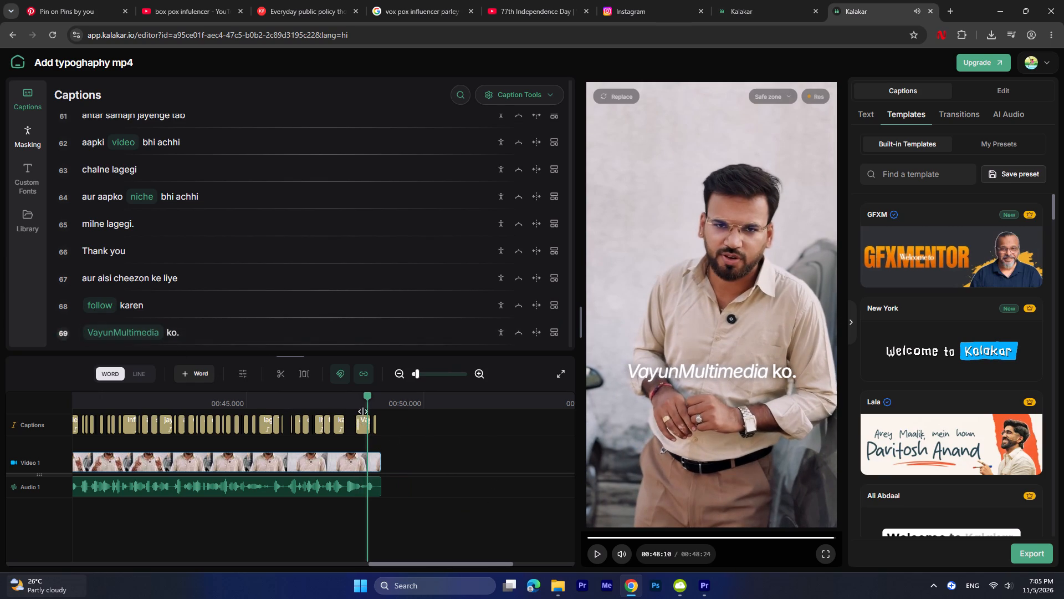
drag(363, 402, 351, 402)
drag(356, 396, 340, 398)
key(space)
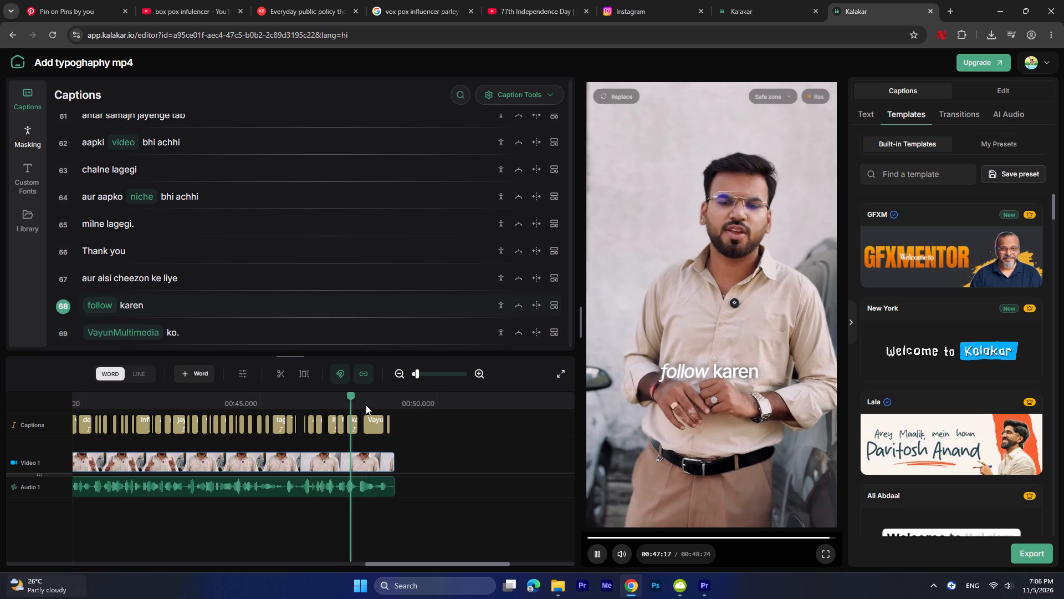
key(space)
click(601, 550)
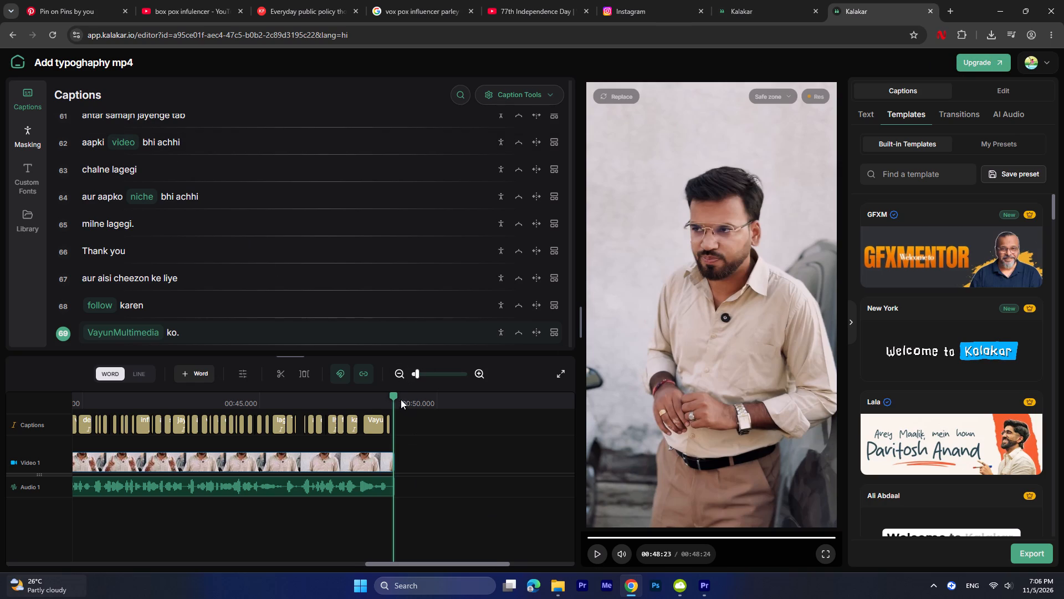
Start a Snipping Tool screen recording framing nearly the whole caption editor, with the playhead moved back from the end of the video.
drag(401, 399, 71, 413)
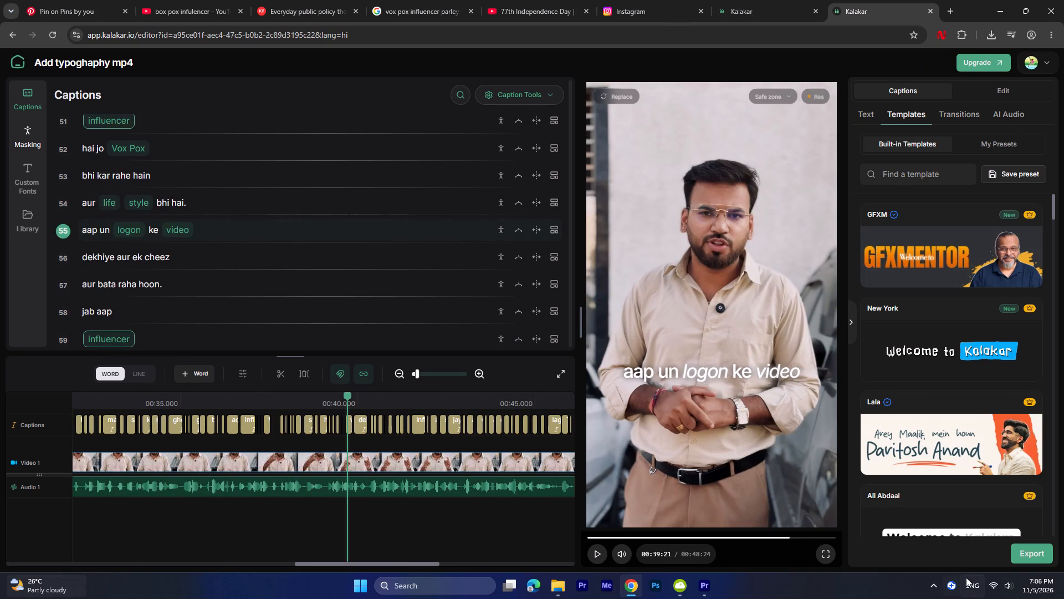
key(shift+super+s)
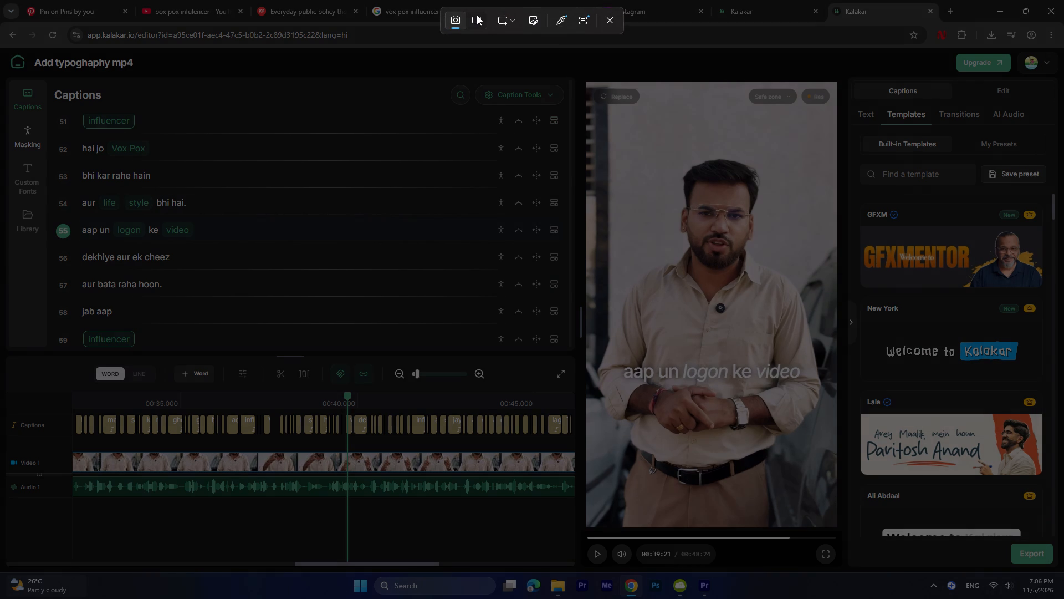
click(475, 15)
drag(29, 59, 172, 173)
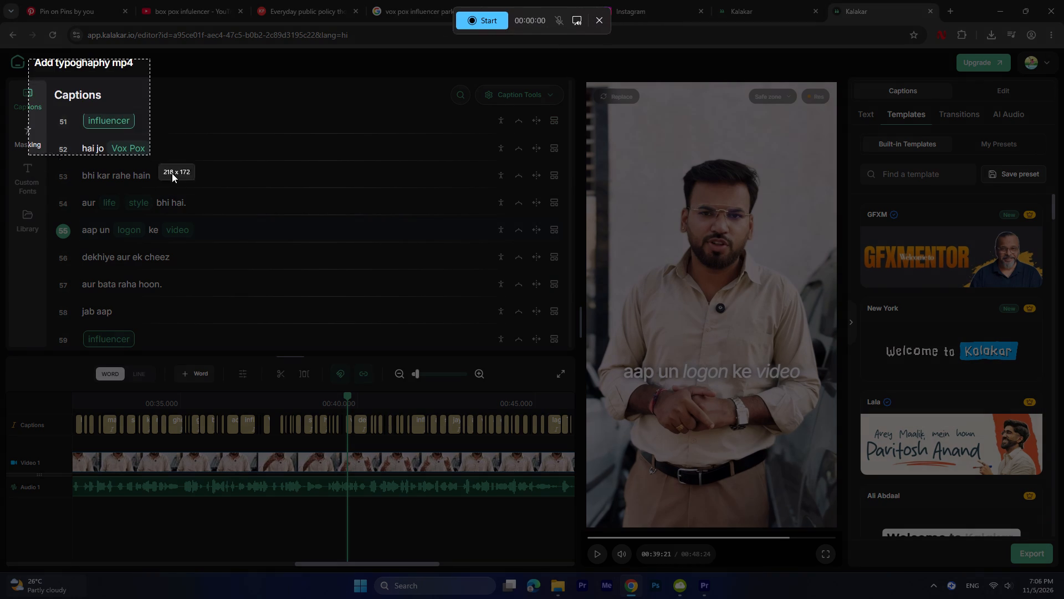
drag(172, 173, 1056, 561)
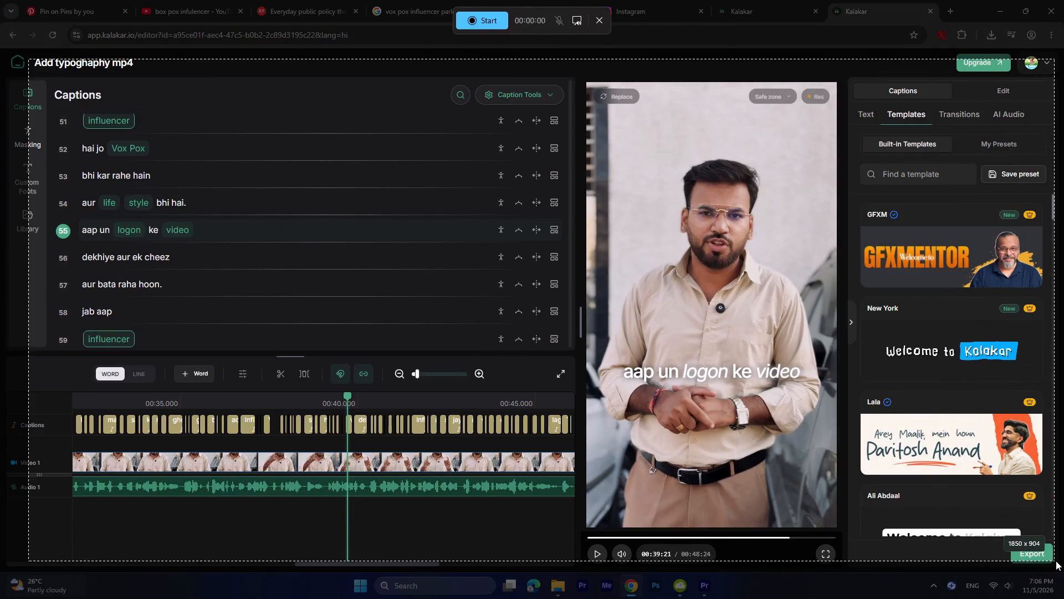
drag(1056, 561, 1058, 572)
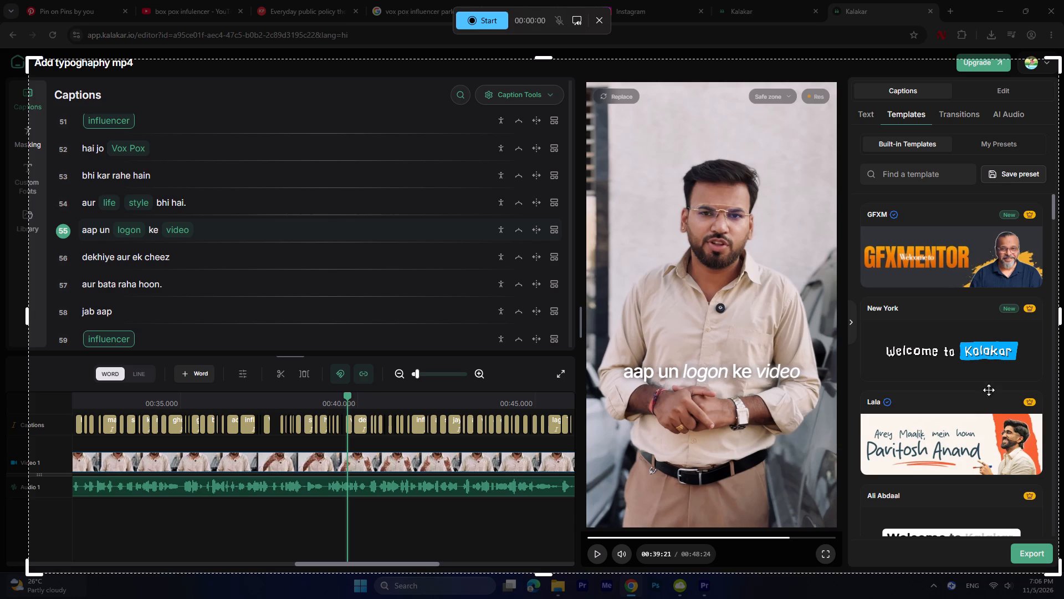
click(492, 19)
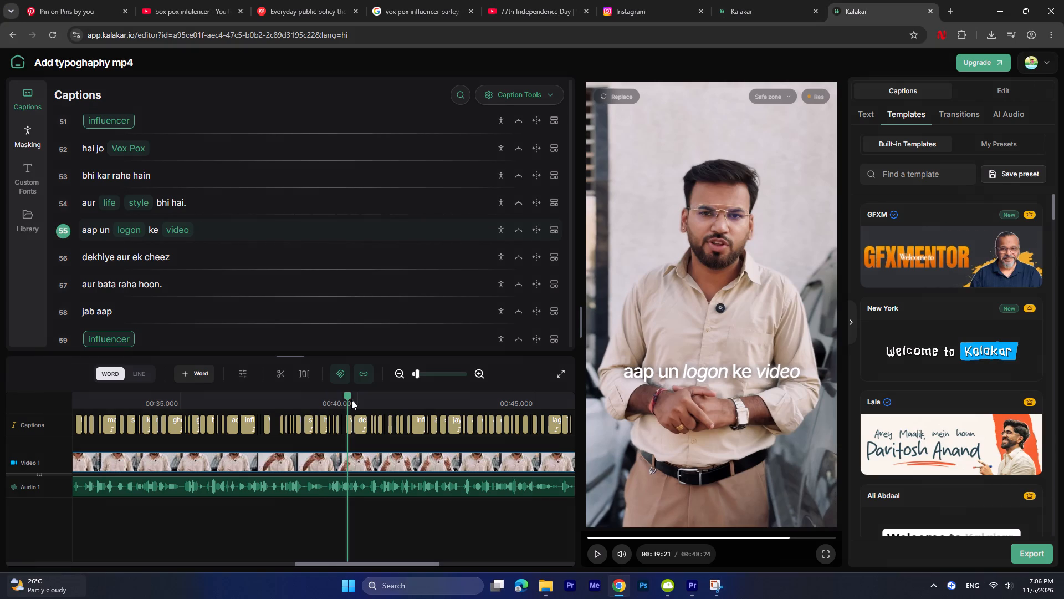
Record the captions playing from about 33 seconds while browsing down the built-in caption templates, and stop the recording.
drag(351, 397, 123, 405)
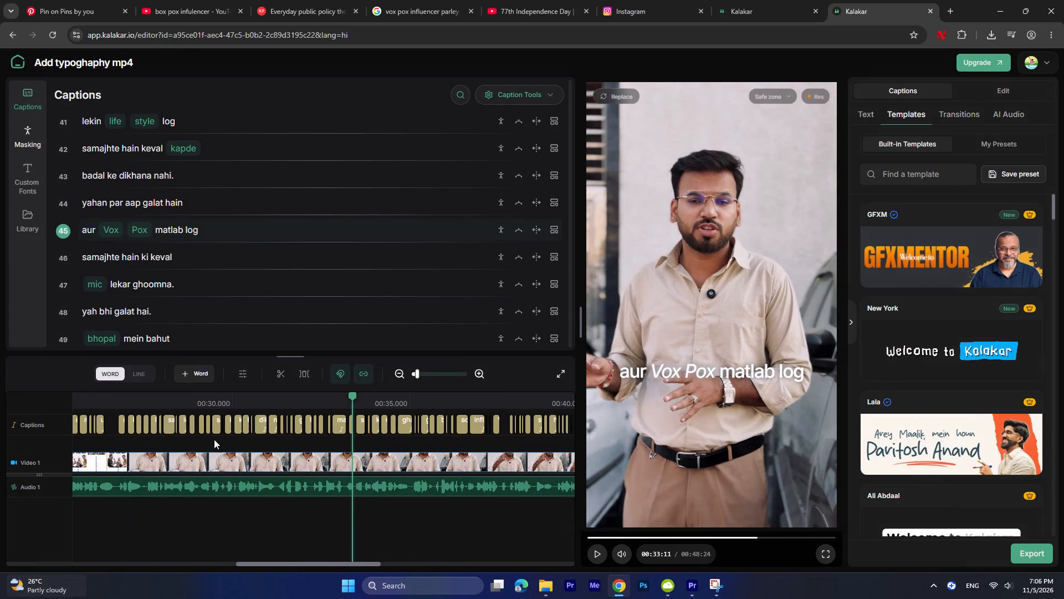
key(space)
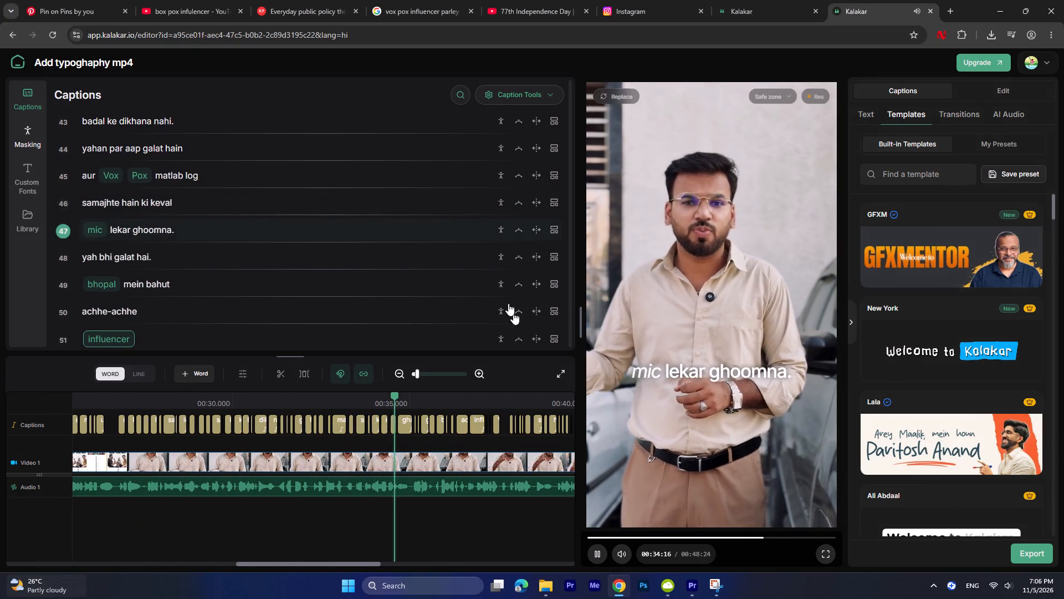
scroll(982, 405, down, 6)
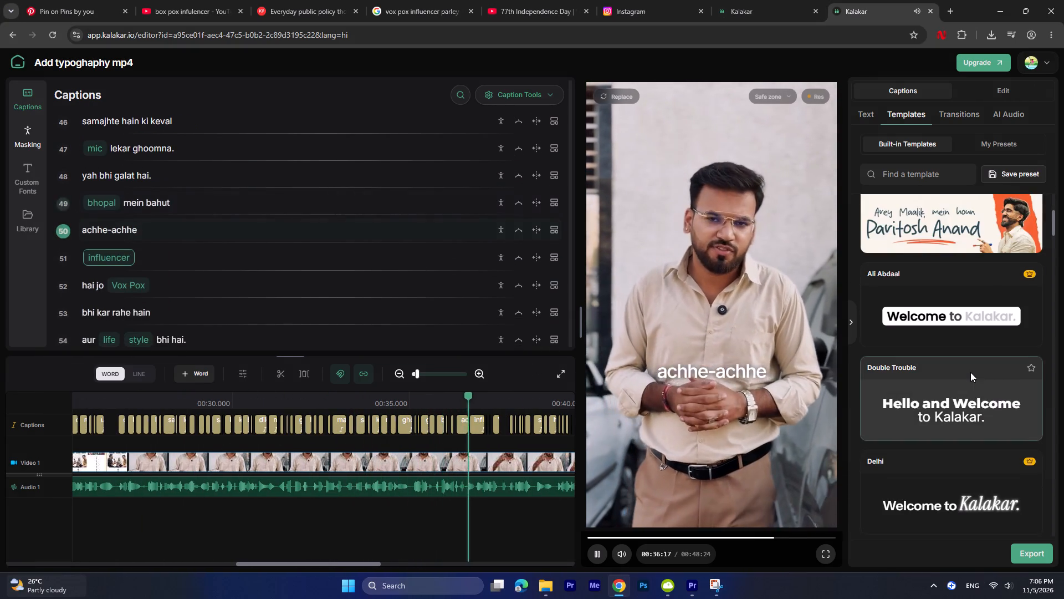
scroll(970, 372, down, 5)
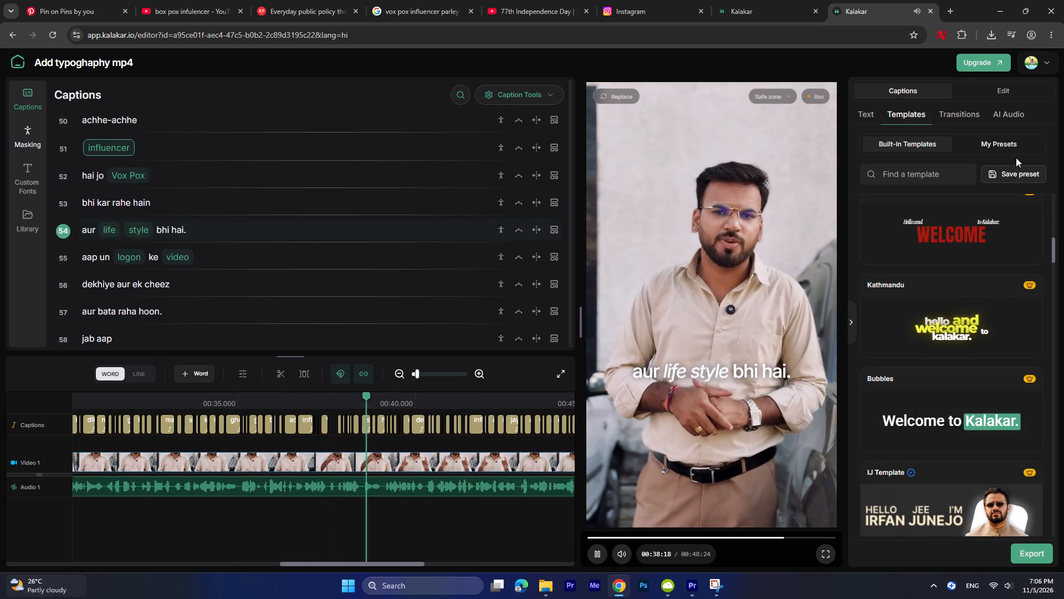
click(491, 19)
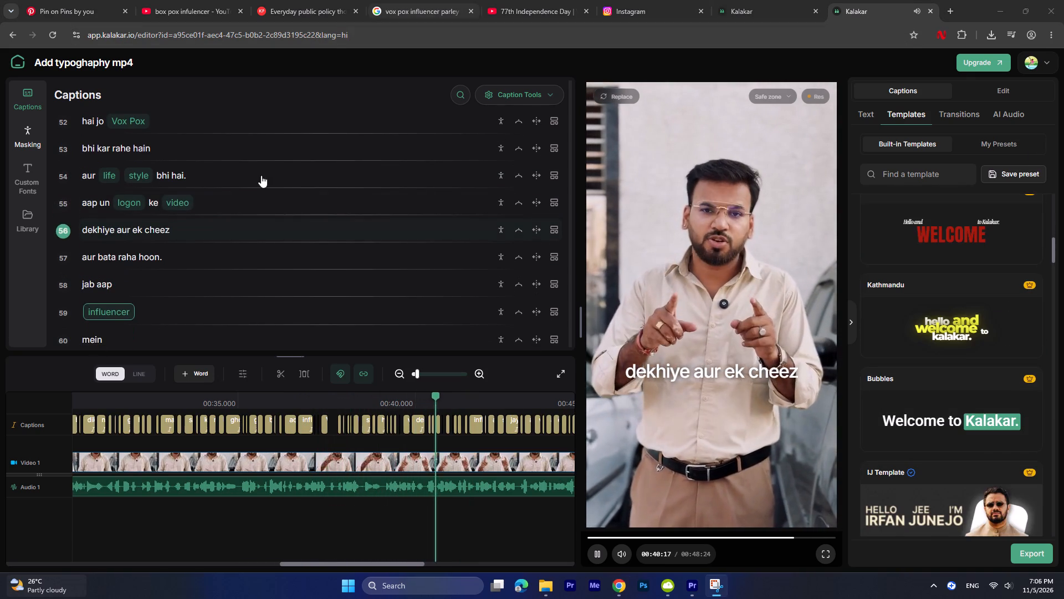
Save the screen recording as an MP4 in the kalakr Assest folder under its suggested name and close Snipping Tool.
key(space)
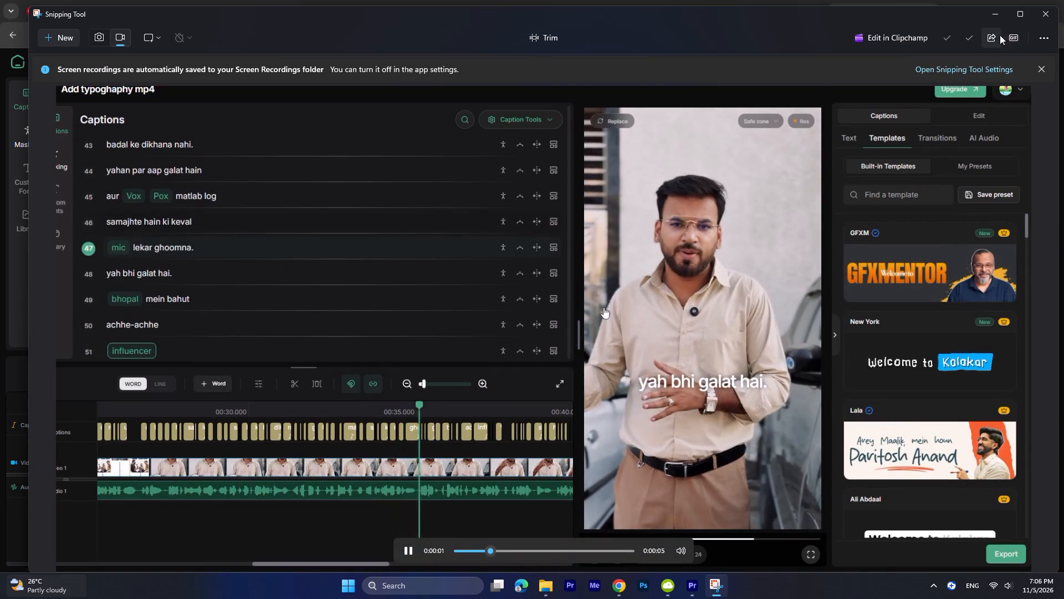
click(945, 35)
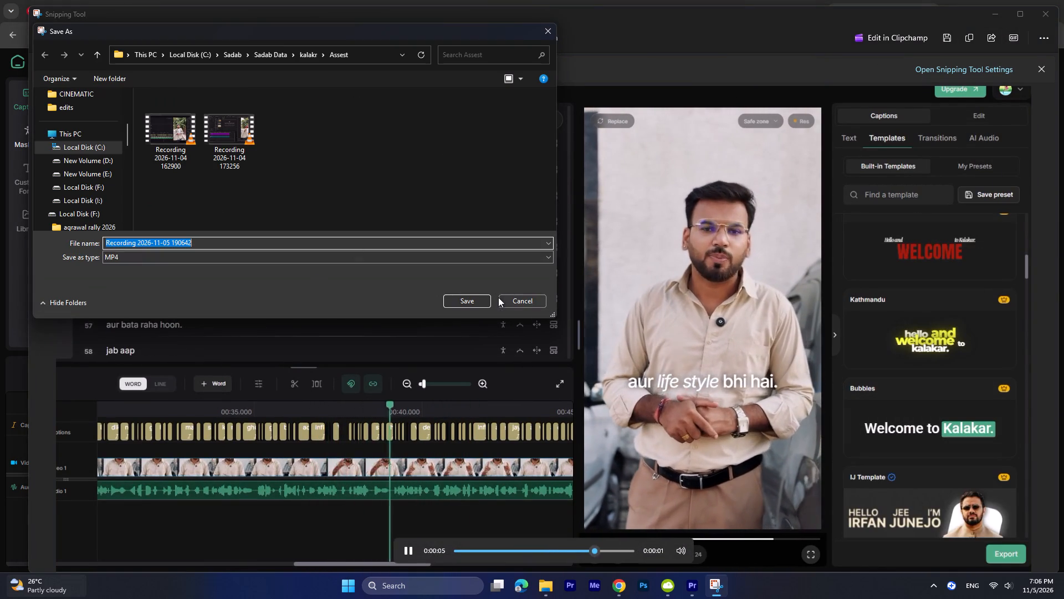
click(473, 301)
click(1044, 14)
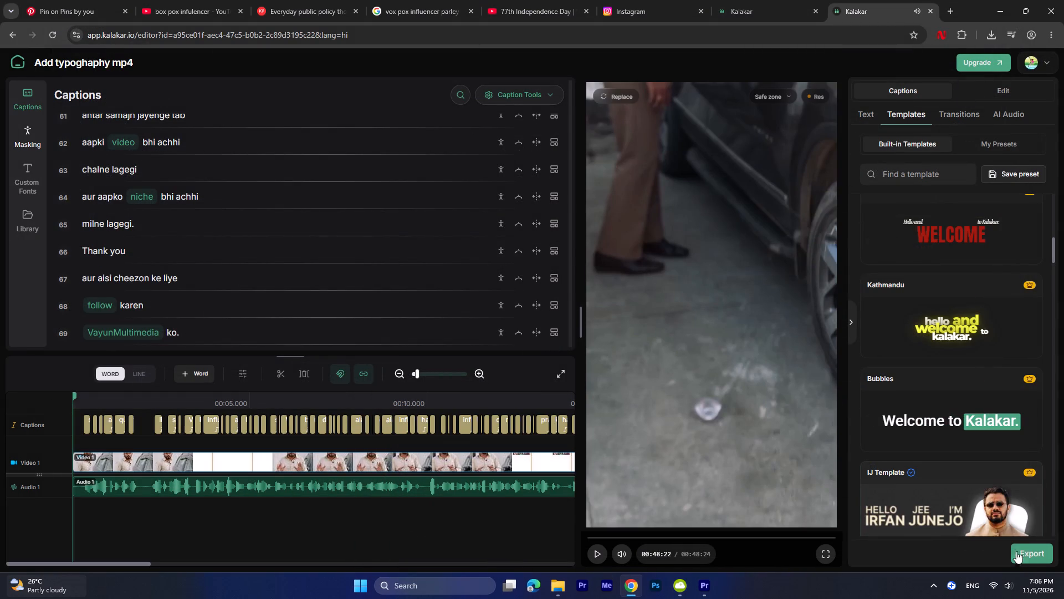
Export the captioned video by starting a render as Video at 1080P.
click(1030, 552)
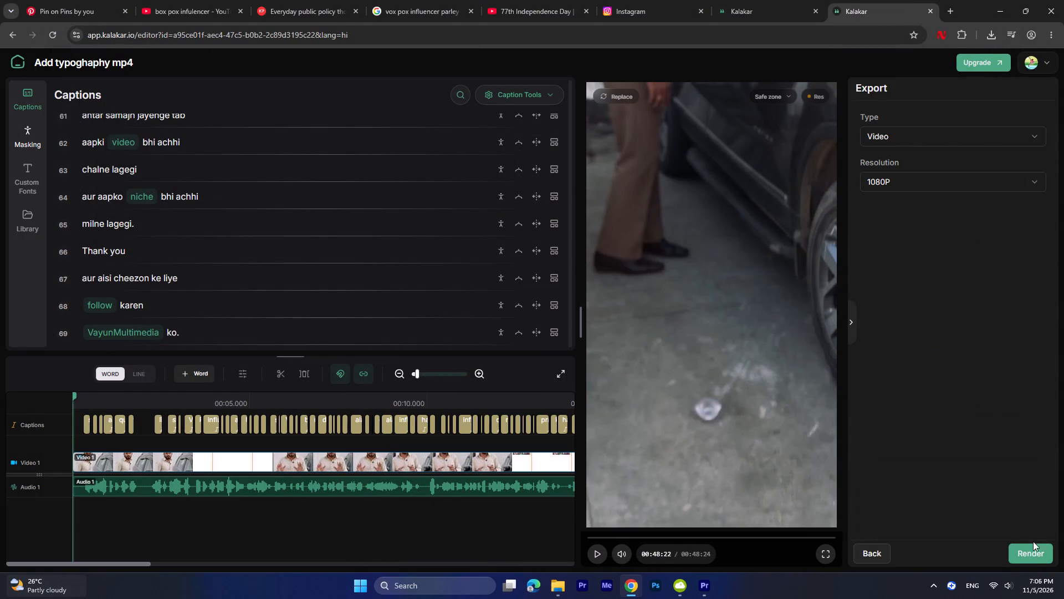
click(1036, 554)
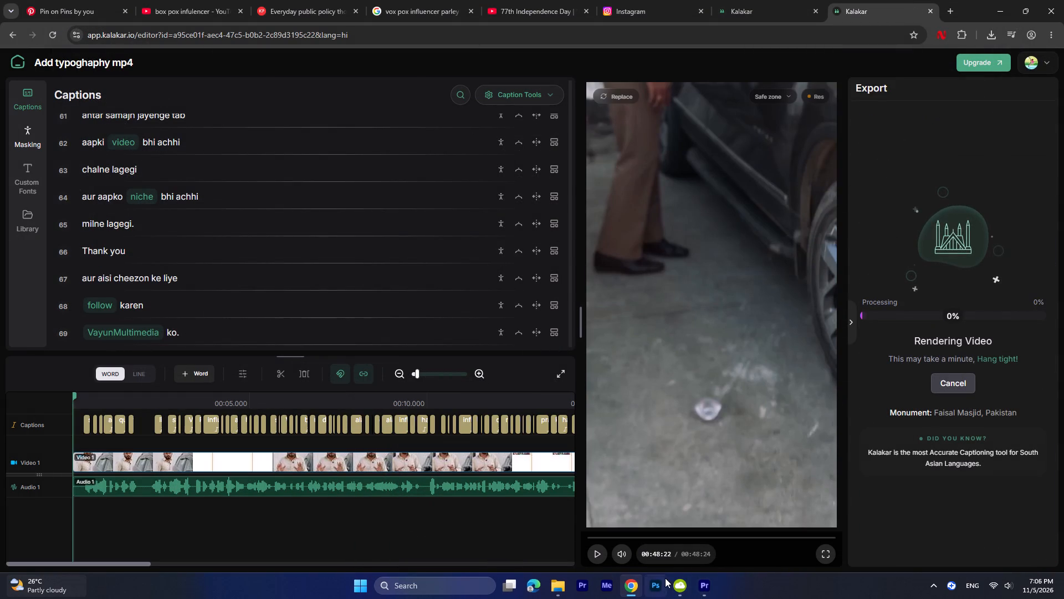
Switch to Adobe Premiere and delete the short audio clip on track A5 below Nested Sequence 03 in the IMG_4213 sequence.
click(703, 581)
drag(244, 301, 0, 355)
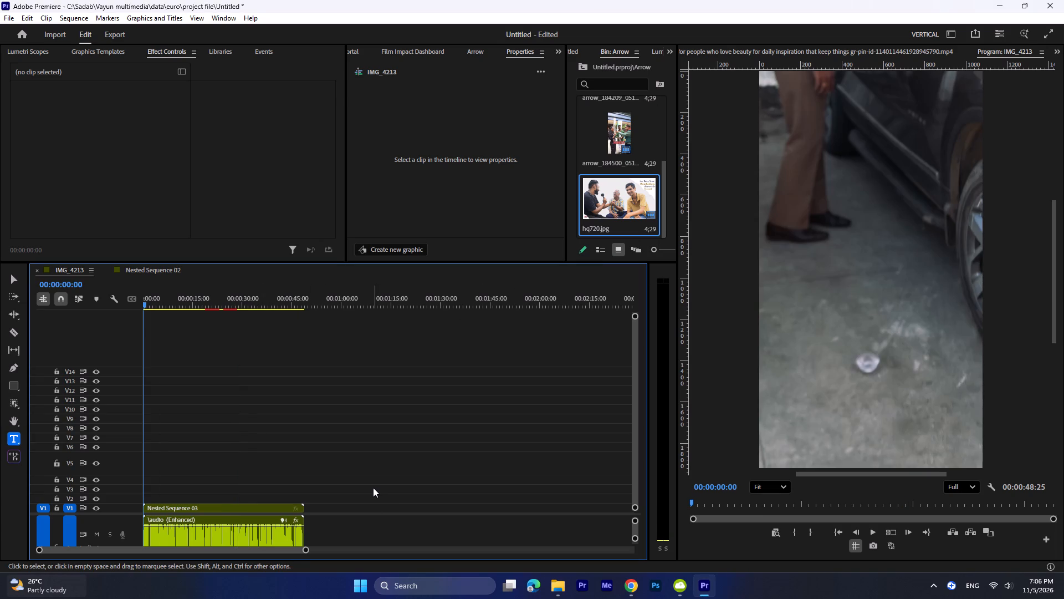
key(space)
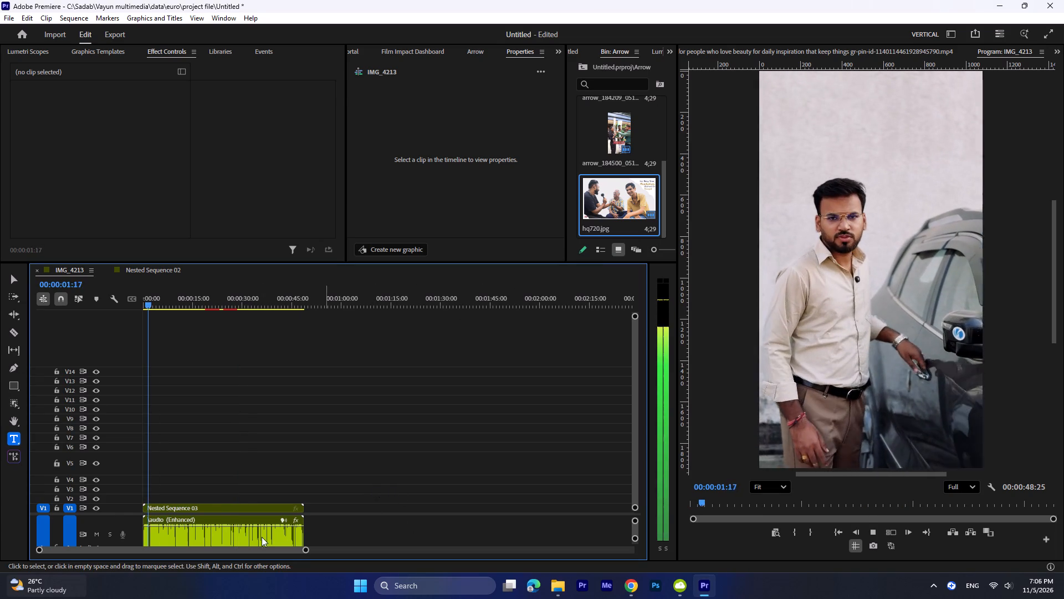
key(space)
drag(109, 514, 119, 462)
click(460, 422)
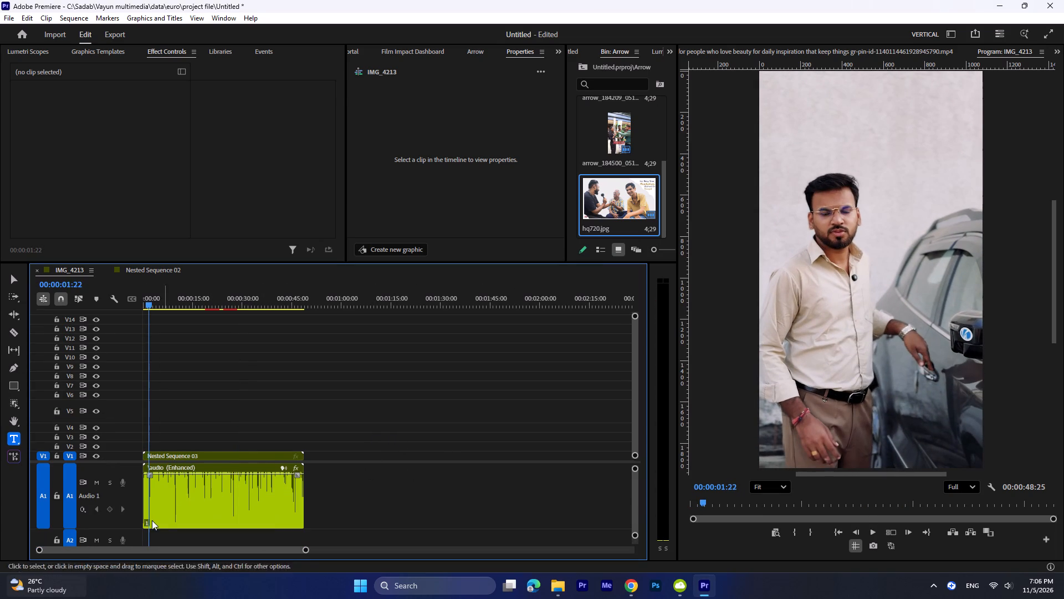
drag(131, 529, 125, 502)
drag(126, 527, 127, 471)
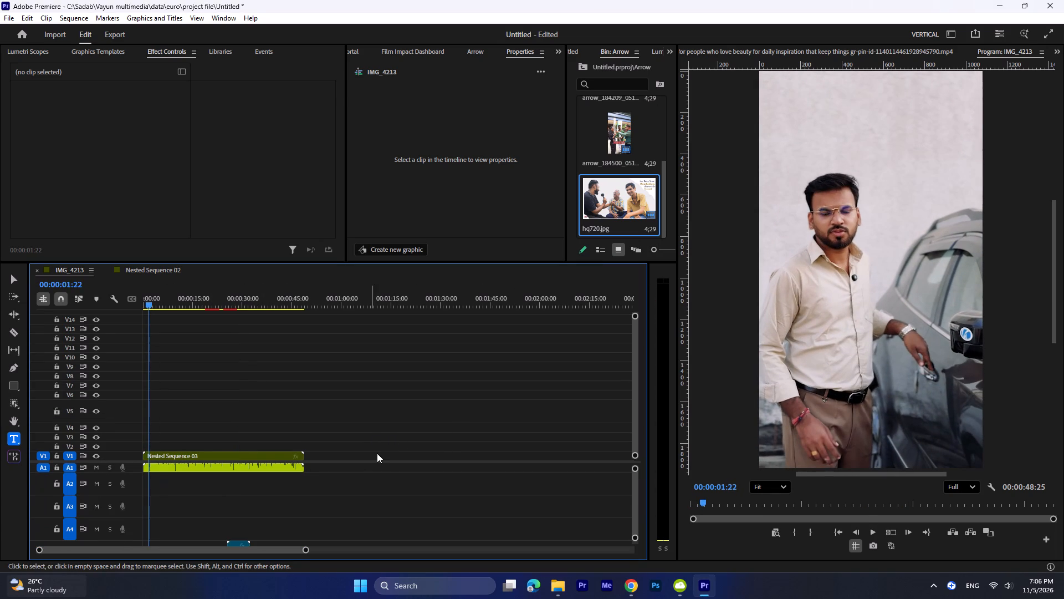
key(space)
scroll(345, 504, down, 9)
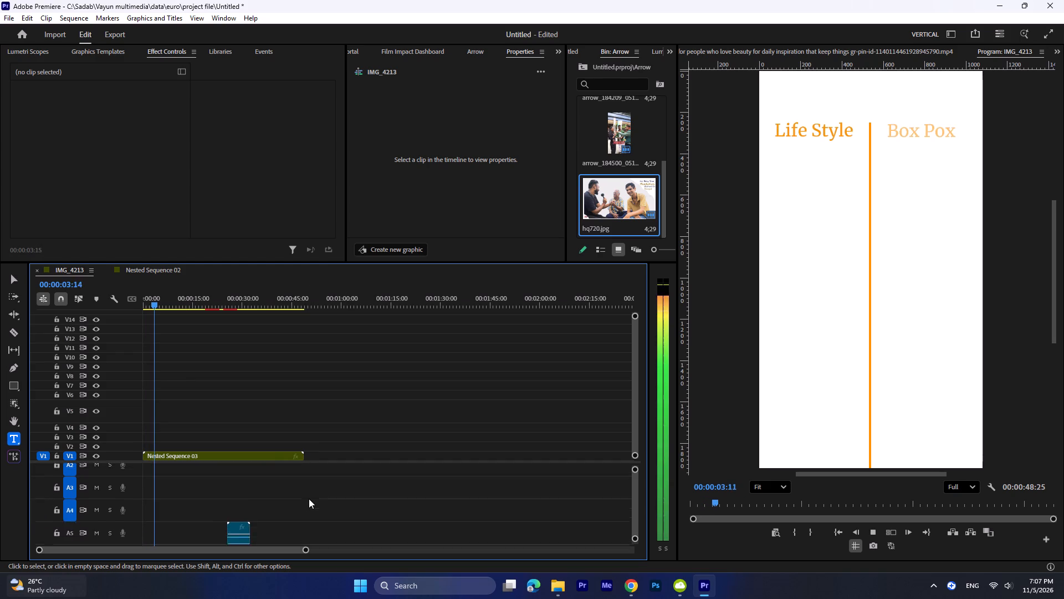
click(245, 514)
click(238, 515)
key(BackSpace)
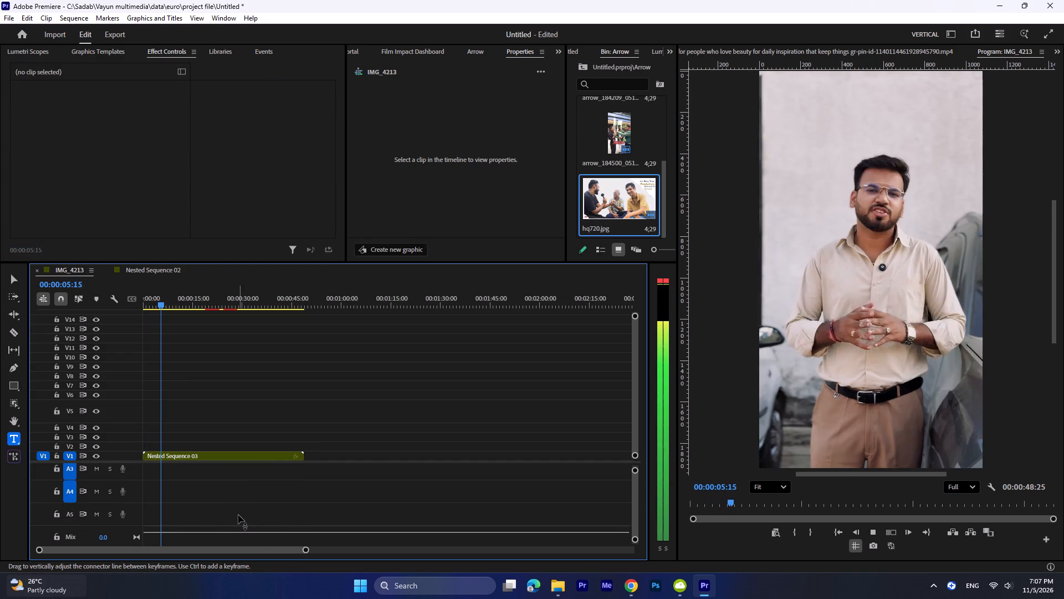
Play the first seconds of the IMG_4213 sequence from the beginning to check it without the A5 clip.
drag(166, 288, 153, 301)
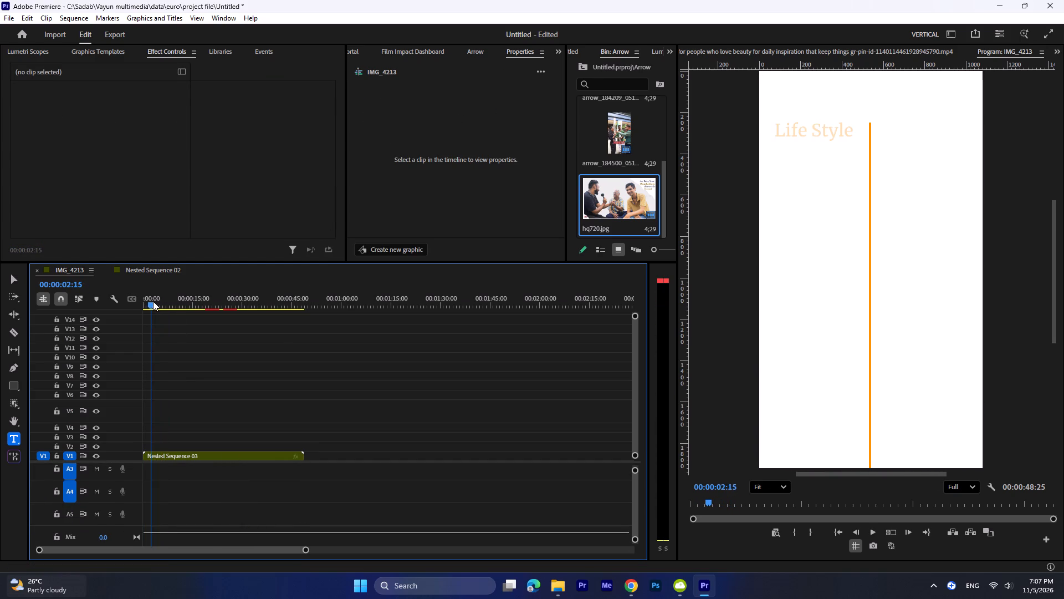
drag(153, 301, 145, 302)
key(space)
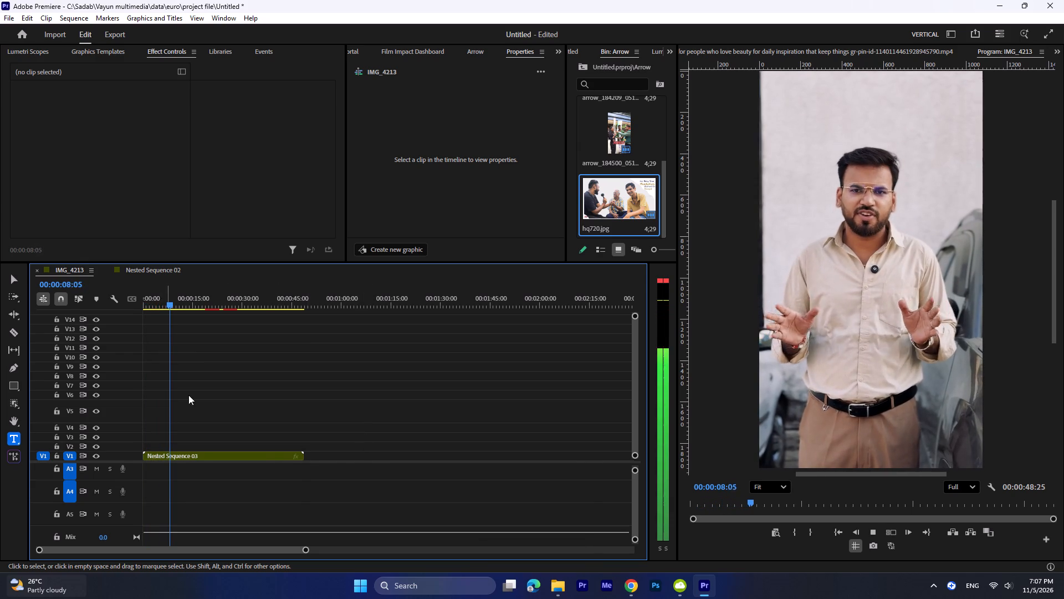
key(space)
Switch back to Kalakar in Chrome to check the video render's progress.
click(635, 592)
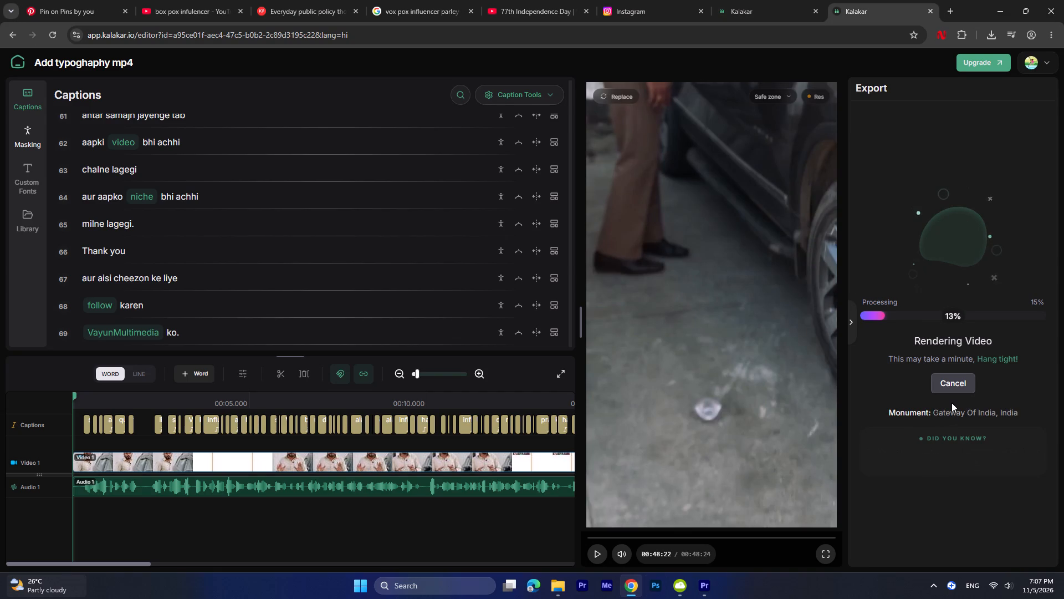
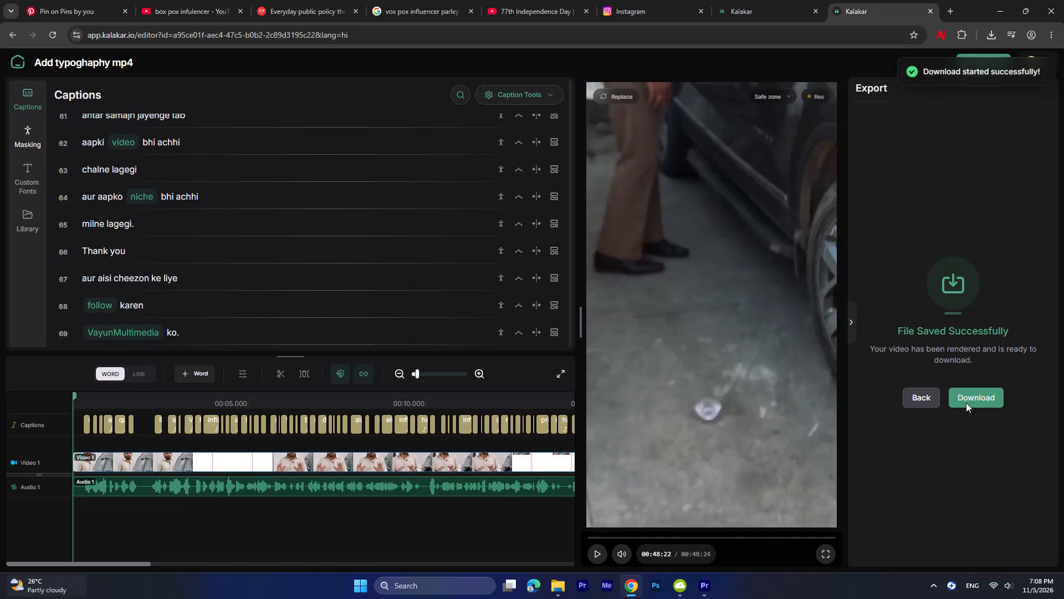
Download the rendered video and save it as add-typoghaphy-mp4 in the Downloads folder.
click(966, 403)
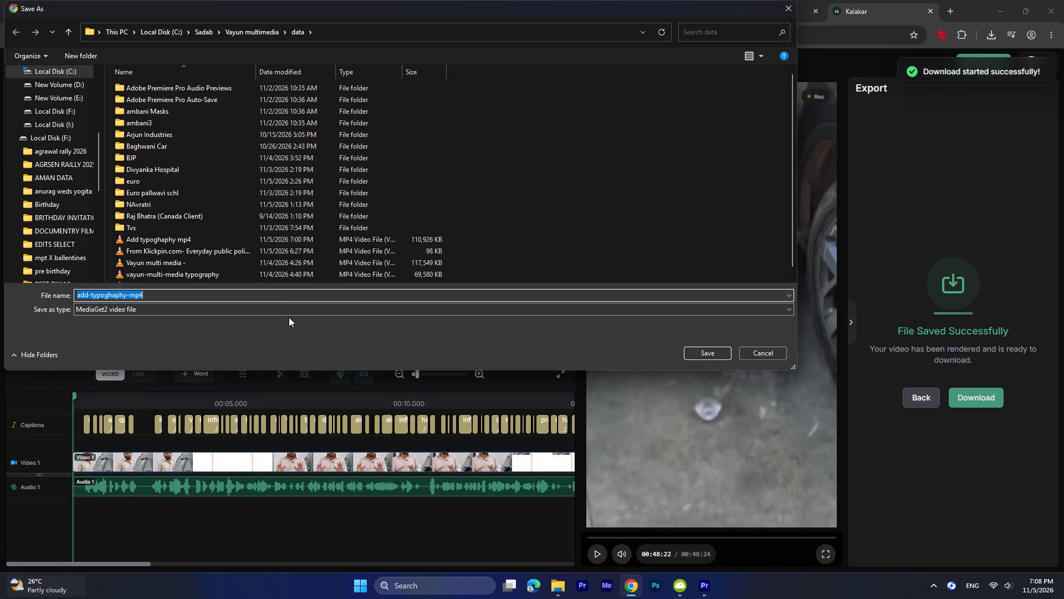
scroll(71, 129, up, 4)
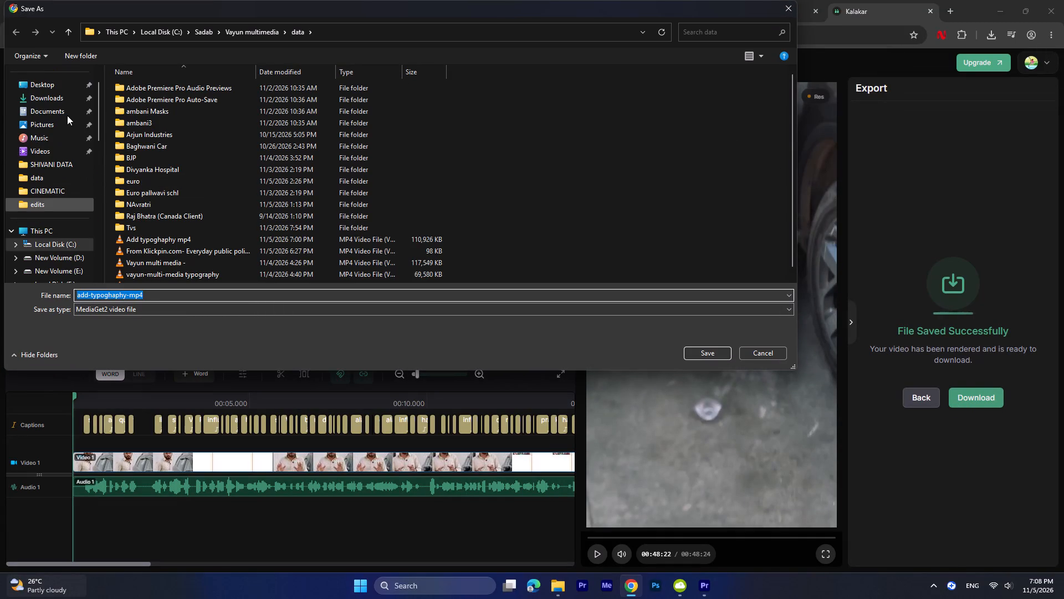
click(64, 105)
click(64, 100)
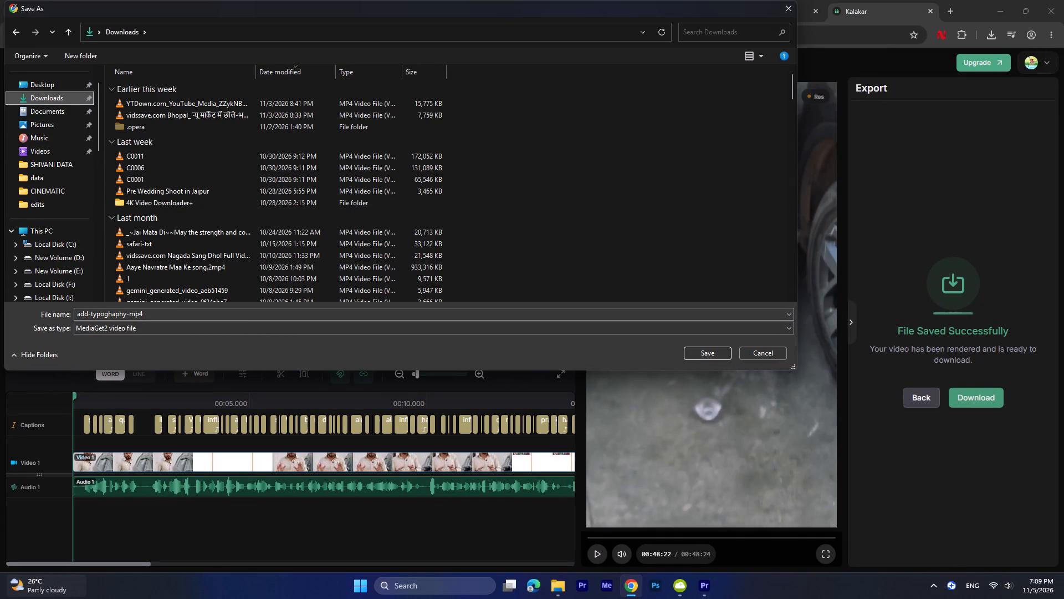
click(704, 354)
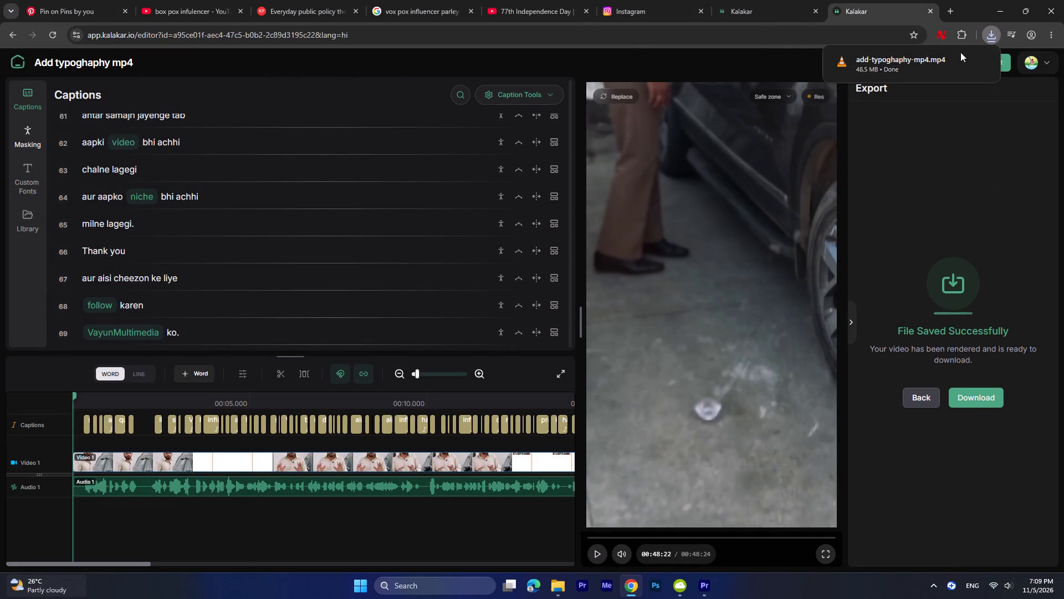
Place the downloaded video in Premiere on V2 above Nested Sequence 03, at the start of IMG_4213, and delete its A2 audio.
drag(933, 56, 704, 583)
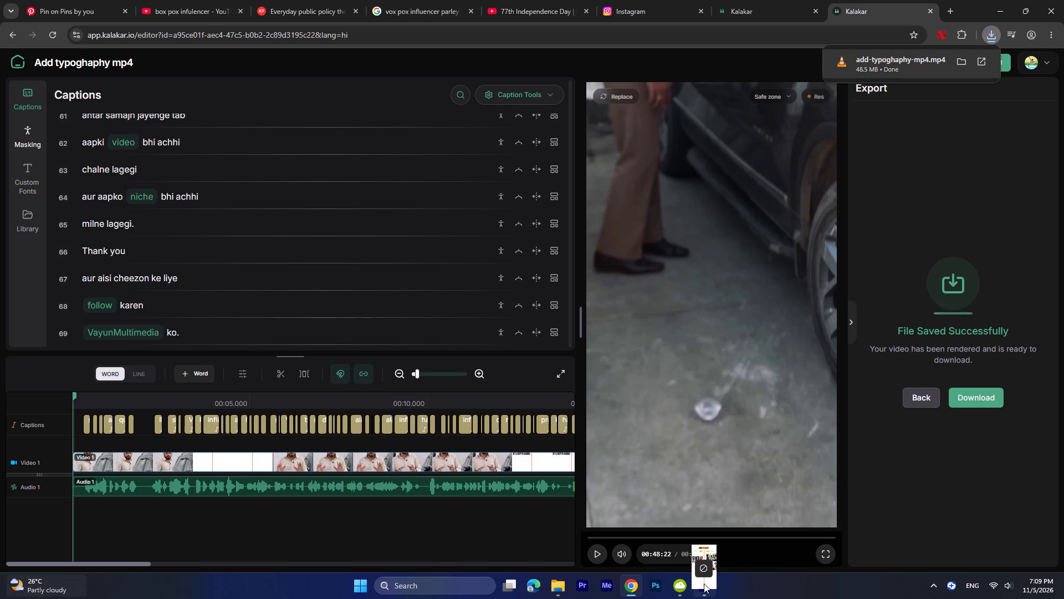
drag(704, 583, 146, 444)
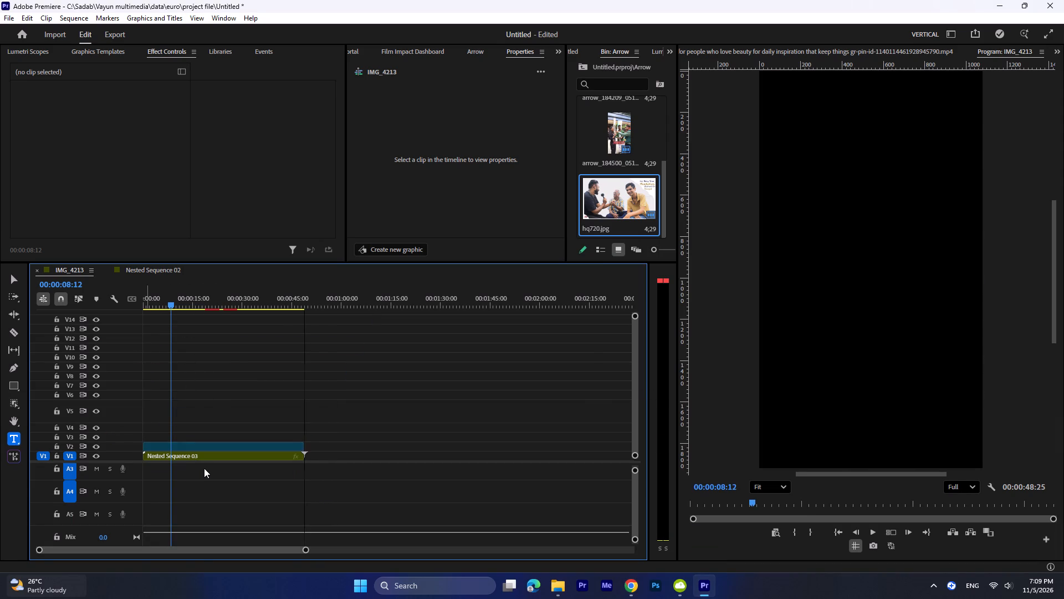
ctrl+scroll(223, 476, up, 6)
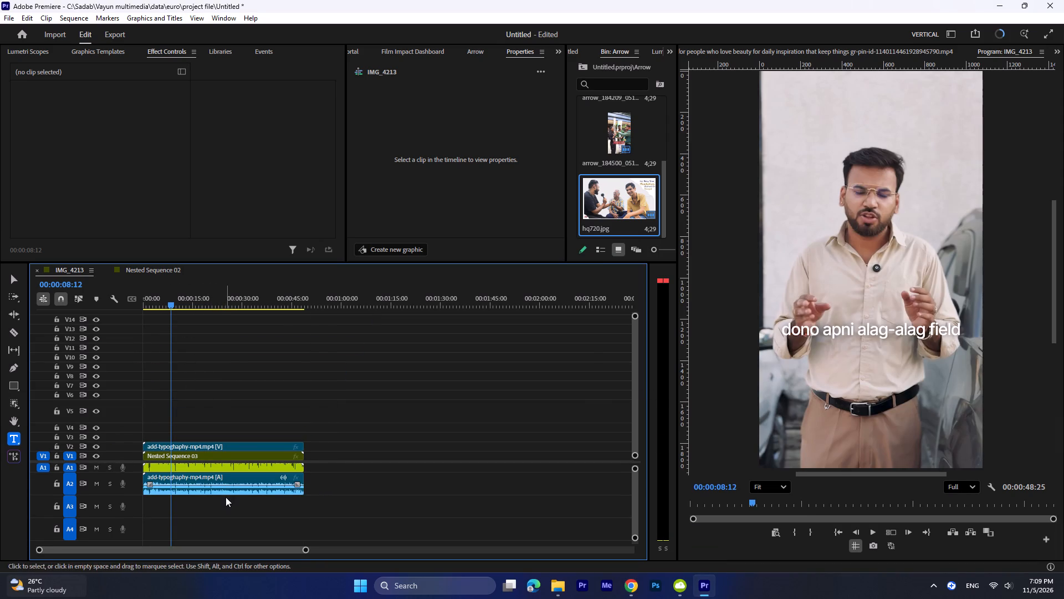
click(218, 484)
key(BackSpace)
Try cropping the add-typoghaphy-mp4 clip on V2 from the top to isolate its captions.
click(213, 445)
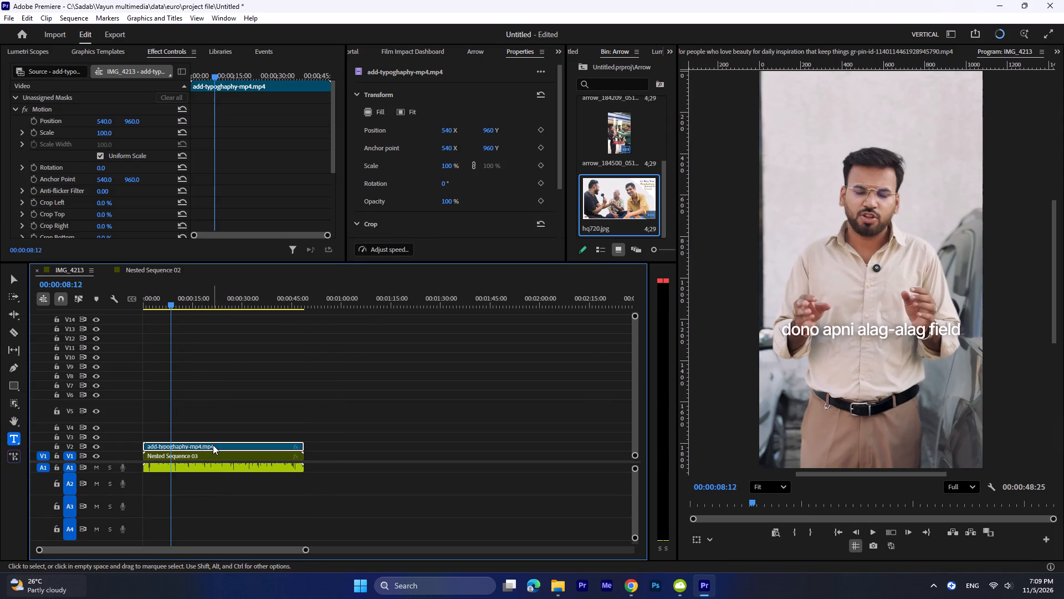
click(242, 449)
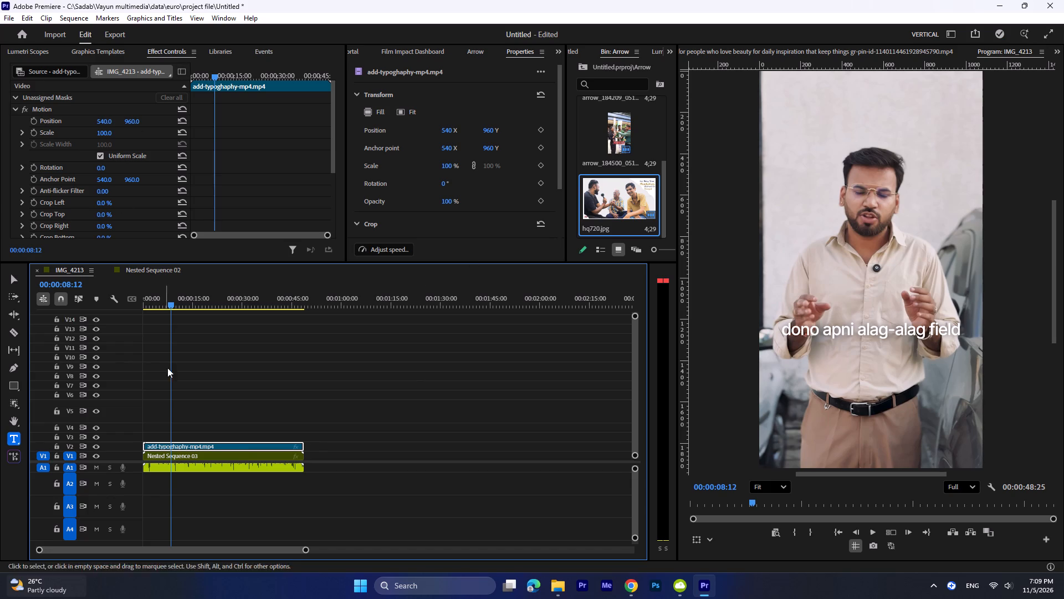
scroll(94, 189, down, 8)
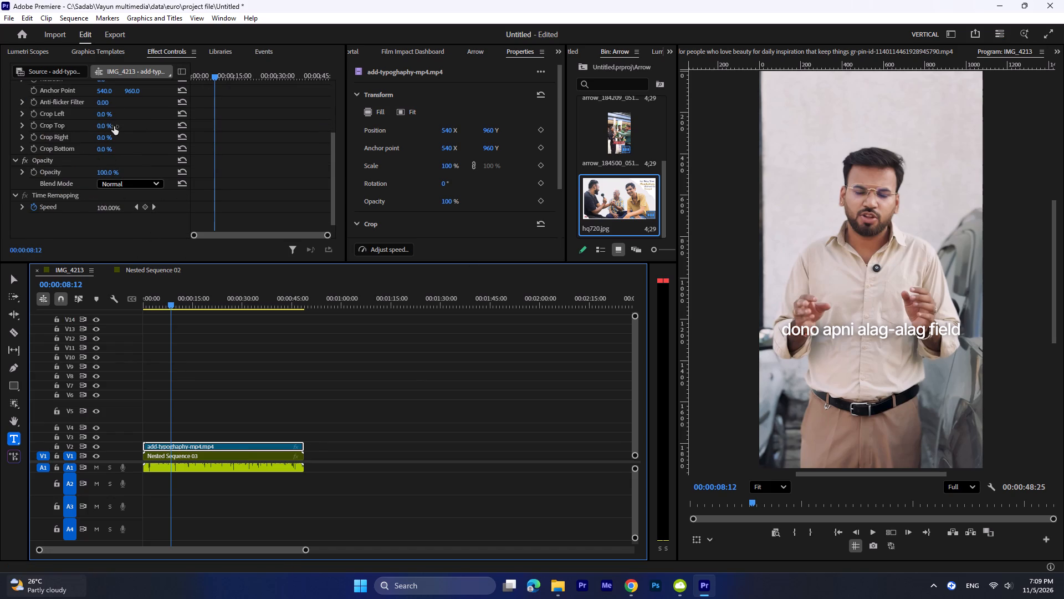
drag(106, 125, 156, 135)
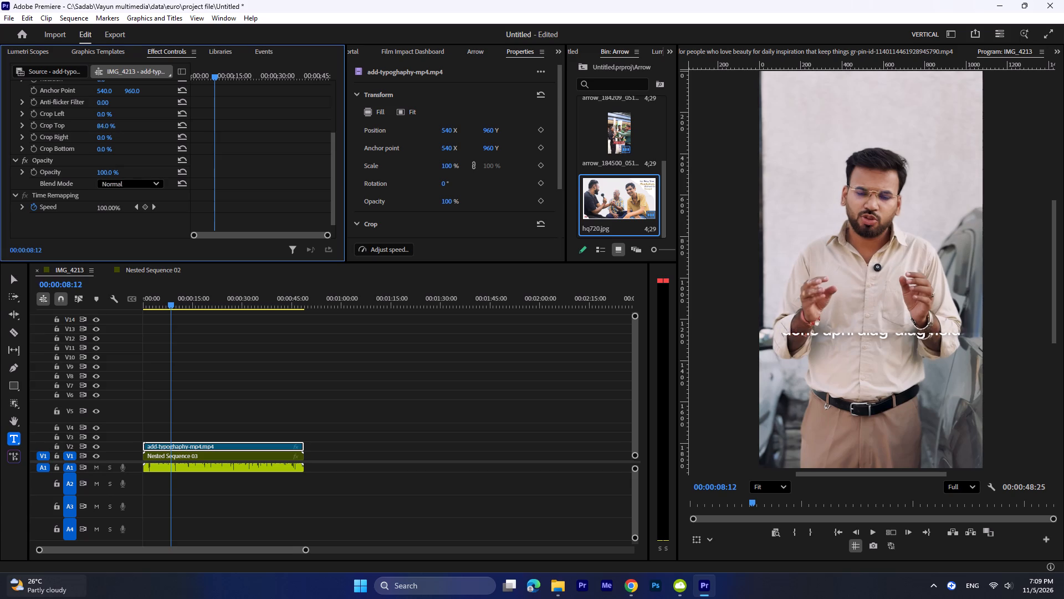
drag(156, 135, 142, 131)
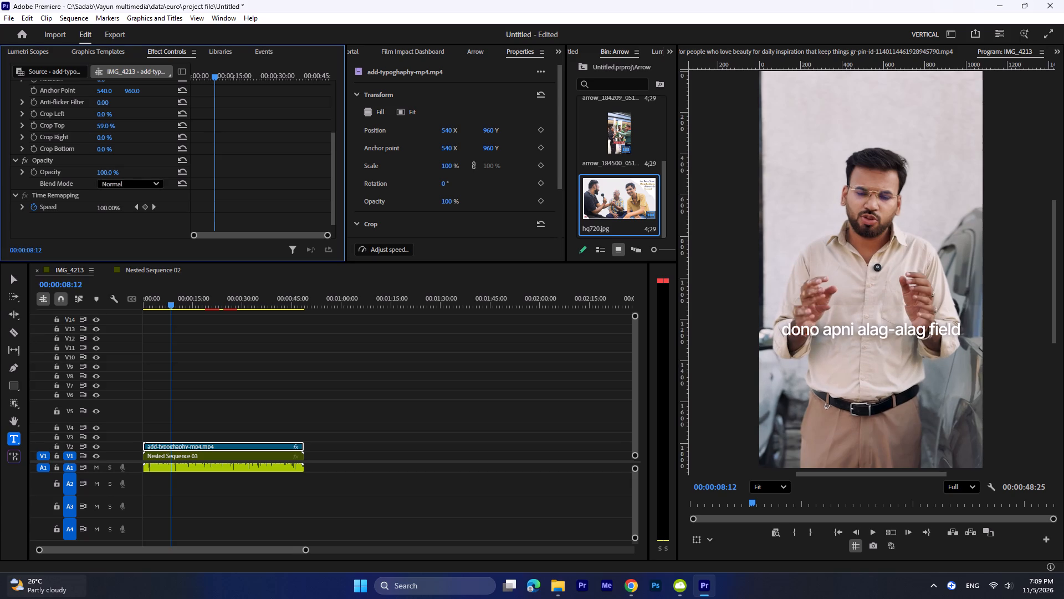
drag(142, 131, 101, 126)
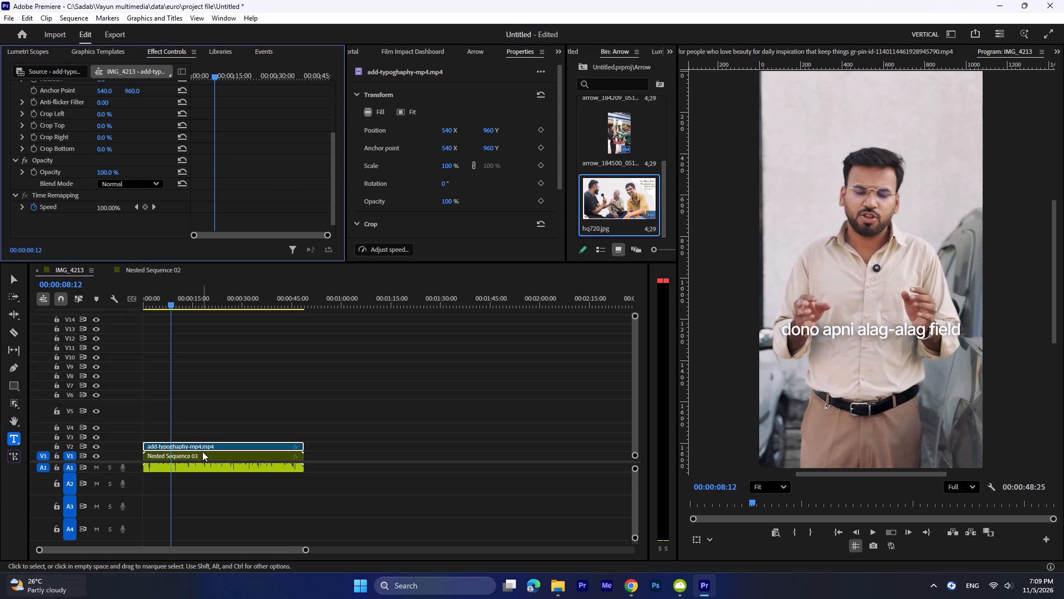
Draw a rectangle mask on the add-typoghaphy-mp4 clip, around the caption area across the lower half of the frame.
click(197, 448)
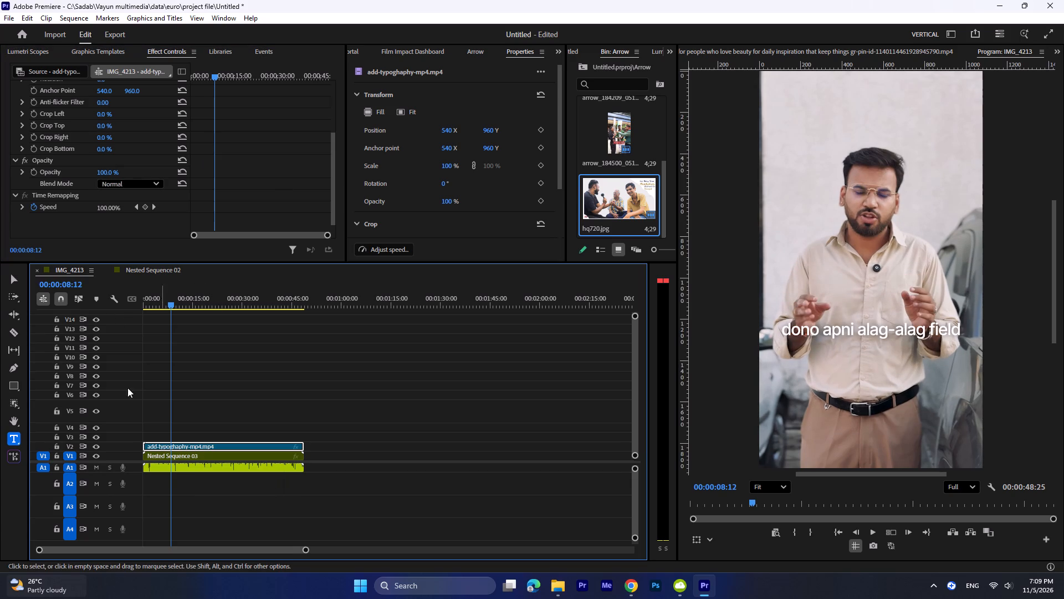
drag(12, 398, 67, 409)
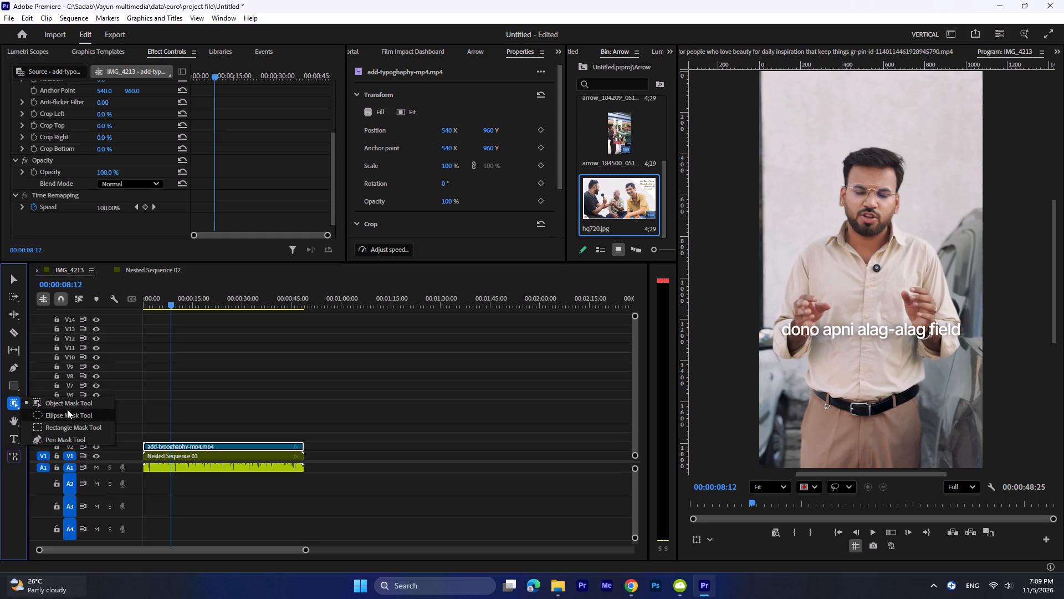
drag(67, 409, 79, 429)
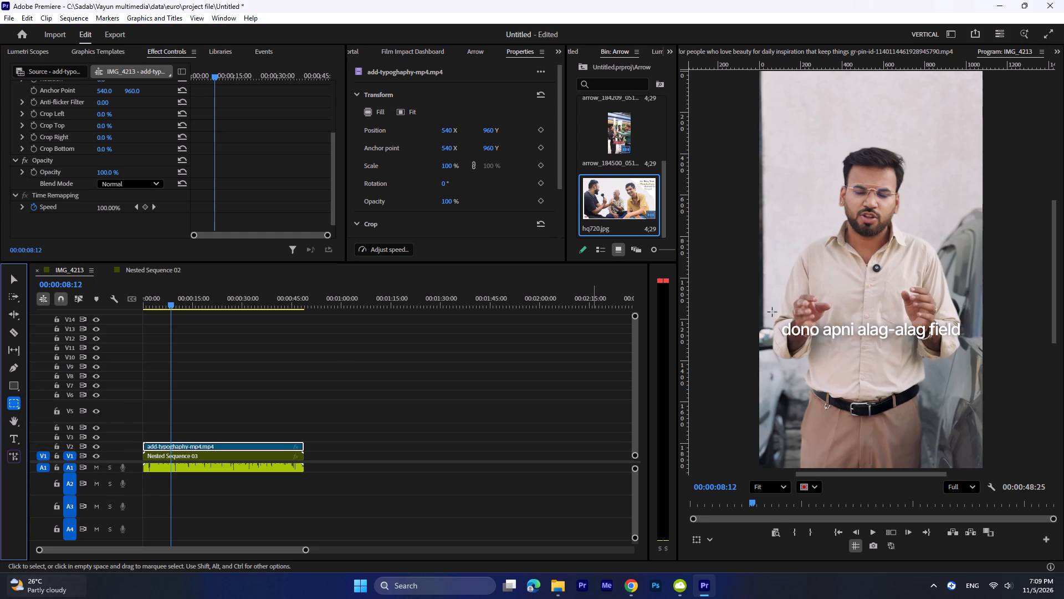
drag(759, 284, 975, 434)
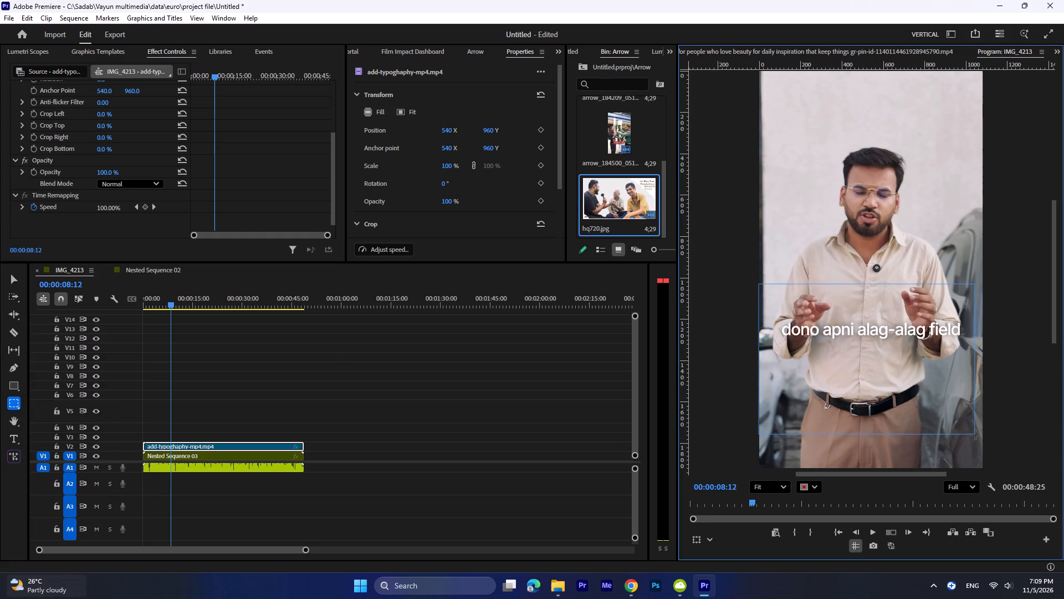
drag(975, 434, 974, 434)
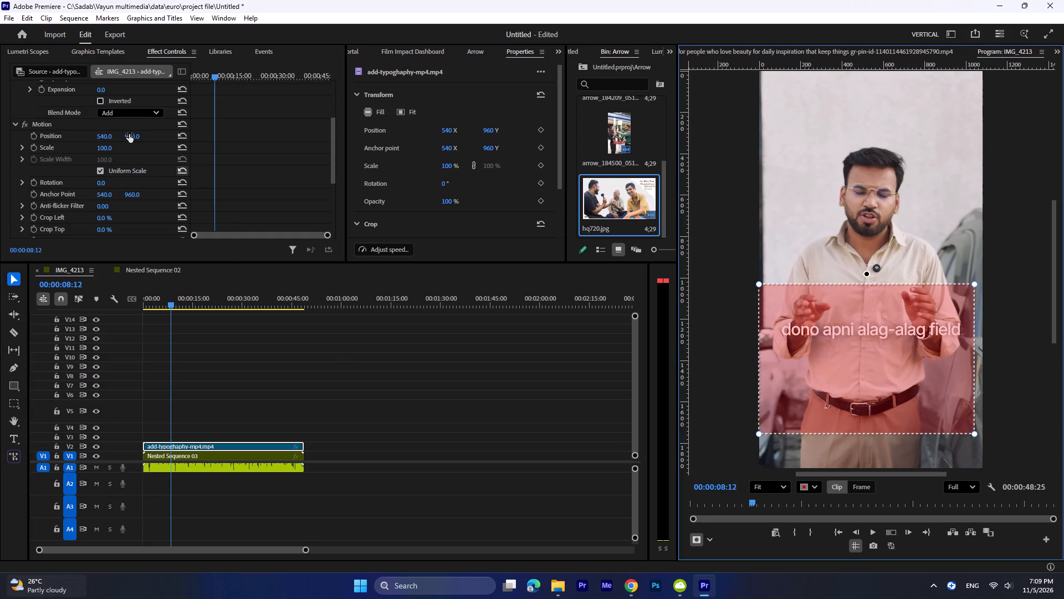
Move the playhead to 00:00:01:00 and change the clip's Rectangle Mask (01) to an opacity mask.
drag(171, 301, 147, 301)
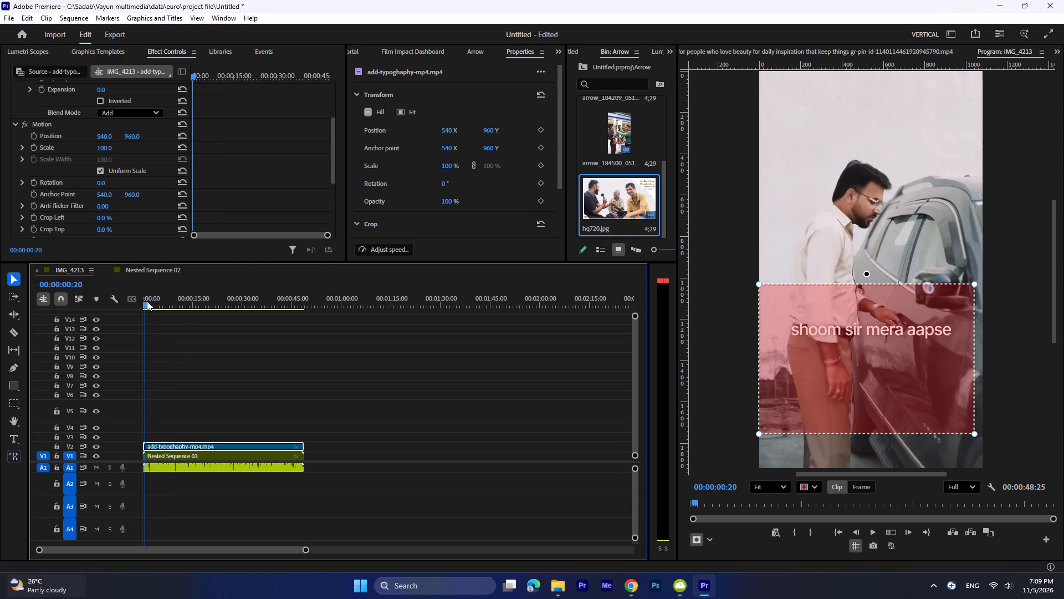
drag(147, 301, 148, 302)
click(198, 373)
click(204, 443)
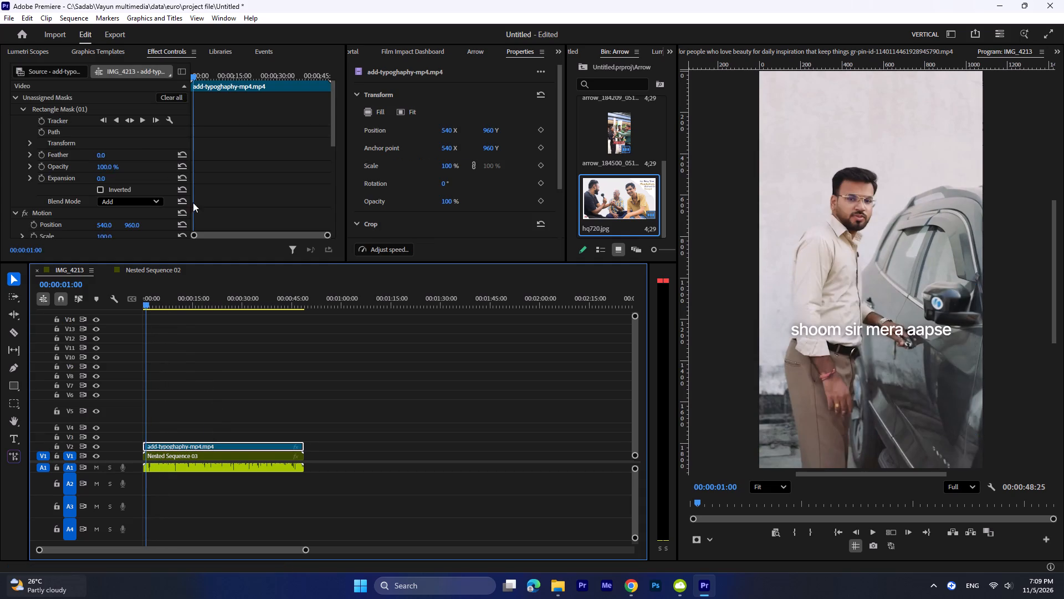
scroll(101, 179, down, 5)
scroll(107, 144, up, 4)
scroll(68, 109, up, 1)
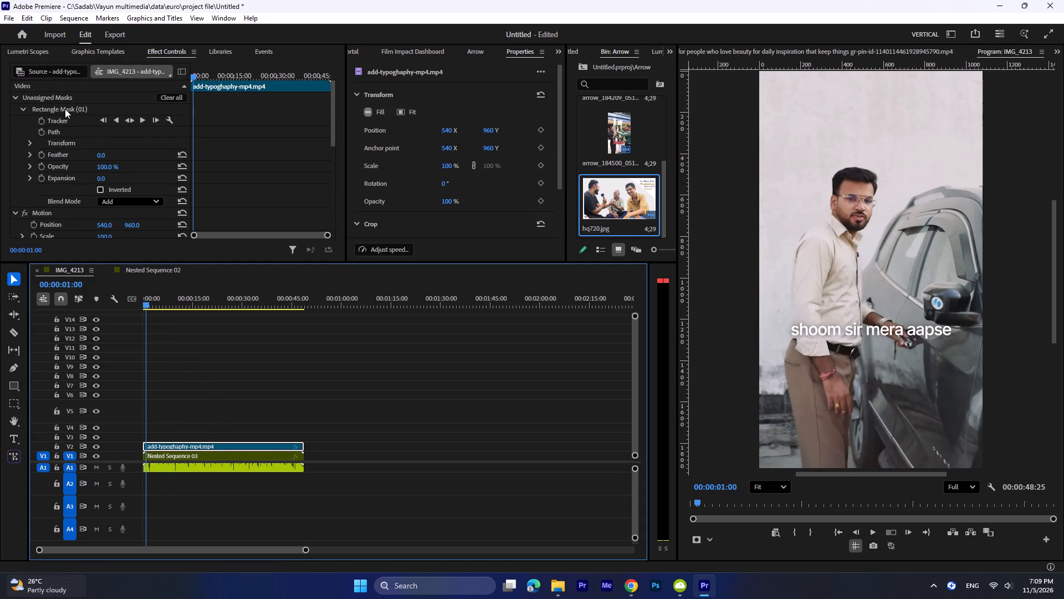
right_click(65, 109)
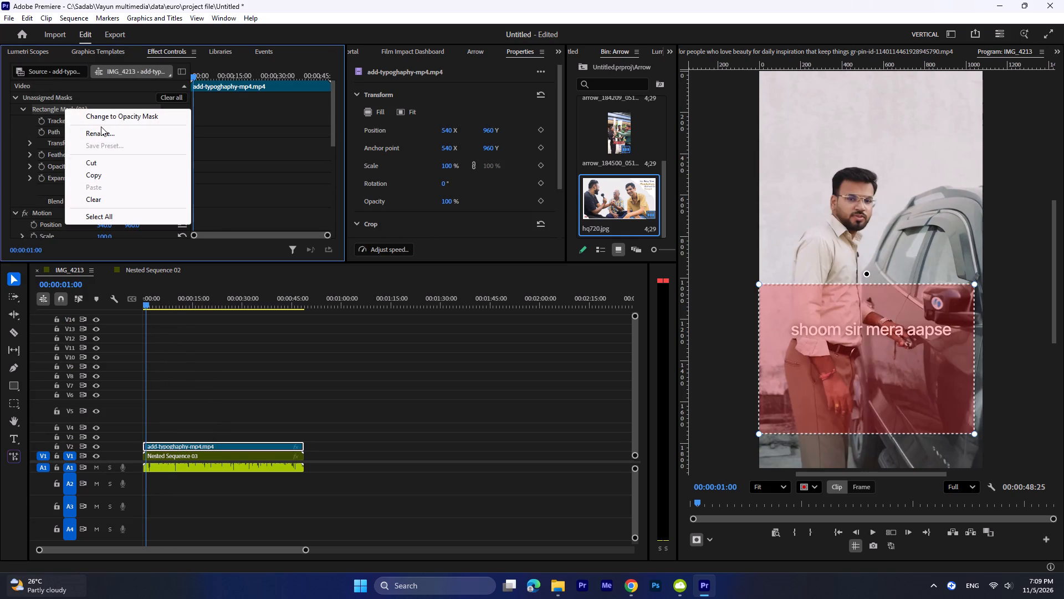
click(101, 118)
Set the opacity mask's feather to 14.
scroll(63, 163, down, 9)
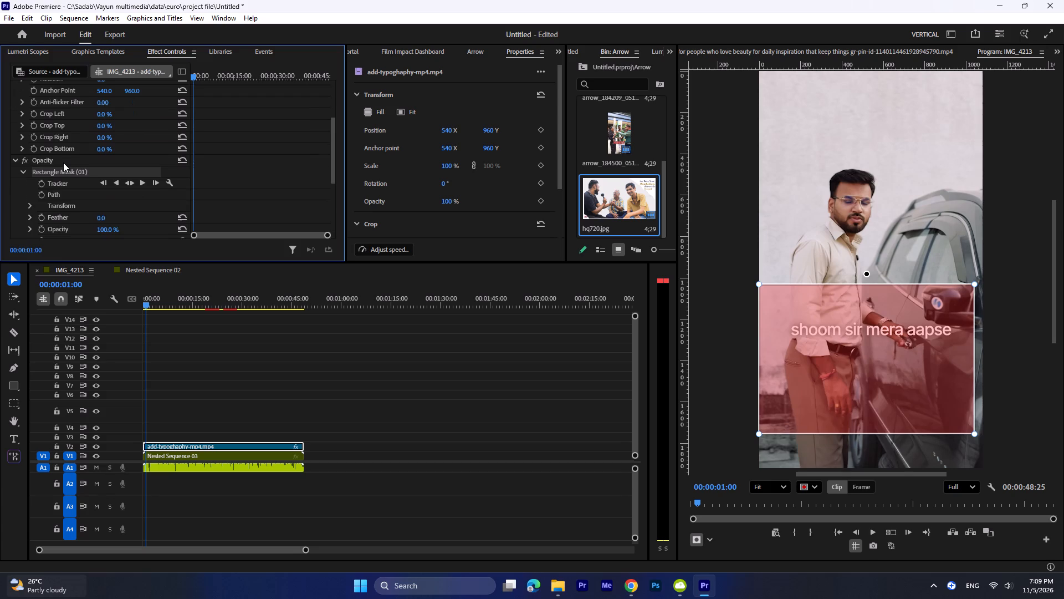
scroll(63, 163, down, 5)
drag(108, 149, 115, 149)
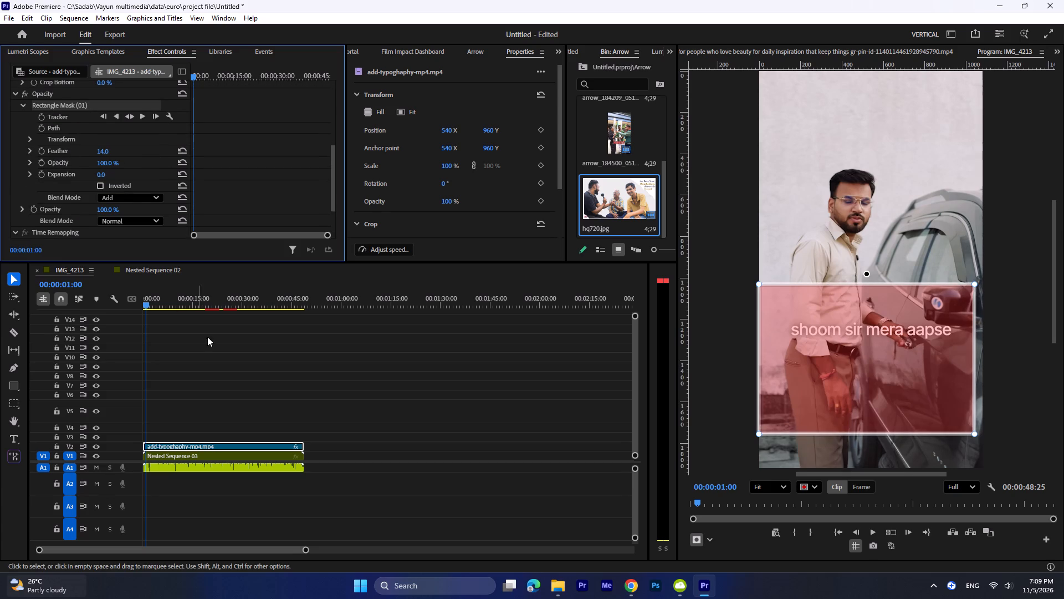
Widen the Lumetri Color area and raise the contrast of the add-typoghaphy-mp4 clip to 53.4.
click(214, 352)
click(186, 448)
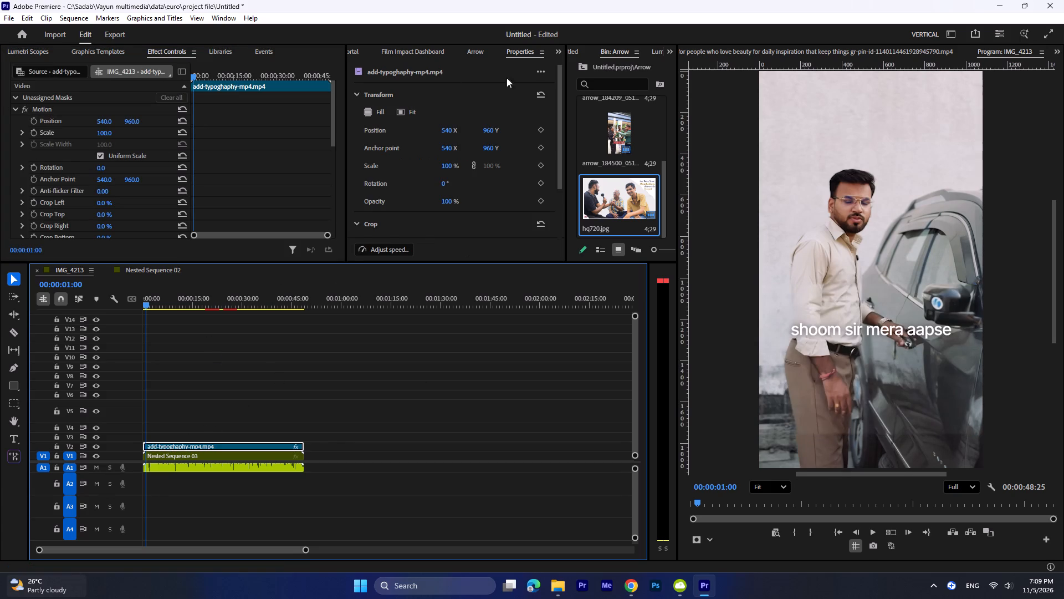
click(666, 52)
click(653, 48)
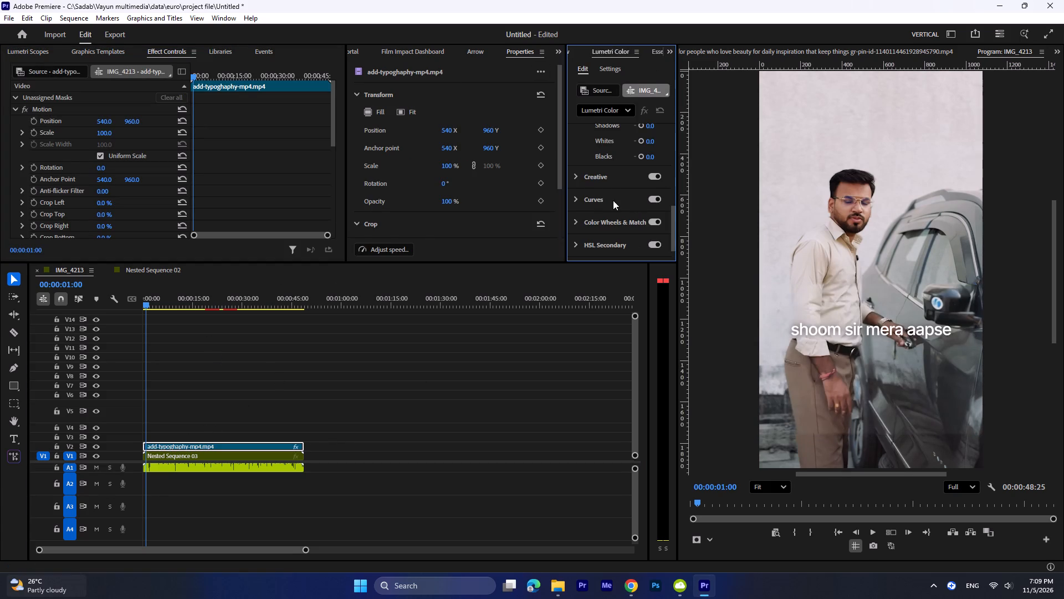
scroll(612, 202, down, 3)
scroll(612, 202, up, 14)
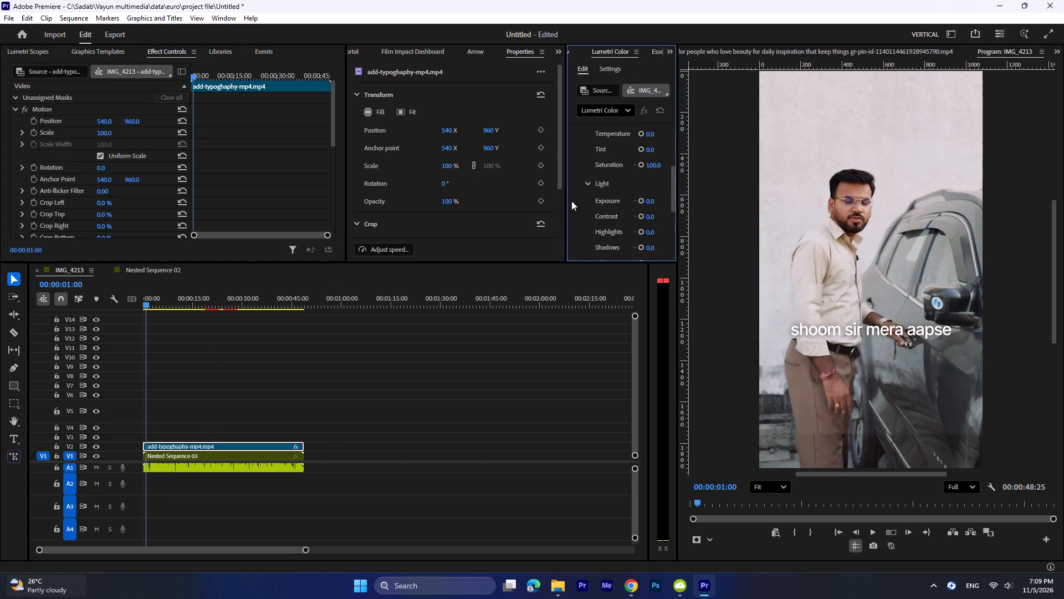
click(570, 207)
click(567, 207)
drag(565, 210, 334, 180)
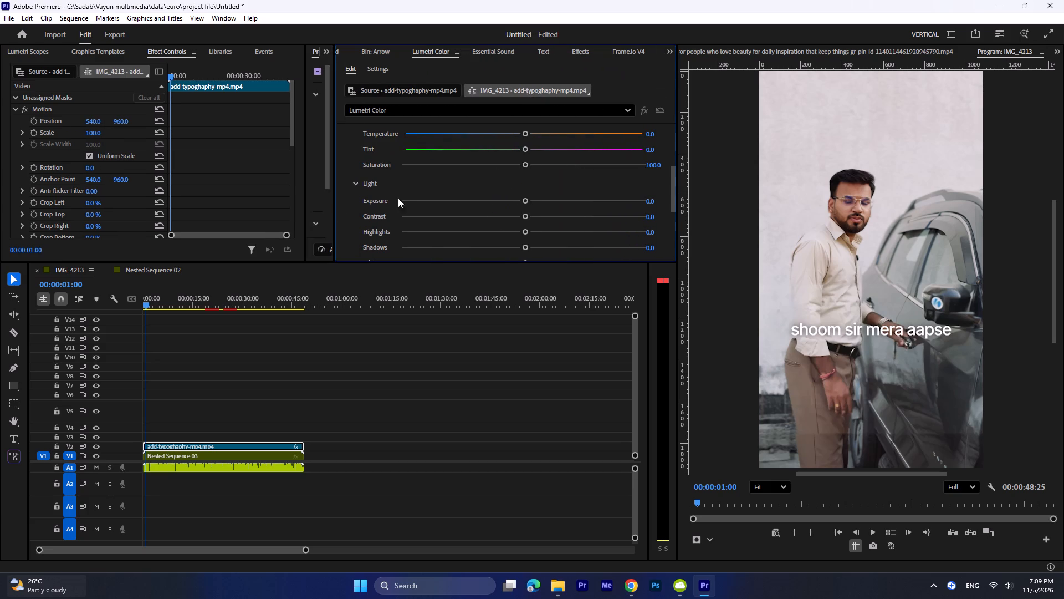
drag(524, 217, 599, 213)
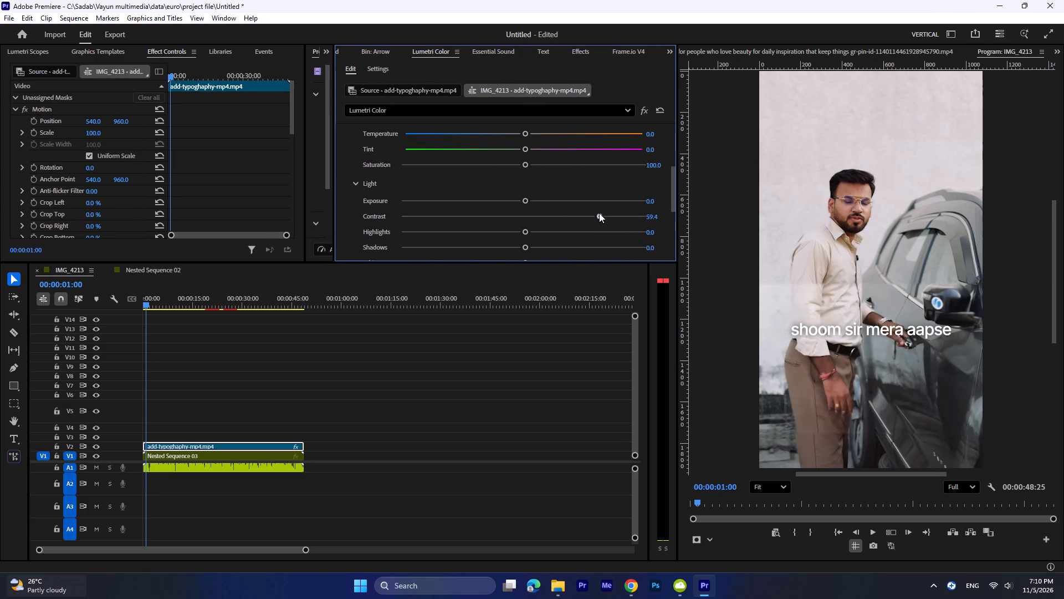
drag(599, 213, 586, 213)
Set the feather of the clip's opacity mask to 172.
scroll(114, 192, down, 8)
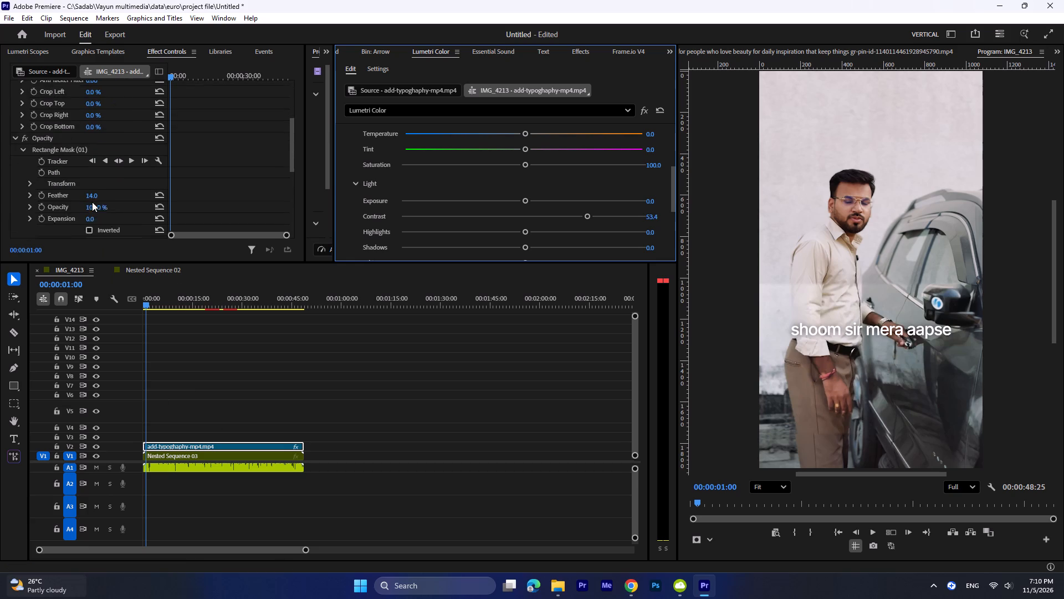
scroll(92, 202, down, 3)
drag(94, 185, 161, 175)
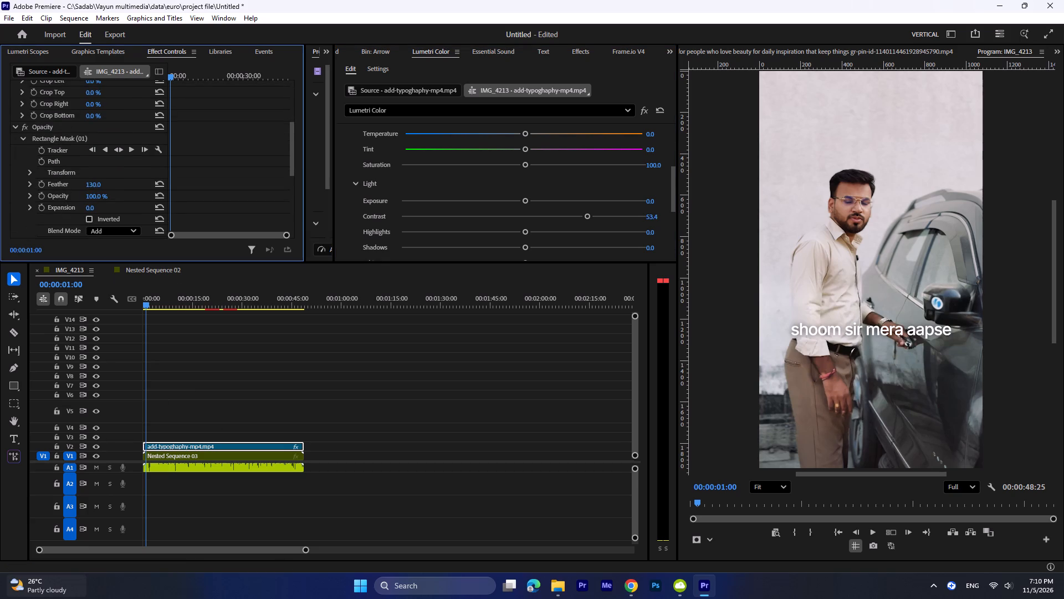
drag(161, 175, 181, 170)
Play to 00:00:05:23, lock tracks V1 and A1, and split the add-typoghaphy-mp4 overlay on V2 there.
key(space)
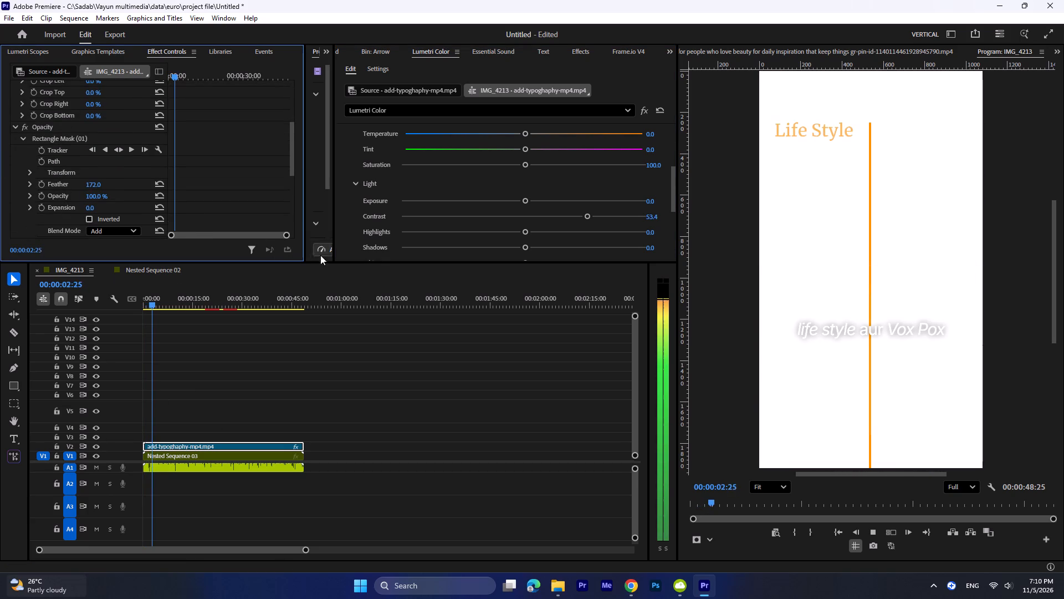
key(space)
key(space)
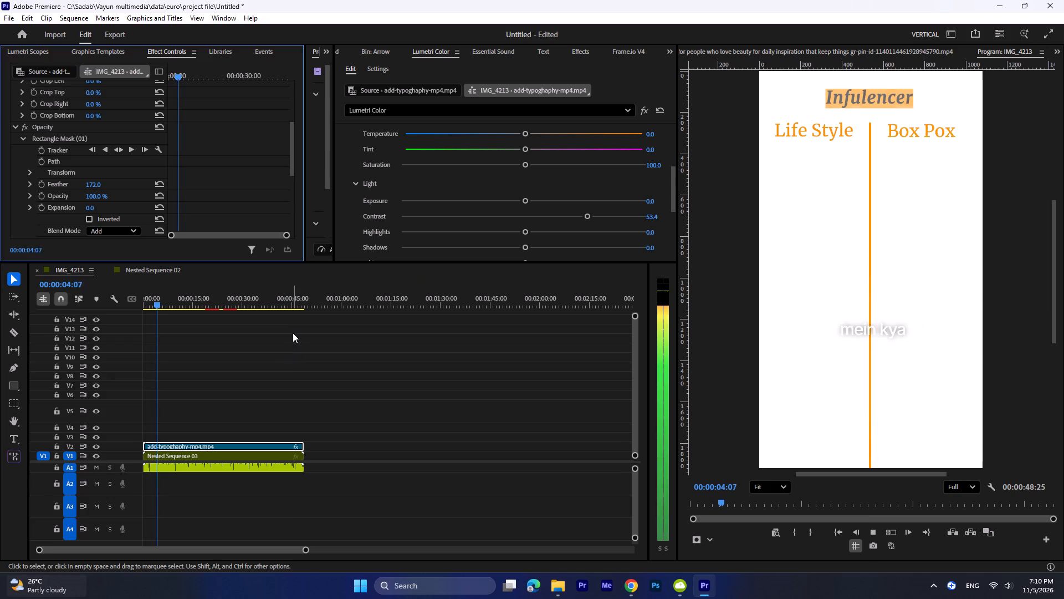
key(space)
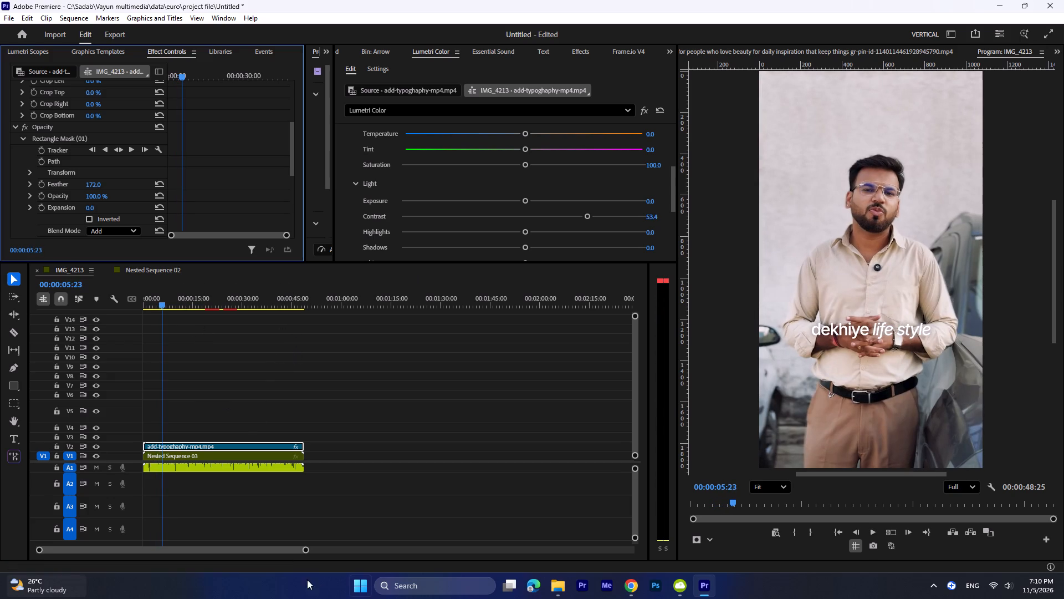
drag(302, 549, 290, 547)
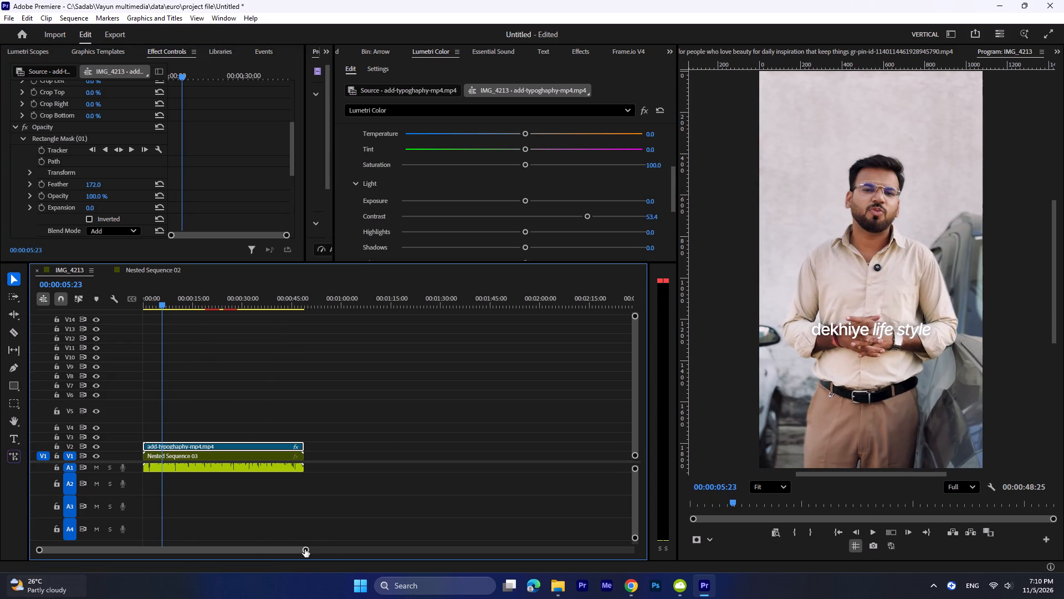
drag(305, 549, 207, 551)
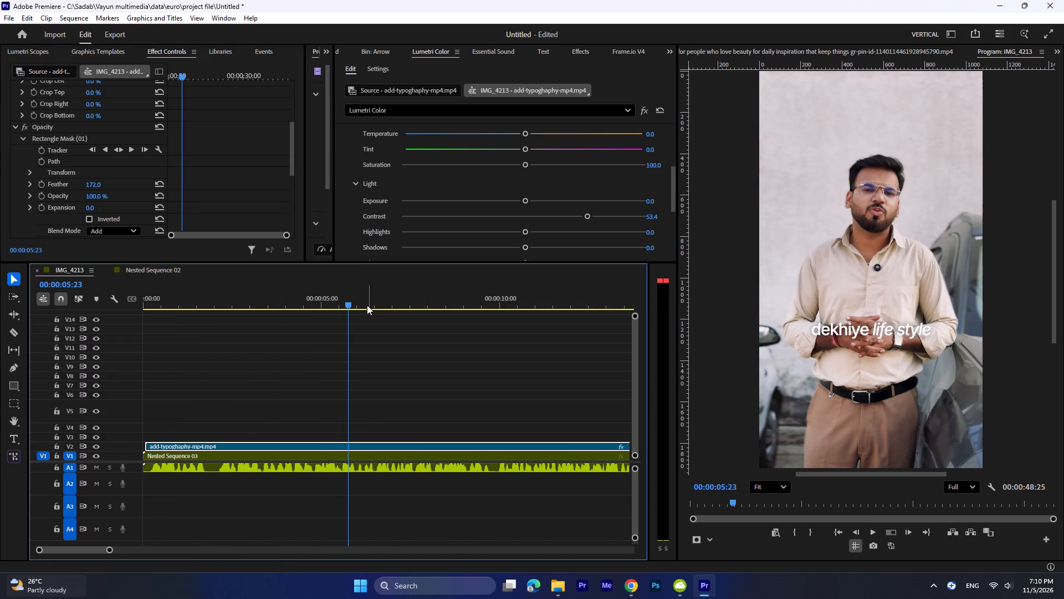
click(56, 456)
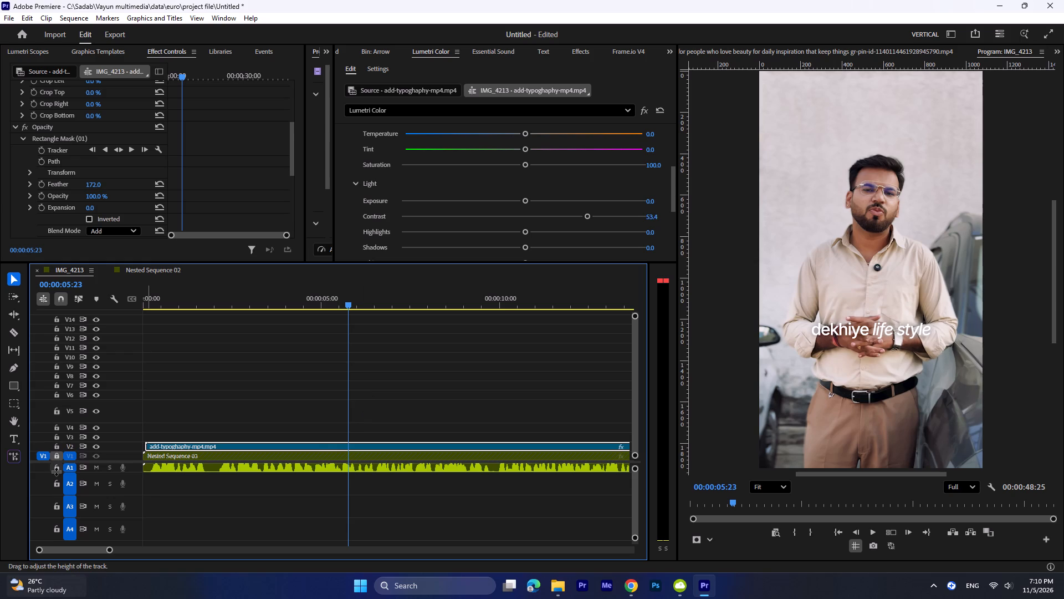
click(57, 470)
key(w)
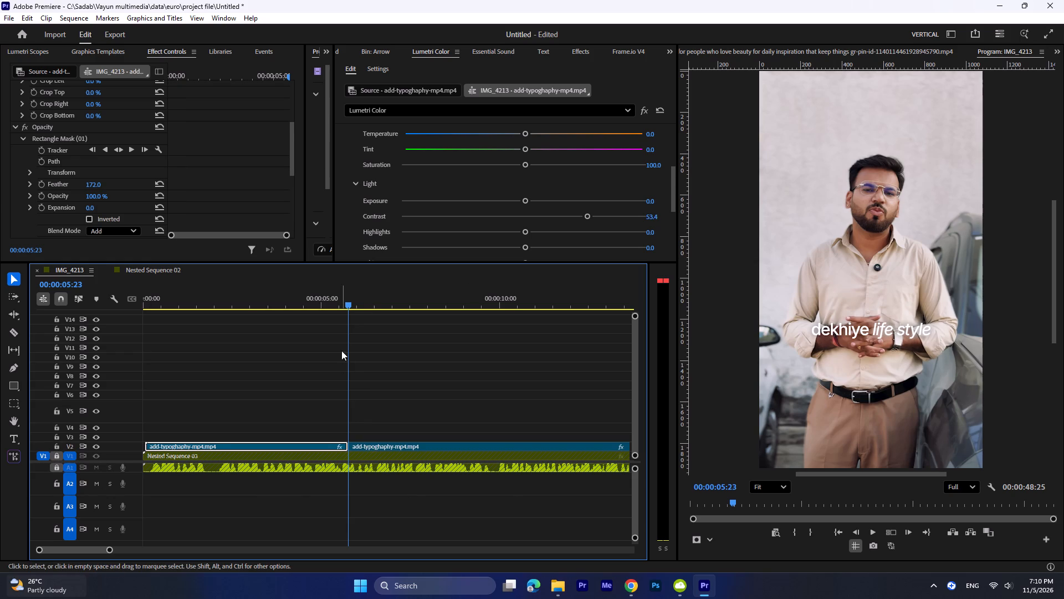
Split the V2 overlay where the white comparison graphic begins, at 00:00:02:01, and delete the piece up to 00:00:05:23.
drag(350, 307, 298, 316)
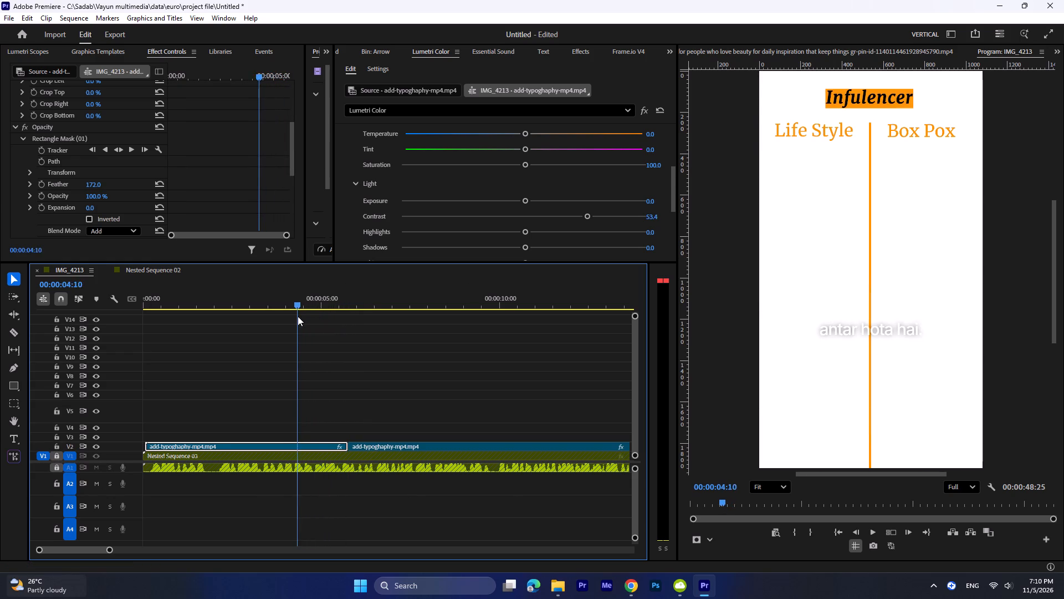
drag(298, 316, 259, 323)
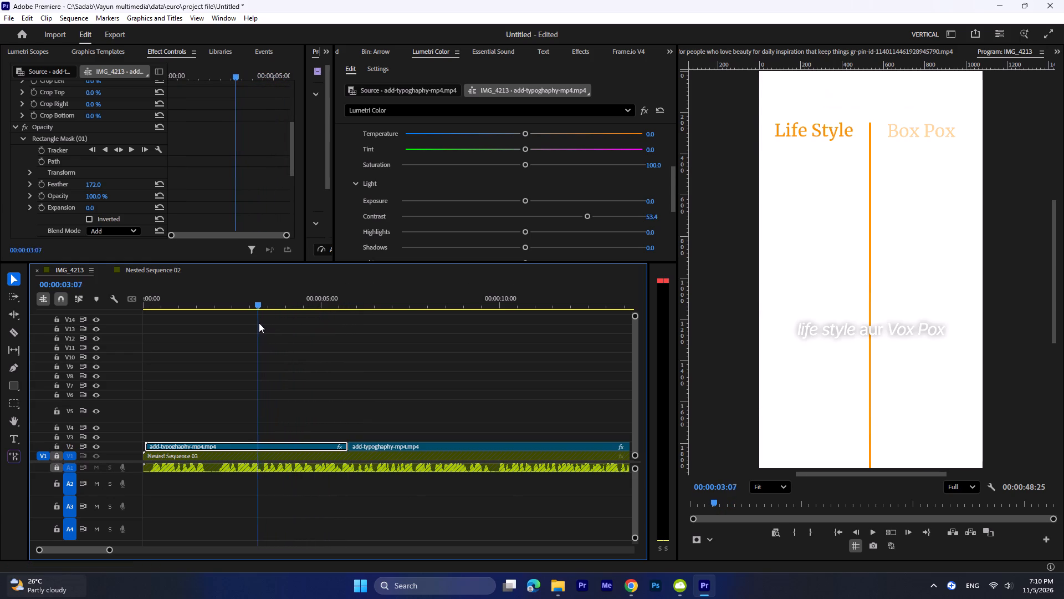
drag(259, 323, 236, 331)
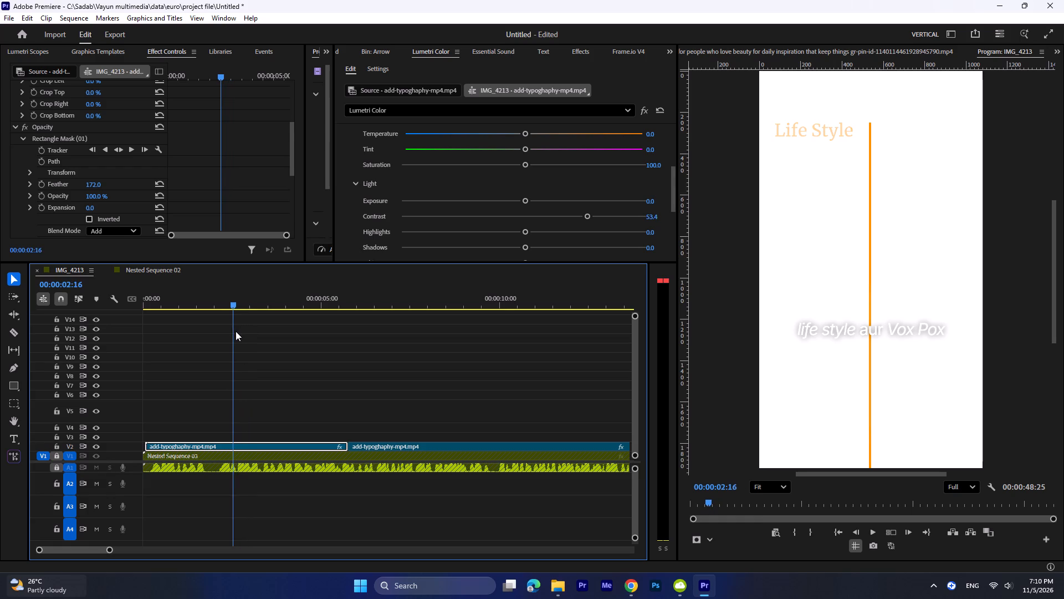
drag(236, 331, 214, 334)
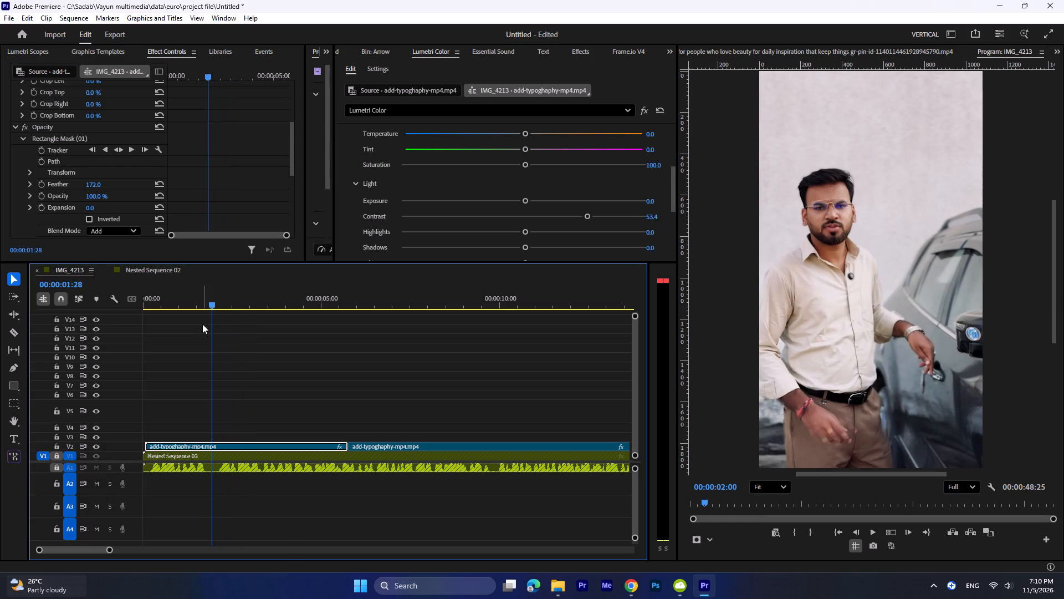
drag(204, 302, 206, 302)
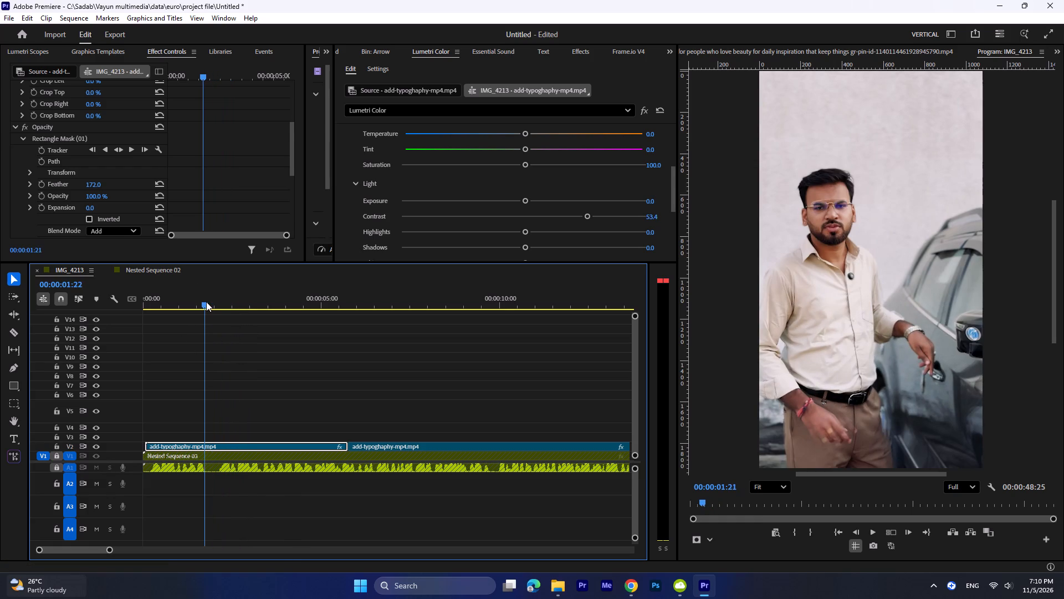
drag(206, 302, 217, 302)
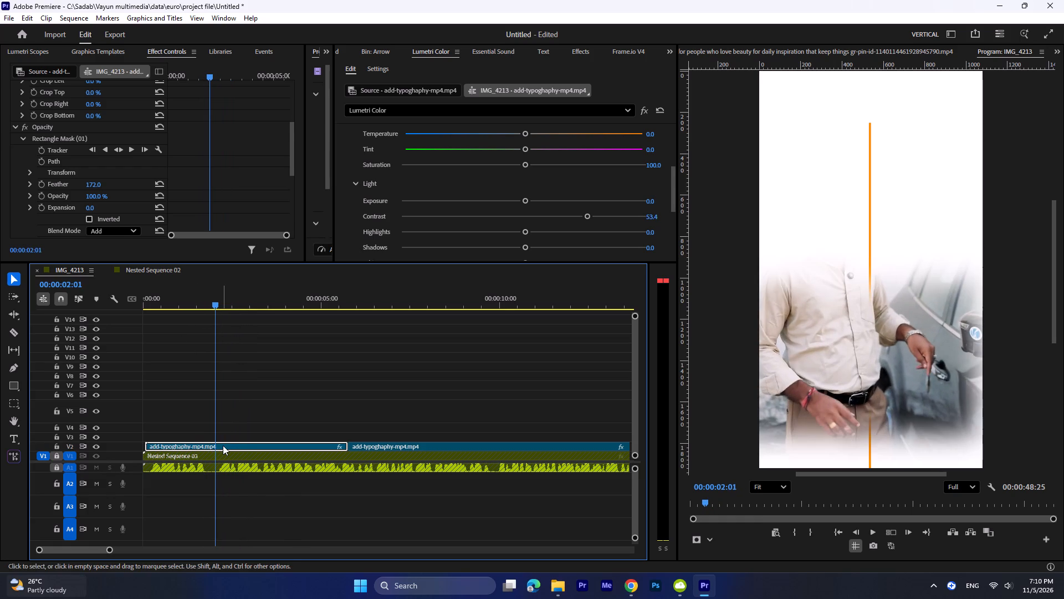
click(223, 445)
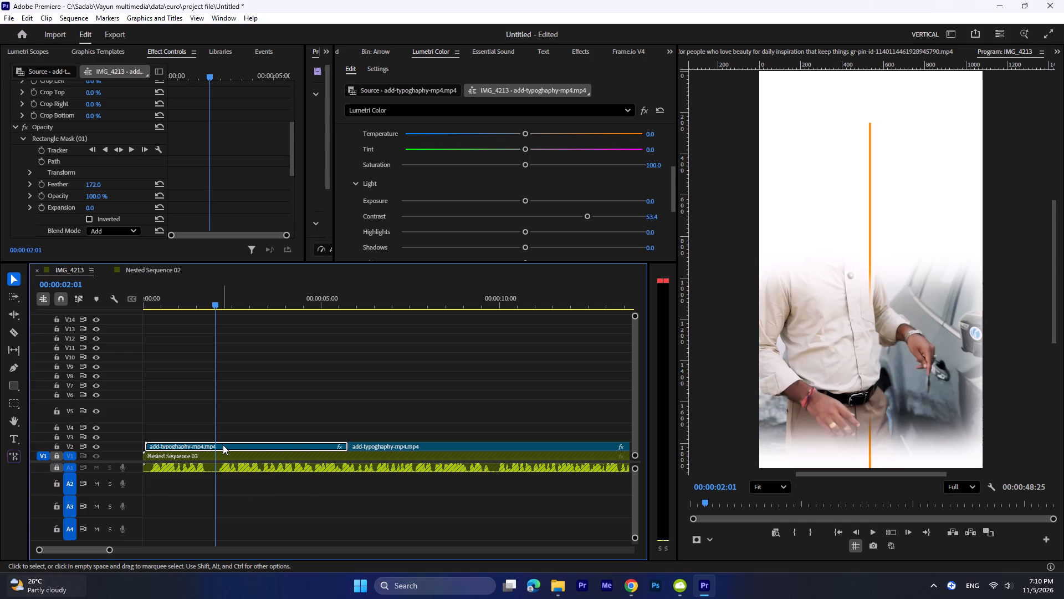
click(223, 445)
key(w)
click(223, 445)
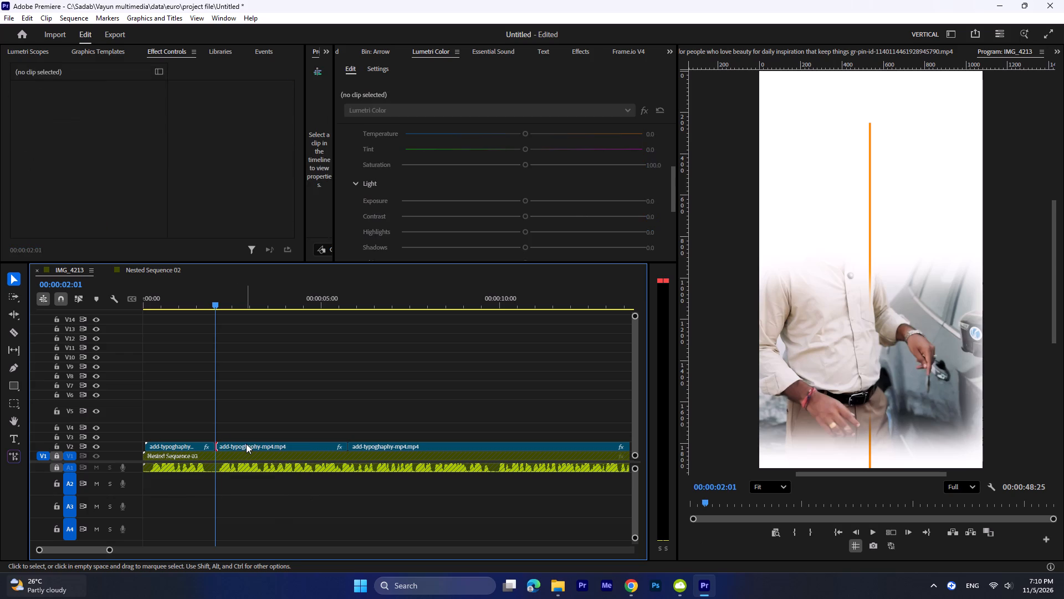
click(246, 444)
key(BackSpace)
Trim the end of the first V2 overlay piece back a few frames to just before 00:00:02:00.
drag(216, 297, 197, 303)
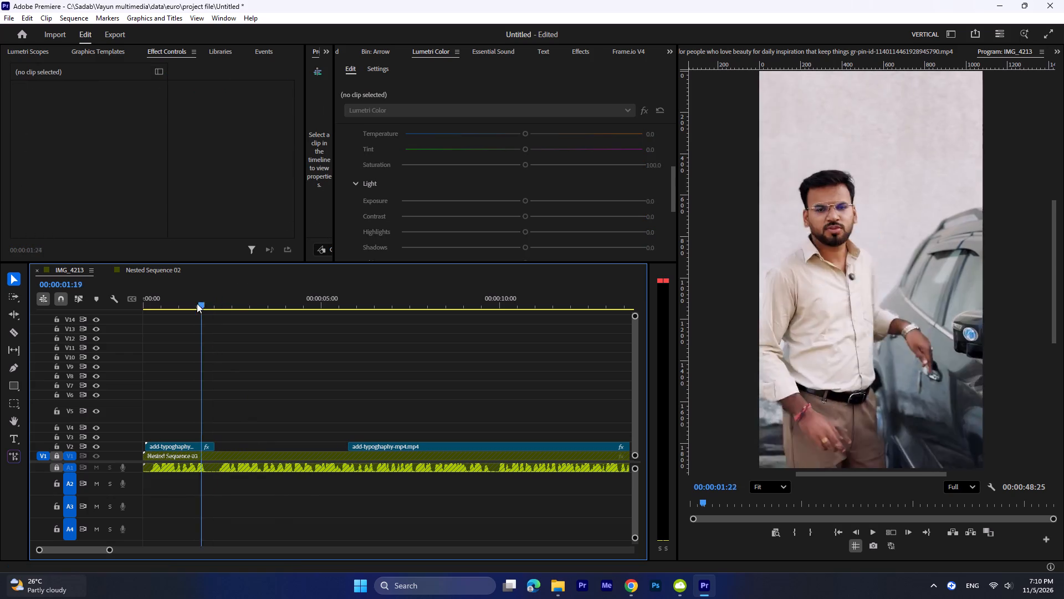
drag(197, 303, 216, 308)
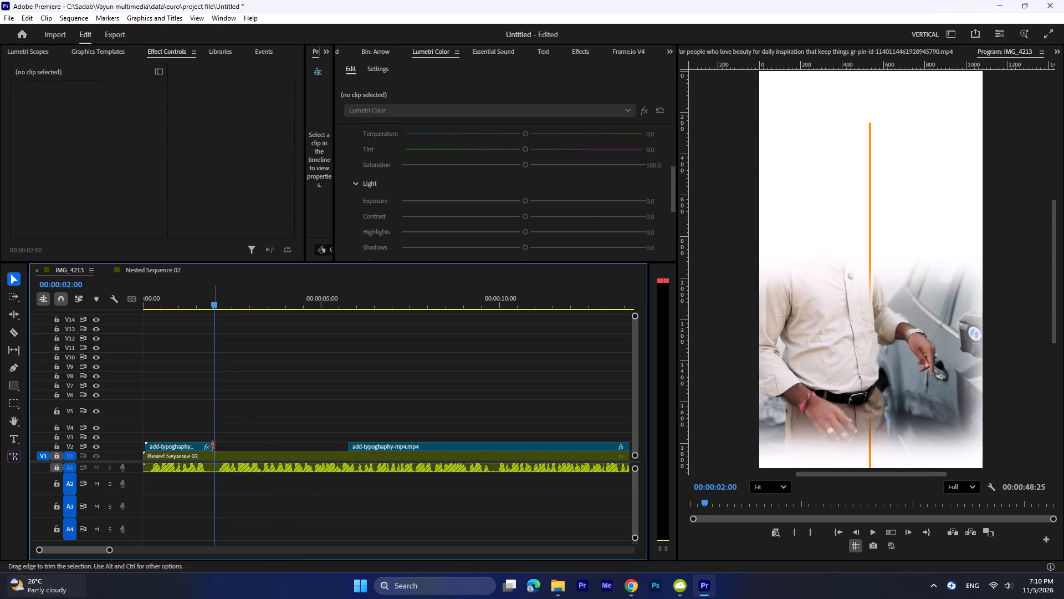
drag(214, 446, 208, 446)
drag(208, 312, 188, 315)
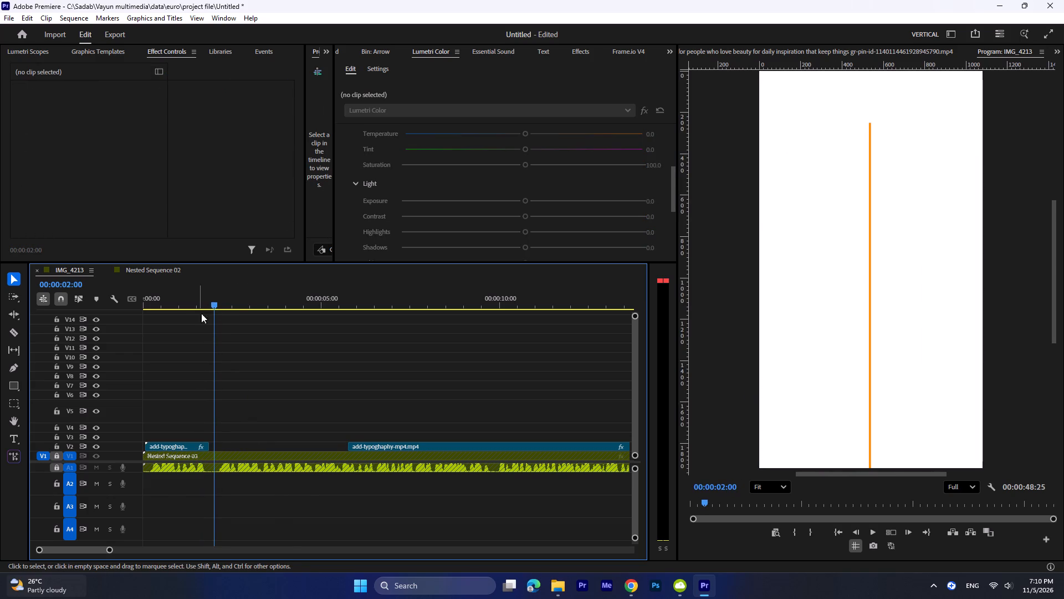
Split the remaining V2 overlay at 00:00:11:24, just before the comparison graphic returns.
drag(210, 306, 371, 313)
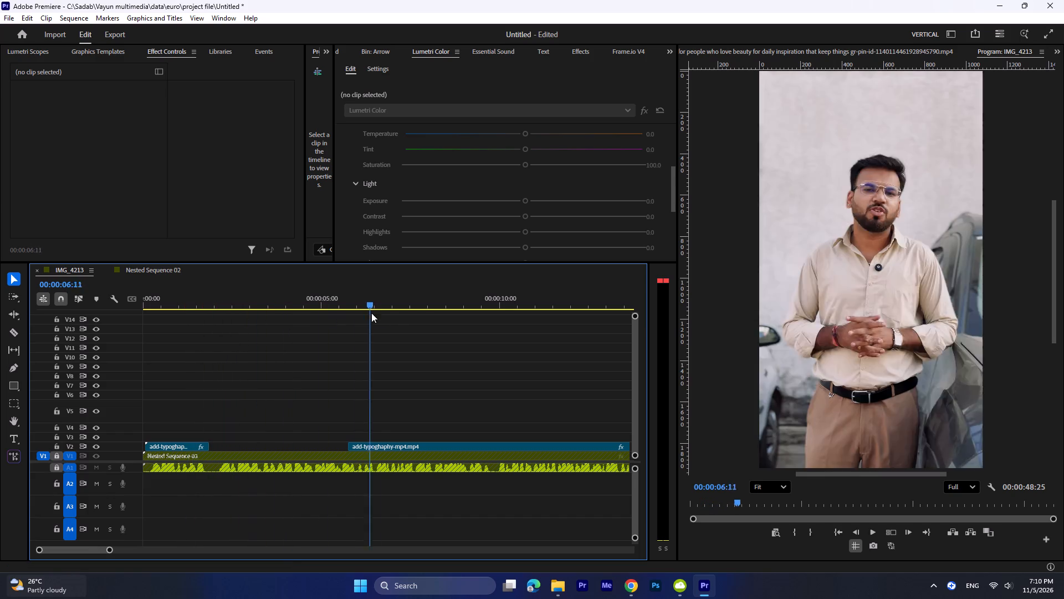
drag(371, 313, 448, 329)
key(space)
scroll(459, 380, down, 4)
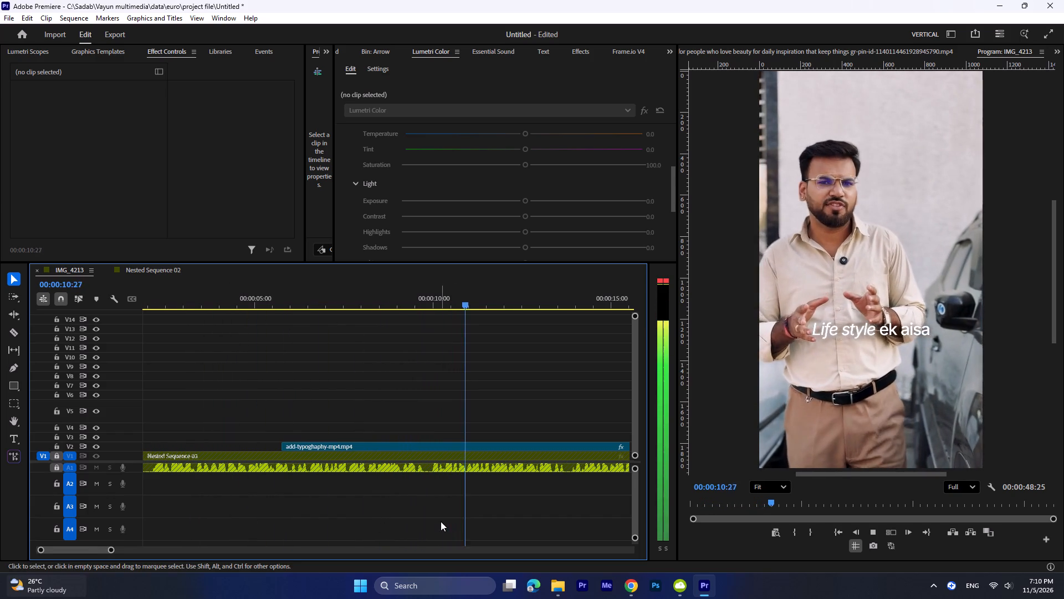
key(space)
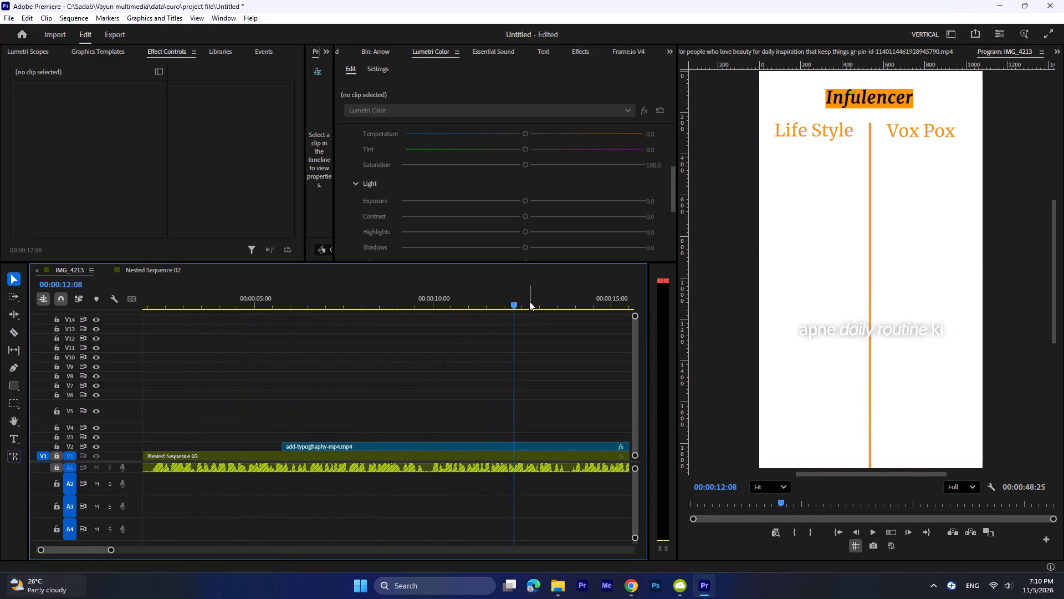
drag(517, 296, 478, 303)
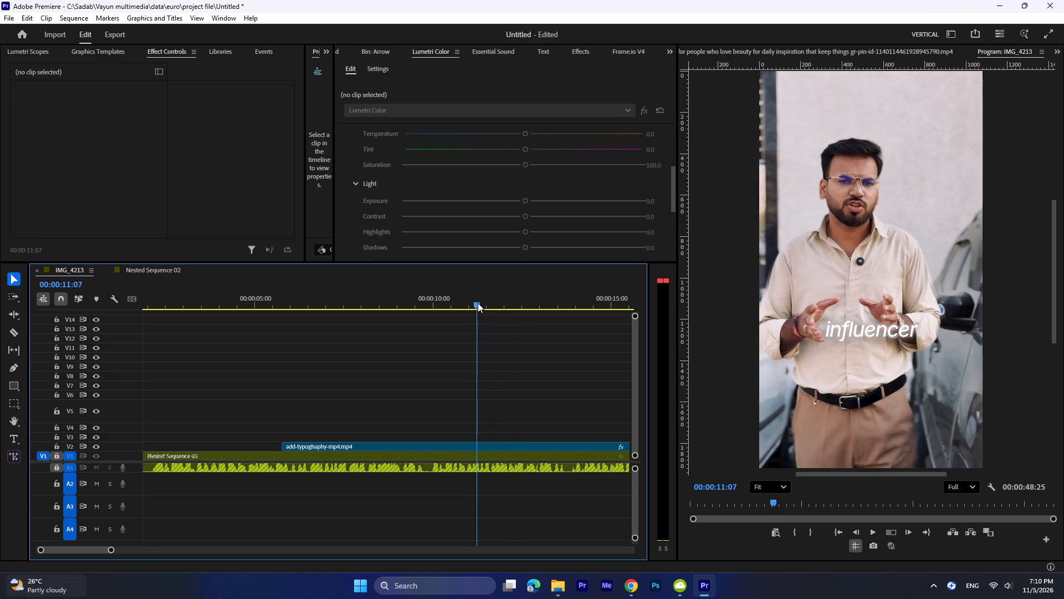
drag(478, 303, 498, 304)
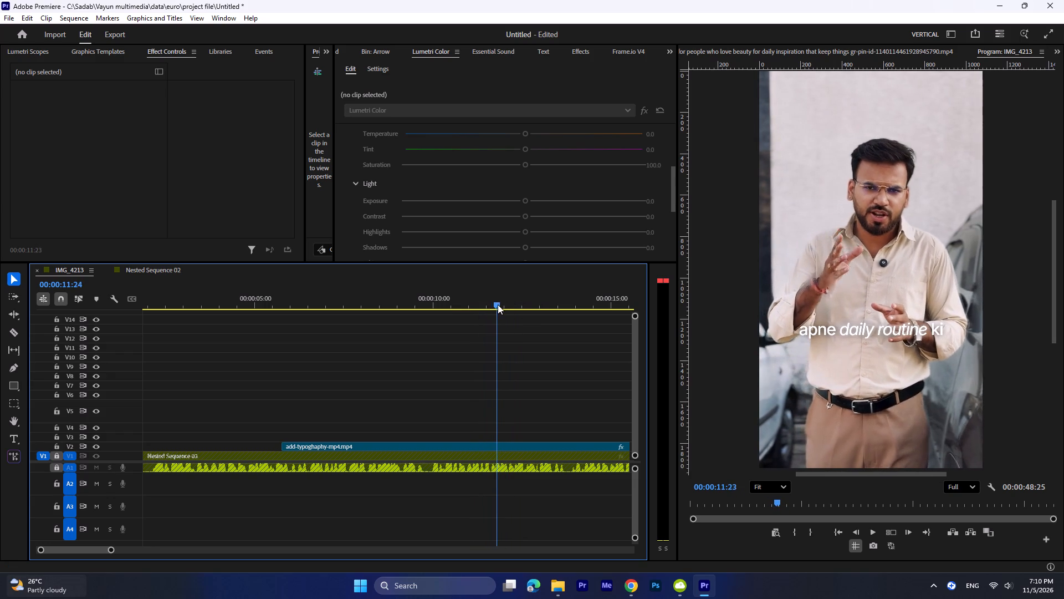
drag(498, 304, 498, 305)
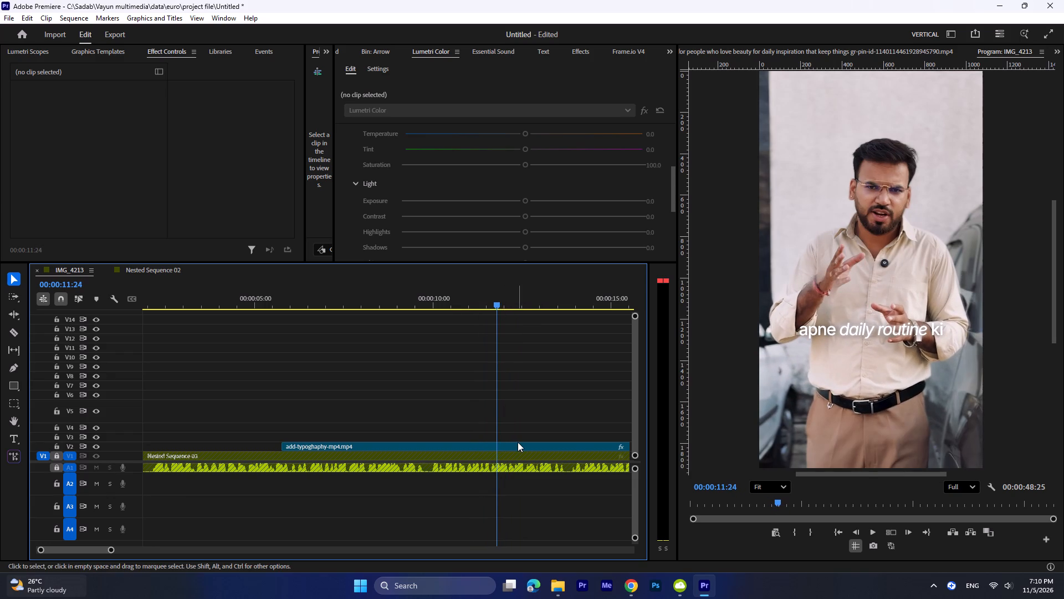
click(518, 442)
key(w)
Split the V2 overlay where the speaker returns, at 00:00:17:23, and delete the piece between 00:00:11:24 and 00:00:17:23.
drag(487, 300, 498, 299)
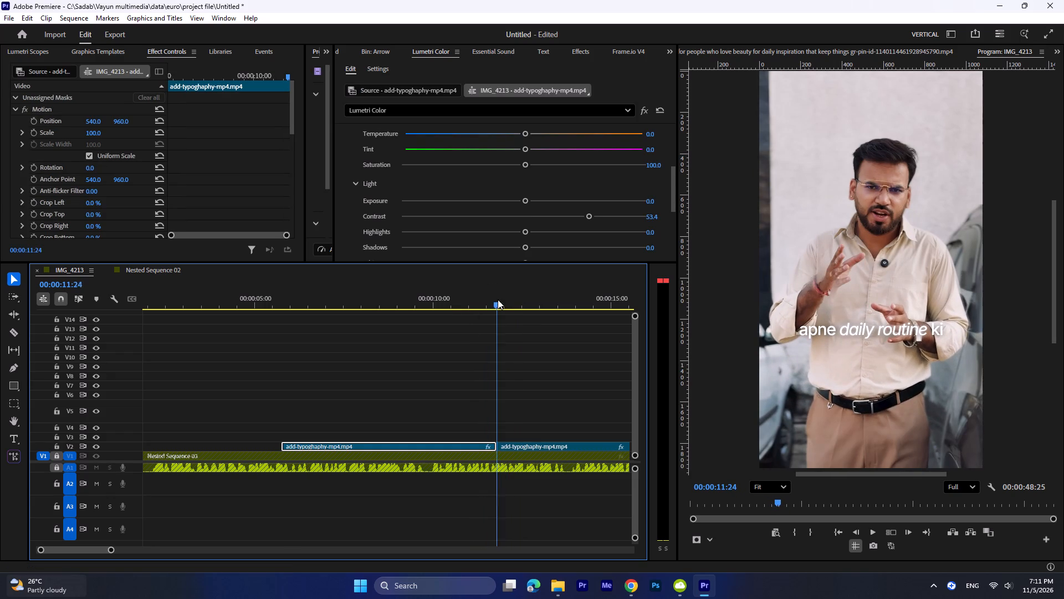
drag(498, 299, 488, 307)
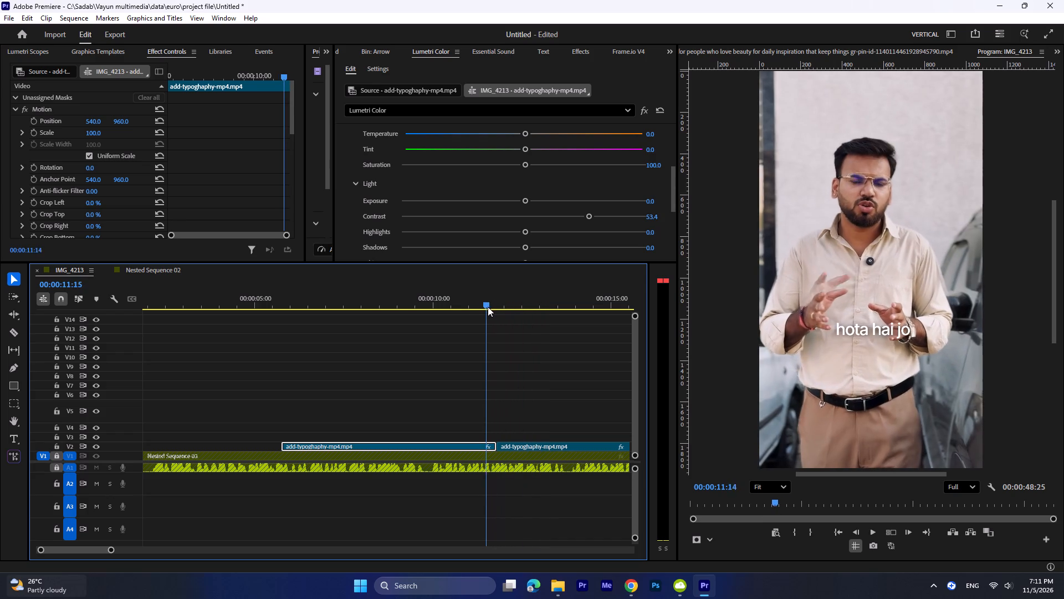
drag(488, 307, 549, 310)
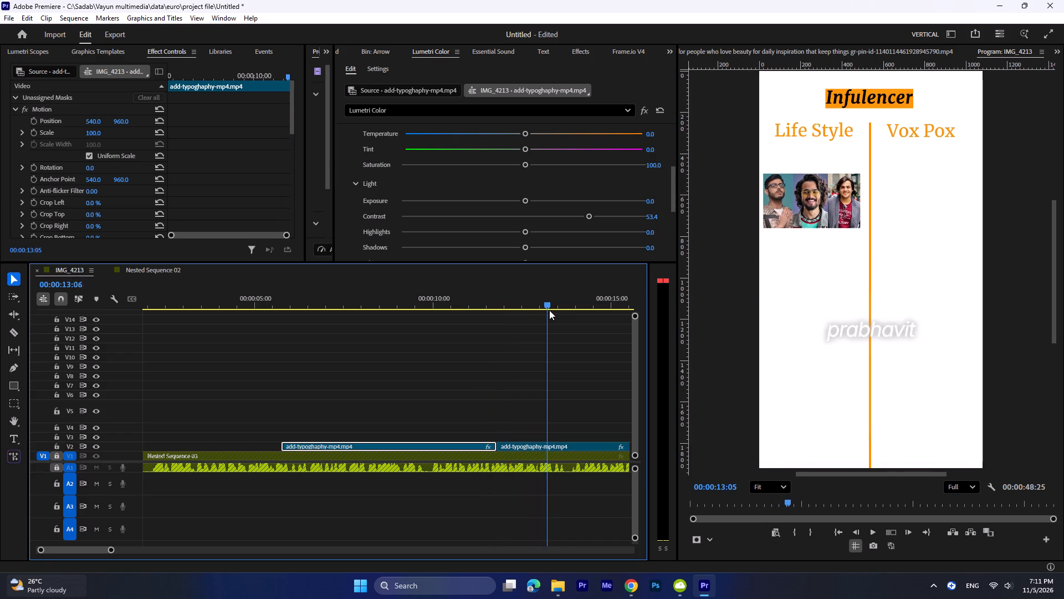
drag(549, 310, 564, 316)
scroll(583, 356, down, 5)
drag(481, 303, 510, 304)
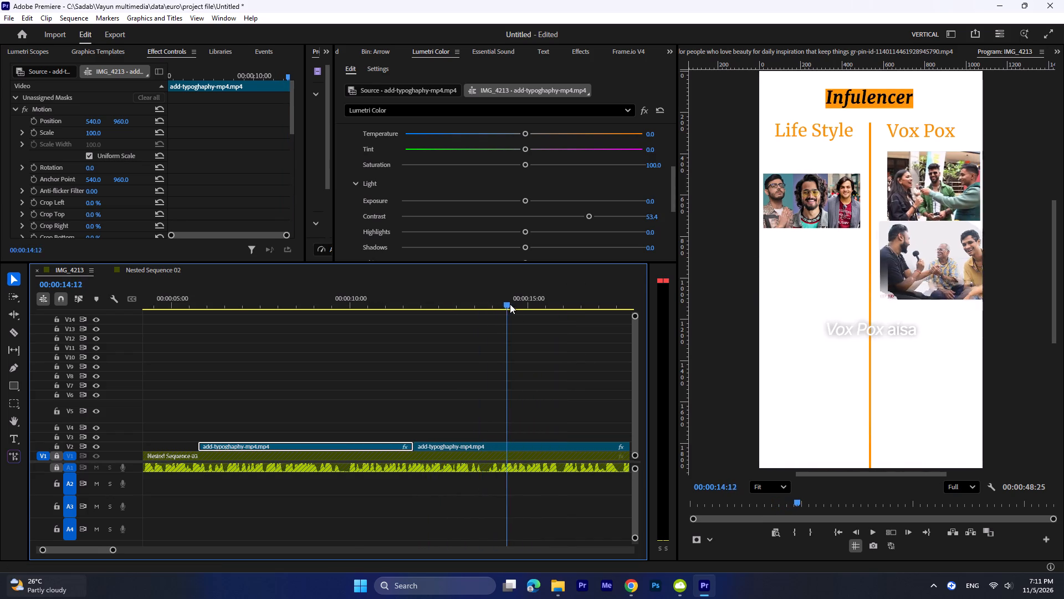
drag(510, 304, 577, 317)
drag(577, 317, 596, 321)
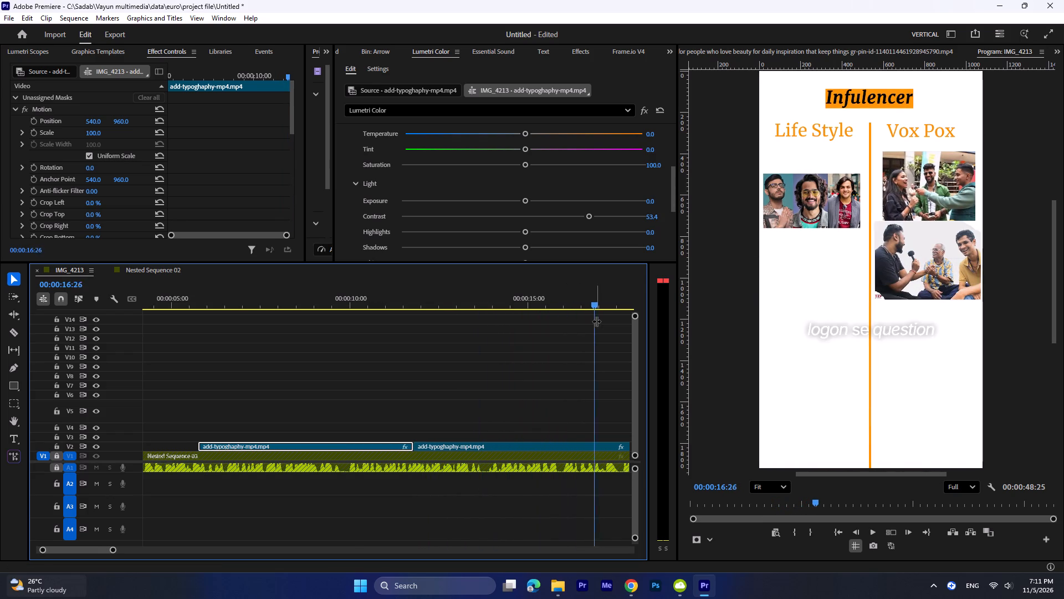
drag(596, 321, 613, 322)
scroll(624, 402, down, 11)
drag(424, 303, 463, 309)
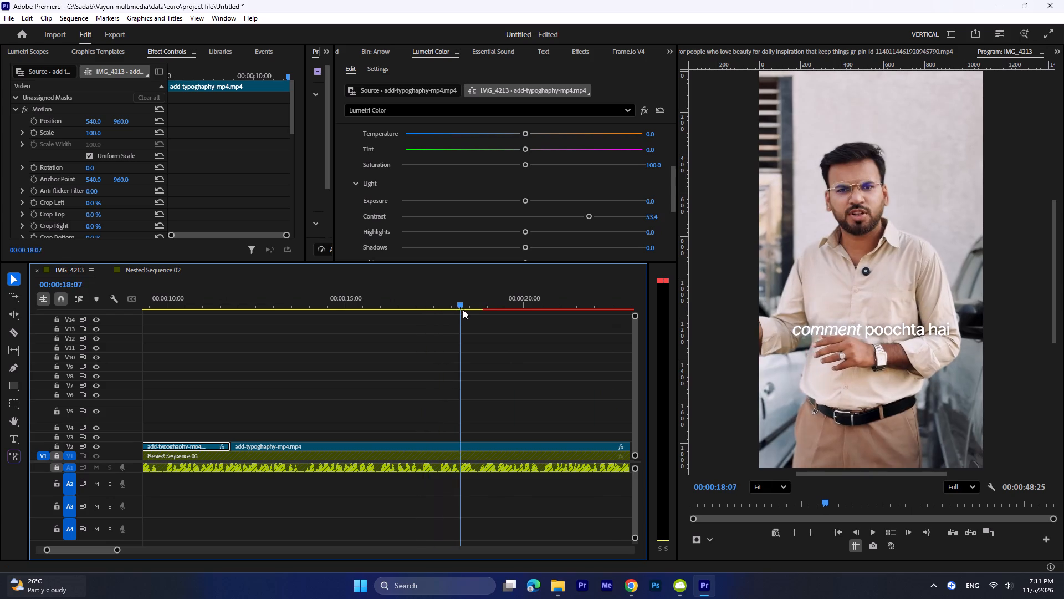
drag(463, 309, 446, 308)
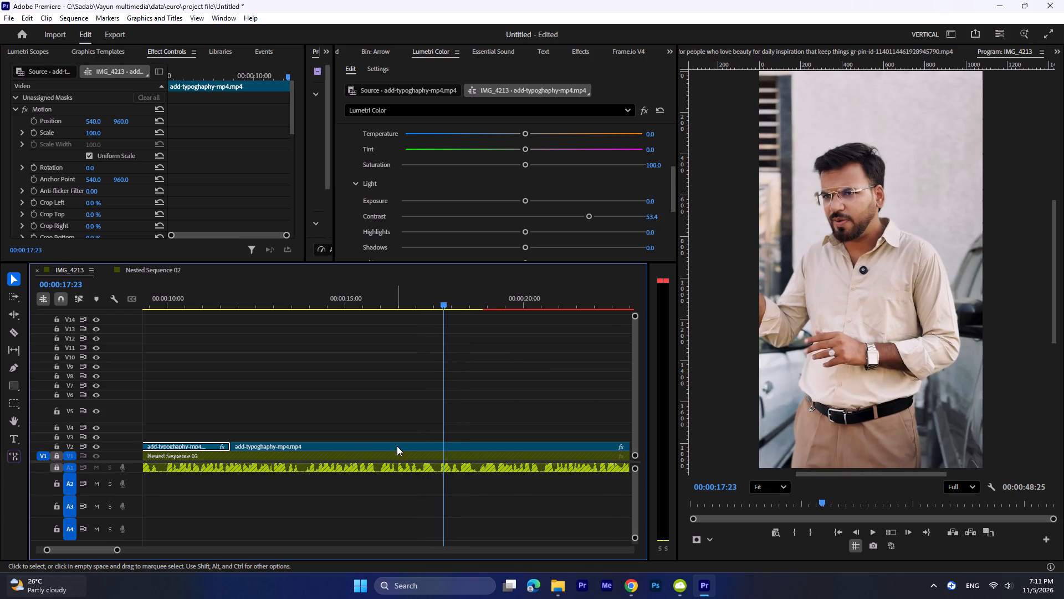
click(397, 446)
key(w)
click(381, 446)
key(BackSpace)
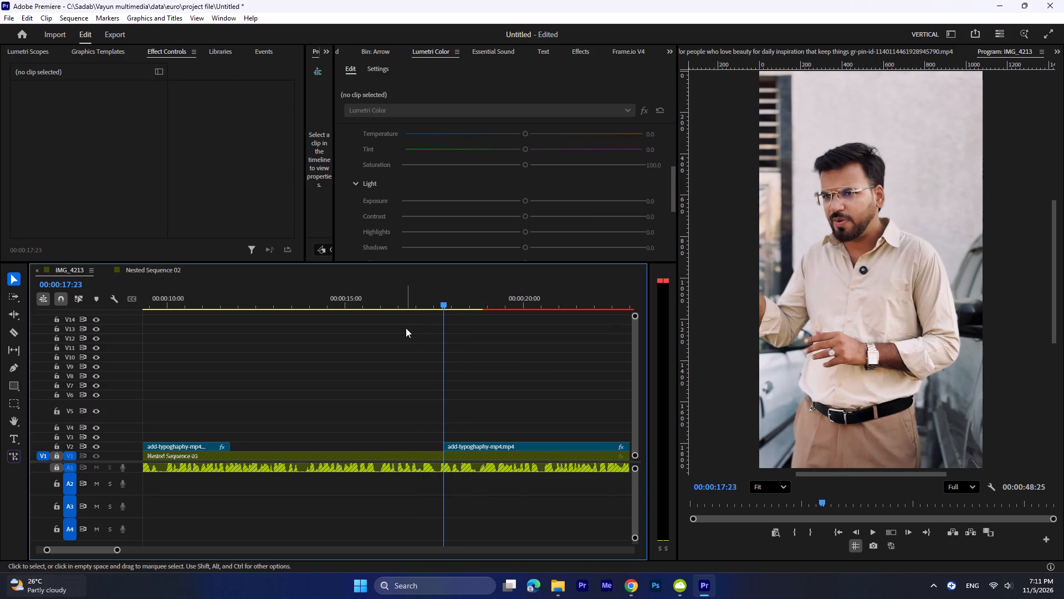
Split the remaining V2 overlay at 00:00:18:22, before the comparison graphic appears again.
drag(421, 302, 504, 315)
scroll(529, 444, down, 10)
drag(345, 302, 310, 306)
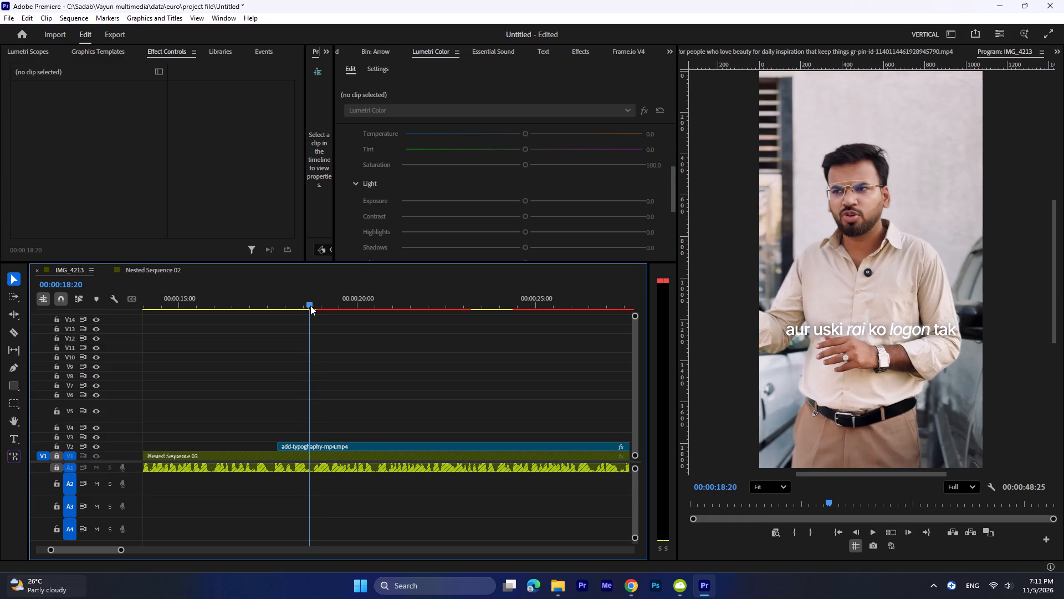
drag(310, 306, 314, 308)
key(w)
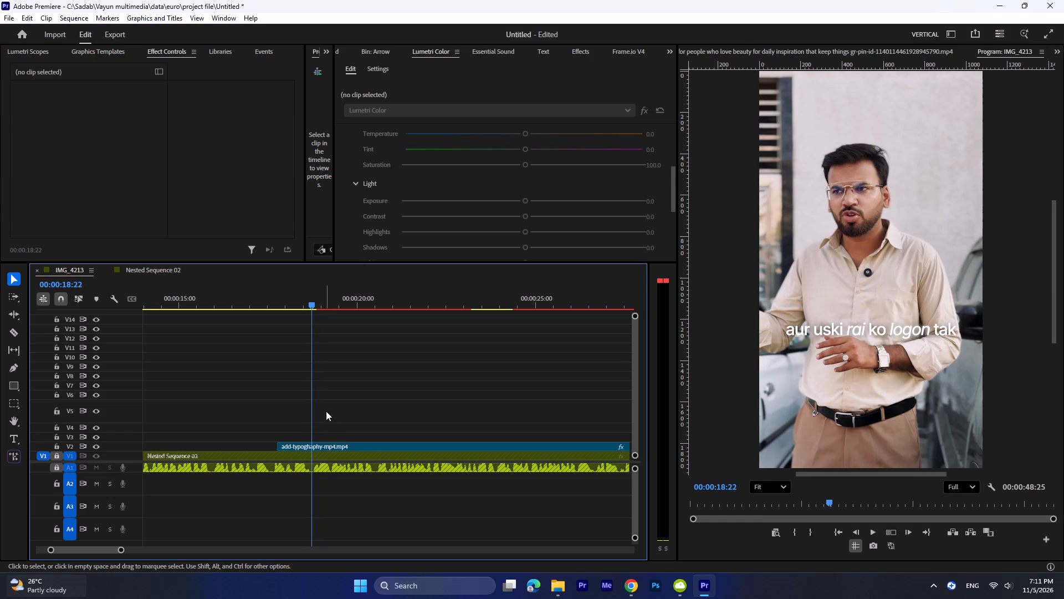
click(335, 448)
key(w)
Split the V2 overlay where the speaker returns, at 00:00:23:13, and delete the piece between 00:00:18:22 and 00:00:23:13.
drag(307, 300, 367, 308)
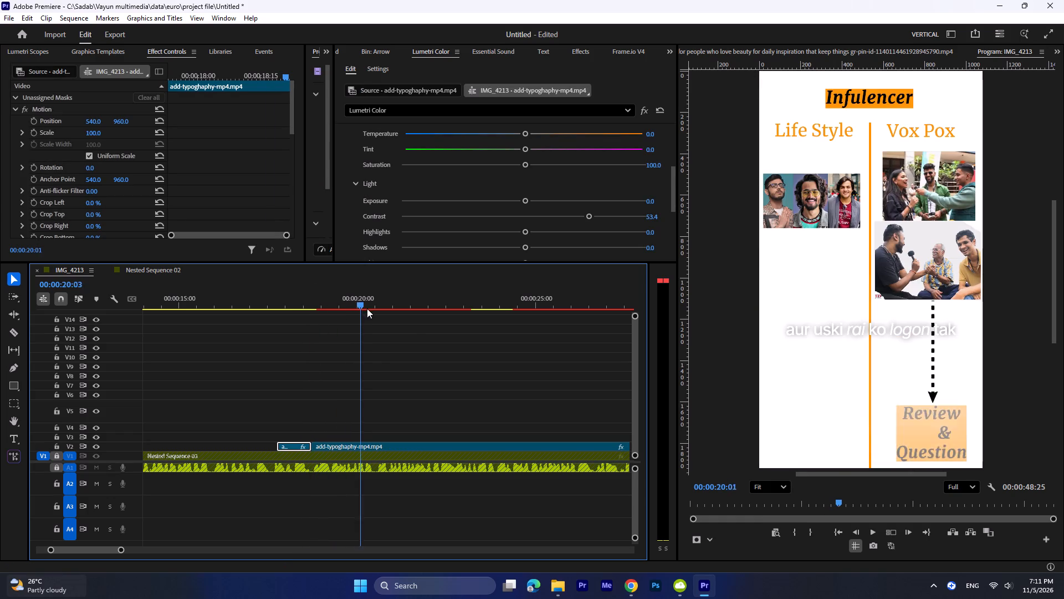
drag(367, 308, 489, 332)
scroll(485, 370, down, 4)
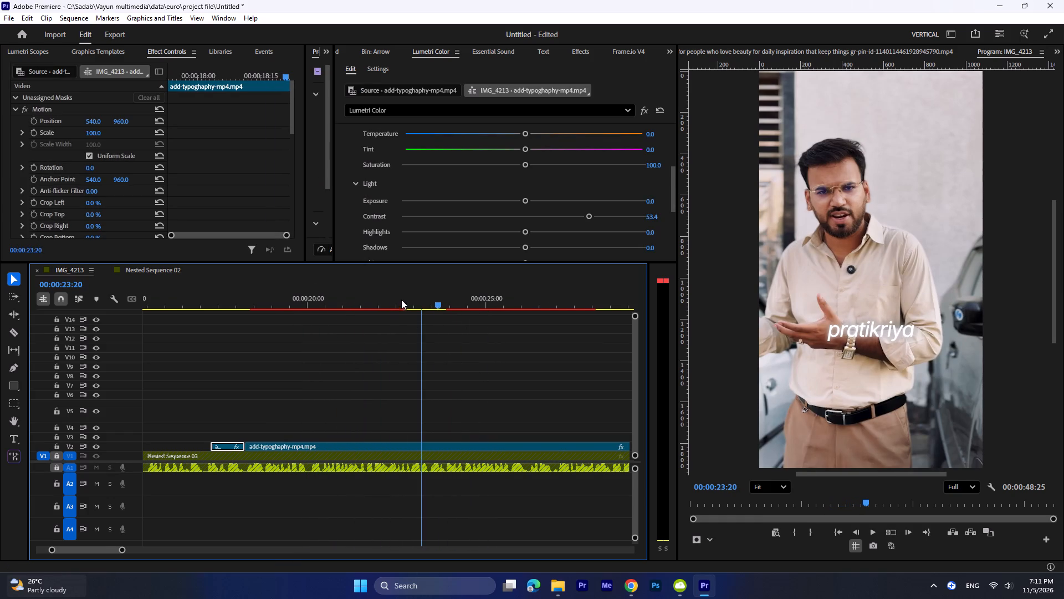
drag(422, 301, 415, 302)
click(422, 446)
key(w)
click(395, 446)
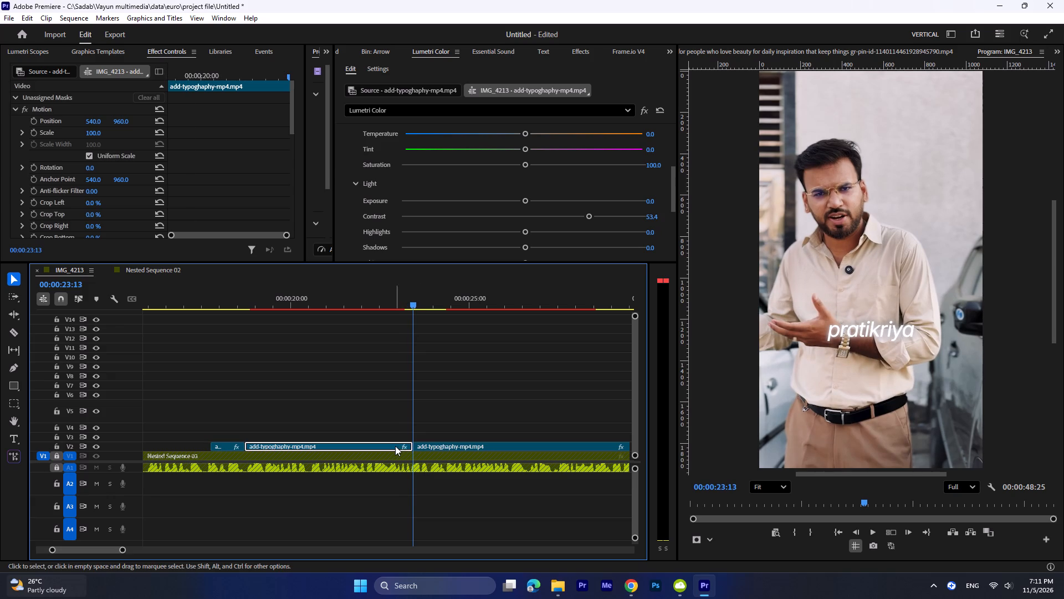
key(BackSpace)
Split the remaining V2 overlay at 00:00:24:10, just before the comparison graphic comes back.
key(space)
drag(415, 300, 452, 312)
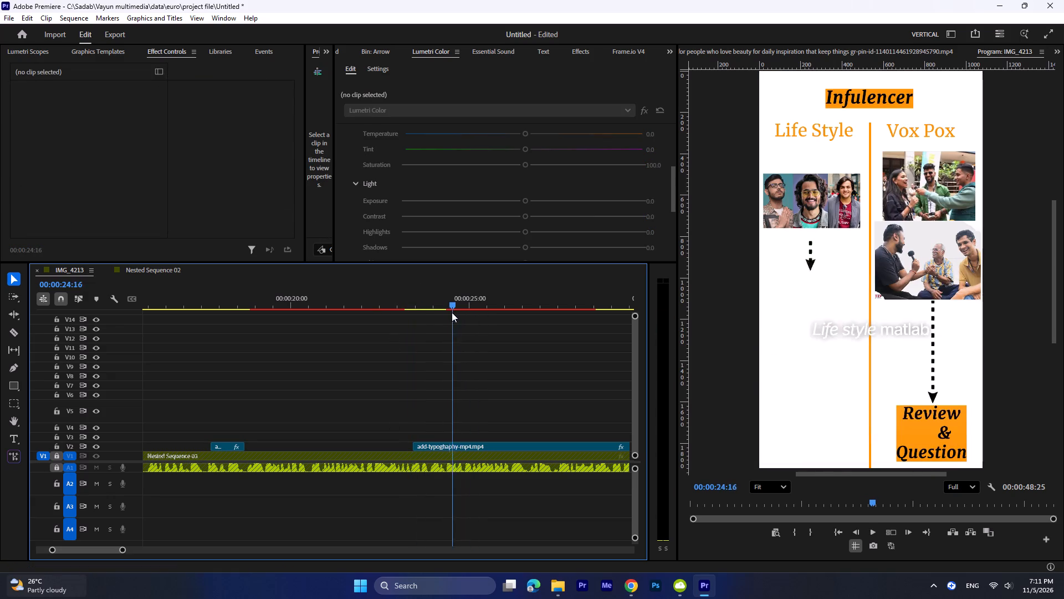
drag(452, 312, 454, 315)
drag(454, 315, 447, 315)
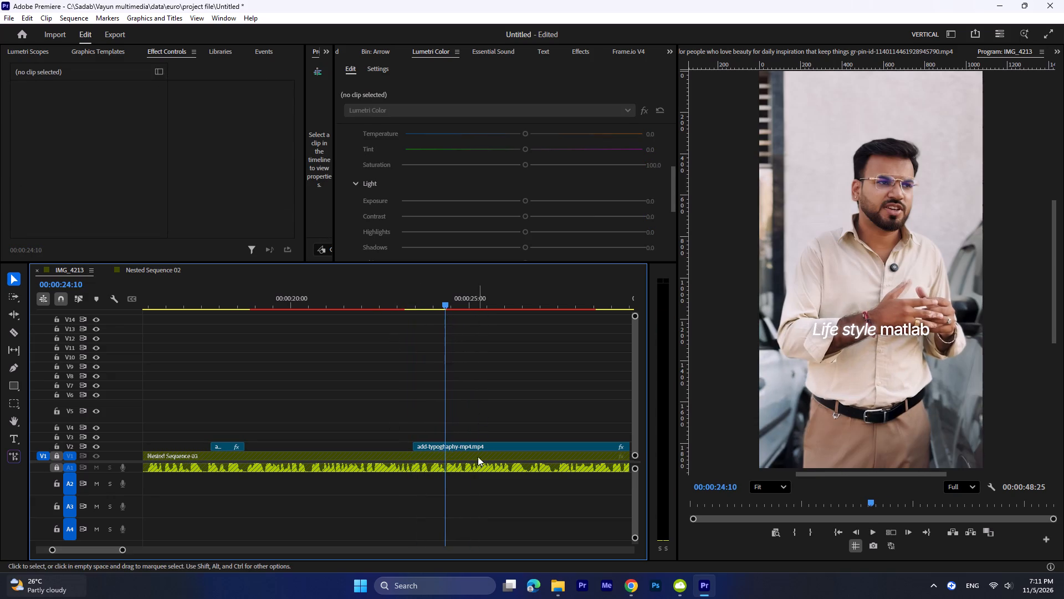
click(478, 458)
click(469, 440)
click(471, 443)
key(w)
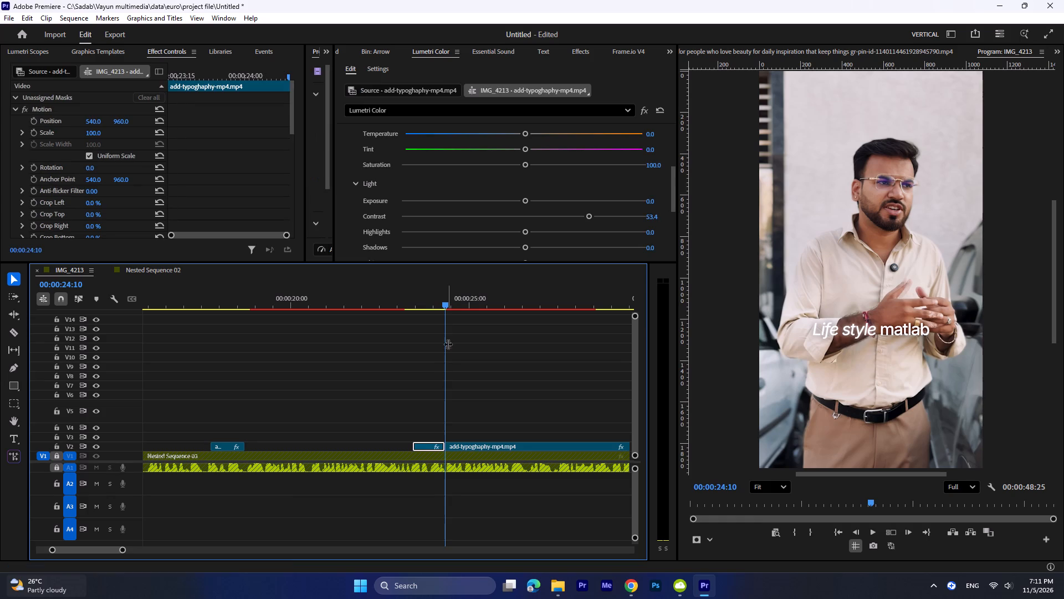
Split the V2 overlay at the end of the graphic, at 00:00:28:16, and delete the piece between 00:00:24:10 and 00:00:28:16.
drag(447, 303, 509, 317)
scroll(508, 362, down, 8)
drag(370, 304, 409, 308)
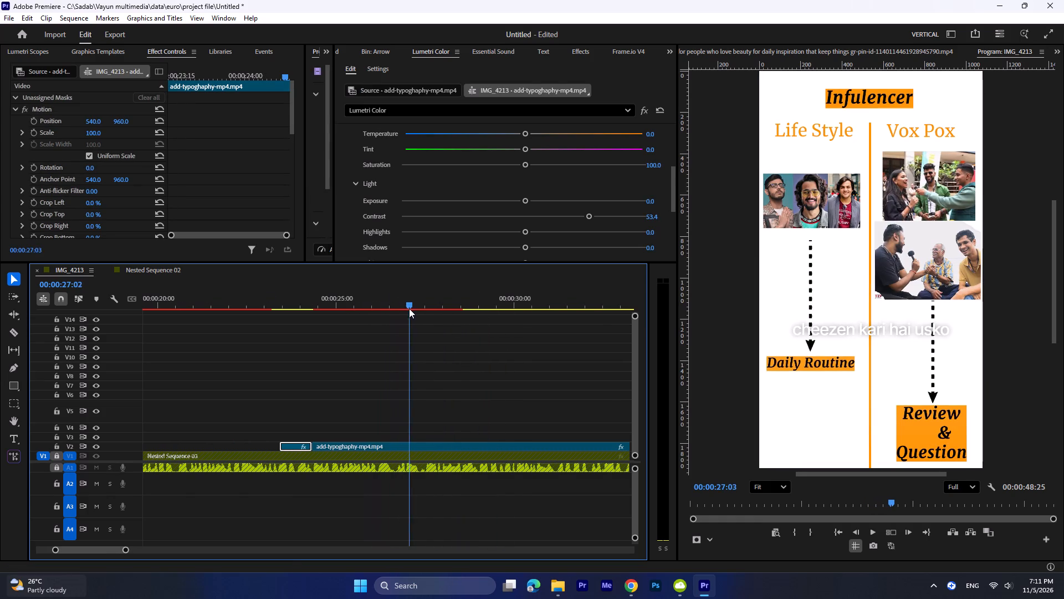
drag(409, 308, 468, 319)
scroll(483, 333, down, 3)
drag(417, 302, 405, 302)
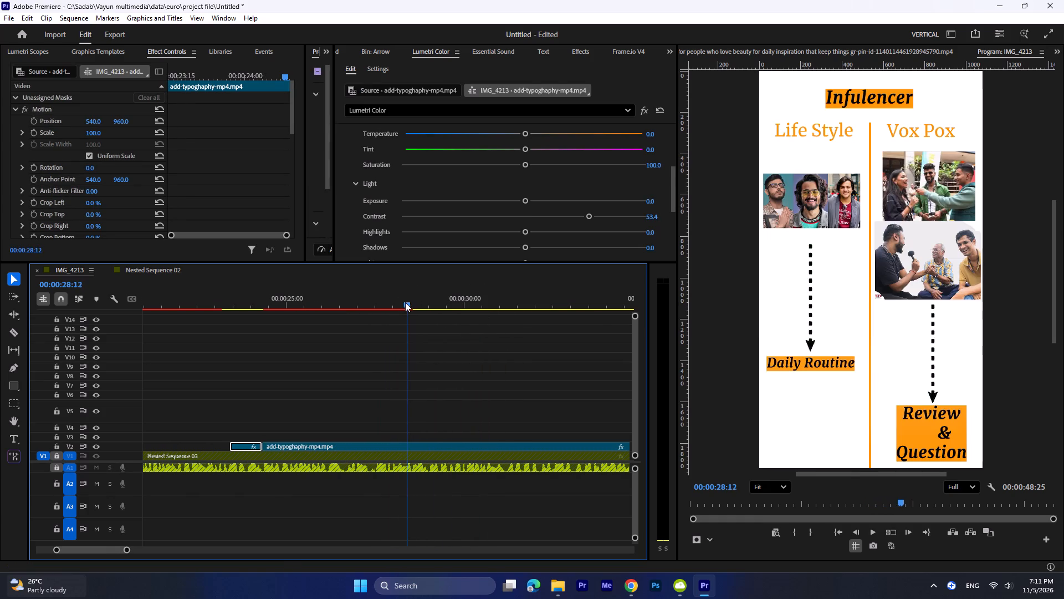
drag(405, 302, 414, 305)
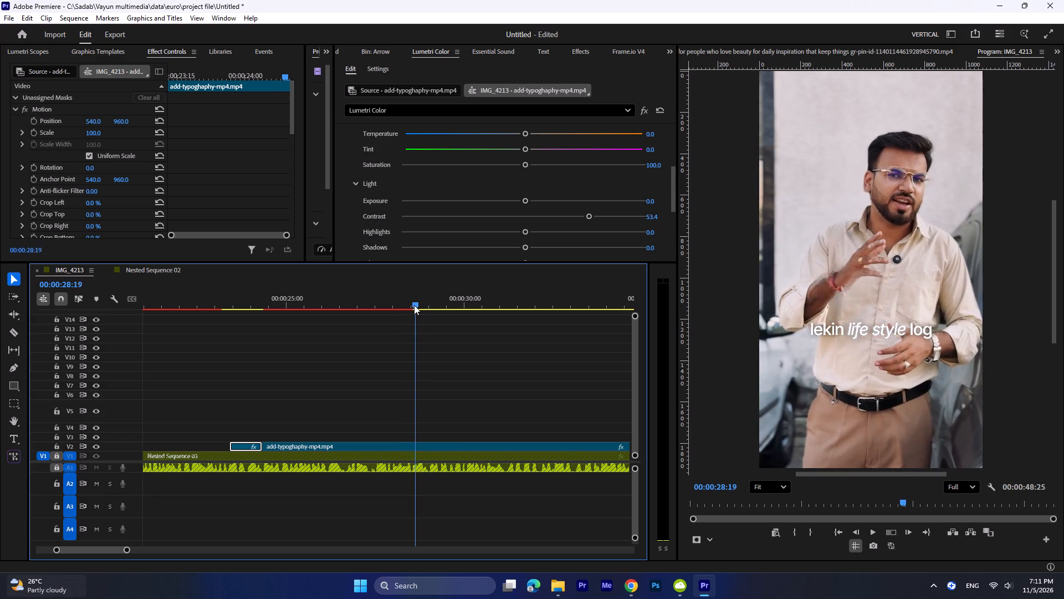
drag(414, 305, 413, 306)
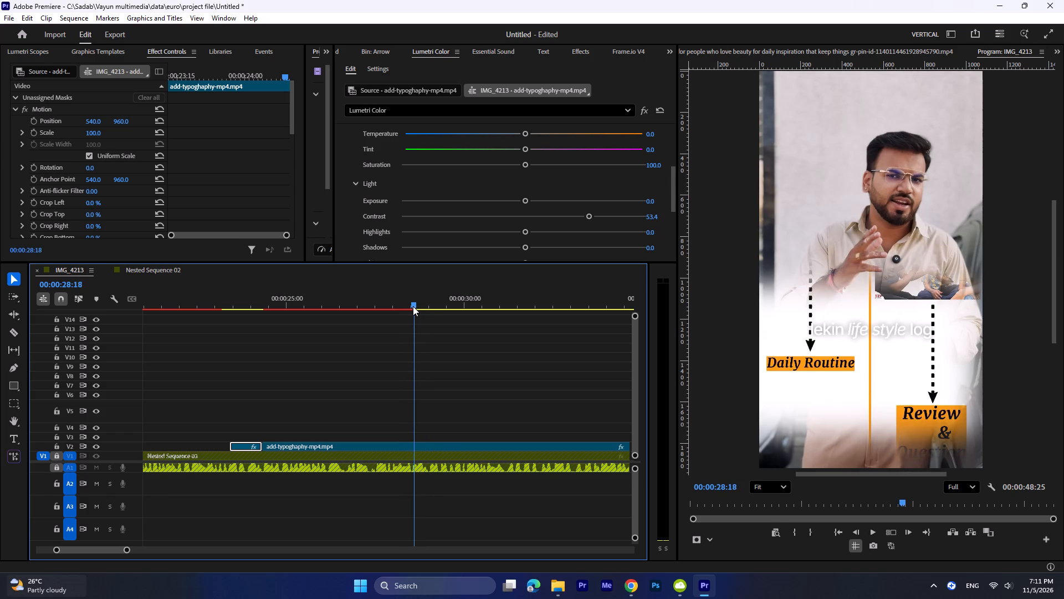
drag(413, 306, 411, 306)
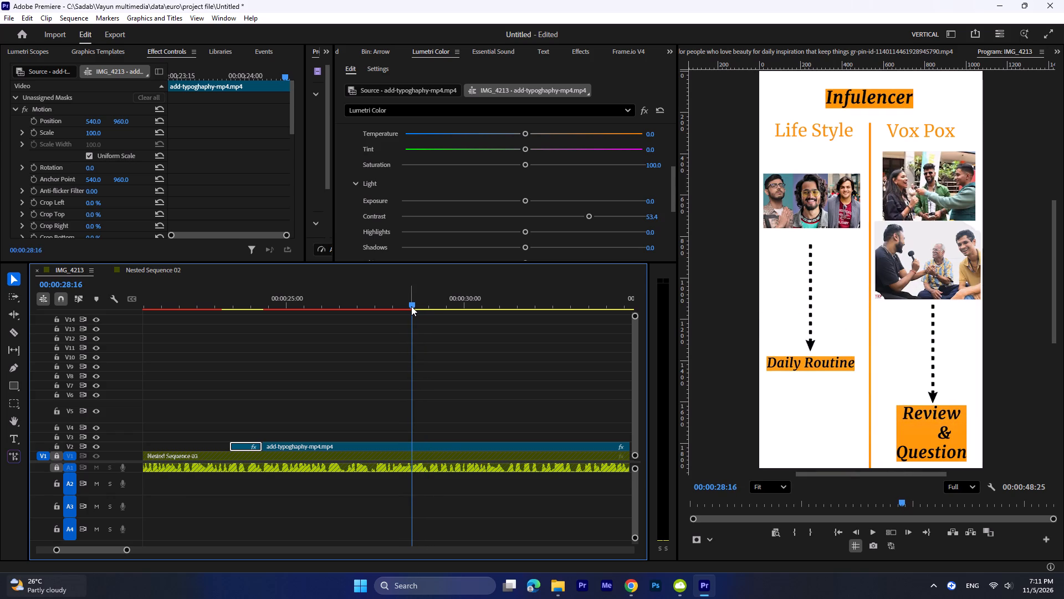
click(412, 447)
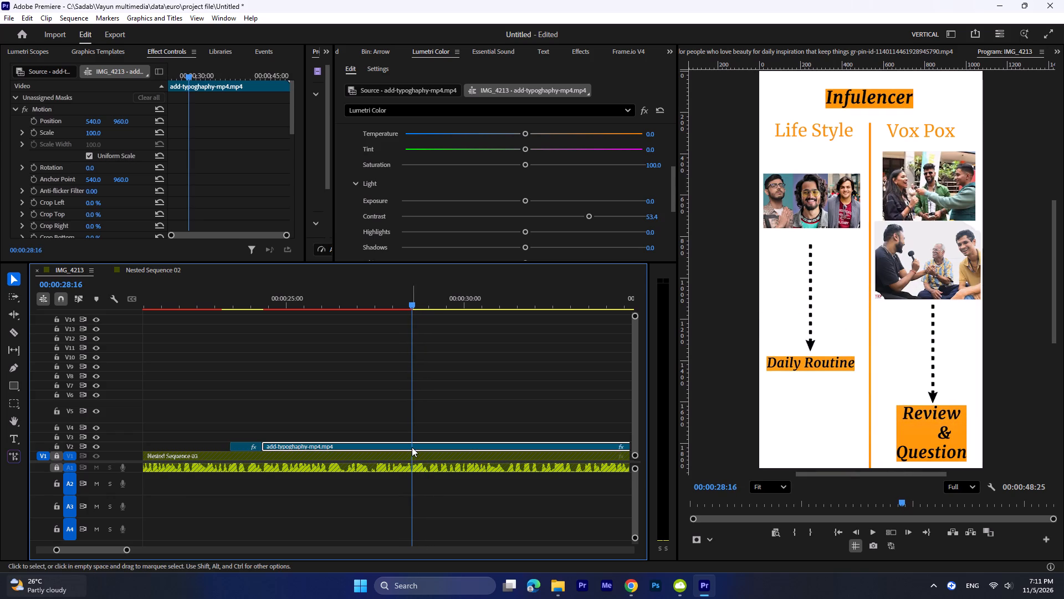
key(w)
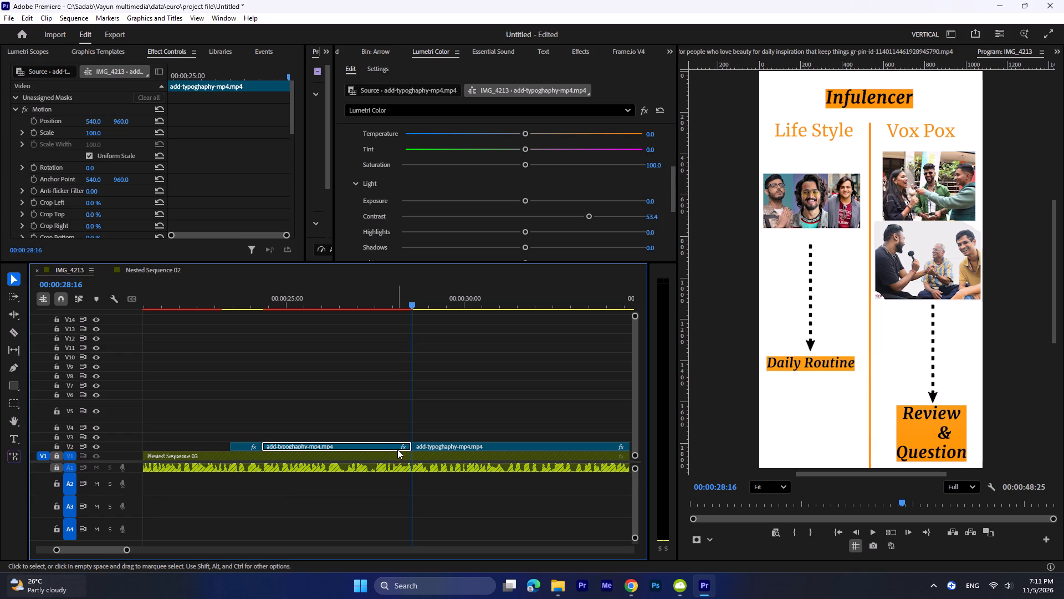
click(391, 445)
key(BackSpace)
Trim the start of the last V2 overlay piece forward to a few frames after 00:00:28:18, past the graphic's fade-out, and play it back.
drag(413, 293, 447, 308)
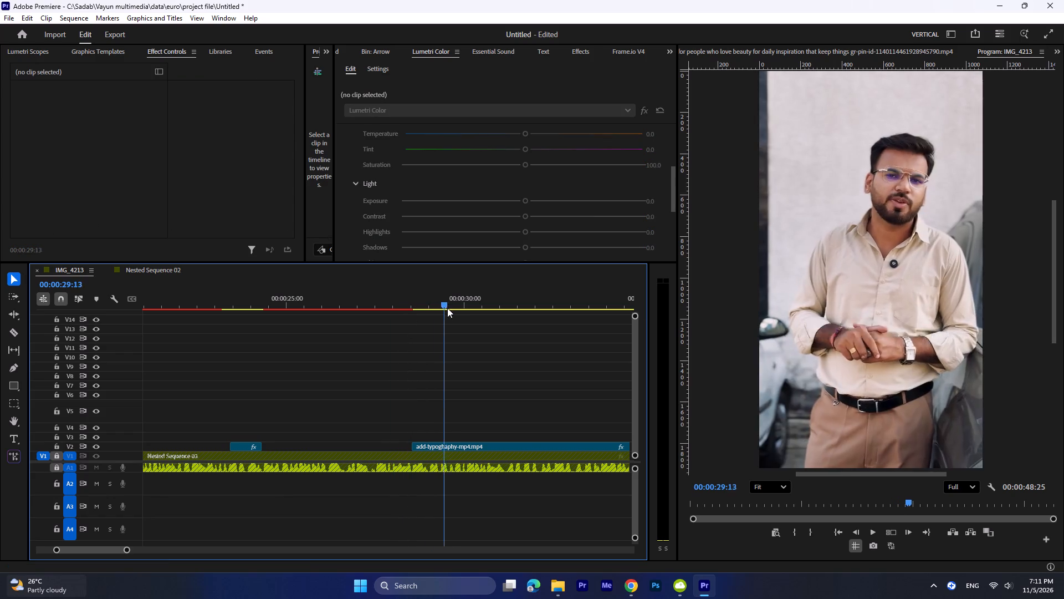
drag(447, 308, 403, 308)
key(space)
key(space)
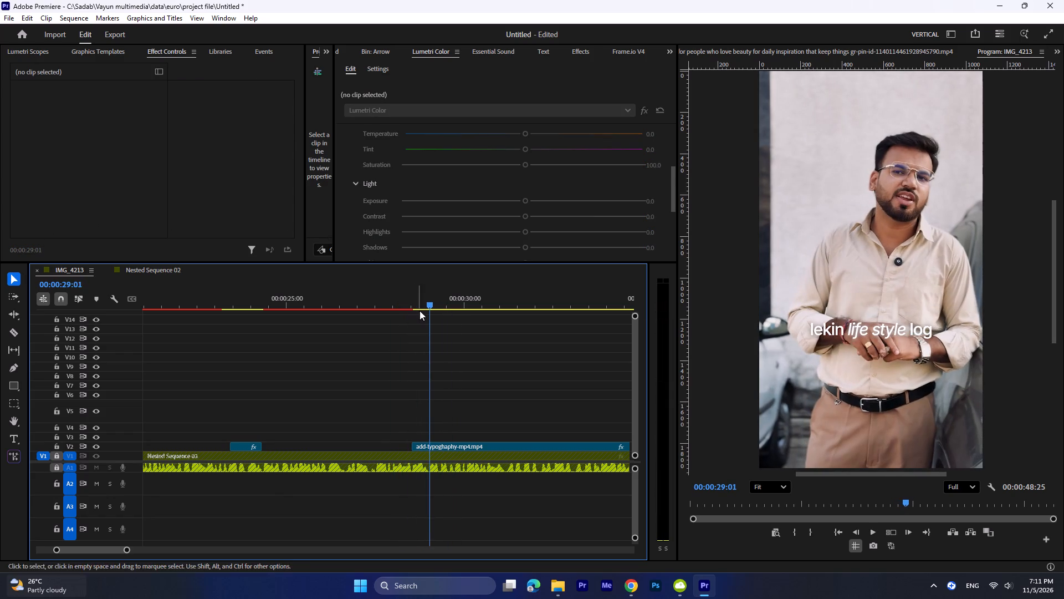
drag(433, 303, 415, 304)
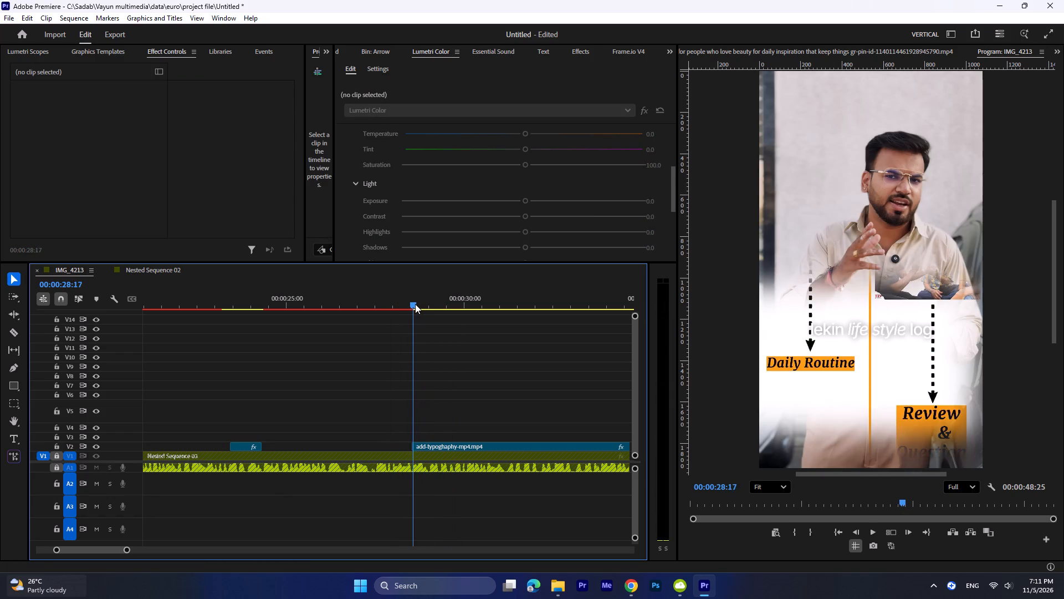
drag(415, 304, 416, 304)
click(422, 445)
drag(407, 445, 408, 445)
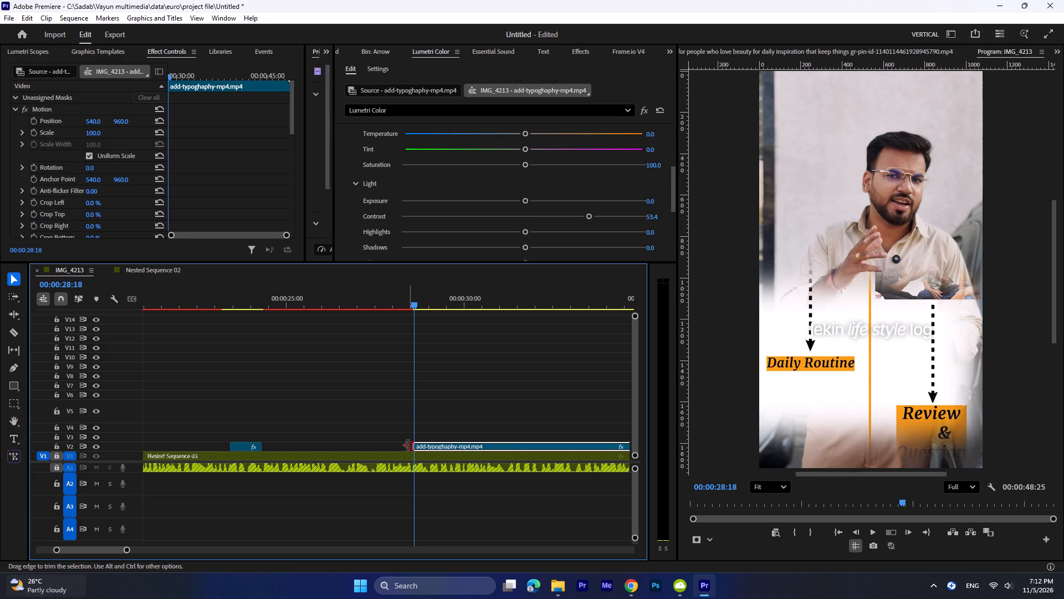
drag(408, 445, 416, 445)
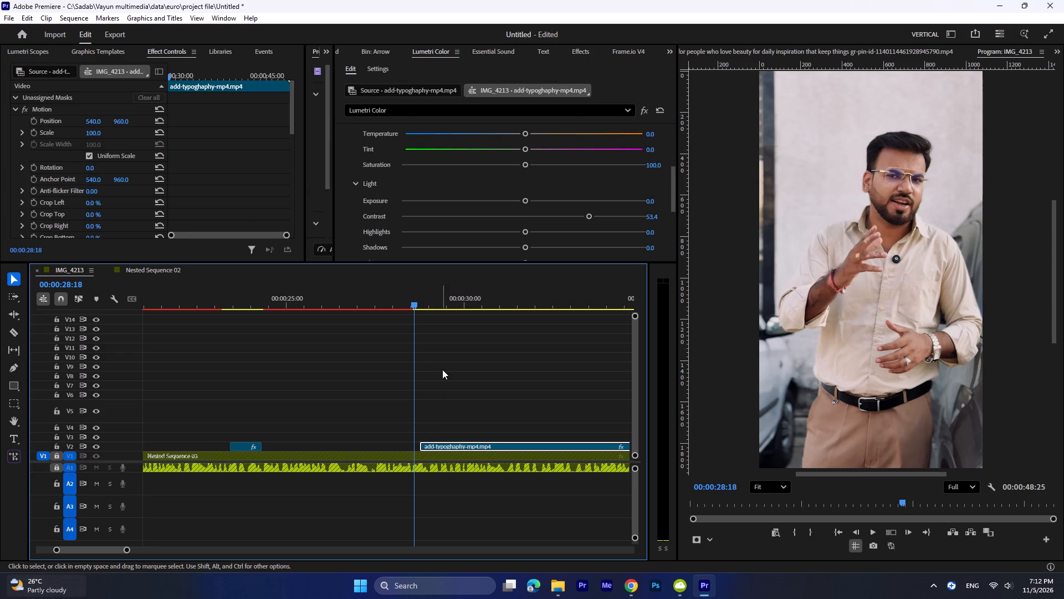
key(space)
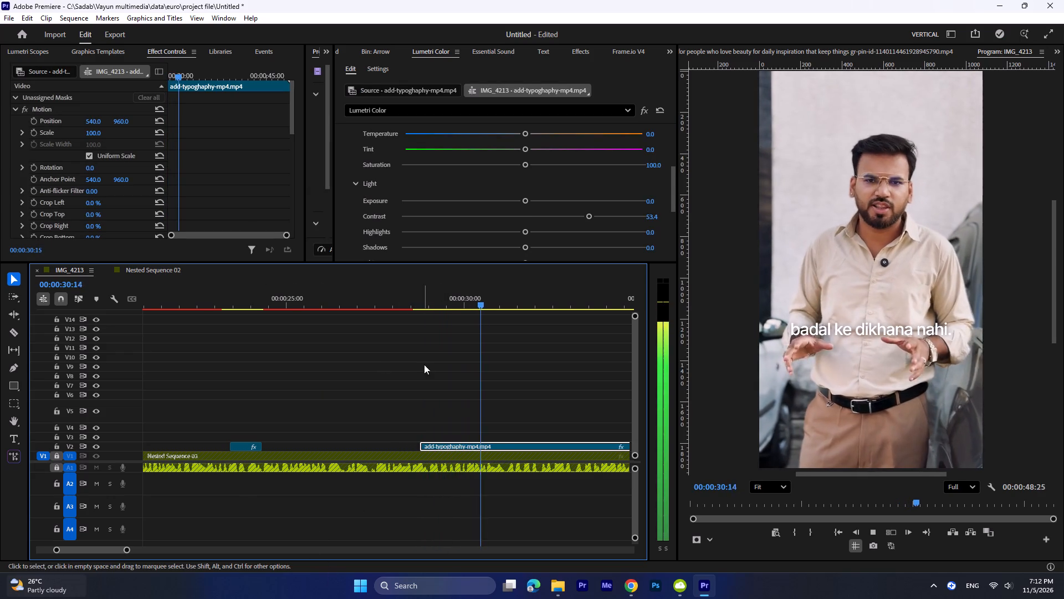
Skim the rest of the sequence to its end, then open its export settings and name the output file "Final vayunmp4.mp4".
drag(128, 551, 205, 550)
drag(362, 296, 383, 298)
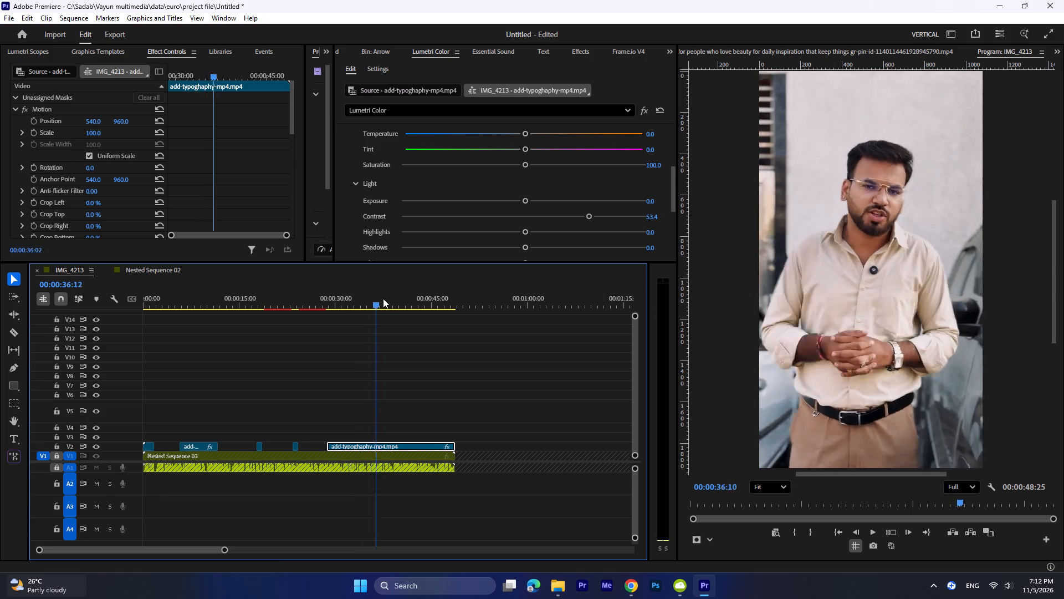
drag(383, 298, 467, 314)
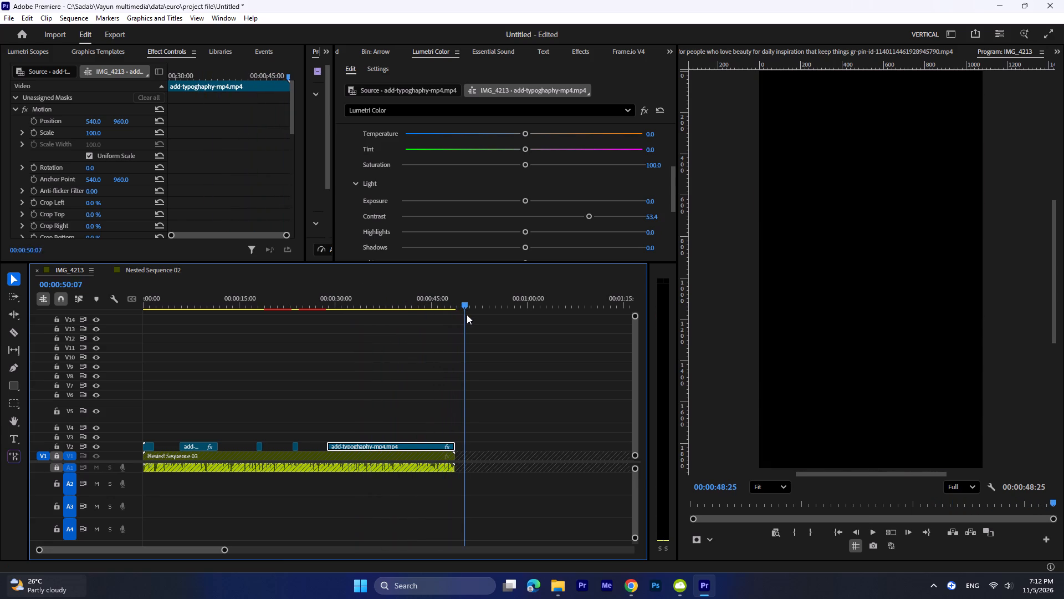
drag(467, 314, 454, 315)
click(115, 33)
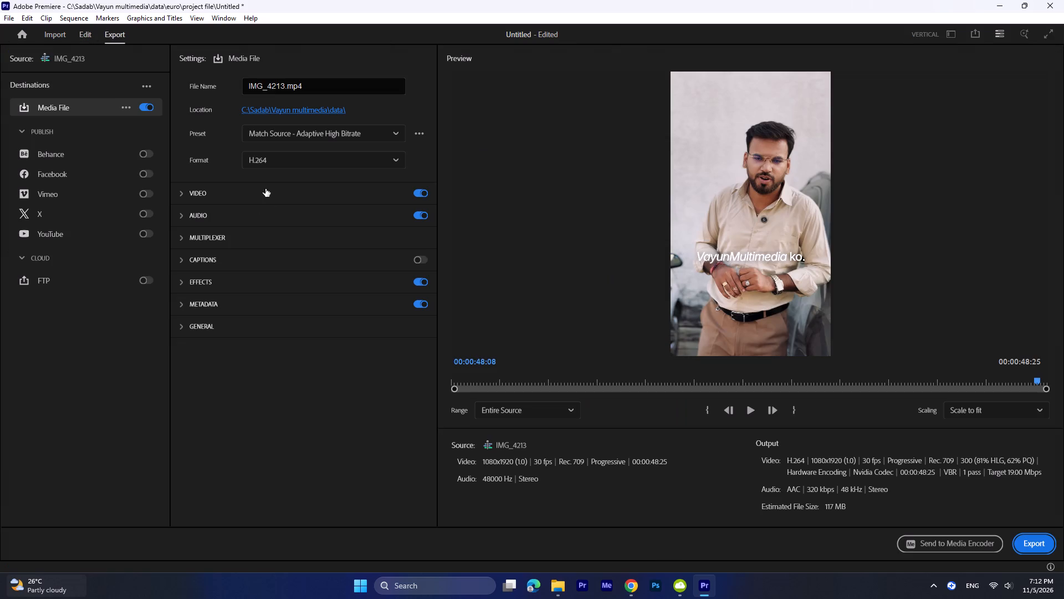
drag(286, 85, 122, 90)
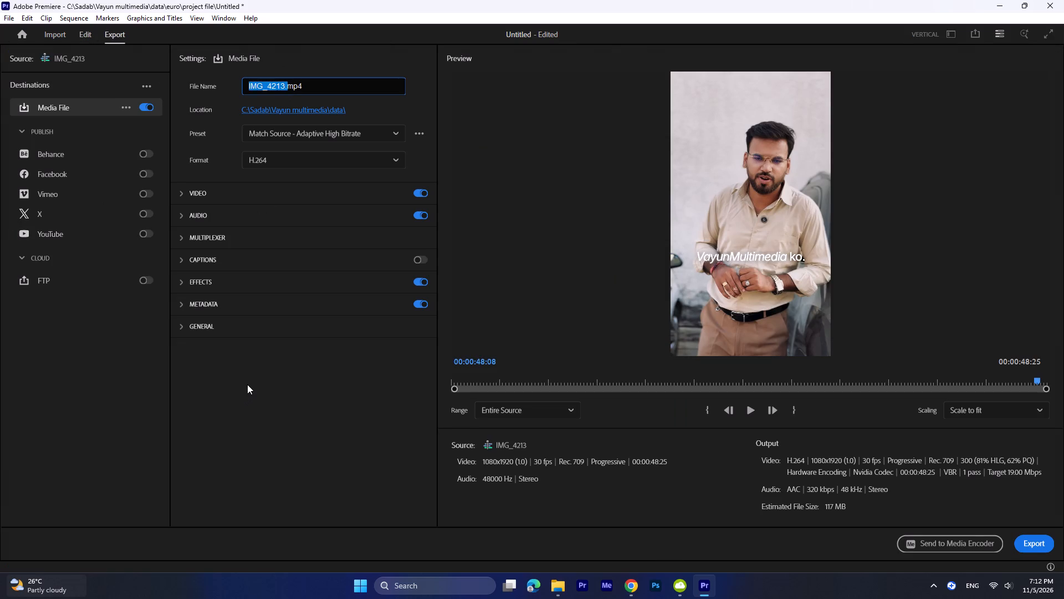
key(BackSpace)
key(BackSpace)
key(BackSpace)
text(Final vayun ,multu)
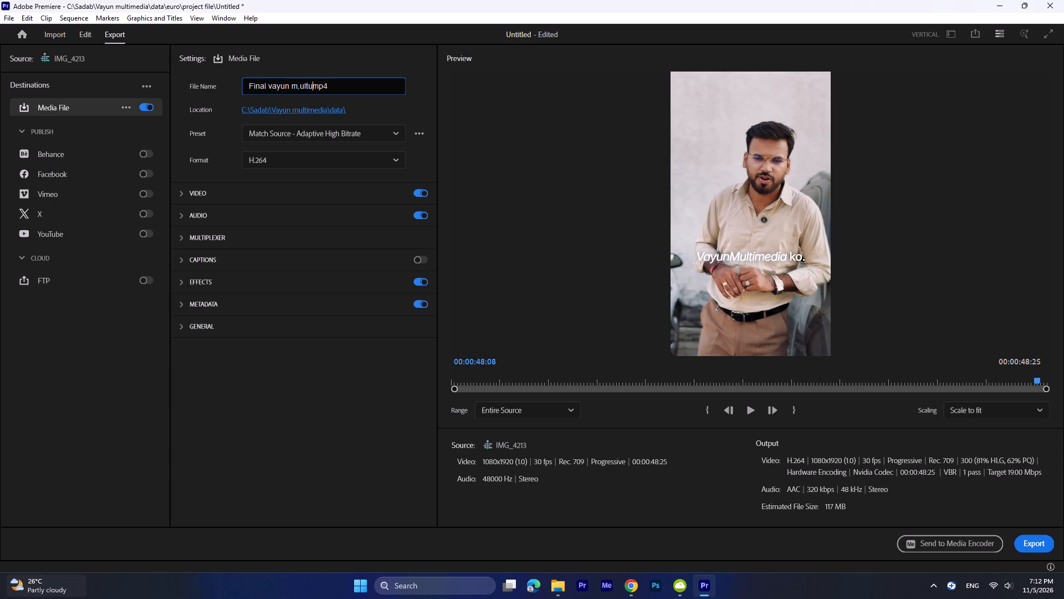
key(BackSpace)
key(BackSpace)
key(BackSpace)
key(BackSpace)
key(BackSpace)
key(BackSpace)
key(BackSpace)
key(Return)
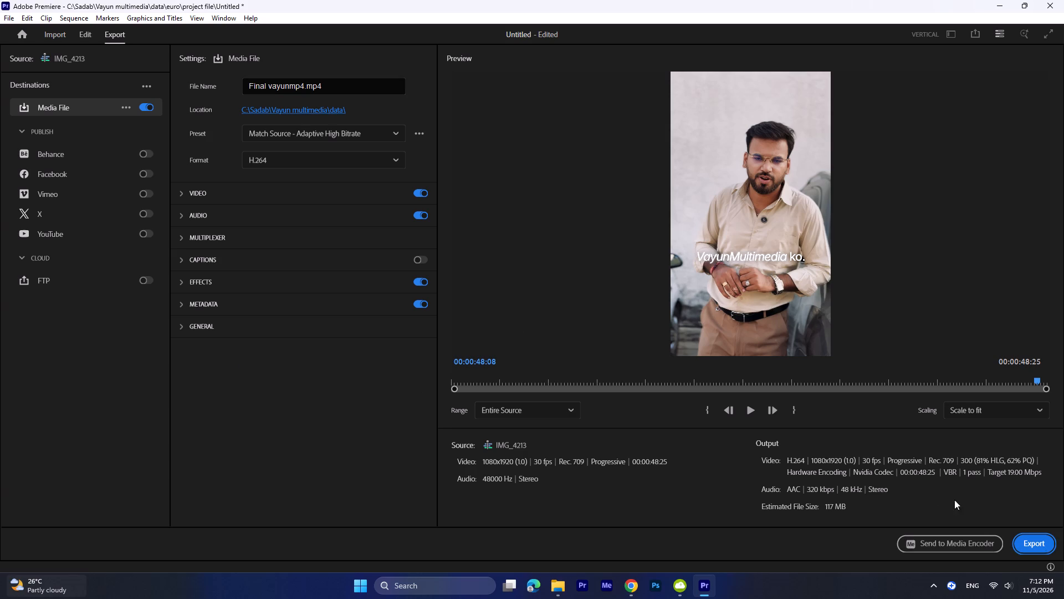
Enable Render at Maximum Depth and Use Maximum Render Quality in the export's video settings.
click(183, 189)
scroll(301, 359, down, 5)
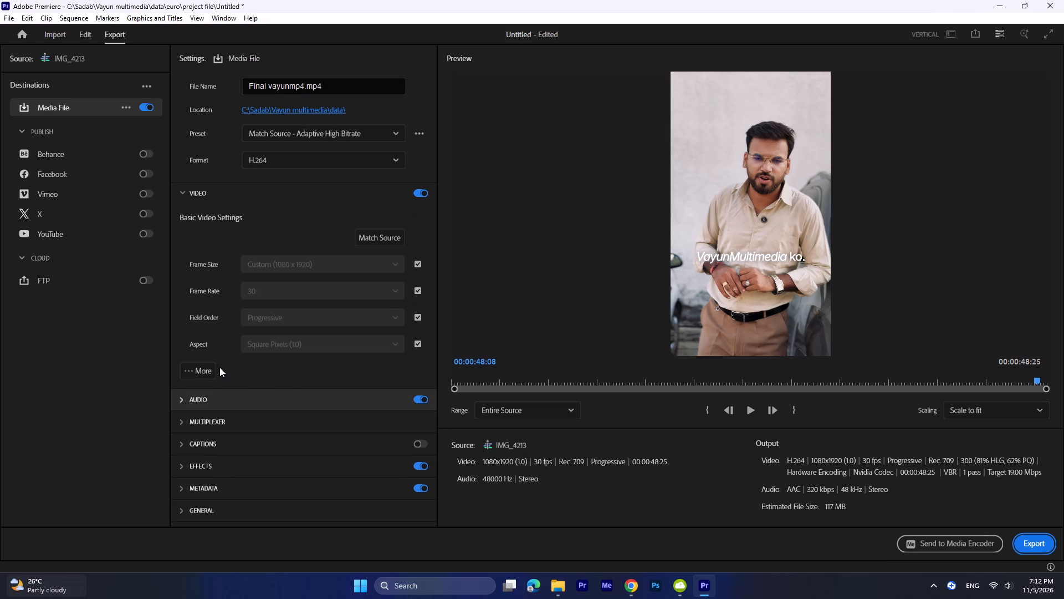
click(208, 368)
scroll(307, 393, down, 6)
click(206, 328)
click(201, 349)
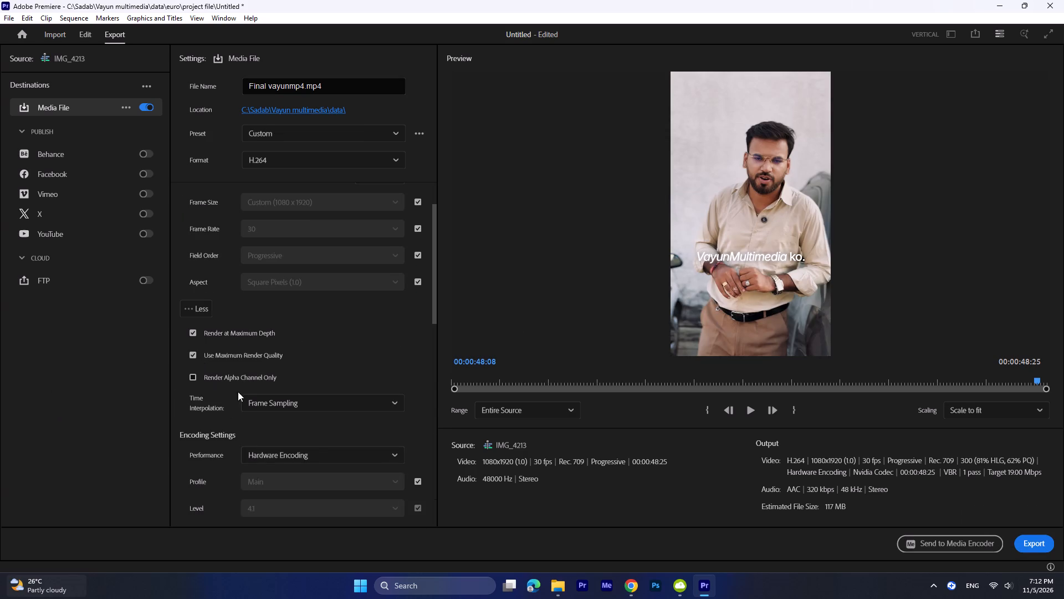
Set the export's bitrate encoding to VBR, 2 pass.
scroll(299, 368, down, 5)
scroll(279, 445, down, 13)
scroll(257, 483, down, 20)
scroll(257, 483, down, 3)
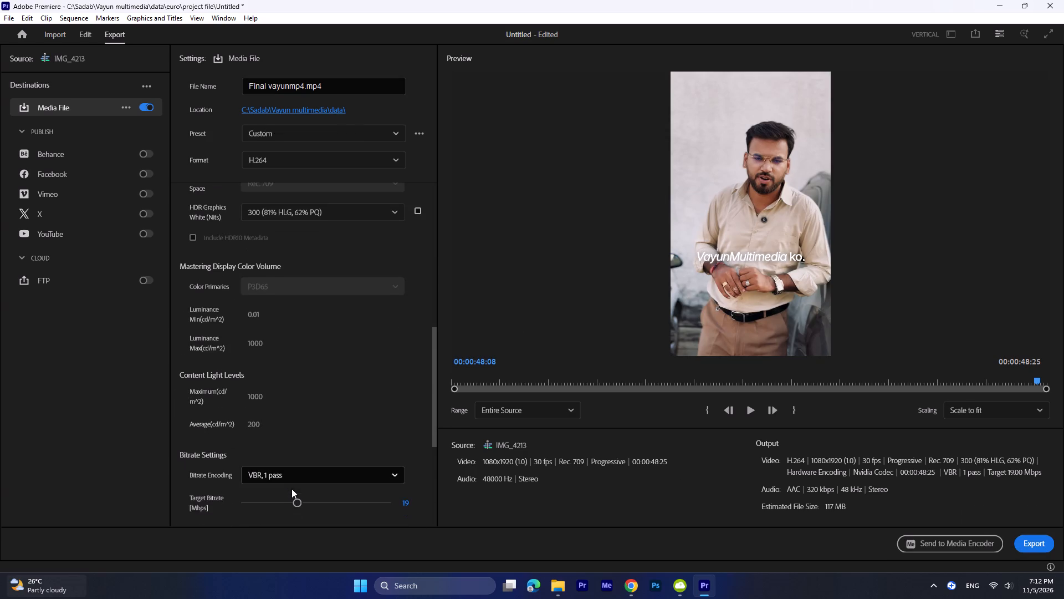
click(298, 402)
click(302, 453)
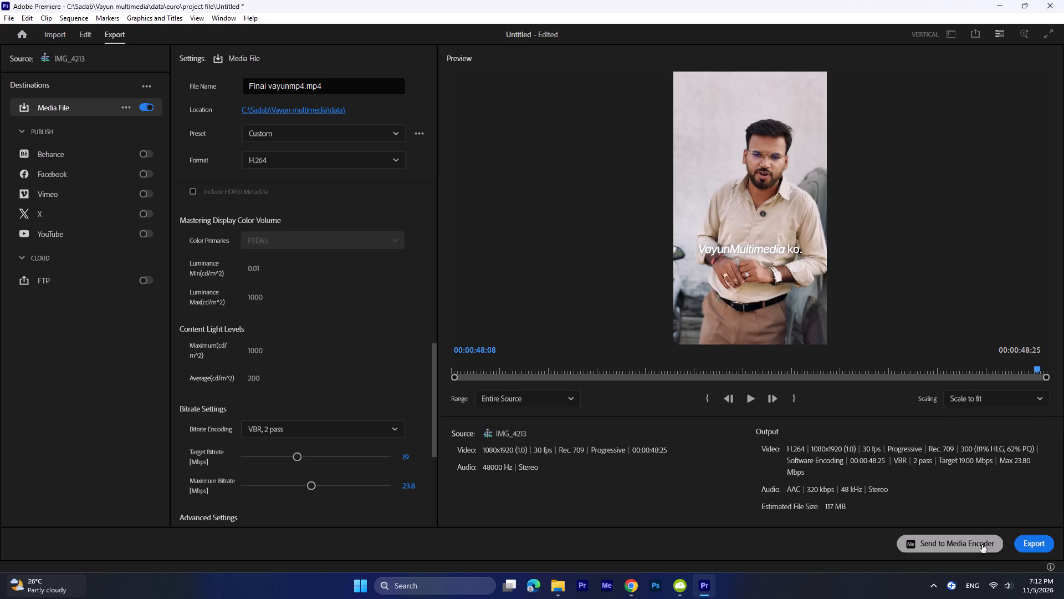
Start exporting the sequence as an H.264 media file.
click(1041, 542)
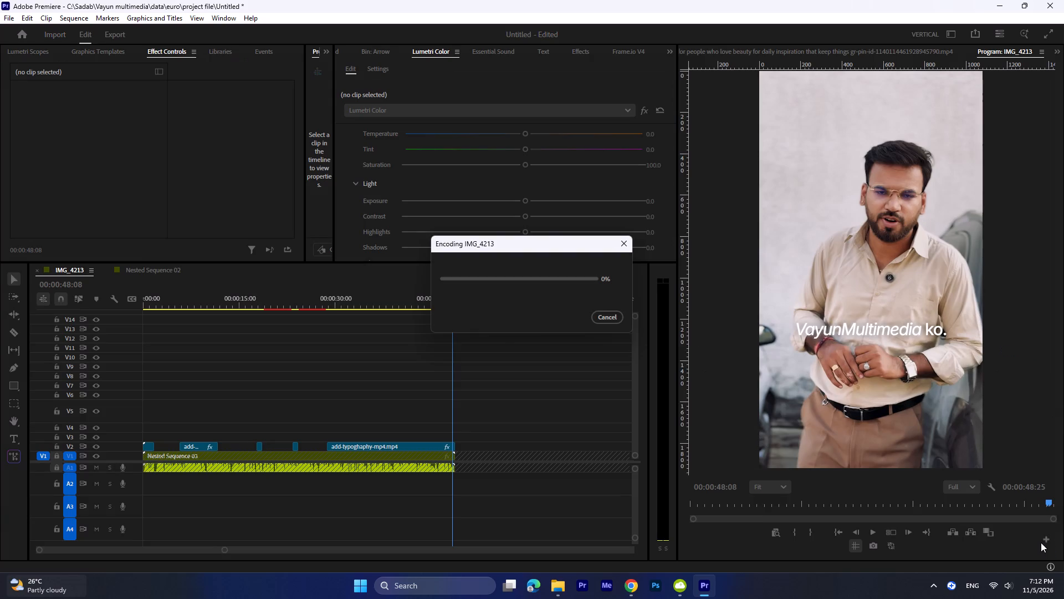
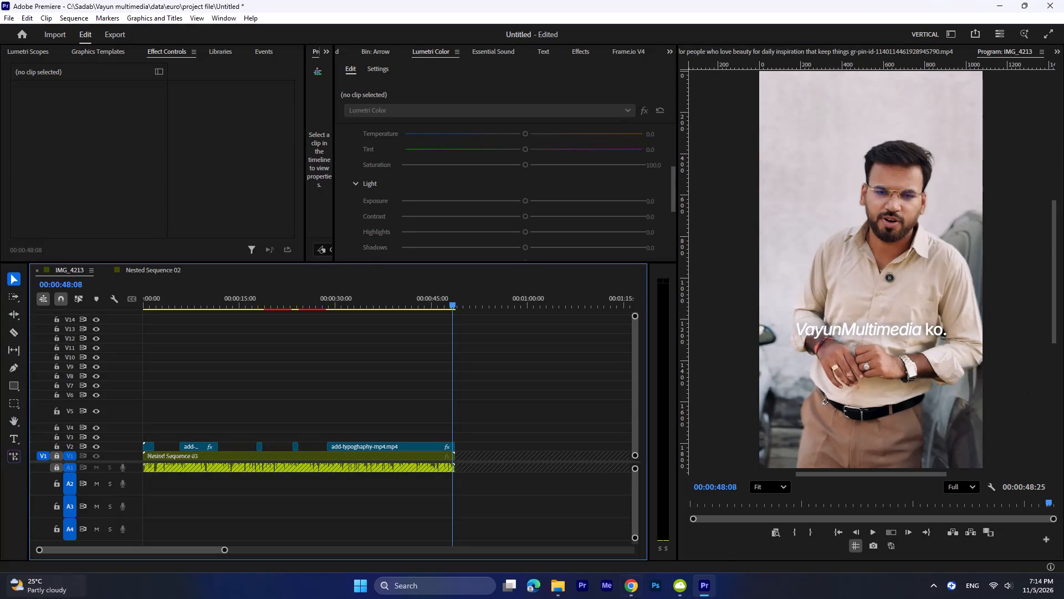
Close the Premiere project window and save the changes to the project.
click(1063, 0)
click(510, 327)
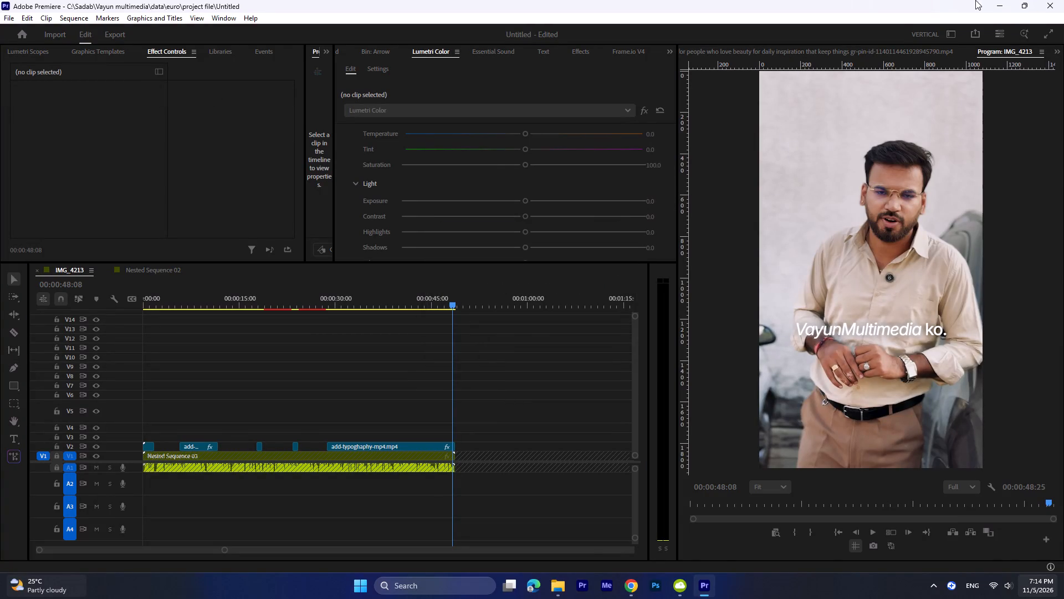
Close the Chrome browser and File Explorer windows to get back to the desktop.
click(1063, 4)
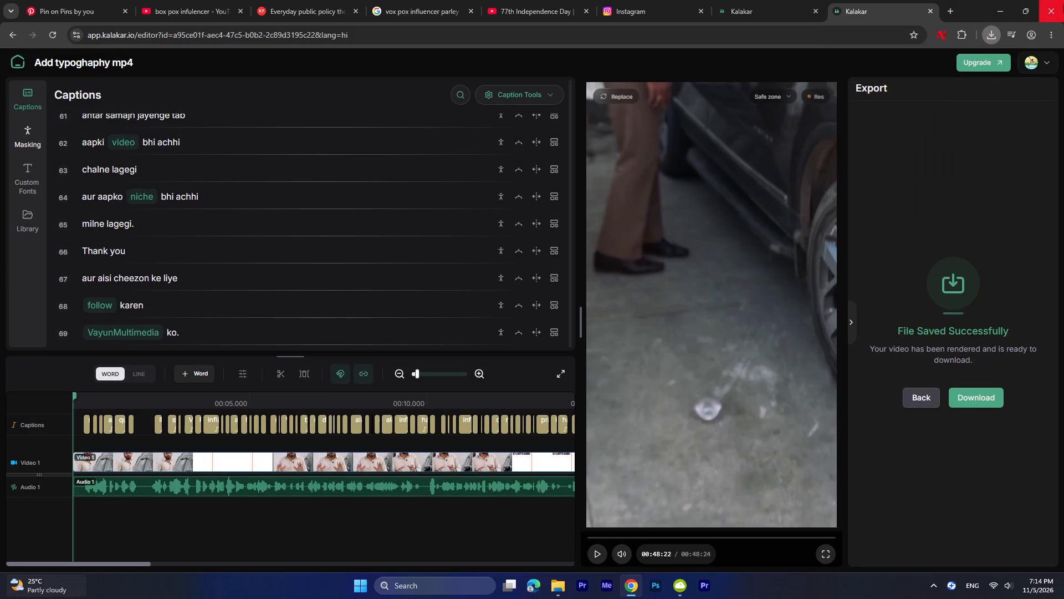
click(1047, 7)
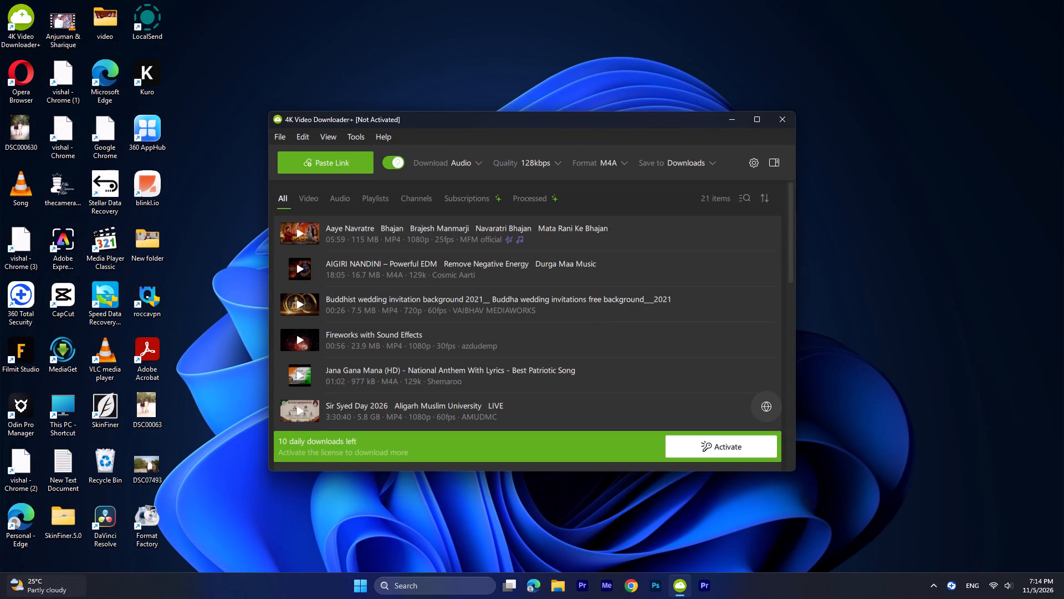
Launch LocalSend from the desktop and switch it to sending.
double_click(135, 26)
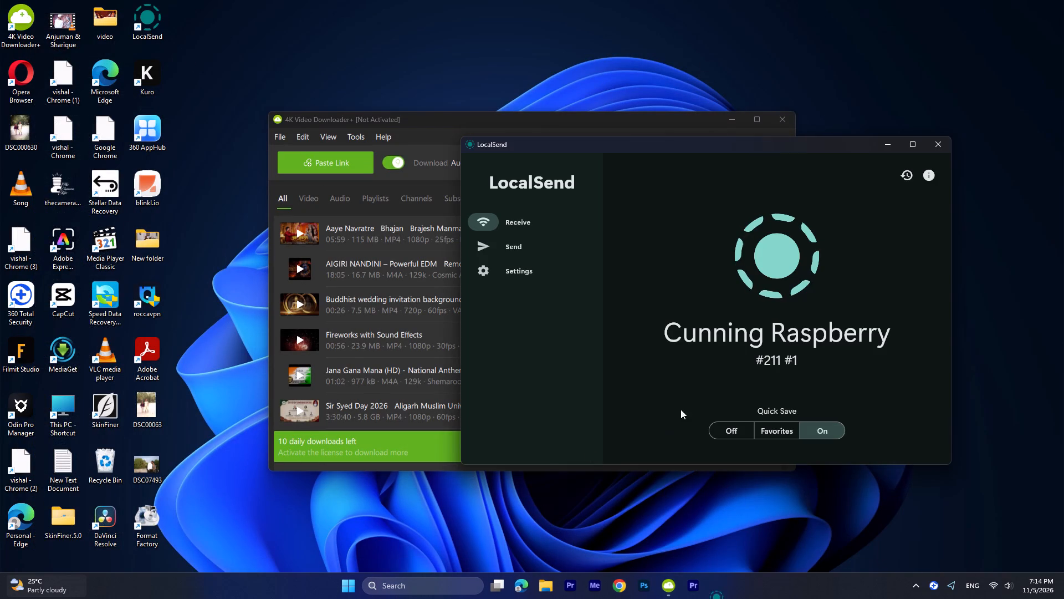
click(499, 241)
Select the video "Final vayunmp4" from the Vayun multimedia data folder as the file to send.
click(659, 220)
click(659, 216)
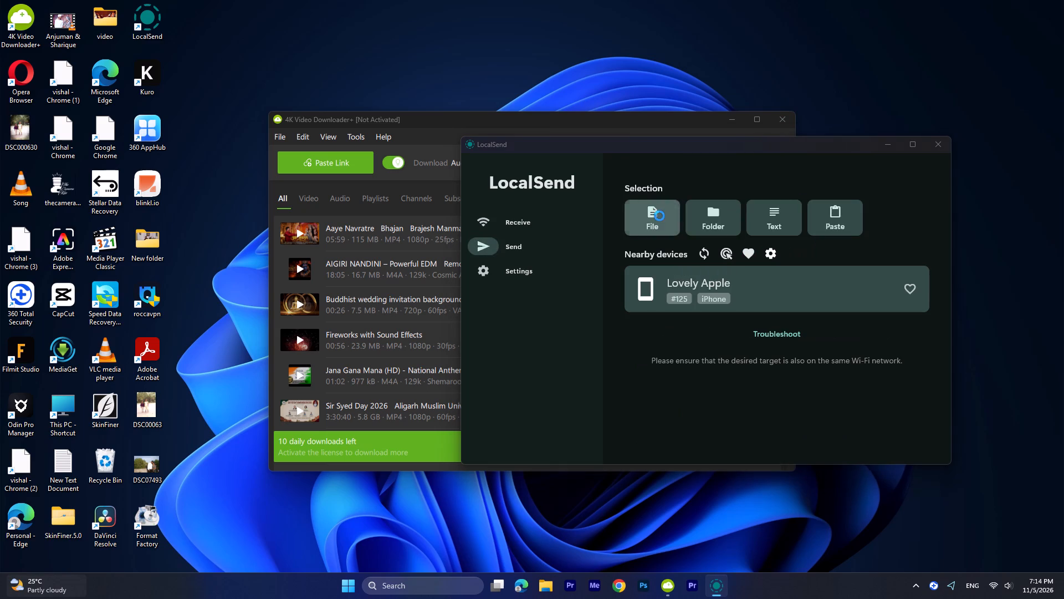
click(514, 184)
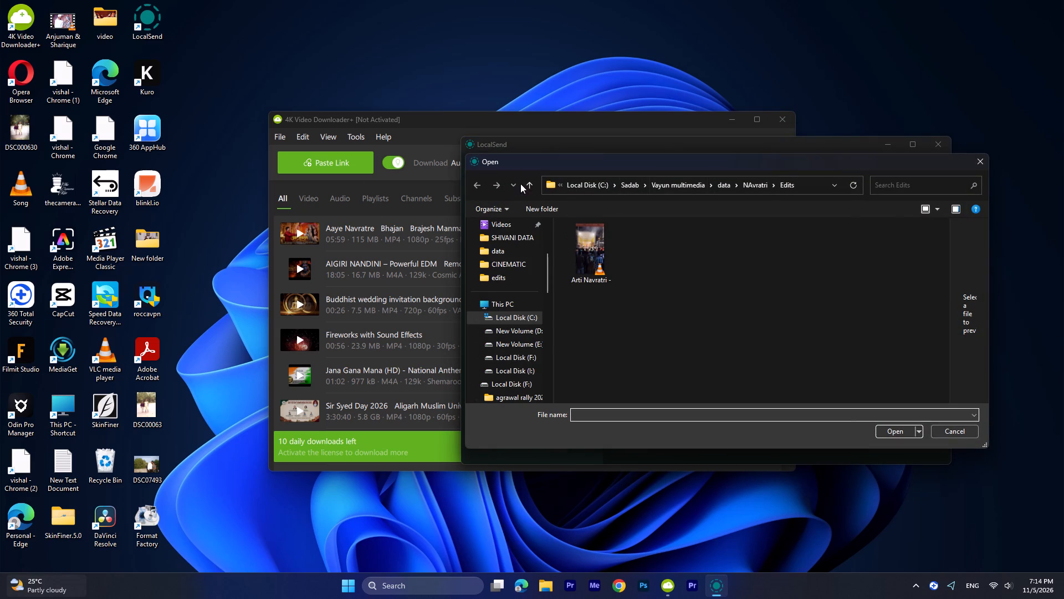
click(520, 184)
click(529, 185)
click(531, 186)
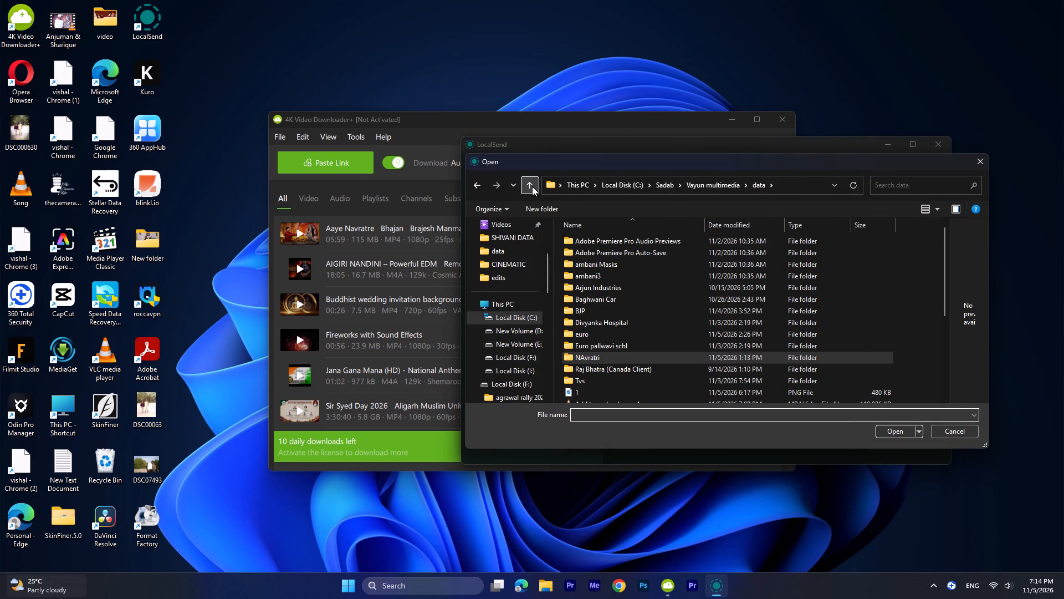
click(533, 186)
double_click(570, 242)
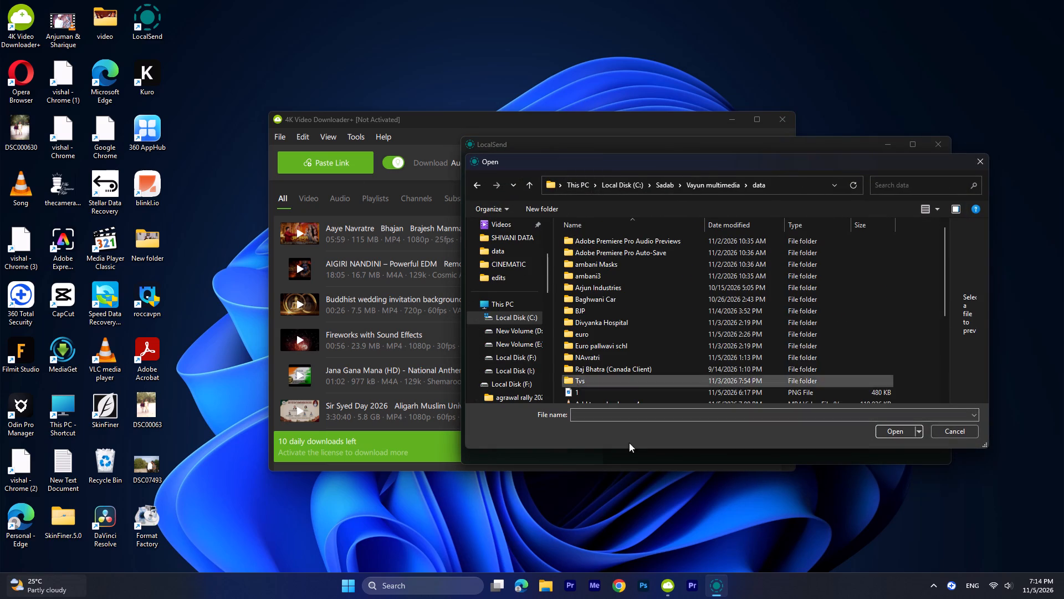
scroll(659, 412, down, 3)
scroll(638, 357, down, 6)
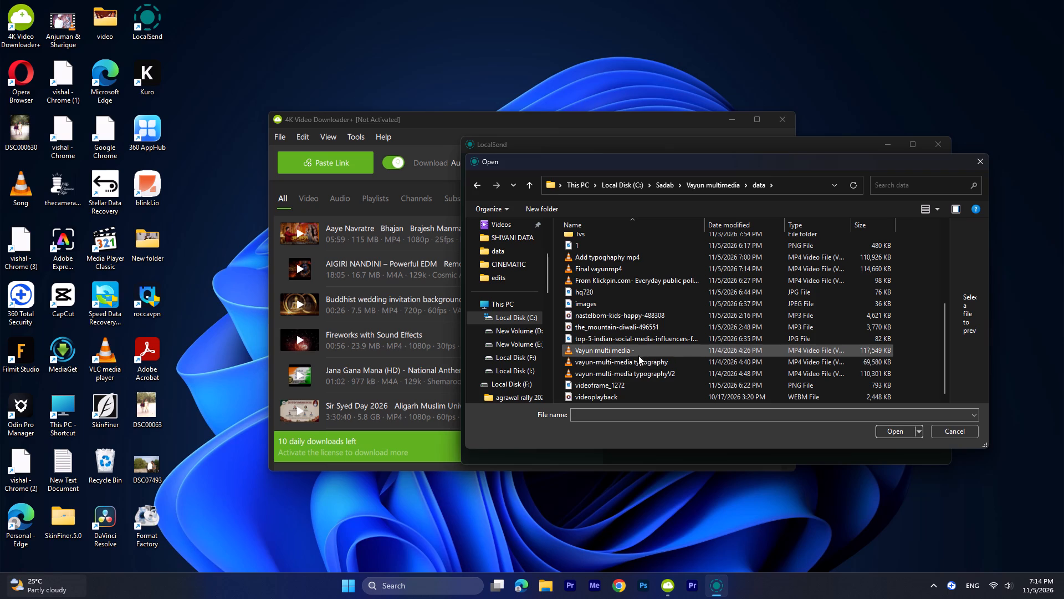
click(638, 352)
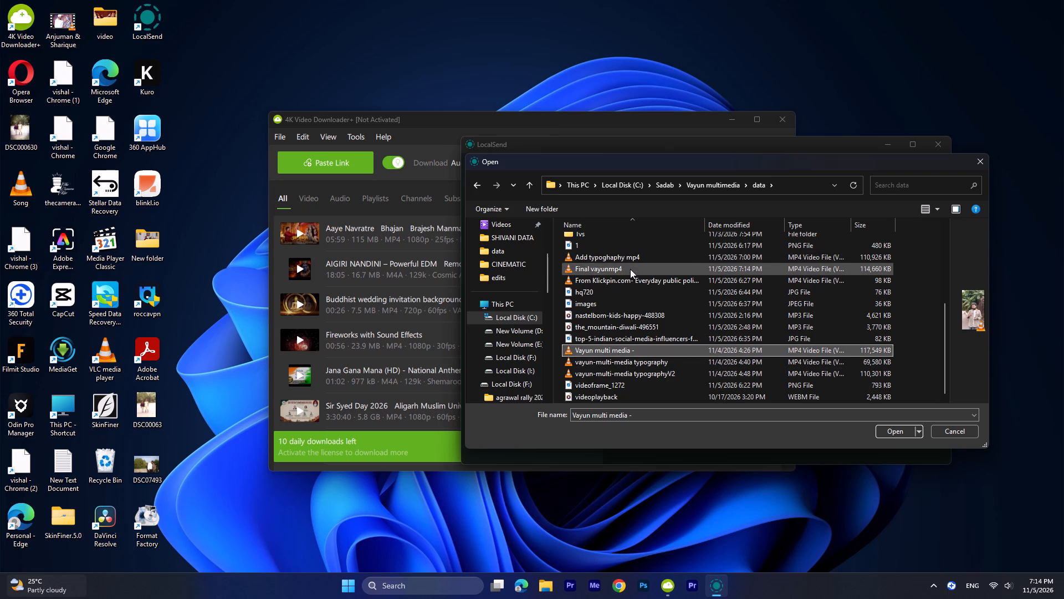
double_click(630, 269)
Send the selected video to the nearby iPhone "Lovely Apple".
click(820, 344)
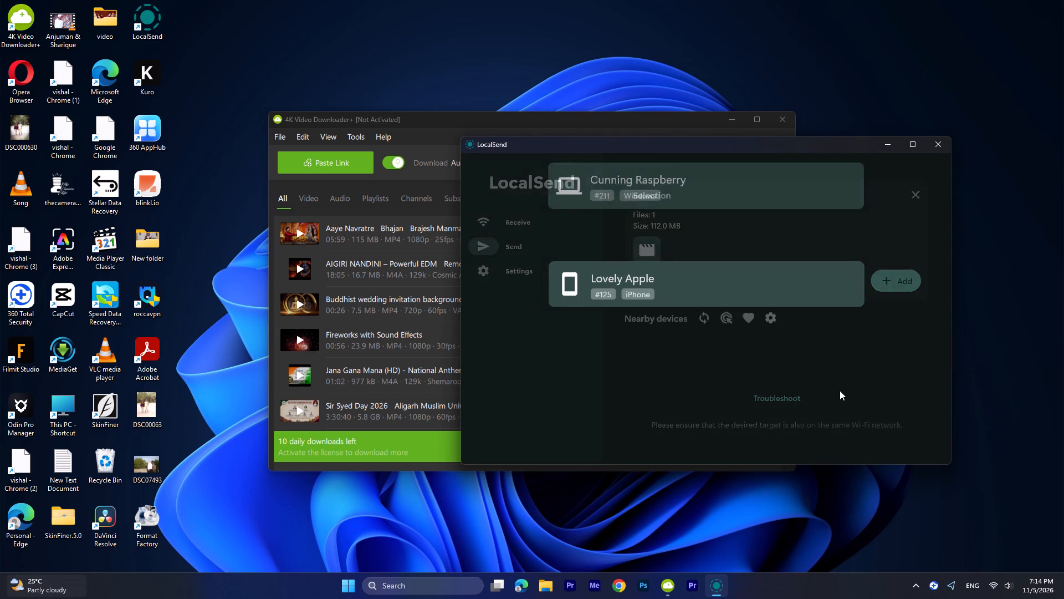
key(space)
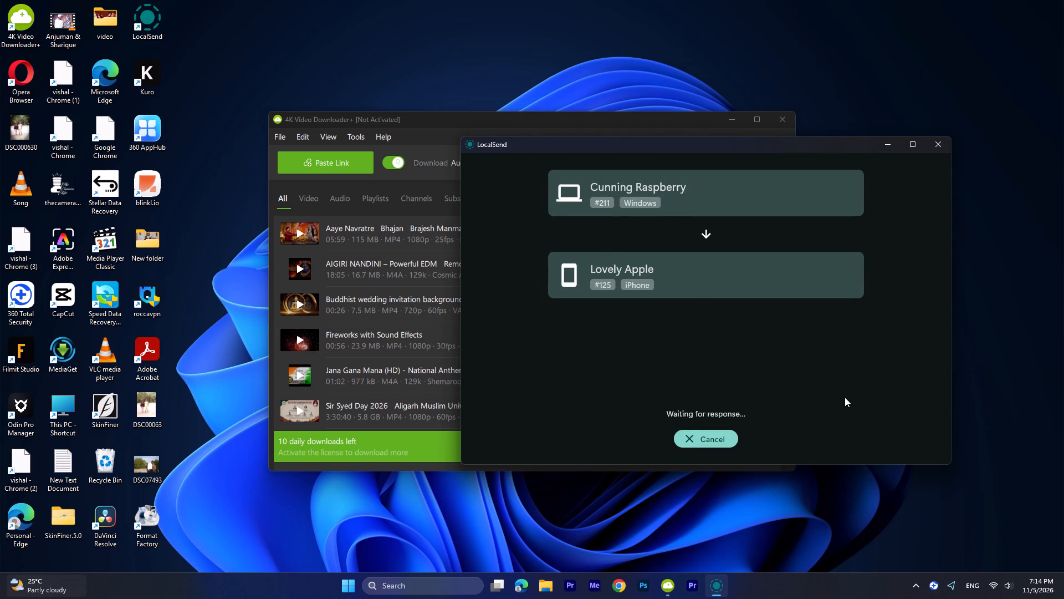
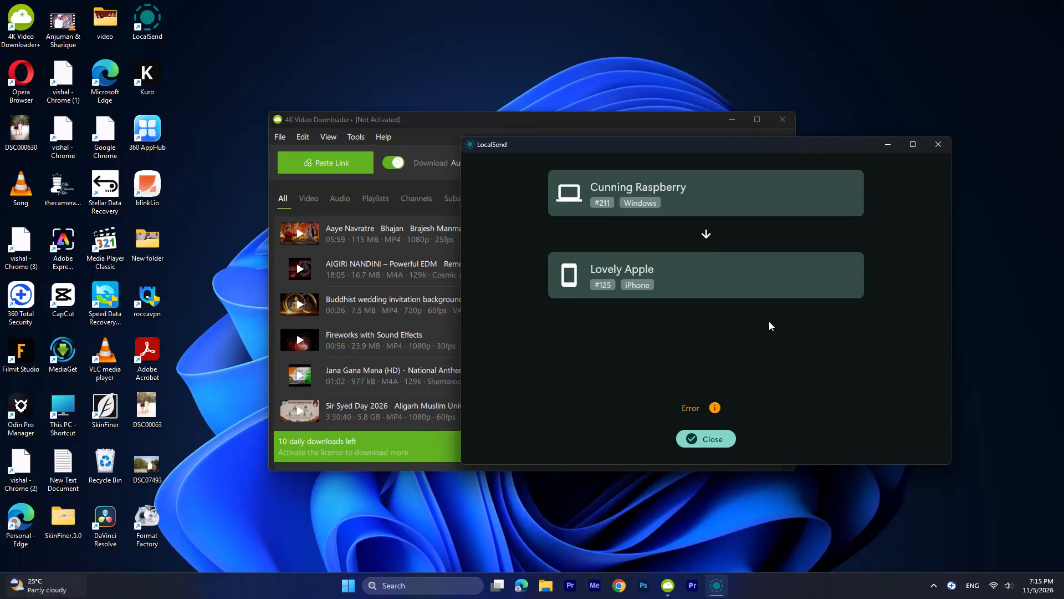
Dismiss the transfer result and send the selected video to the nearby iPhone "Lovely Apple" again.
click(723, 258)
click(695, 433)
click(723, 338)
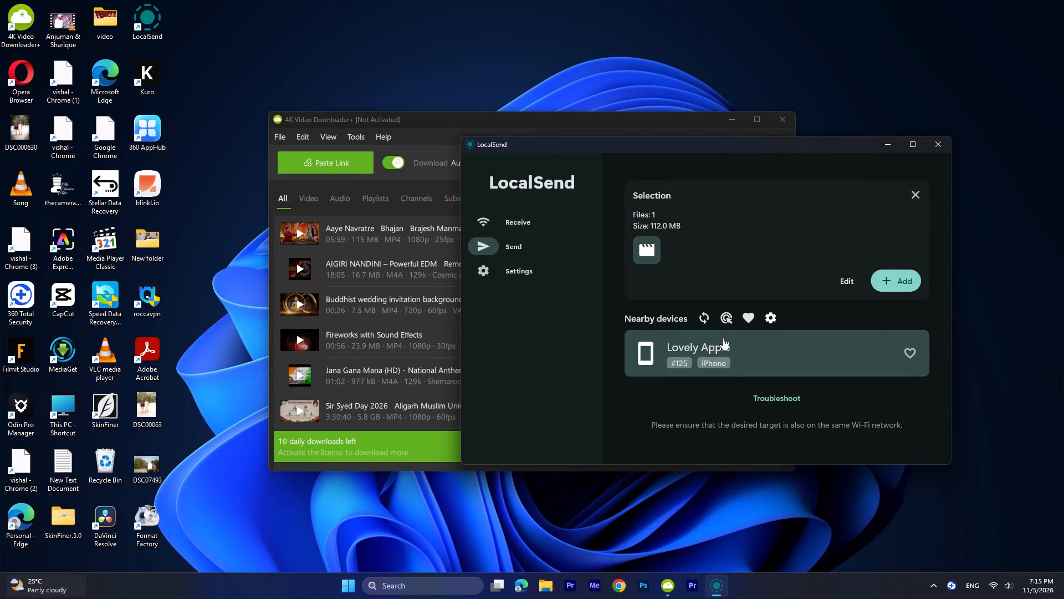
click(875, 345)
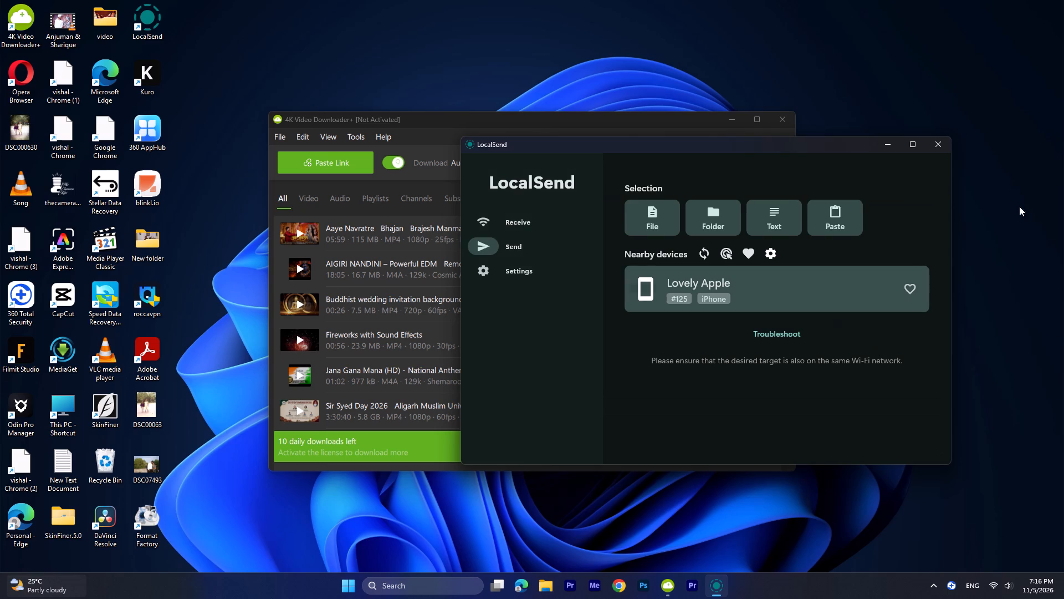
Close the LocalSend and 4K Video Downloader+ windows to get back to the empty desktop.
click(944, 143)
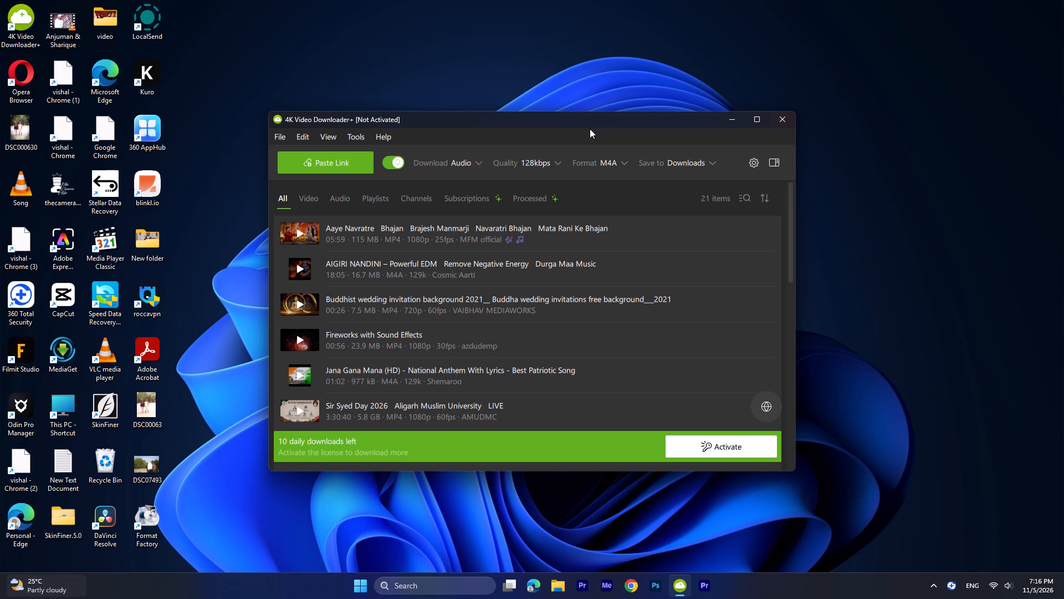
click(790, 113)
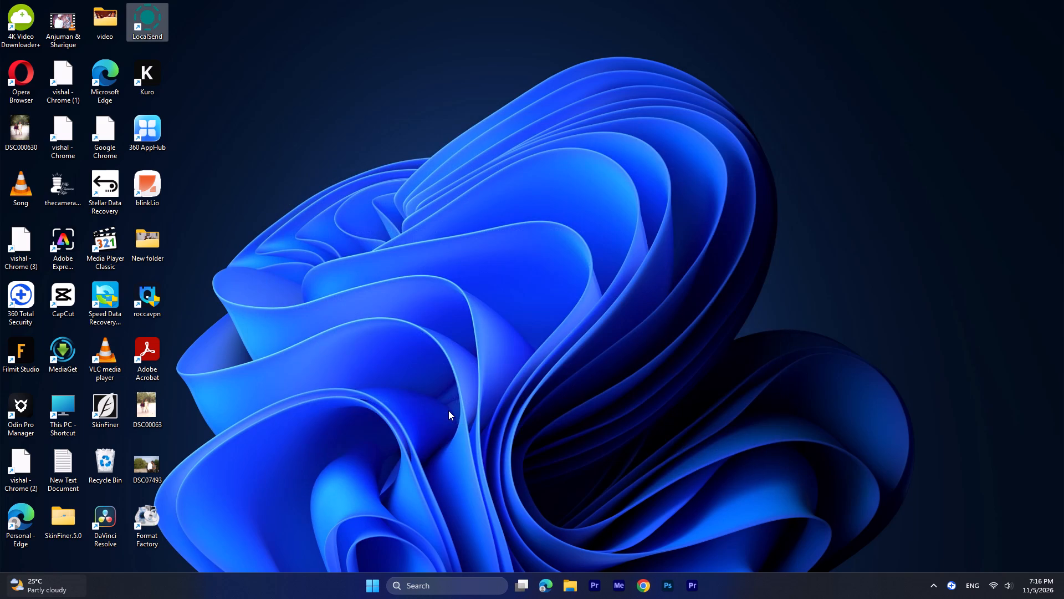
Shut down the computer from the desktop using the Shut down option.
key(alt+F4)
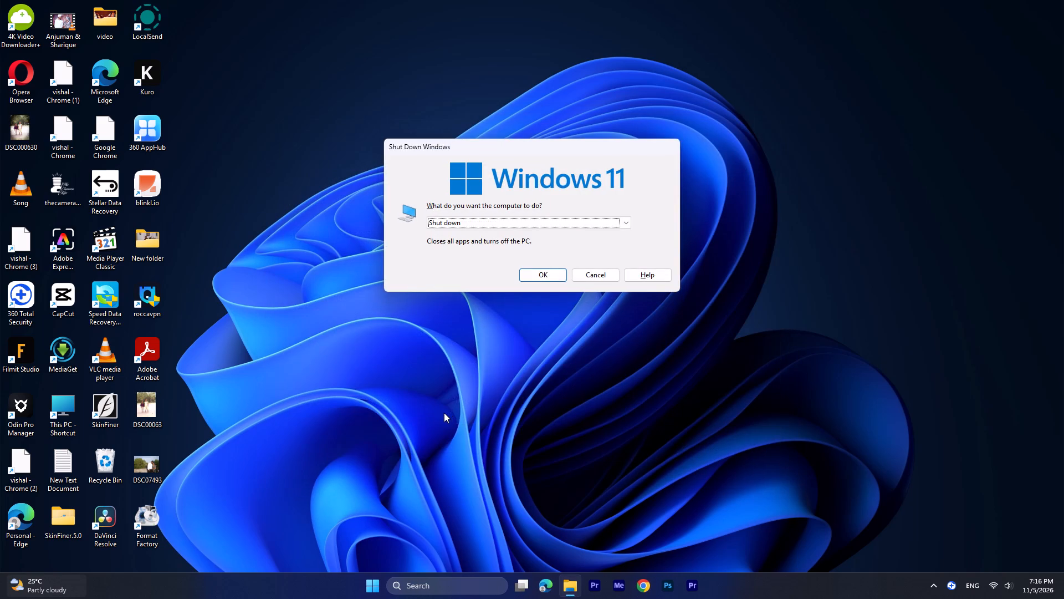
key(Return)
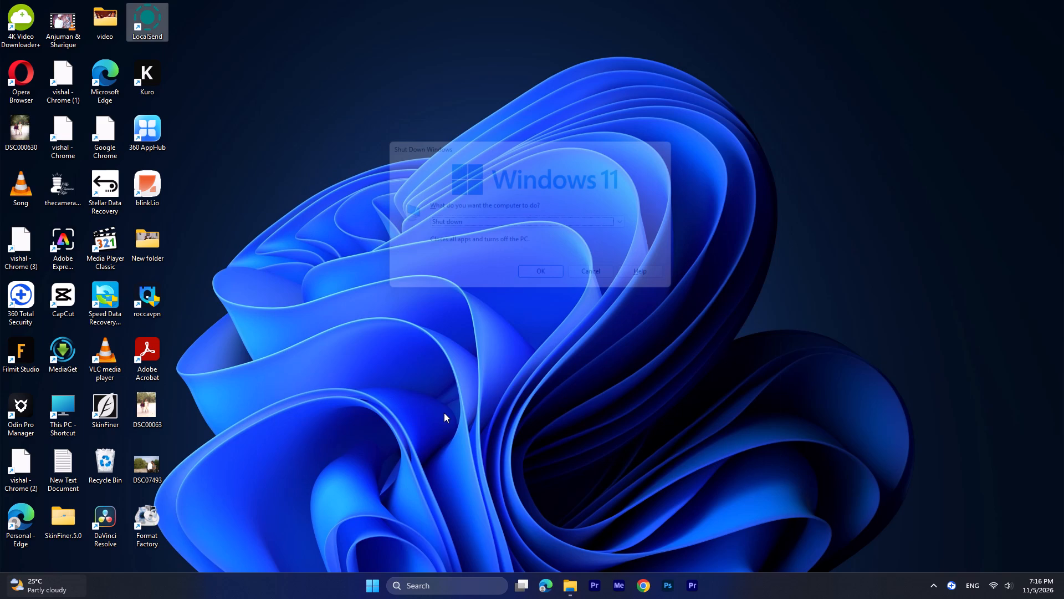